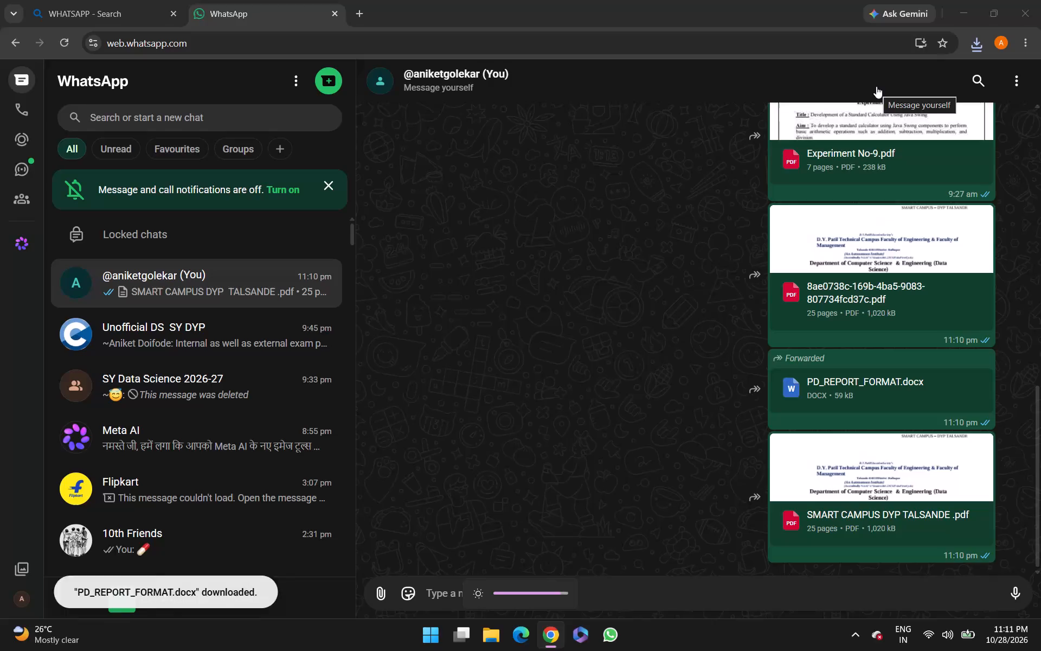
Look through the cover page and the certificate page of the PD_REPORT_FORMAT report template.
scroll(705, 288, down, 1)
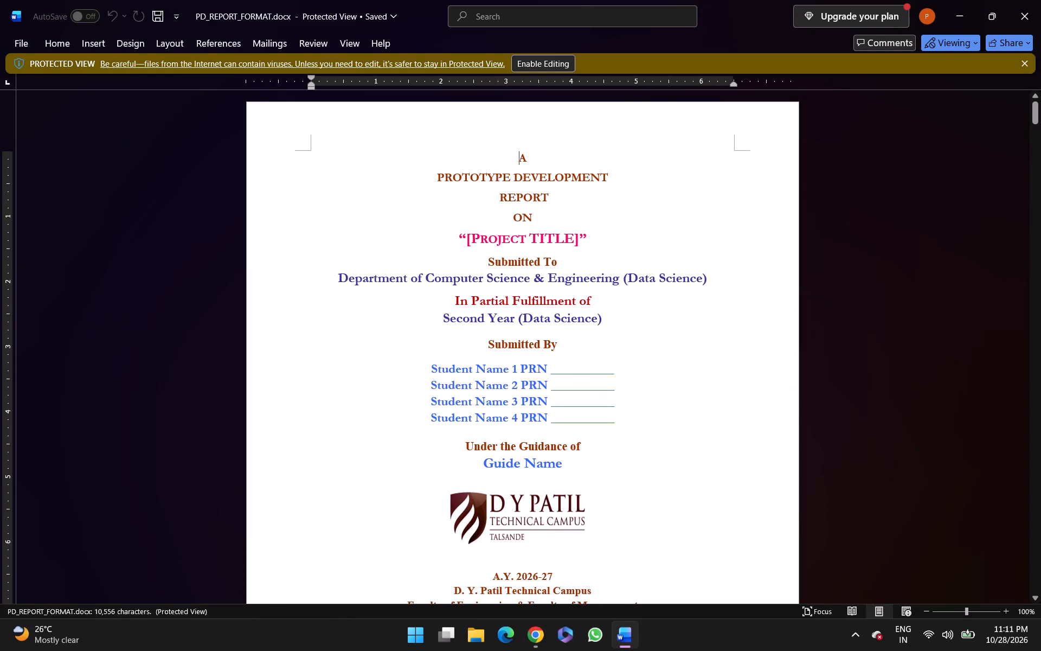
scroll(705, 288, down, 1)
ctrl+scroll(705, 288, up, 1)
ctrl+scroll(705, 288, down, 1)
scroll(705, 288, down, 1)
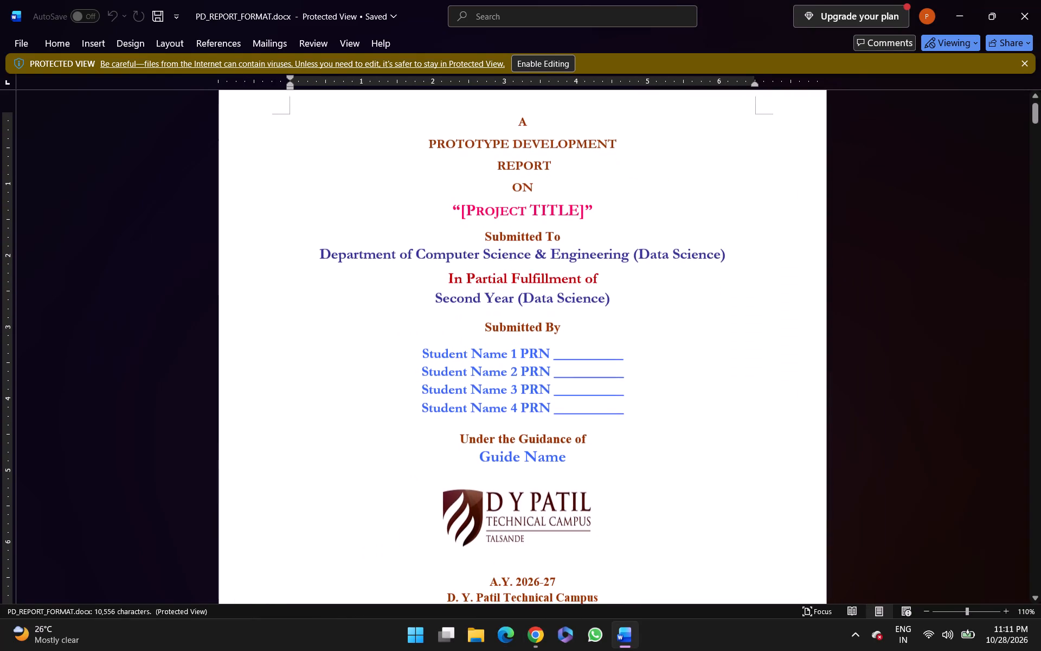
scroll(705, 288, down, 1)
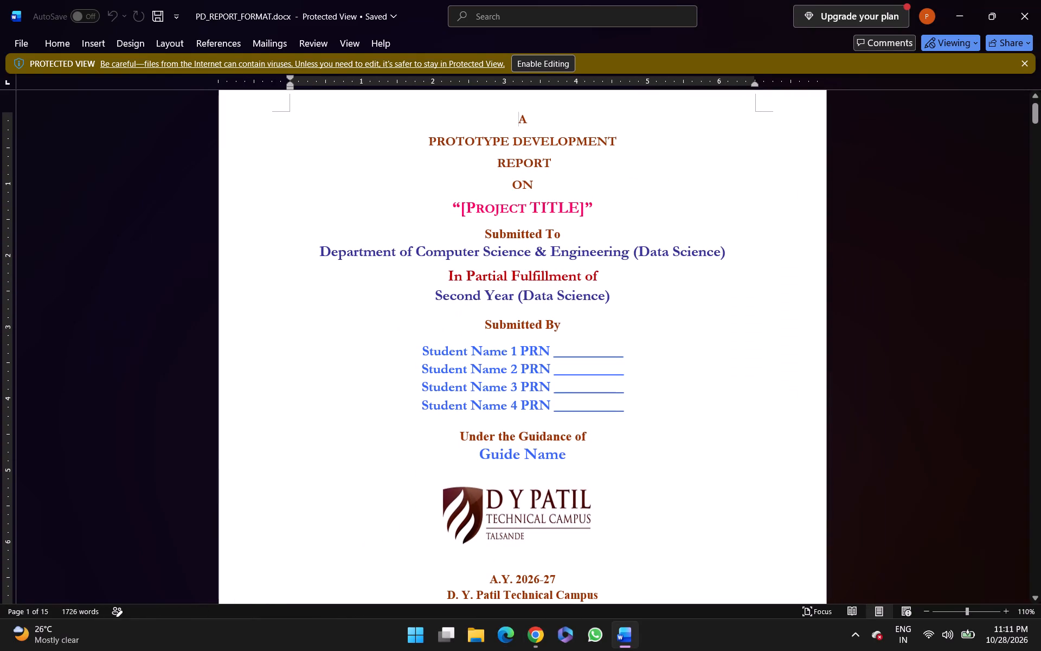
scroll(705, 288, down, 4)
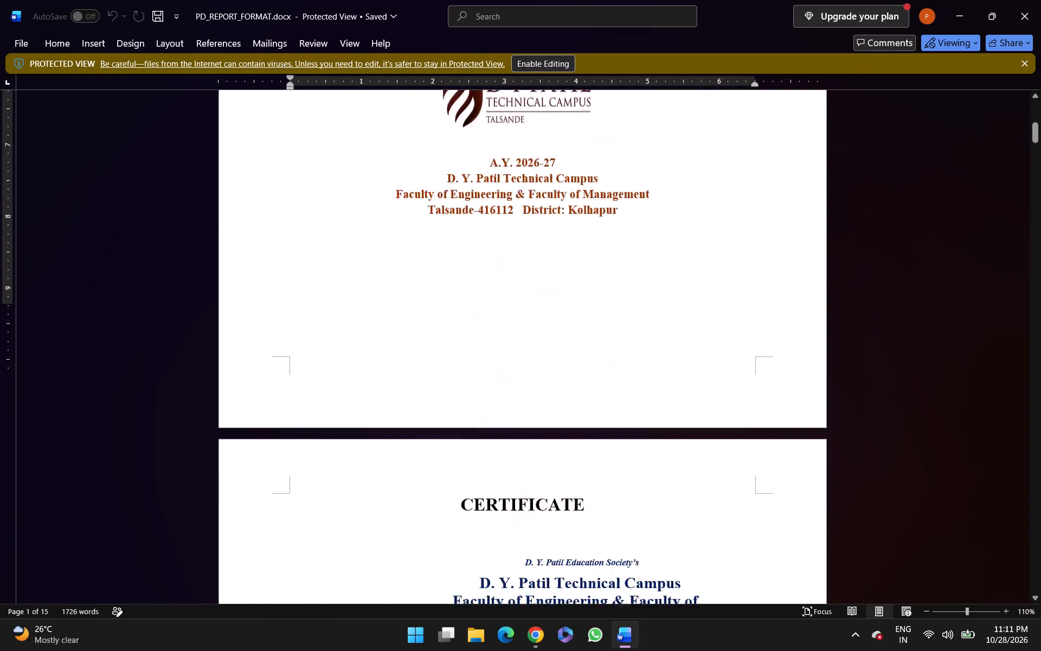
scroll(705, 288, up, 1)
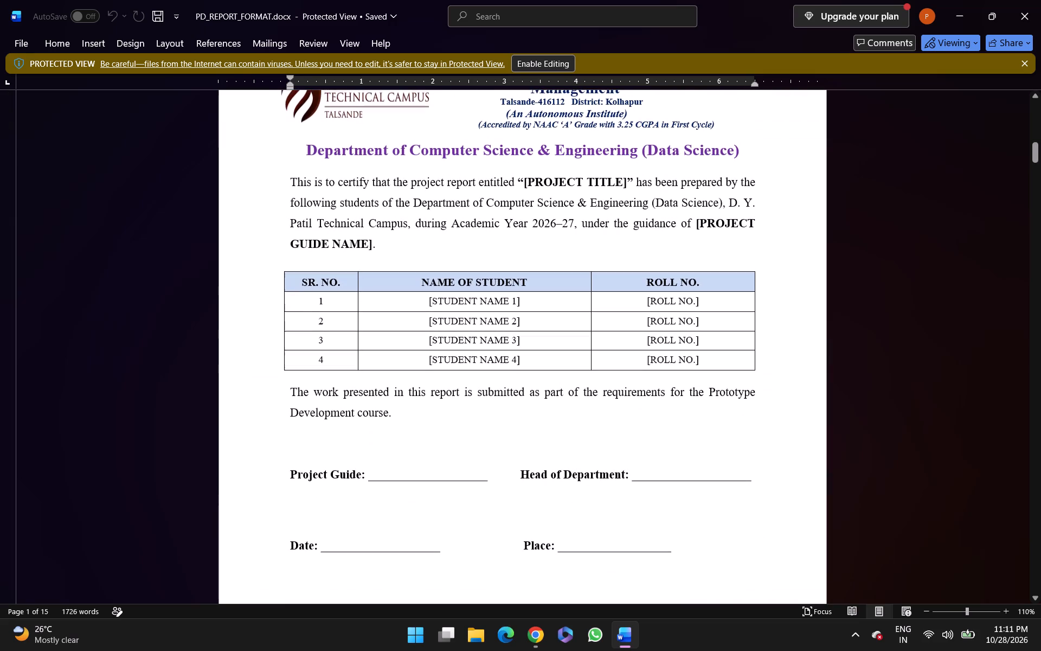
scroll(705, 288, up, 1)
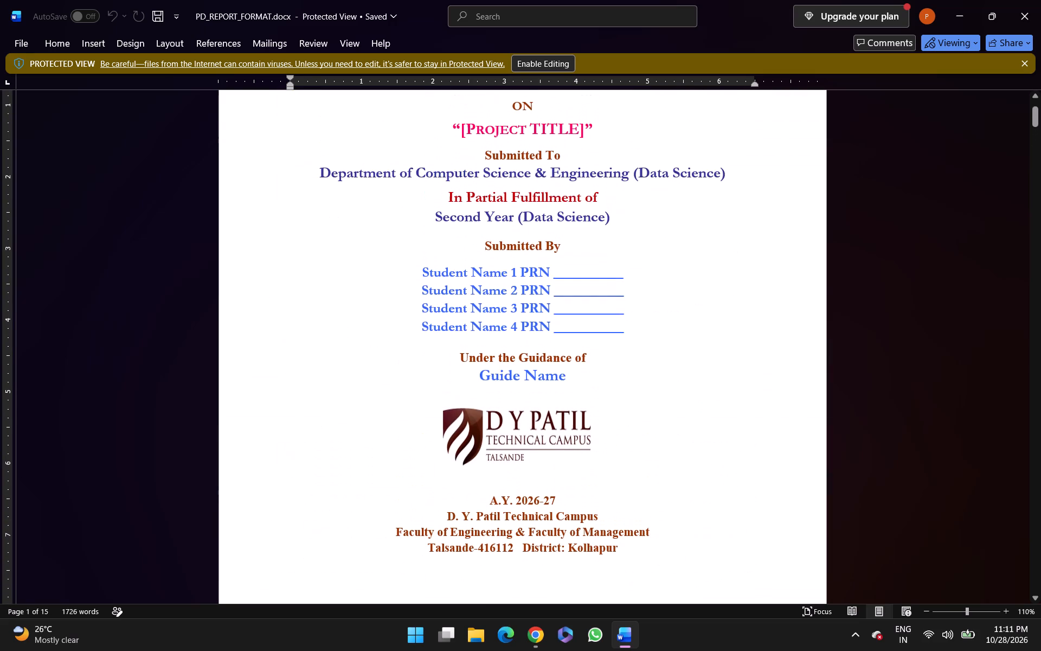
Enable editing for the protected PD_REPORT_FORMAT document.
click(552, 65)
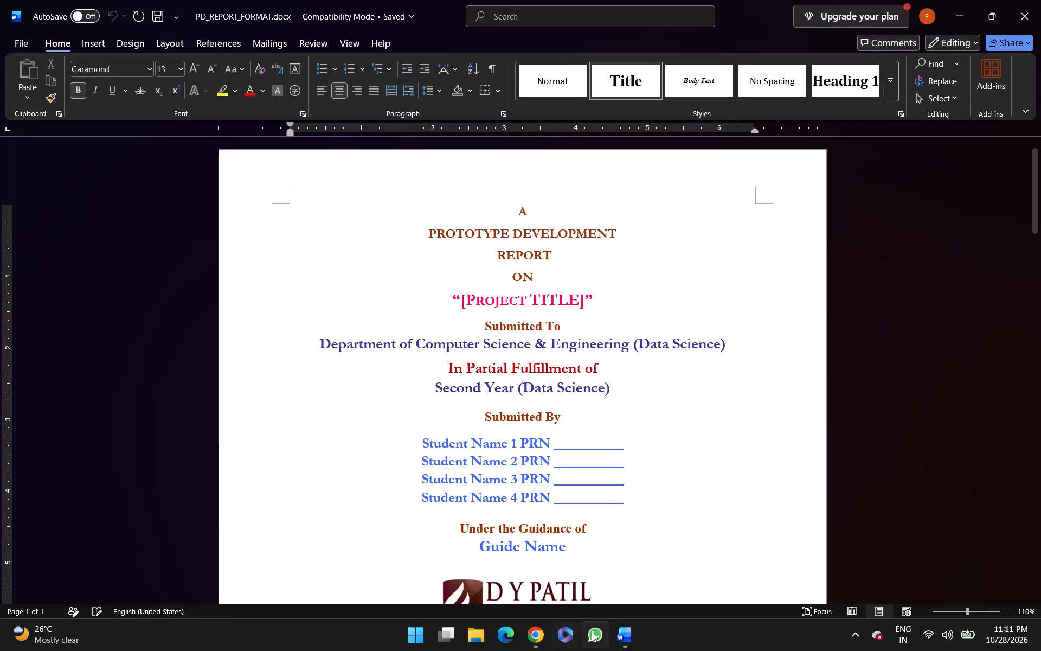
Switch from the report template to WhatsApp.
click(596, 635)
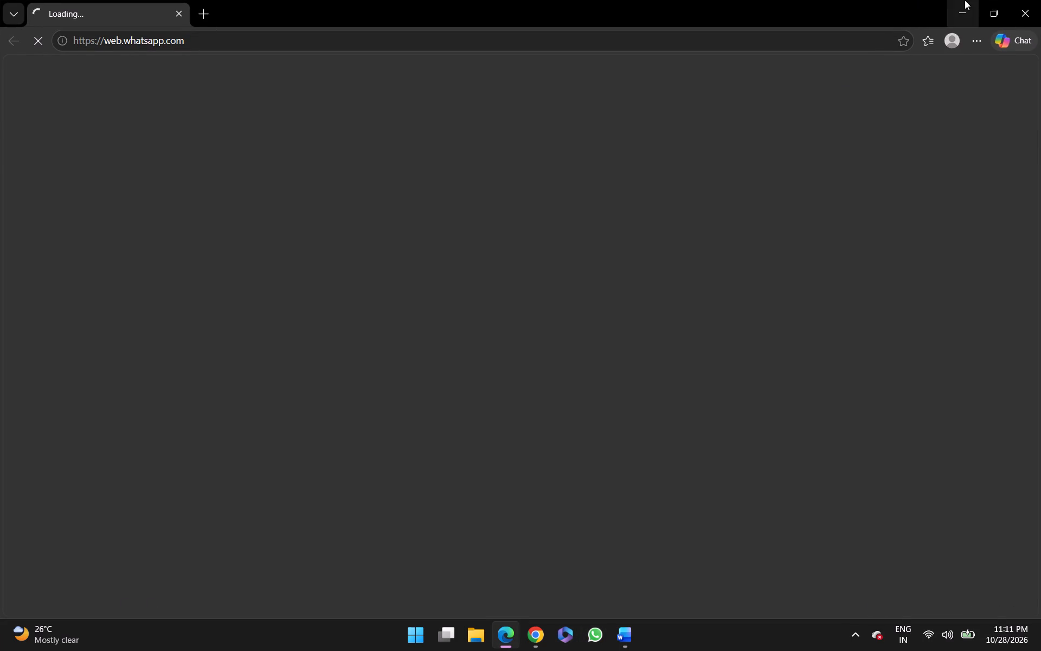
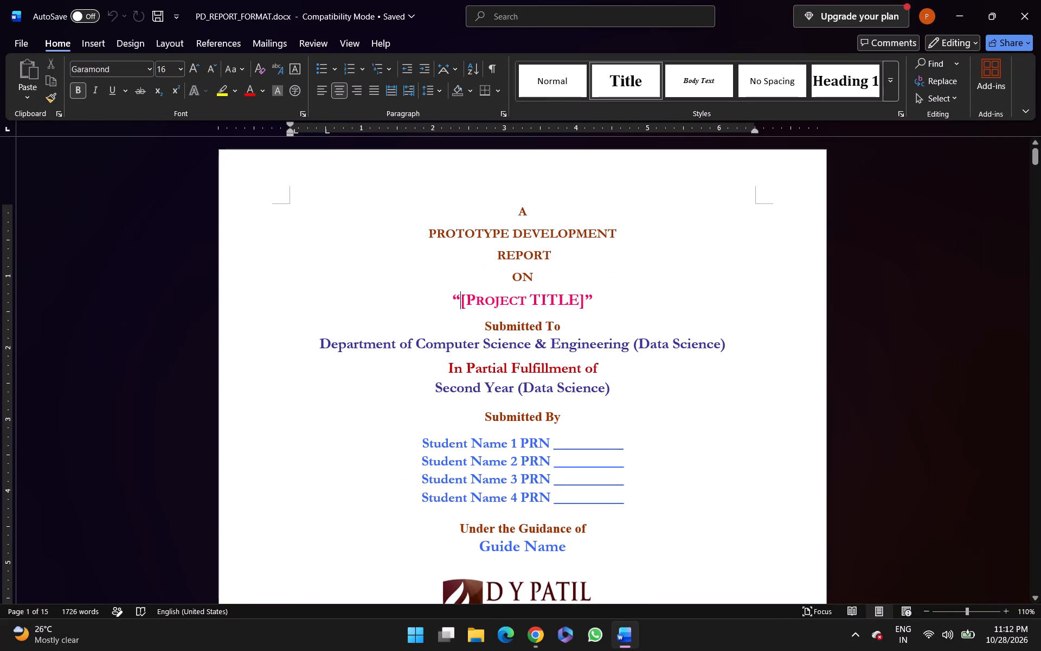
Place the text cursor at the start of the "[Project TITLE]" placeholder, inside the opening quotation mark on the cover page.
click(459, 299)
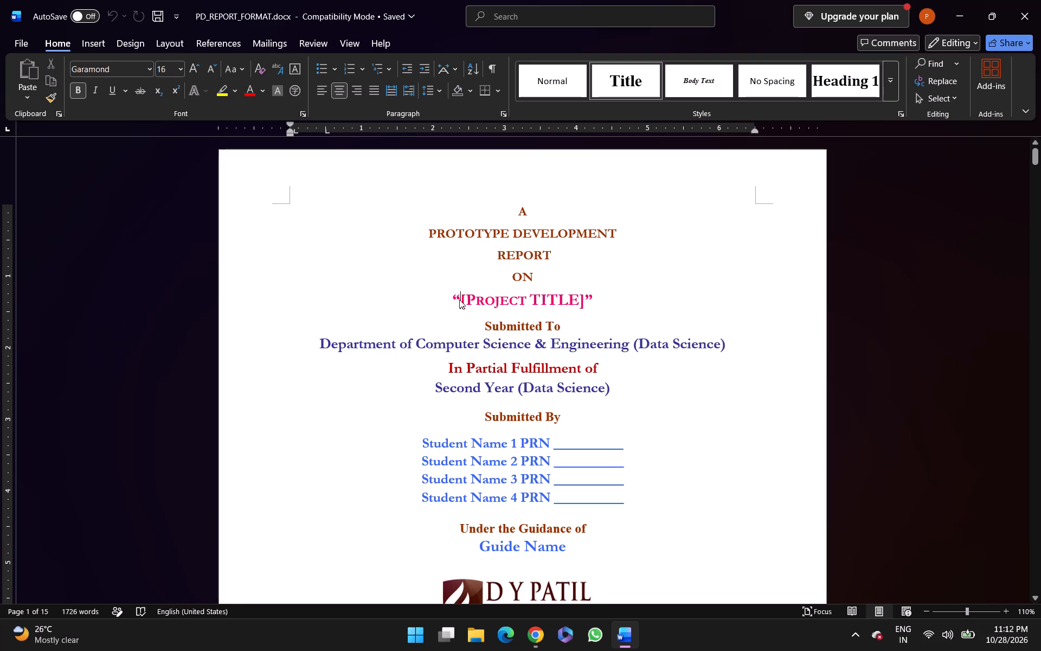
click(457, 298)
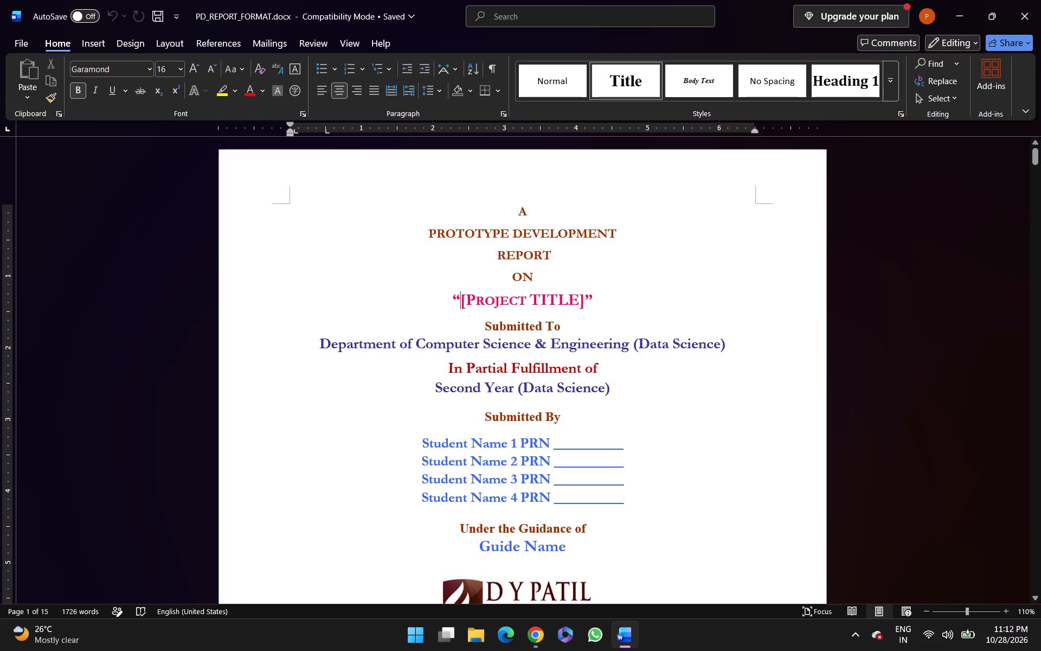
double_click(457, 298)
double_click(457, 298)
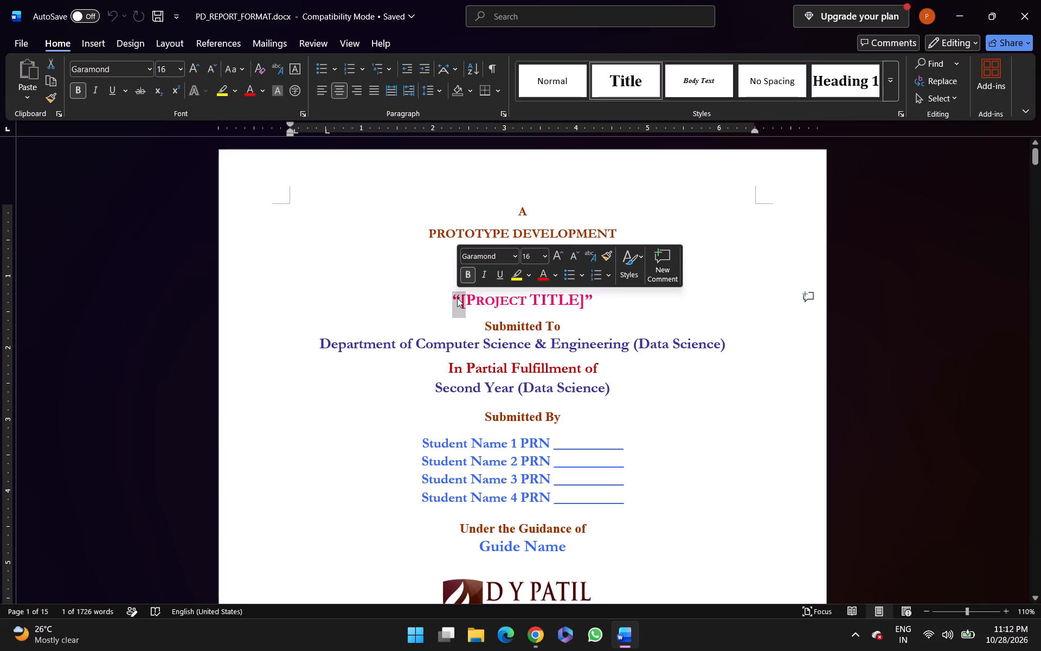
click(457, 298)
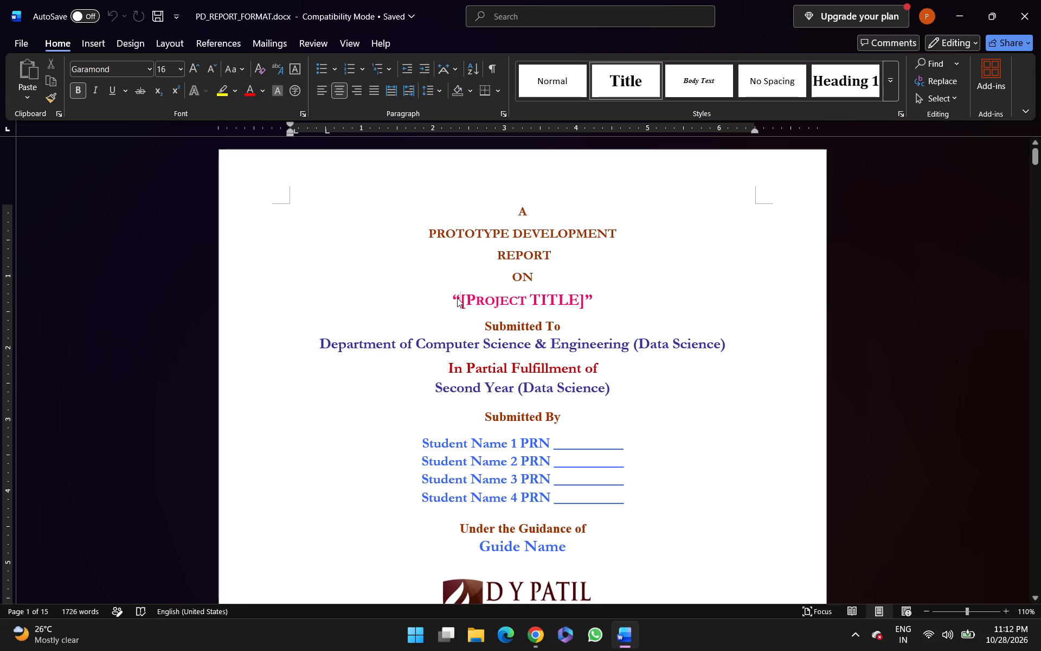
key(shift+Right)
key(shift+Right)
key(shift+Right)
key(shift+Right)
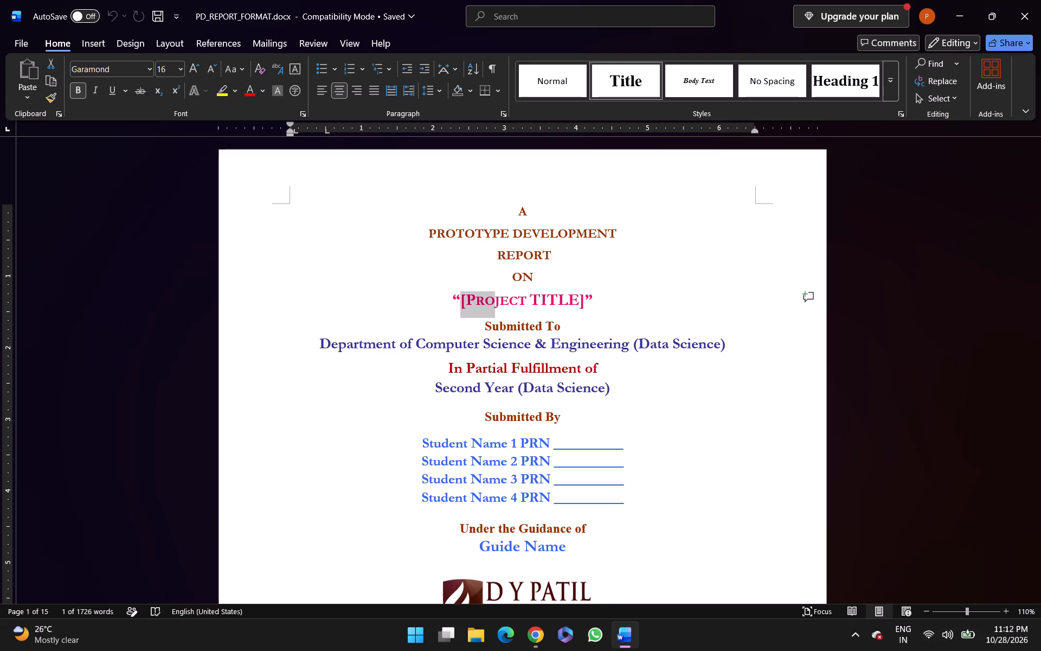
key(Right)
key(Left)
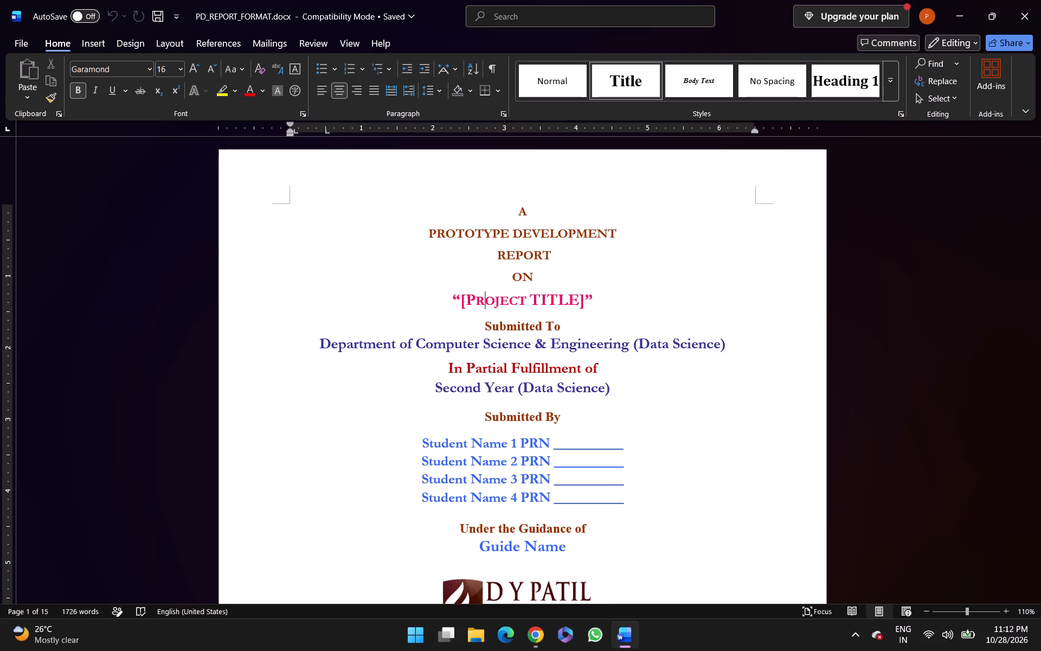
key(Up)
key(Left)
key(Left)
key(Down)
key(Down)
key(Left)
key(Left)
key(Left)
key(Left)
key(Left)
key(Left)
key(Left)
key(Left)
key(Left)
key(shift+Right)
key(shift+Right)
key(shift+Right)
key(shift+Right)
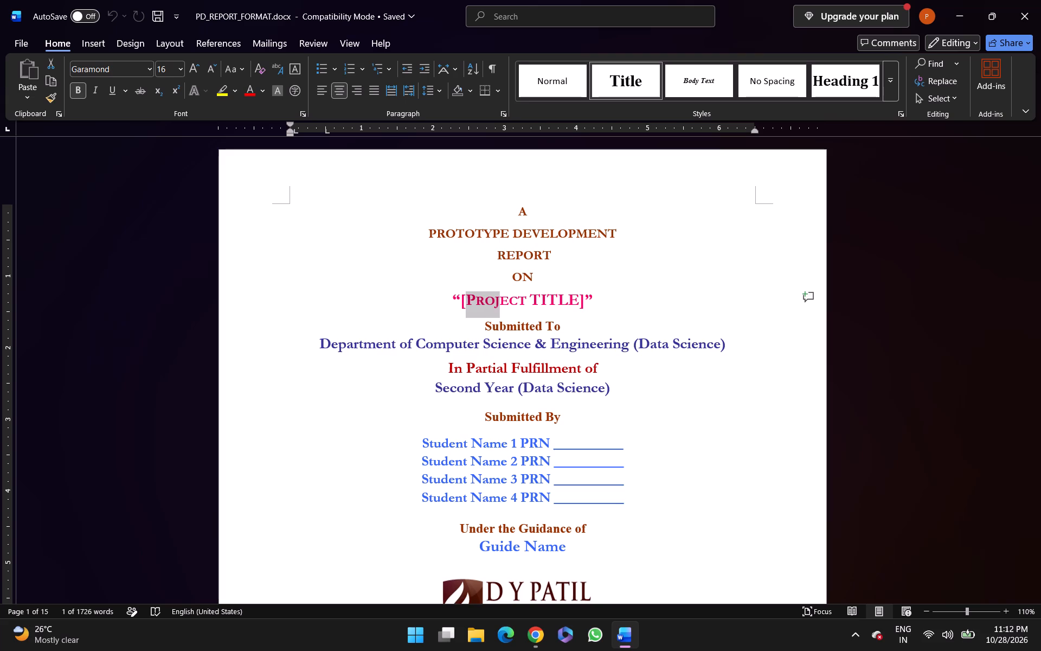
Select the "[Project TITLE]" placeholder, including its square brackets, inside the quotation marks on the cover page.
key(Left)
key(Left)
key(shift+Right)
key(shift+Right)
key(shift+Right)
key(shift+Right)
key(shift+Right)
key(shift+Right)
key(shift+Right)
key(shift+Right)
key(shift+Right)
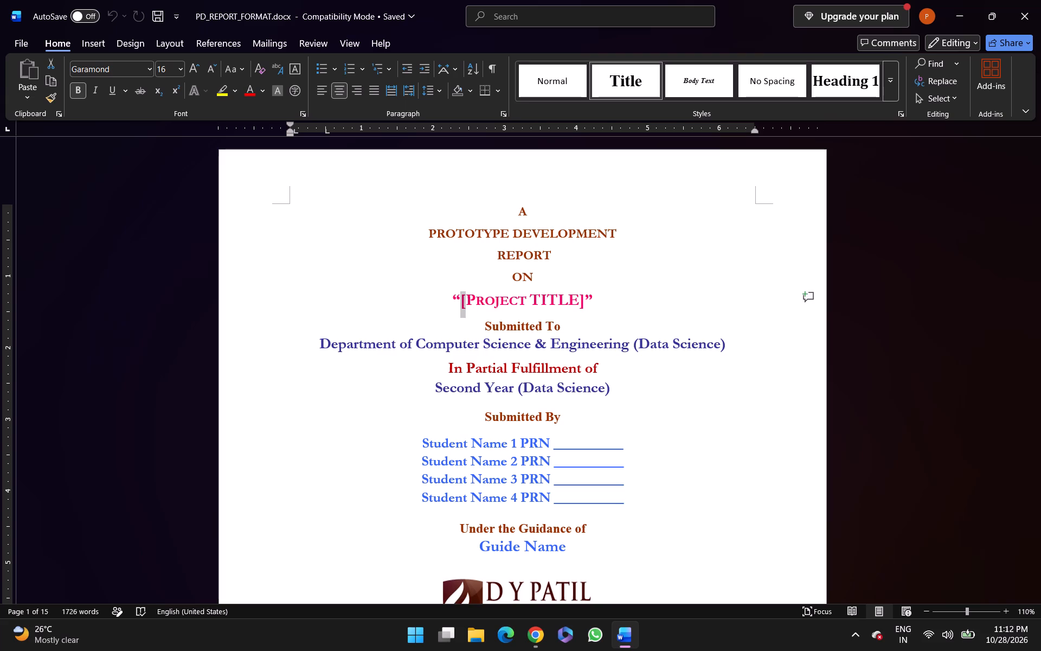
key(shift+Right)
key(shift+Right)
key(shift+Right)
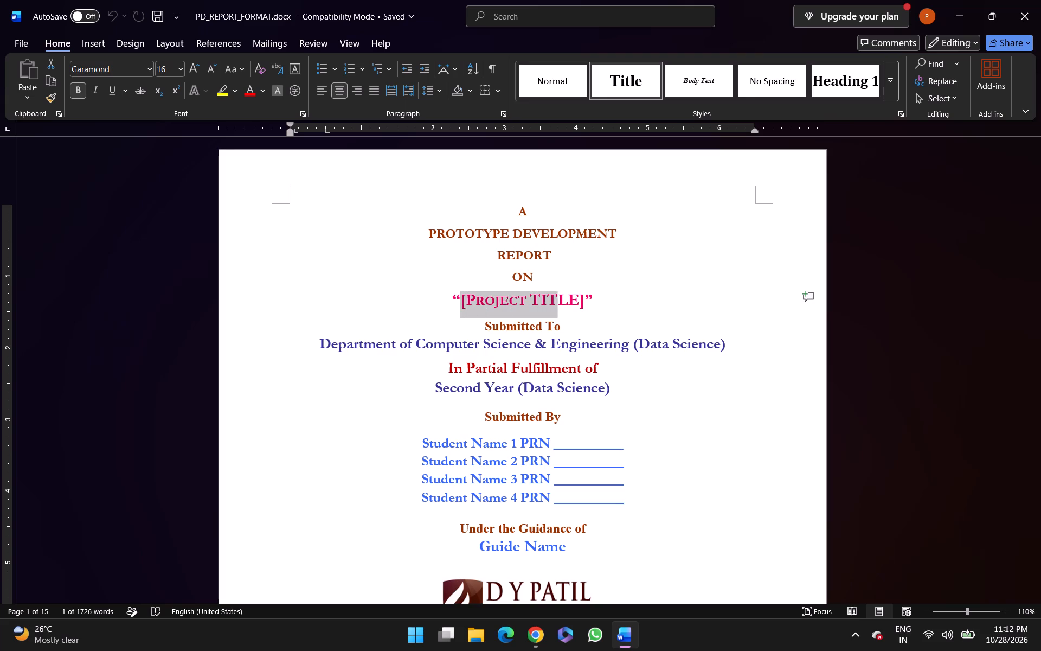
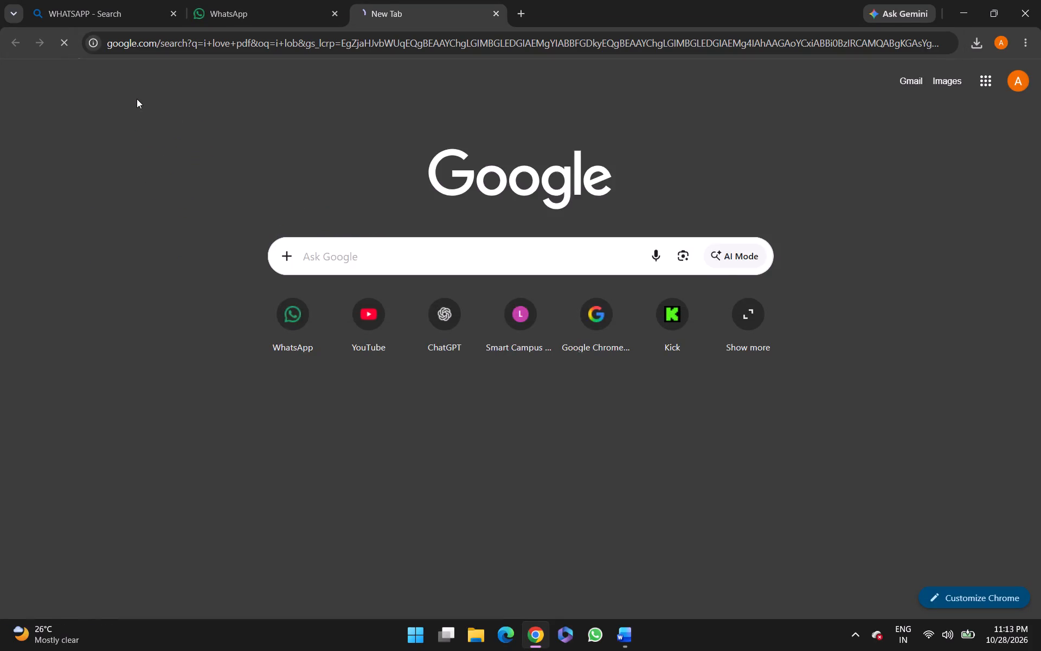
Switch to Chrome, open the iLovePDF site from the "i love pdf" search results and go to its PDF to Word converter.
drag(230, 226, 243, 206)
click(243, 206)
double_click(243, 206)
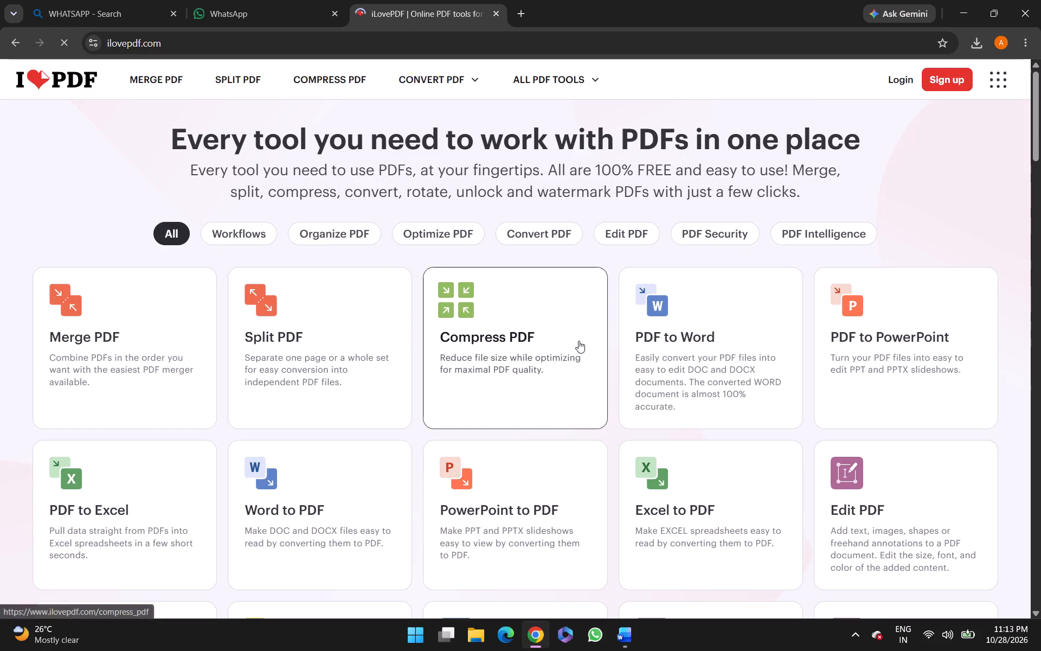
click(634, 336)
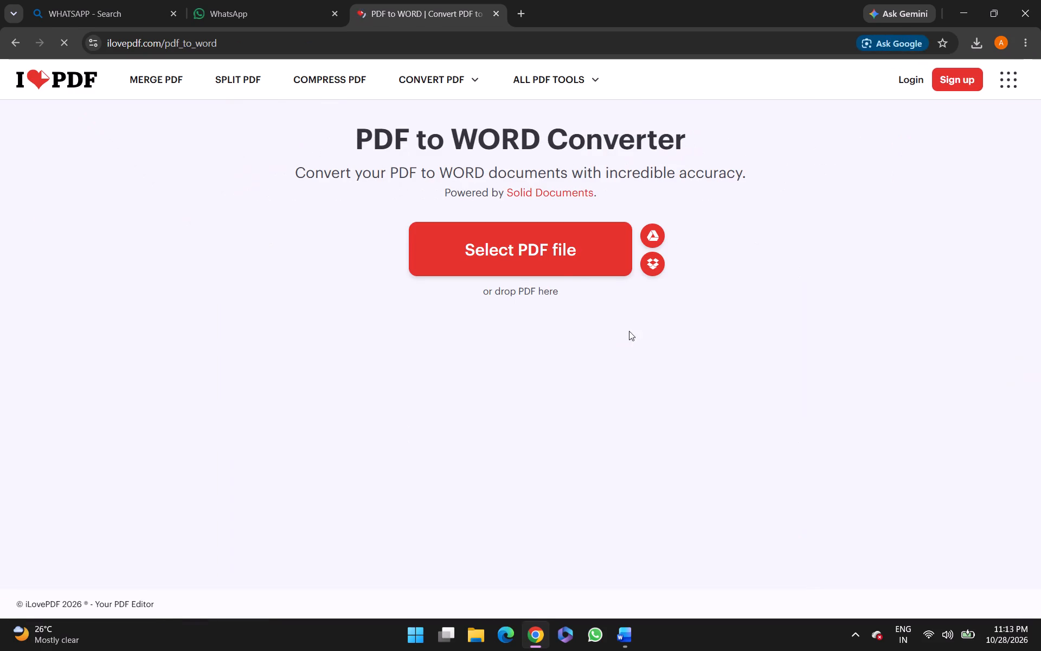
Start choosing a PDF file for the Word conversion and browse to the Downloads folder.
click(543, 253)
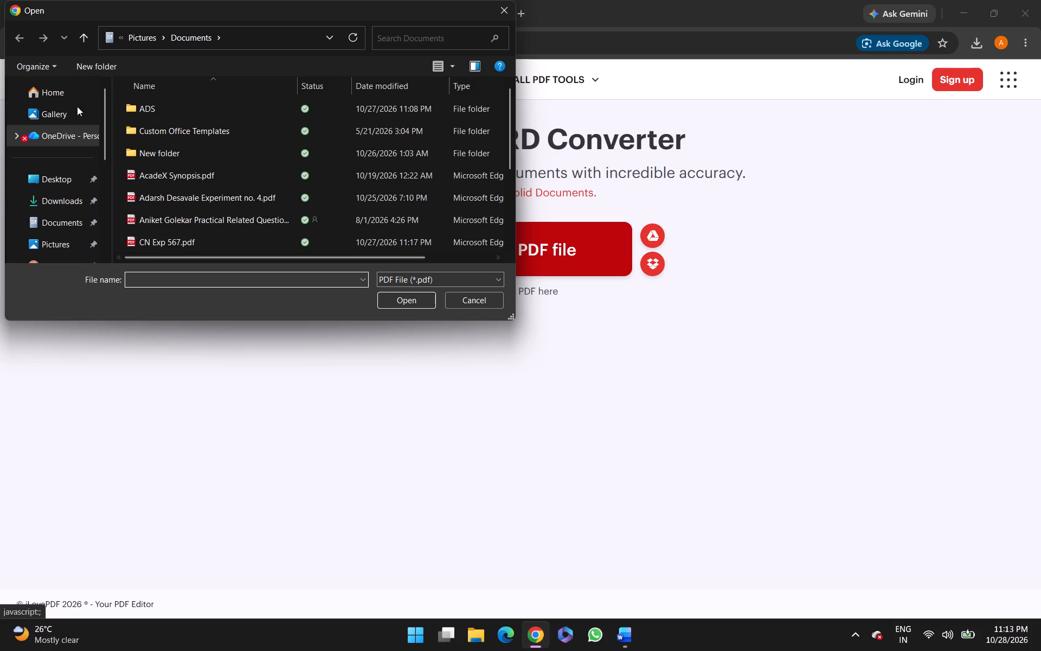
drag(52, 189, 48, 209)
click(48, 209)
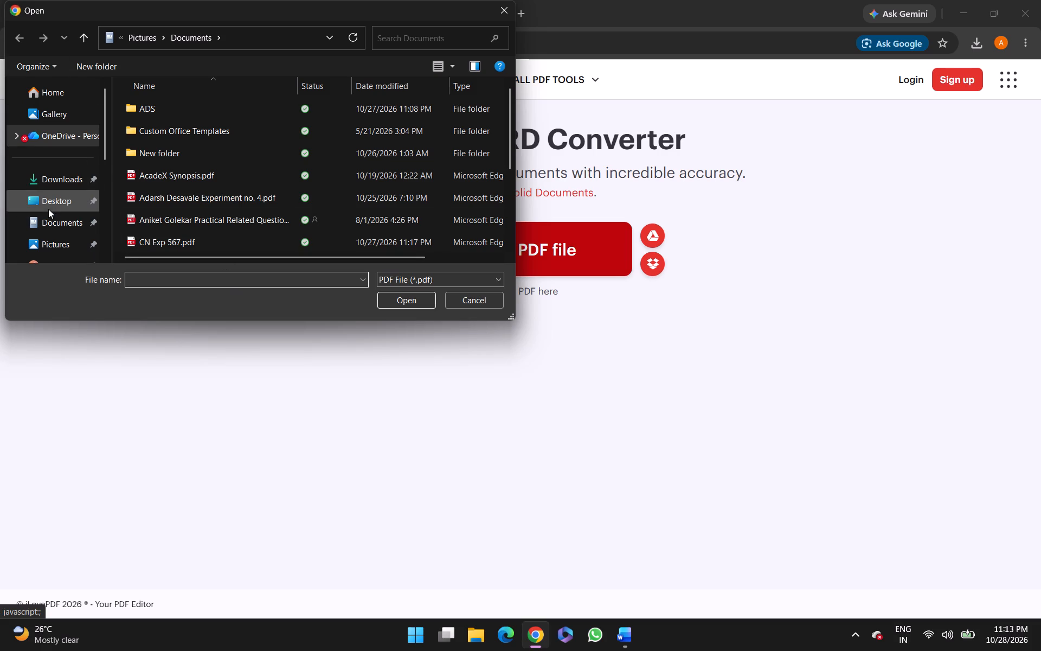
click(57, 175)
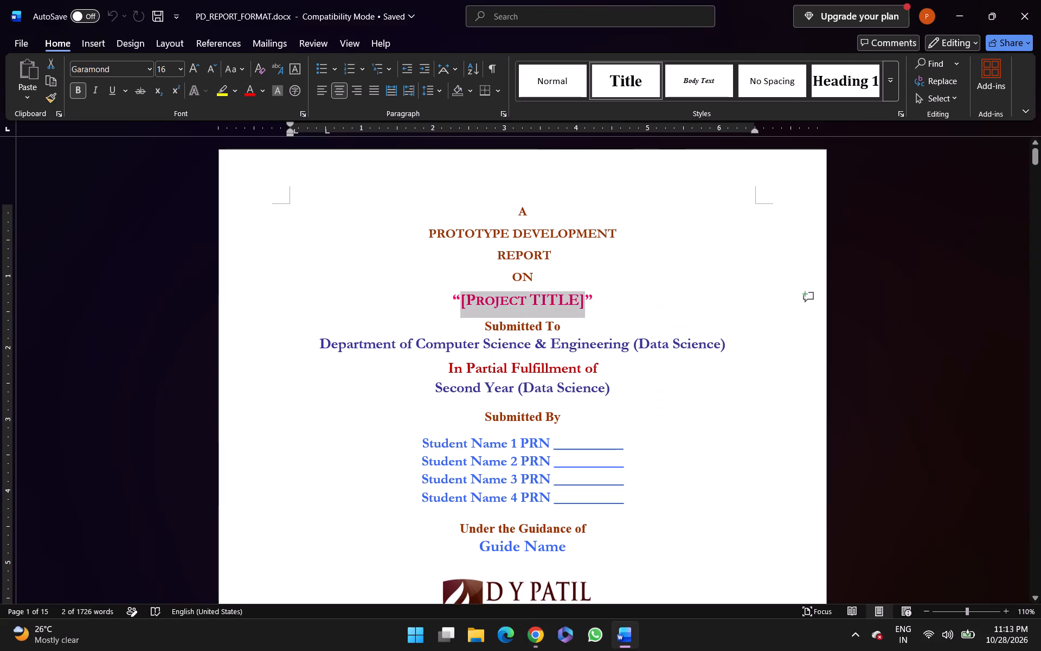
Open File Explorer and look through the Desktop and Downloads folders.
text(fi)
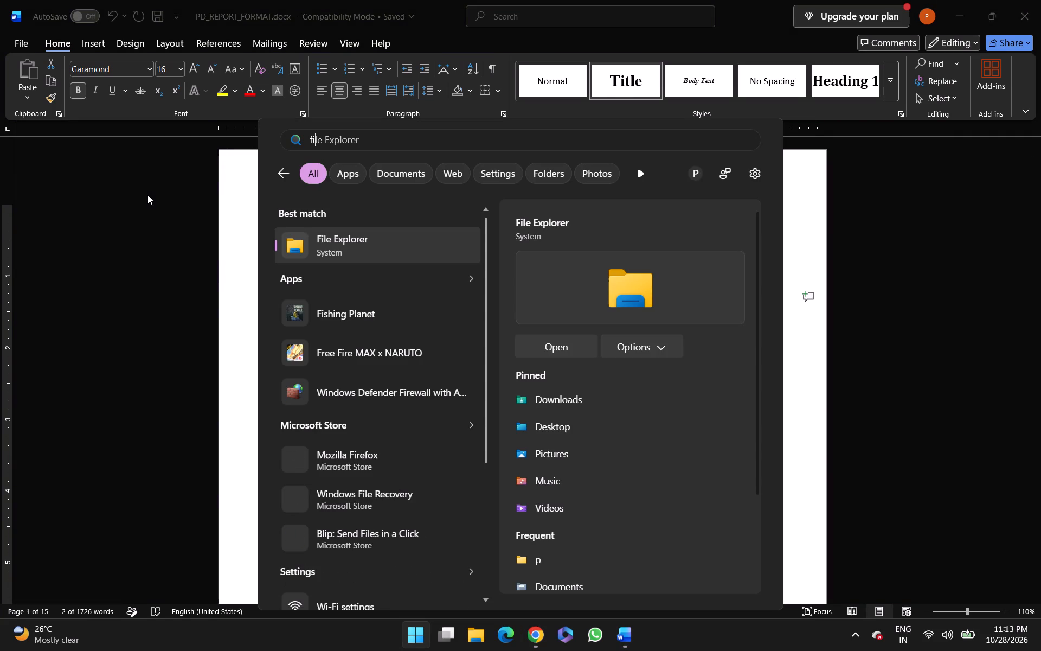
key(Return)
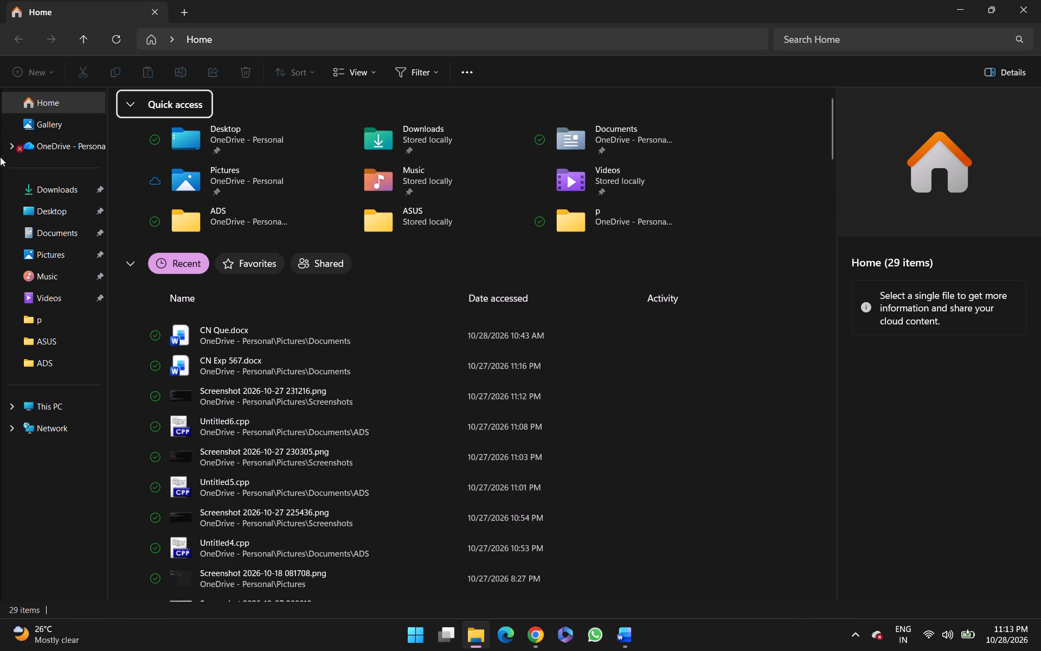
click(36, 206)
click(44, 187)
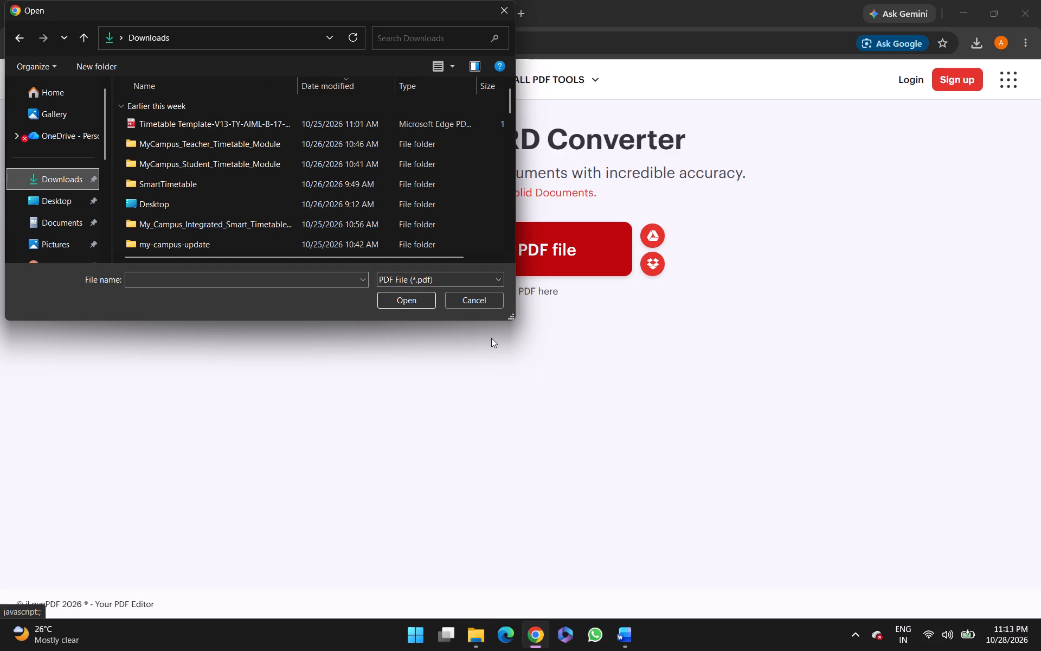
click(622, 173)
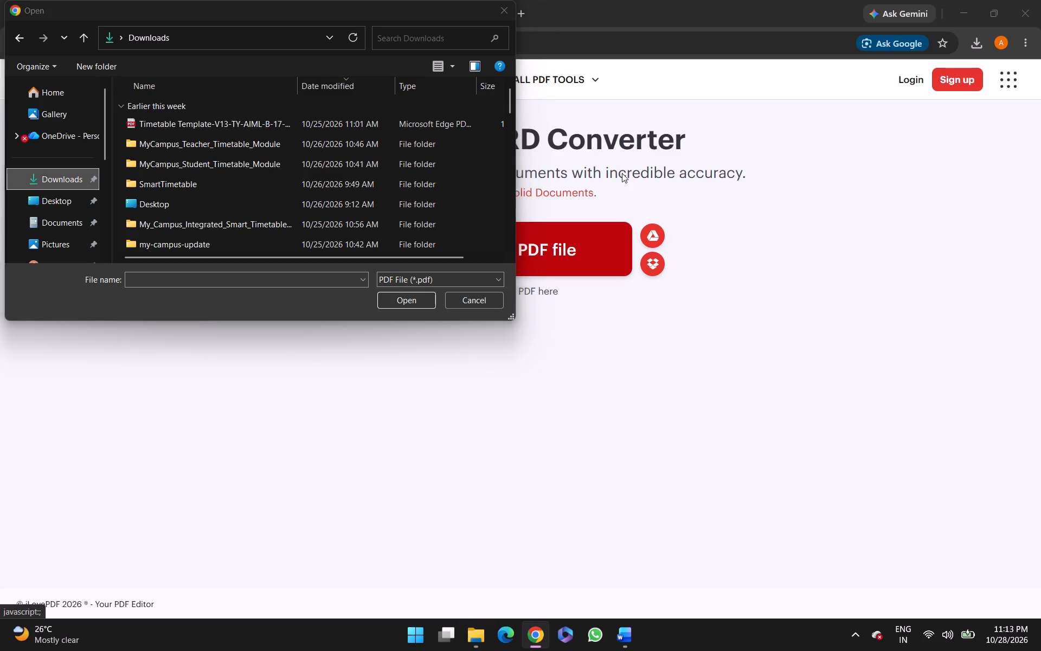
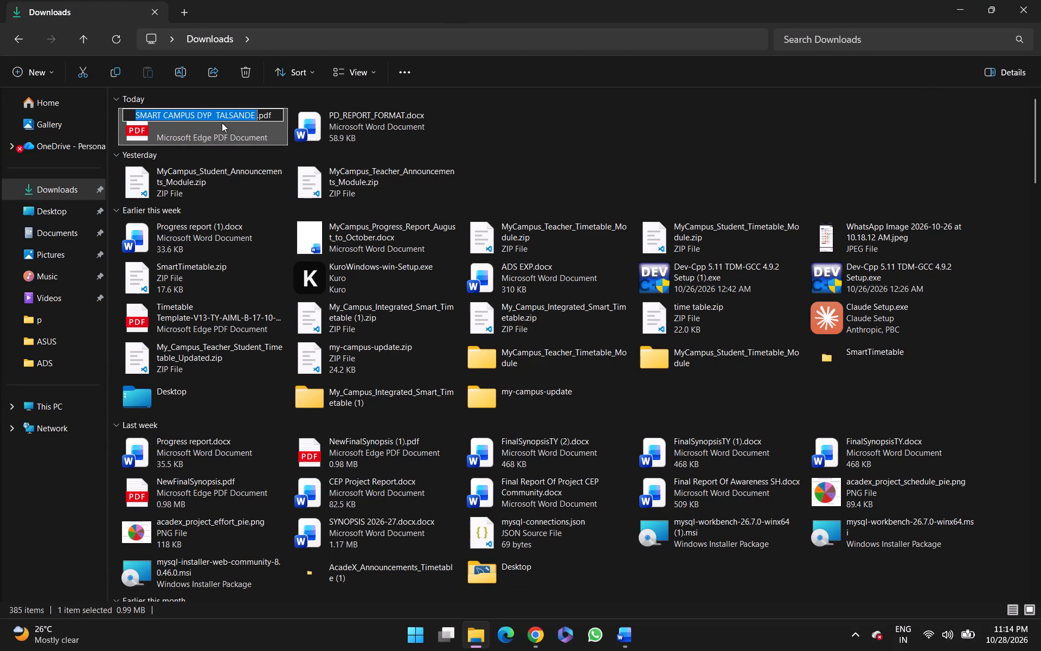
Leave the file name unedited and bring up the available file actions for SMART CAMPUS DYP_TALSANDE.pdf in the Downloads folder.
click(222, 123)
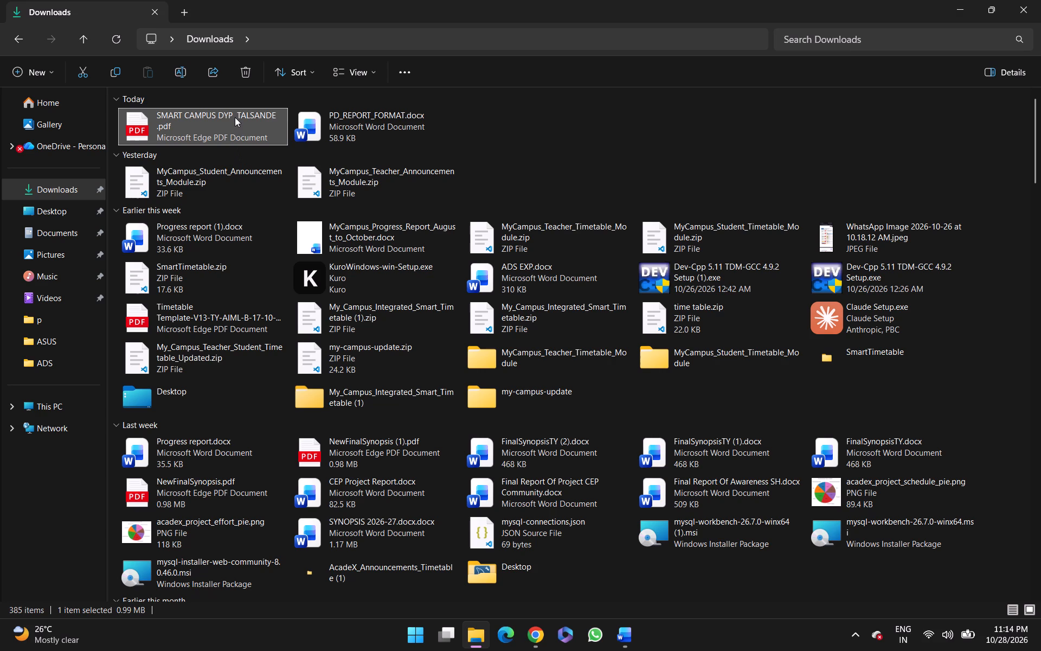
right_click(235, 117)
right_click(235, 117)
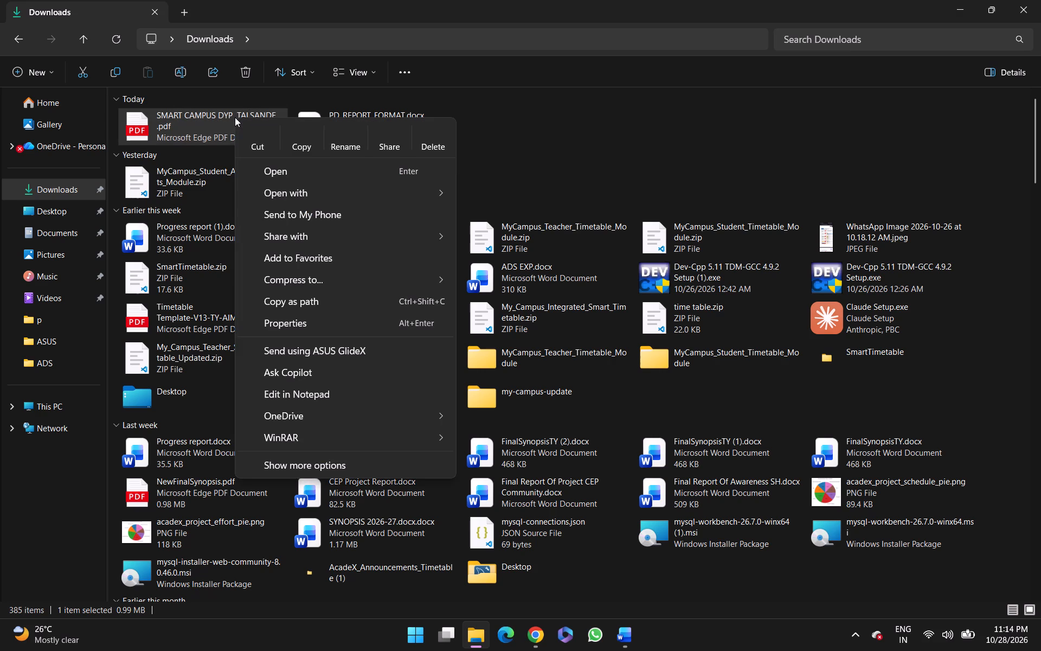
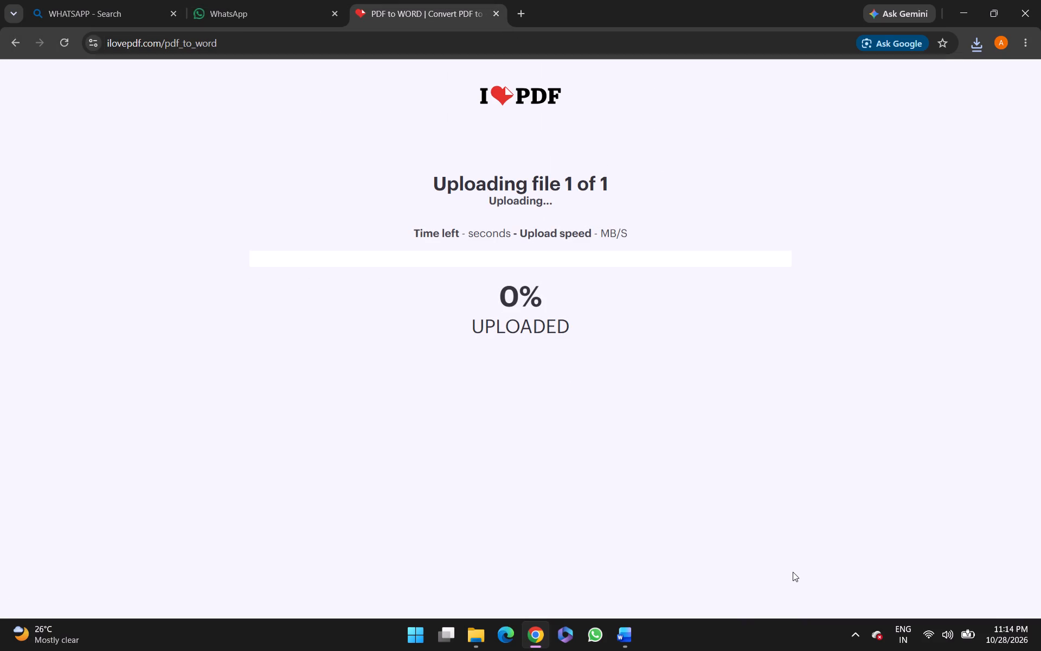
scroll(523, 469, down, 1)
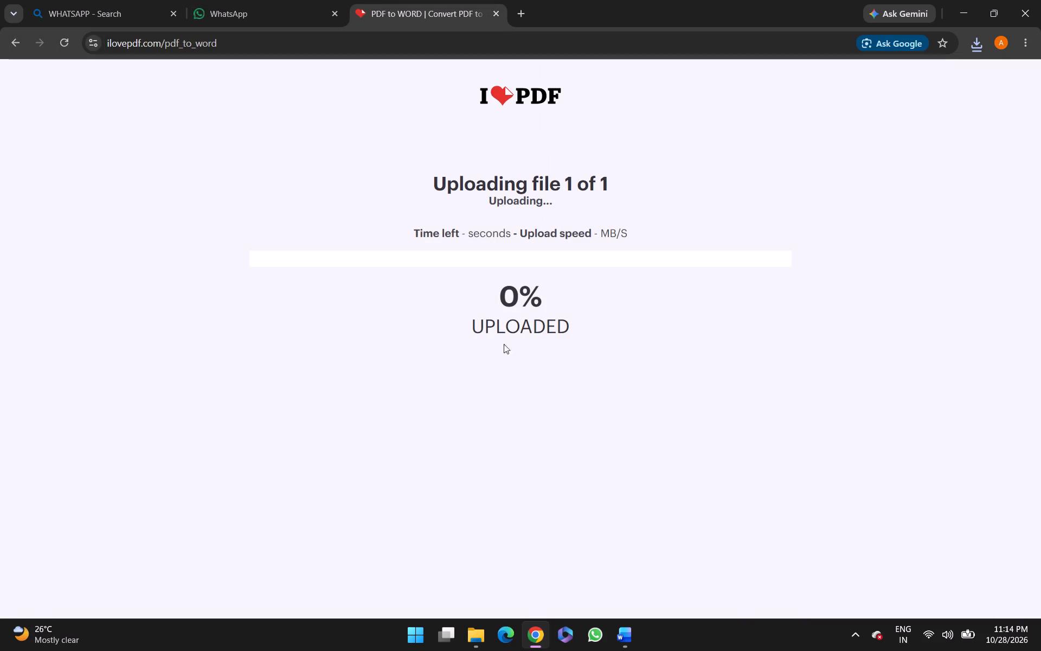
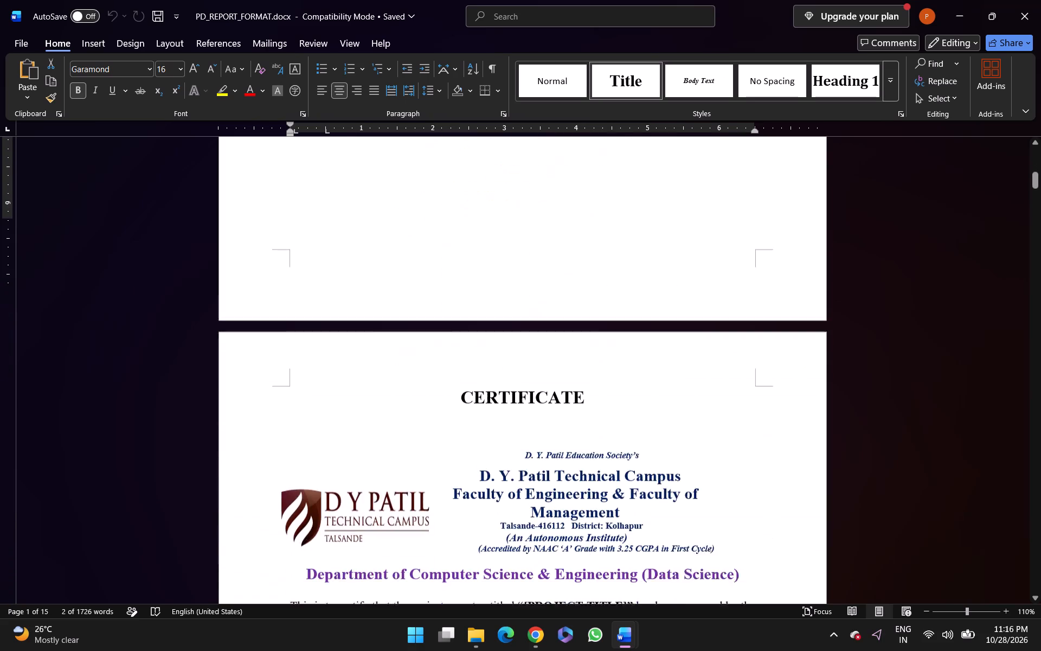
Examine the title, certificate and acknowledgement pages of the report template for the placeholders that need filling in.
scroll(412, 258, up, 2)
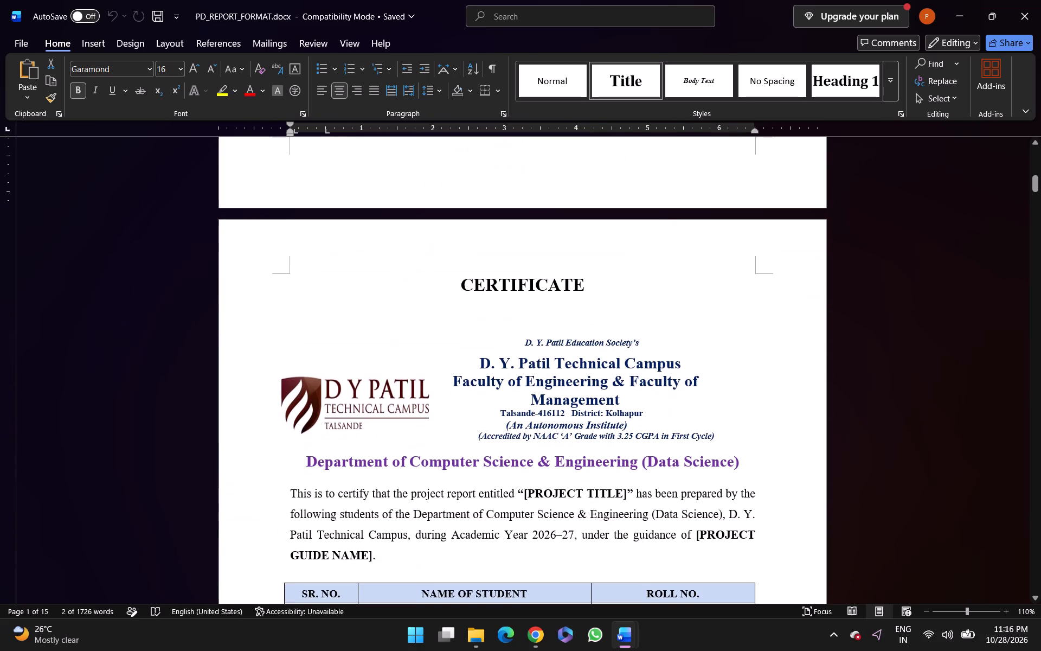
scroll(412, 258, up, 7)
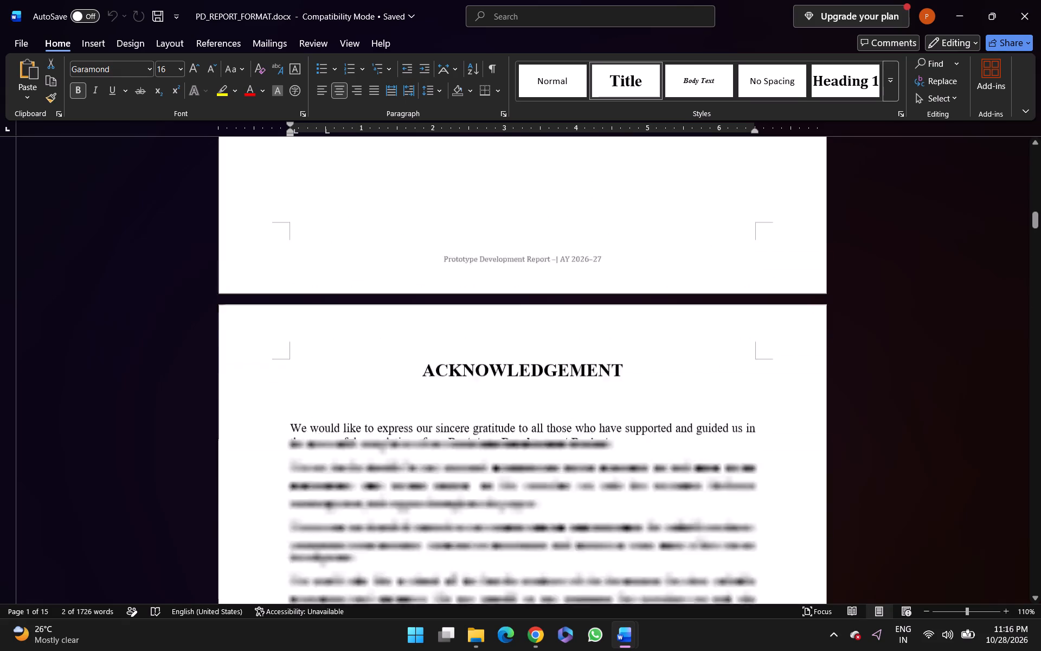
scroll(412, 258, up, 5)
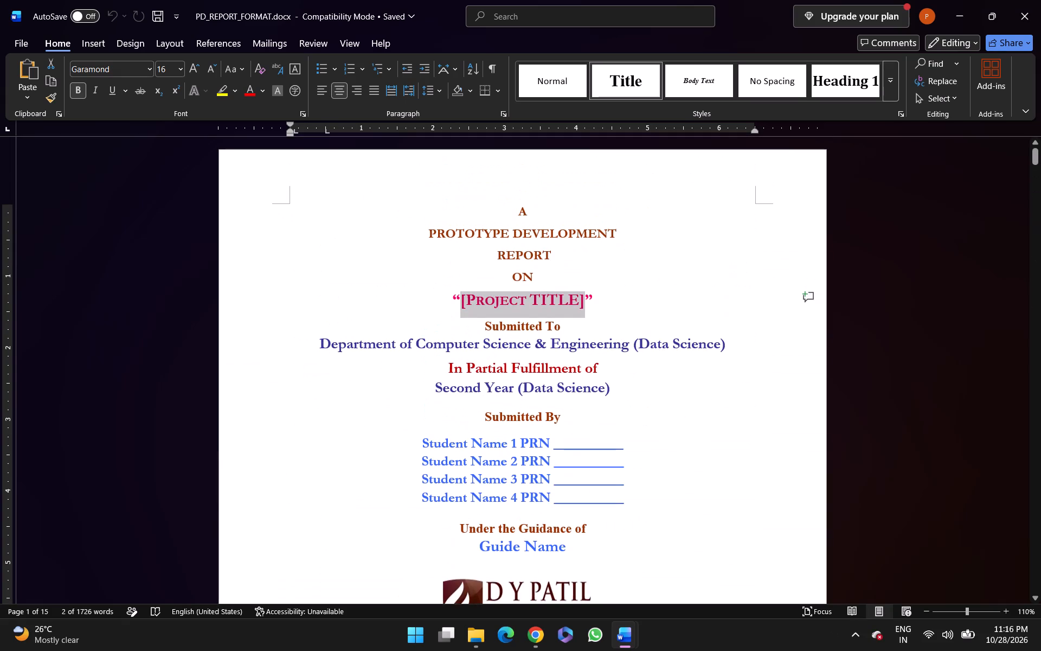
scroll(412, 258, down, 5)
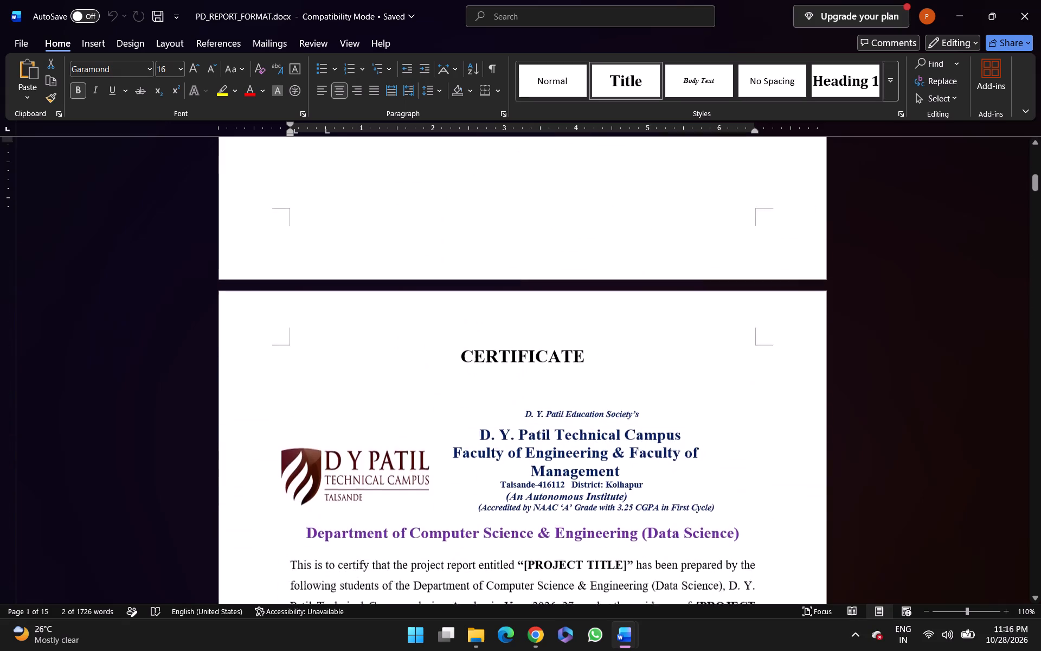
scroll(412, 258, down, 1)
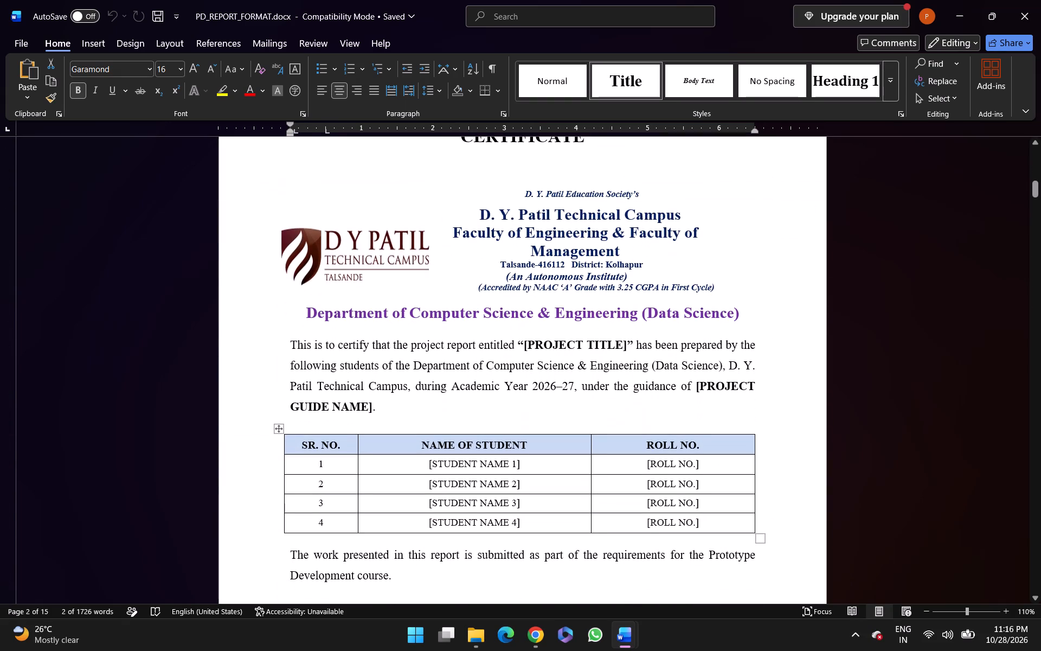
scroll(412, 258, up, 3)
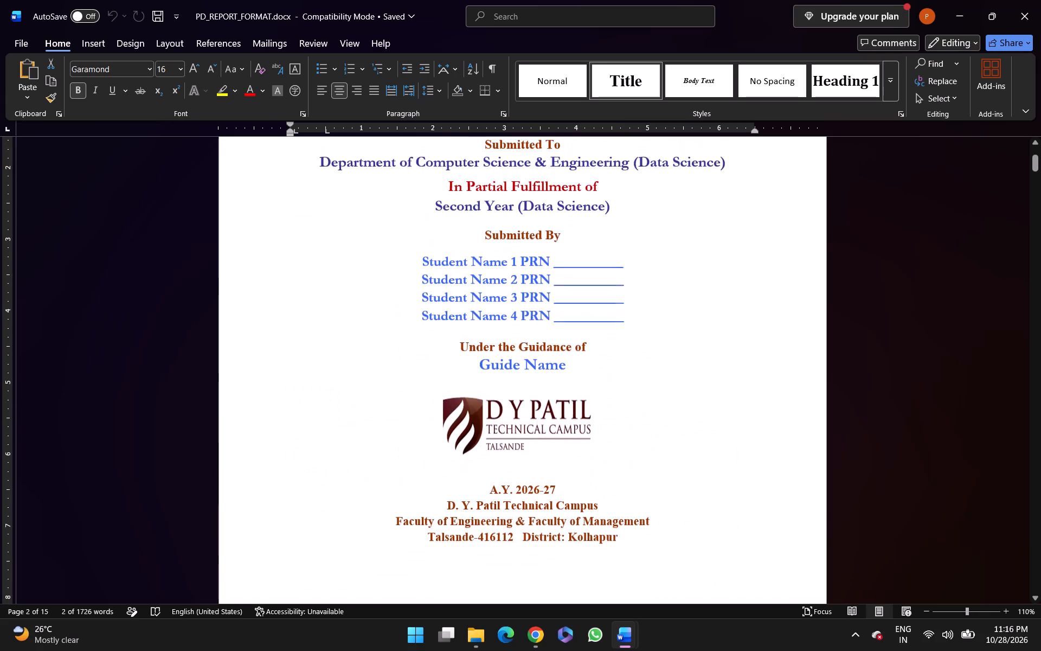
scroll(412, 258, up, 1)
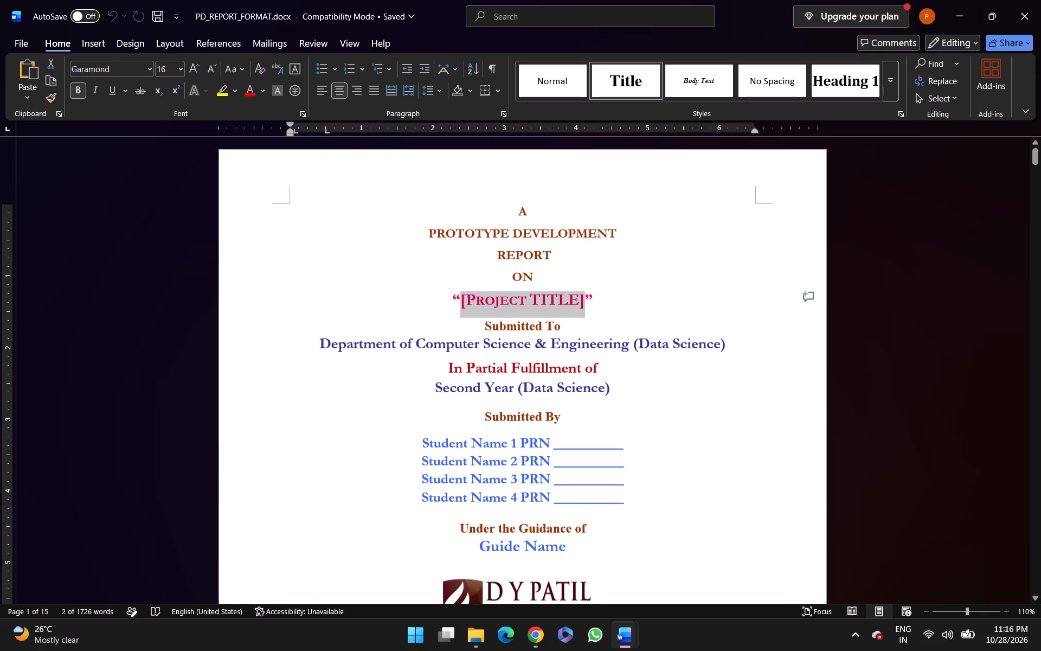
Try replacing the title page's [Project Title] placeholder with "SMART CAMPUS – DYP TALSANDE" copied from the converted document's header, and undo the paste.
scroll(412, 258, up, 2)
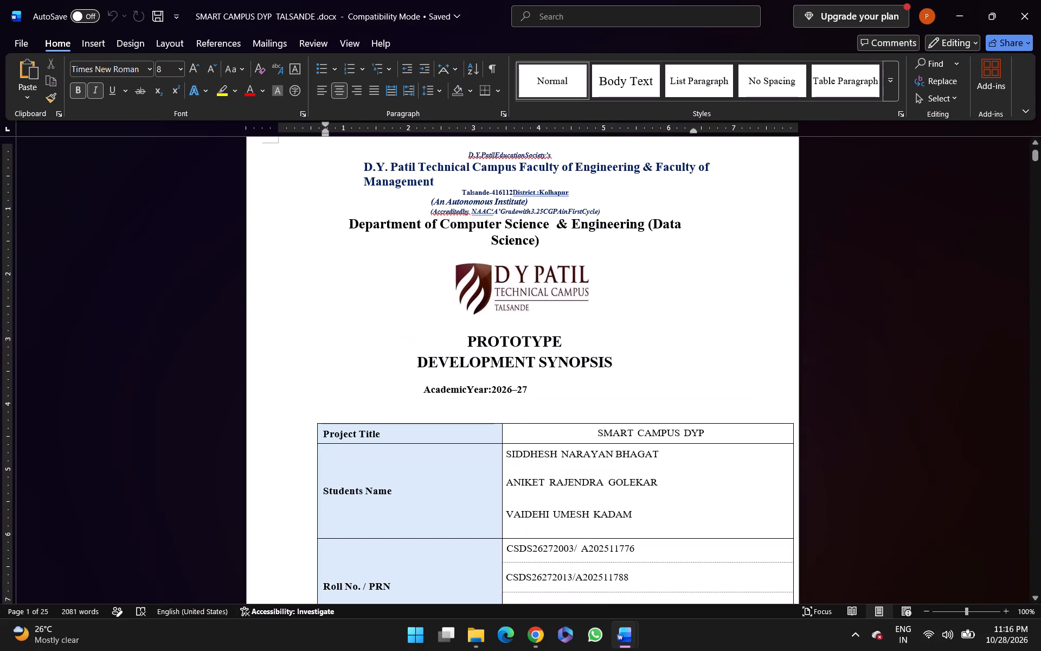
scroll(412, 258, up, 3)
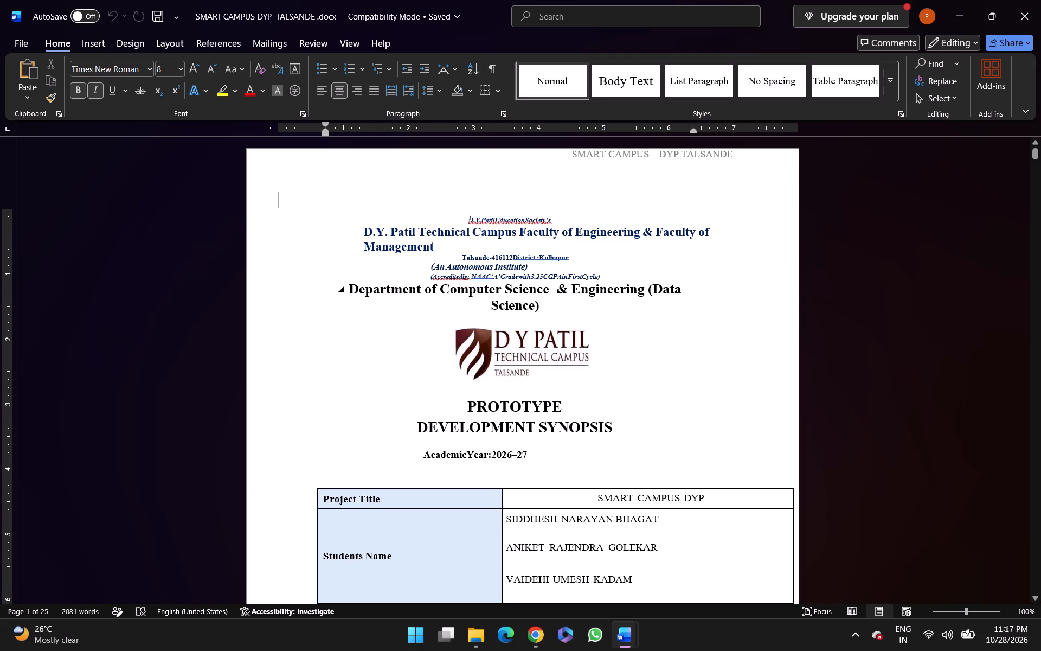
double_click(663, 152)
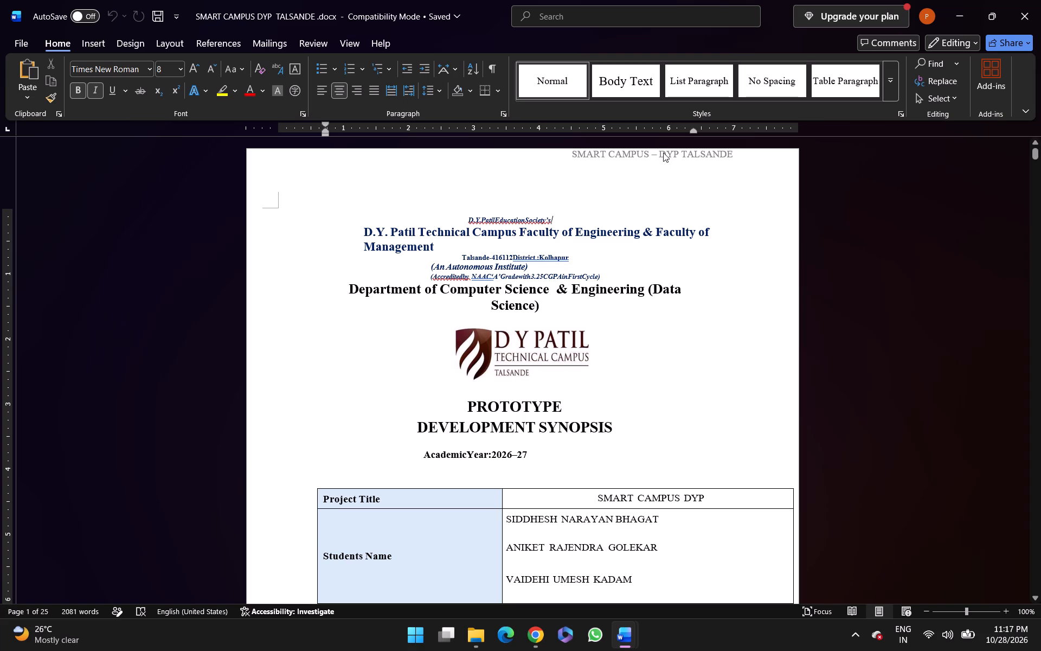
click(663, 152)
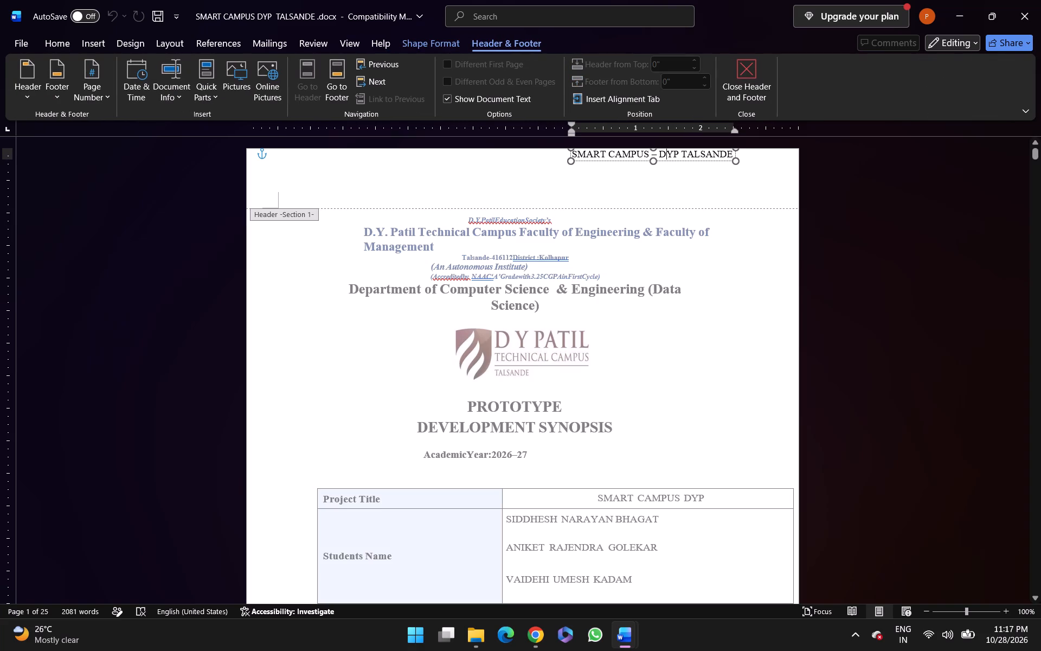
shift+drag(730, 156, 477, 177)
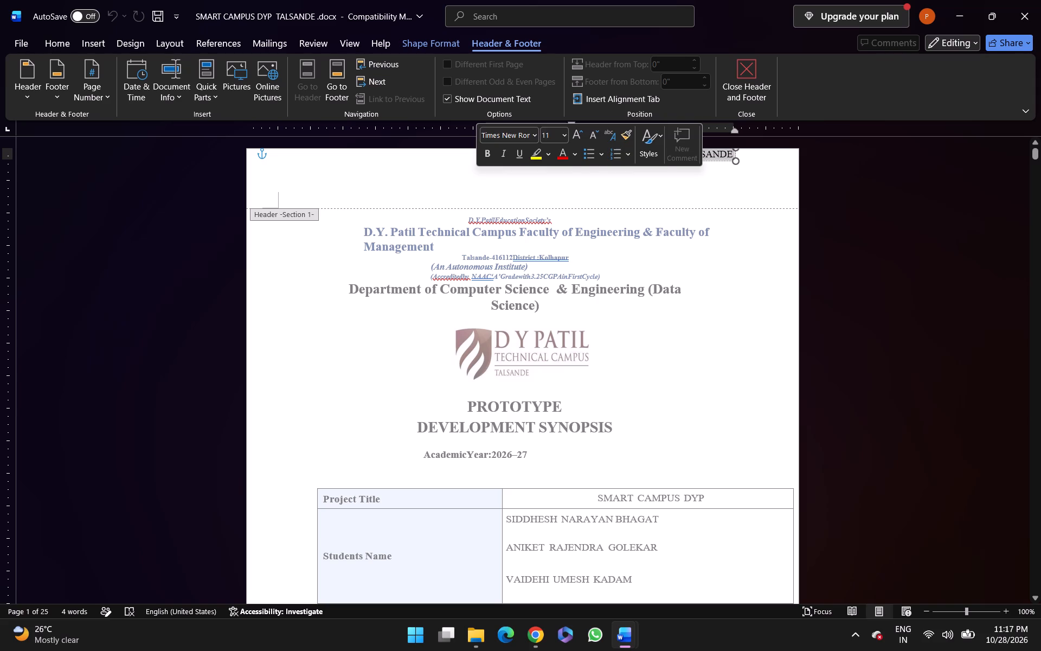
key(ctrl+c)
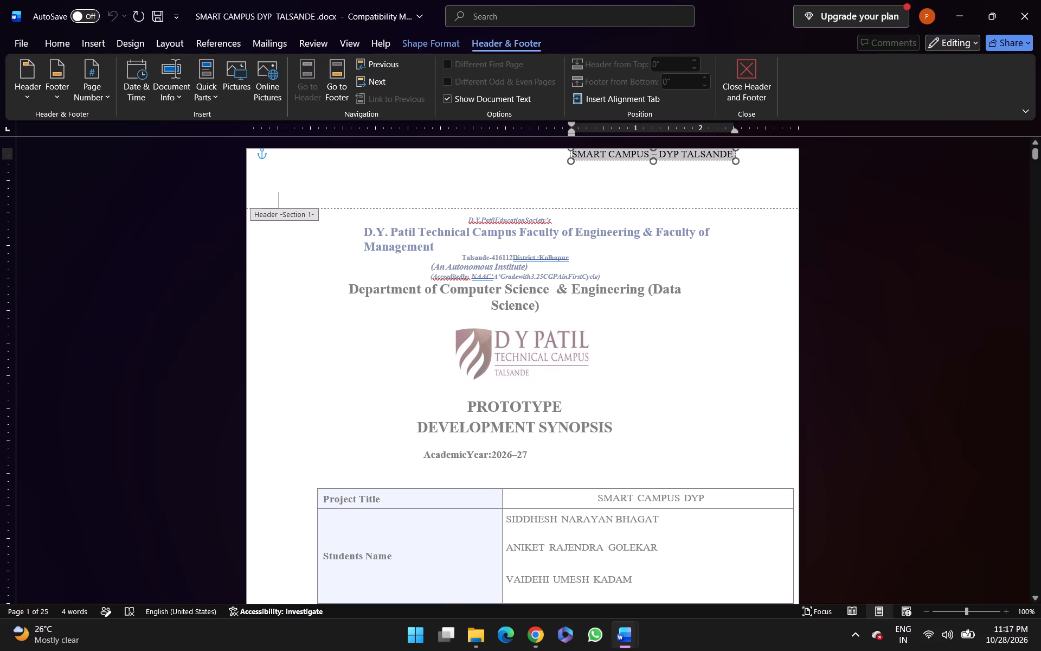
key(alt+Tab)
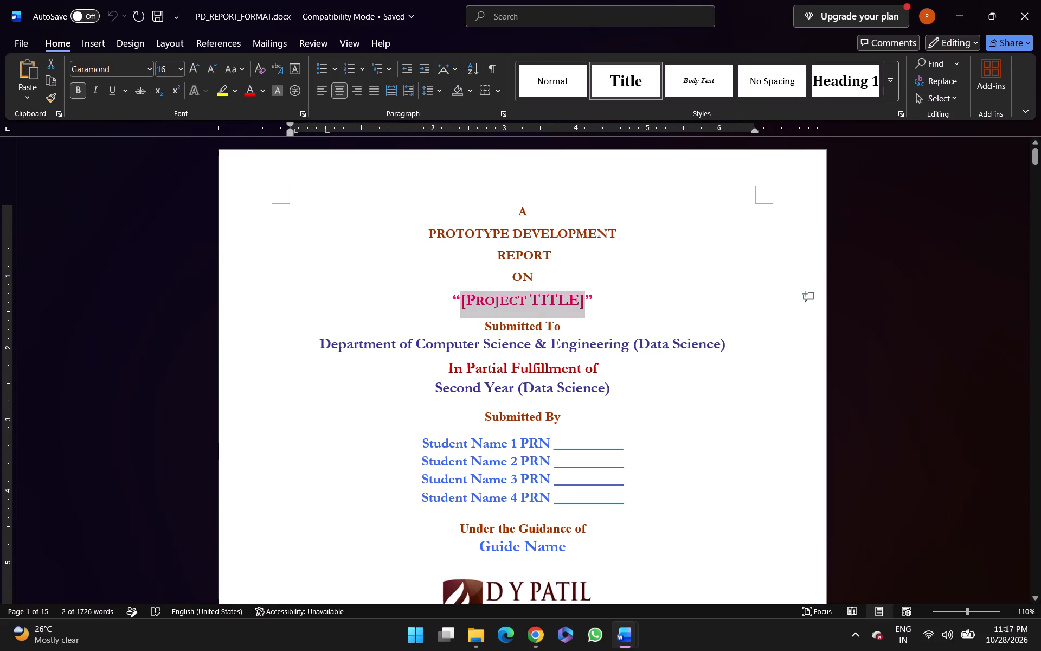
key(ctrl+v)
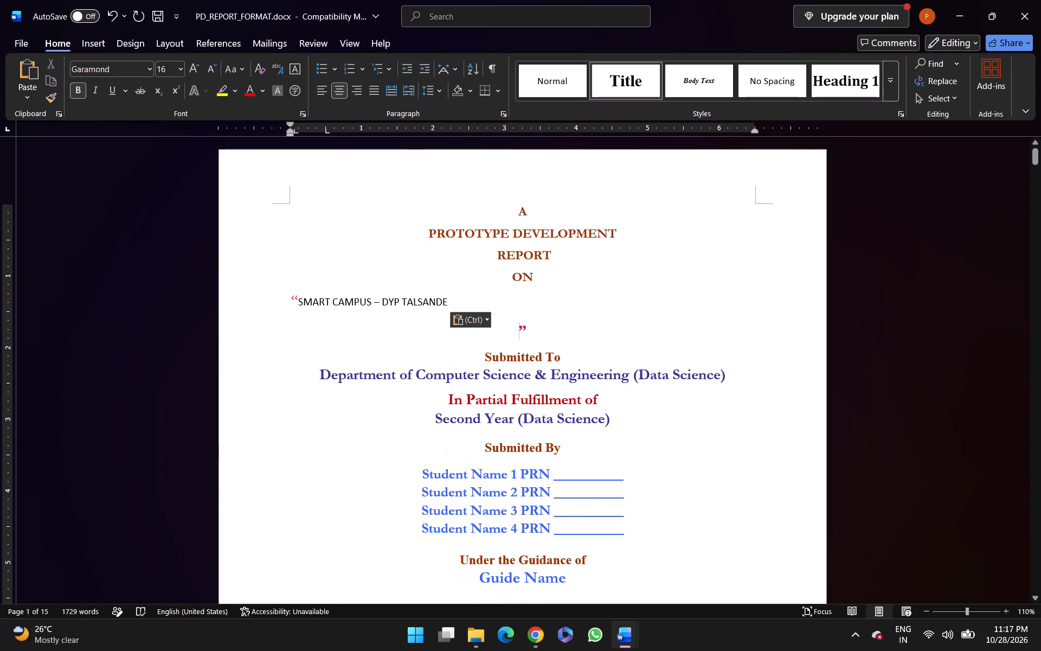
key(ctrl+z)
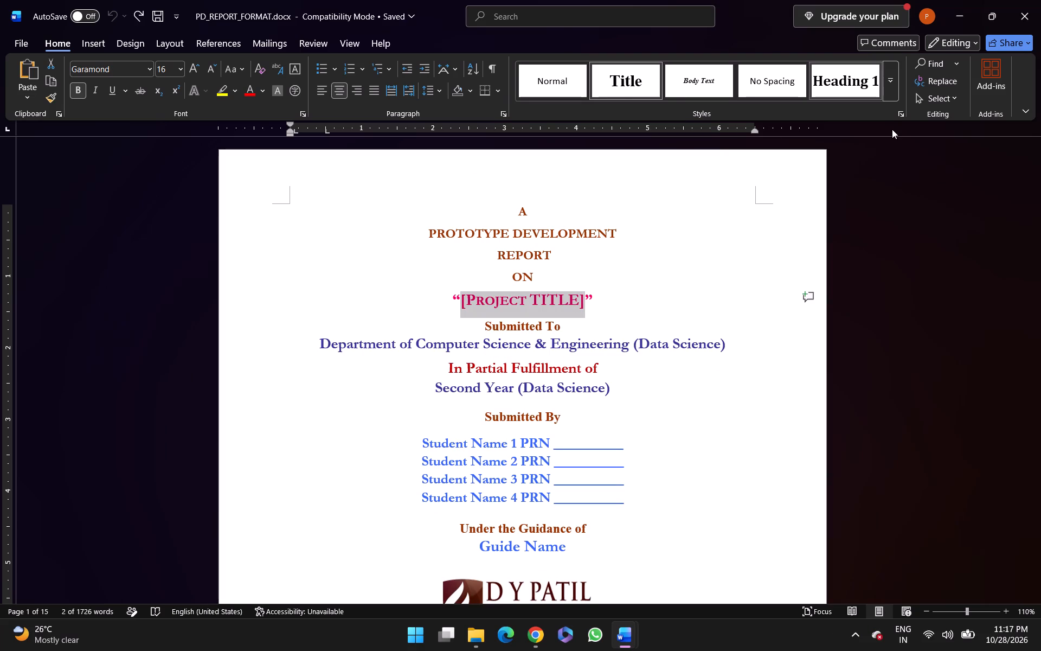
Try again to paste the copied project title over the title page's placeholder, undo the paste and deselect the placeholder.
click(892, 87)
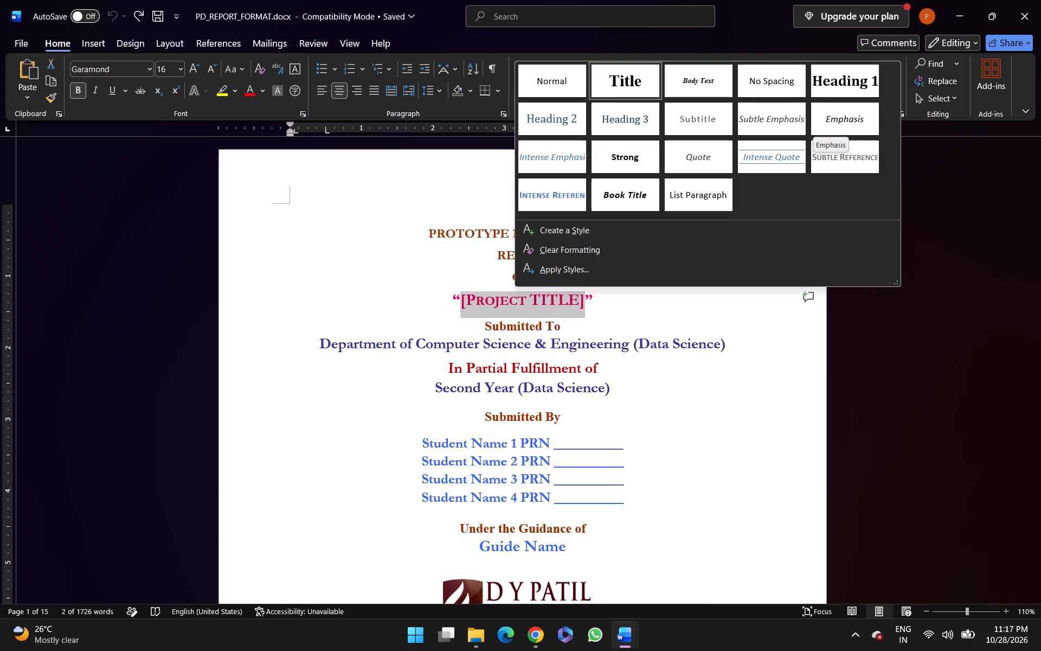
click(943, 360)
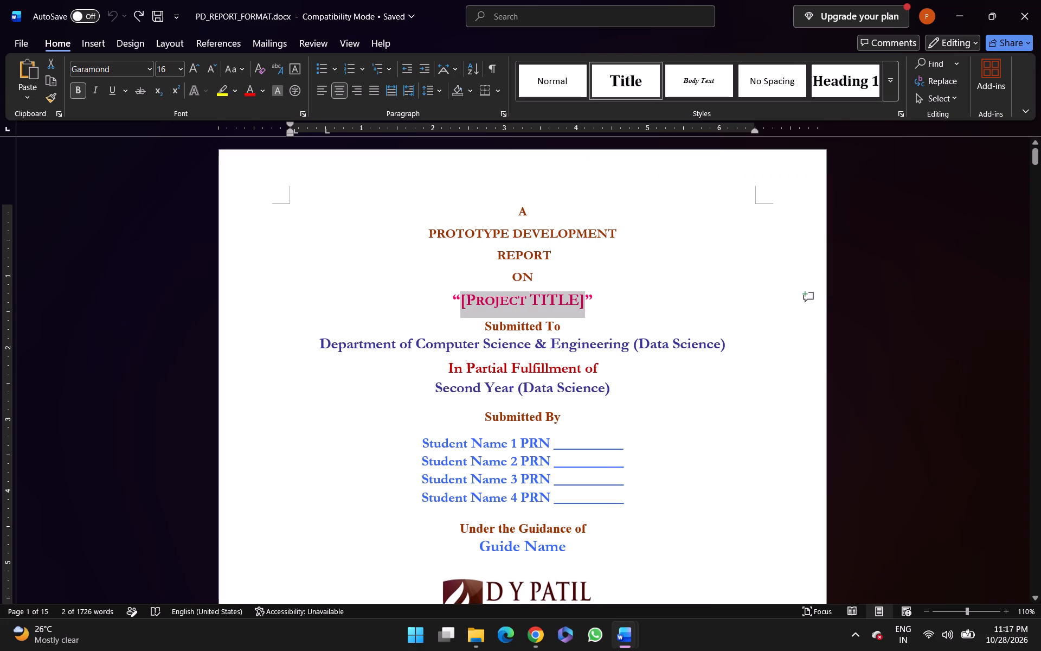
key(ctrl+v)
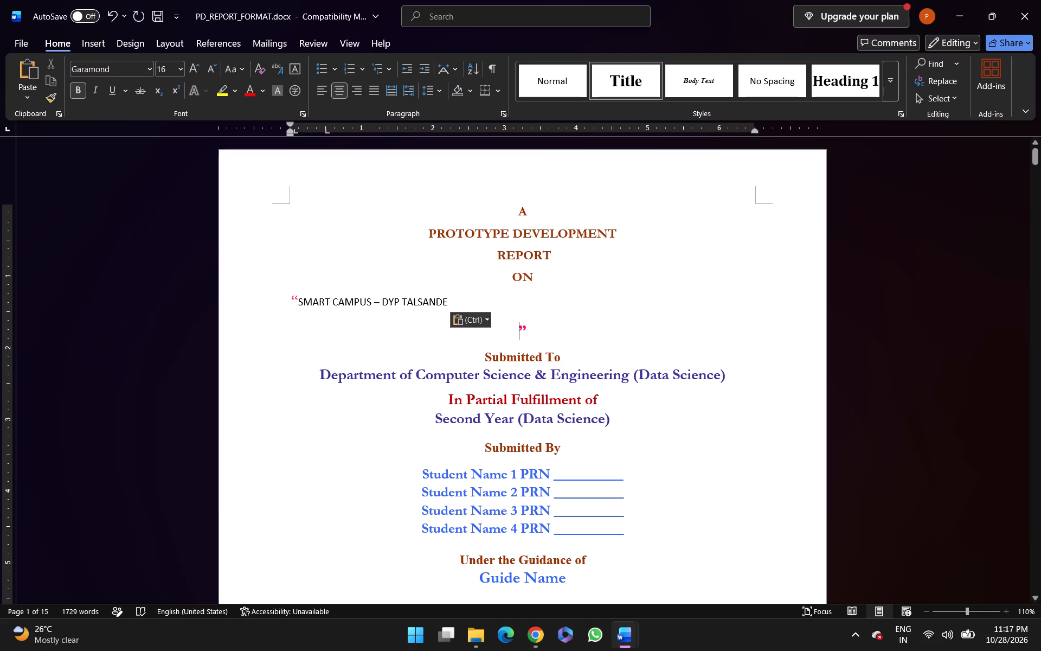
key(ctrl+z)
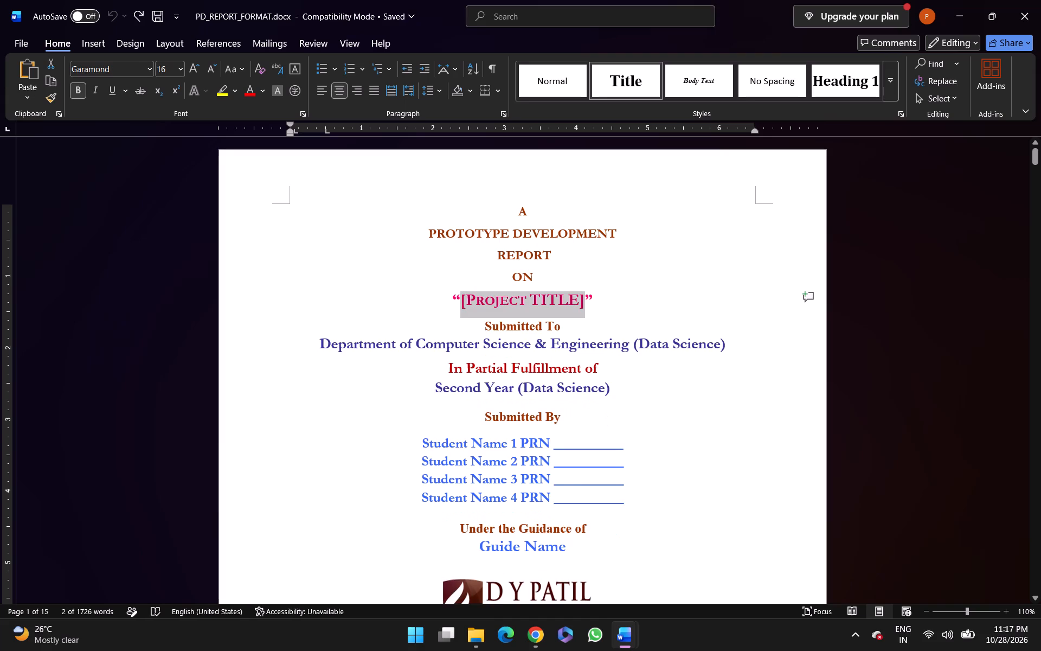
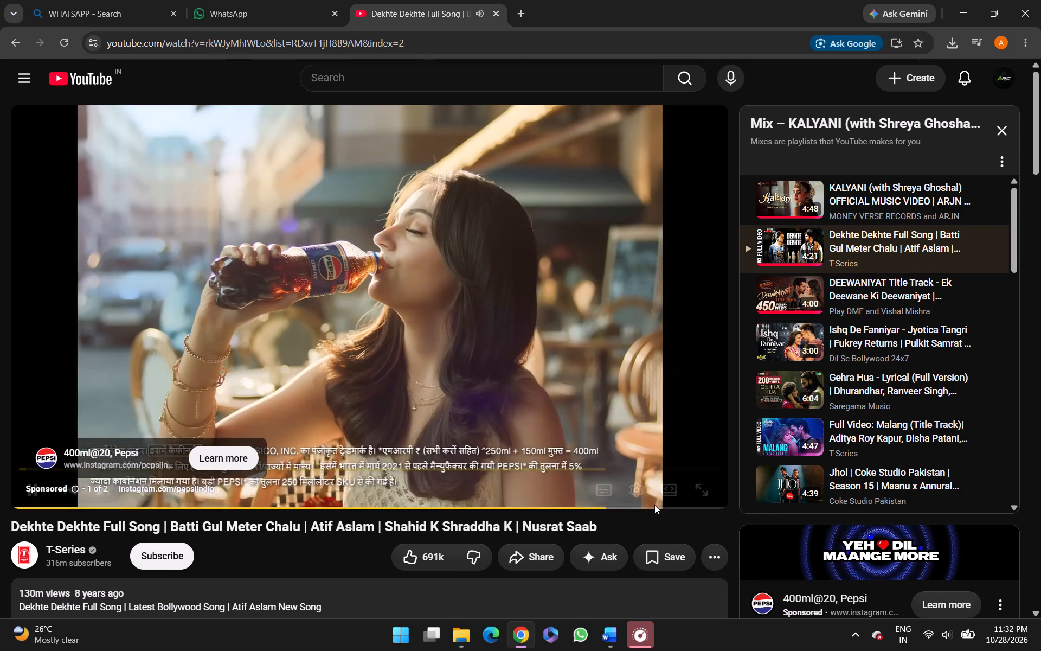
Skip the ad before the Dekhte Dekhte song and set the video quality to 144p.
click(641, 484)
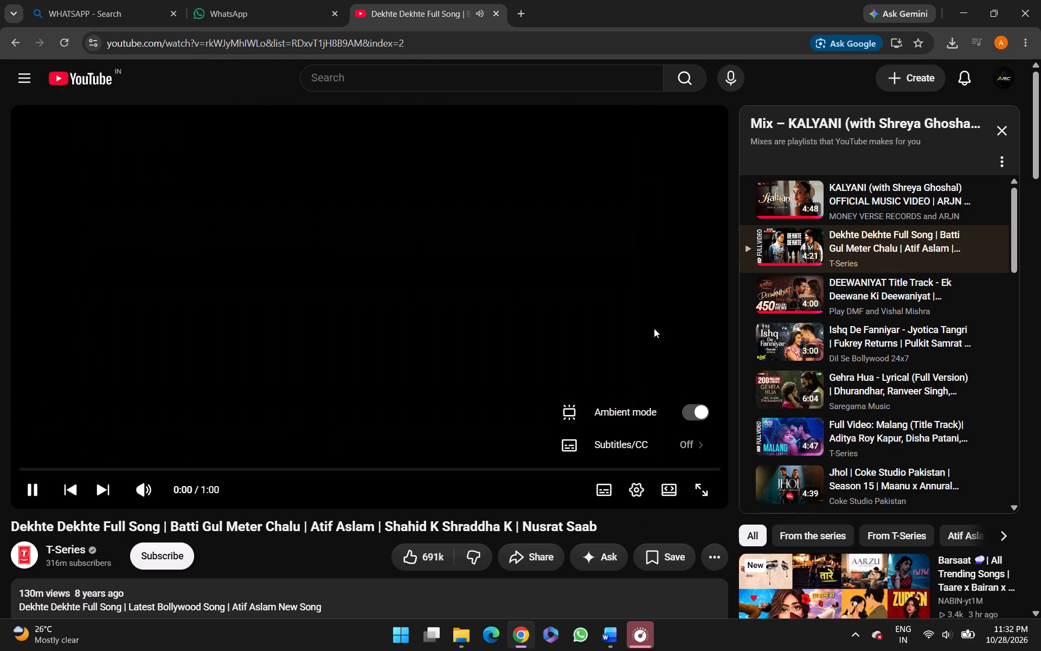
click(401, 421)
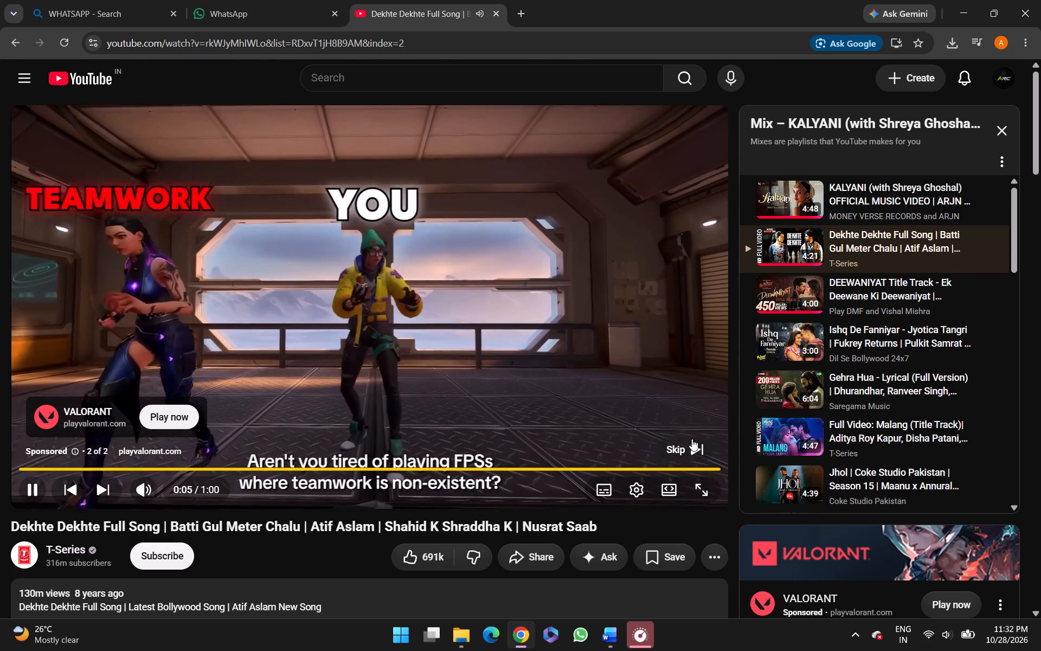
click(688, 443)
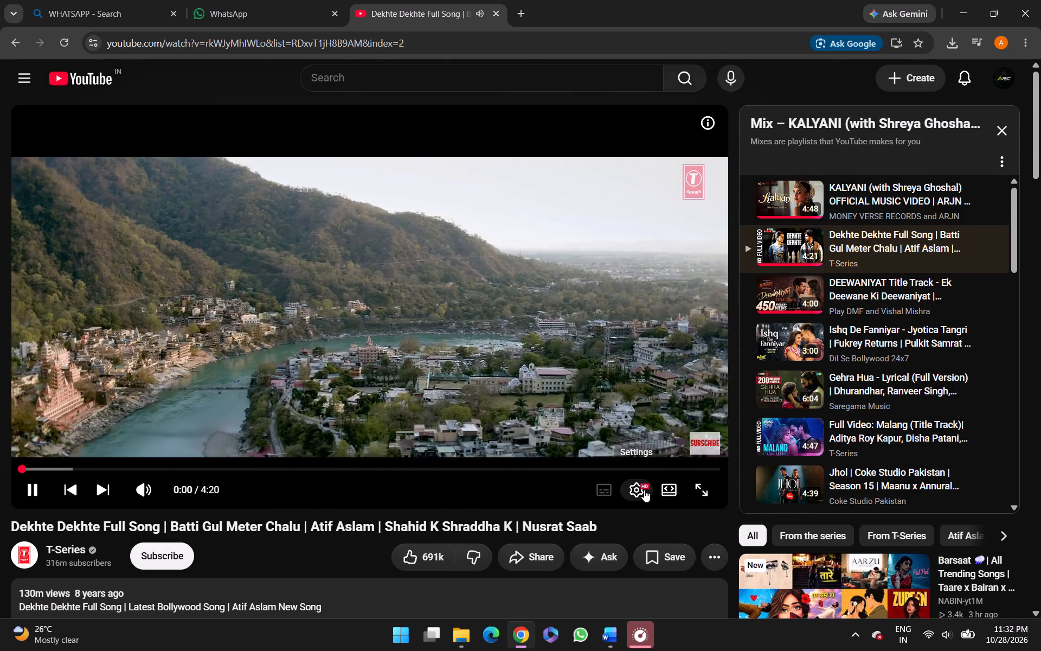
click(644, 490)
click(606, 434)
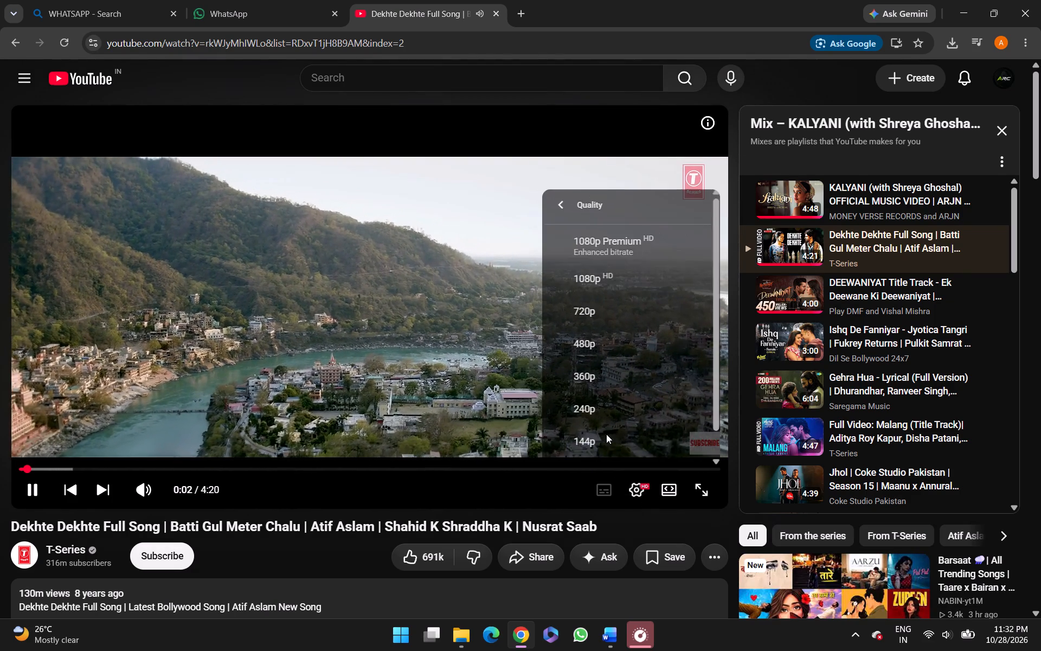
click(606, 434)
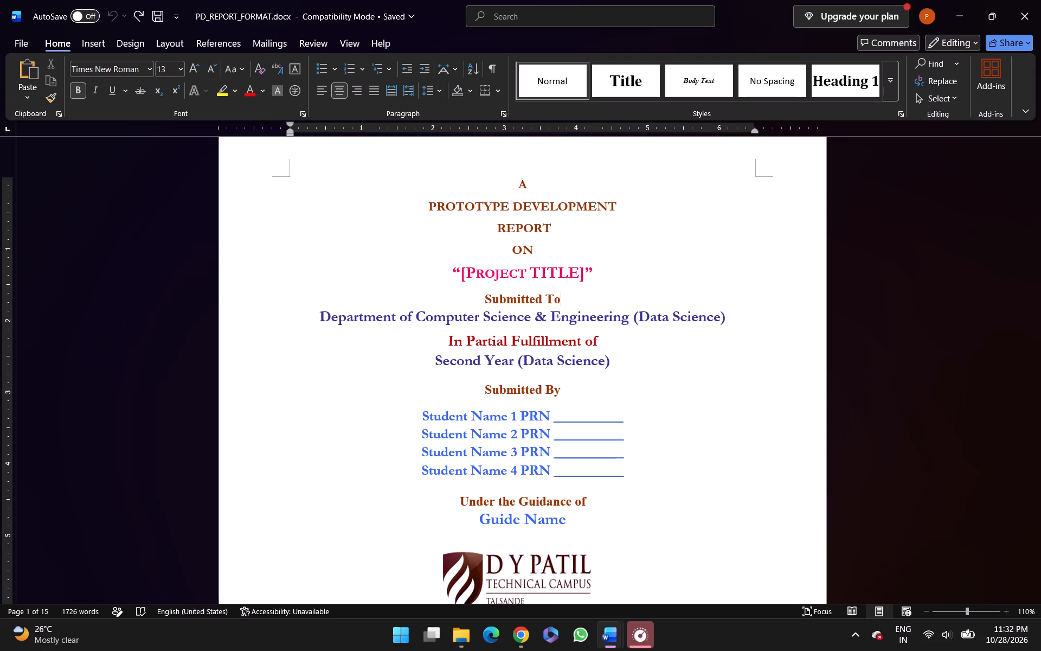
Copy the formatting of the “[Project TITLE]” placeholder line on the report's cover page.
scroll(800, 187, down, 3)
scroll(800, 187, up, 3)
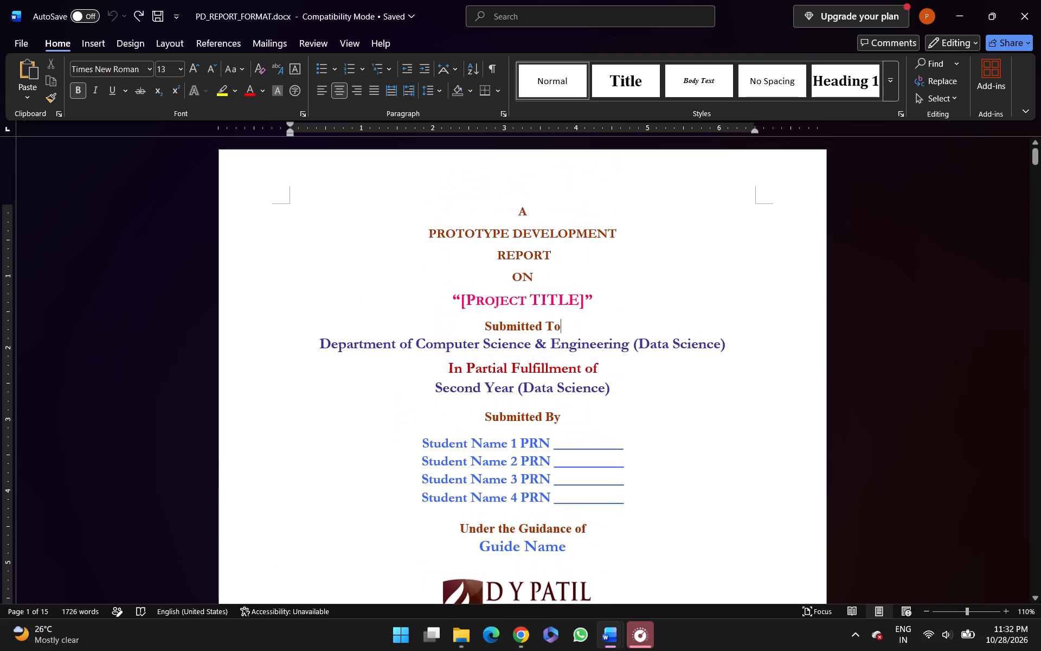
double_click(537, 297)
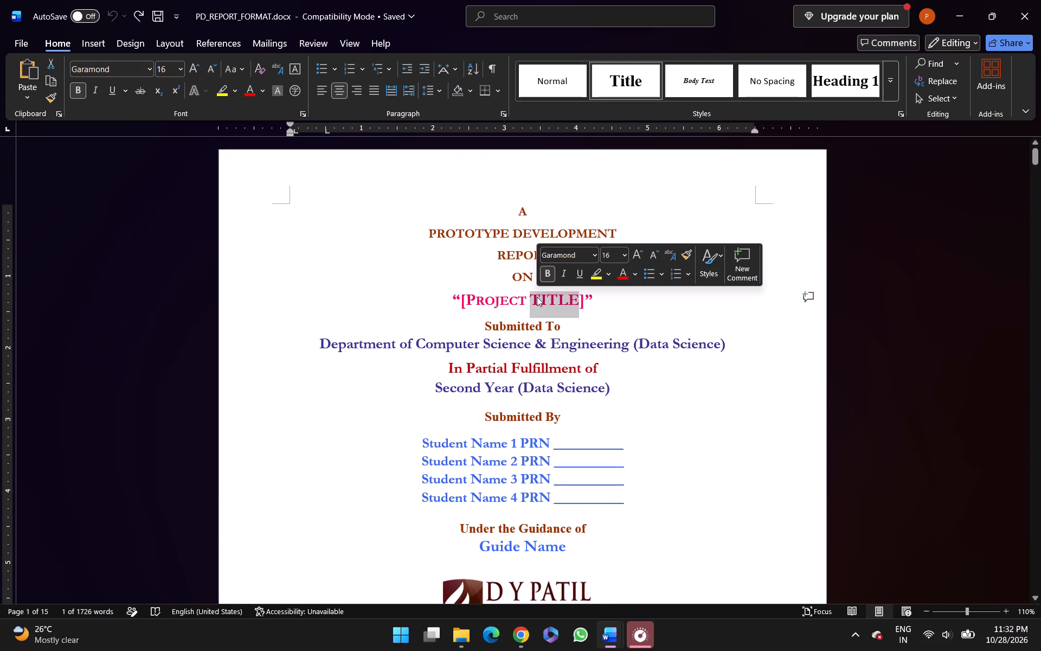
click(452, 298)
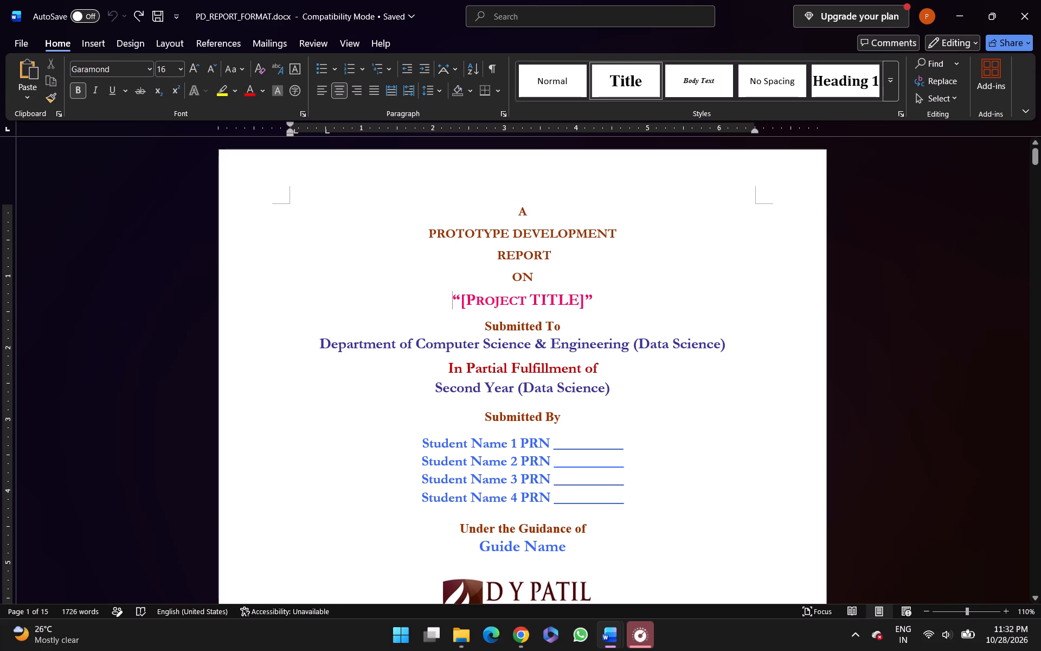
click(479, 295)
click(479, 295)
drag(449, 297, 562, 269)
click(505, 309)
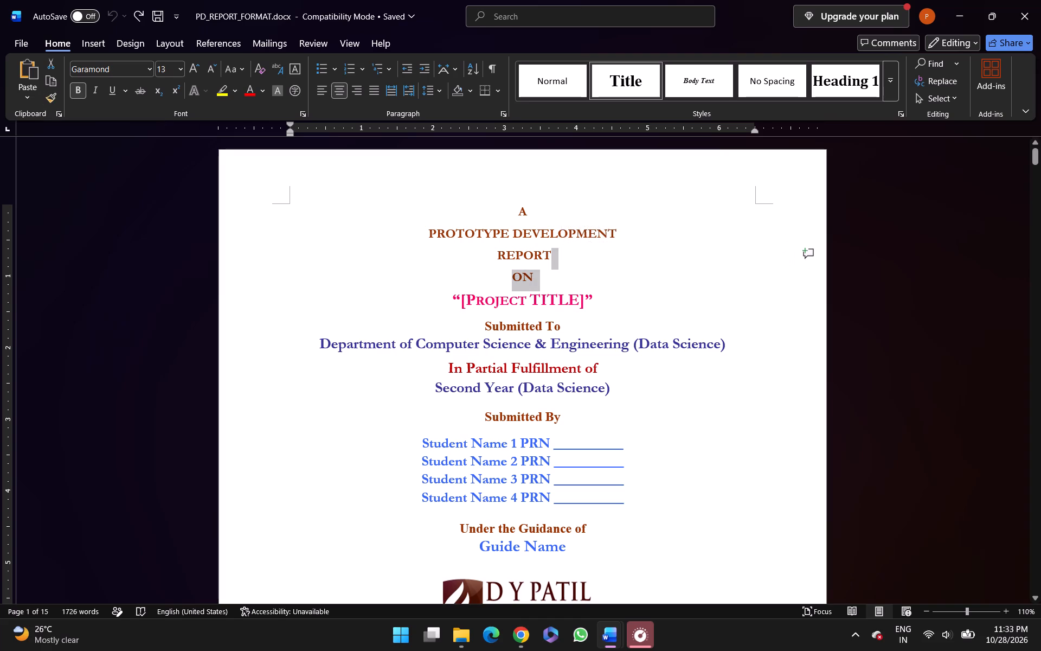
click(485, 303)
drag(467, 298, 470, 298)
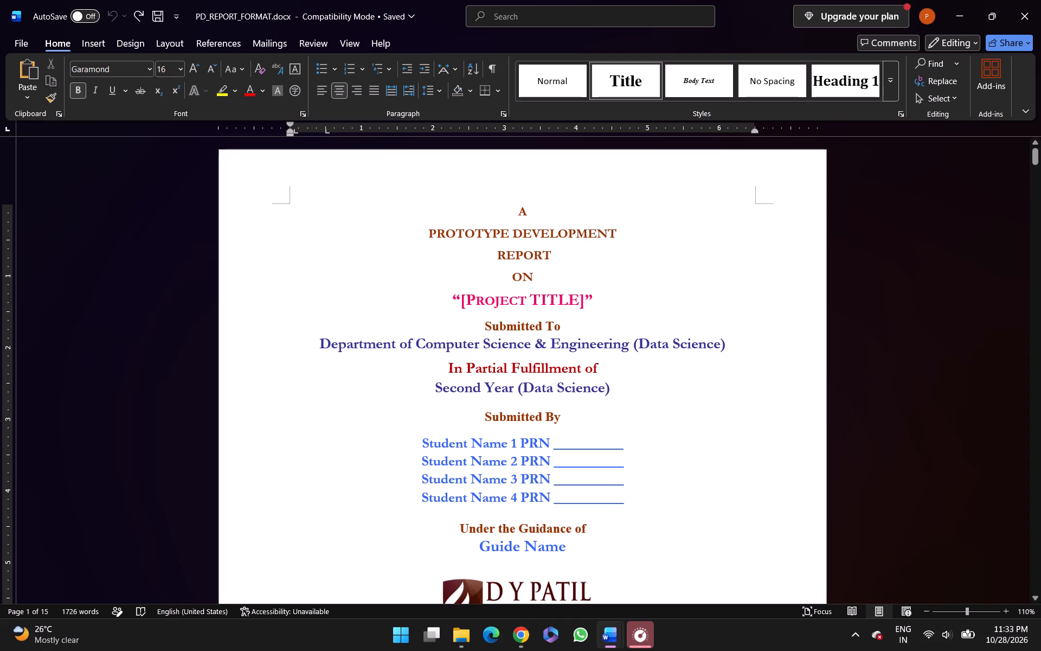
drag(470, 298, 570, 299)
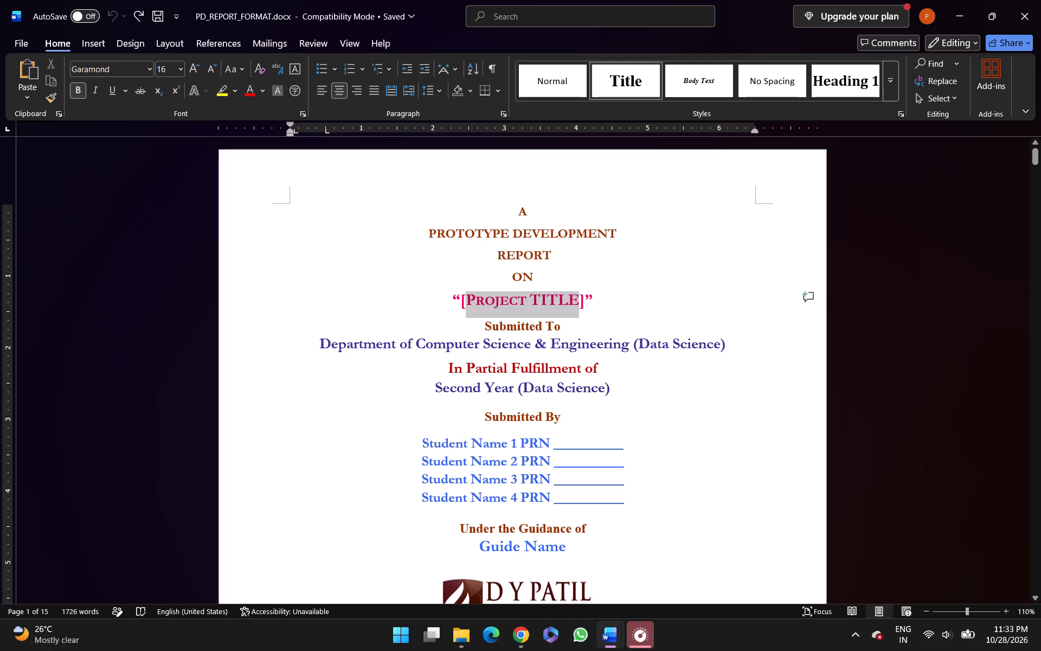
drag(570, 299, 582, 298)
drag(596, 299, 443, 316)
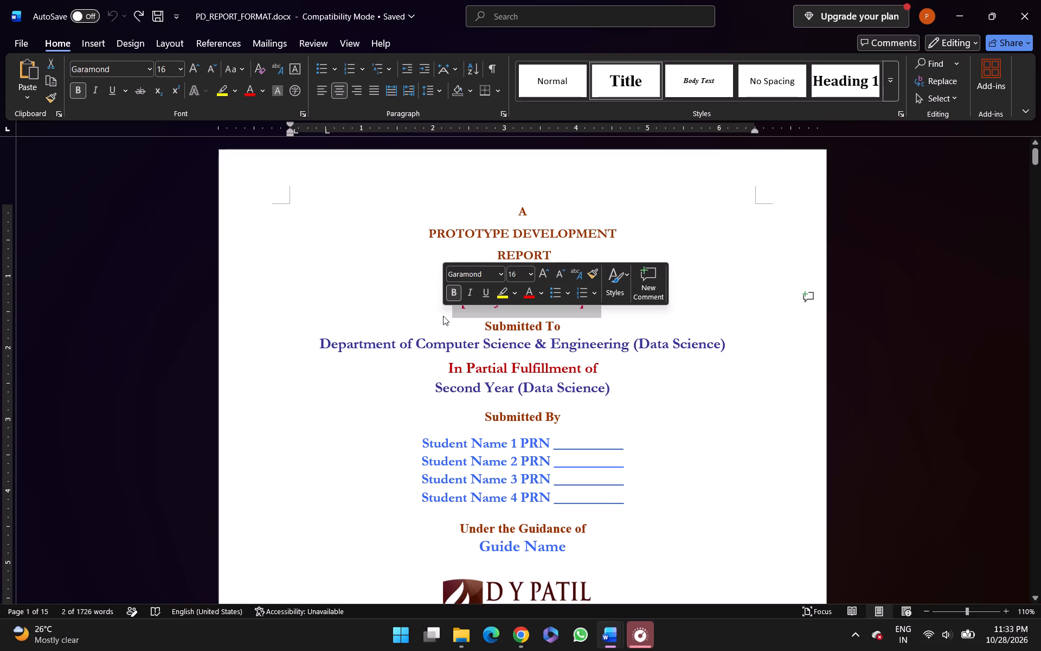
key(ctrl+alt+c)
key(ctrl+alt+c)
key(ctrl+alt+c)
key(ctrl+alt+c)
key(ctrl+alt+c)
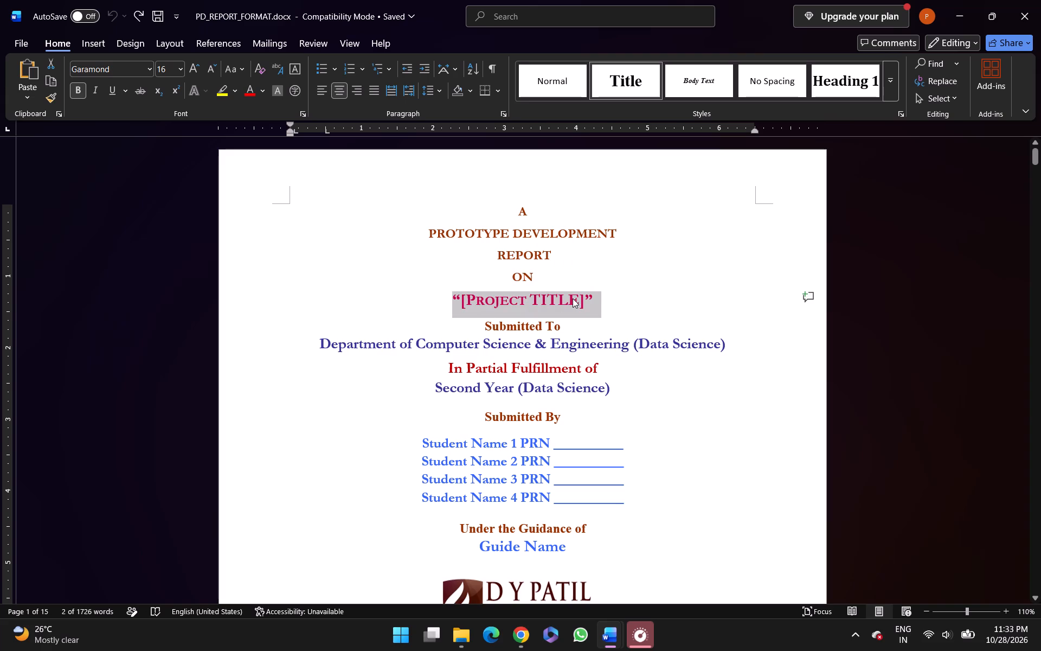
click(606, 291)
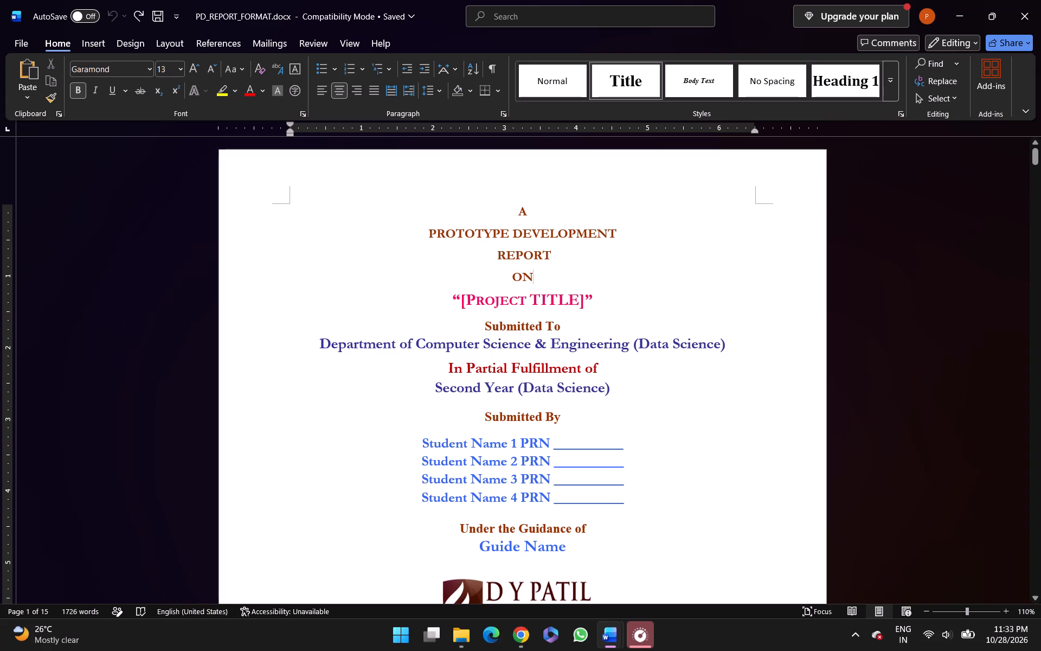
click(606, 291)
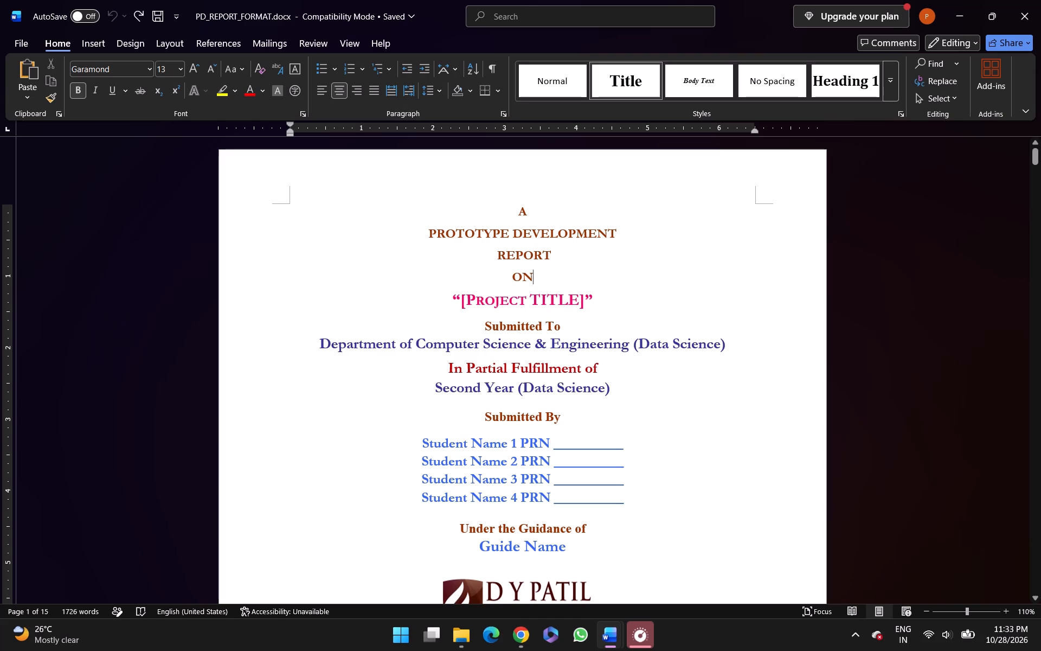
click(602, 302)
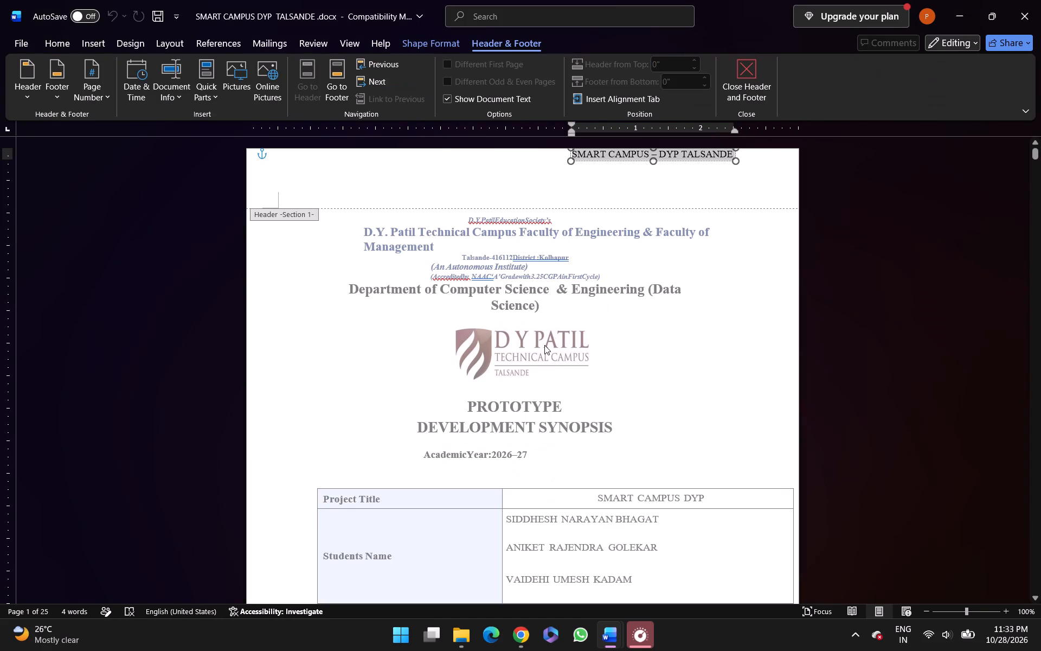
In the SMART CAMPUS DYP TALSANDE document, copy the header text “SMART CAMPUS – DYP TALSANDE” on the first page.
triple_click(543, 346)
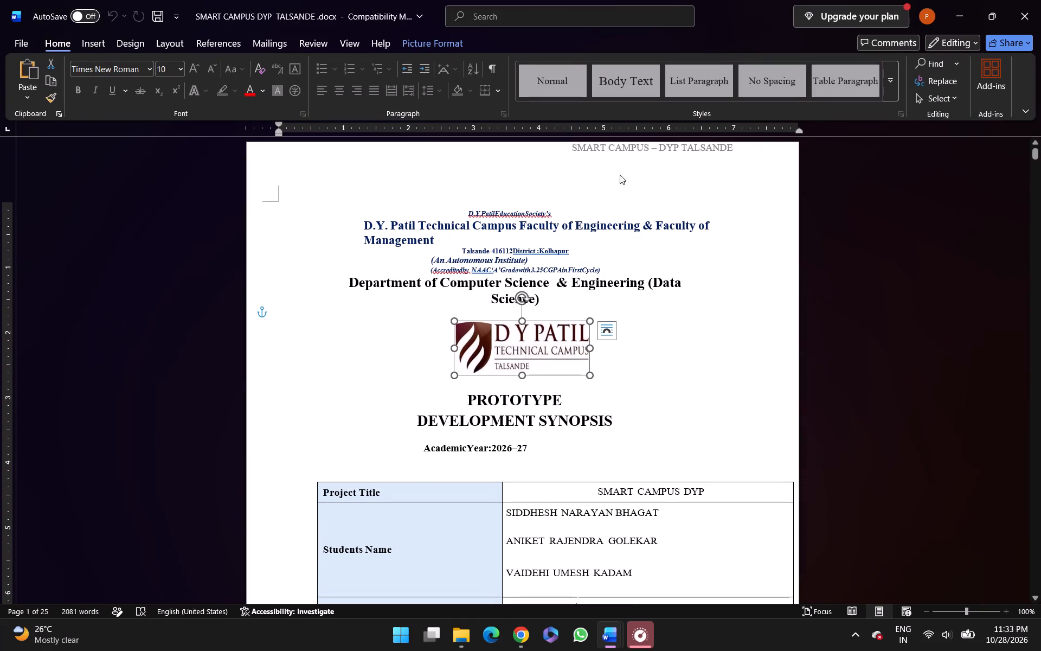
double_click(640, 152)
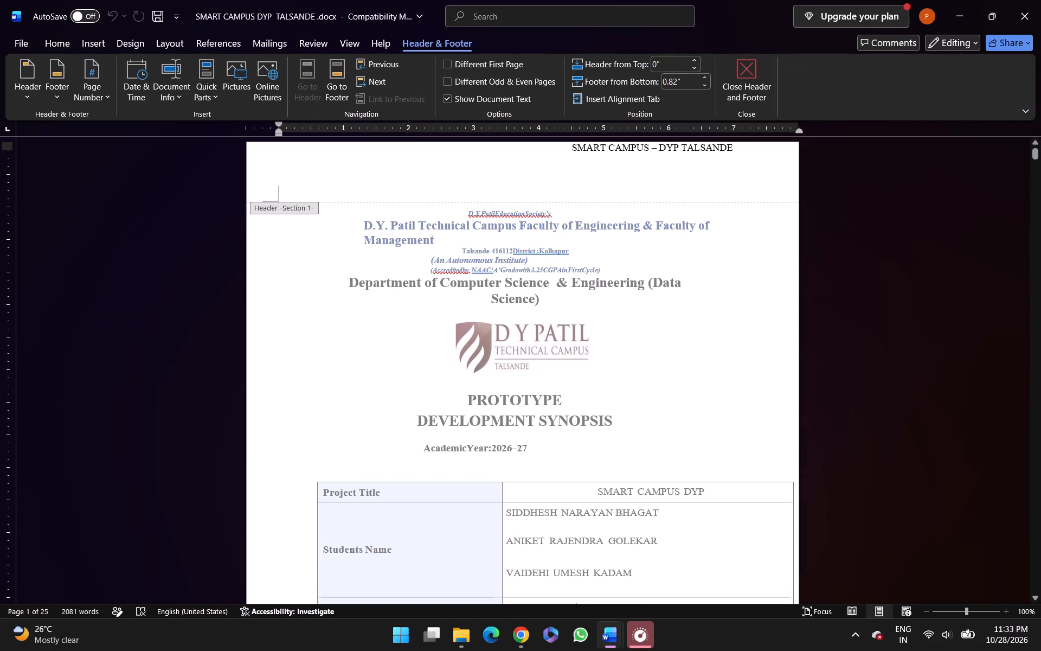
drag(738, 144, 670, 167)
drag(739, 149, 652, 155)
click(652, 155)
double_click(664, 142)
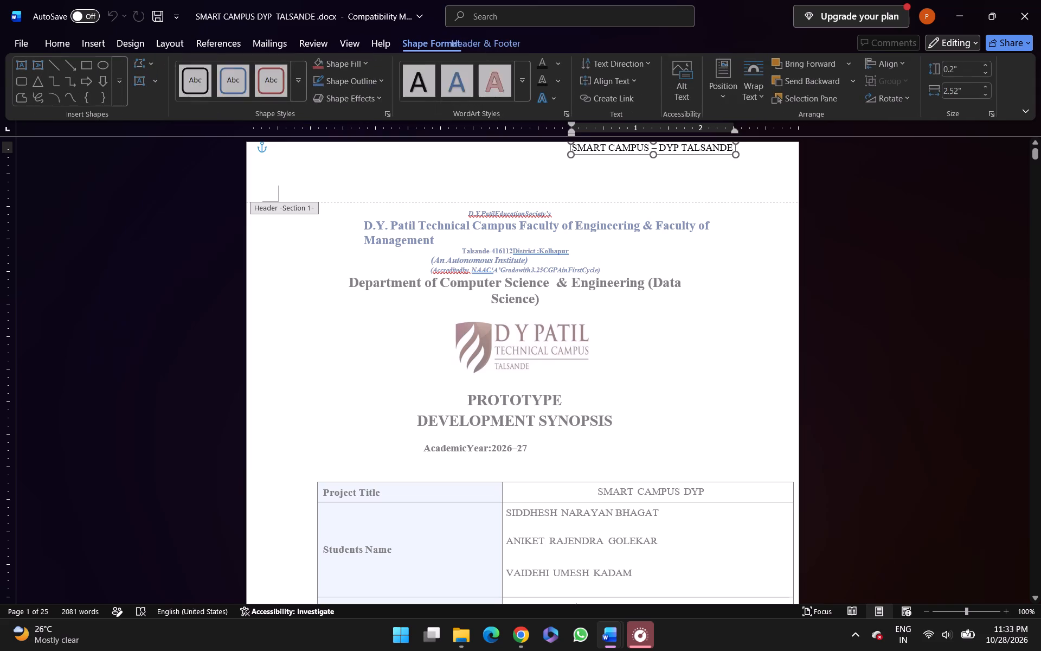
drag(731, 146, 663, 144)
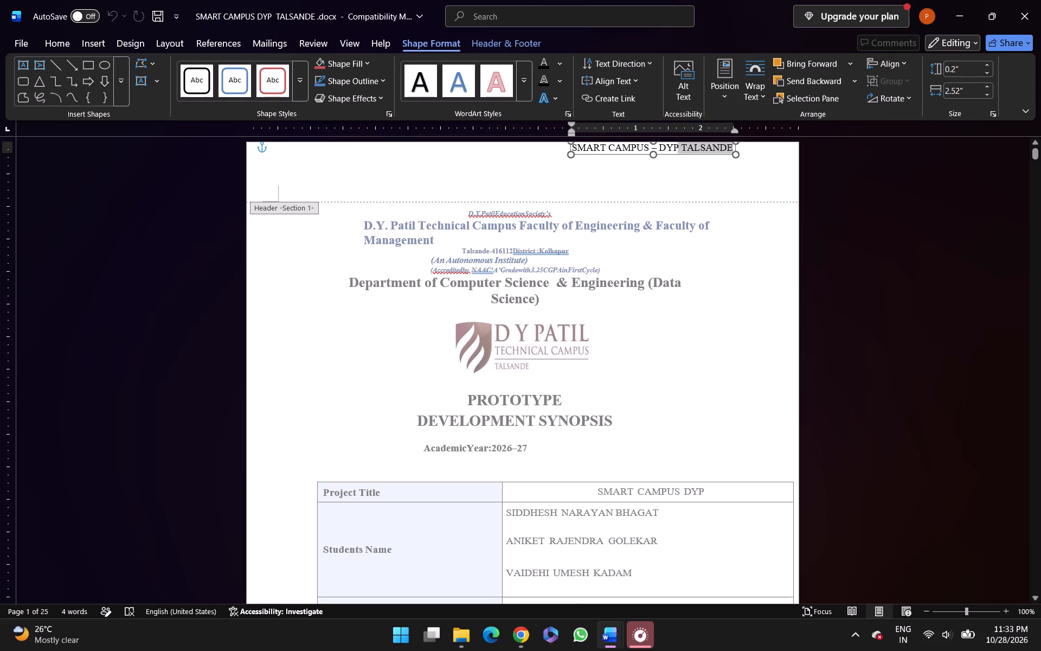
drag(663, 144, 569, 146)
key(ctrl+c)
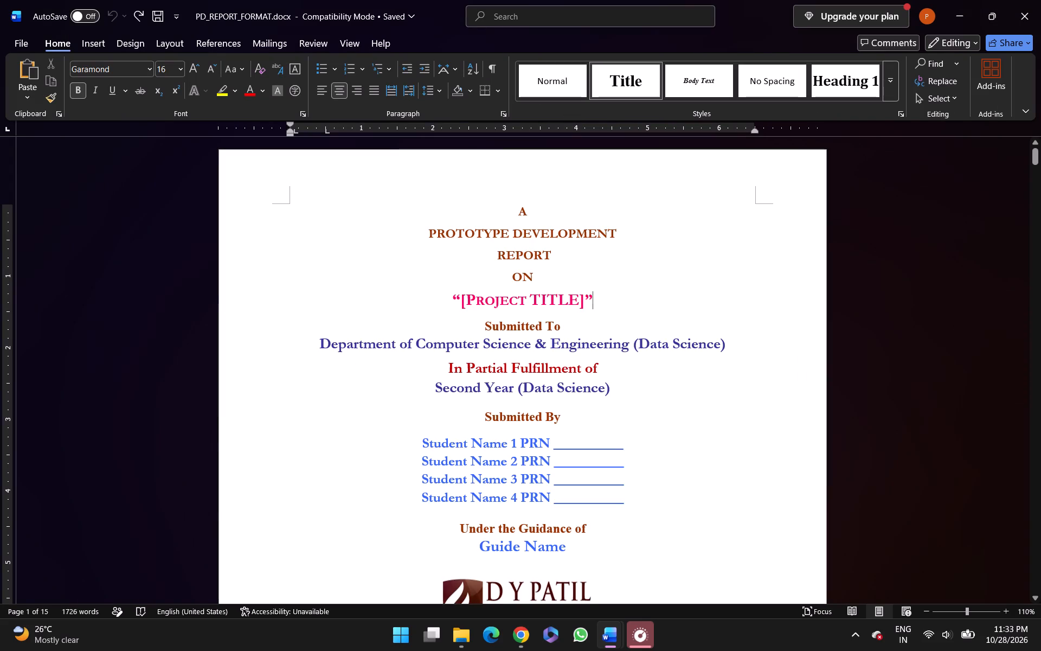
Back in PD_REPORT_FORMAT, replace the cover page's “[Project TITLE]” placeholder with the copied text “SMART CAMPUS – DYP TALSANDE”.
drag(596, 307, 486, 323)
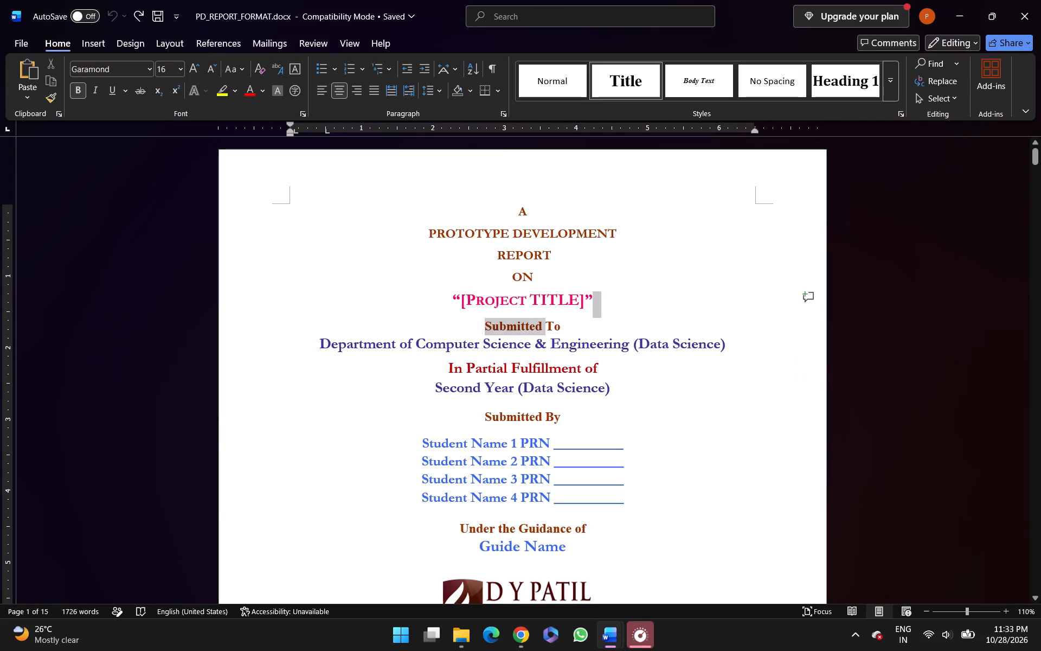
drag(486, 323, 439, 305)
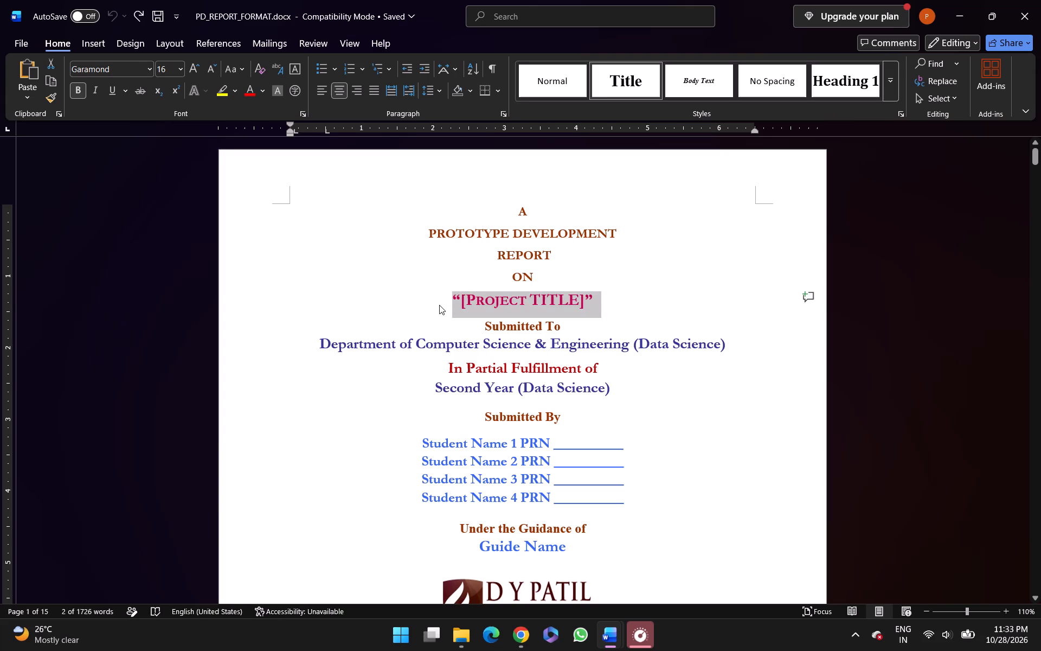
key(ctrl+v)
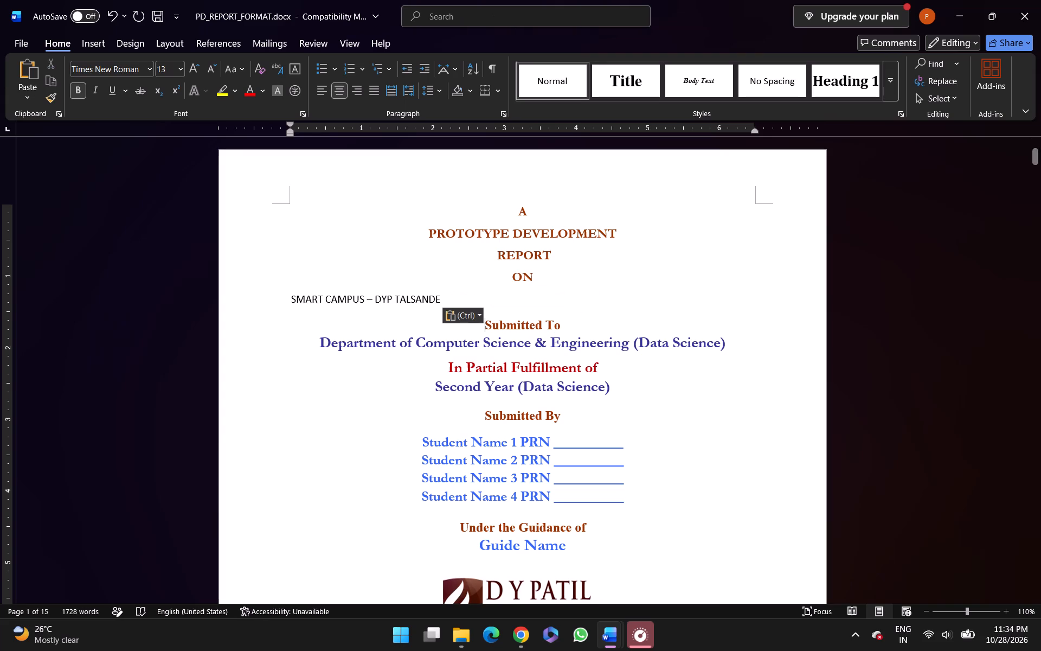
Apply the copied placeholder formatting to the “SMART CAMPUS – DYP TALSANDE” title line on the cover page.
drag(442, 297, 311, 310)
drag(311, 310, 306, 309)
drag(291, 299, 459, 337)
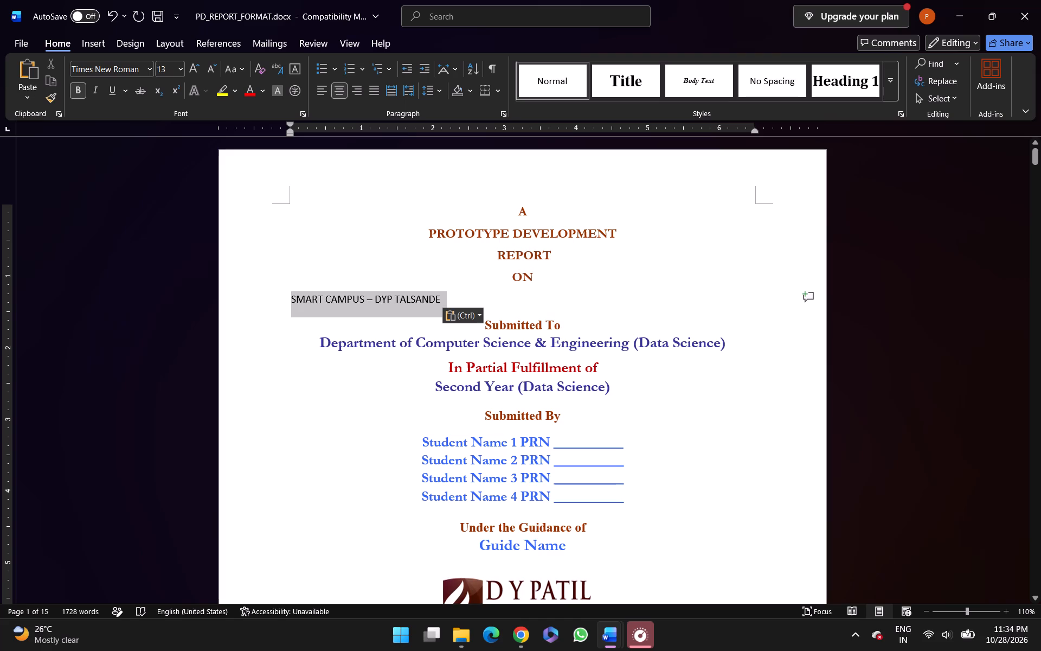
drag(459, 337, 450, 304)
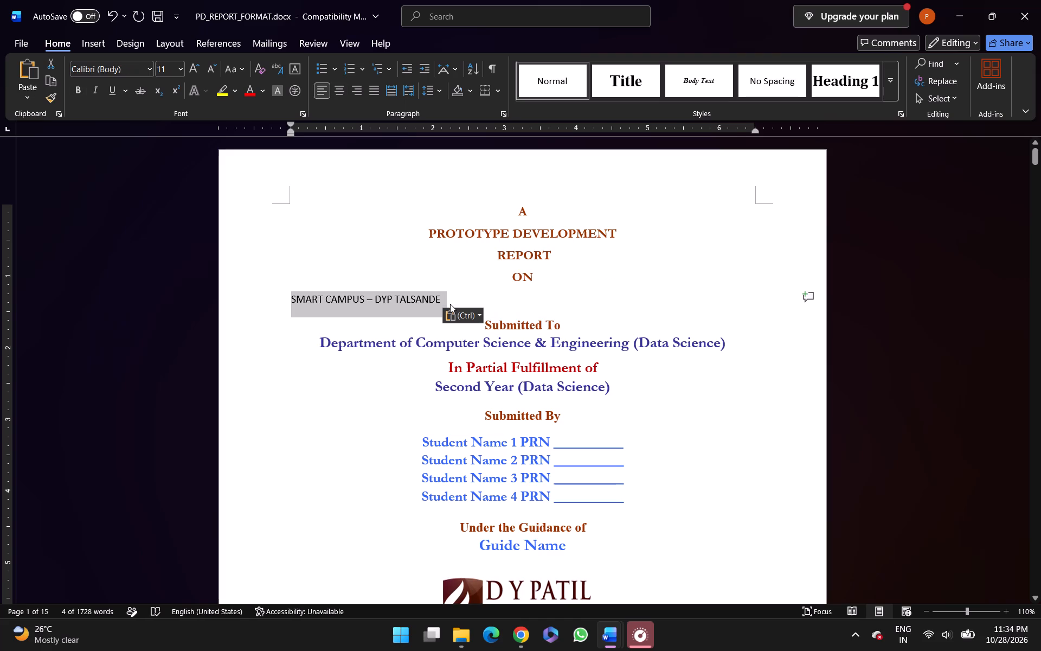
key(ctrl+alt+v)
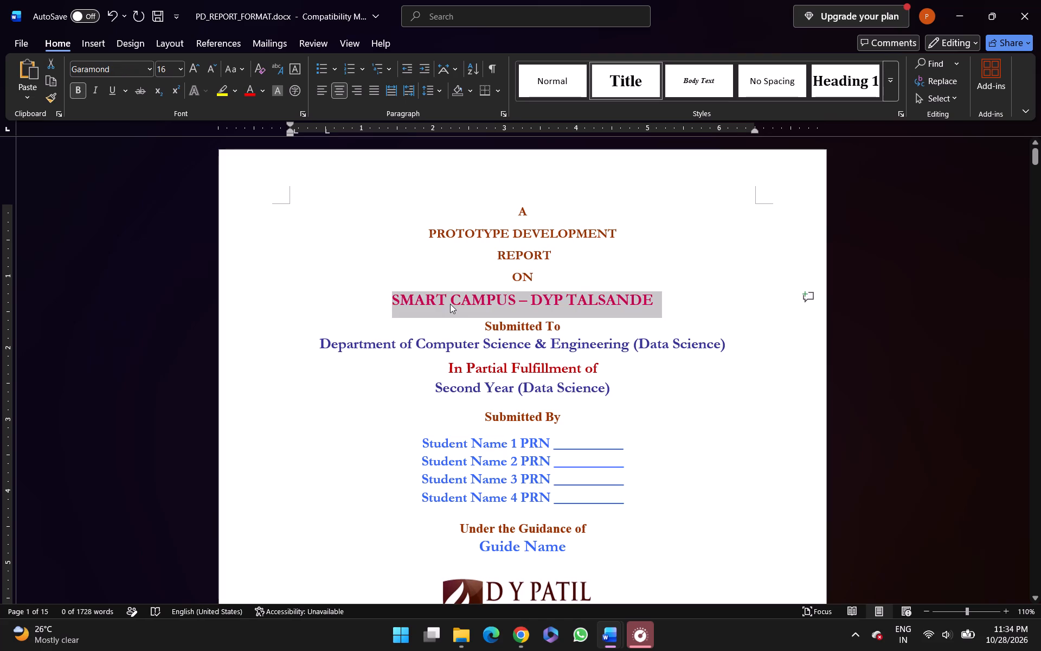
click(594, 261)
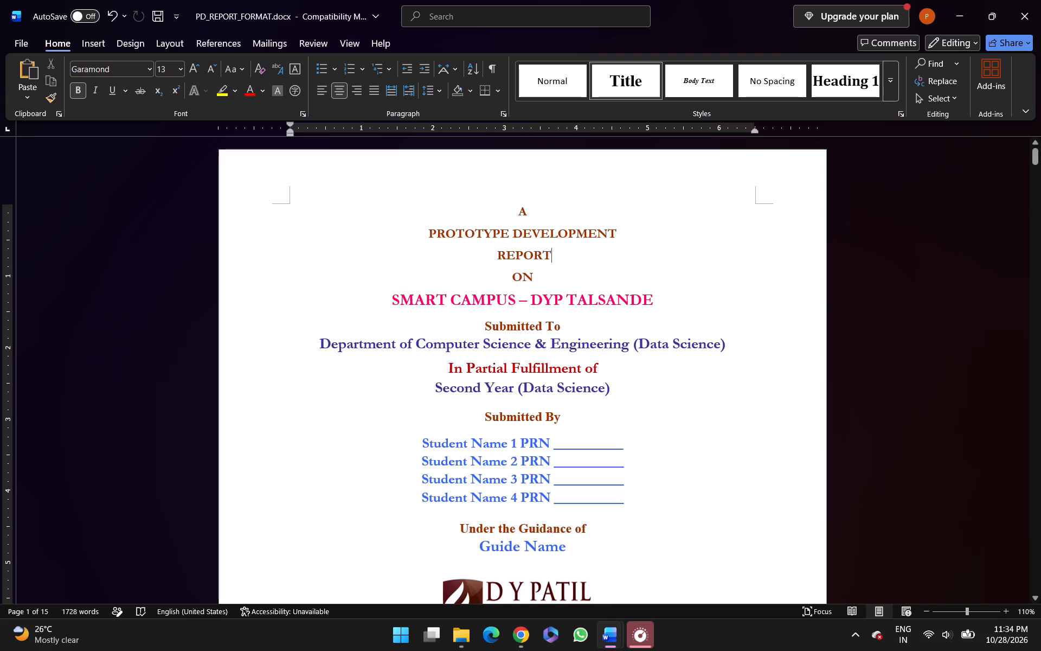
Copy the formatting of the “Student Name 1 PRN” line under Submitted By on the report's cover page.
scroll(594, 261, down, 2)
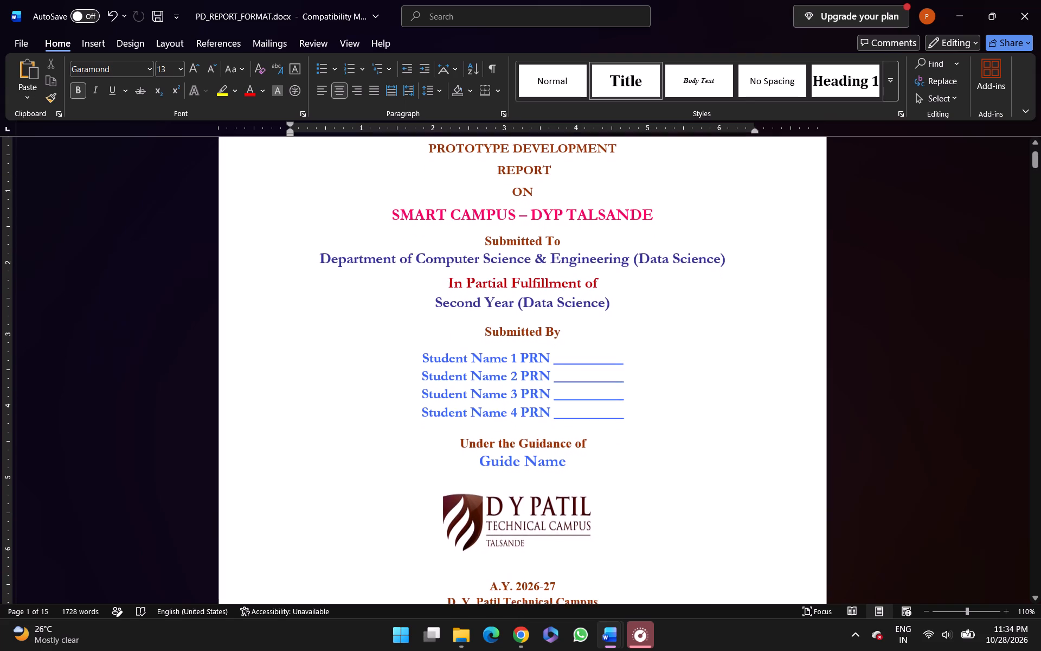
scroll(594, 261, down, 1)
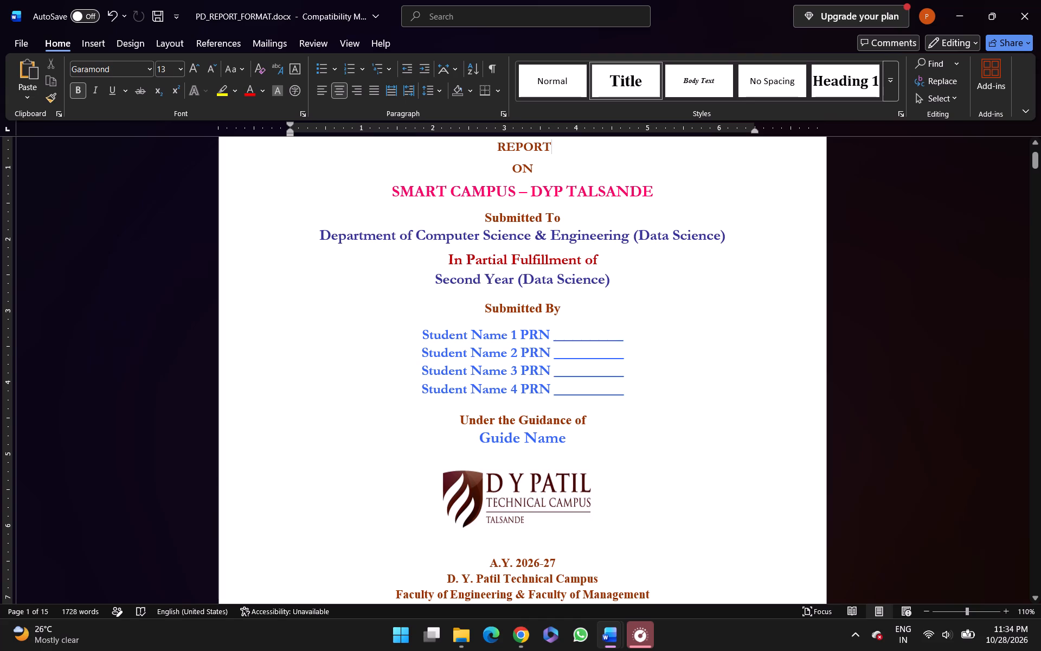
drag(550, 335, 524, 334)
drag(524, 334, 387, 331)
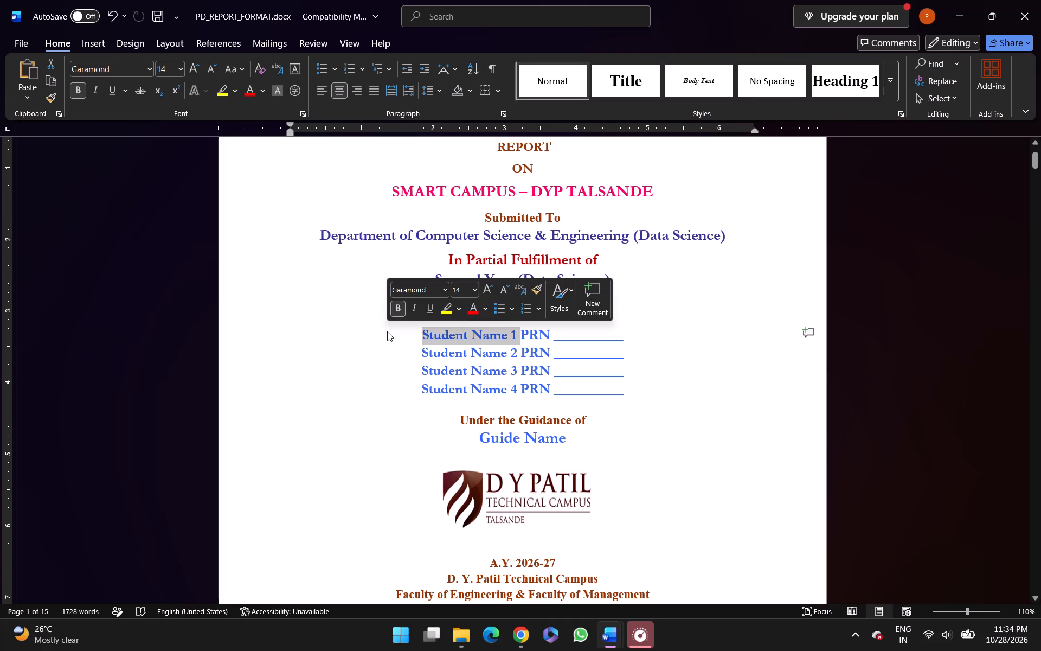
click(367, 332)
click(367, 332)
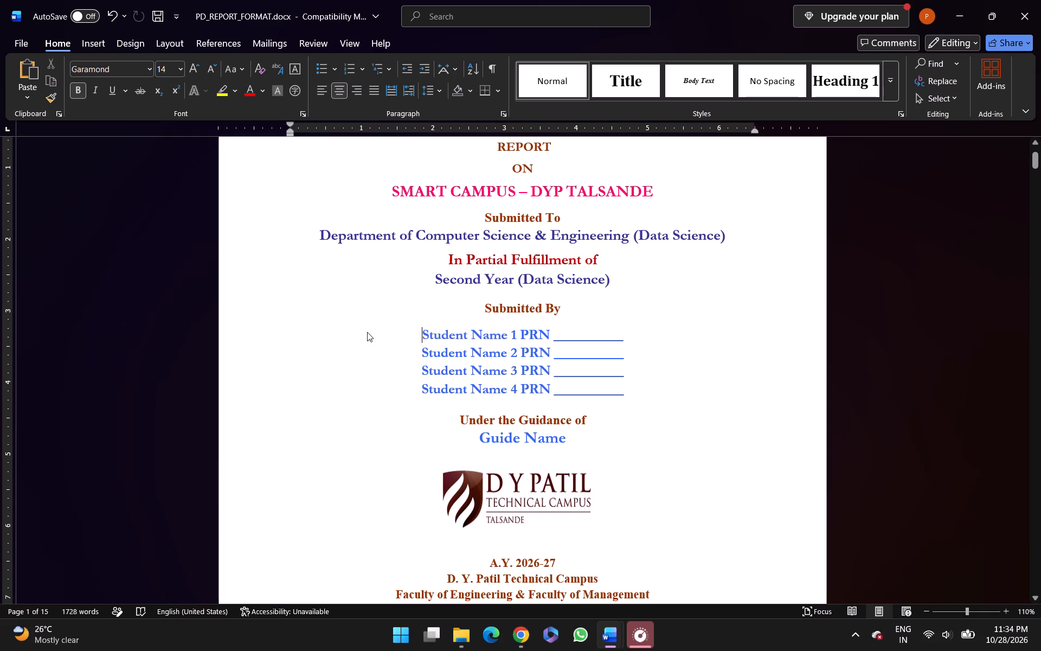
double_click(367, 332)
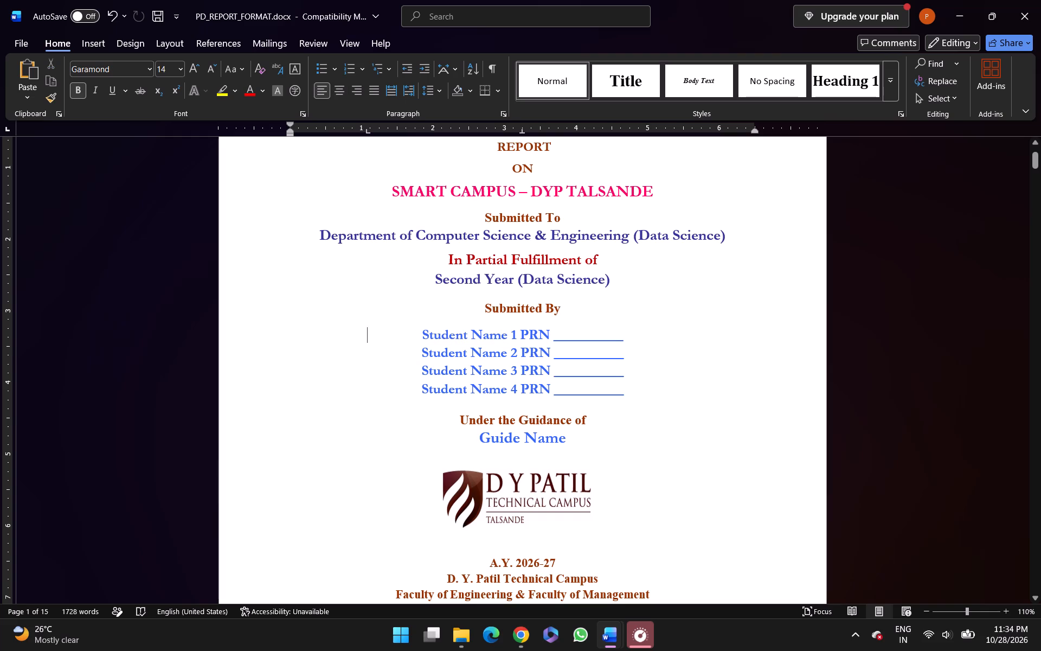
double_click(251, 341)
double_click(251, 341)
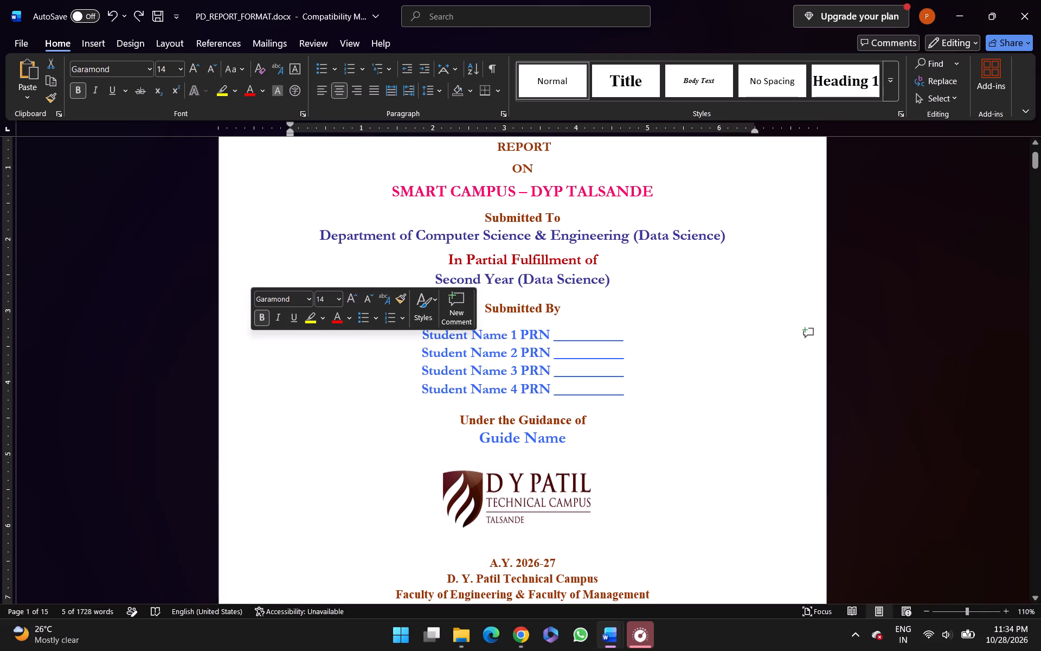
drag(407, 337, 794, 271)
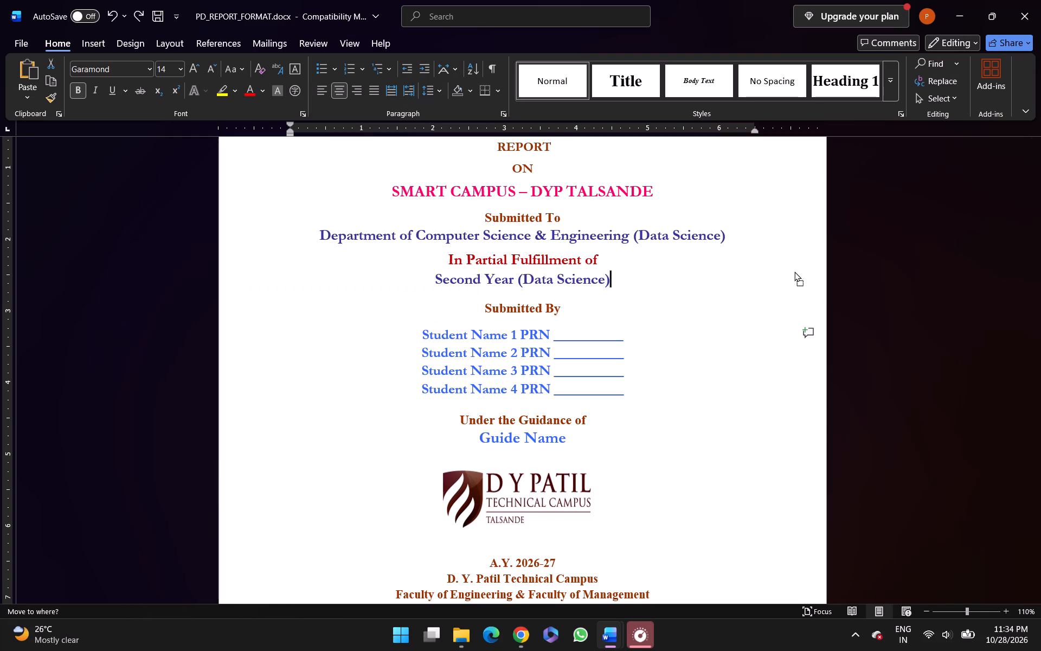
drag(794, 271, 743, 290)
key(ctrl+z)
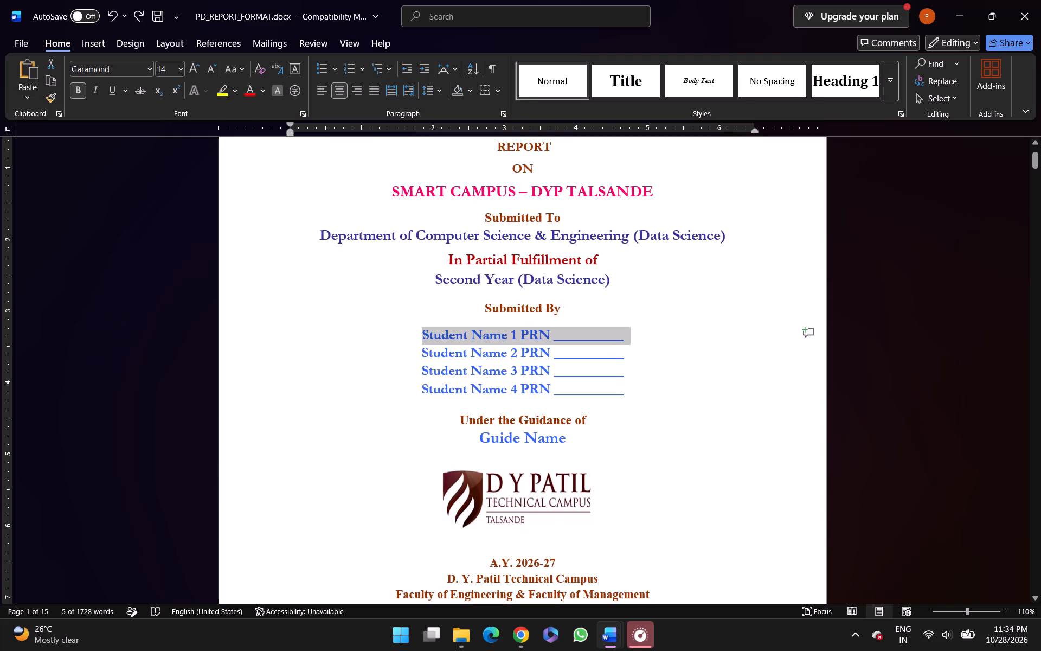
key(ctrl+alt+c)
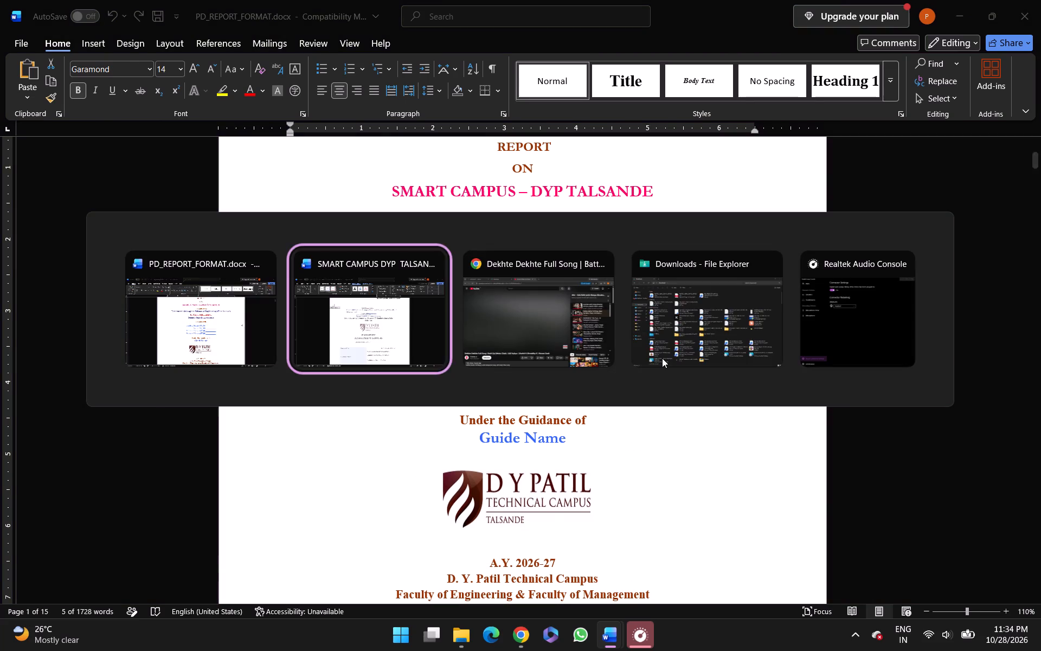
In the SMART CAMPUS DYP TALSANDE document, leave header editing and return to the body's project details table on the first page.
scroll(662, 358, down, 2)
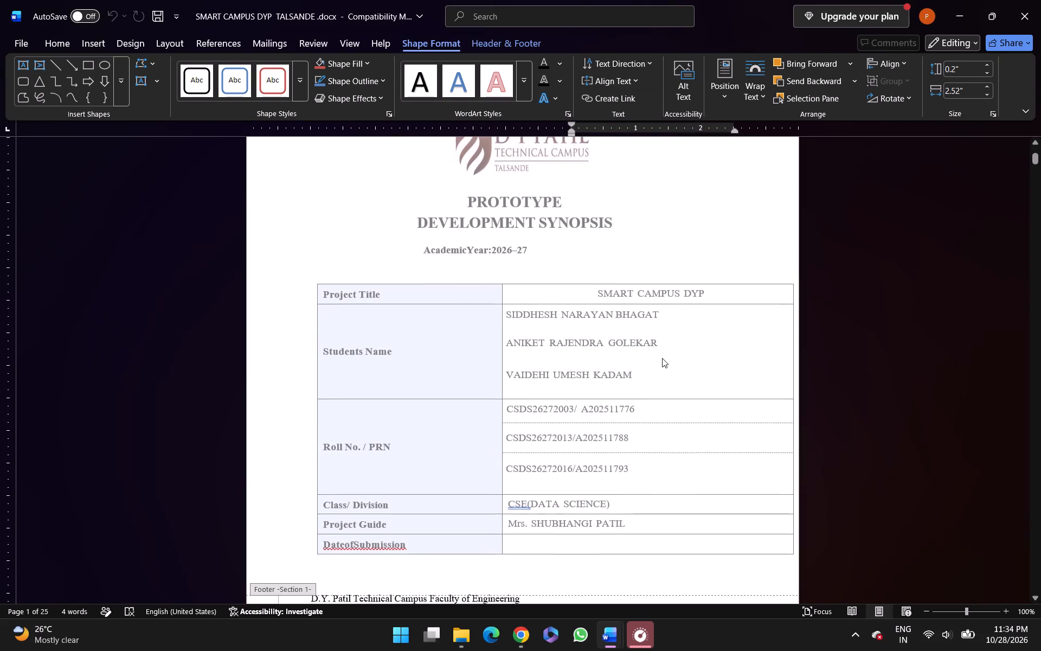
scroll(662, 358, left, 1)
double_click(662, 358)
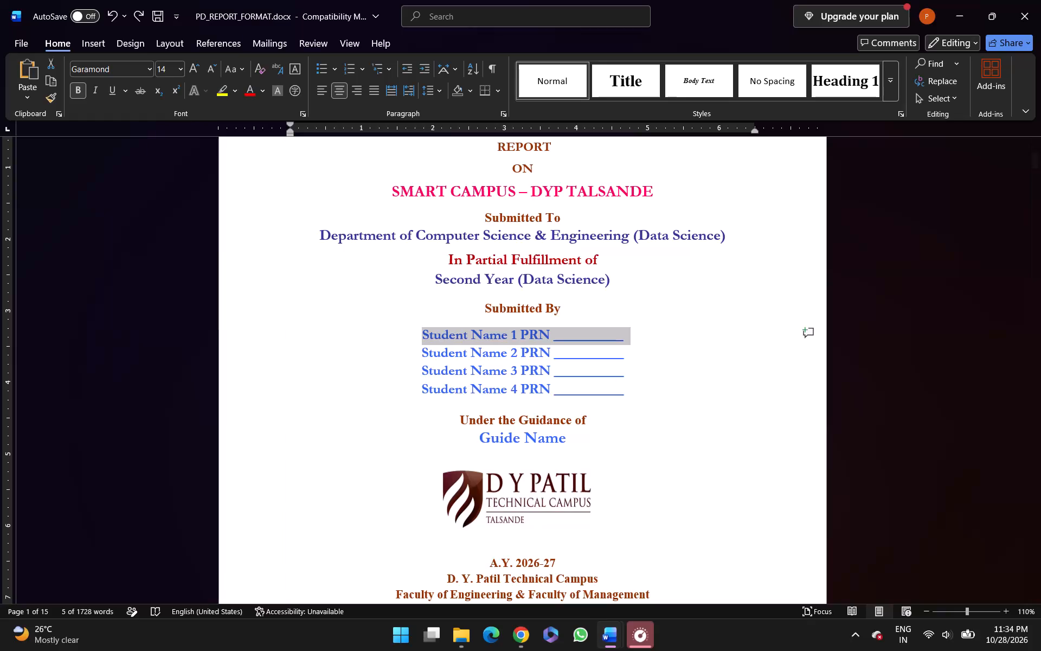
Back in PD_REPORT_FORMAT, copy the formatting of the selected “Student Name 1 PRN” line again.
key(ctrl+alt+c)
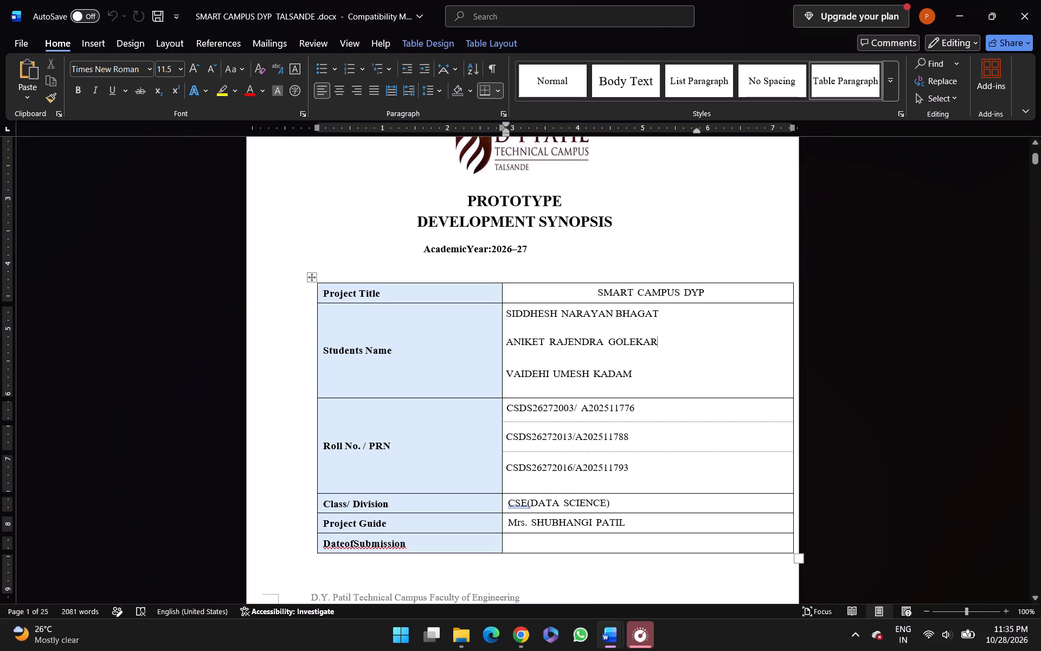
In the SMART CAMPUS DYP TALSANDE document, copy the first student's name from the Students Name row of the project table.
scroll(518, 315, left, 2)
drag(503, 312, 664, 323)
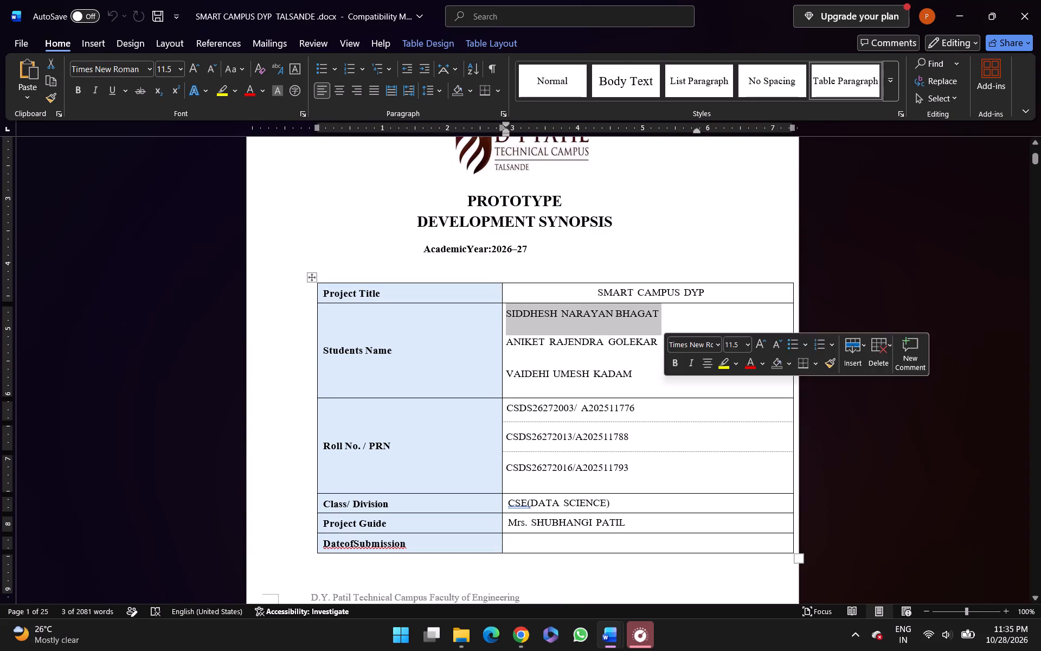
key(ctrl+c)
In PD_REPORT_FORMAT, replace only the “Student Name 1” placeholder with the copied first student's name, keeping the PRN label and blank.
key(alt+Tab)
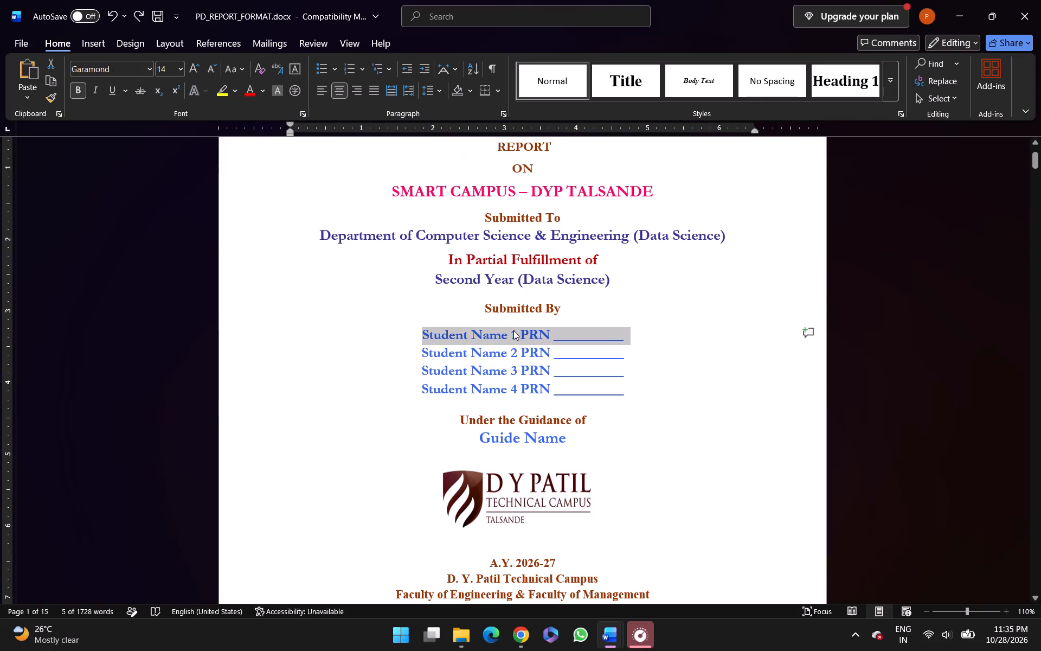
click(517, 335)
drag(515, 335, 506, 336)
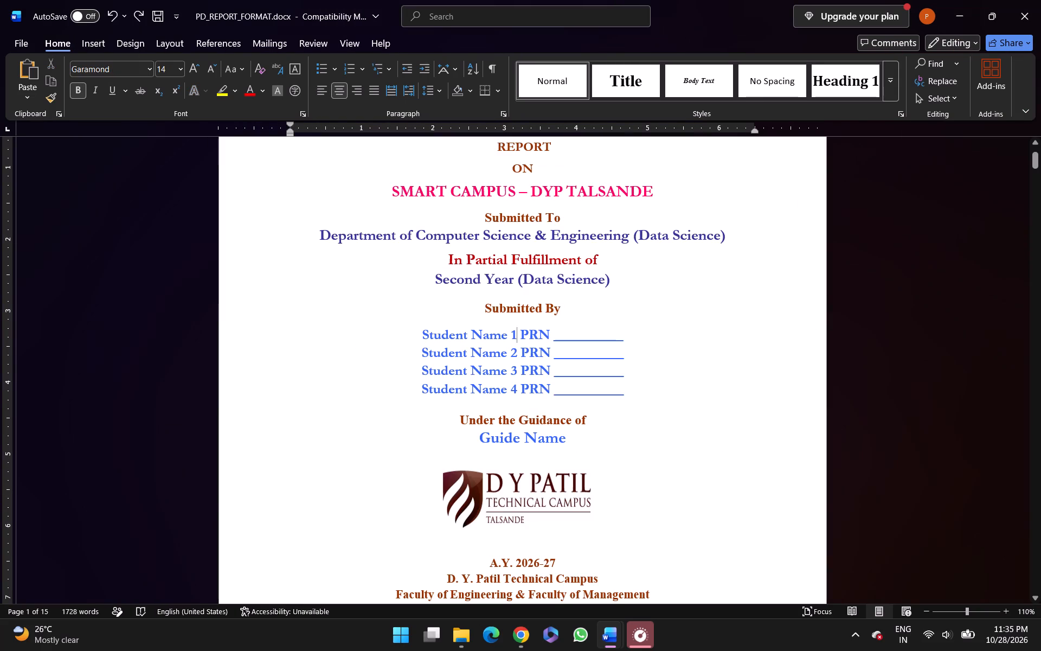
drag(506, 336, 420, 336)
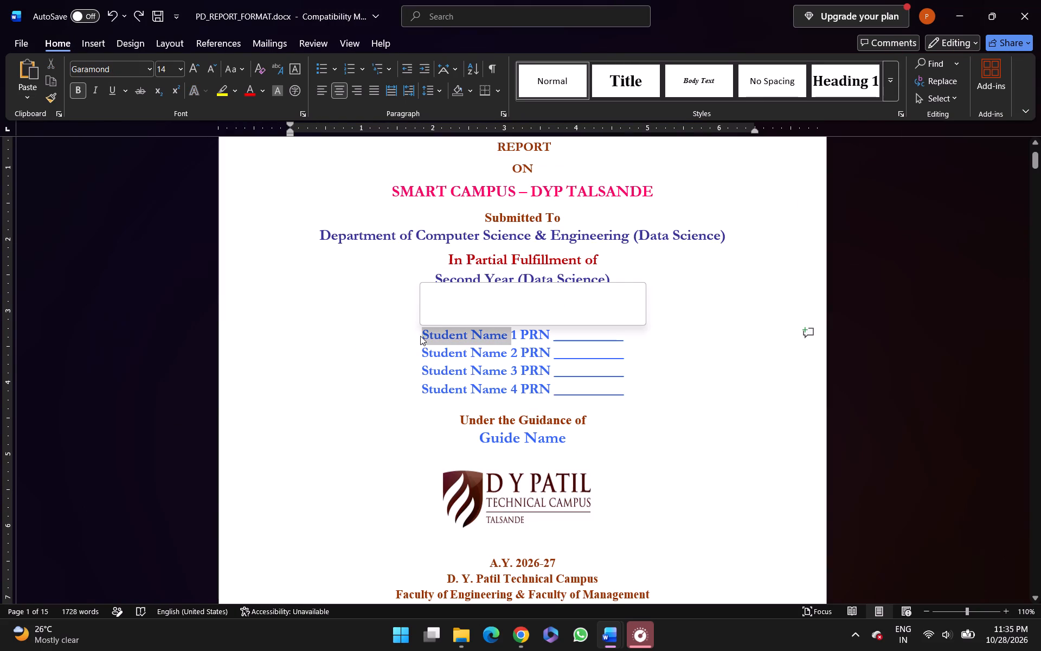
click(420, 336)
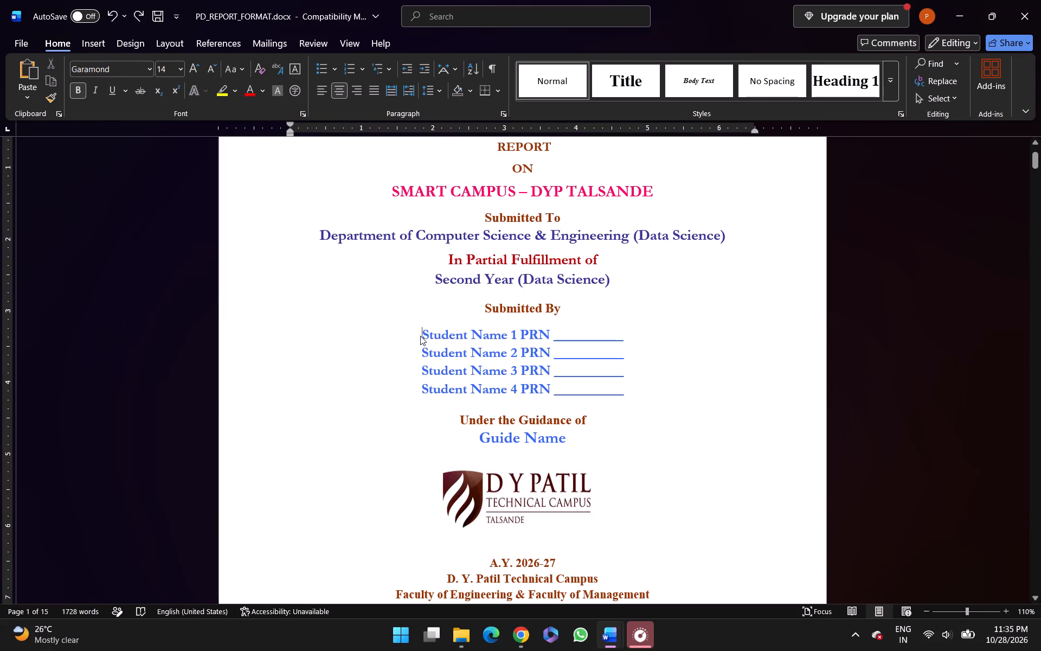
key(shift+Right)
key(shift+Right)
key(shift+Right)
key(shift+Right)
key(shift+Right)
key(shift+Right)
key(shift+Right)
key(shift+Right)
key(shift+Right)
key(shift+Right)
key(shift+Right)
key(shift+Right)
key(shift+Right)
key(shift+Right)
key(shift+Right)
key(shift+Right)
key(shift+Right)
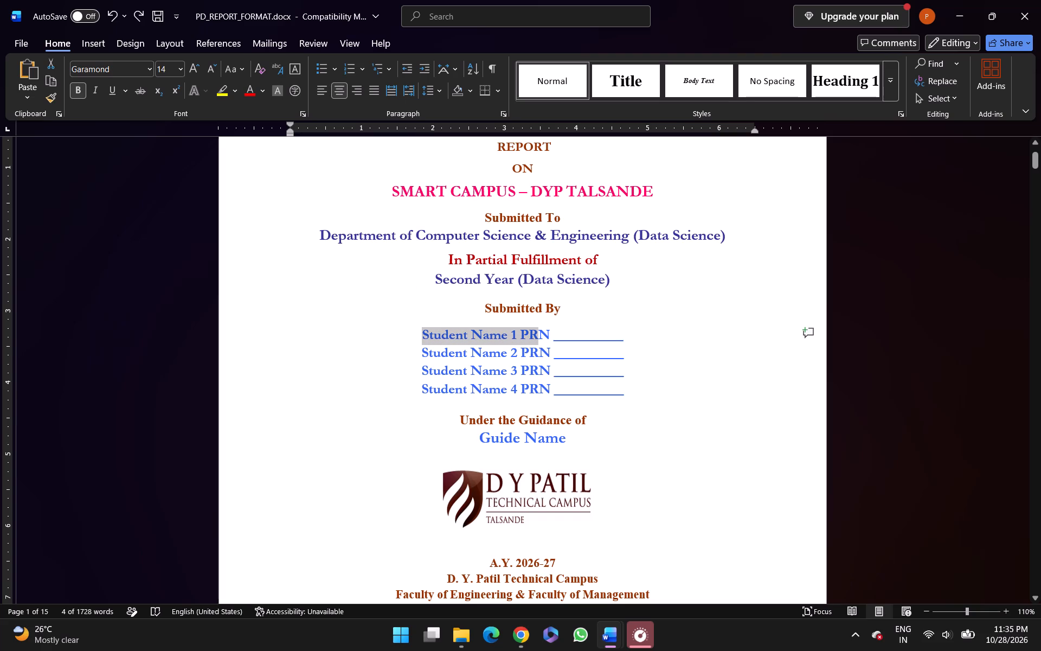
key(shift+Left)
key(shift+Left)
key(shift+Left)
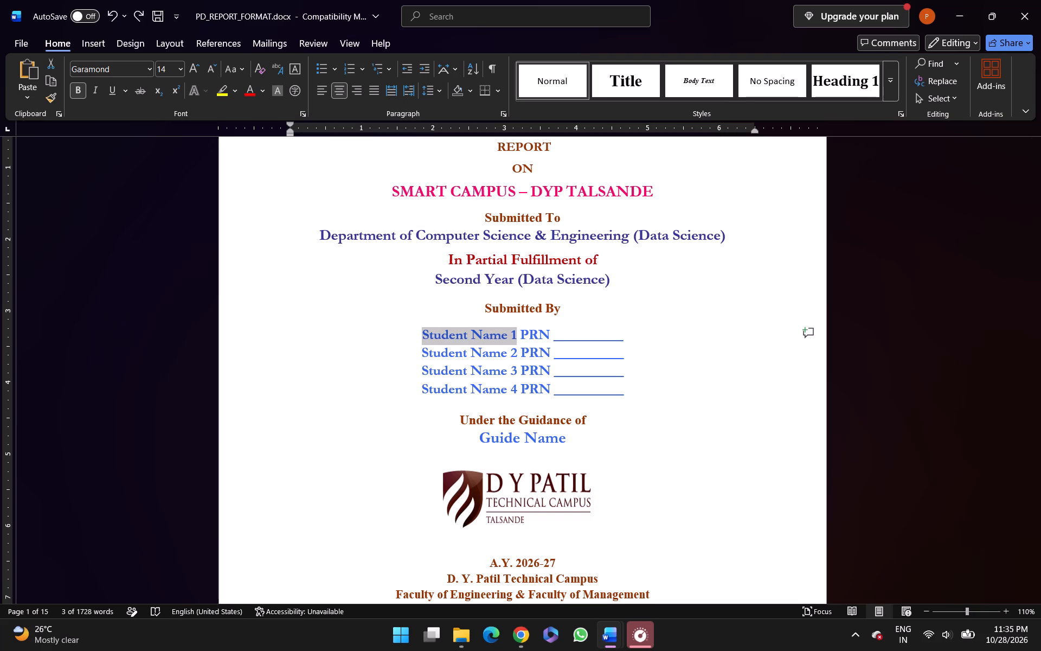
key(ctrl+v)
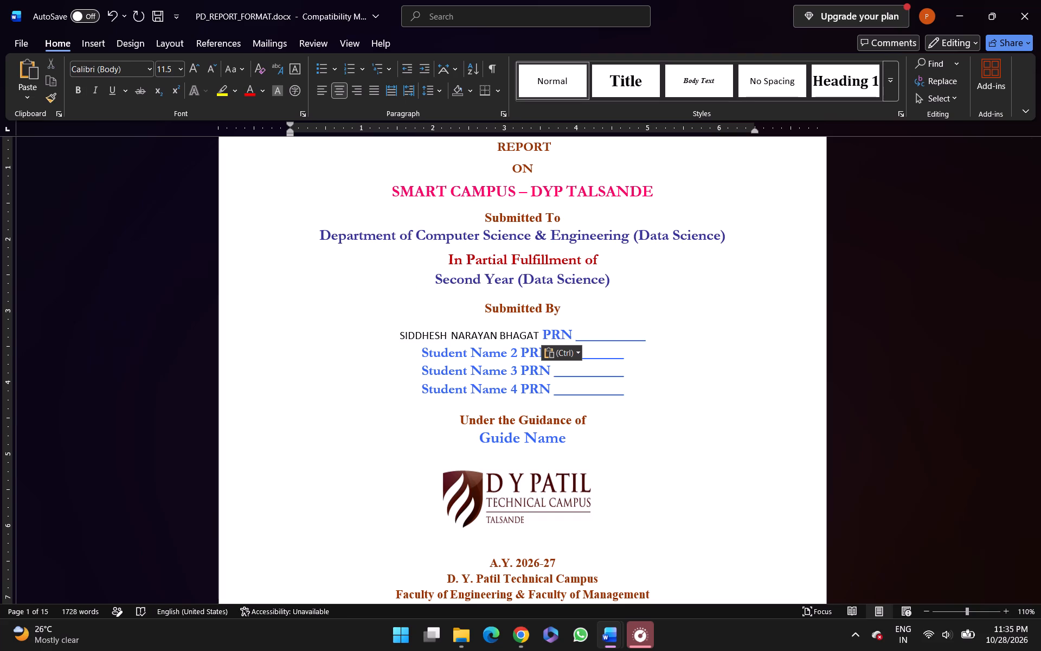
Apply the copied student-line formatting to the first student's name on the cover page.
key(shift+Left)
key(shift+Left)
key(shift+Left)
key(shift+Left)
key(shift+Left)
key(shift+Left)
key(shift+Left)
key(shift+Left)
key(shift+Left)
key(shift+Left)
key(shift+Left)
key(shift+Left)
key(shift+Left)
key(shift+Left)
key(shift+Left)
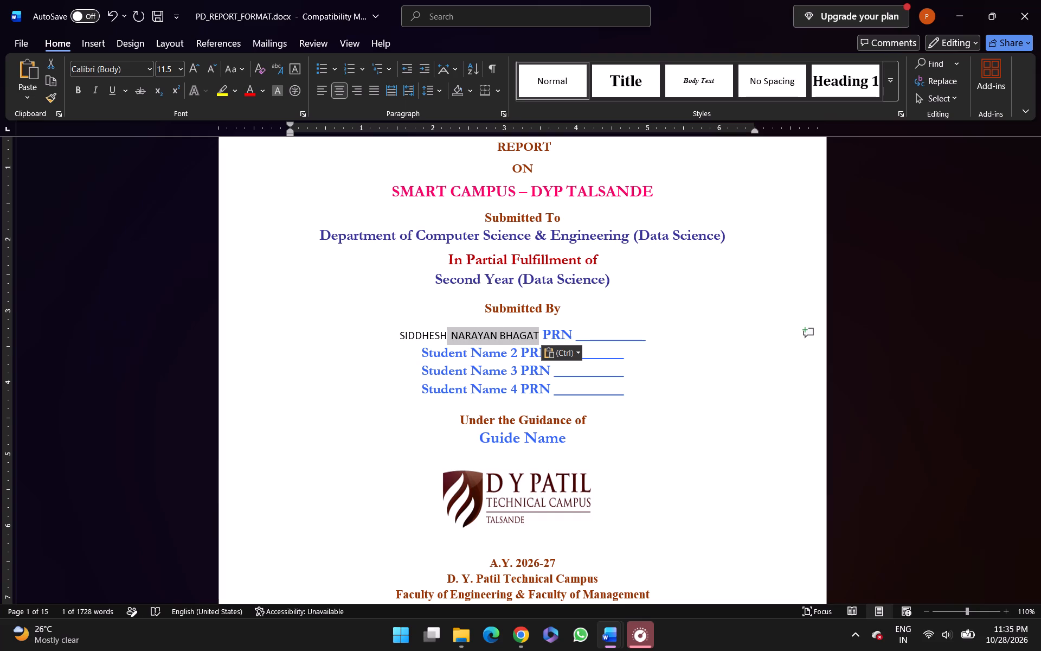
key(shift+Left)
key(shift+Left)
key(shift+Left)
key(shift+Left)
key(shift+Left)
key(shift+Left)
key(shift+Left)
key(shift+Left)
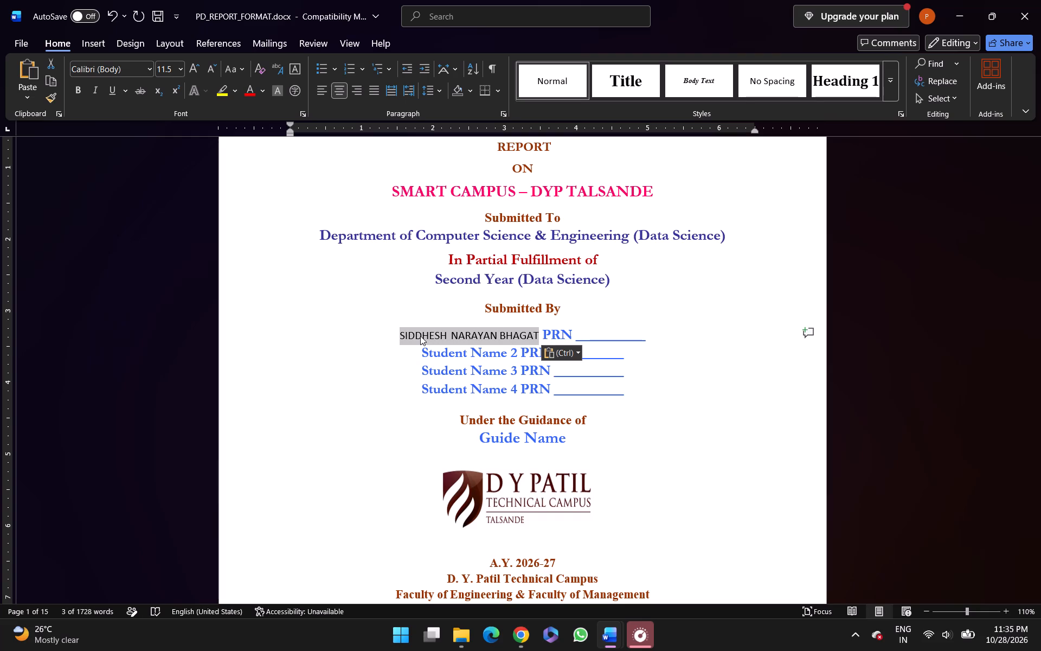
key(ctrl+alt+v)
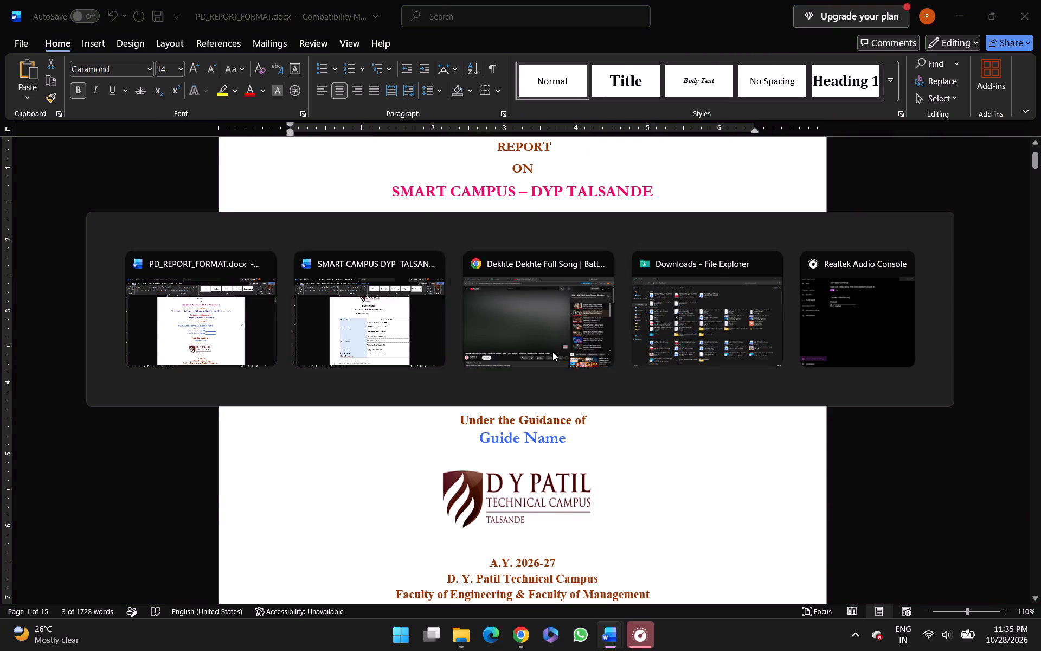
In the SMART CAMPUS DYP TALSANDE document, copy the second student's name from the Students Name row of the project table.
drag(663, 346, 602, 346)
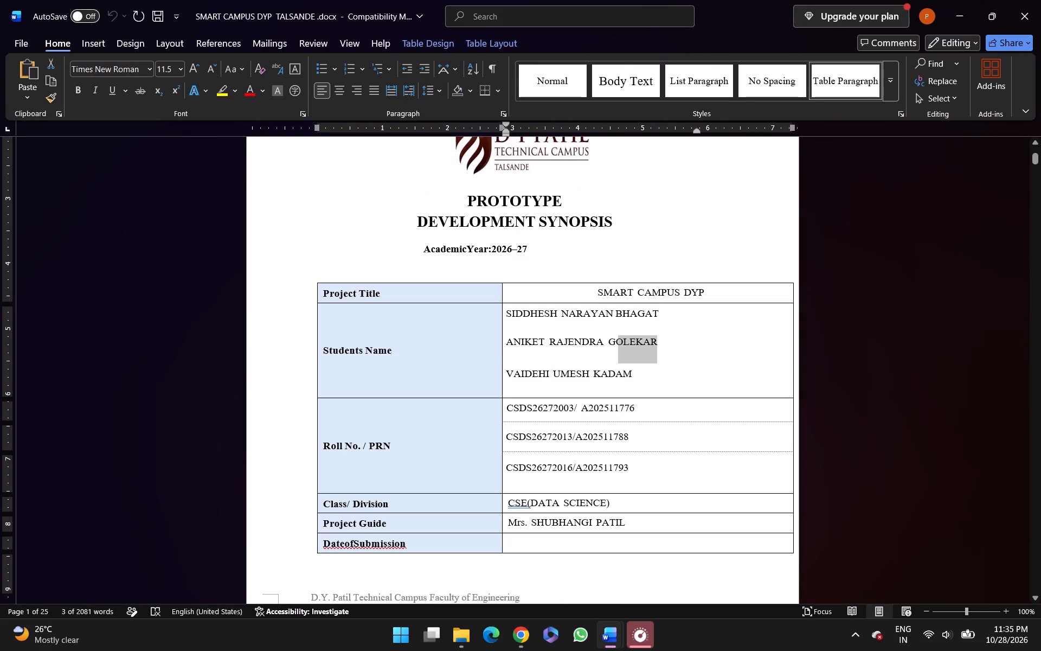
drag(602, 346, 496, 341)
drag(509, 343, 528, 342)
drag(665, 343, 515, 343)
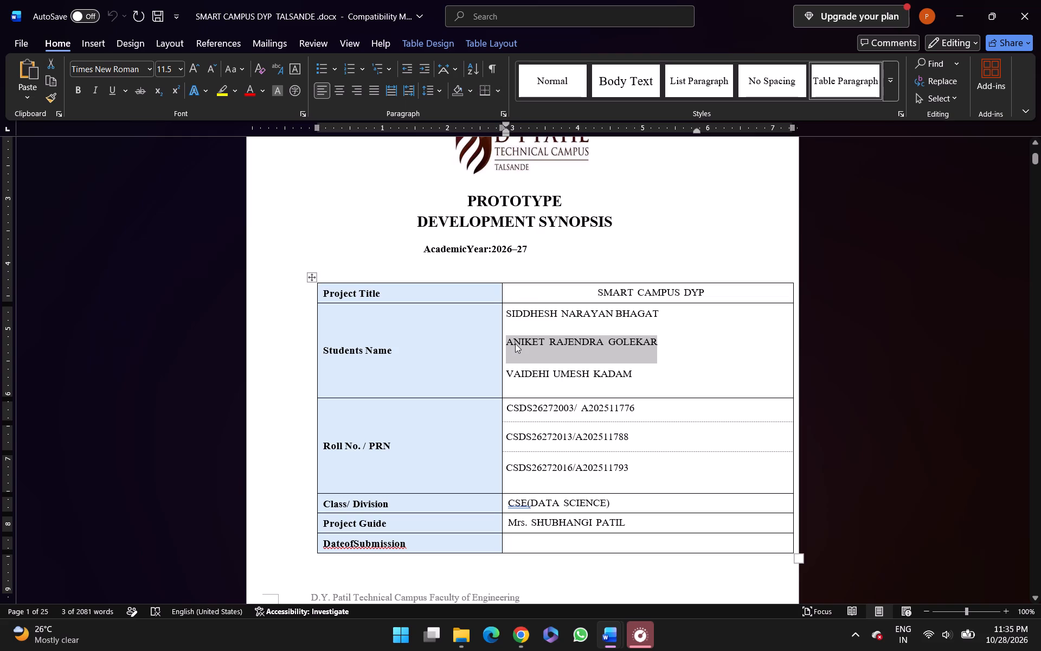
key(ctrl+c)
In PD_REPORT_FORMAT, replace the “Student Name 2” placeholder with the copied second student's name, keeping the PRN label and blank.
key(alt+Tab)
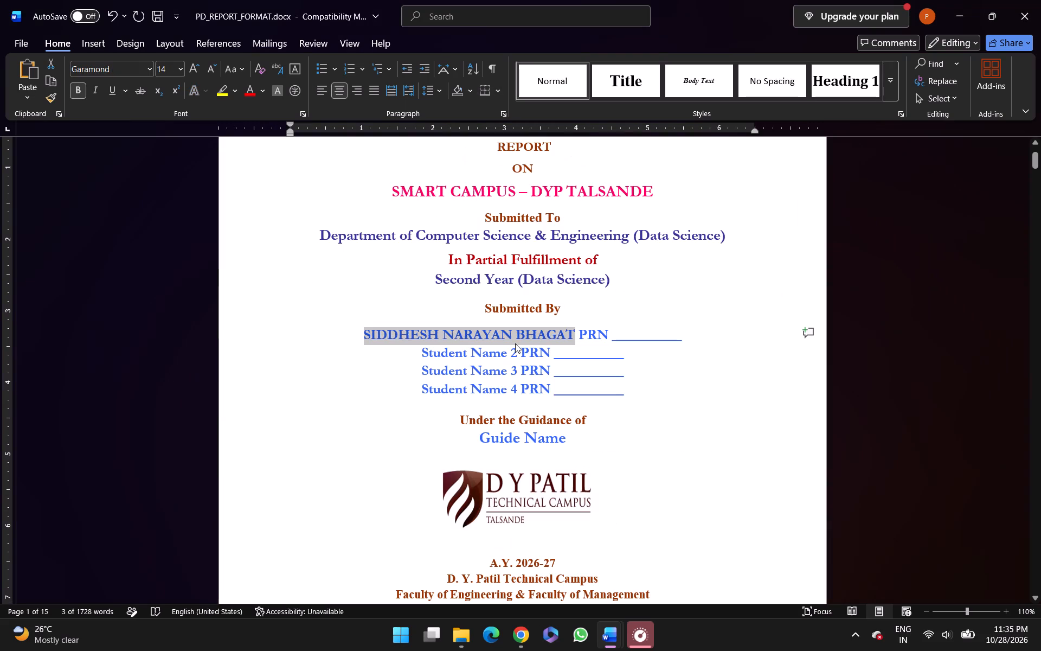
drag(520, 350, 468, 356)
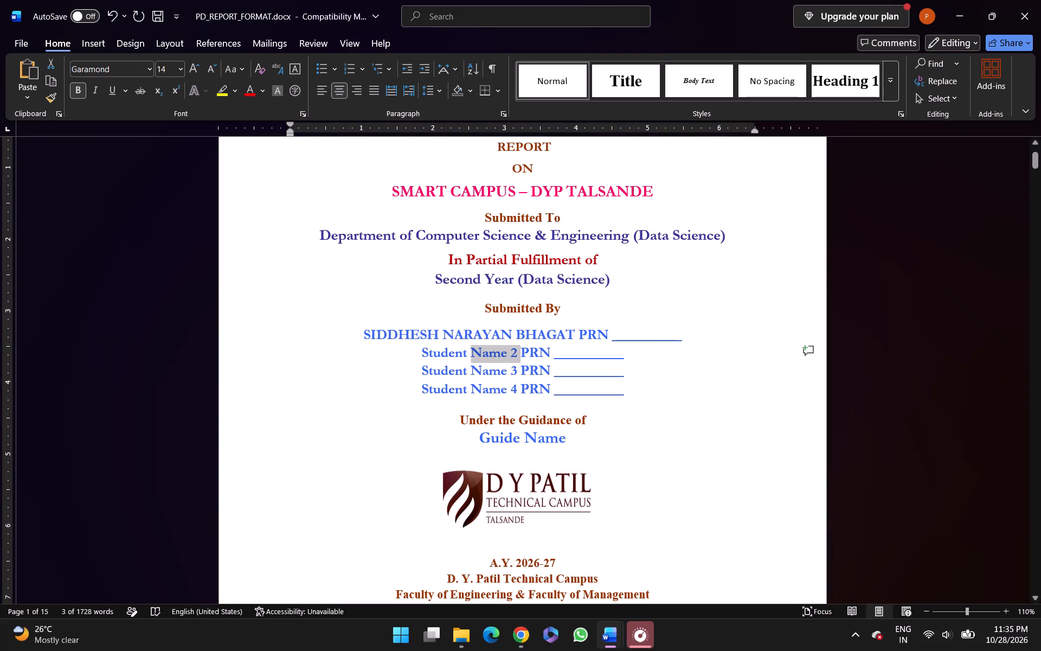
drag(468, 356, 434, 356)
key(ctrl+v)
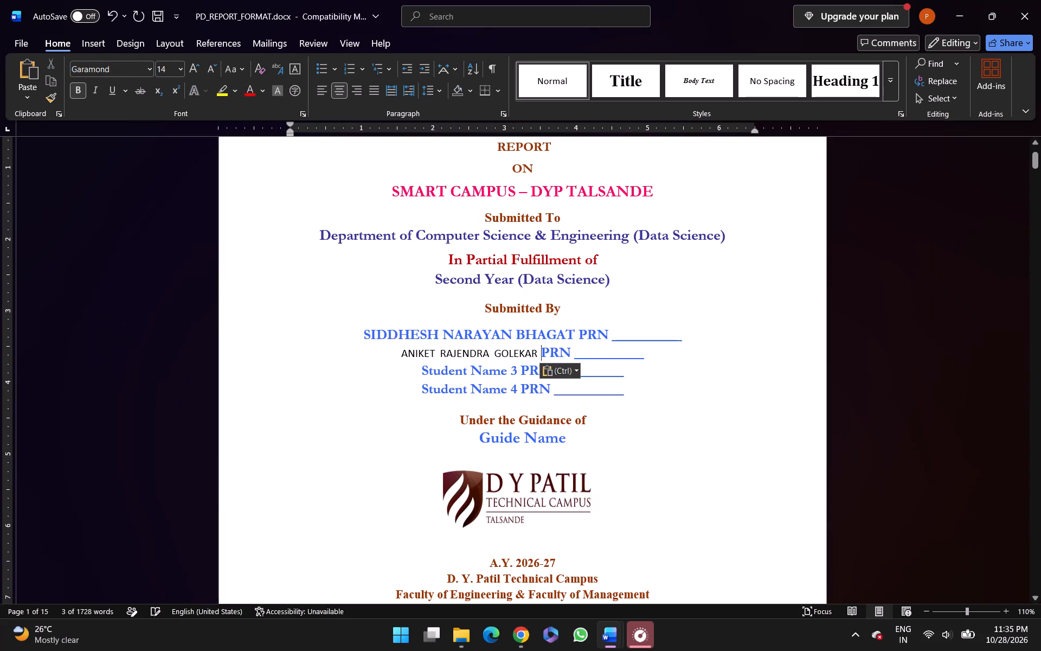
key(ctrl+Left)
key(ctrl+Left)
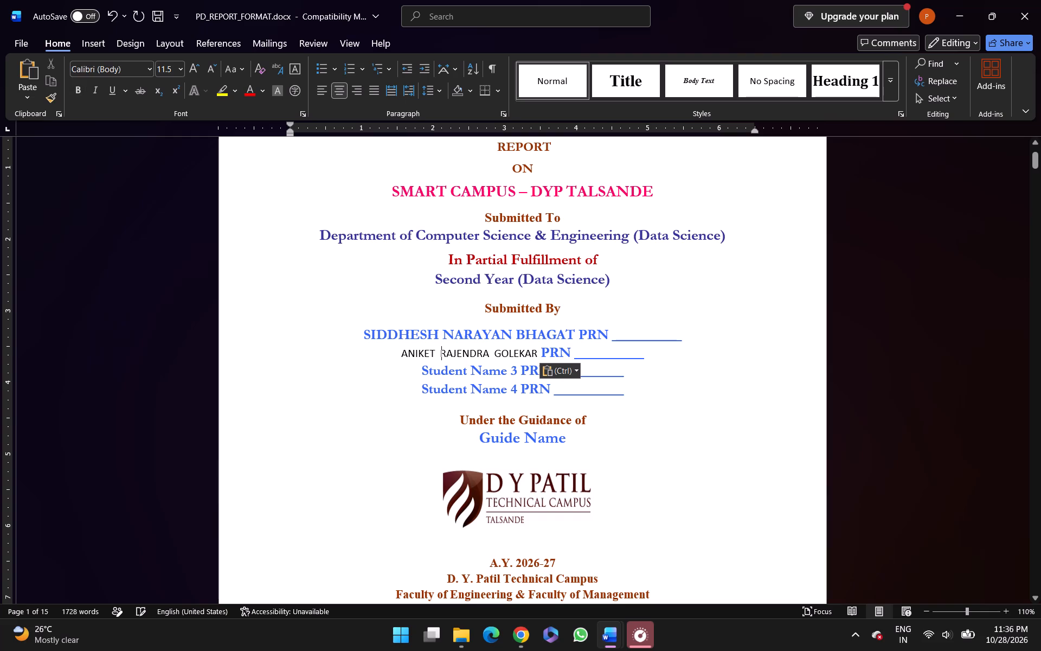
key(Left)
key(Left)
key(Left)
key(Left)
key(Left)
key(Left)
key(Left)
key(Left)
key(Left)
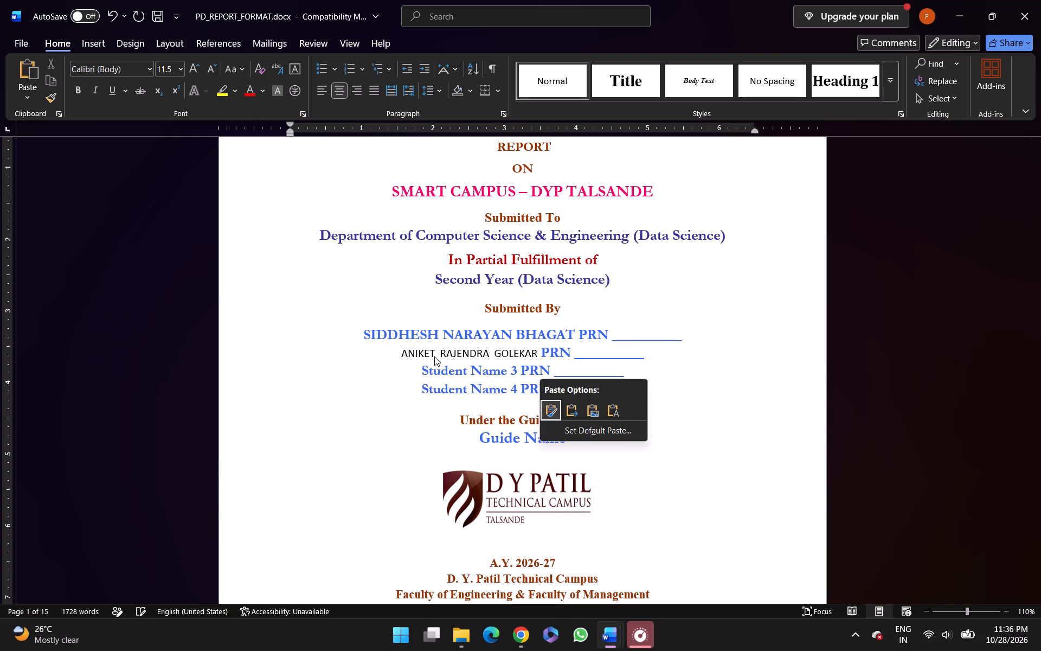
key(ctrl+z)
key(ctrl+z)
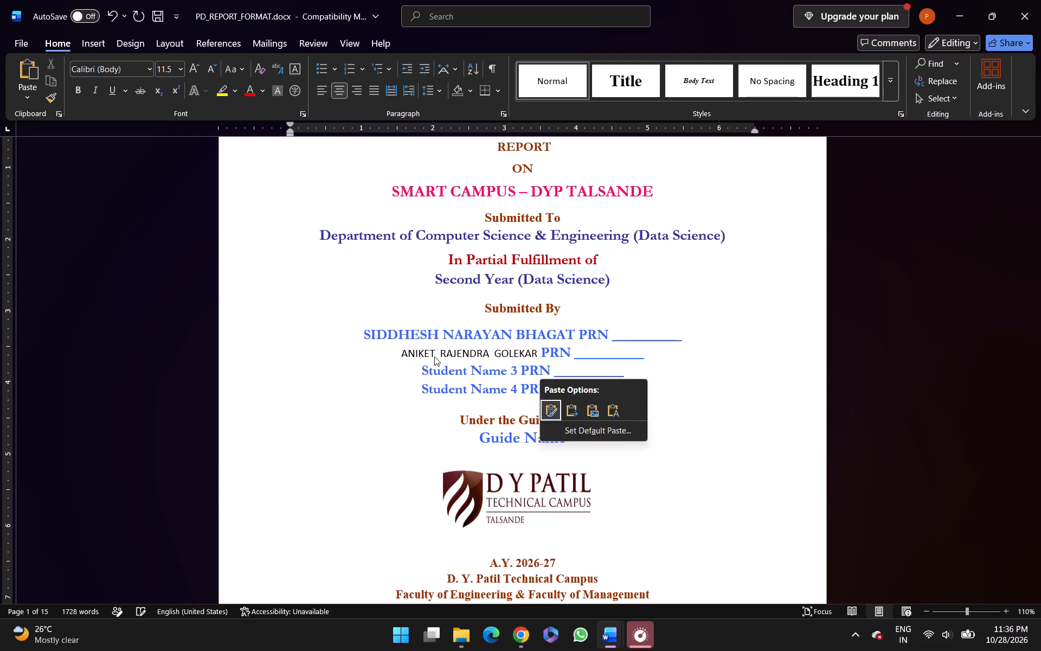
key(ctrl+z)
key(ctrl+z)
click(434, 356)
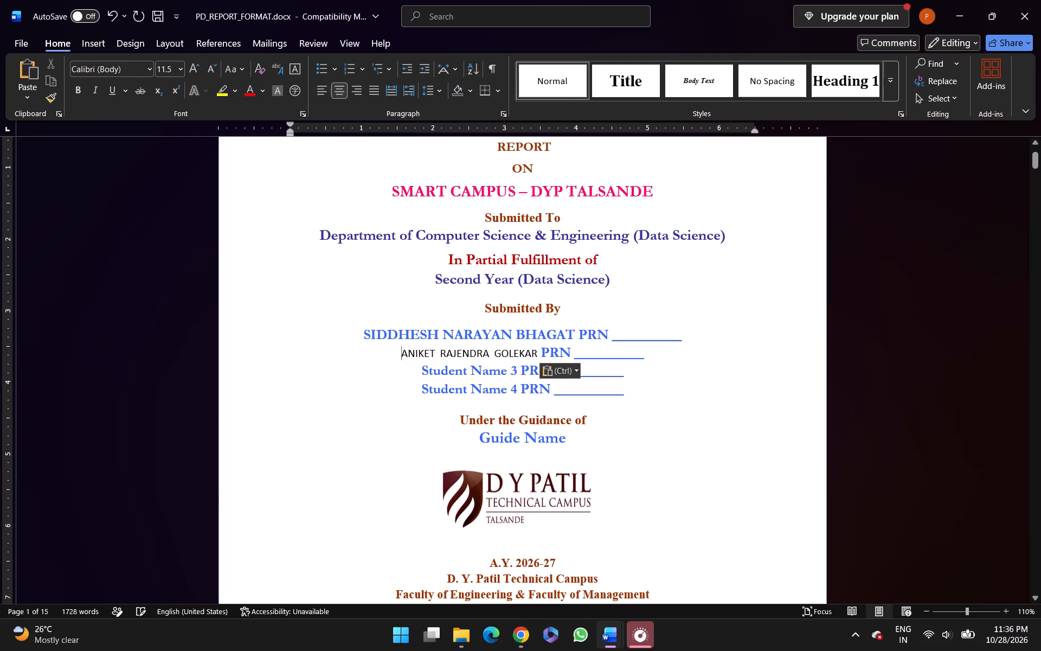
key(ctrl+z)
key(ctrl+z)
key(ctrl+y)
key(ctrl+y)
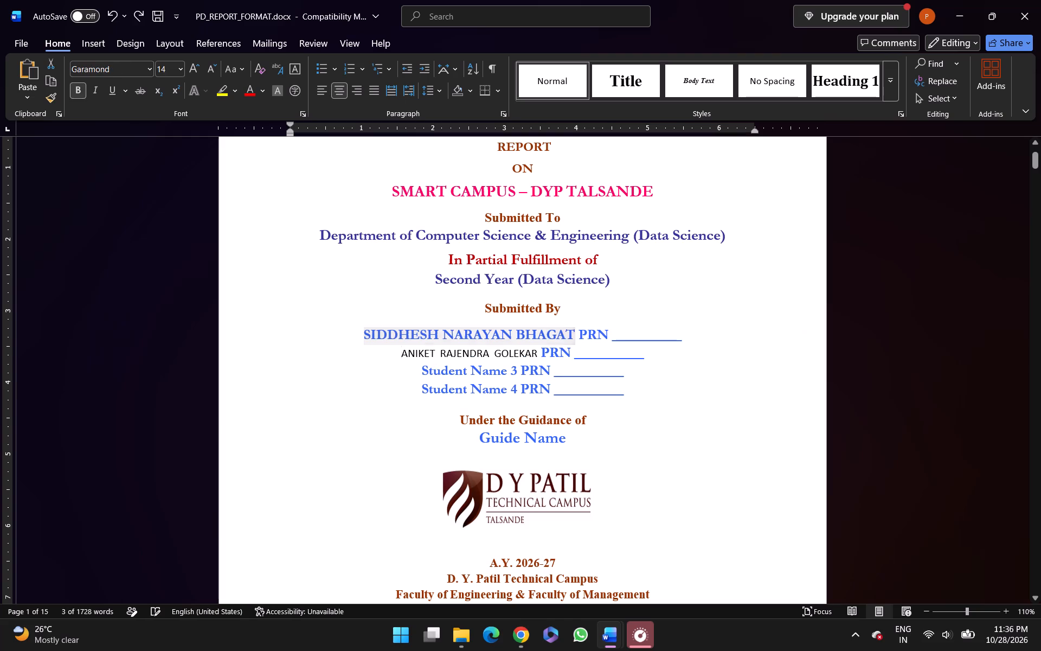
Apply the copied student-line formatting to the second student's name on the cover page.
key(ctrl+shift+Right)
key(ctrl+shift+Right)
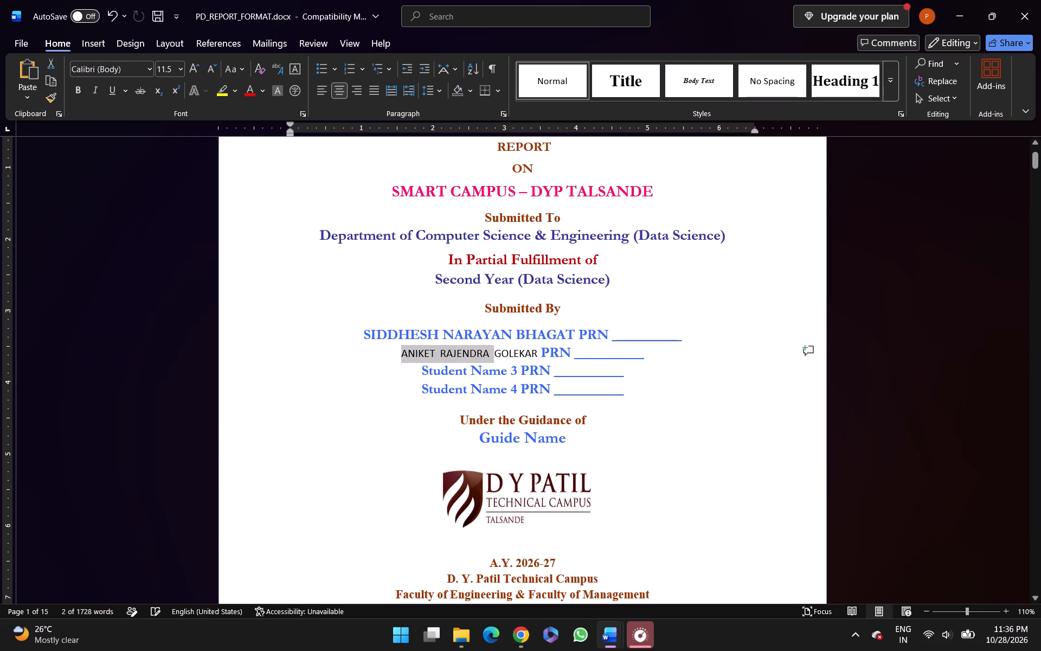
key(ctrl+shift+Right)
key(ctrl+shift+Right)
key(ctrl+shift+Left)
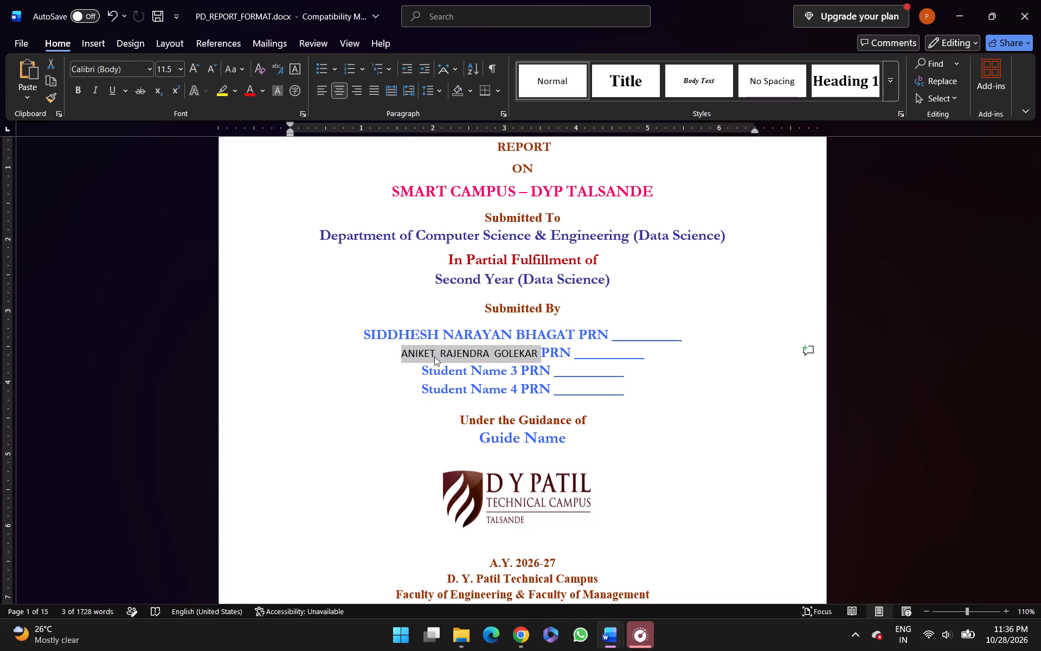
key(ctrl+alt+v)
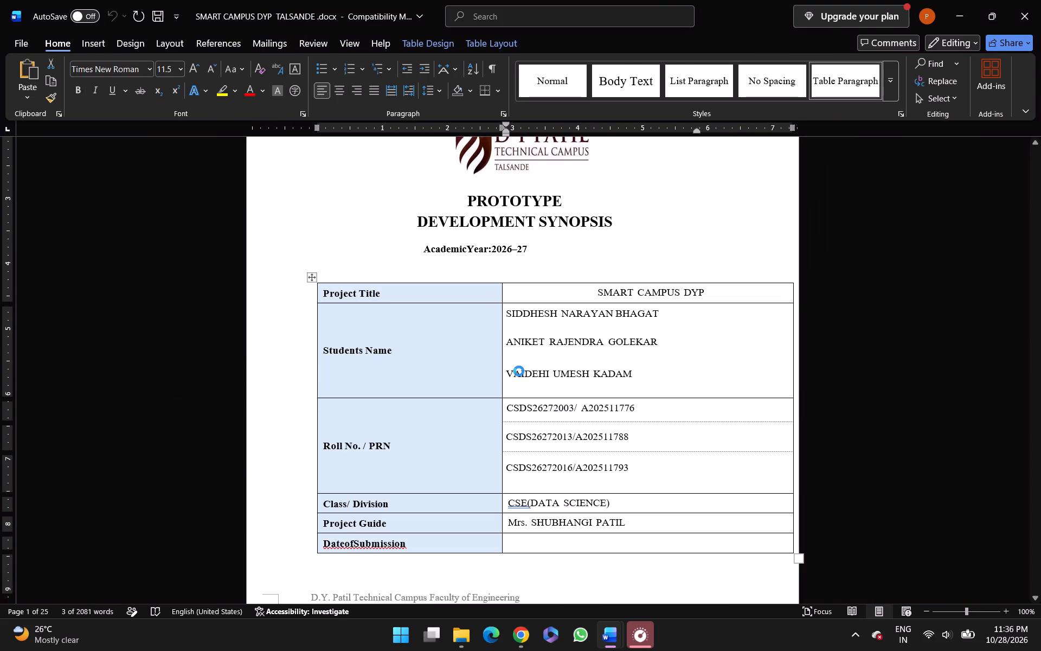
In the SMART CAMPUS DYP TALSANDE document, copy the third student's name from the Students Name row of the project table.
drag(642, 375, 613, 371)
drag(613, 371, 519, 374)
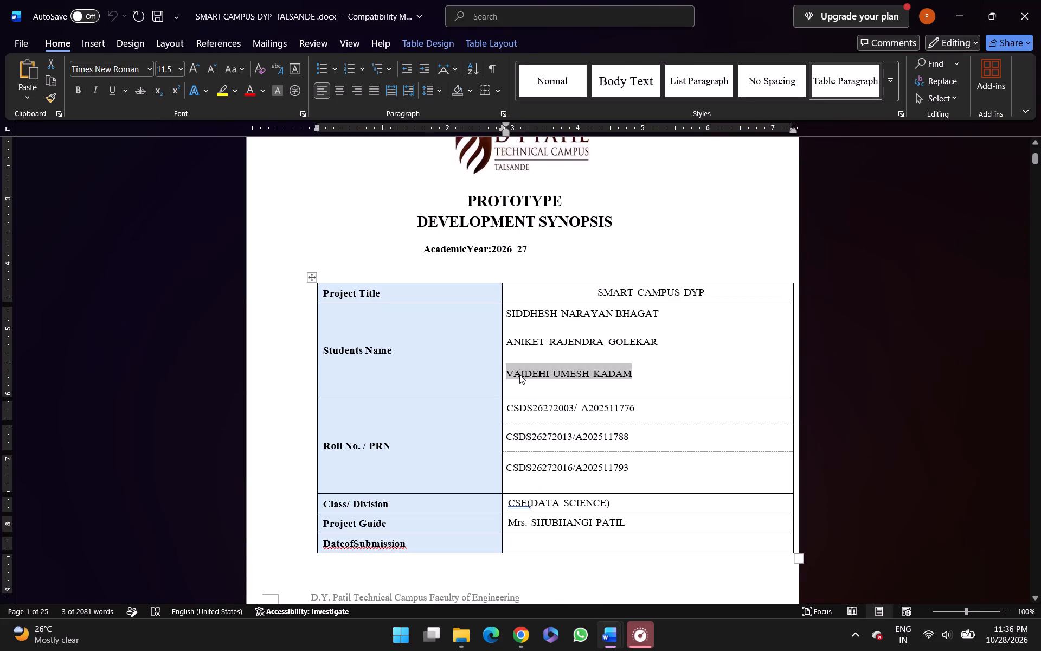
key(ctrl+c)
In PD_REPORT_FORMAT, replace the “Student Name 3” placeholder with the copied name in the student-line formatting, keeping the PRN label and blank.
key(alt+Tab)
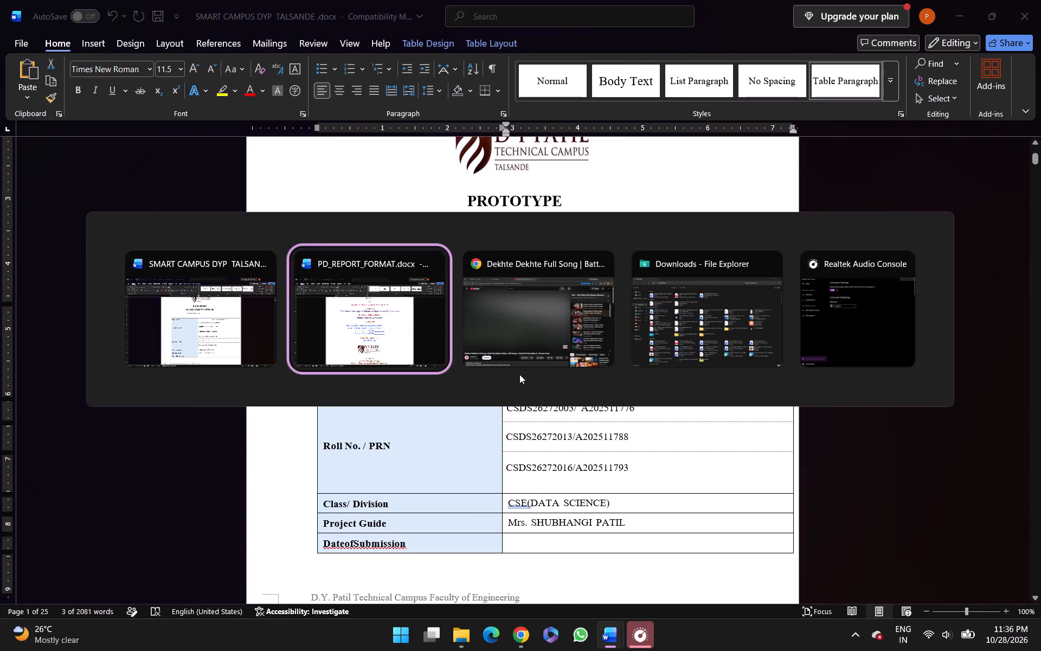
drag(521, 371, 444, 376)
key(ctrl+v)
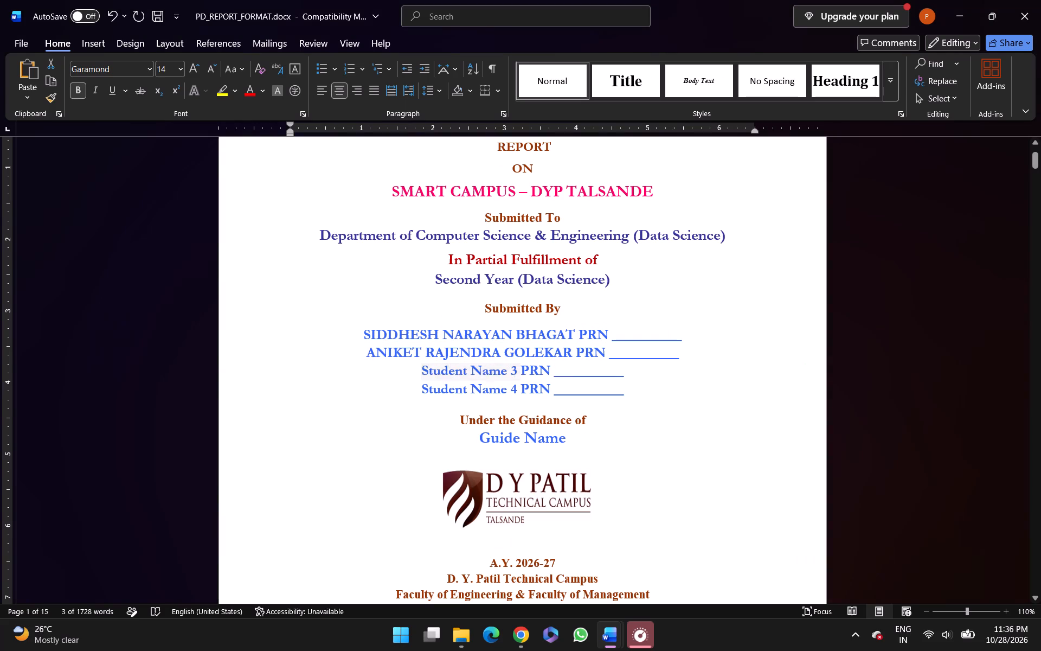
key(ctrl+shift+Left)
key(ctrl+shift+Left)
key(ctrl+shift+Left)
key(ctrl+shift+Left)
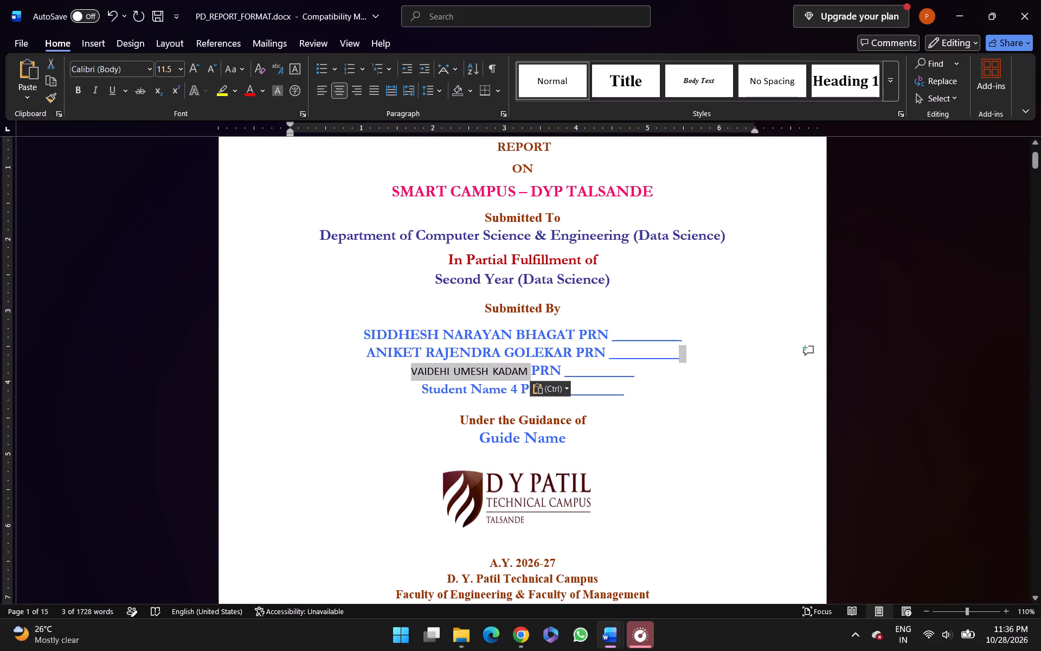
key(ctrl+shift+Right)
key(ctrl+alt+v)
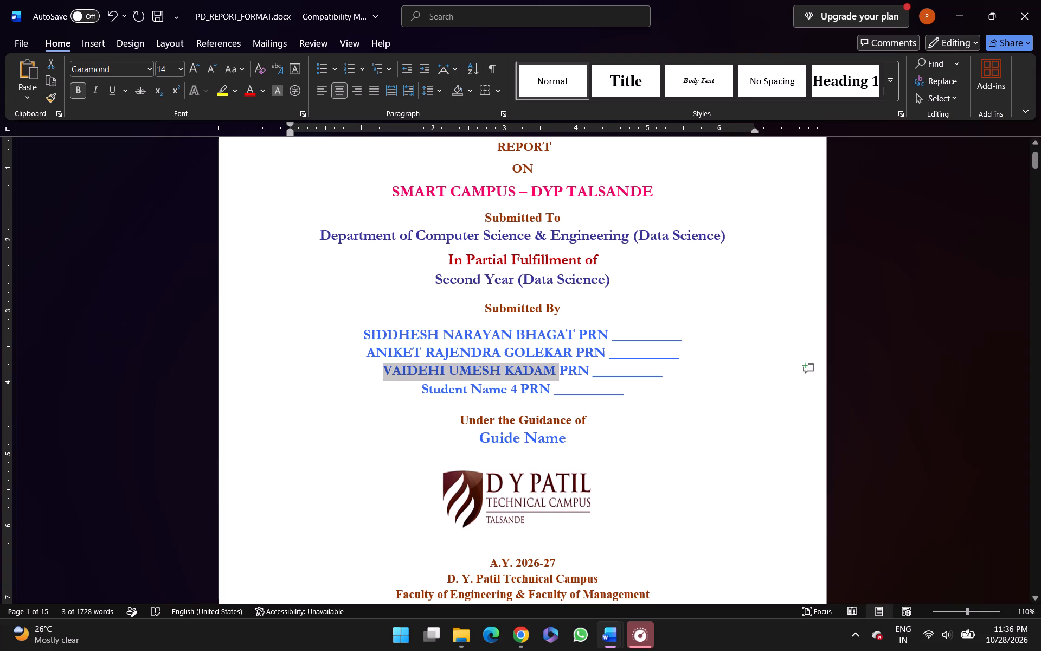
Delete the text of the unused “Student Name 4” line, including its PRN label and blank, from the cover page.
drag(632, 397, 406, 392)
key(BackSpace)
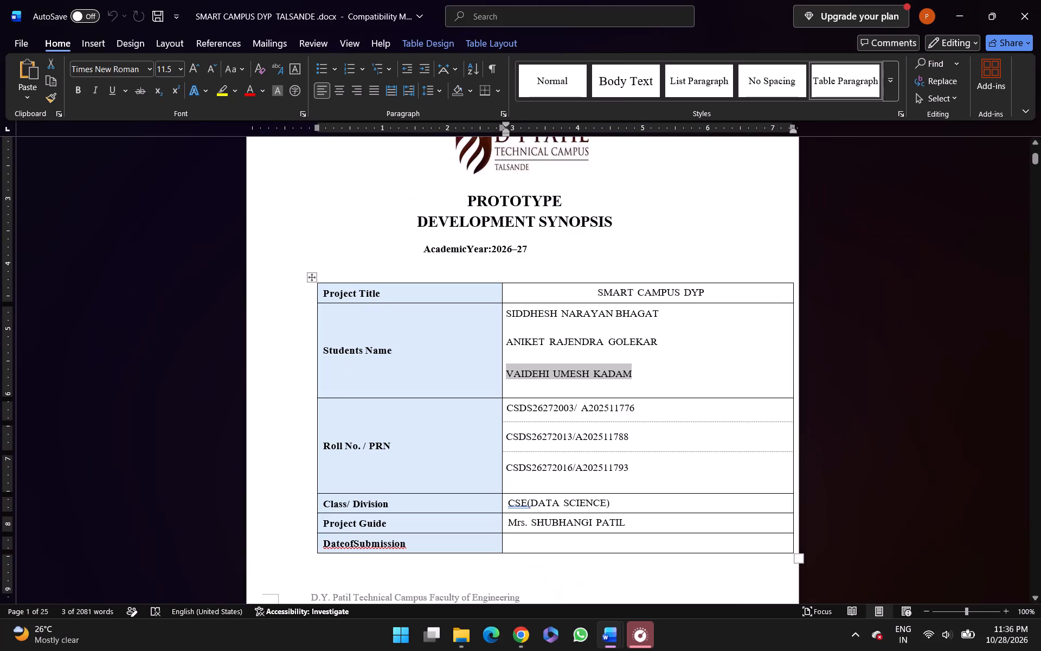
In the SMART CAMPUS DYP TALSANDE document, copy only the first student's PRN after the slash in the Roll No. / PRN row.
scroll(631, 351, left, 1)
click(692, 352)
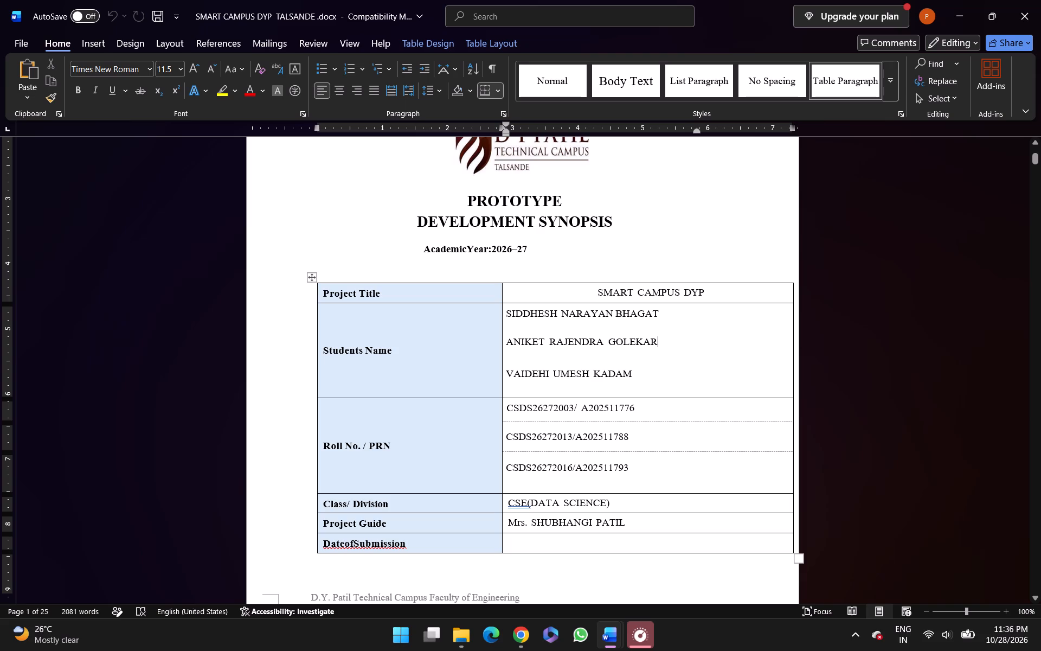
scroll(806, 335, left, 1)
drag(637, 407, 580, 410)
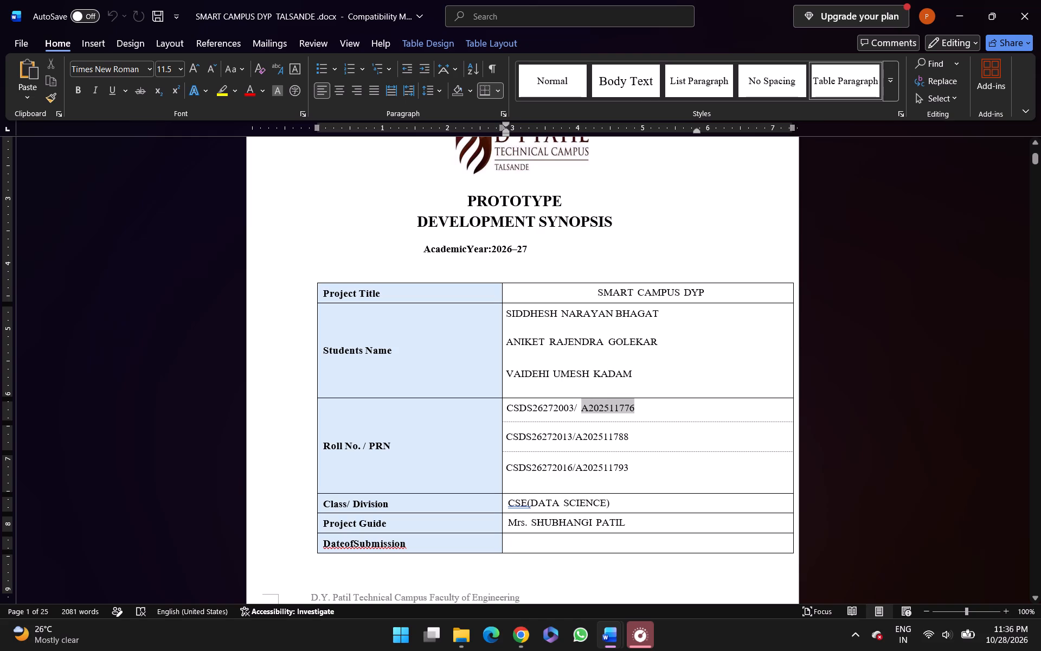
drag(580, 410, 580, 409)
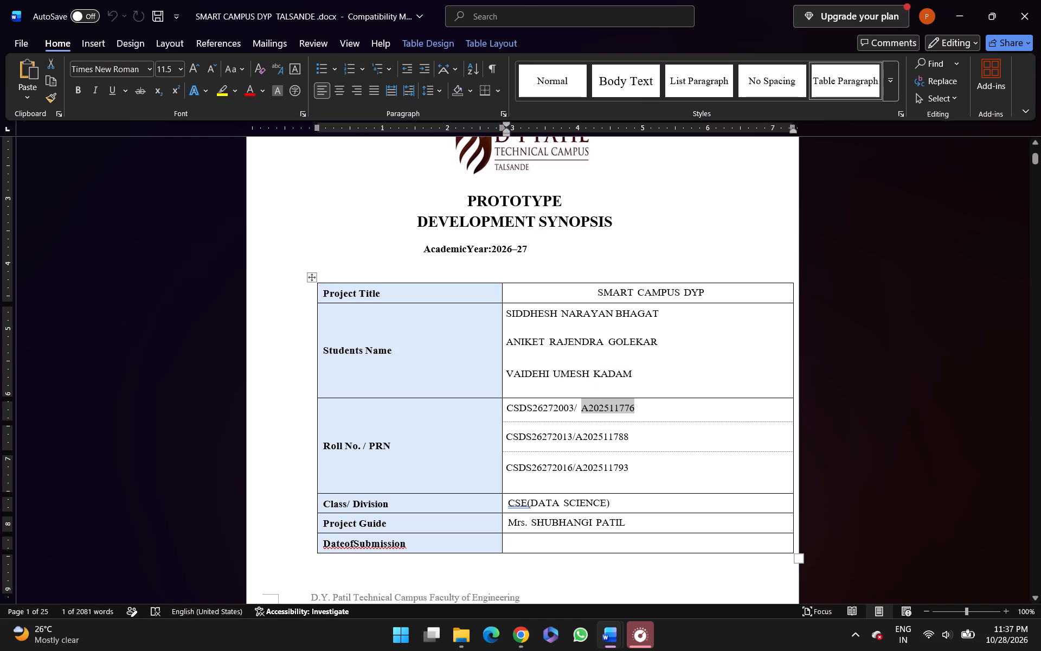
key(ctrl+c)
In PD_REPORT_FORMAT, replace the first student's PRN blank with the copied PRN and give it the blank's original formatting.
key(alt+Tab)
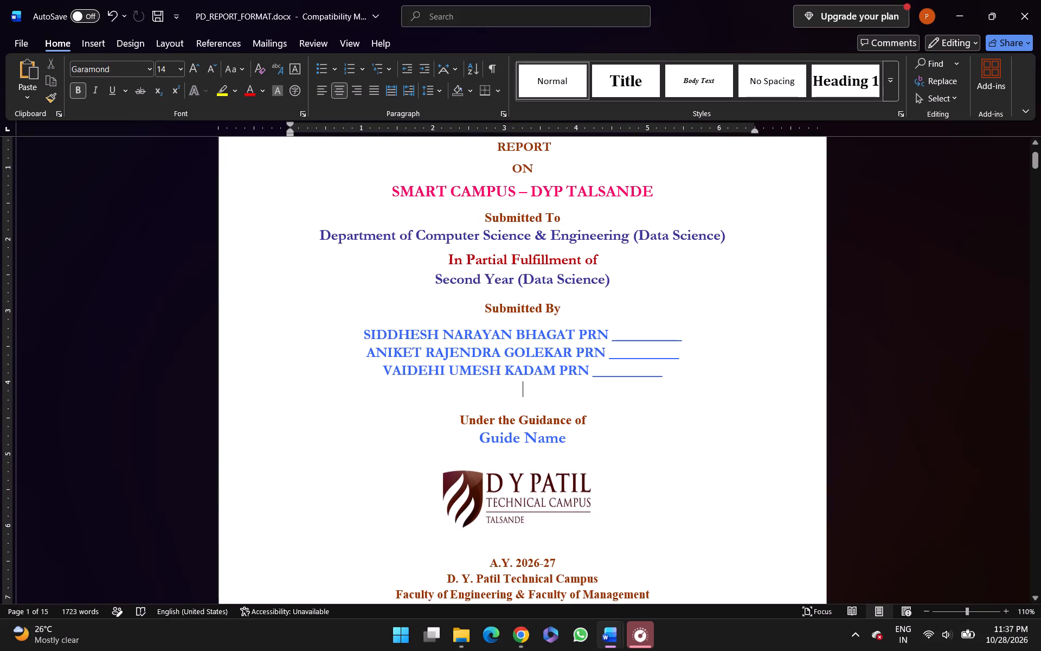
double_click(624, 334)
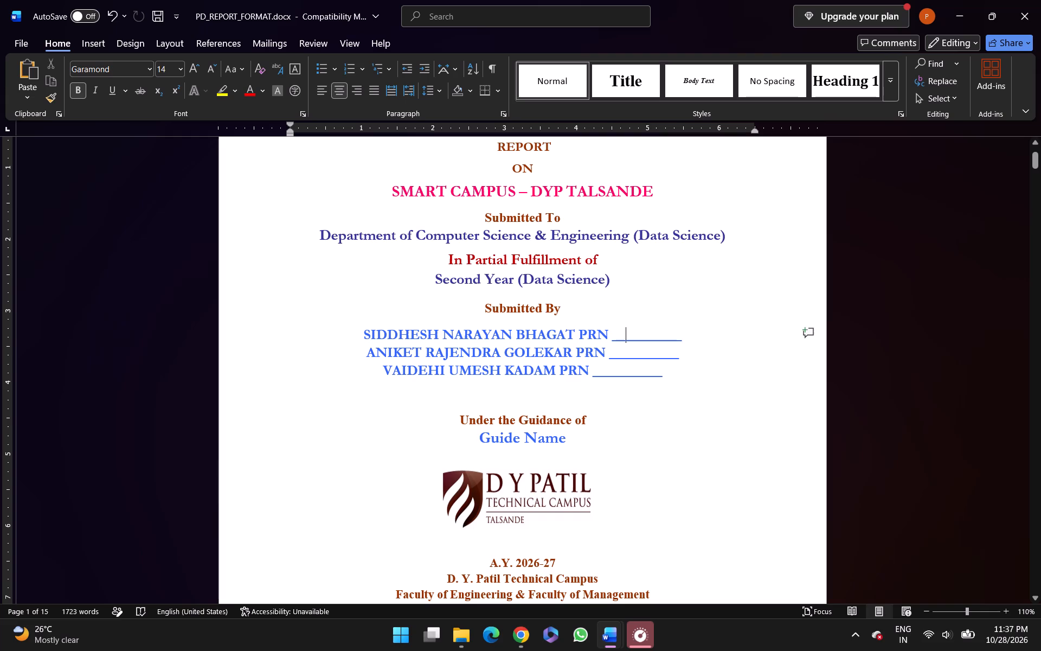
click(624, 334)
double_click(624, 334)
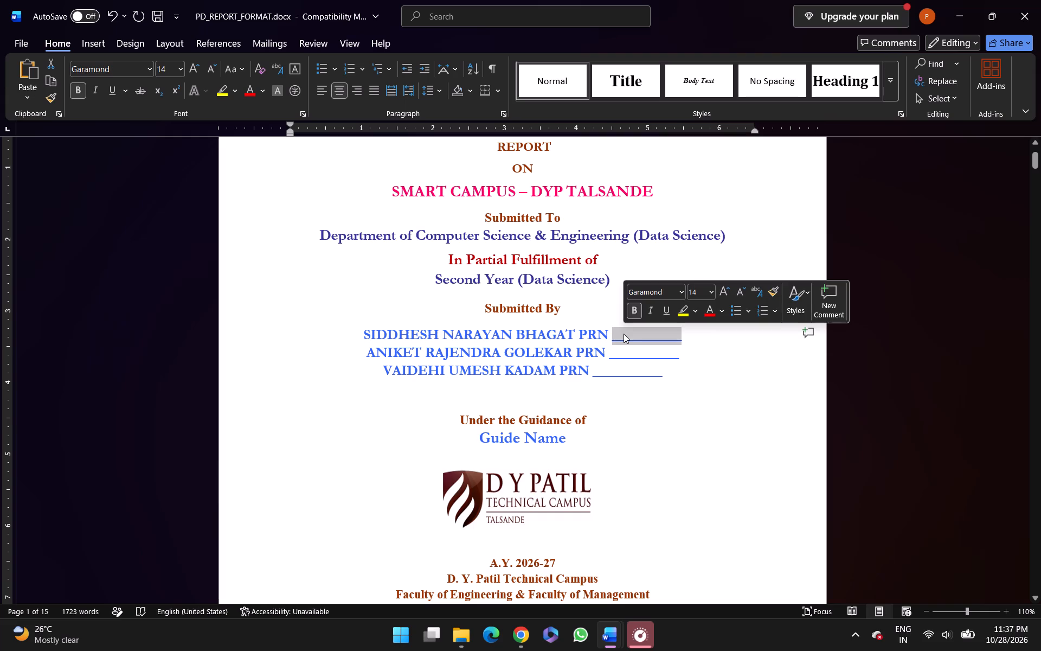
double_click(624, 334)
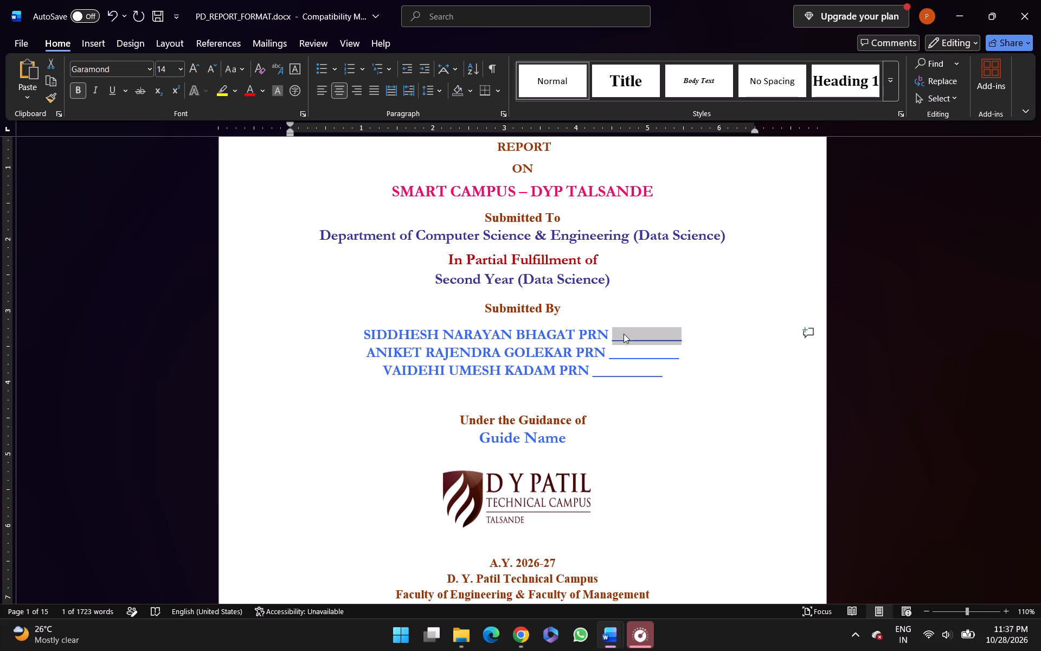
key(ctrl+alt+c)
key(ctrl+v)
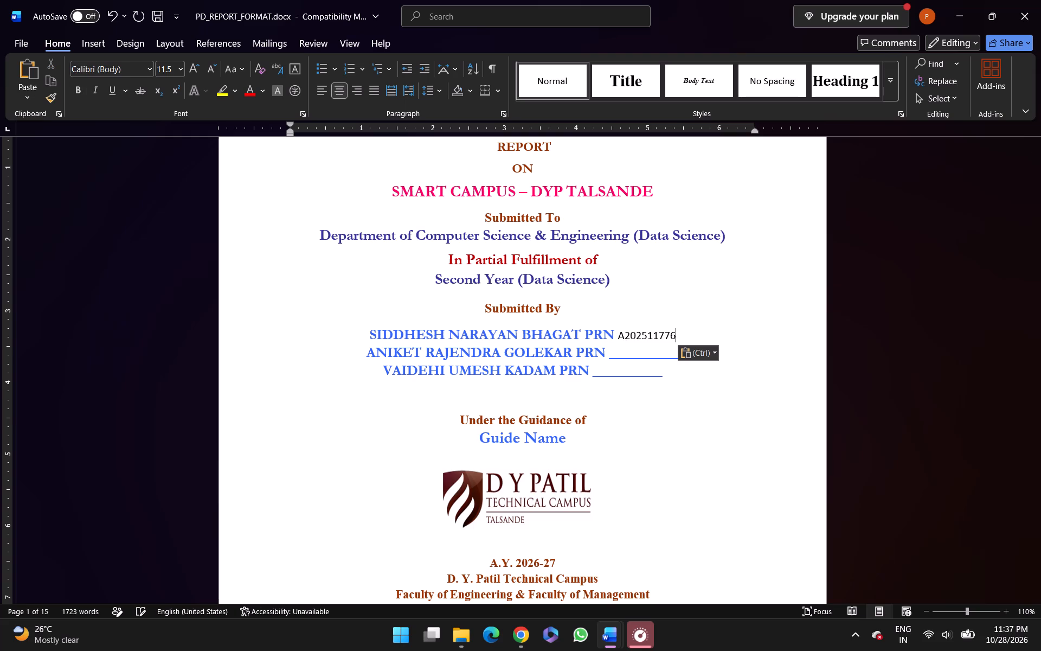
key(ctrl+shift+Left)
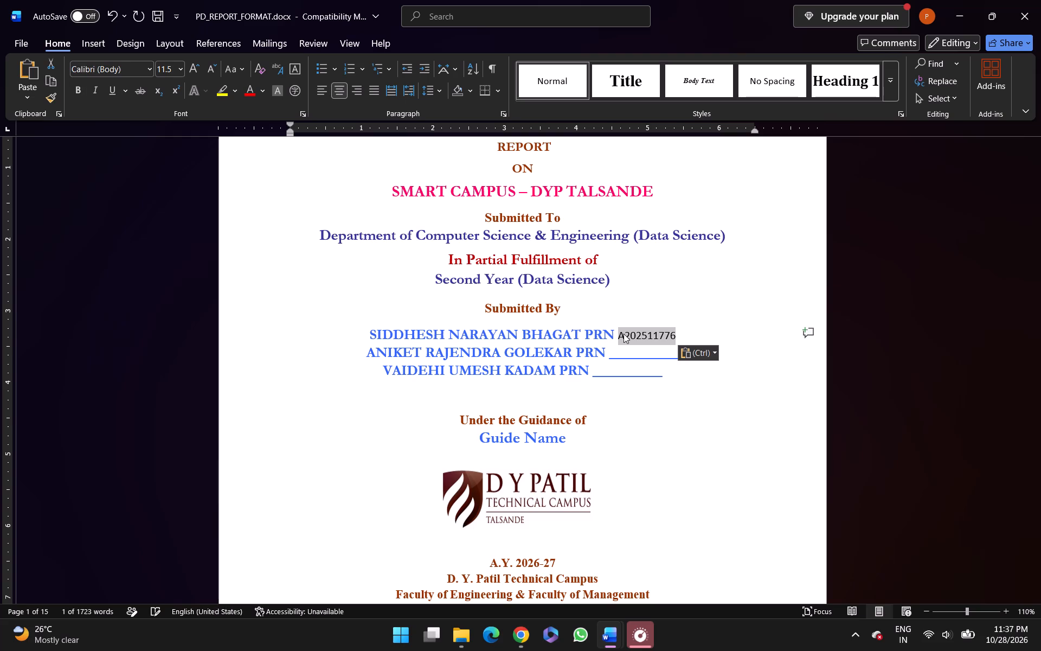
key(ctrl+alt+v)
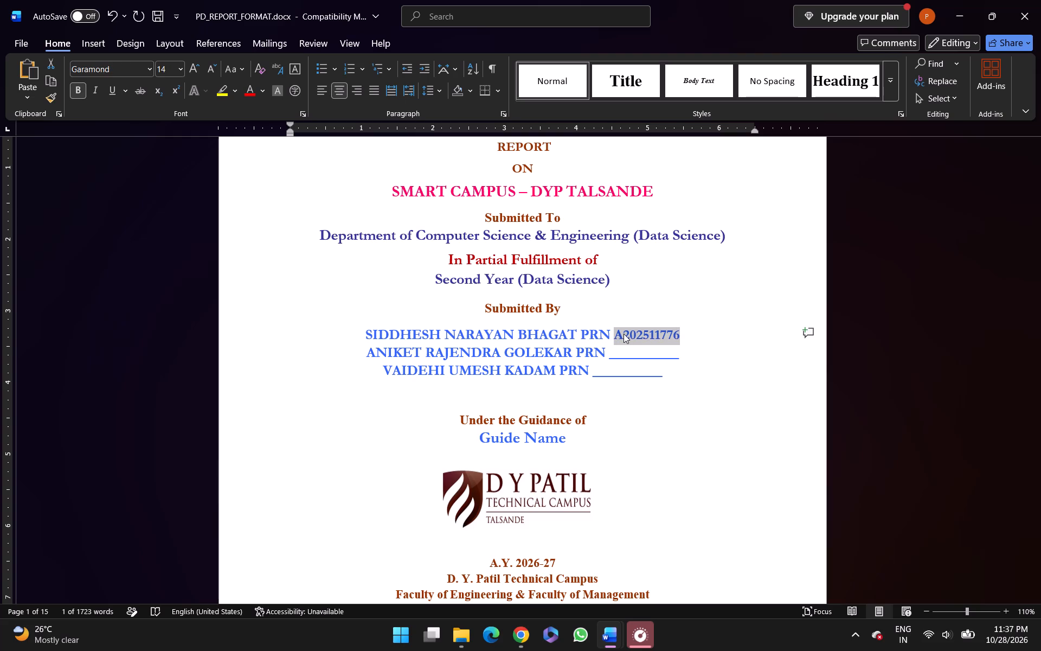
Replace the second student's PRN blank with that student's PRN copied from the SMART CAMPUS DYP TALSANDE document, applying the first PRN's formatting.
click(619, 358)
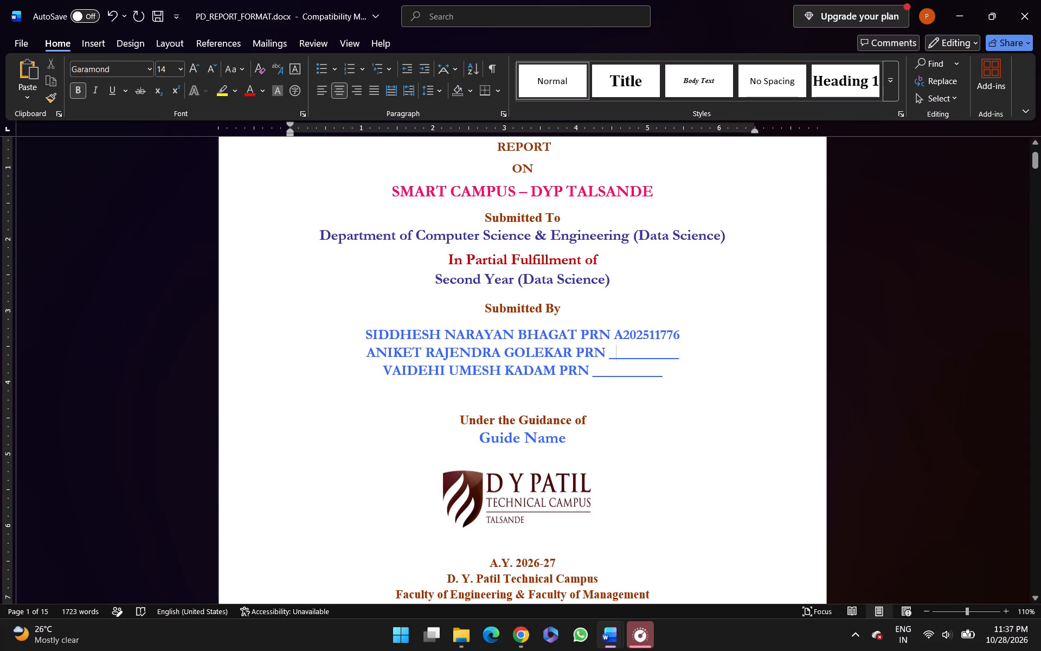
double_click(619, 358)
click(619, 358)
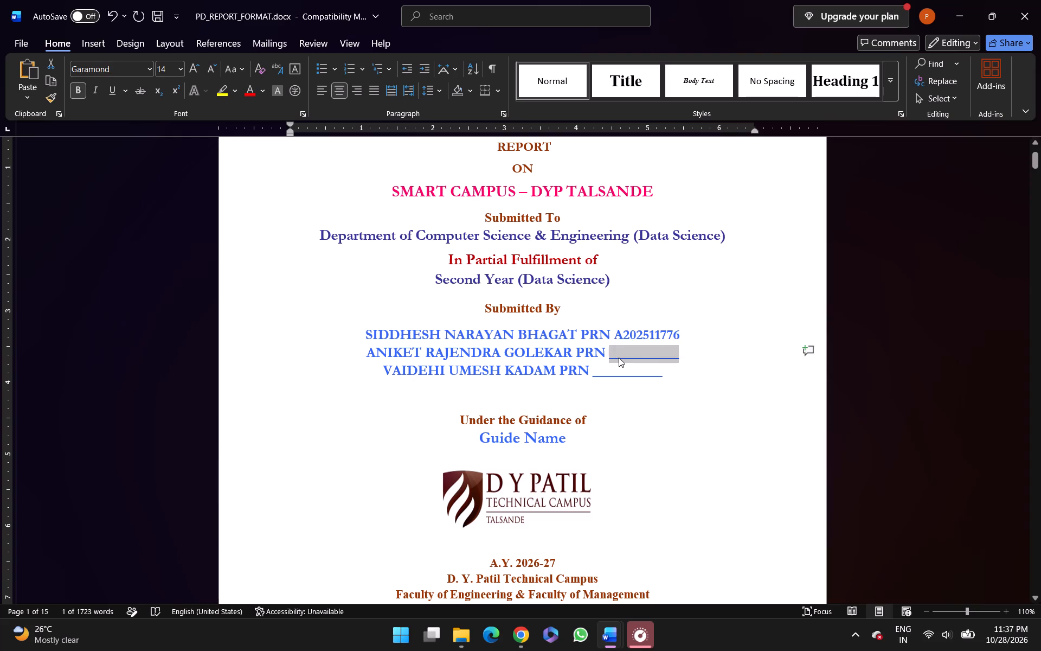
double_click(619, 358)
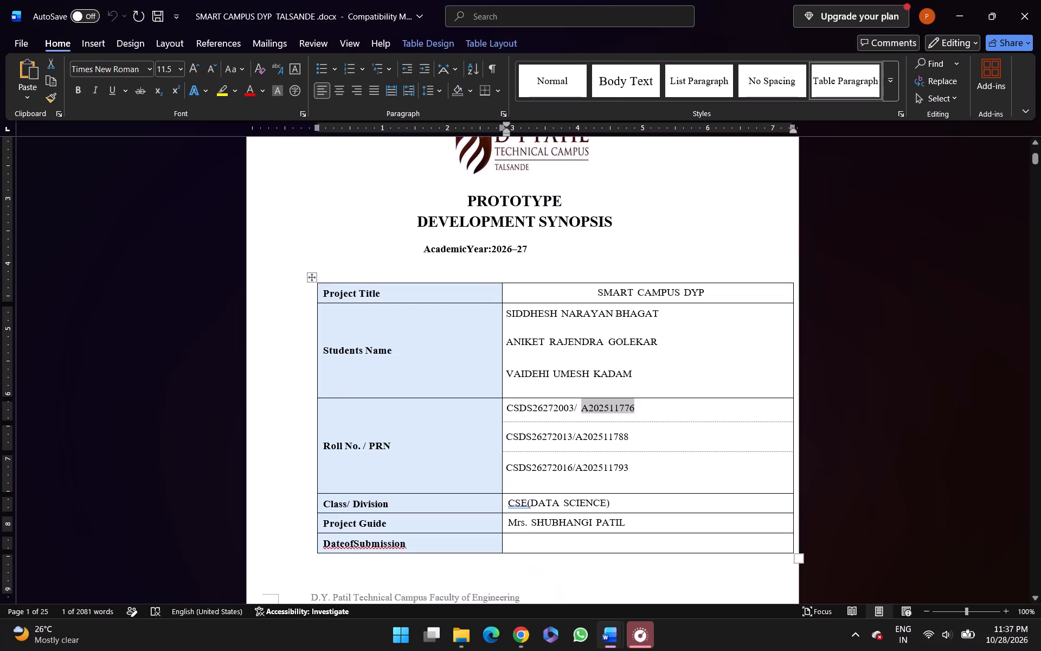
double_click(592, 436)
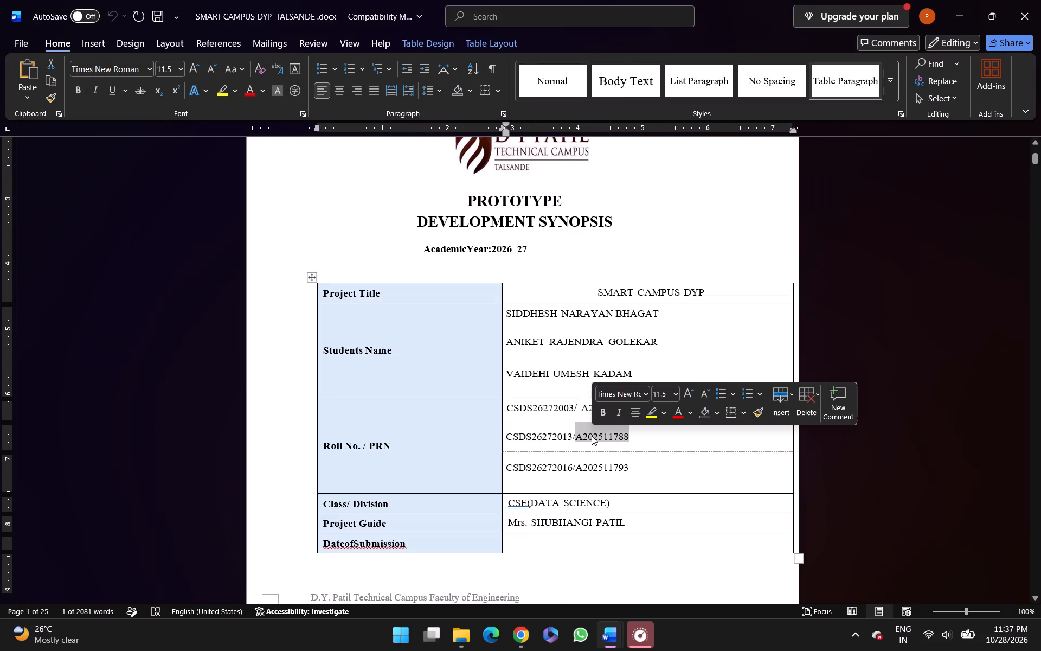
key(ctrl+c)
key(alt+Tab)
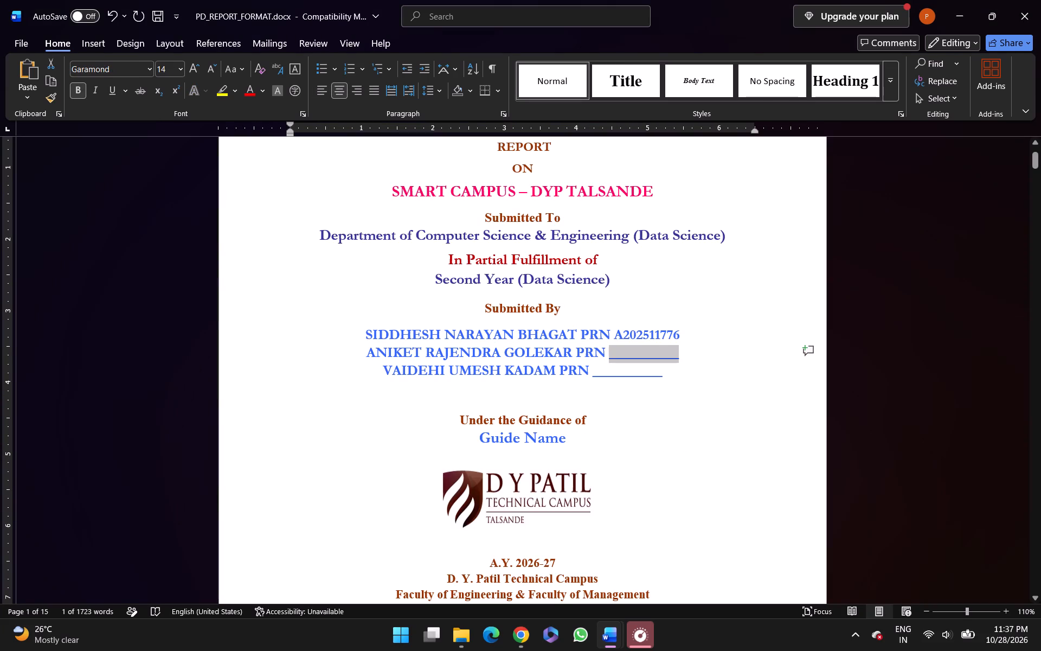
key(ctrl+v)
key(ctrl+shift+Left)
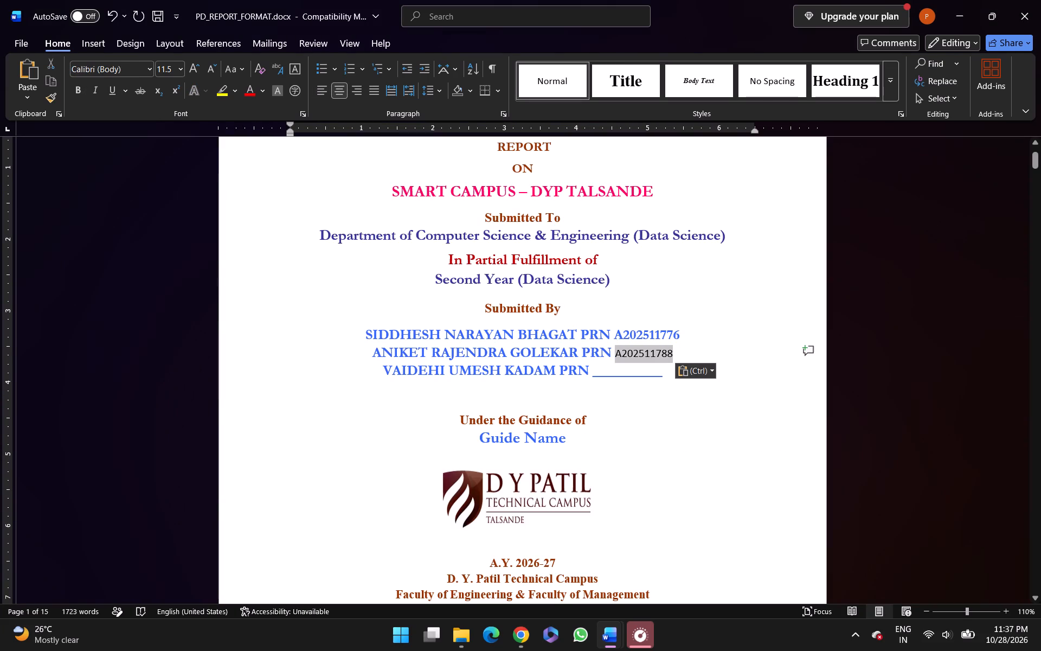
key(ctrl+alt+v)
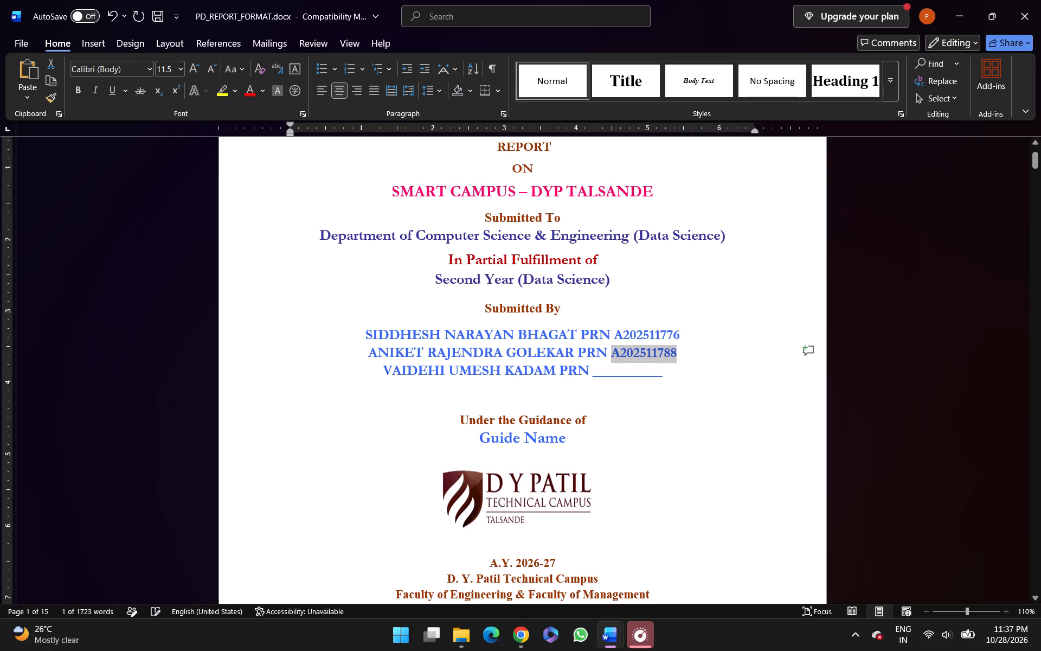
Replace the third student's PRN blank with that student's PRN copied from the SMART CAMPUS DYP TALSANDE document, in the same student-line formatting.
double_click(629, 373)
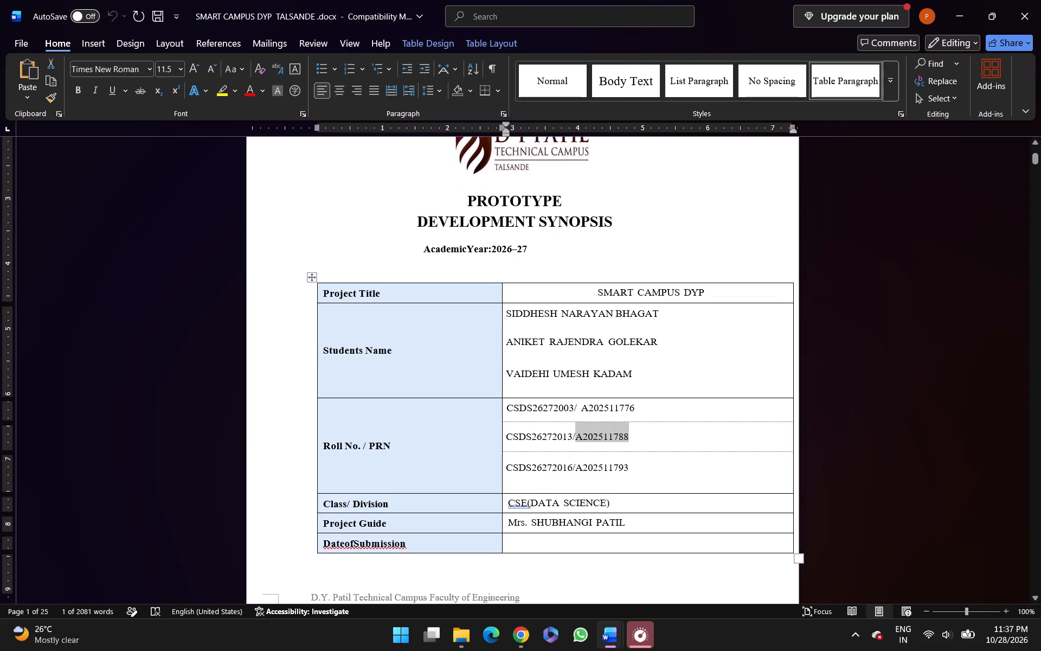
drag(635, 472, 582, 480)
click(582, 480)
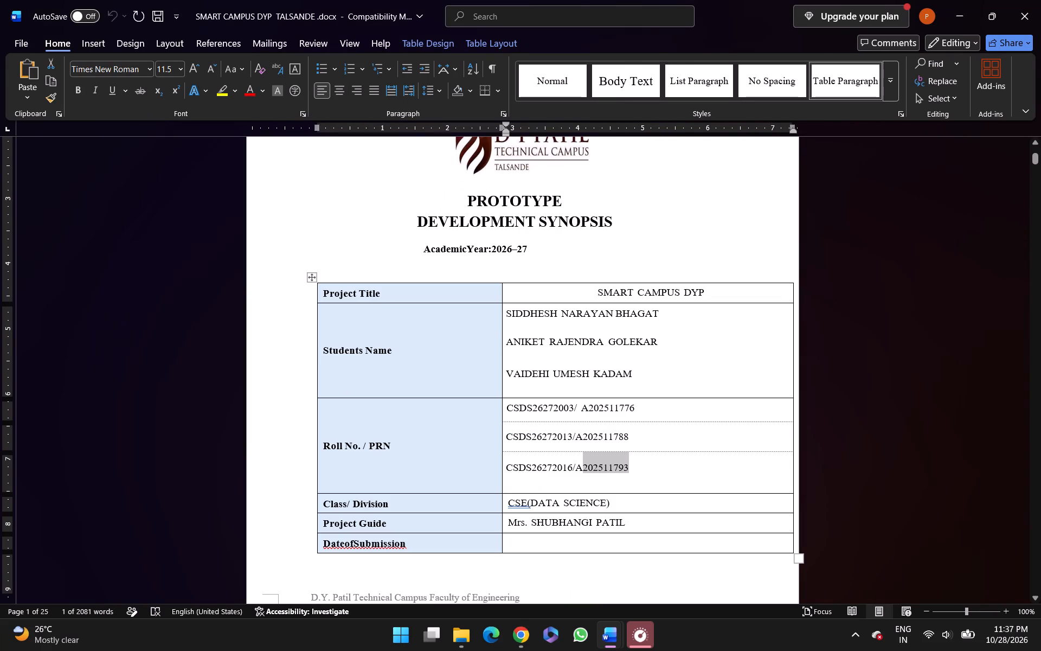
drag(631, 458, 589, 473)
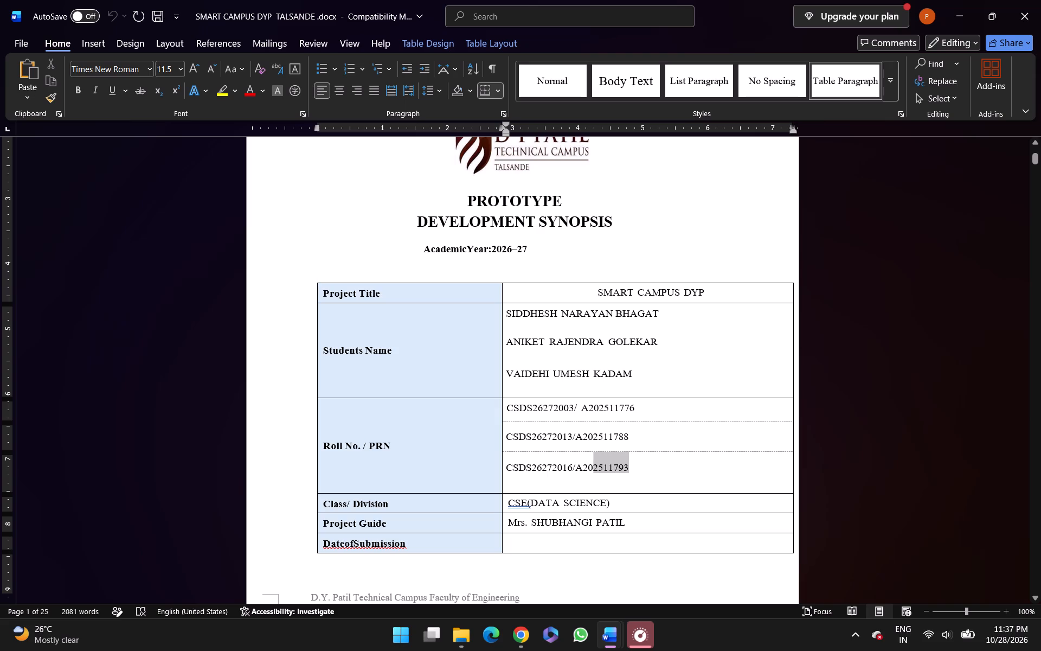
drag(589, 473, 578, 473)
key(ctrl+c)
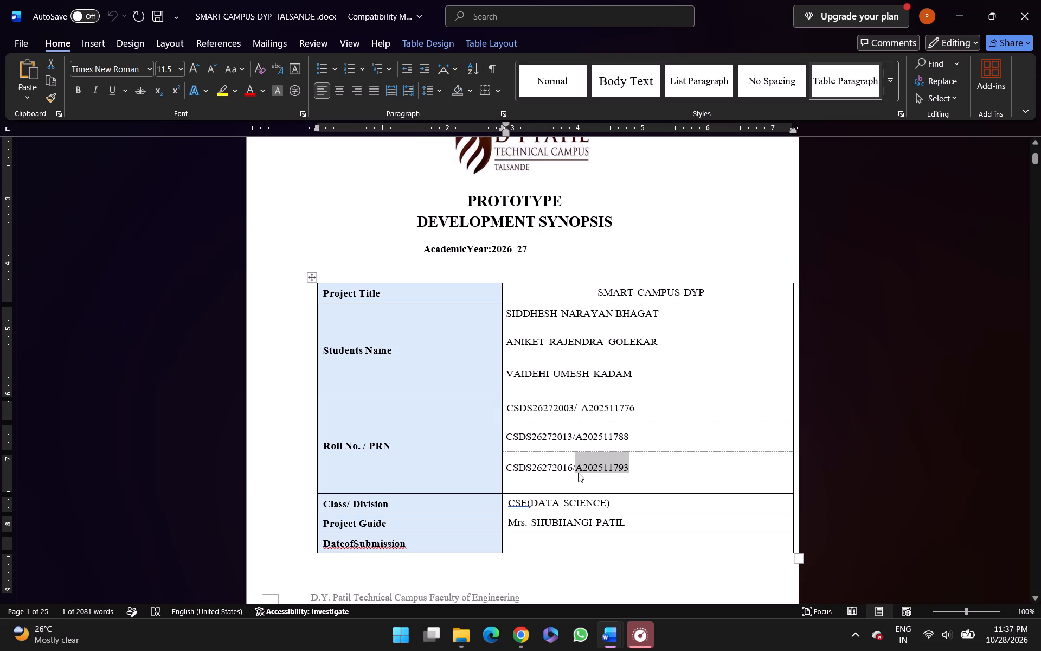
key(alt+super+Tab)
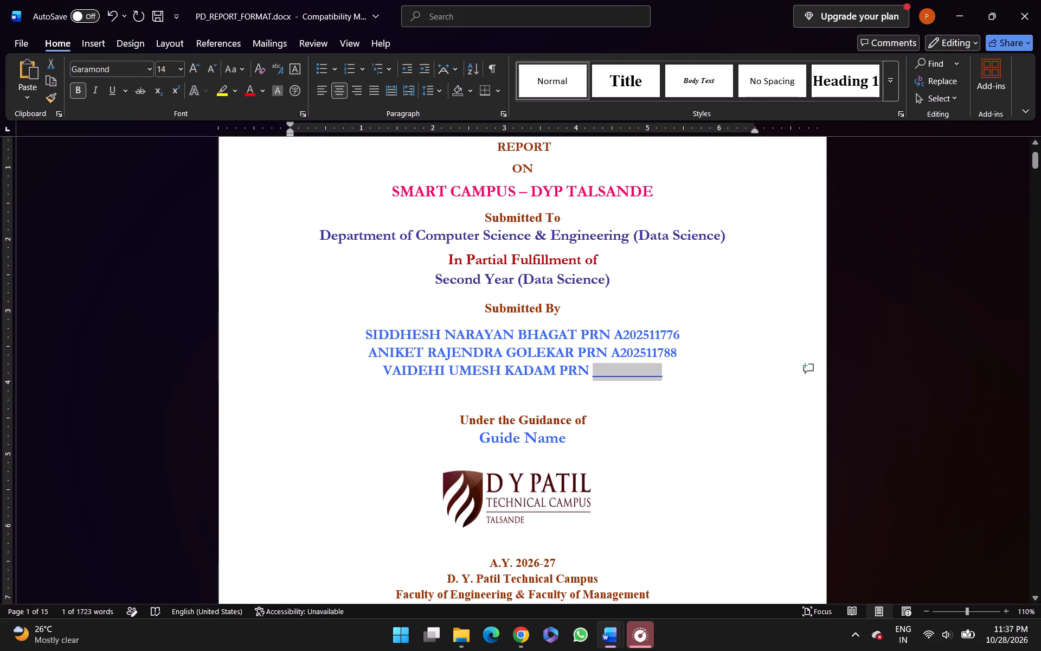
key(ctrl+v)
key(ctrl+shift+Left)
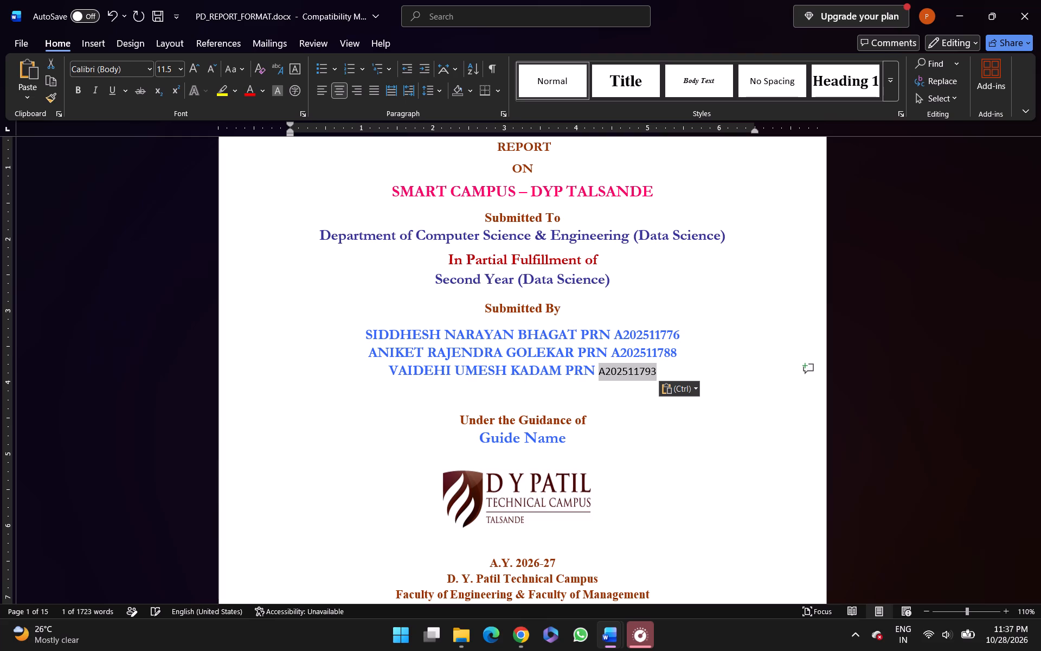
key(ctrl+alt+v)
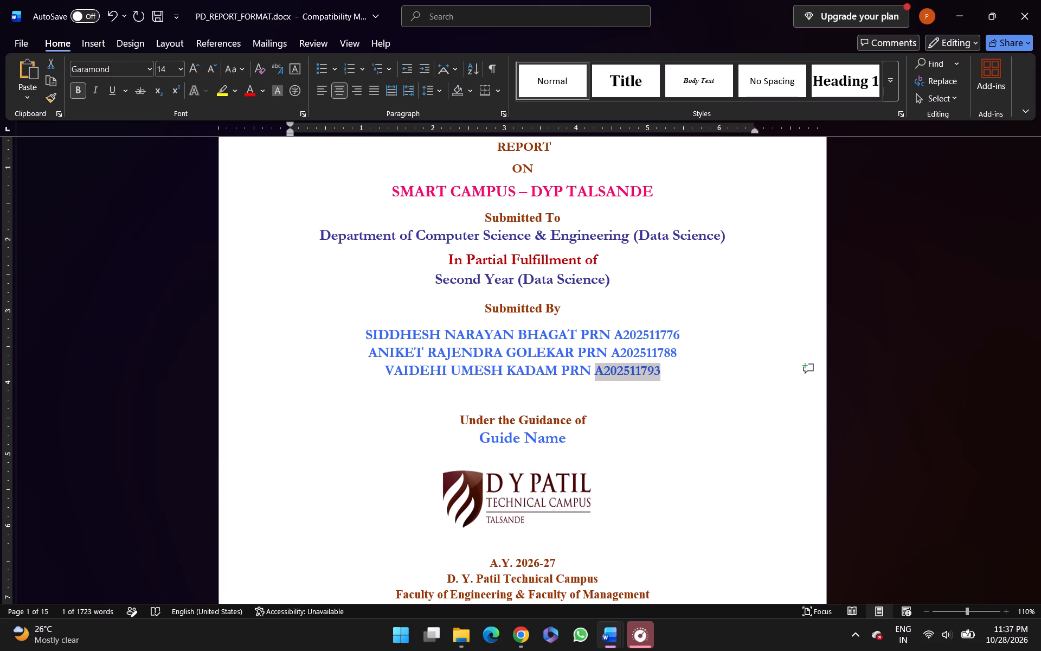
Replace the cover page's “Guide Name” placeholder with the project guide's titled name copied from the SMART CAMPUS DYP TALSANDE document, keeping the placeholder's formatting.
click(634, 437)
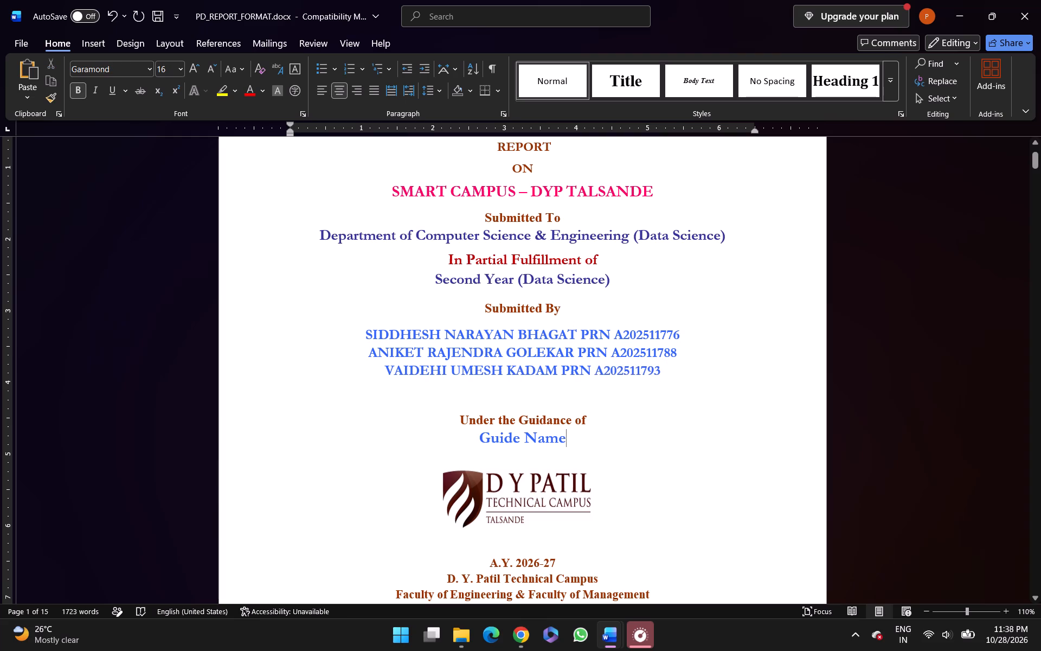
scroll(634, 437, up, 1)
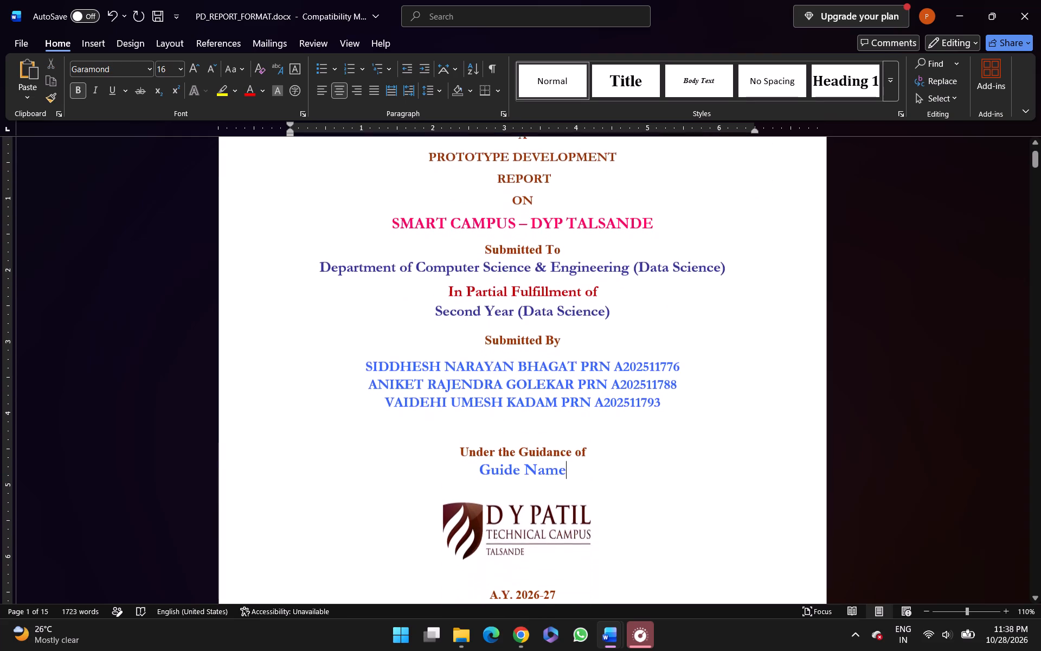
scroll(634, 437, down, 1)
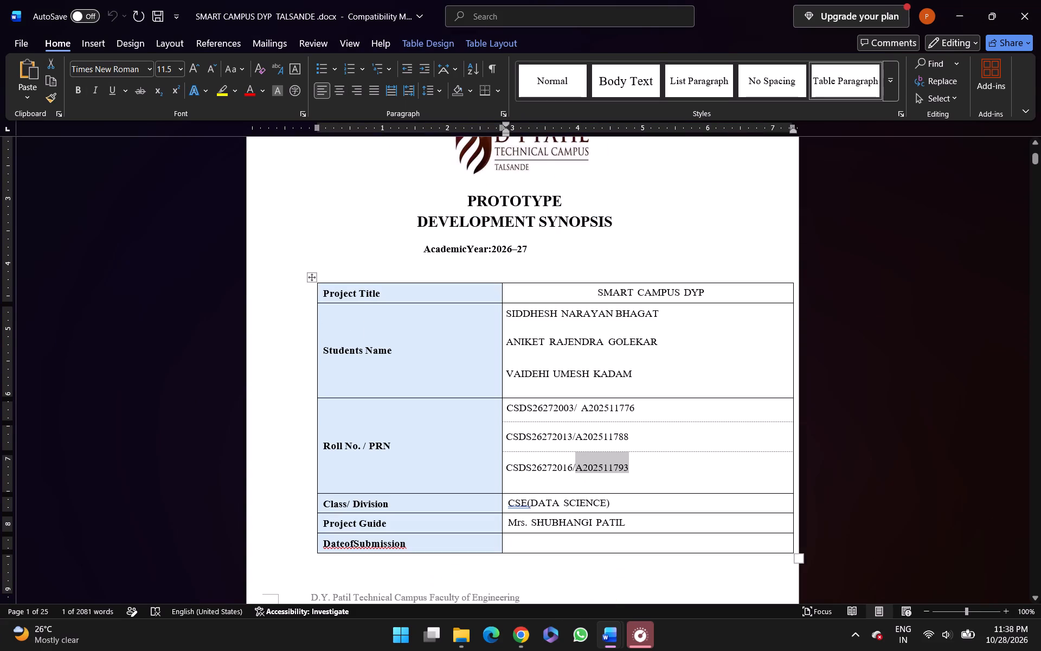
drag(628, 523, 506, 532)
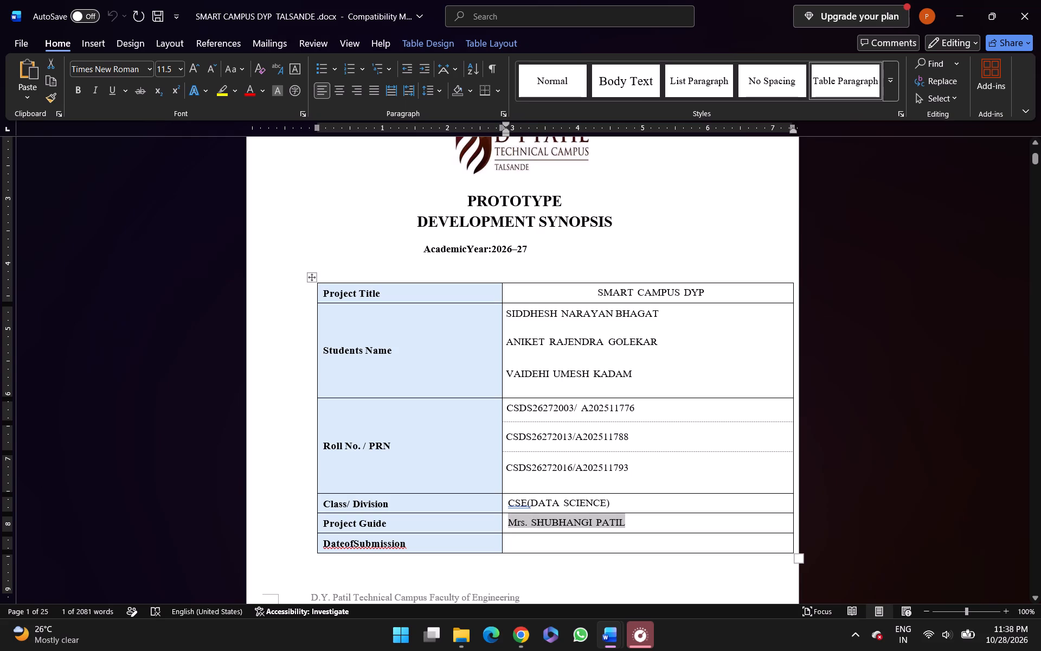
key(ctrl+c)
key(alt+Tab)
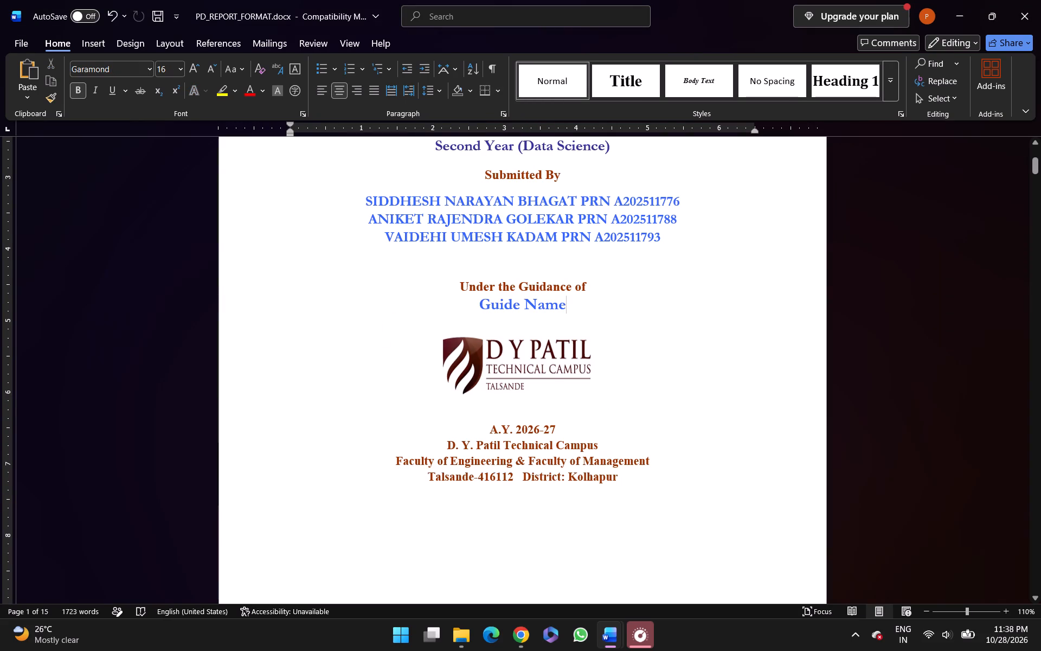
drag(579, 314, 490, 316)
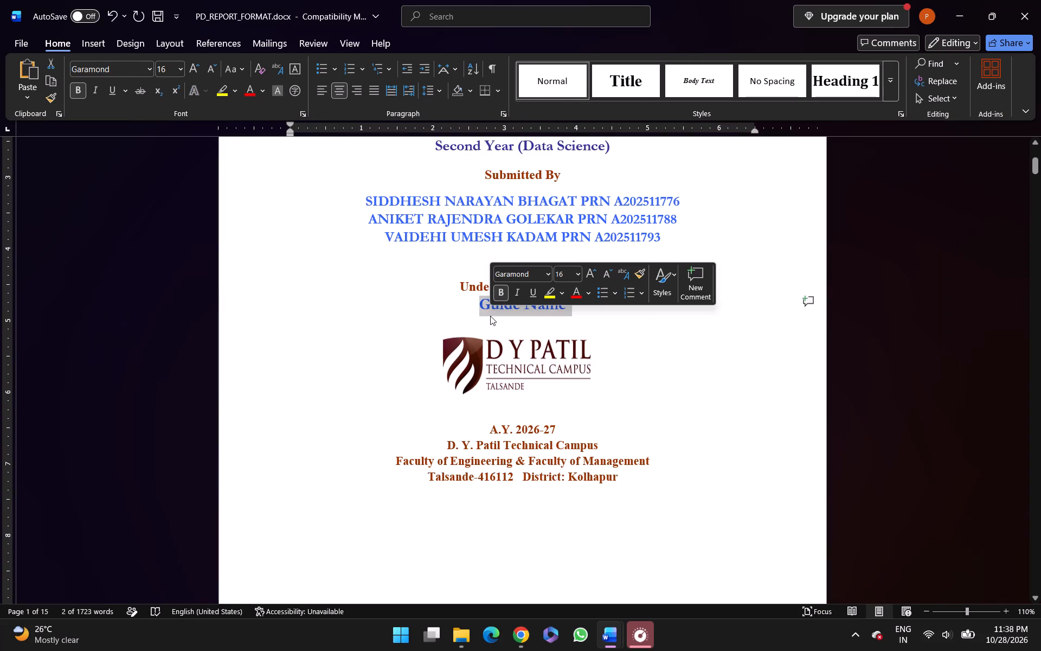
key(ctrl+alt+c)
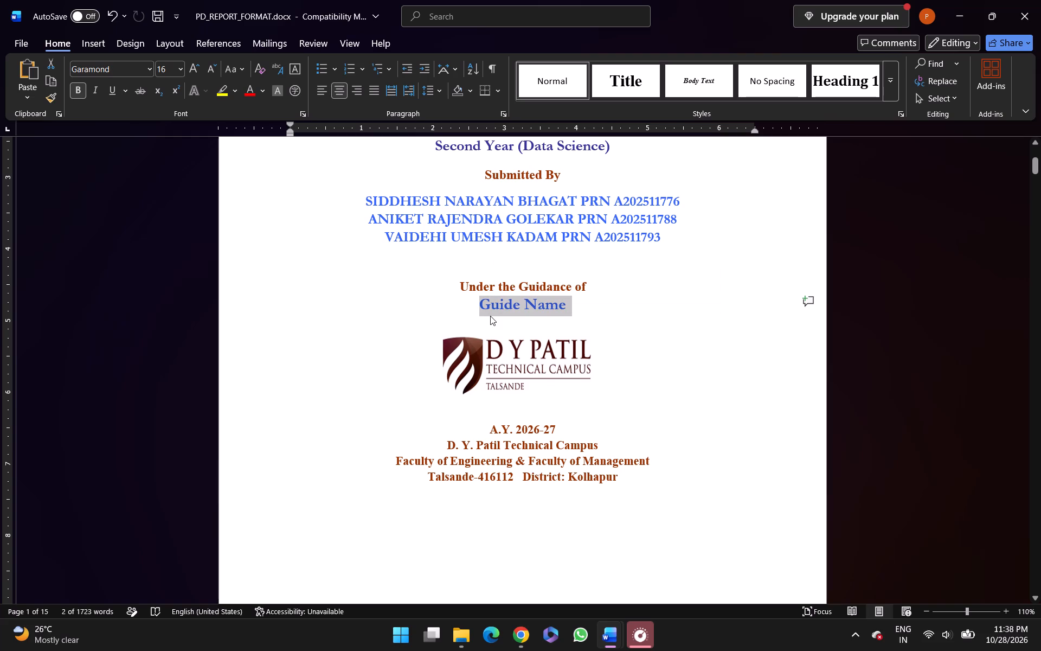
key(ctrl+v)
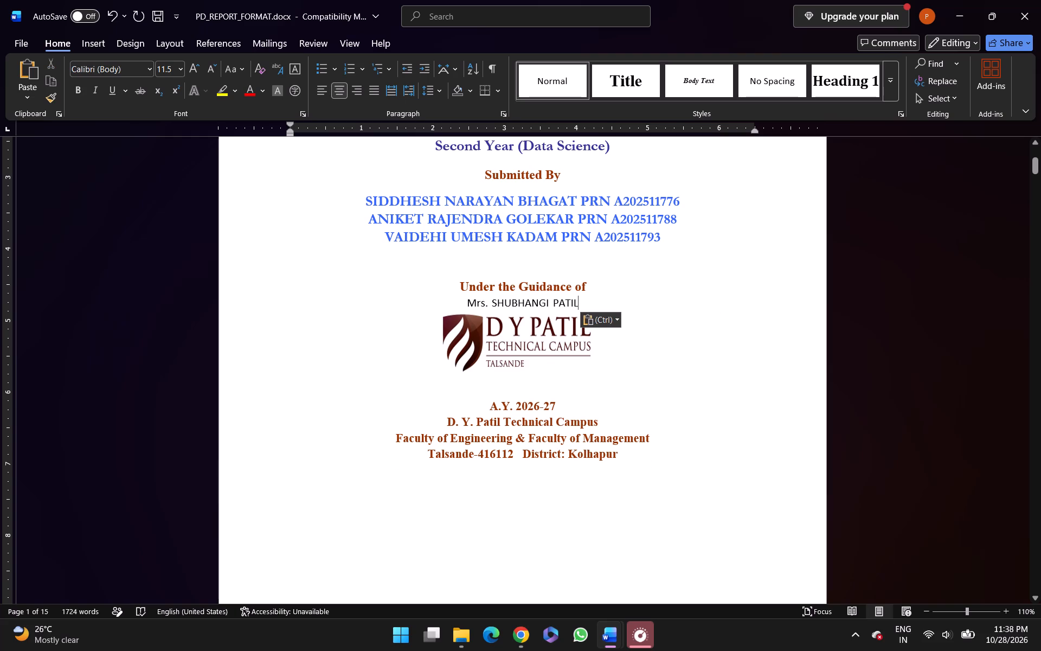
key(ctrl+shift+Left)
key(ctrl+shift+Left)
key(ctrl+shift+Left)
key(ctrl+shift+Left)
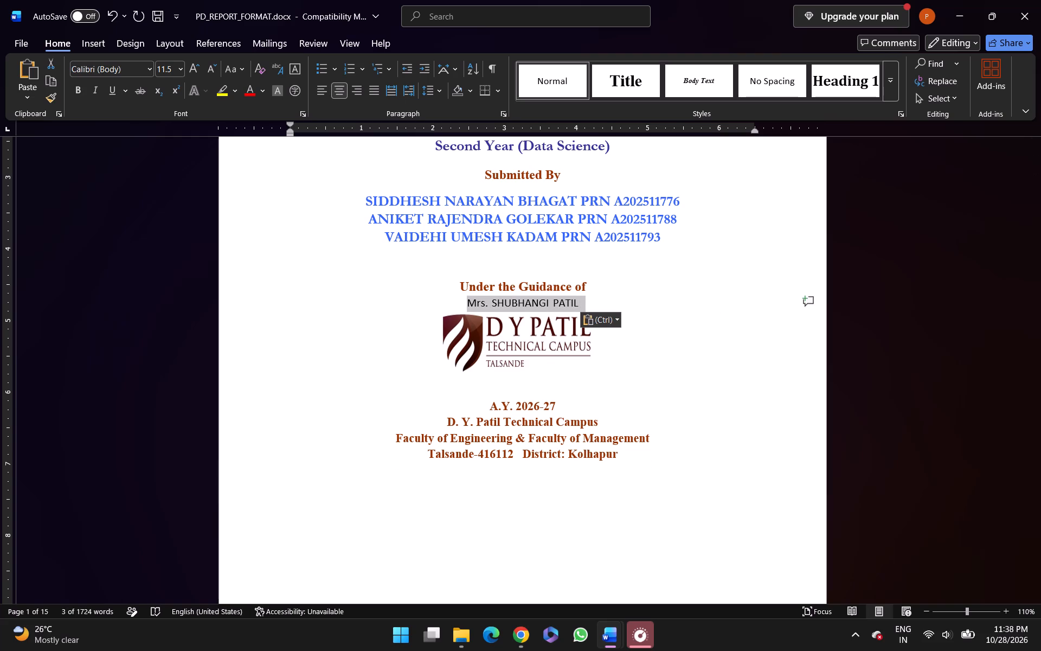
key(ctrl+alt+v)
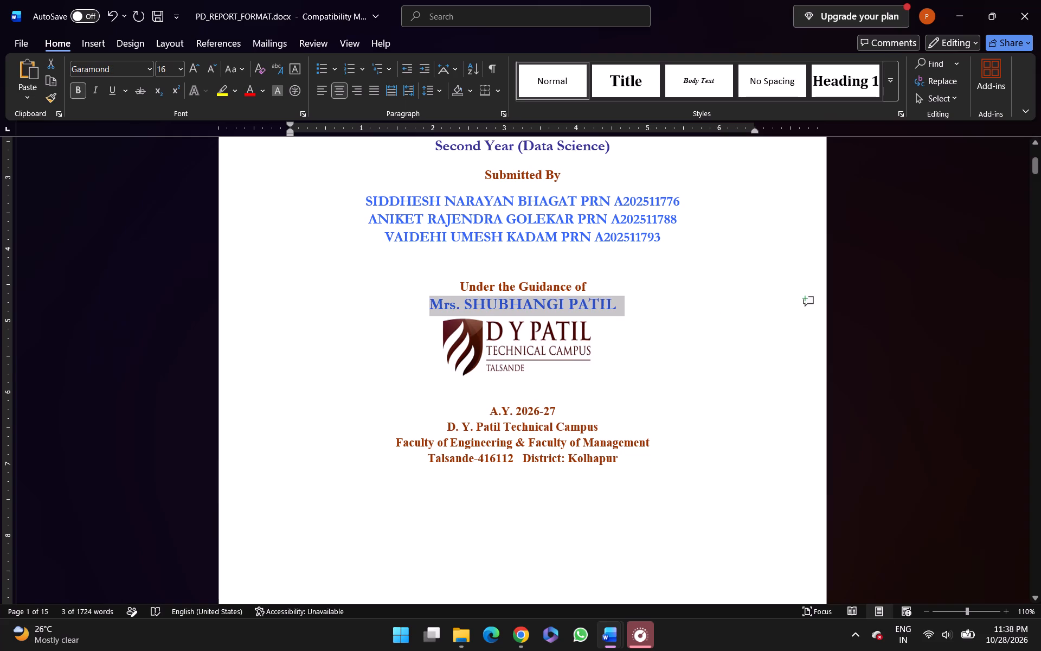
On the Certificate page, copy the text formatting of the word “entitled” in the certifying paragraph.
scroll(516, 397, down, 1)
click(516, 397)
scroll(516, 397, down, 2)
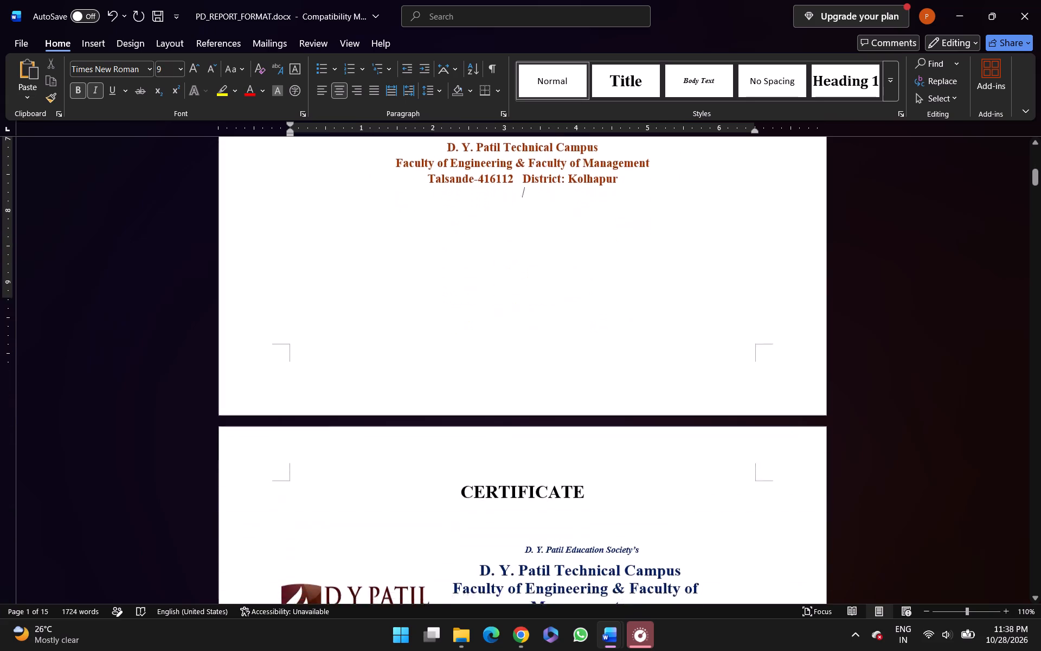
scroll(516, 397, down, 2)
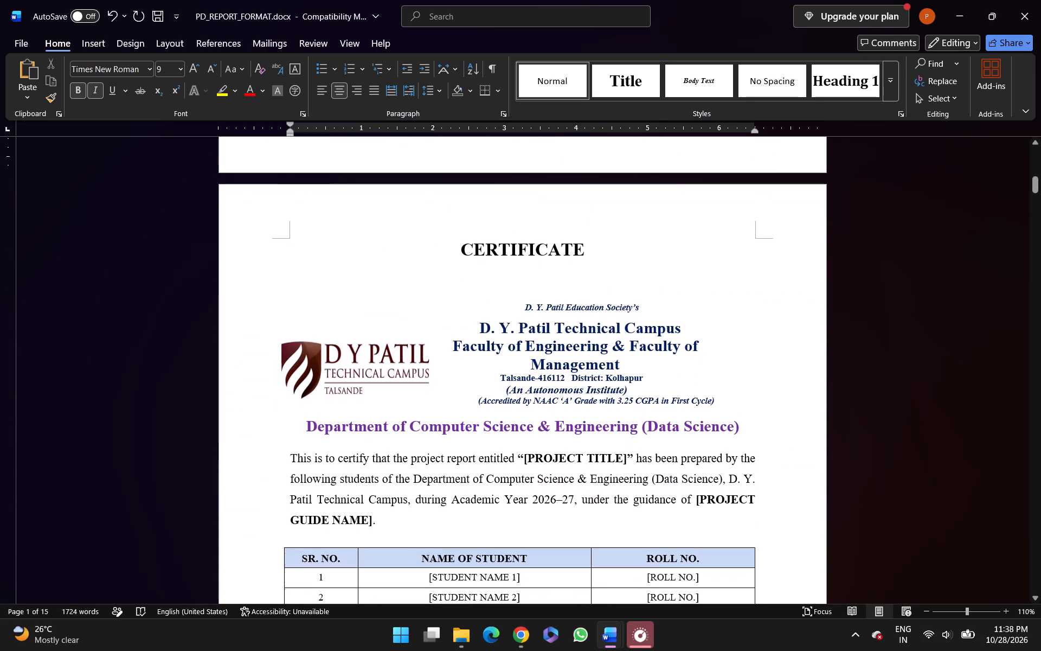
scroll(516, 397, down, 1)
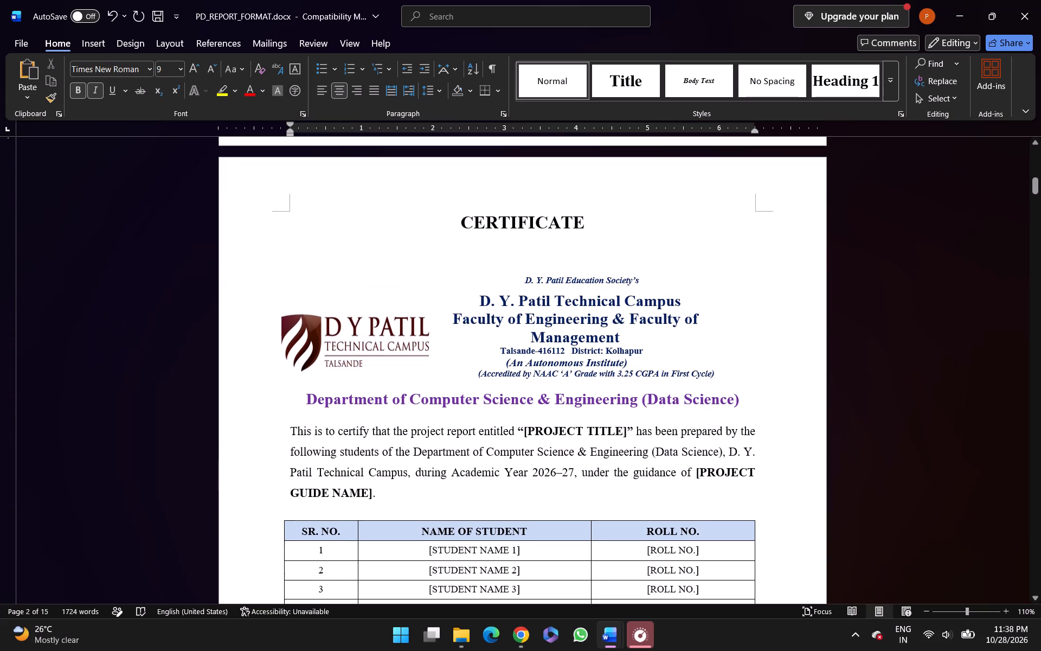
scroll(516, 397, down, 2)
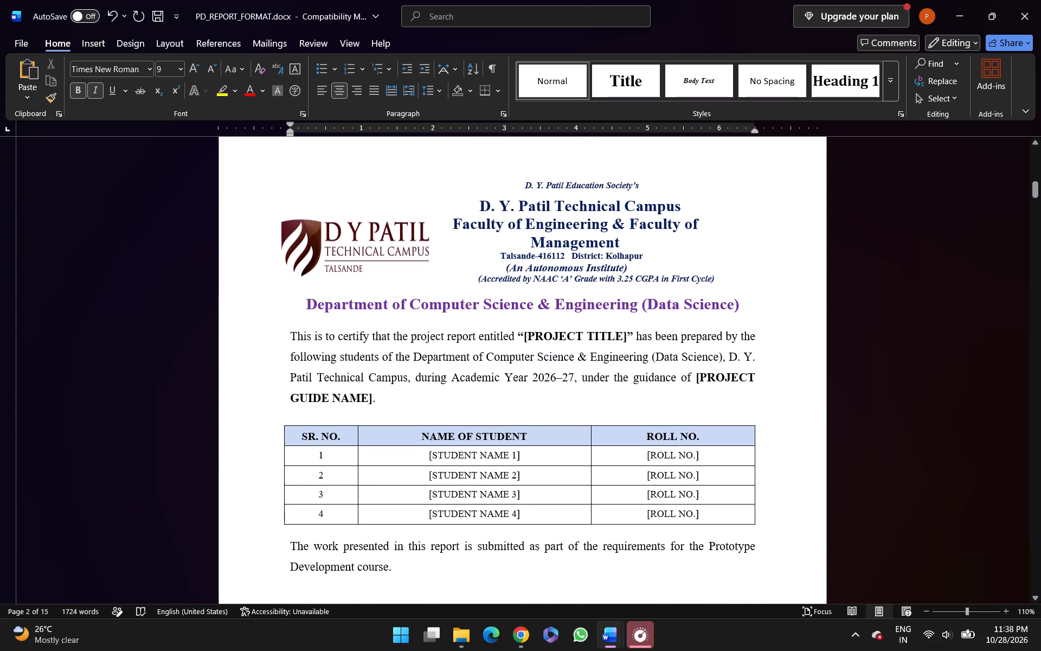
scroll(516, 397, down, 1)
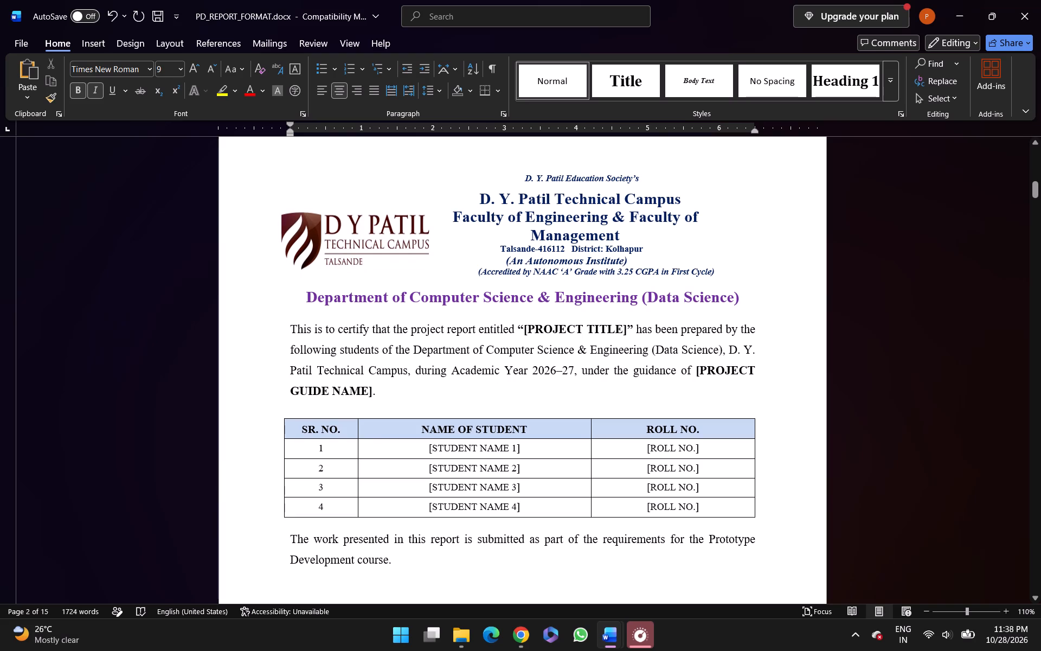
scroll(632, 329, left, 1)
click(498, 335)
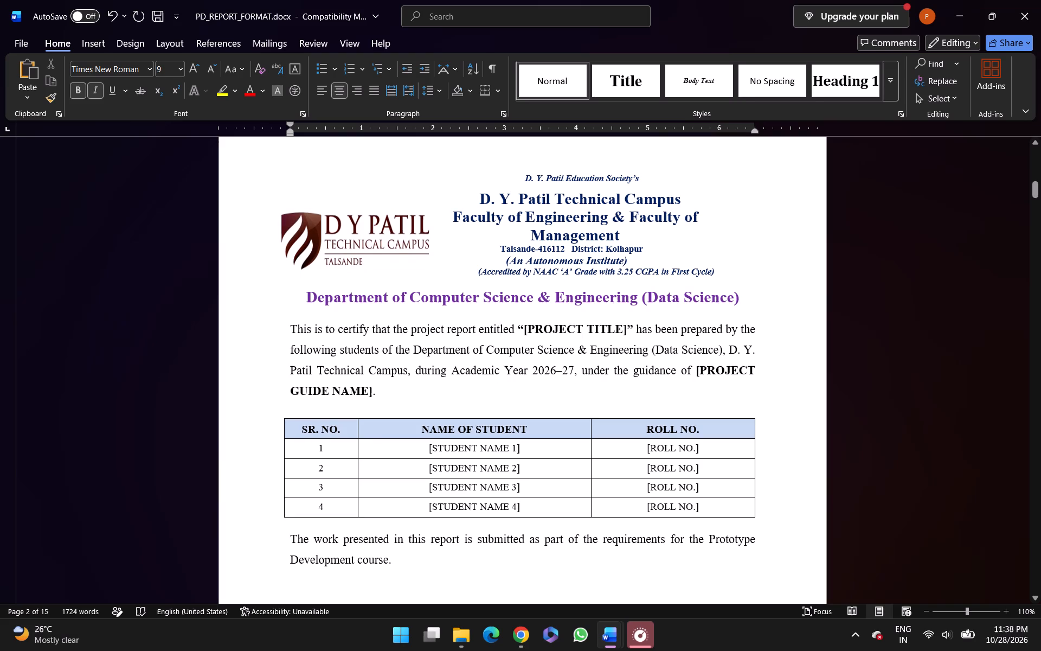
click(498, 334)
double_click(498, 334)
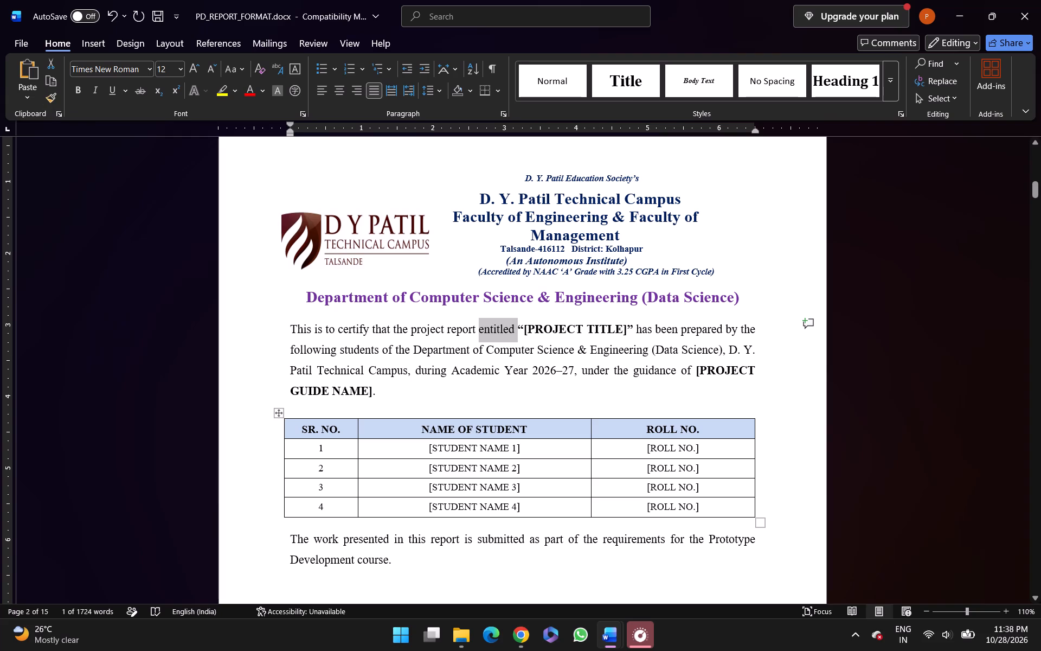
key(ctrl+alt+c)
Delete the quoted “[PROJECT TITLE]” placeholder from the Certificate page's certifying paragraph.
drag(633, 325, 605, 328)
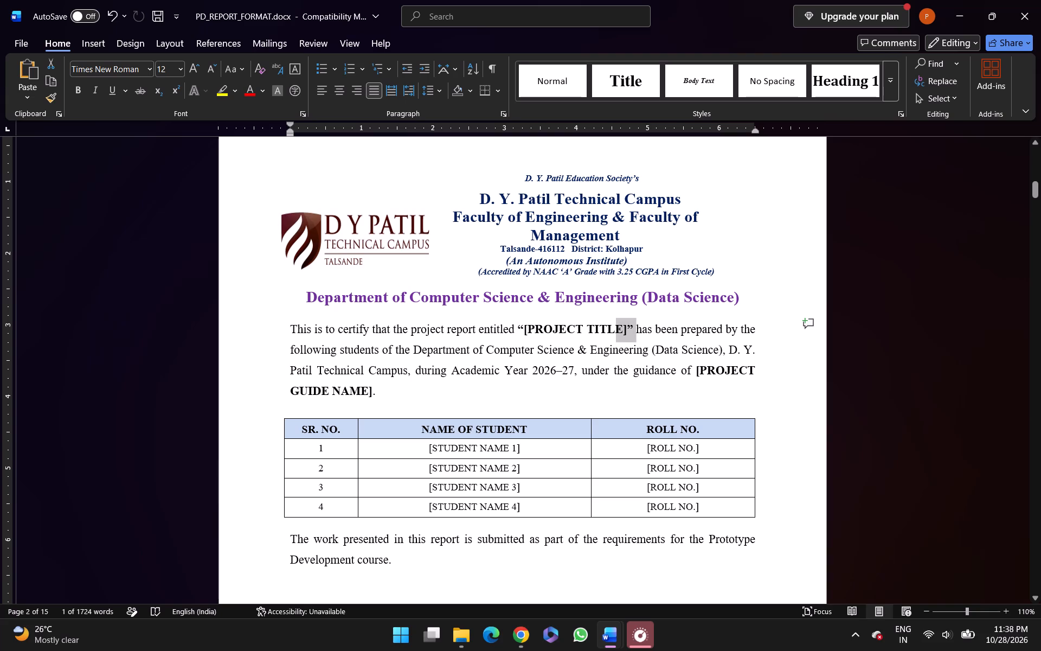
drag(605, 328, 521, 336)
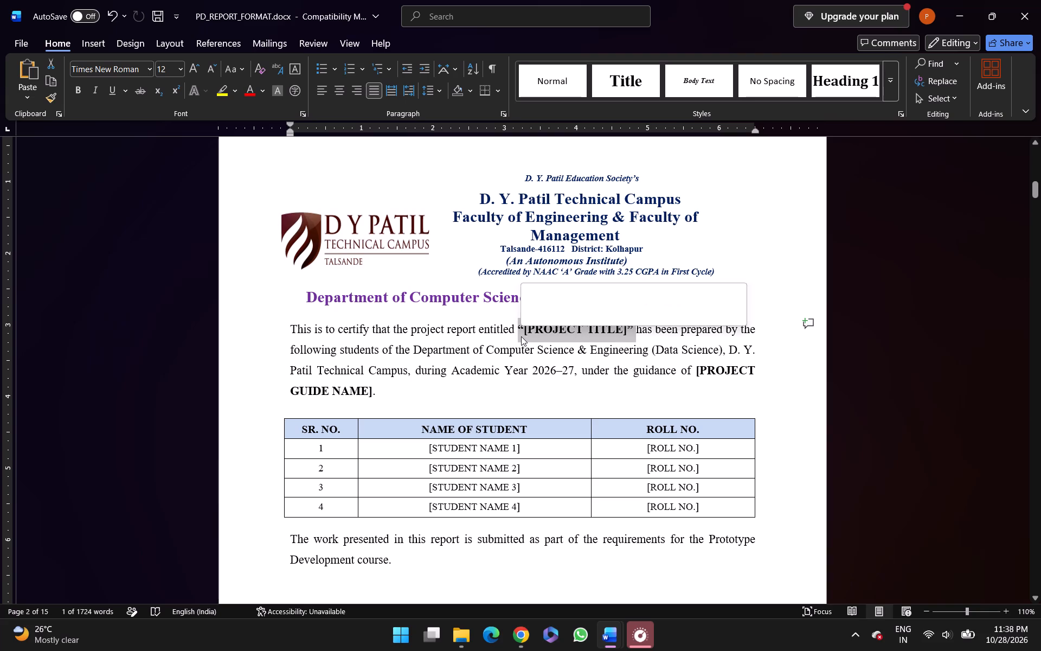
key(BackSpace)
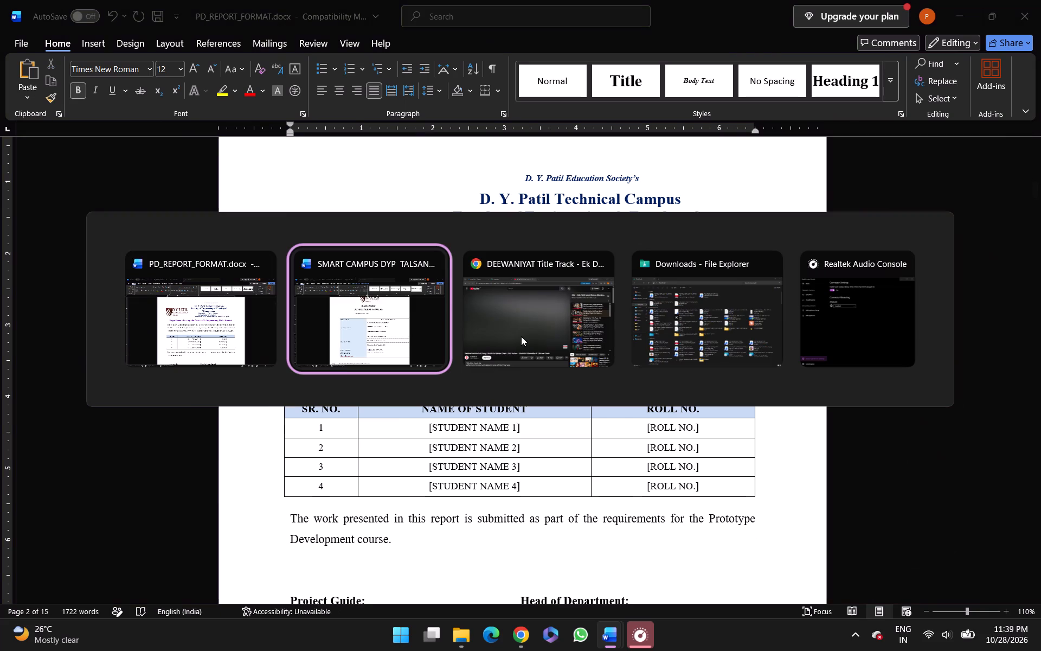
Copy “SMART CAMPUS – DYP TALSANDE” from the first-page header of the SMART CAMPUS DYP TALSANDE document and return to PD_REPORT_FORMAT.
scroll(570, 254, up, 1)
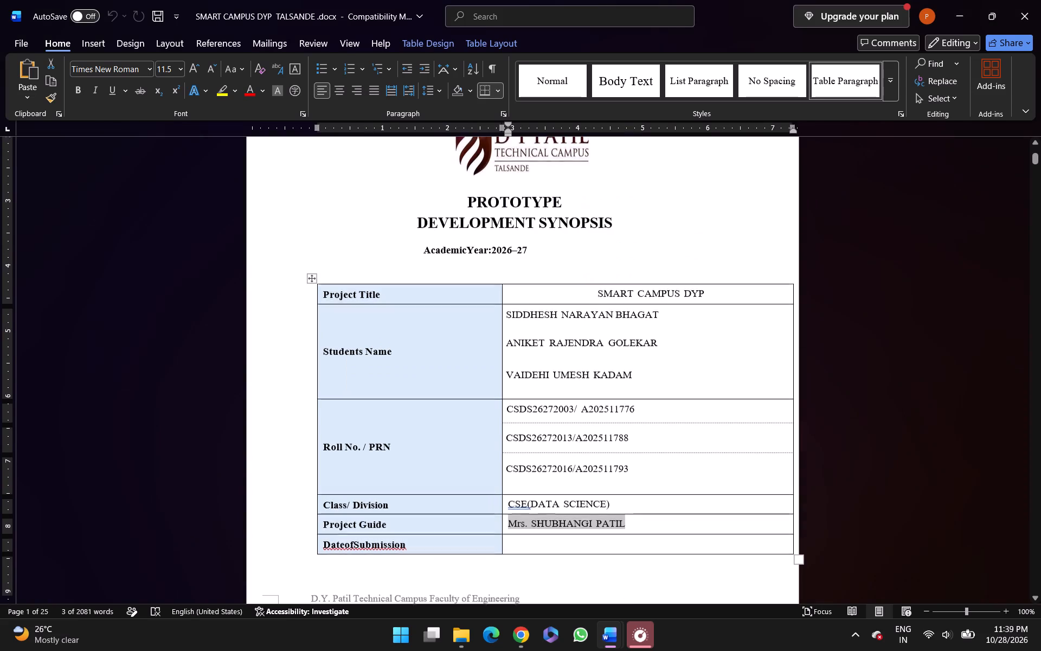
scroll(570, 254, up, 7)
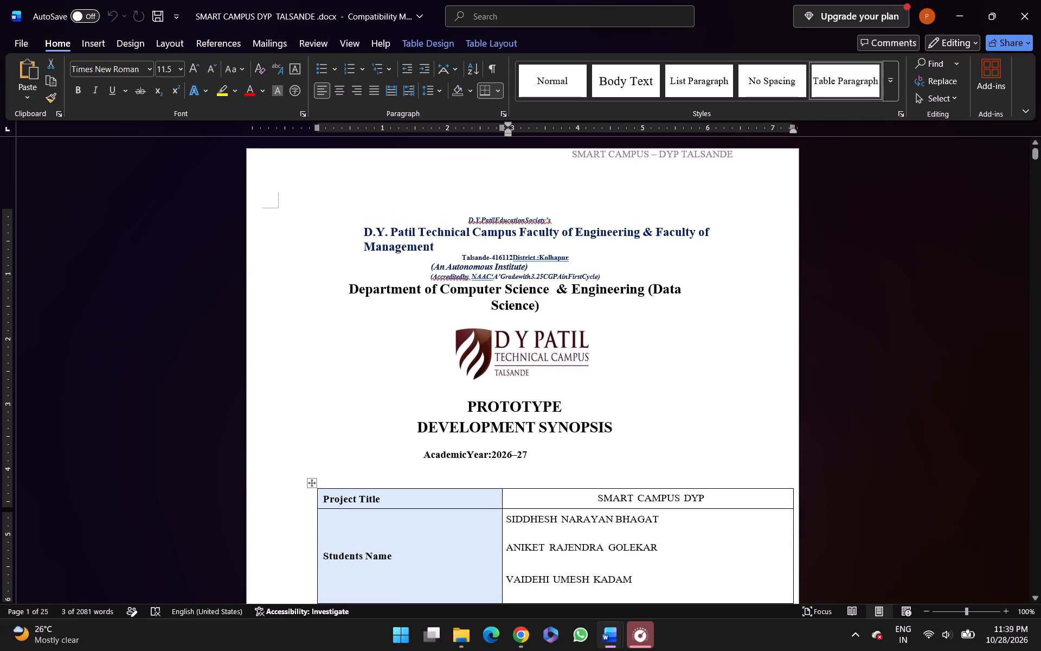
double_click(649, 157)
double_click(649, 157)
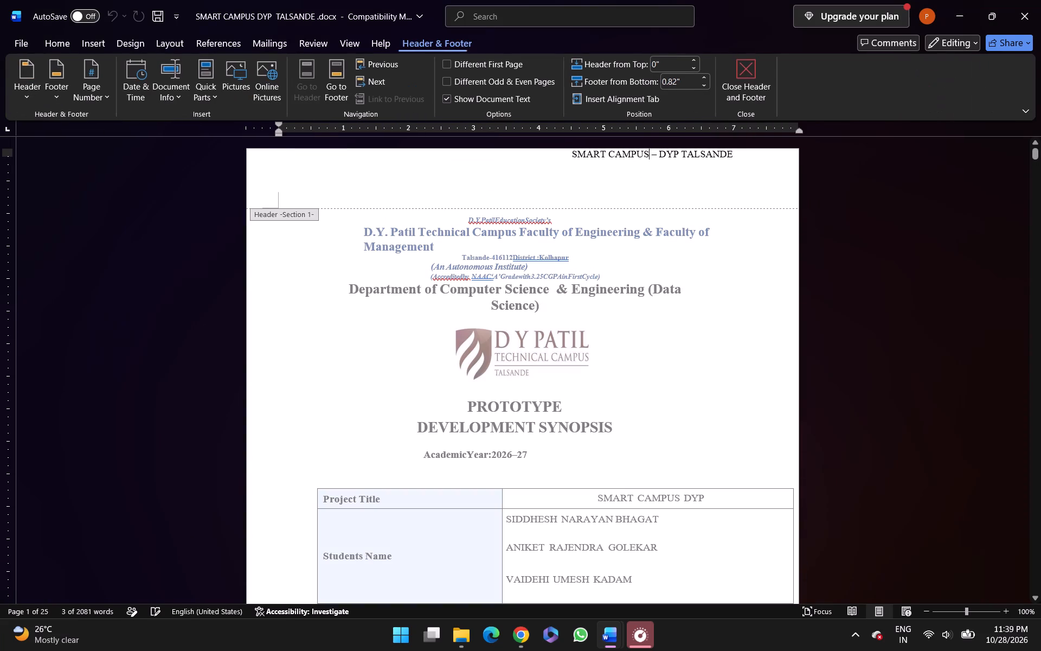
drag(735, 158, 611, 175)
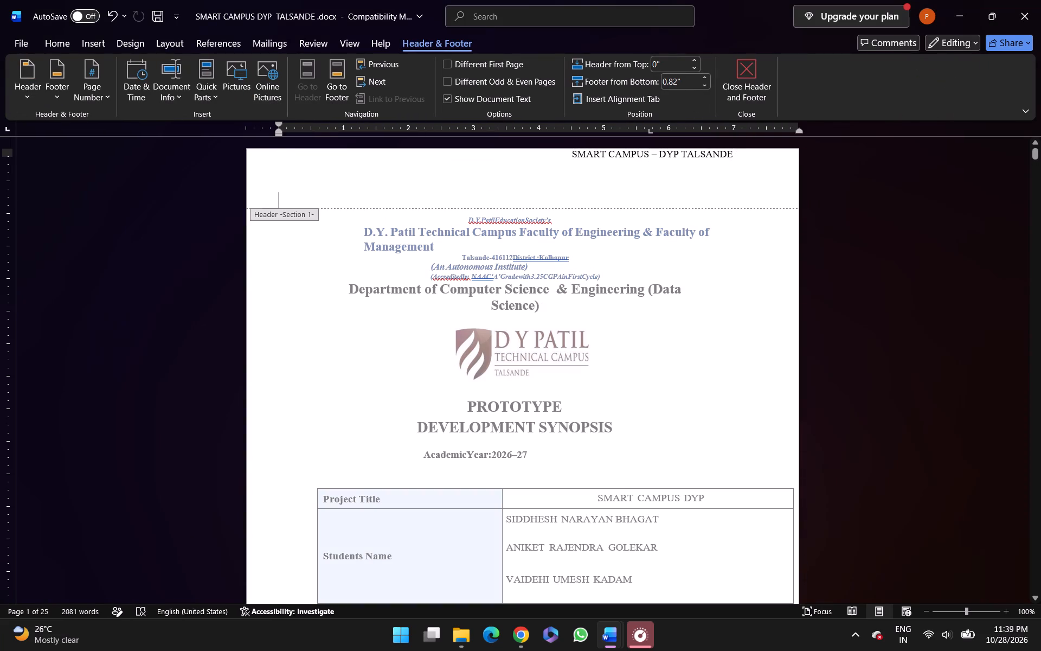
drag(611, 175, 599, 176)
click(670, 174)
key(ctrl+z)
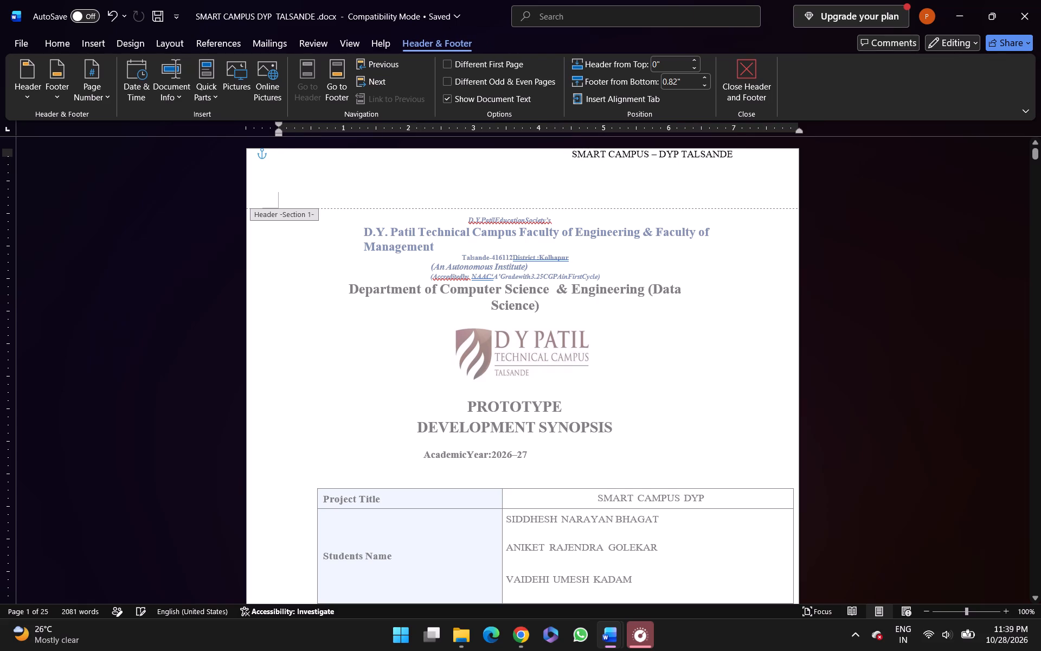
drag(731, 152, 715, 151)
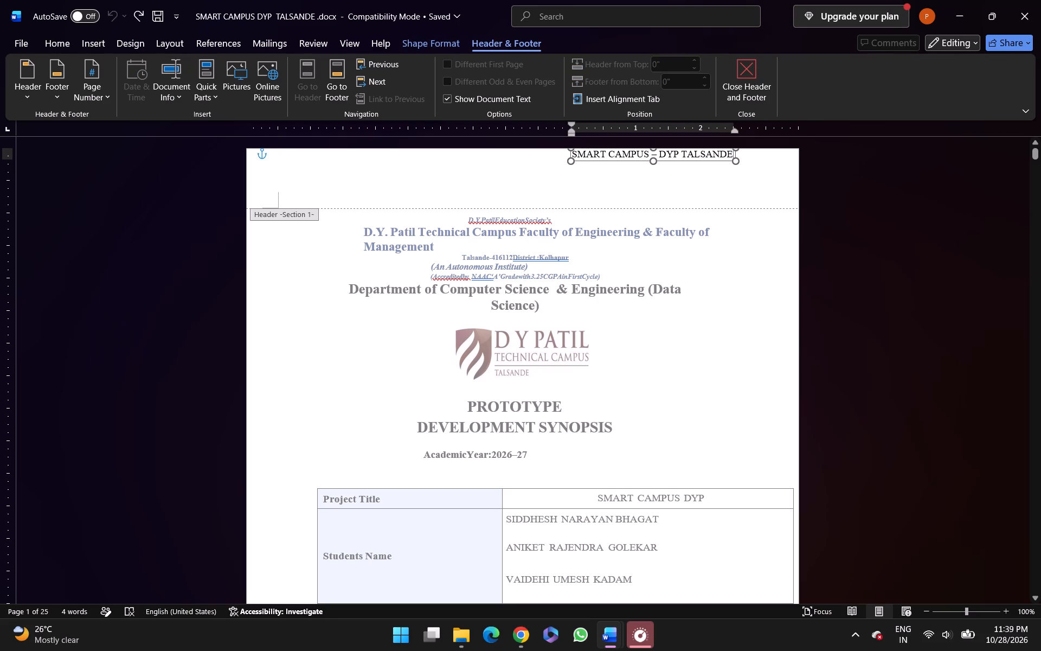
drag(715, 151, 597, 163)
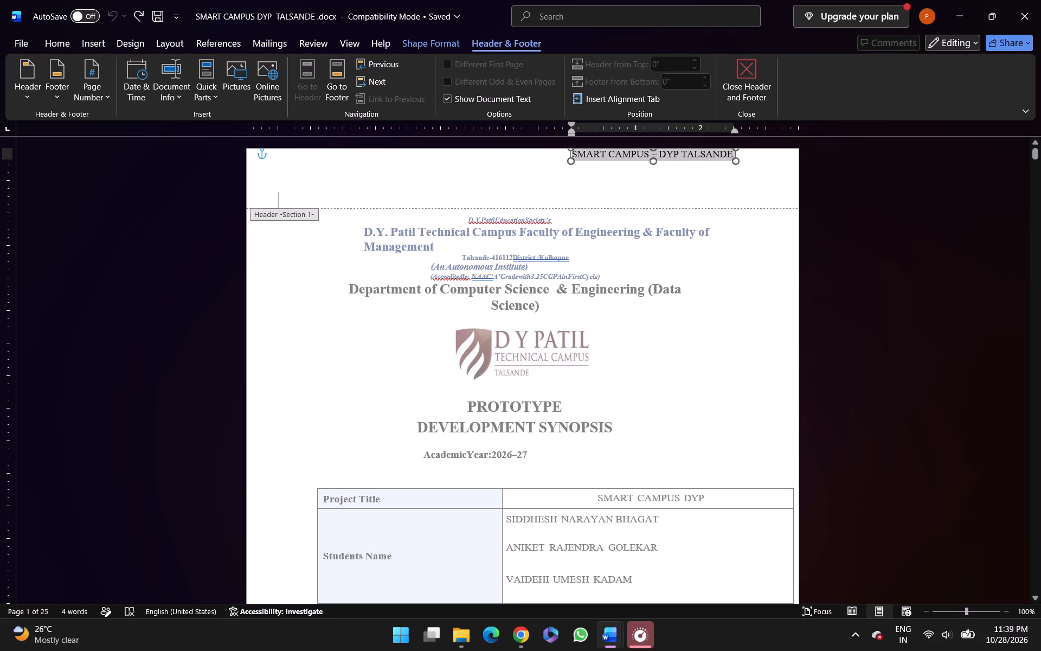
key(ctrl+c)
key(alt+Tab)
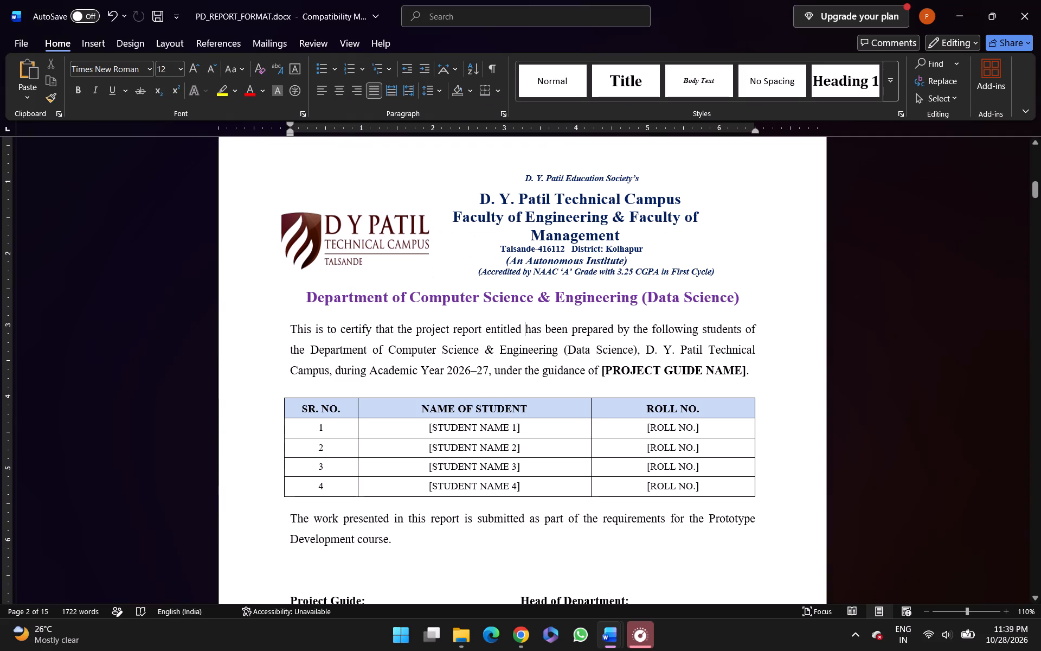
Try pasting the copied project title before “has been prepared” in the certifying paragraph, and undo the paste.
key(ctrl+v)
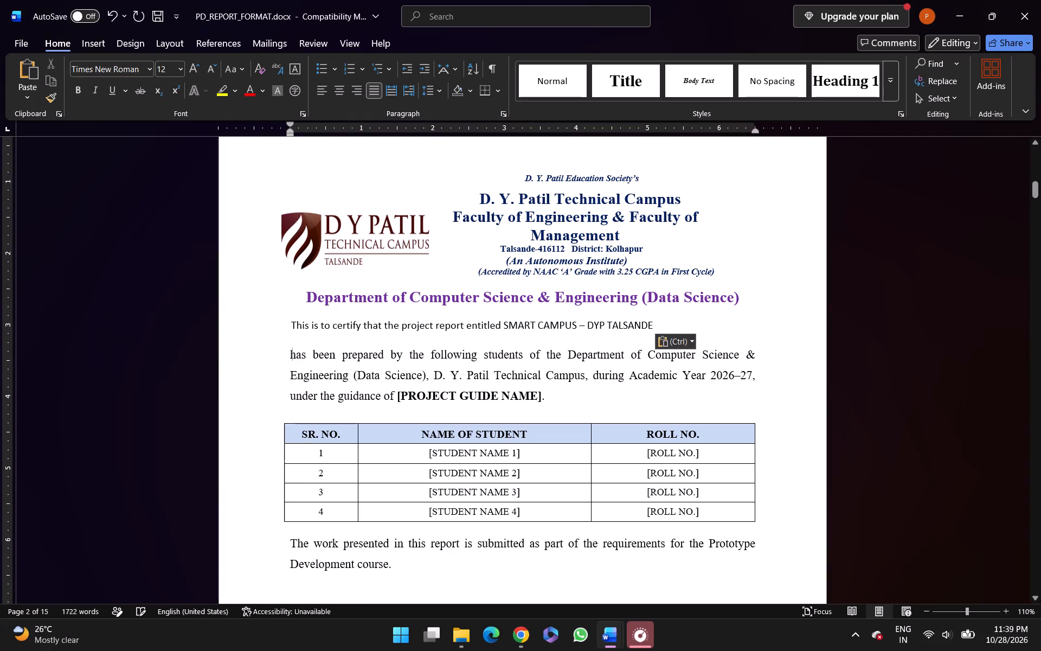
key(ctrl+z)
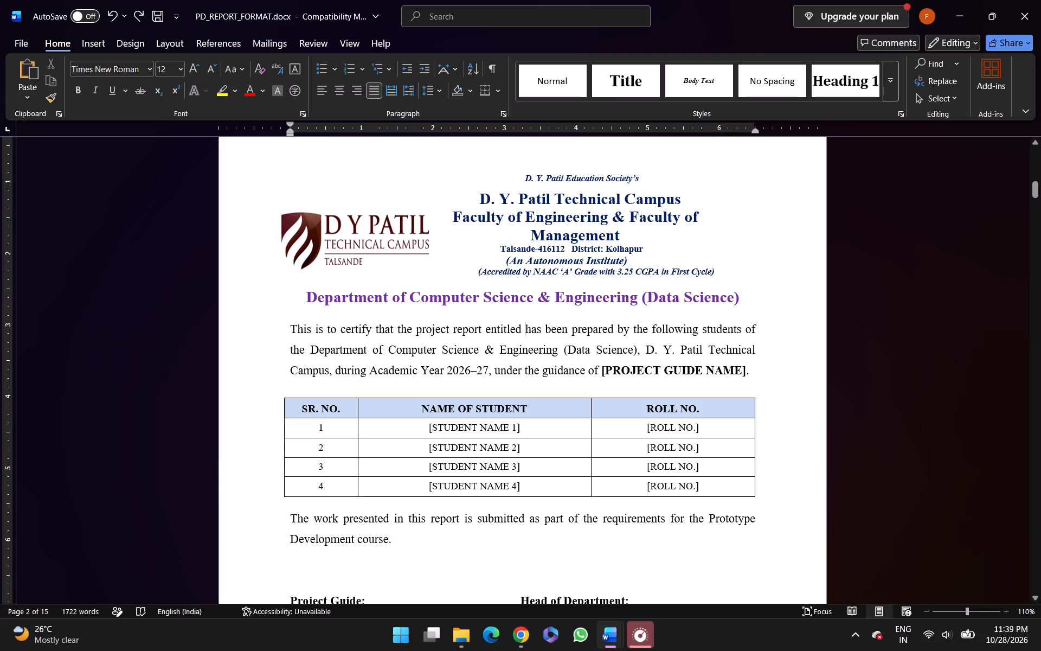
Insert the copied title “SMART CAMPUS – DYP TALSANDE” directly after the word “entitled” in the certifying paragraph.
key(Left)
key(v)
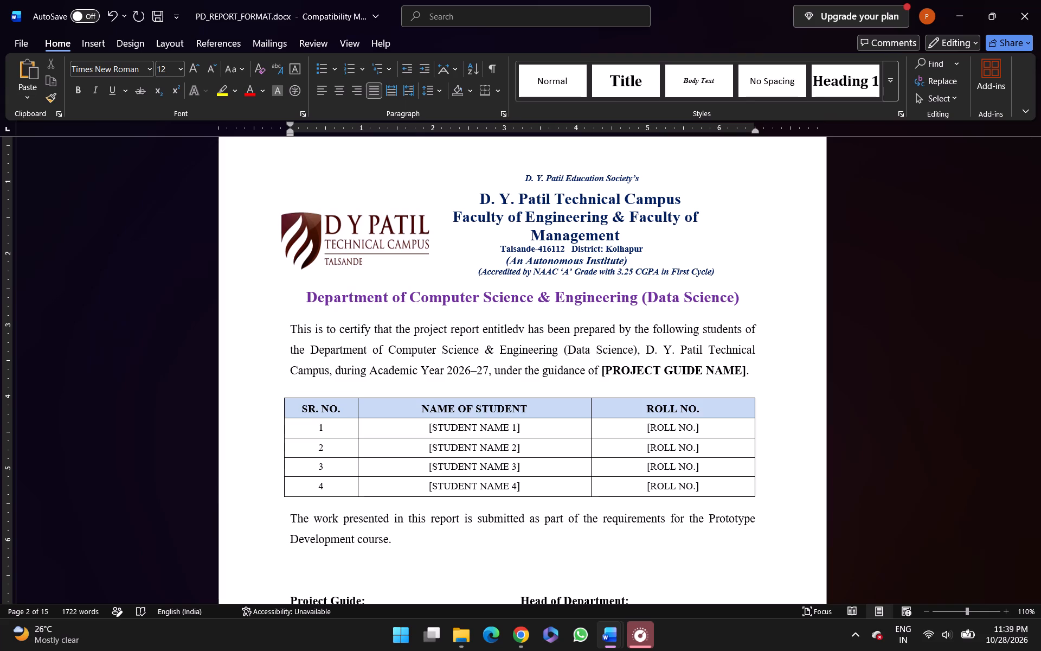
key(BackSpace)
key(ctrl+v)
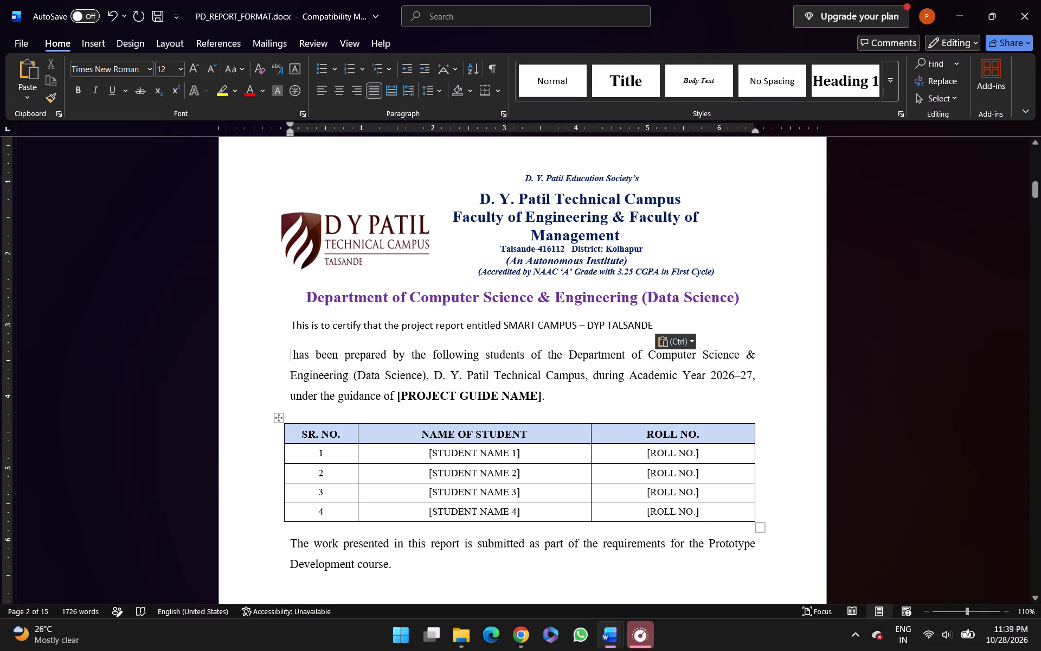
Apply the text formatting copied from “entitled” to the inserted title “SMART CAMPUS – DYP TALSANDE”.
key(Right)
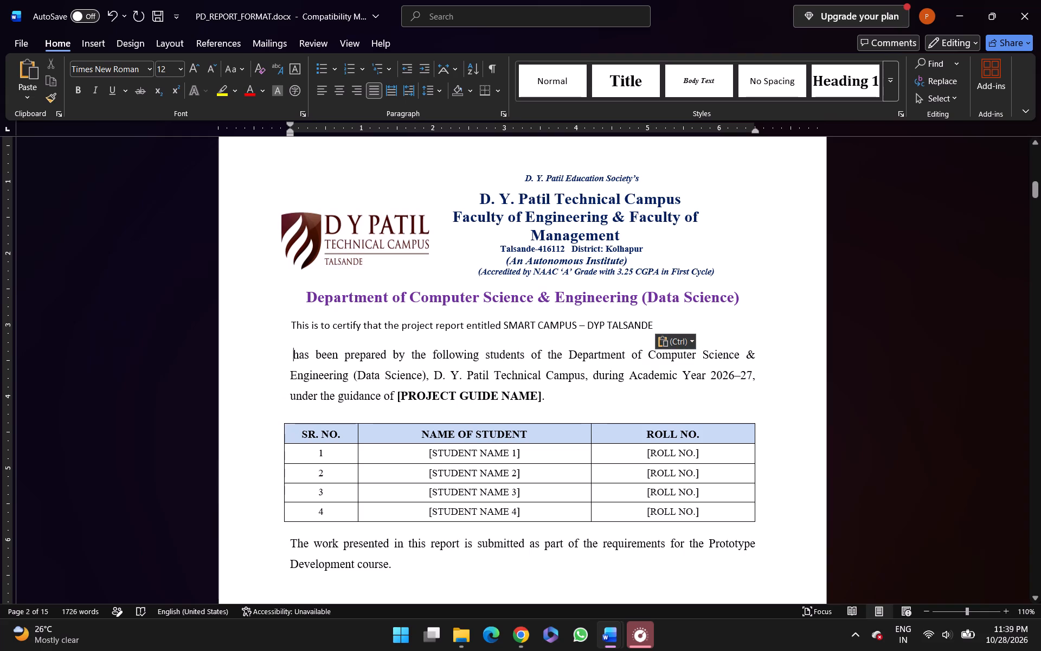
key(ctrl+shift+Left)
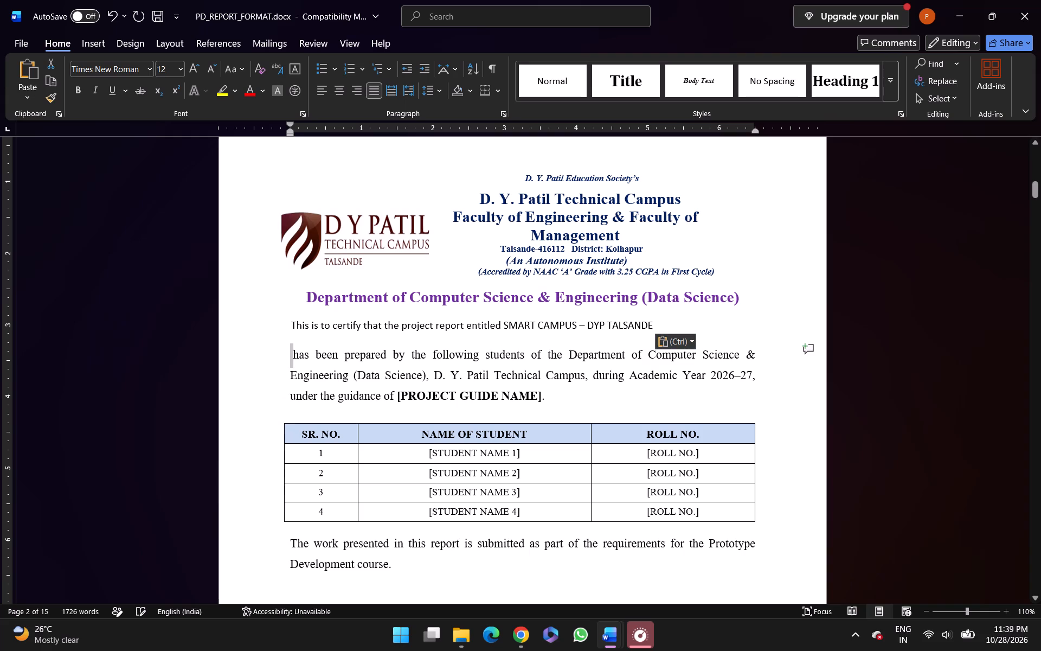
key(ctrl+shift+Left)
key(ctrl+shift+Left)
key(ctrl+shift+Left)
key(ctrl+shift+Left)
key(ctrl+shift+Left)
key(ctrl+shift+Left)
key(ctrl+shift+Left)
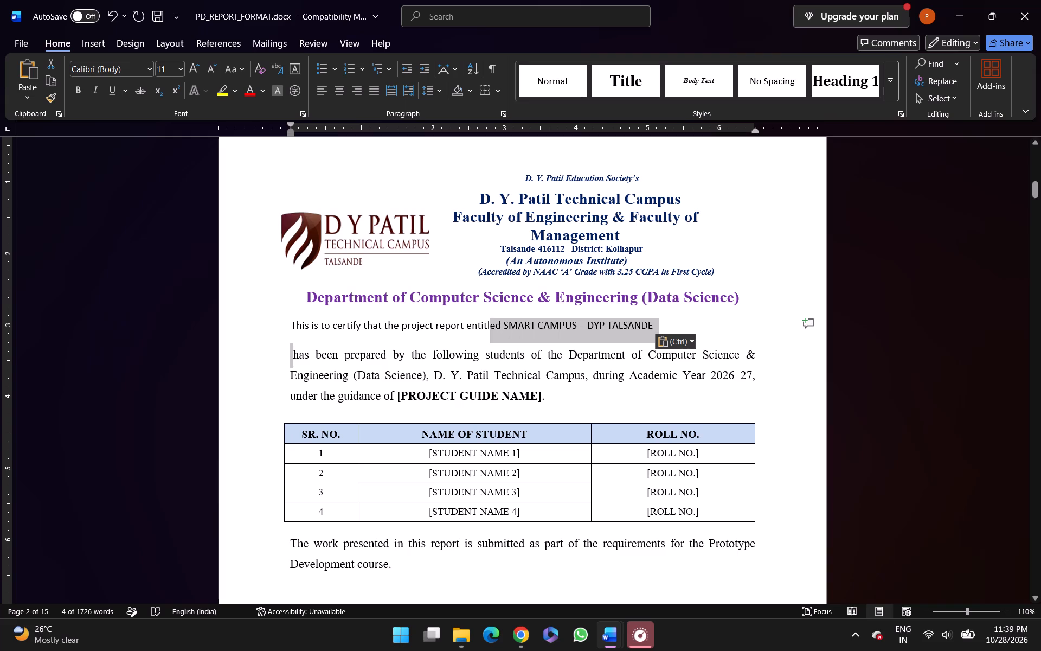
key(ctrl+shift+Right)
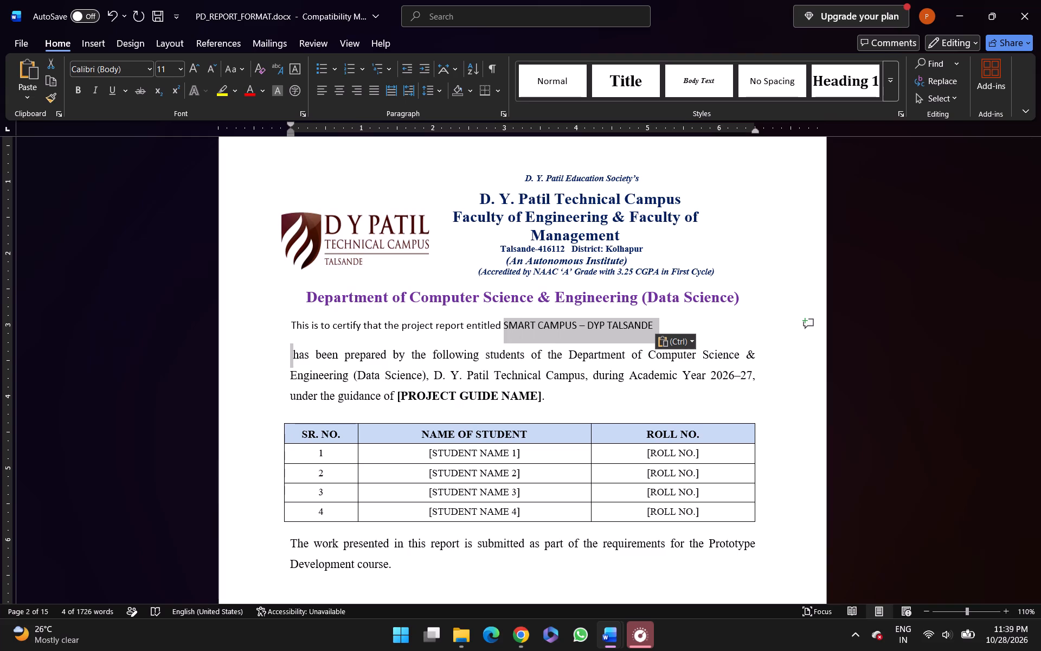
key(ctrl+alt+v)
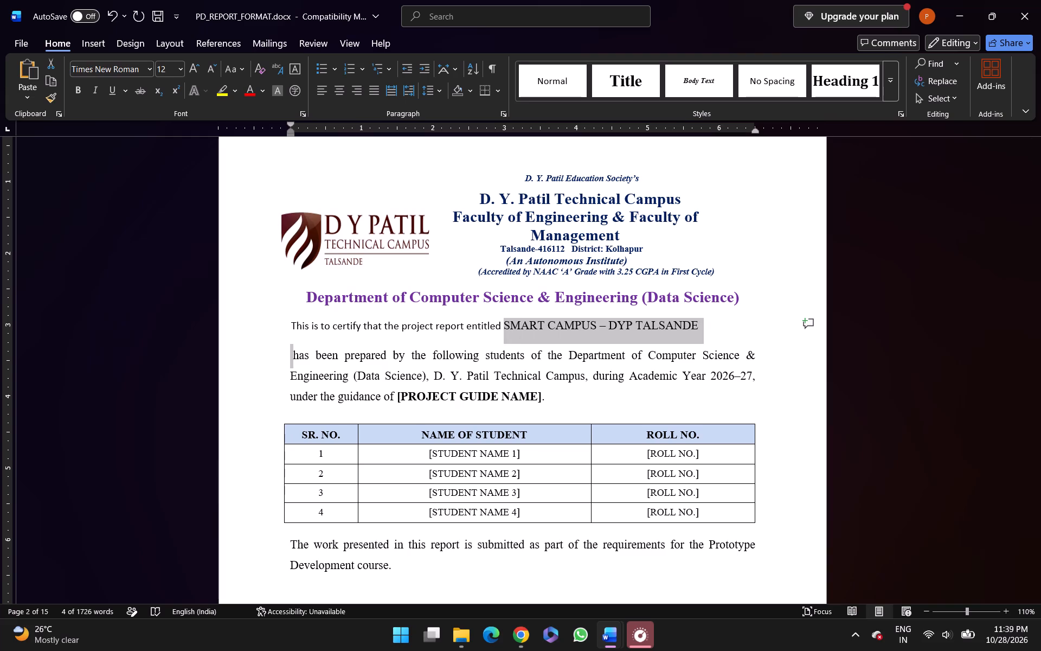
key(ctrl+alt+v)
key(ctrl+alt+v)
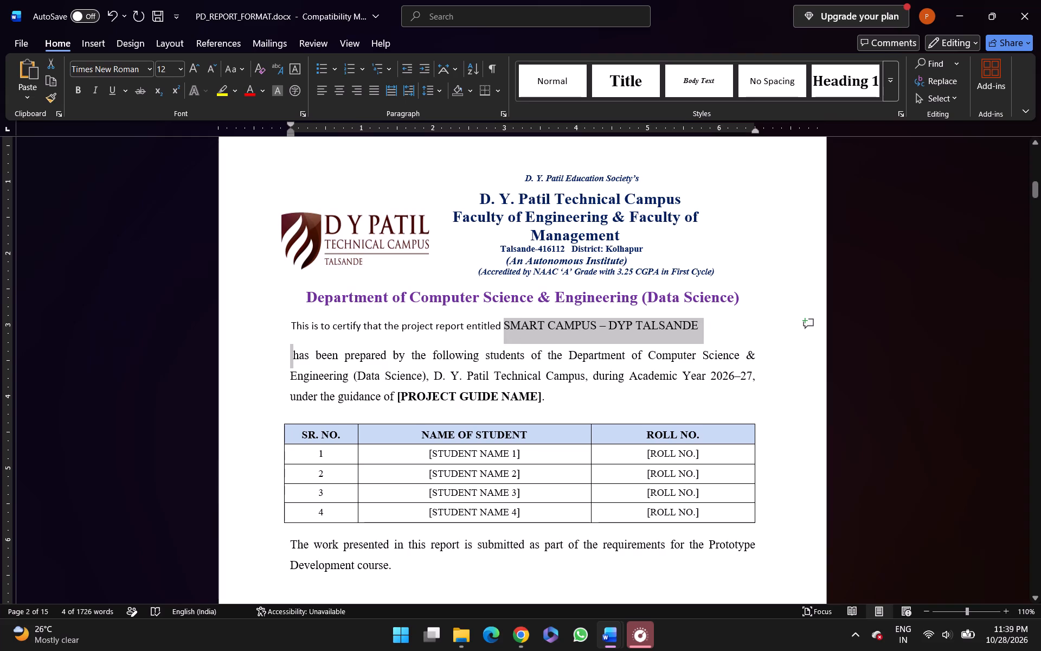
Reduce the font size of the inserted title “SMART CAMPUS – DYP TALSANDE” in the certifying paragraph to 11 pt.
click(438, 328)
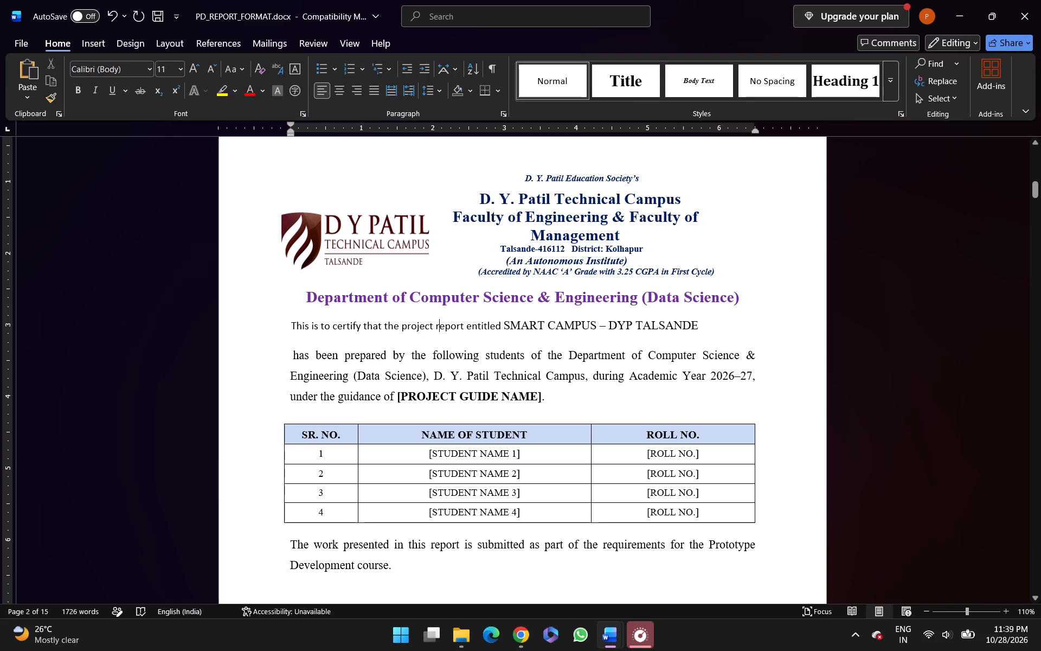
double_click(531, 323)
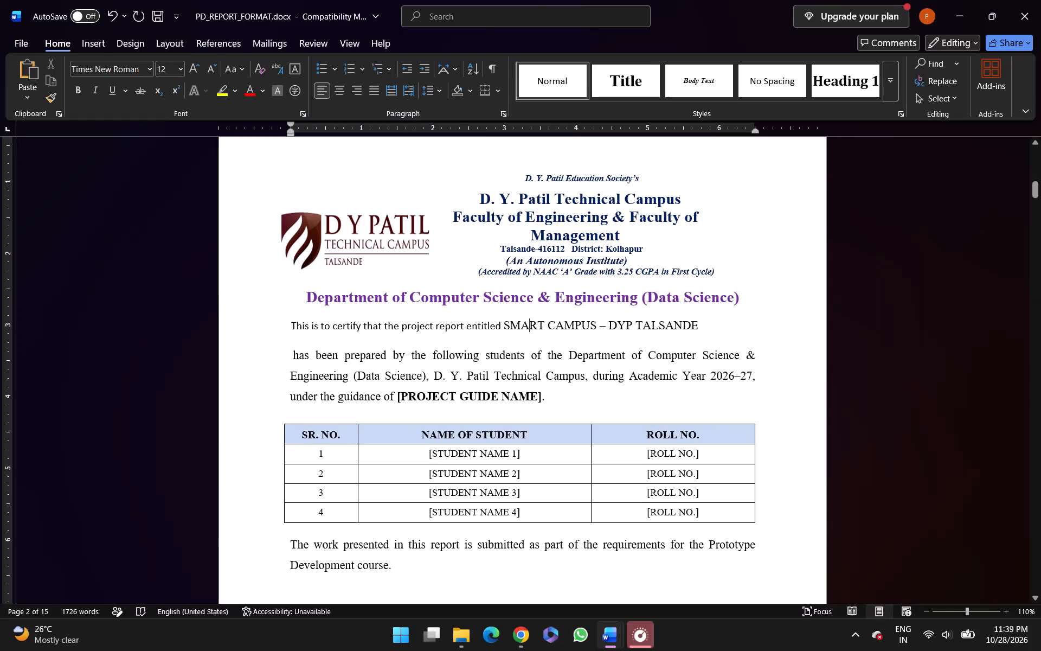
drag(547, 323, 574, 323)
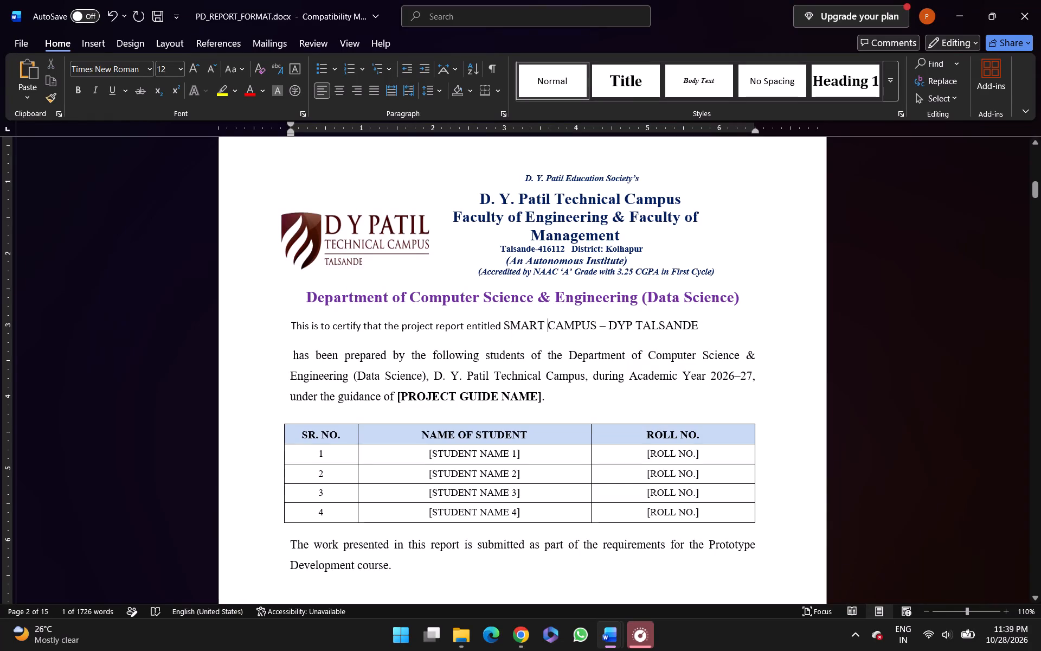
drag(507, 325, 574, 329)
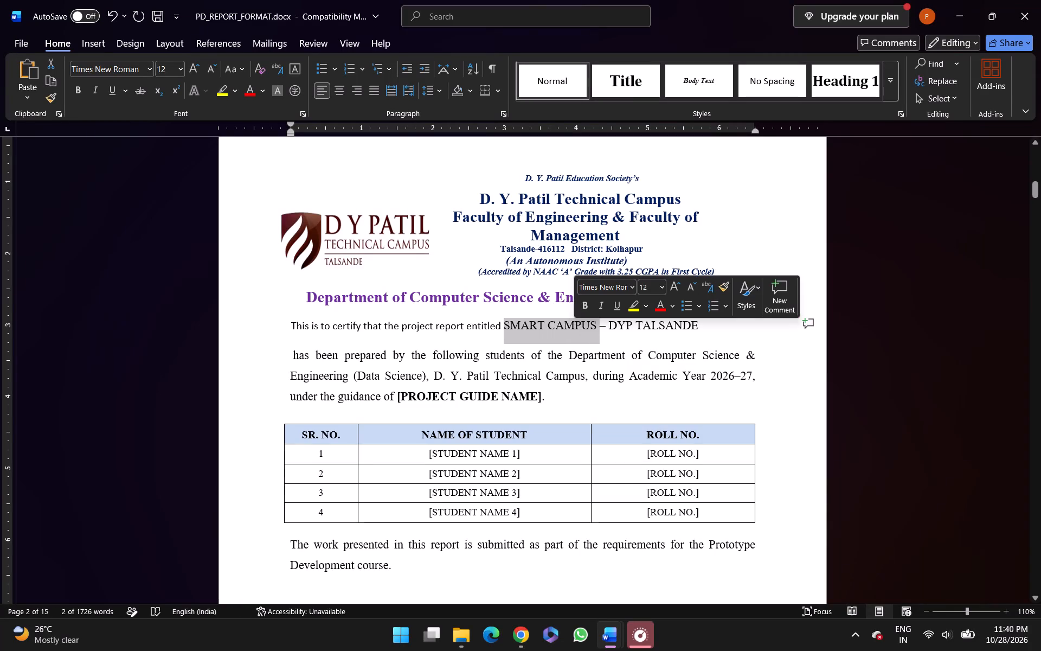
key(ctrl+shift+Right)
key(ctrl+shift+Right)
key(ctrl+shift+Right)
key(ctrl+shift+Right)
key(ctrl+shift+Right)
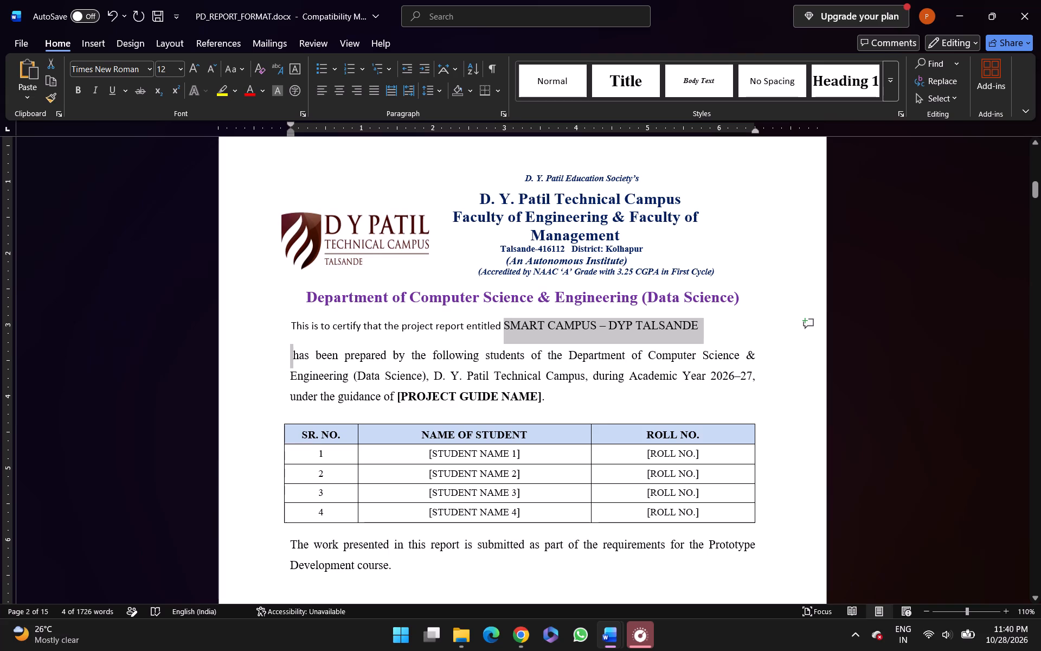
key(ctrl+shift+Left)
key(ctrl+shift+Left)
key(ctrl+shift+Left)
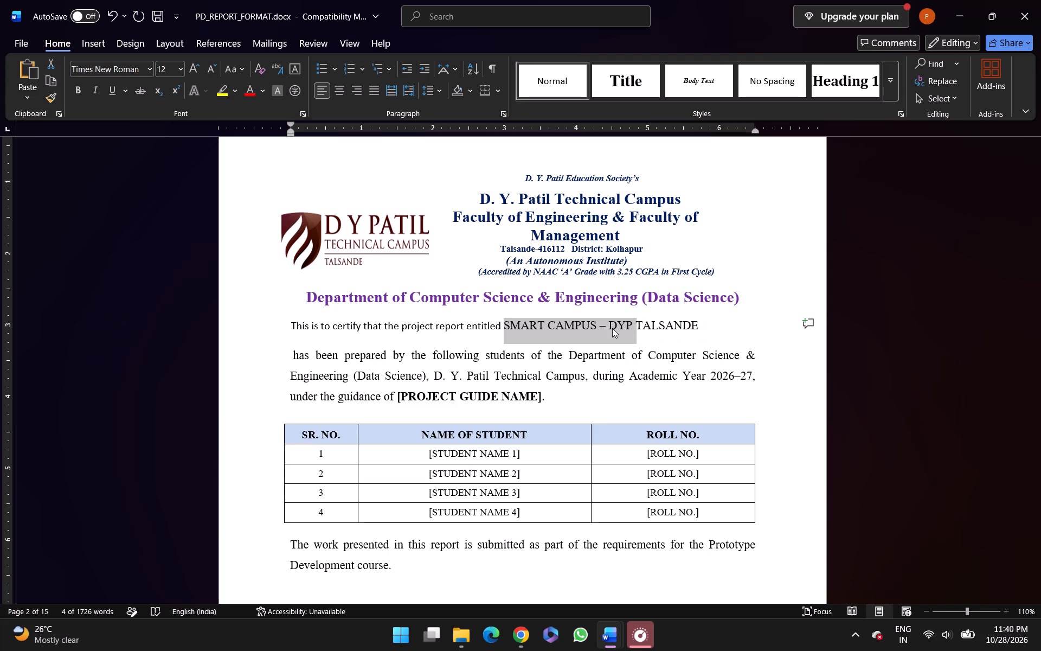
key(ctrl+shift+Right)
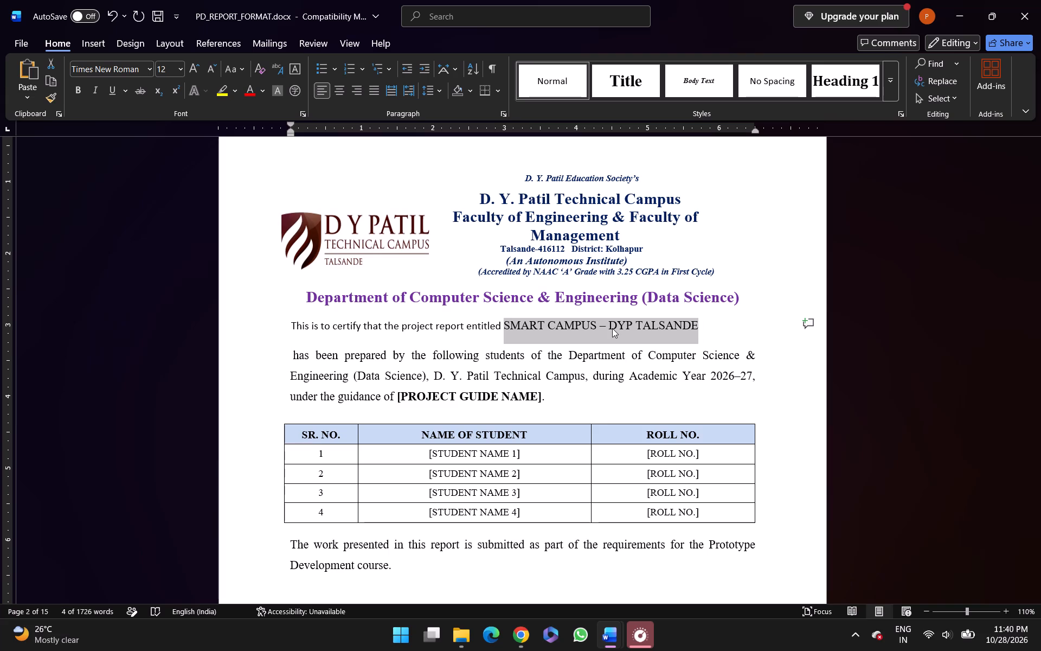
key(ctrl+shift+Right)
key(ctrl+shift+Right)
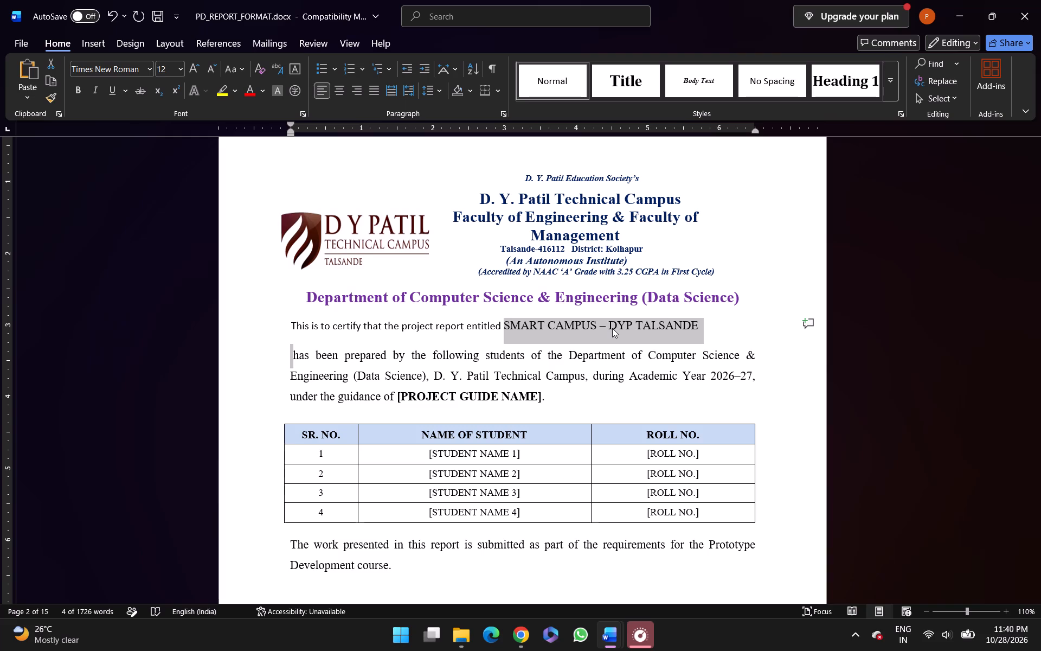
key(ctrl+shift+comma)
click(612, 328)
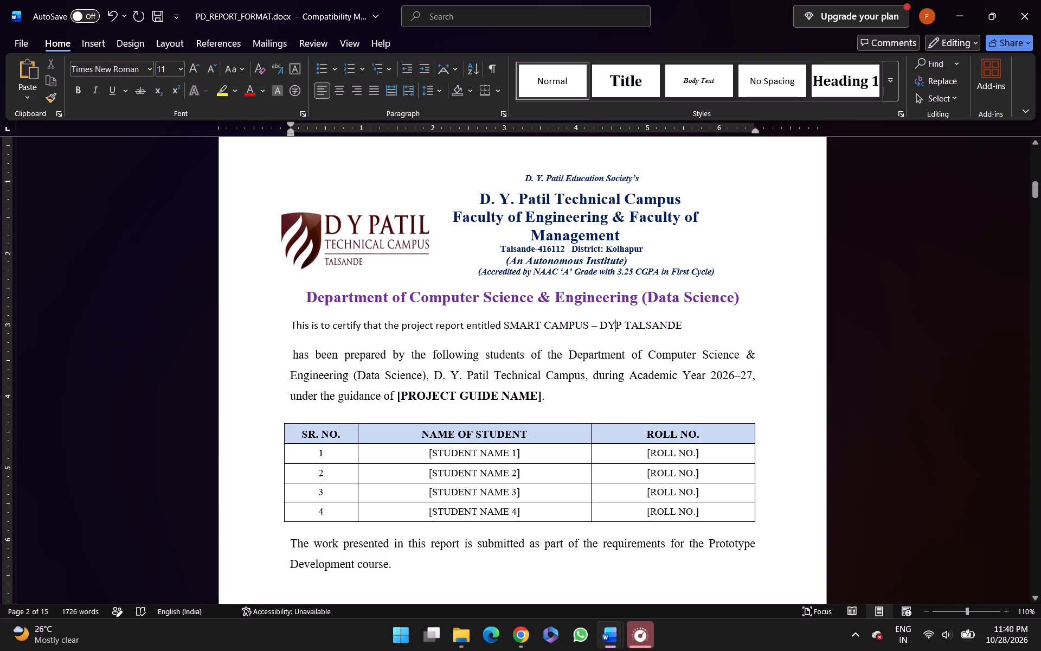
Undo the edits to the certifying paragraph back to before the title was pasted after “entitled”.
key(ctrl+z)
key(ctrl+z)
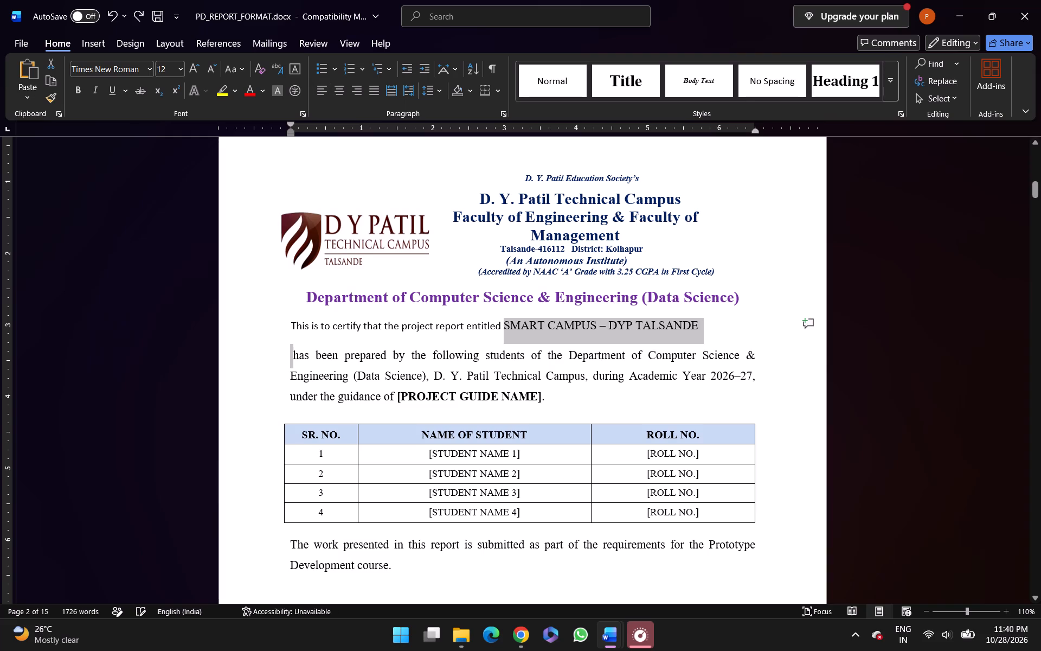
key(ctrl+z)
key(ctrl+z)
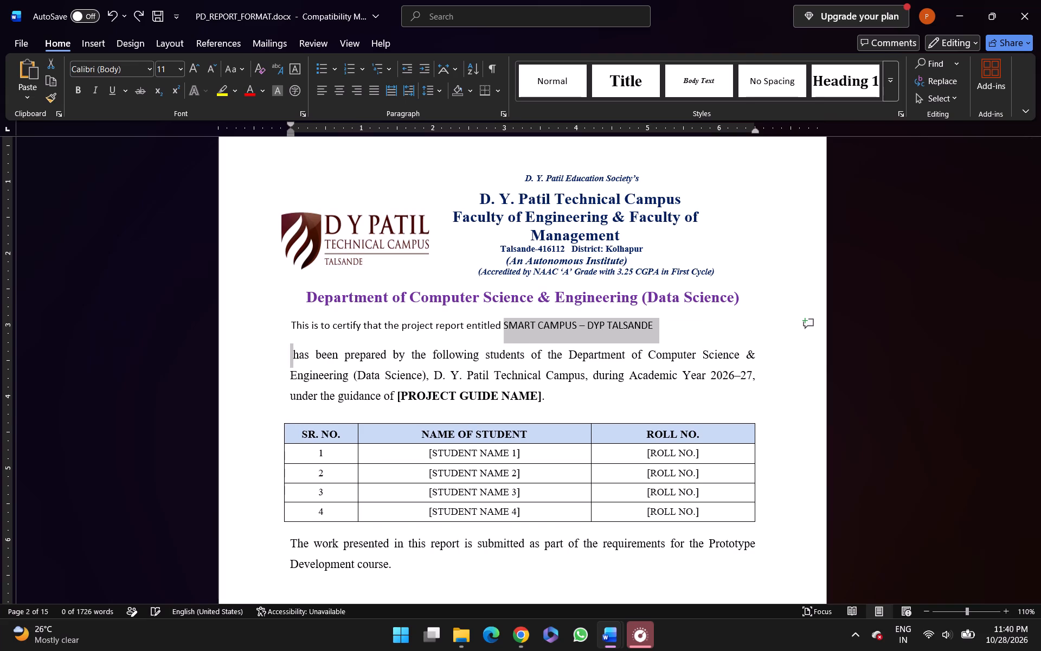
key(ctrl+z)
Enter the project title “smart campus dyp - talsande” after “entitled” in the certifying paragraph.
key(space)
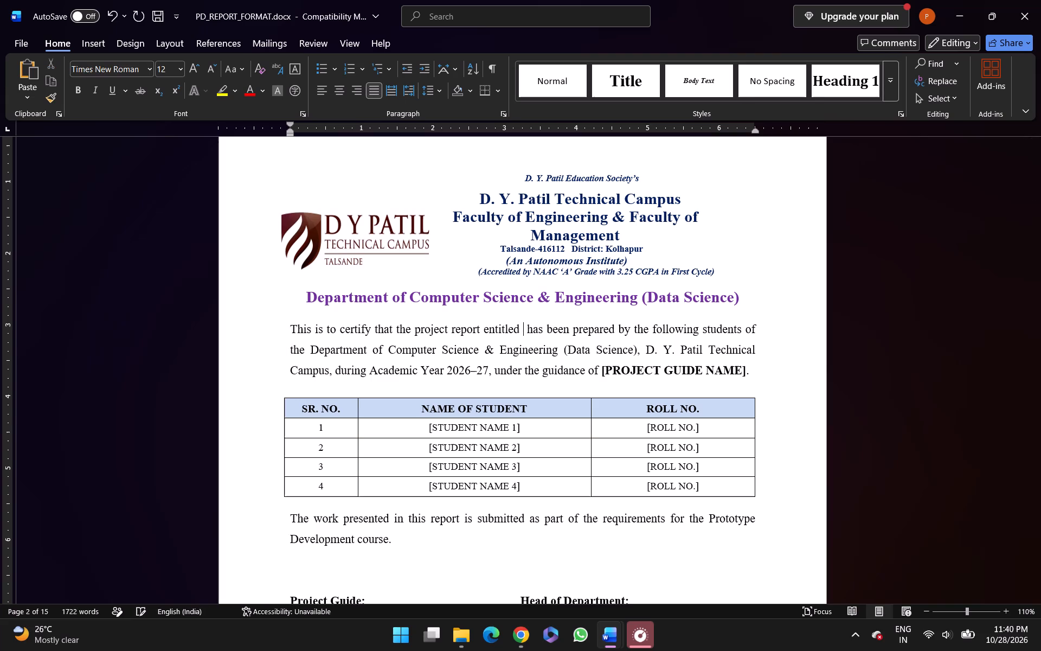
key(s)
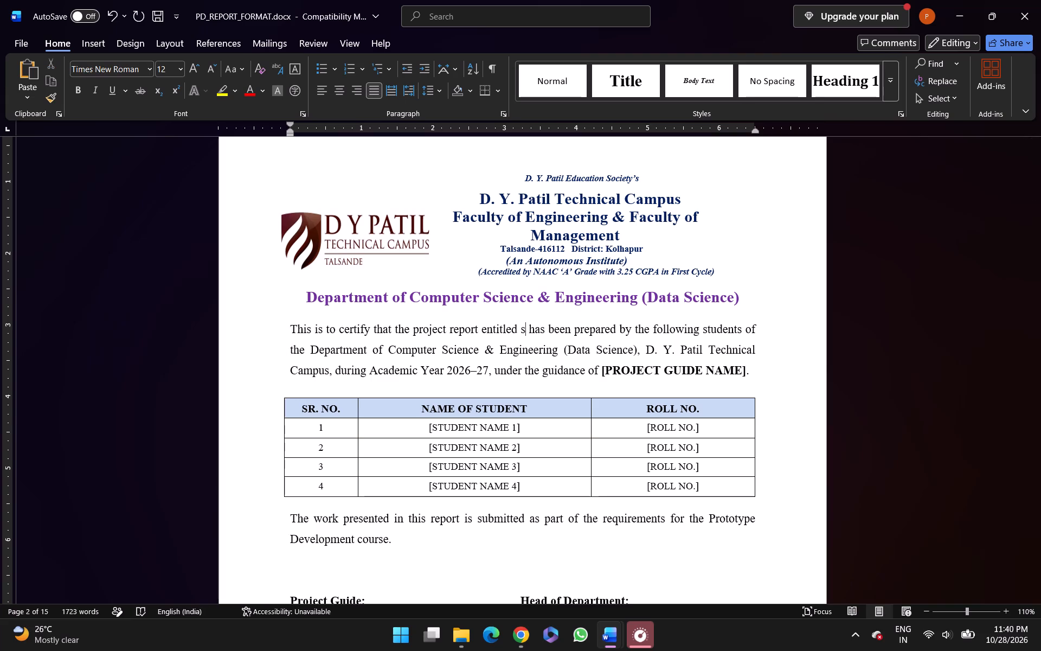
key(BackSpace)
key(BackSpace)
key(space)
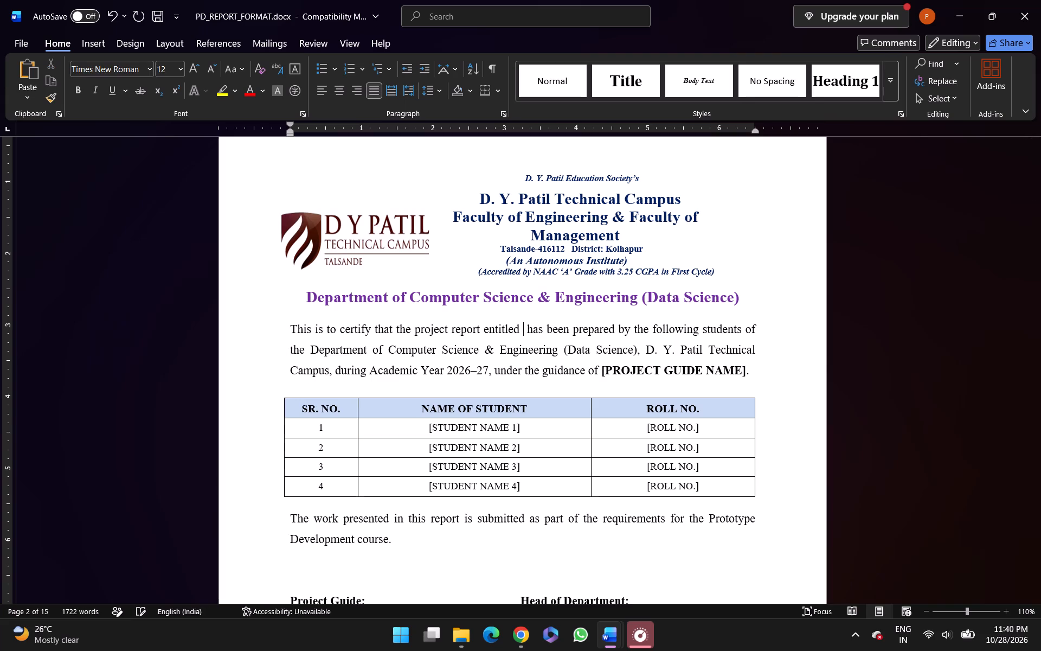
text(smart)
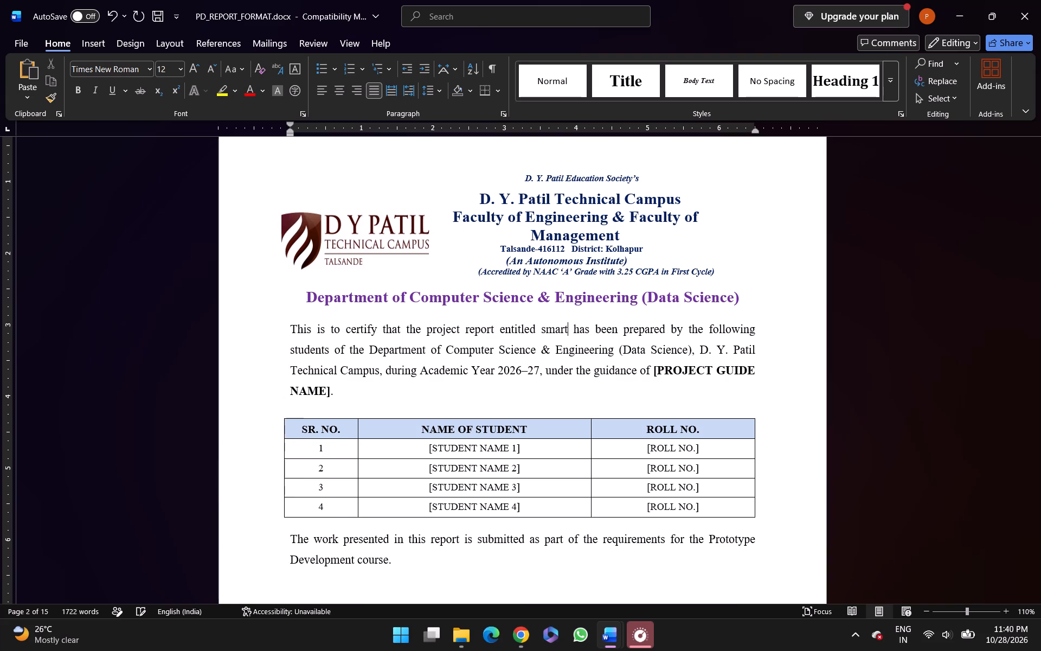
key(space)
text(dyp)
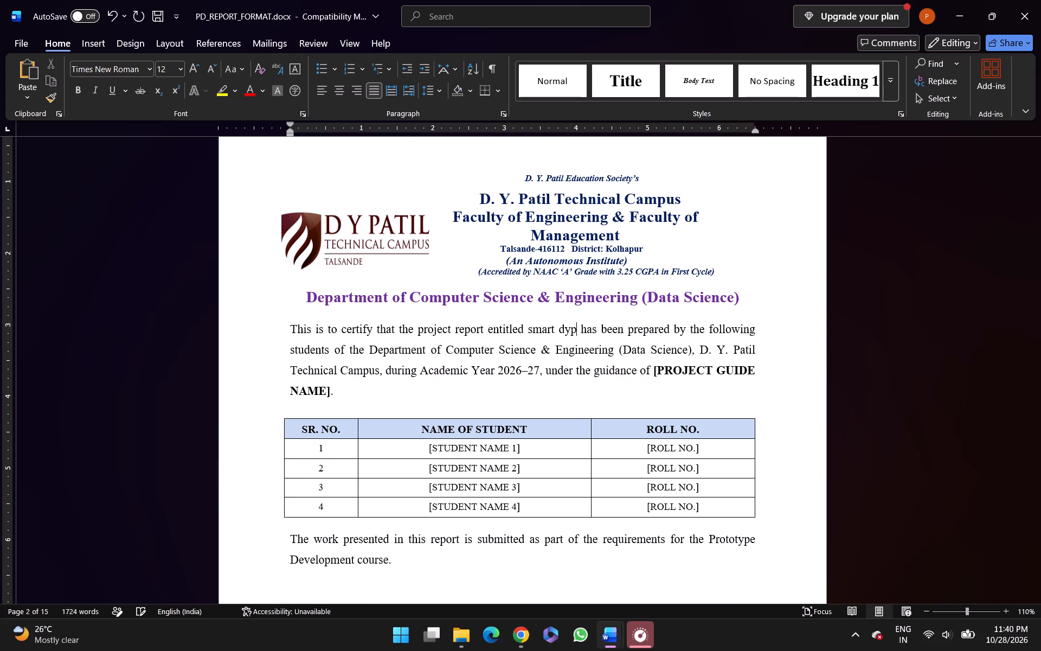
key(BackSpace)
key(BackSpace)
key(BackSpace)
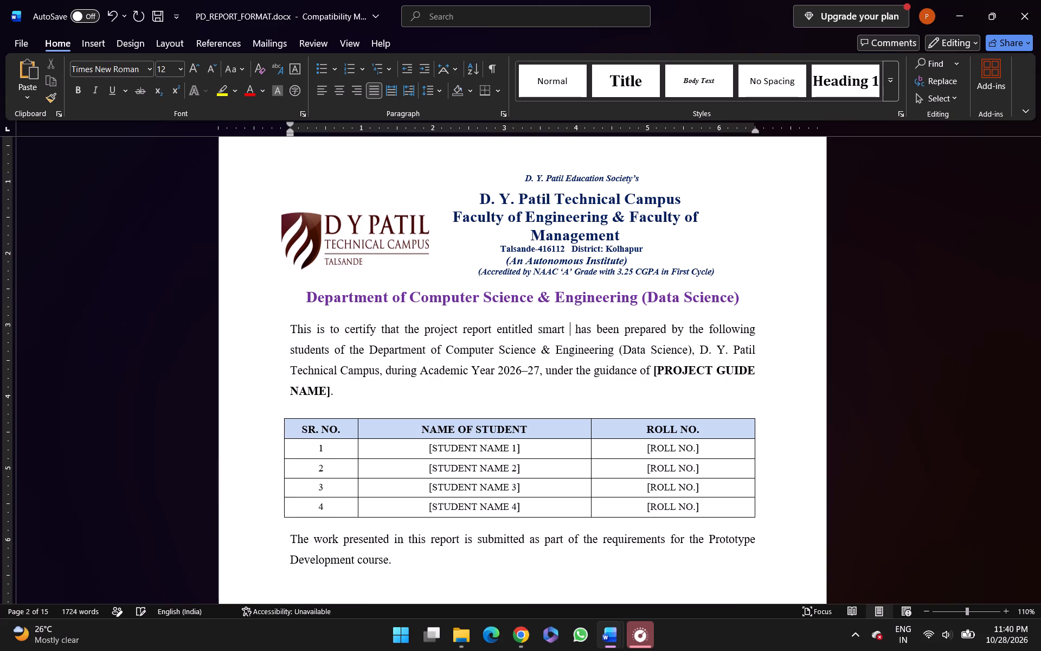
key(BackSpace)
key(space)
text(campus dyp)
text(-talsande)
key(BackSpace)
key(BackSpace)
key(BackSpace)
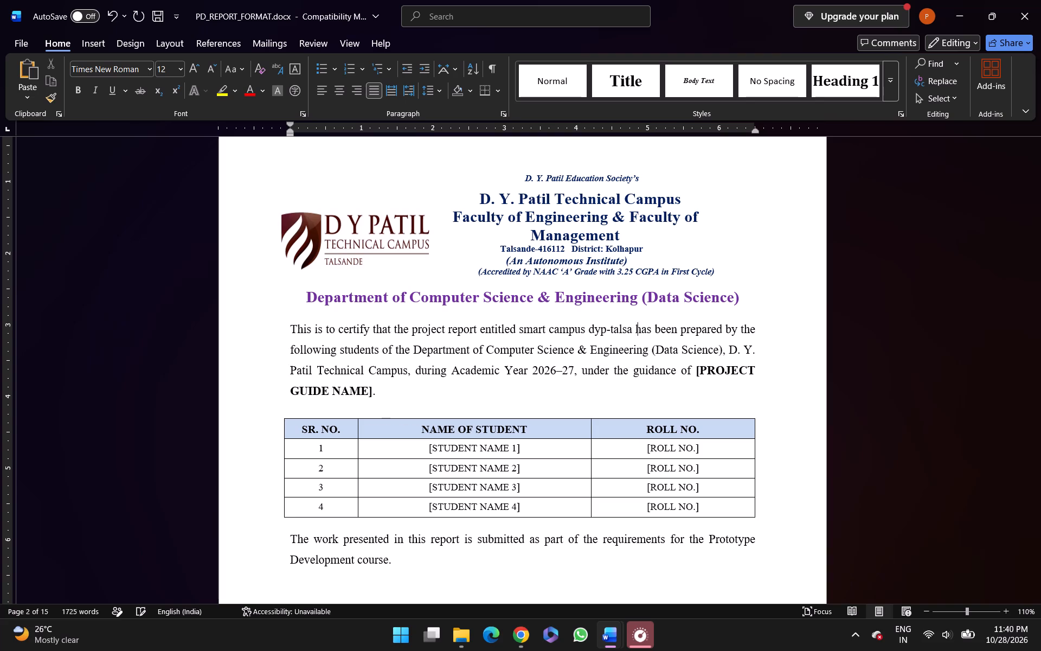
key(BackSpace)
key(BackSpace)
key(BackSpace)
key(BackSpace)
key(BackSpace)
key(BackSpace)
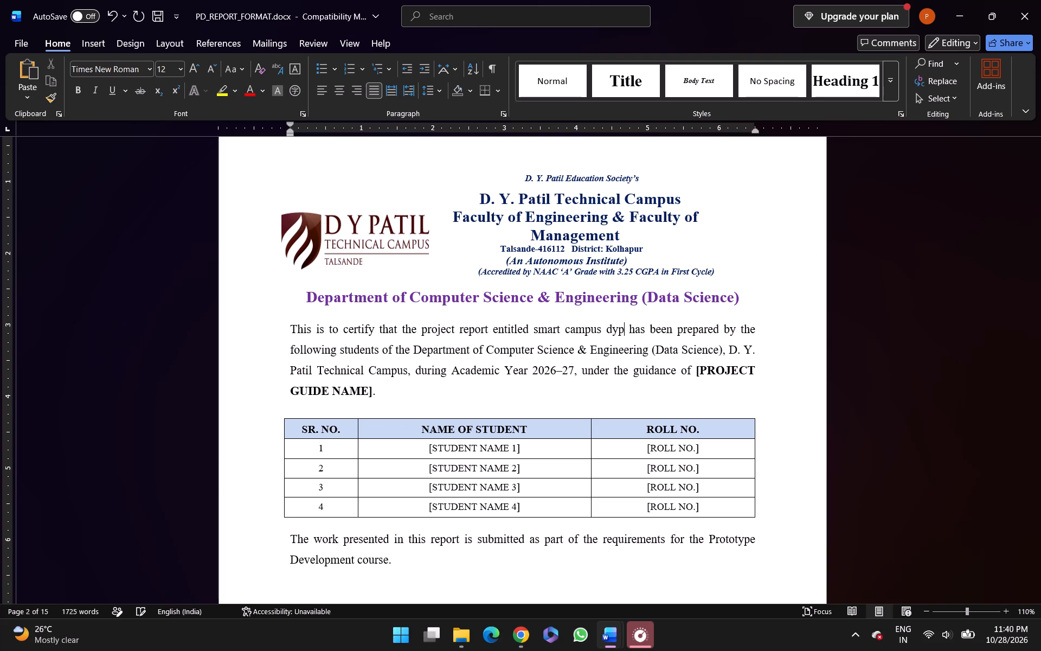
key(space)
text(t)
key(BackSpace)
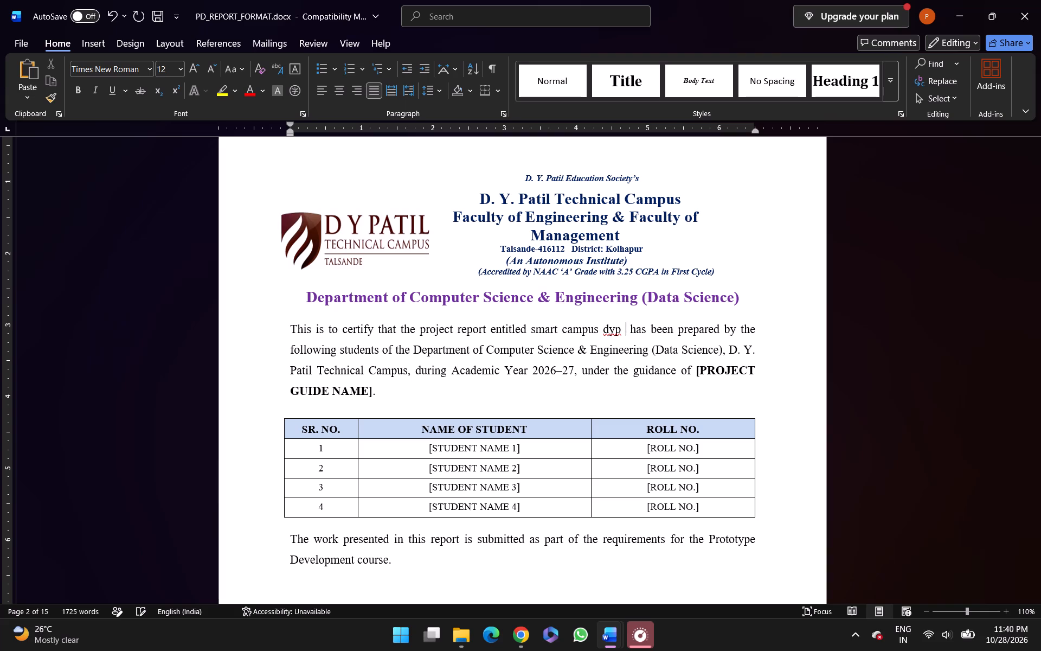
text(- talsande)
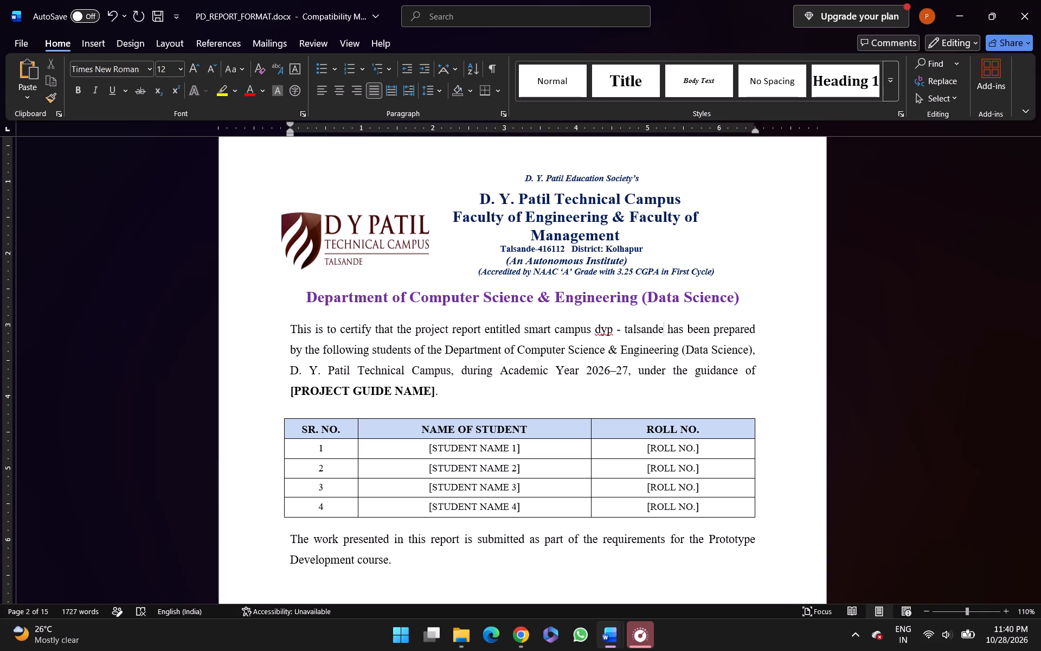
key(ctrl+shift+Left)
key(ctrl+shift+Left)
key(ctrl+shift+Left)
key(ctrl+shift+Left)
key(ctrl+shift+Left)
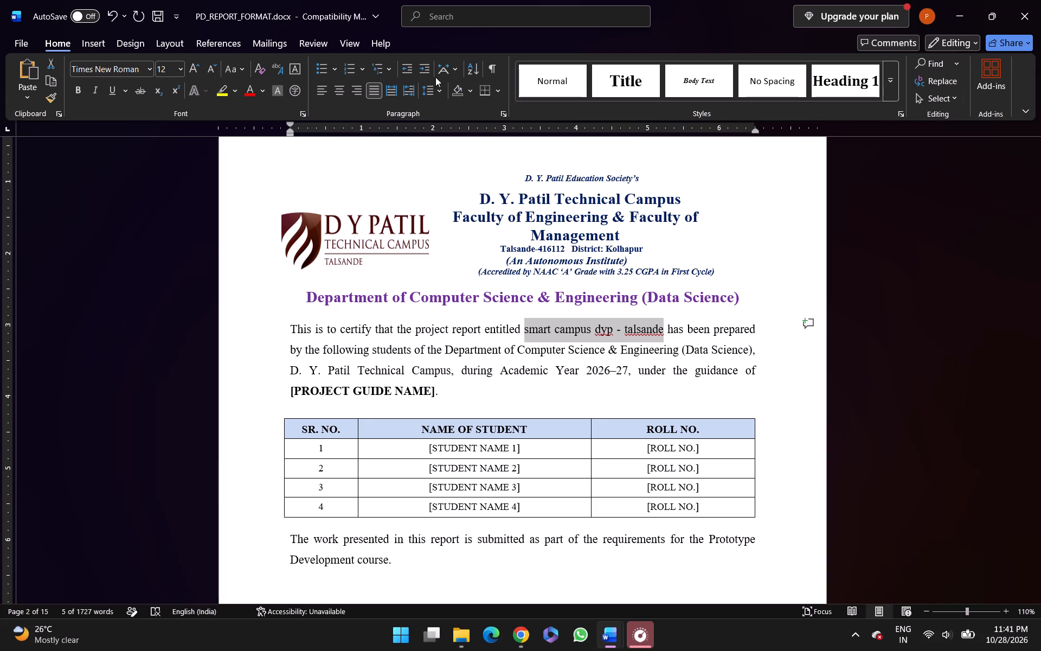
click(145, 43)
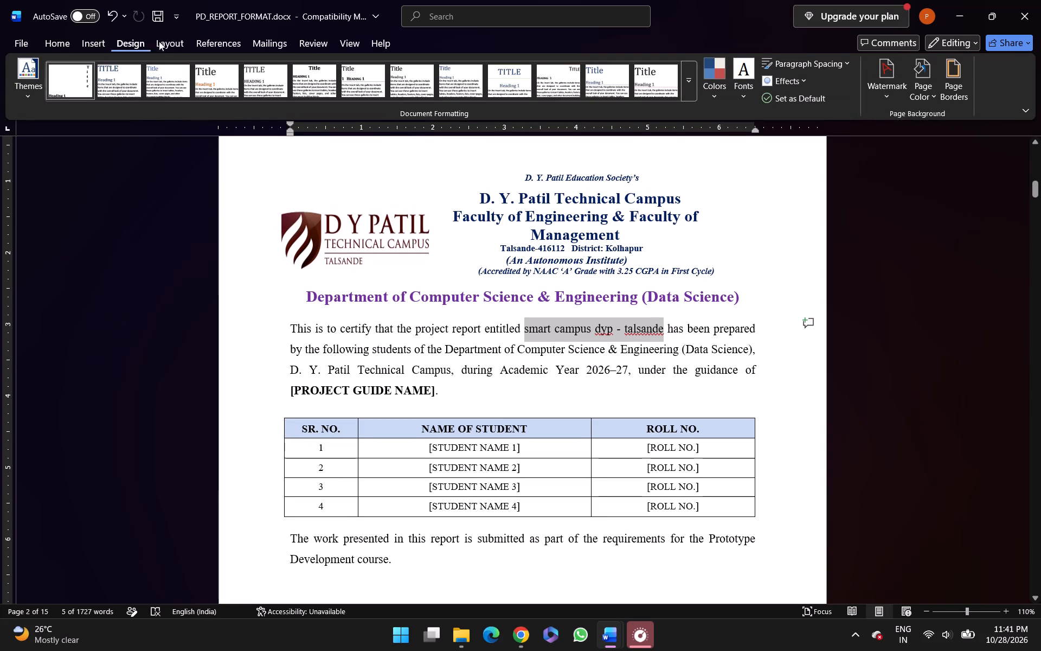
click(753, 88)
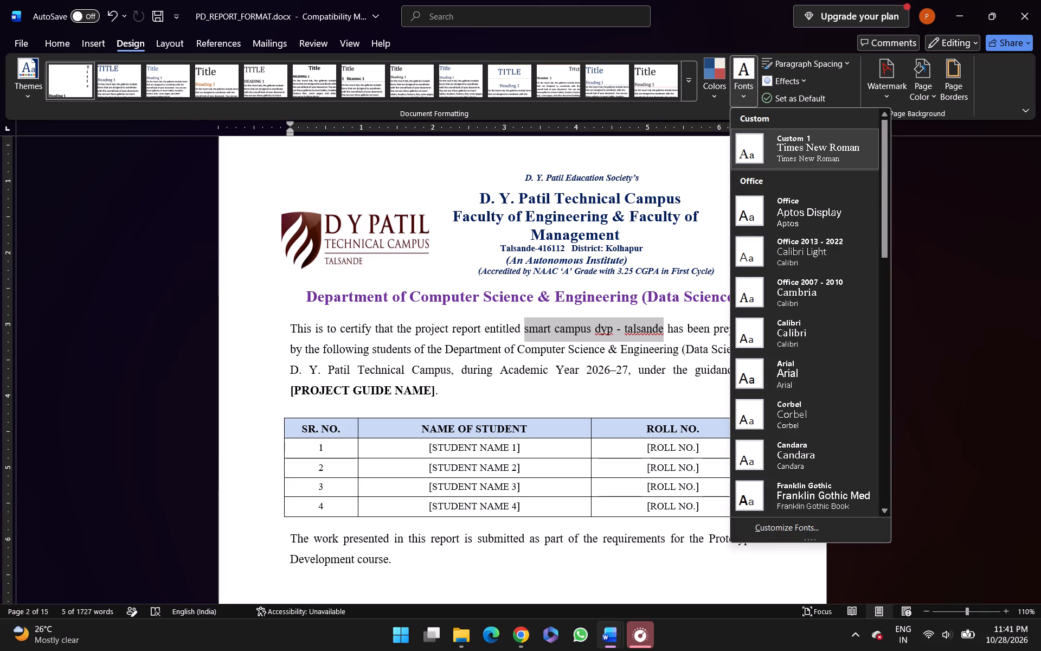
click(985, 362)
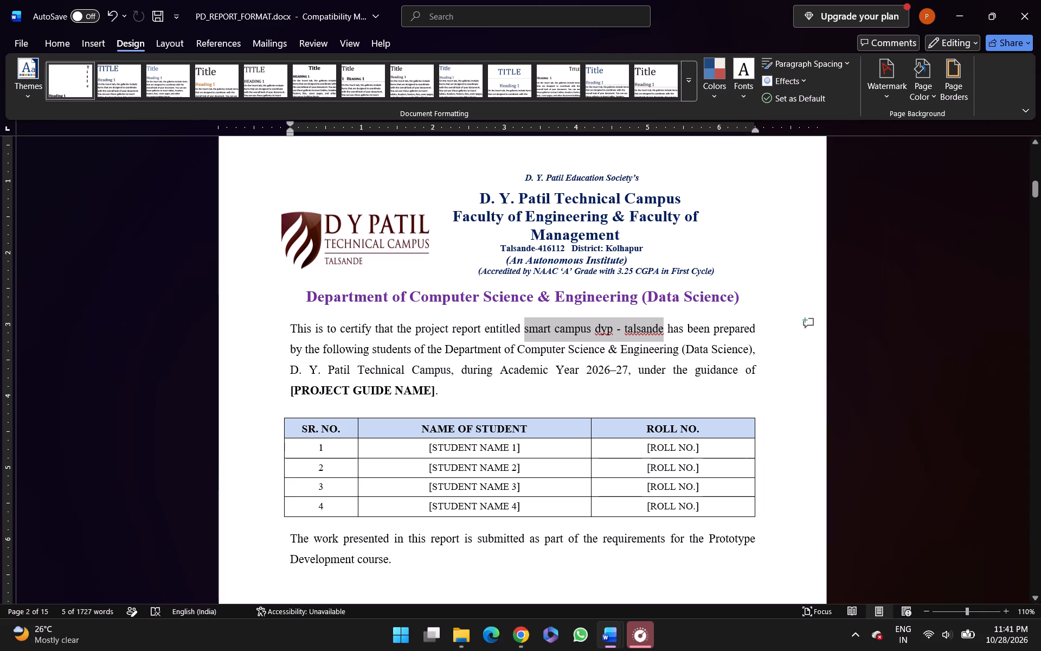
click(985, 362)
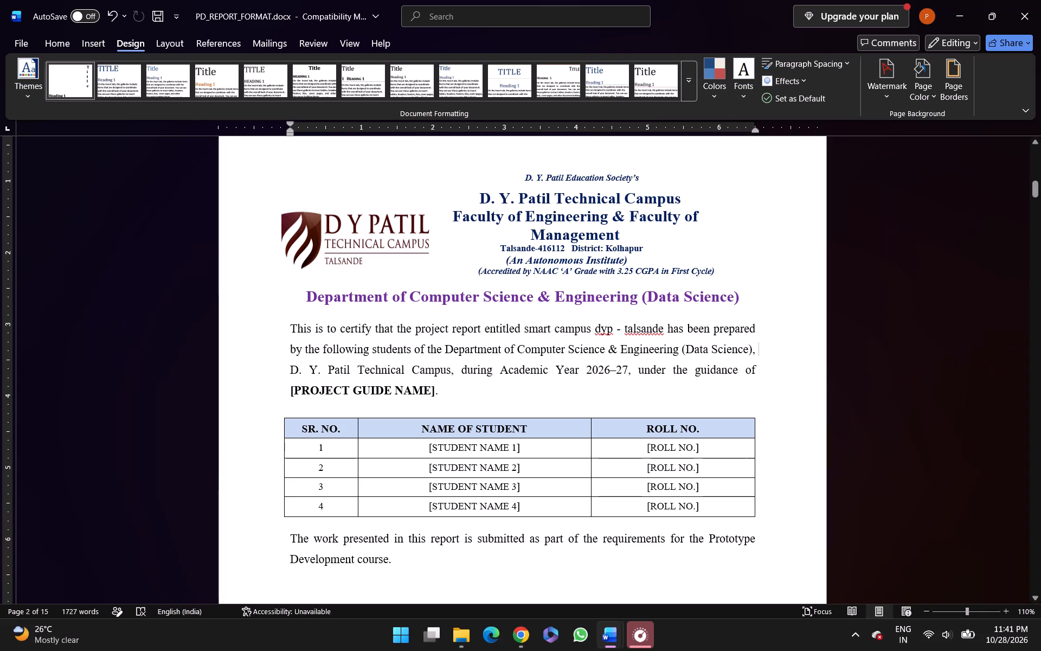
Replace the lowercase title after “entitled” with “SMART CAMPUS DYP – TALSANDE”, separated from “has been prepared” by a space.
click(666, 330)
key(Left)
key(ctrl+shift+Left)
key(ctrl+shift+Left)
key(ctrl+shift+Left)
key(ctrl+shift+Left)
key(ctrl+shift+Left)
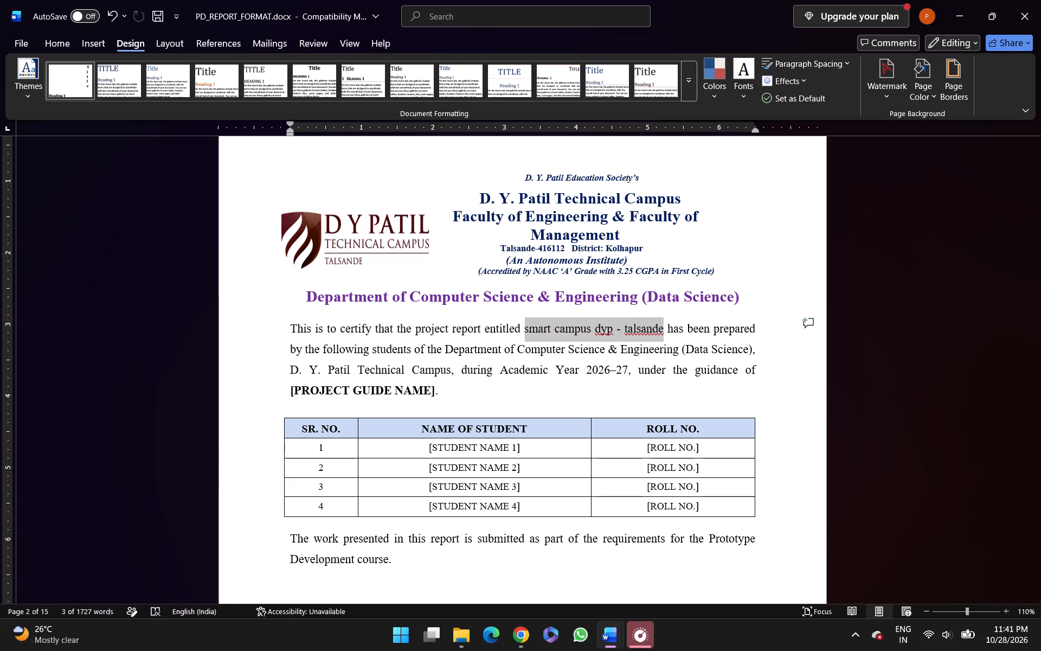
key(BackSpace)
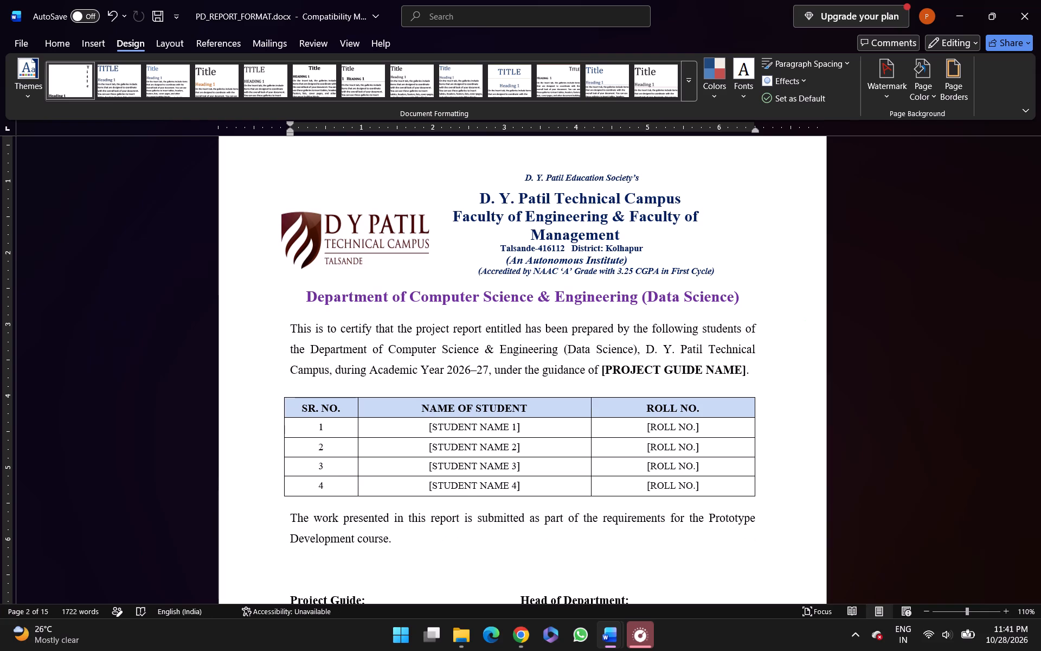
key(Left)
key(Right)
text(SMART CAMPUS DYP)
key(space)
text(- TALSSAN)
key(BackSpace)
key(BackSpace)
key(BackSpace)
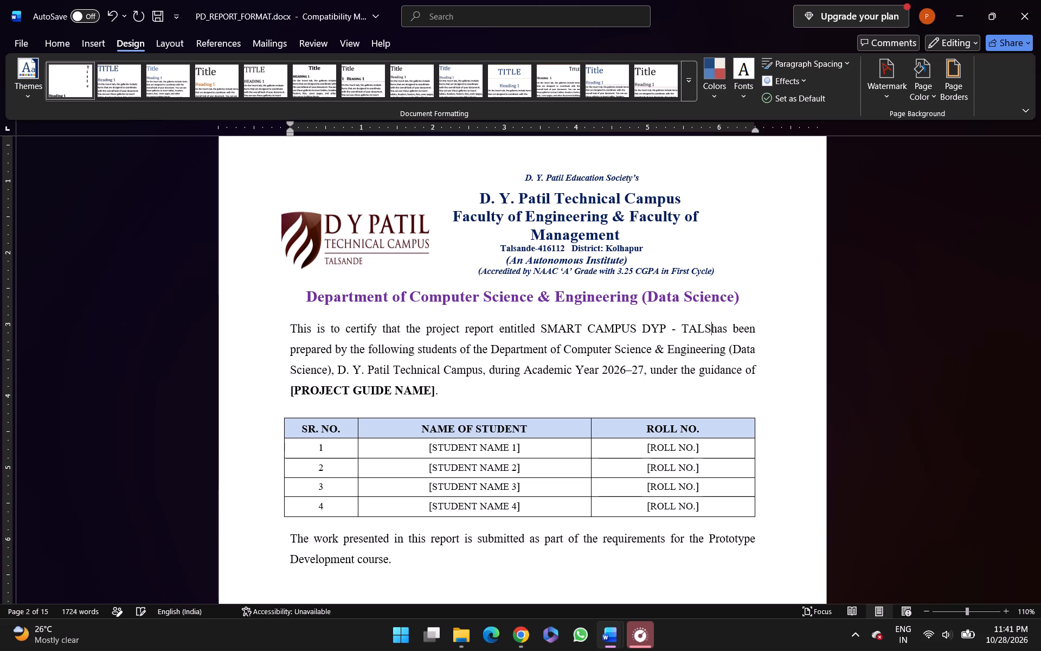
text(ANDE)
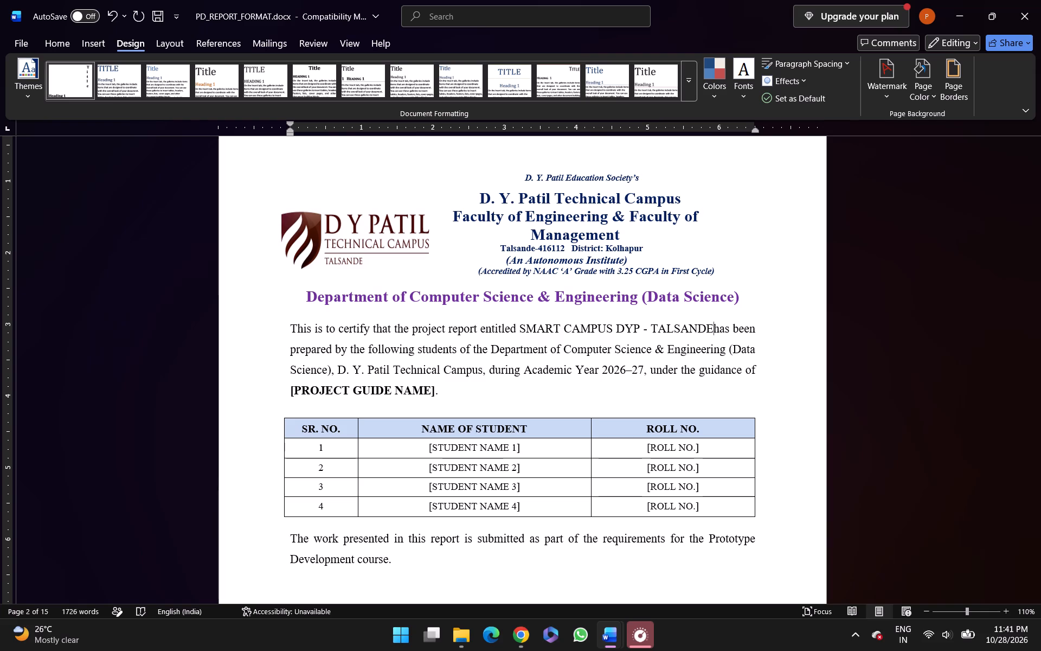
key(space)
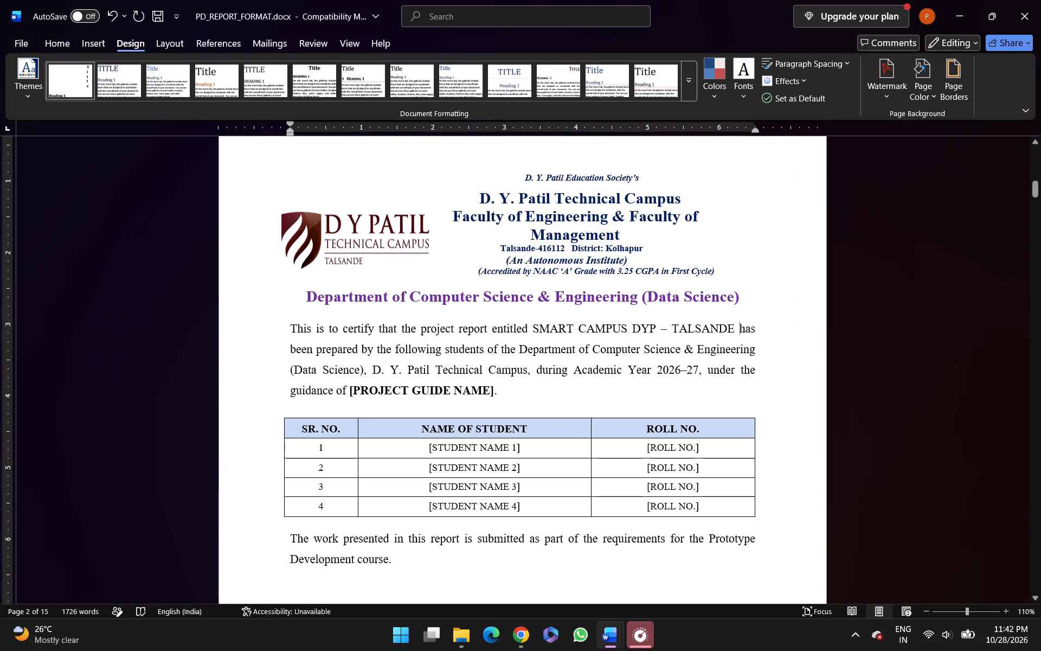
Delete the “[PROJECT GUIDE NAME].” placeholder after “guidance of” in the certifying paragraph.
scroll(458, 349, down, 1)
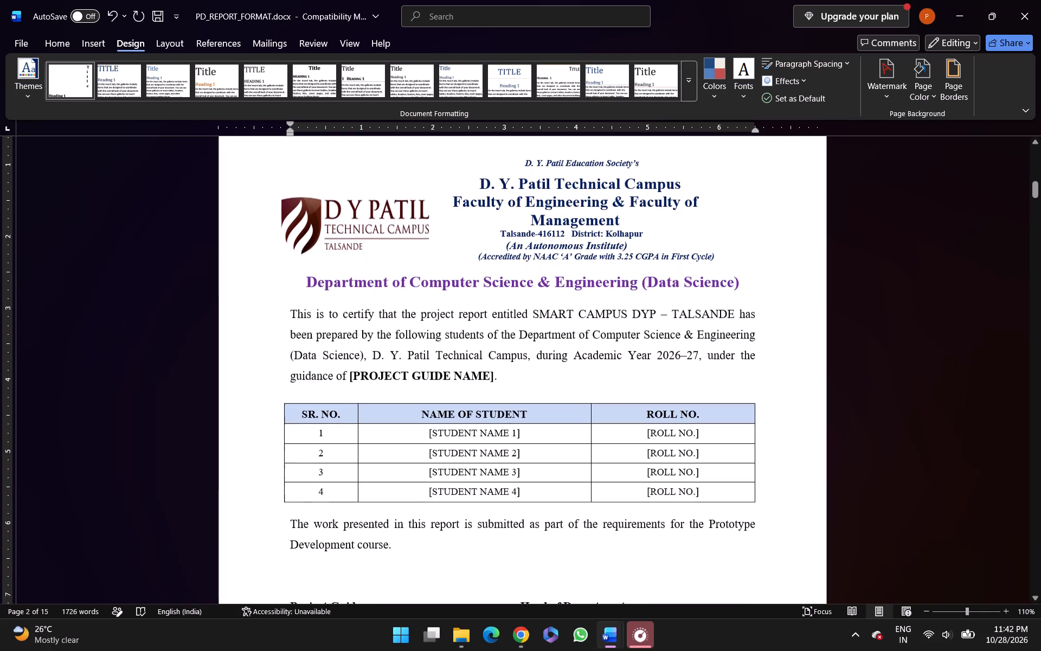
scroll(458, 349, down, 3)
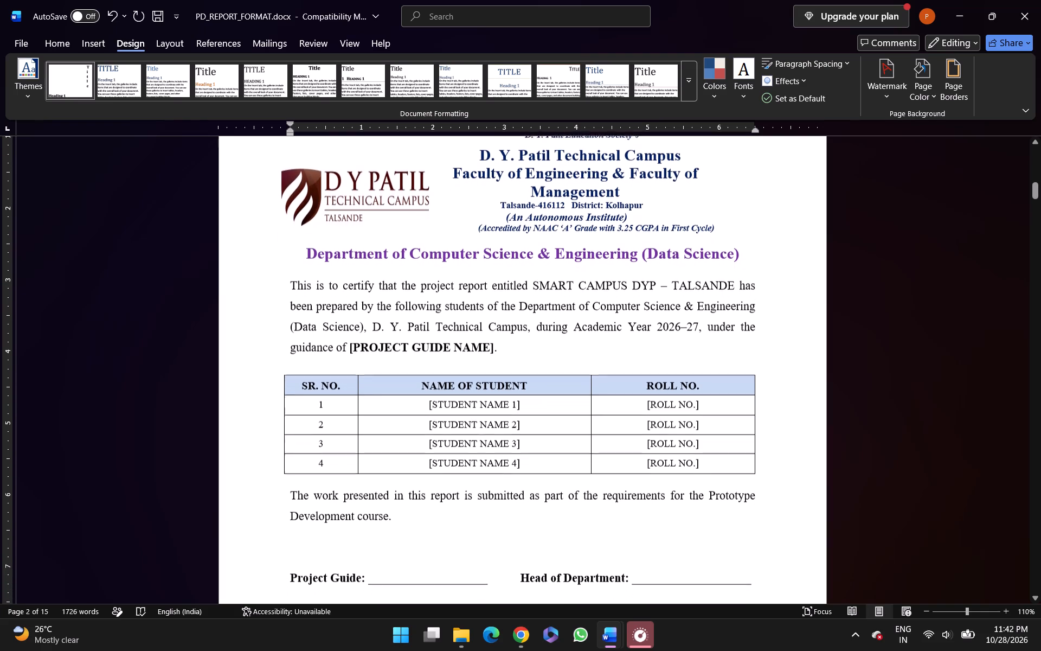
scroll(458, 349, down, 1)
drag(509, 342, 355, 350)
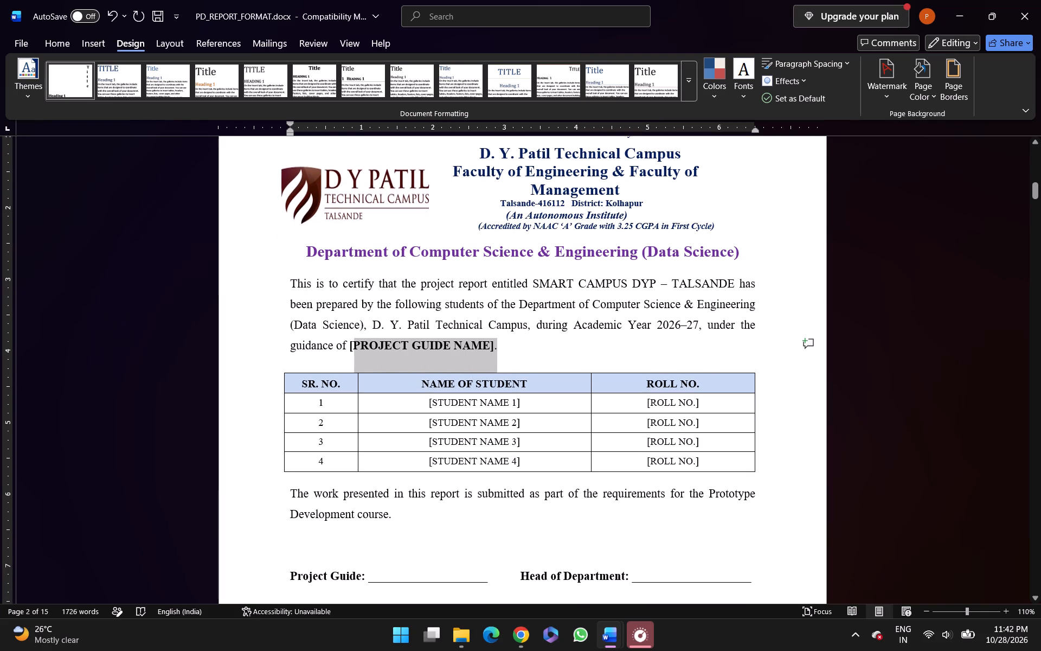
drag(355, 350, 347, 350)
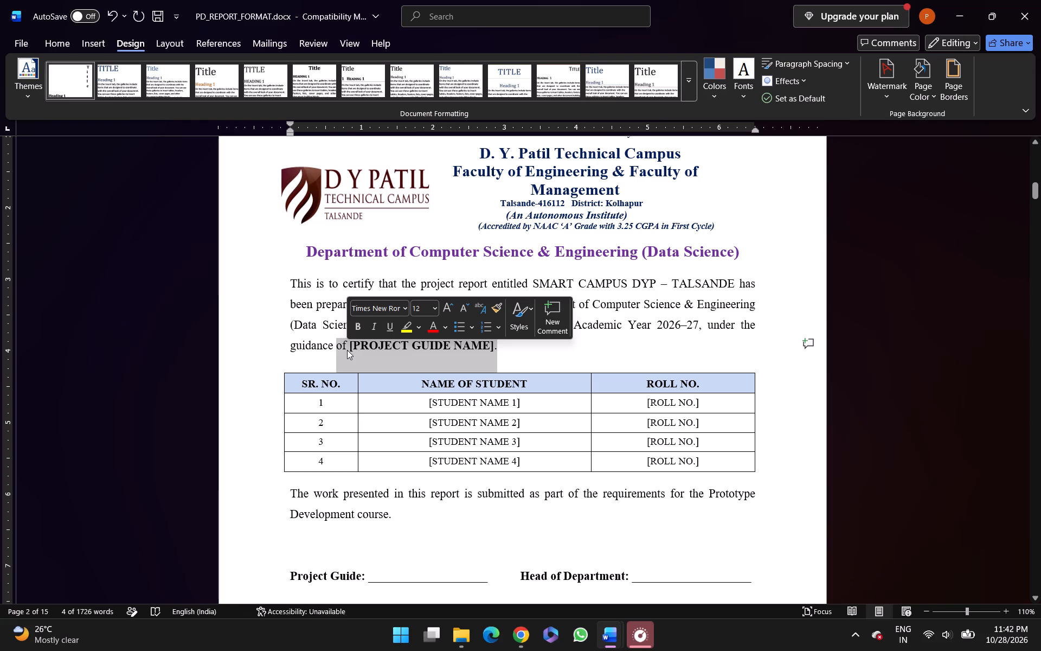
key(ctrl+shift+Right)
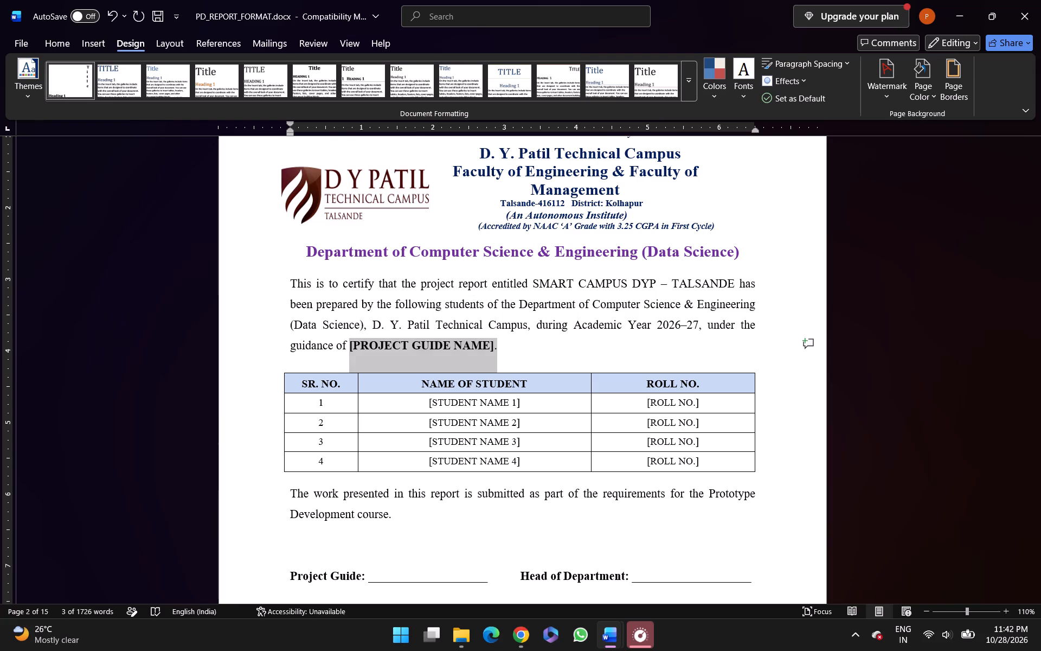
key(BackSpace)
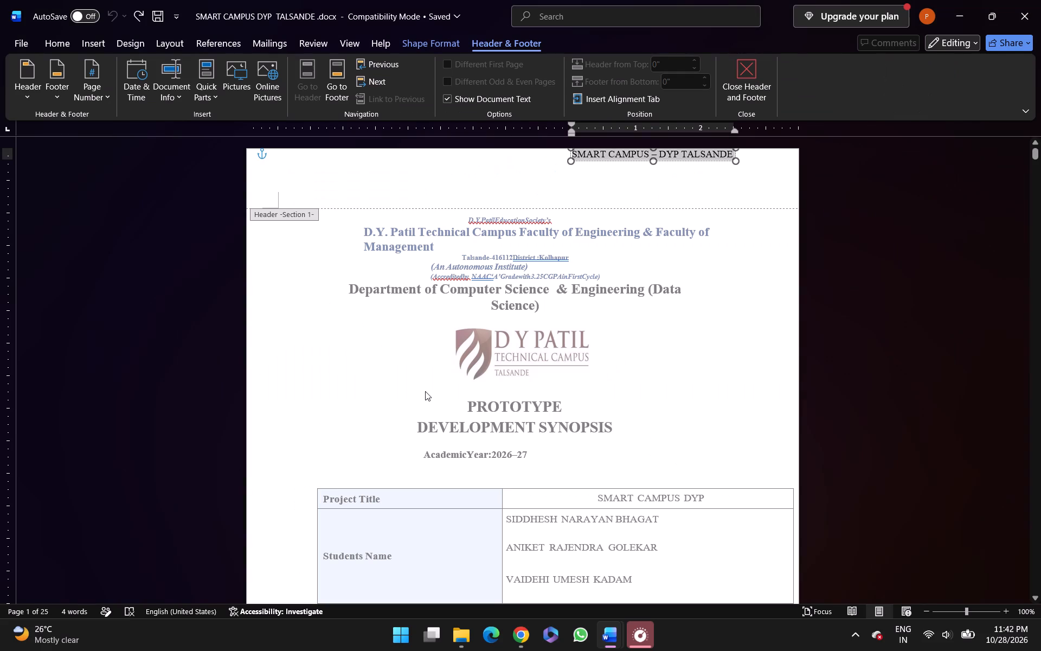
Copy the project guide's name from the synopsis document's cover table into the certifying paragraph after “guidance of”, ending with a full stop.
scroll(425, 391, down, 3)
scroll(425, 391, up, 2)
scroll(425, 391, down, 1)
scroll(425, 391, up, 1)
scroll(425, 391, down, 2)
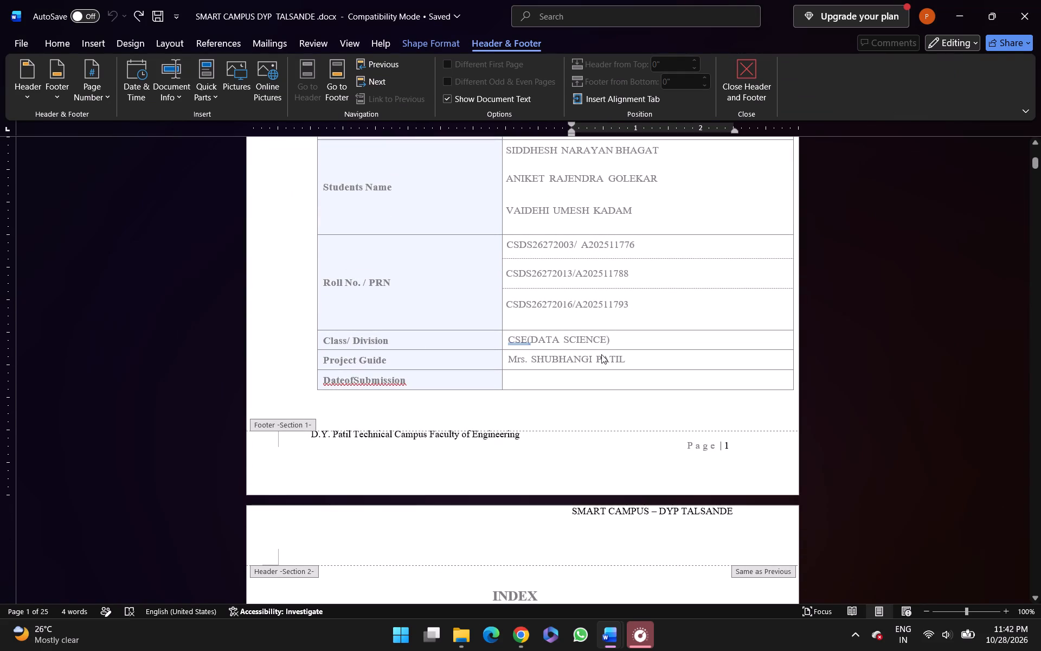
drag(616, 349, 637, 360)
double_click(637, 360)
drag(637, 360, 505, 362)
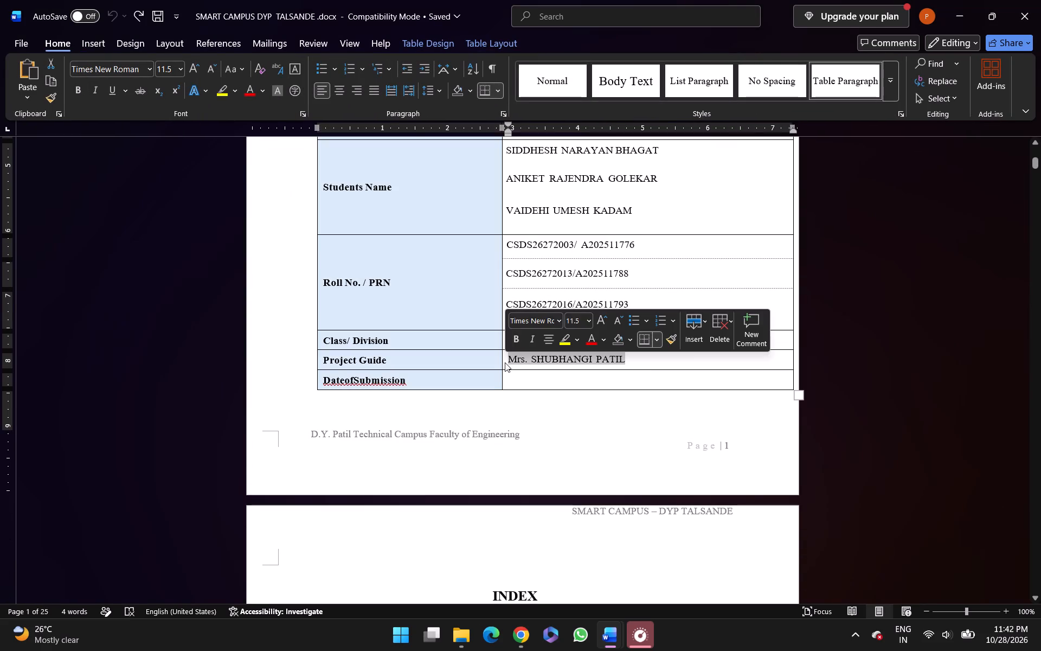
key(c)
key(ctrl+c)
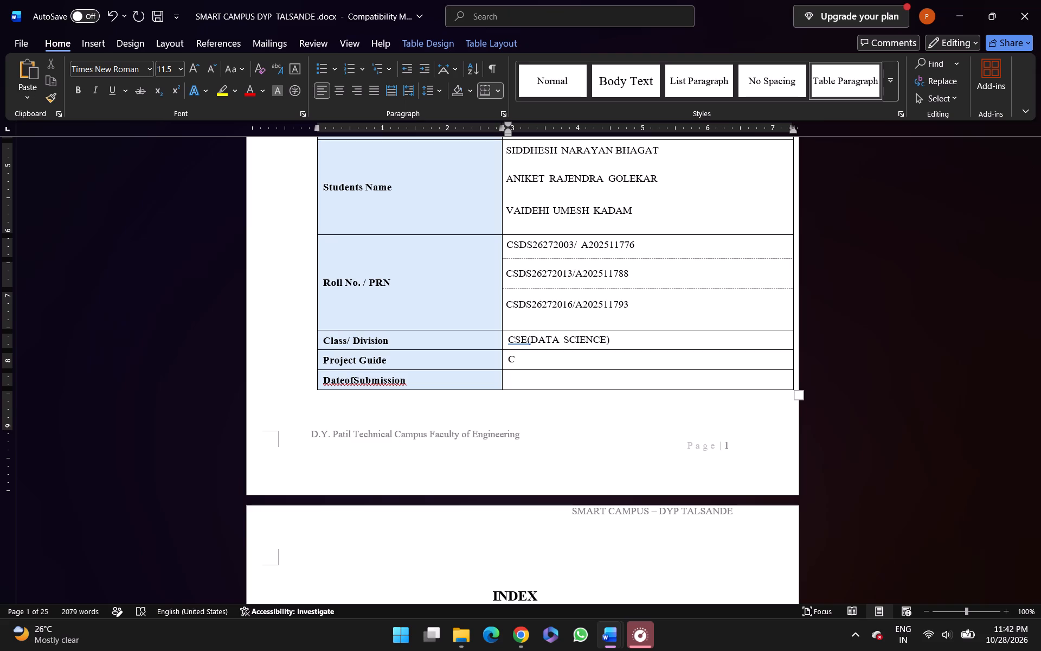
key(ctrl+BackSpace)
key(ctrl+z)
key(ctrl+z)
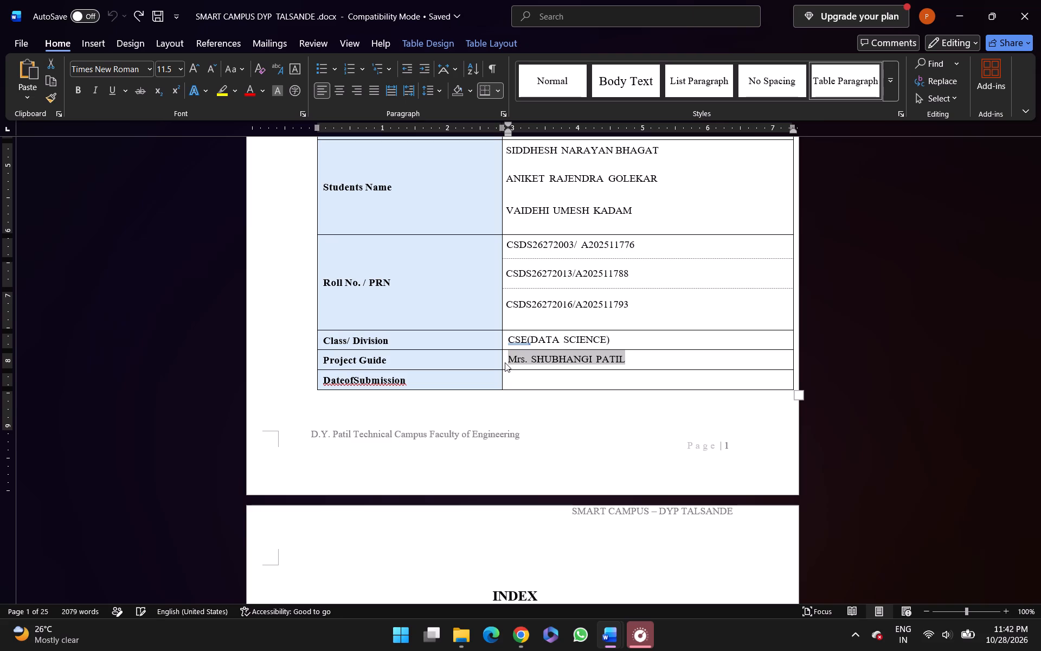
key(ctrl+c)
key(alt+Tab)
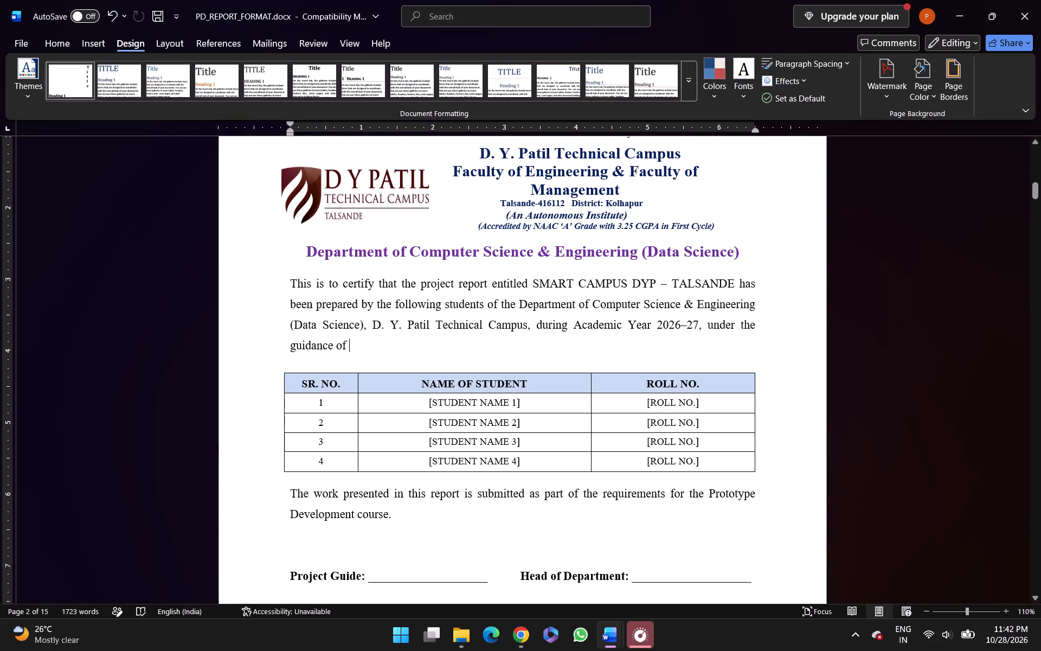
key(ctrl+v)
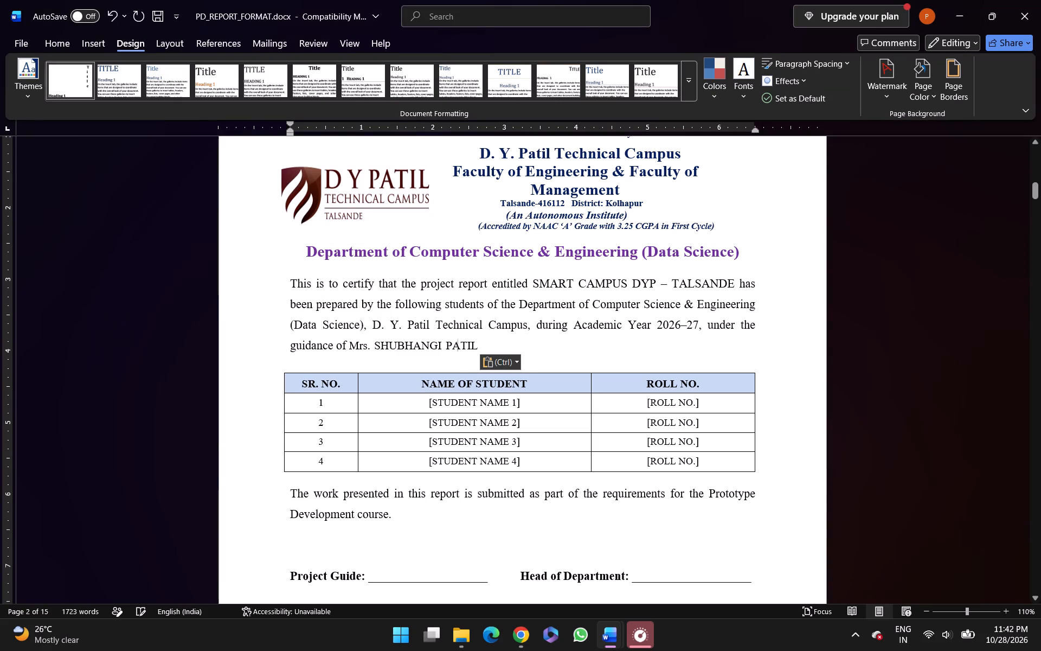
key(period)
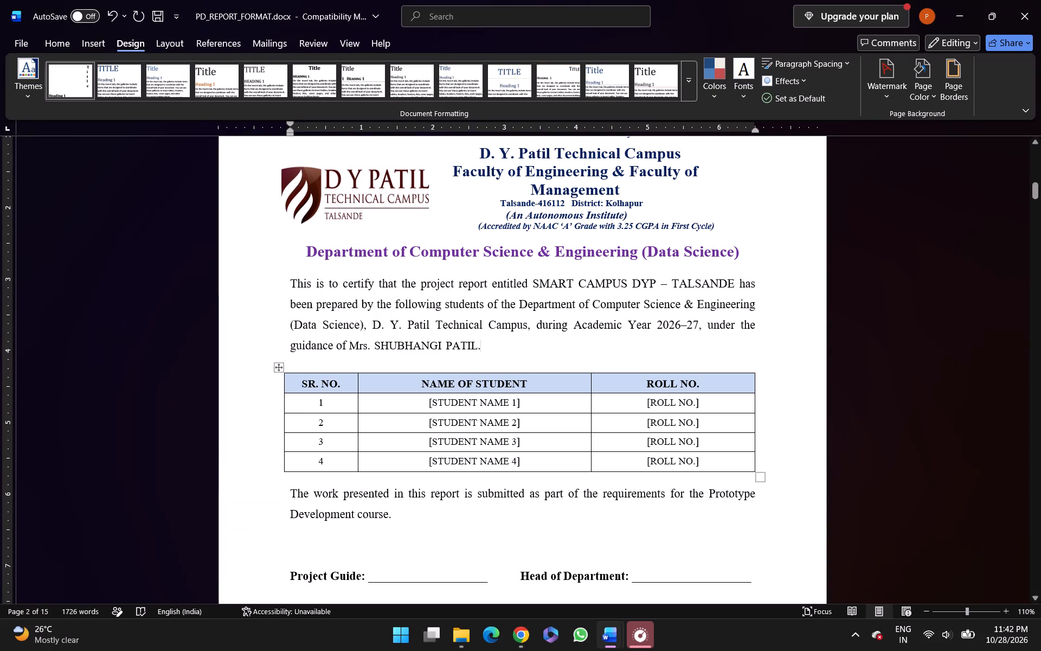
Copy the formatting of “[STUDENT NAME 1]” in the certificate table and replace that placeholder with the first student's name from the synopsis.
drag(531, 403, 427, 401)
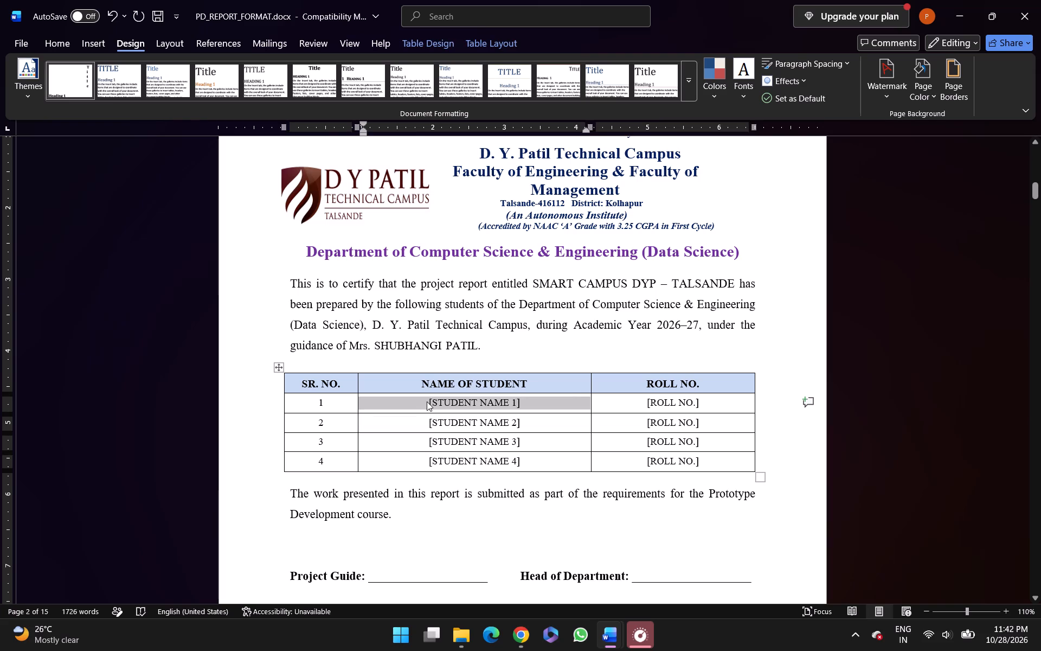
key(ctrl+alt+c)
key(alt+Tab)
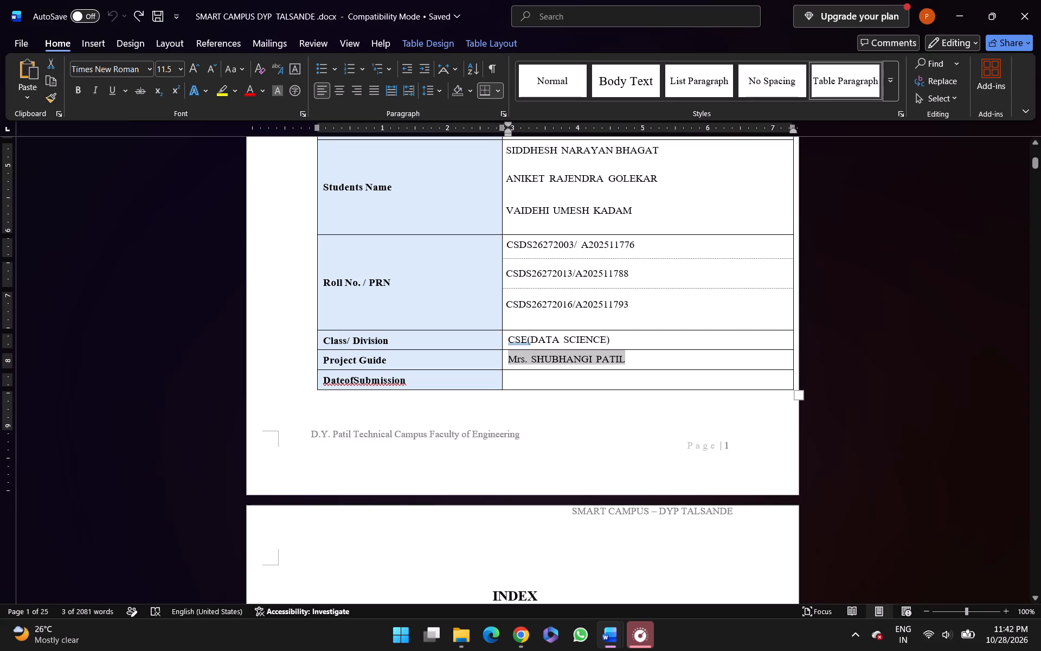
scroll(517, 220, up, 2)
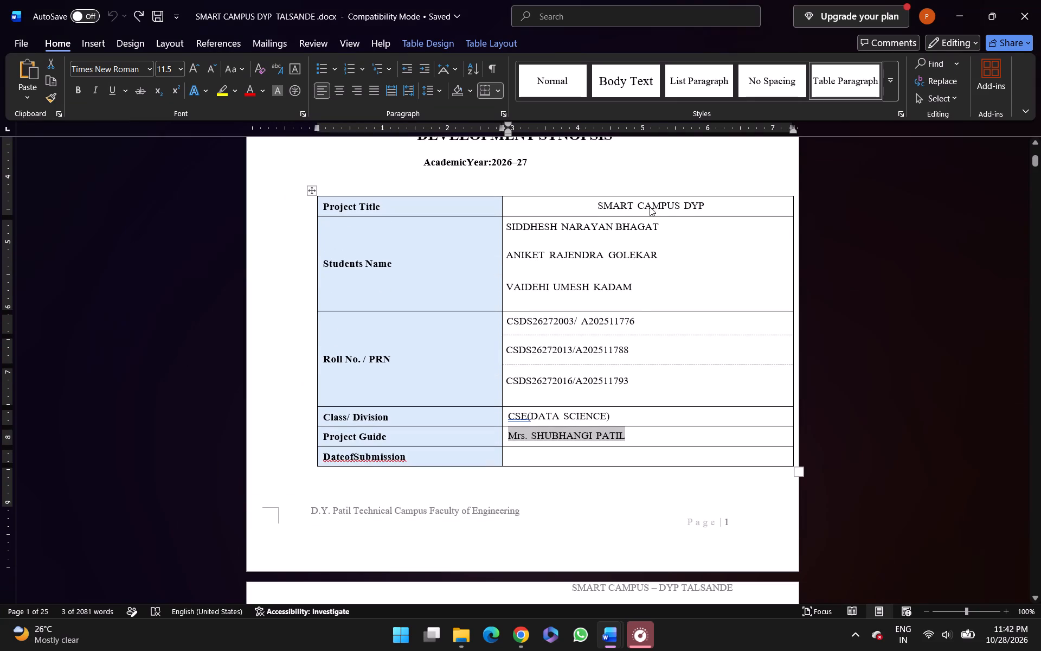
drag(664, 219, 518, 244)
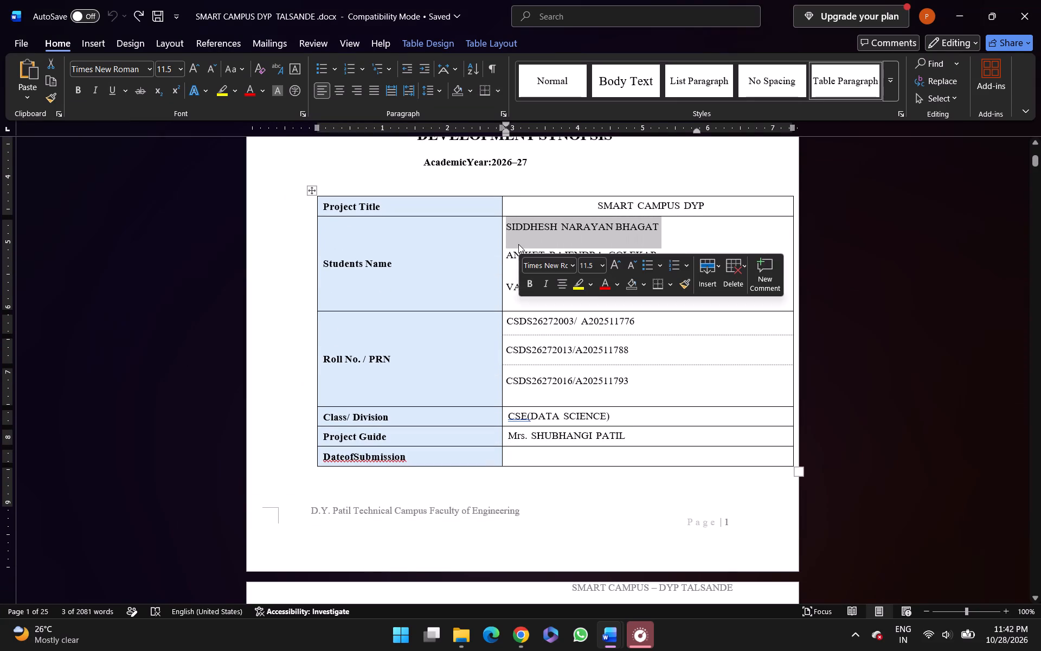
key(ctrl+c)
key(alt+Tab)
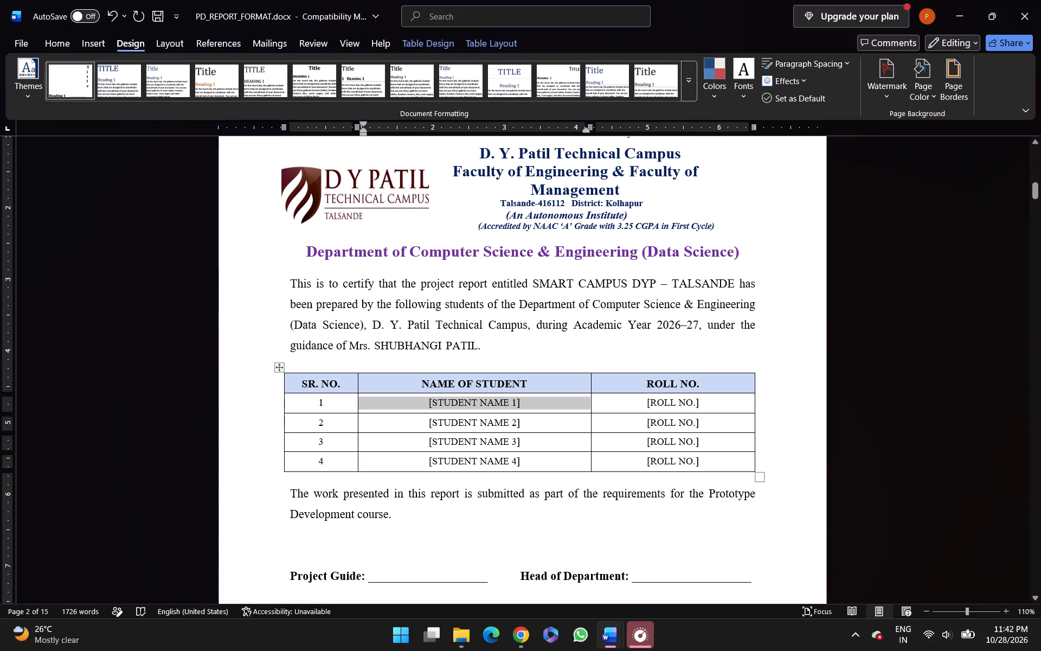
key(ctrl+v)
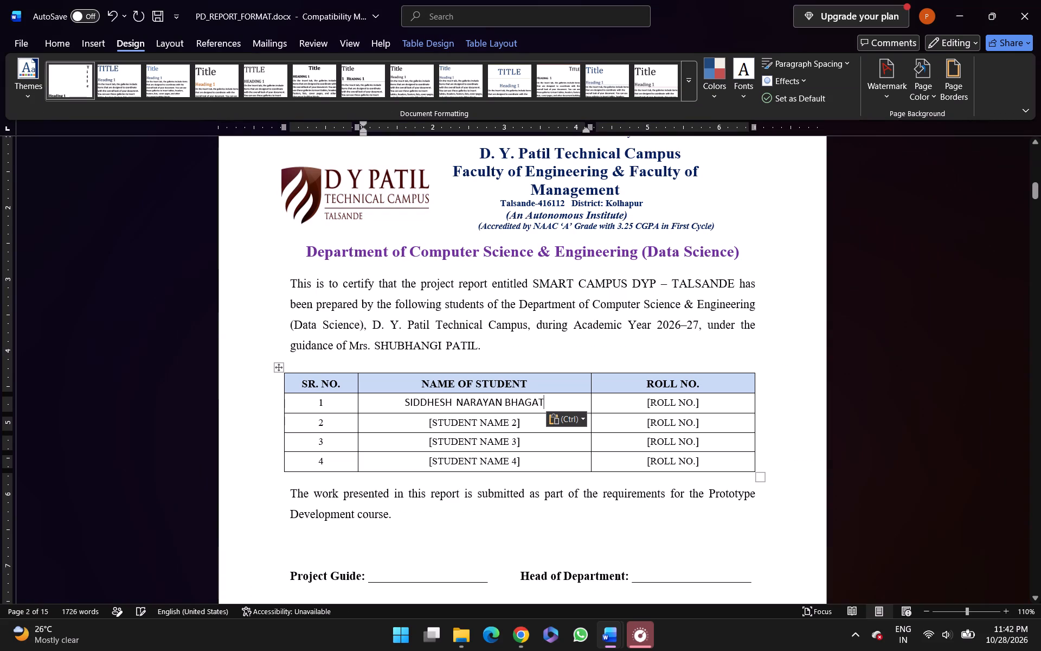
key(ctrl+alt+v)
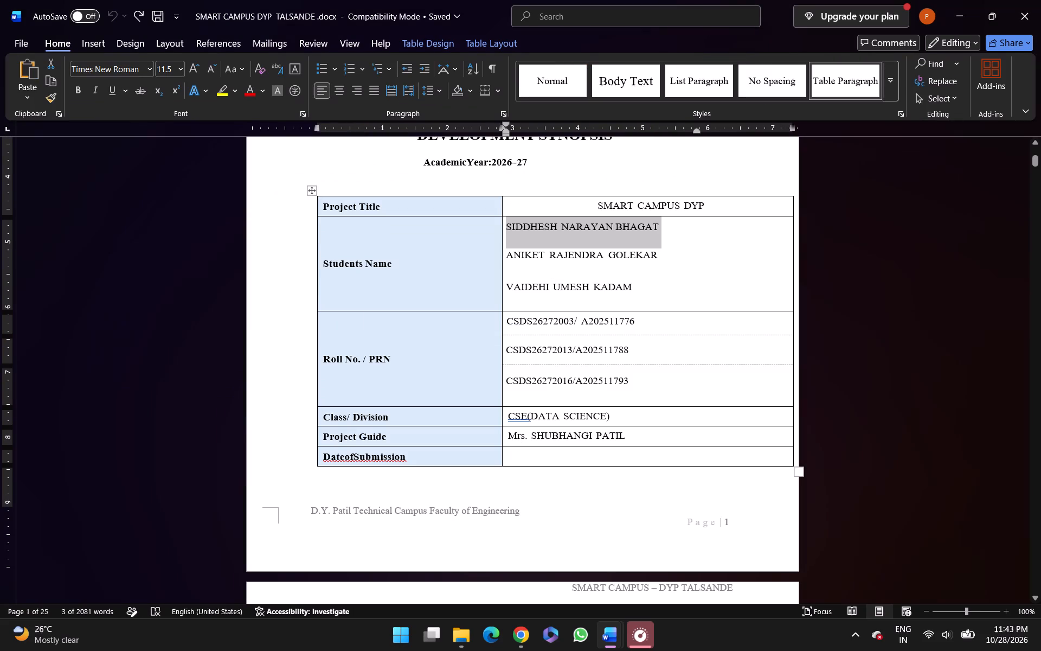
Replace “[STUDENT NAME 2]” with the second student's name from the synopsis and apply the copied placeholder formatting to it.
drag(668, 262, 581, 275)
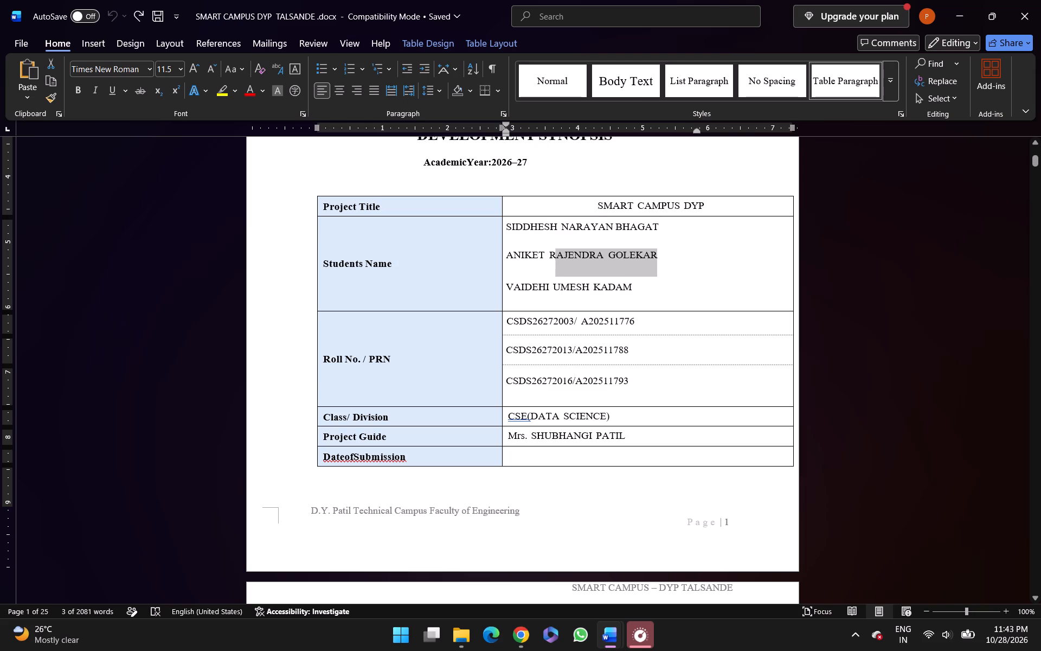
drag(581, 275, 509, 272)
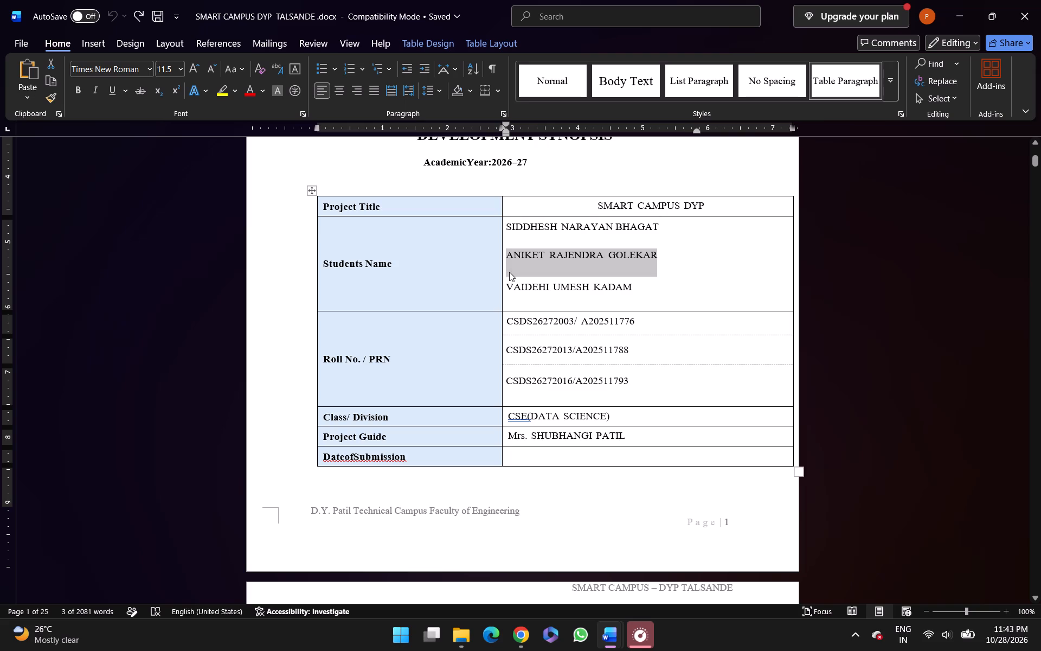
key(ctrl+c)
key(alt+Tab)
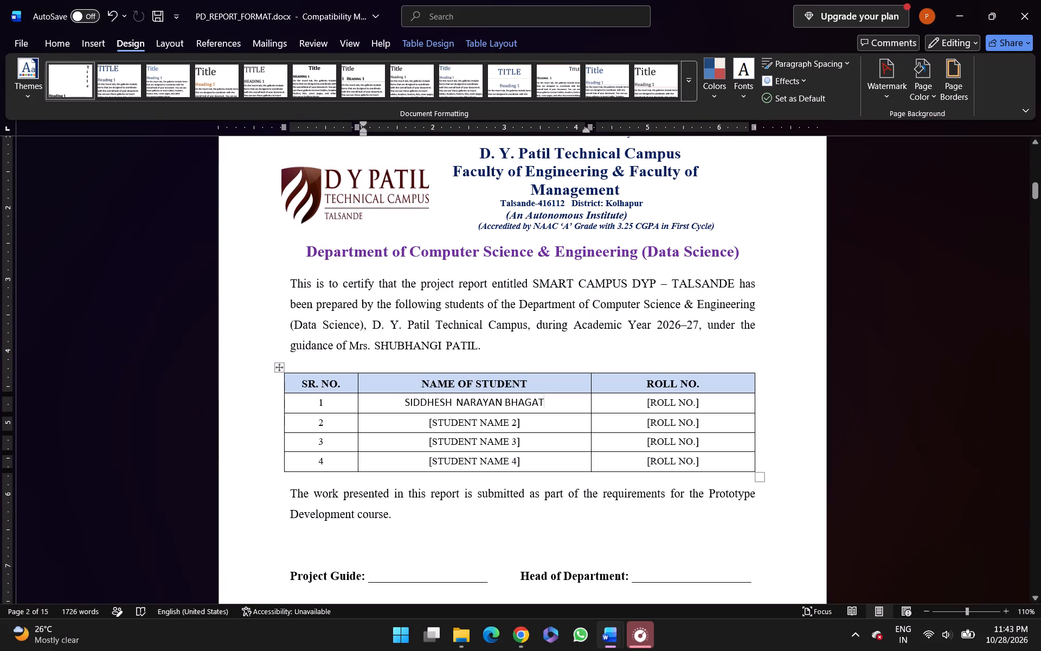
drag(523, 419, 428, 429)
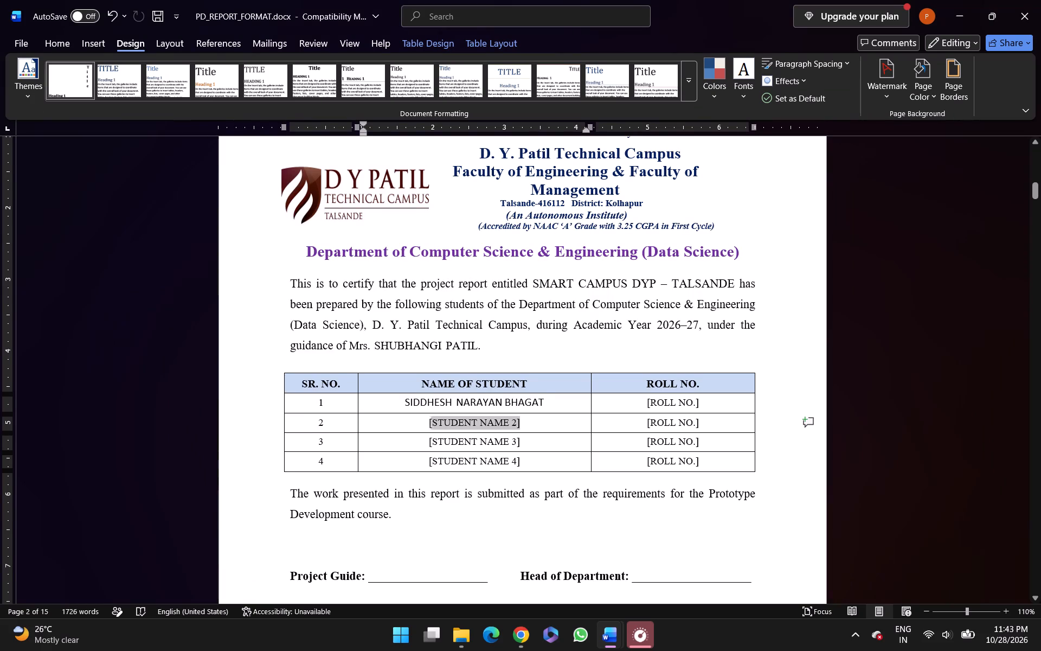
drag(428, 429, 427, 429)
key(ctrl+v)
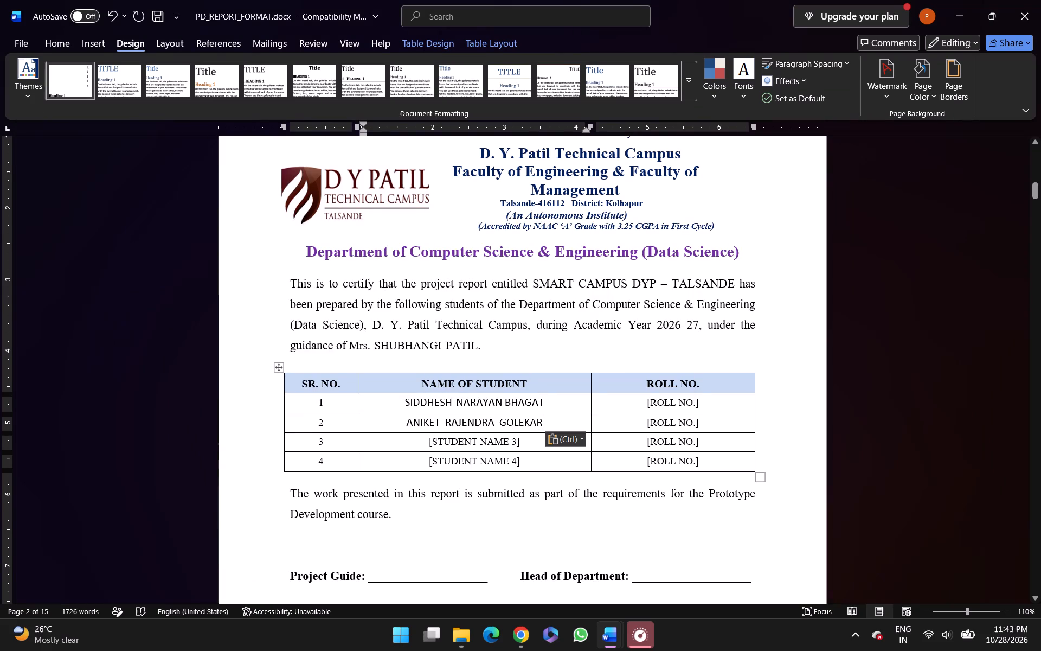
key(ctrl+shift+Left)
key(ctrl+shift+Left)
key(ctrl+shift+Left)
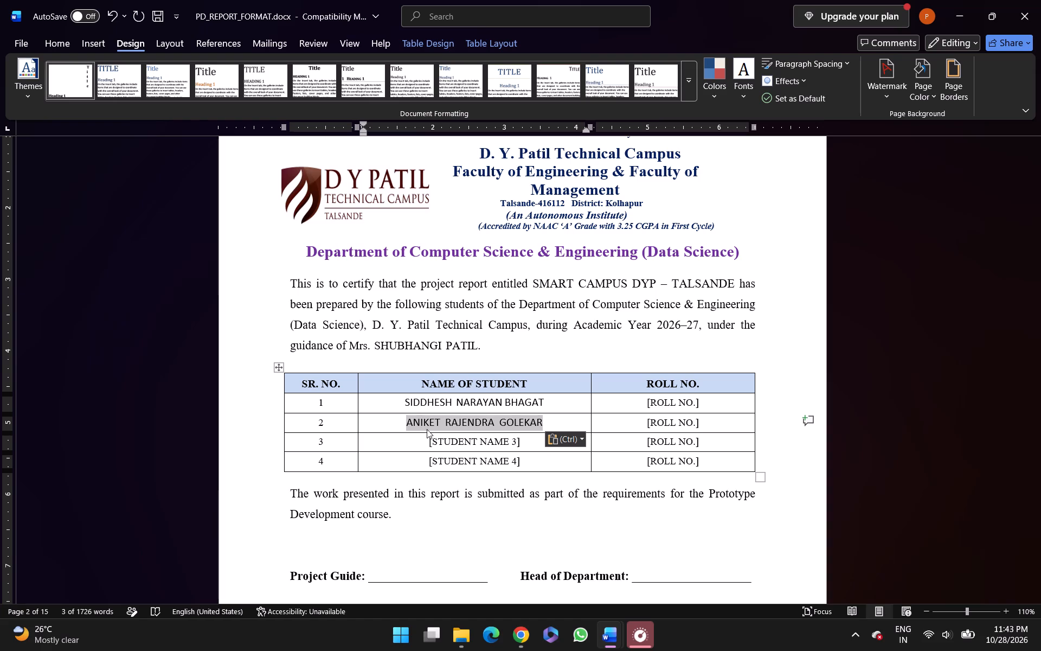
key(ctrl+alt+v)
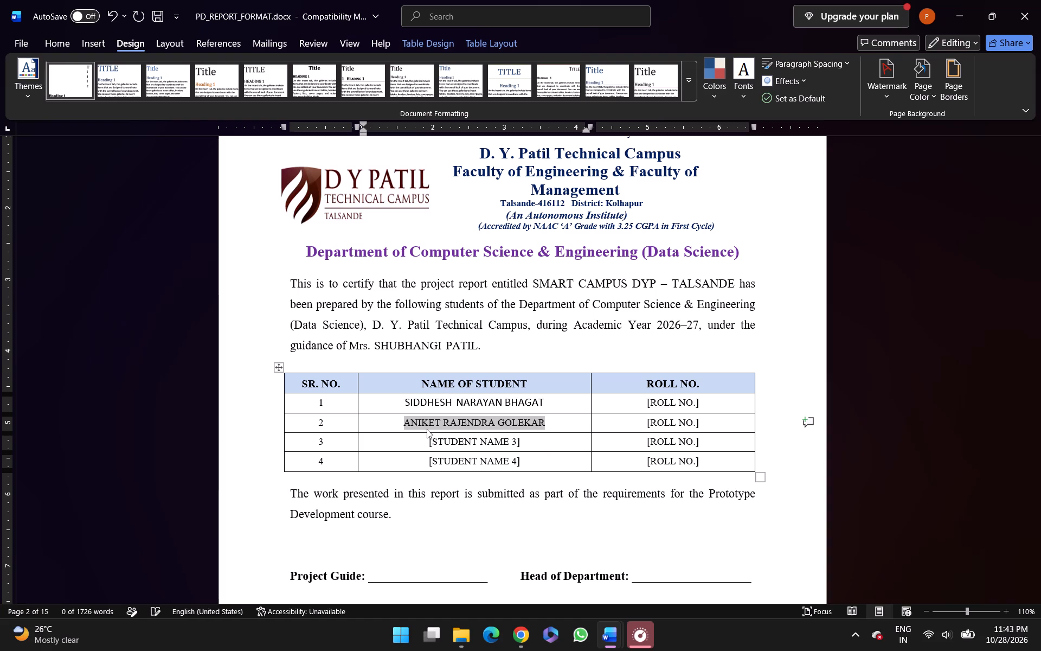
Clear the formatting of the first student's name in the certificate table and apply the copied placeholder formatting.
drag(555, 401, 470, 398)
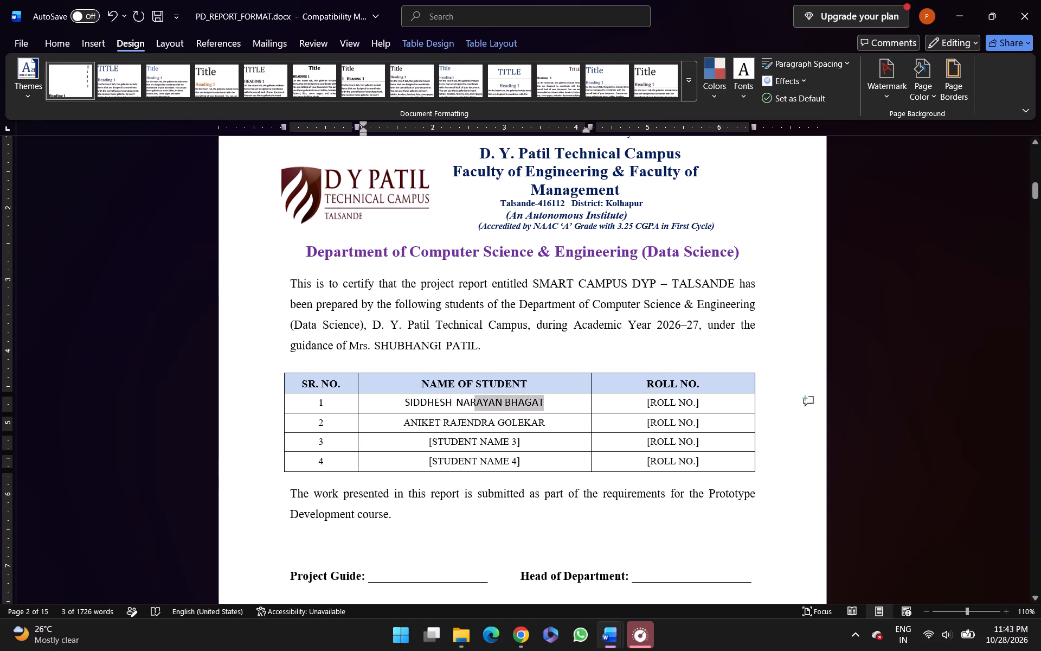
drag(470, 398, 406, 405)
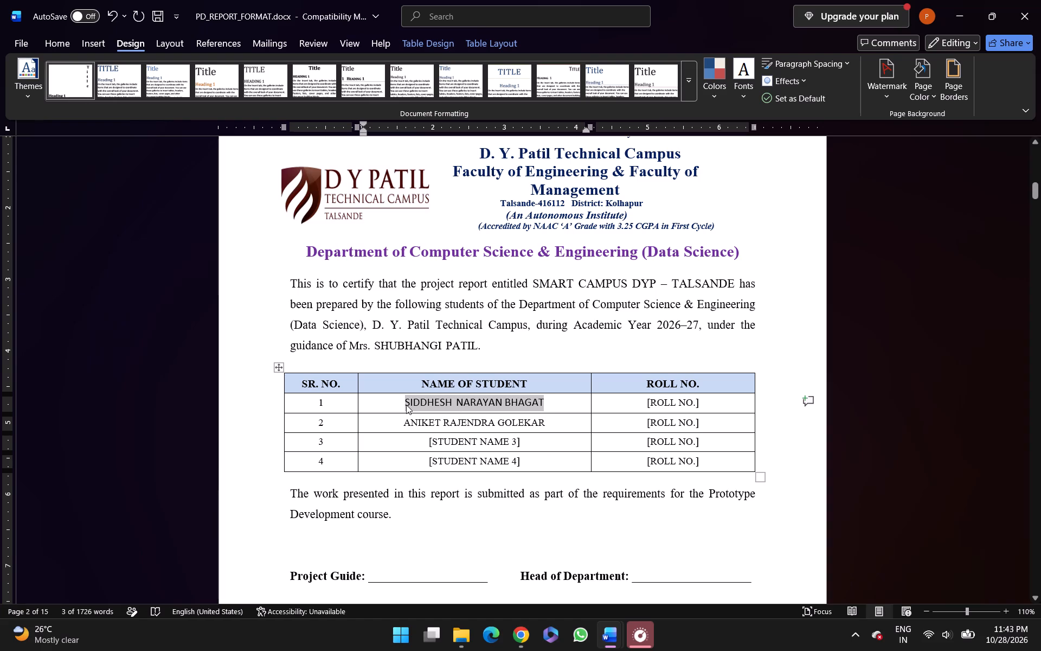
key(ctrl+space)
key(ctrl+alt+v)
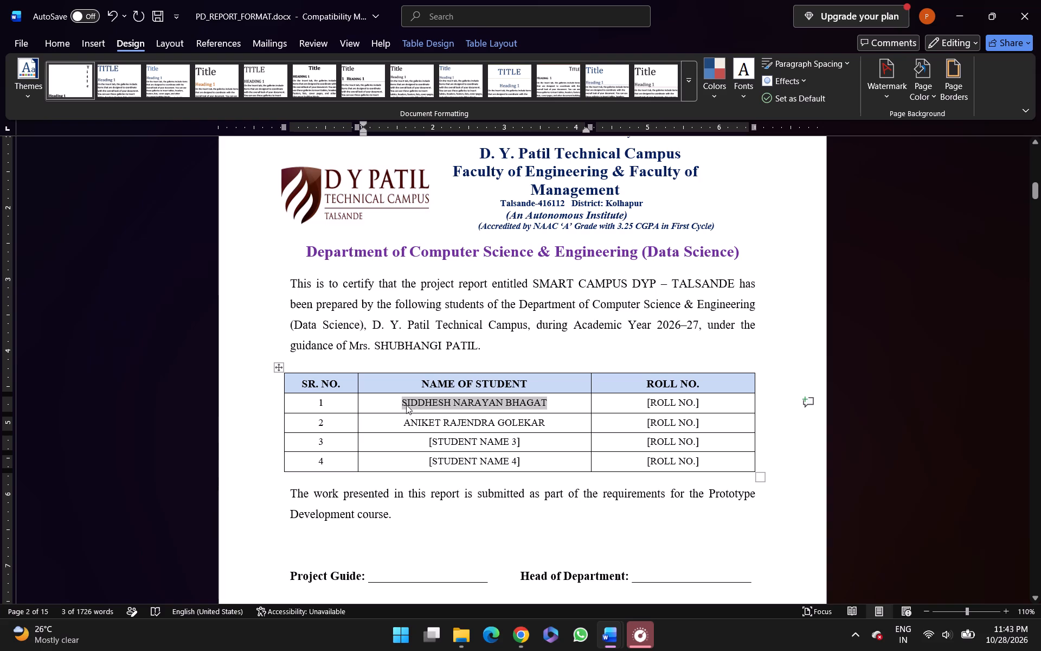
Replace “[STUDENT NAME 3]” with the third student's name from the synopsis and apply the copied placeholder formatting to it.
scroll(514, 442, down, 1)
scroll(514, 442, up, 1)
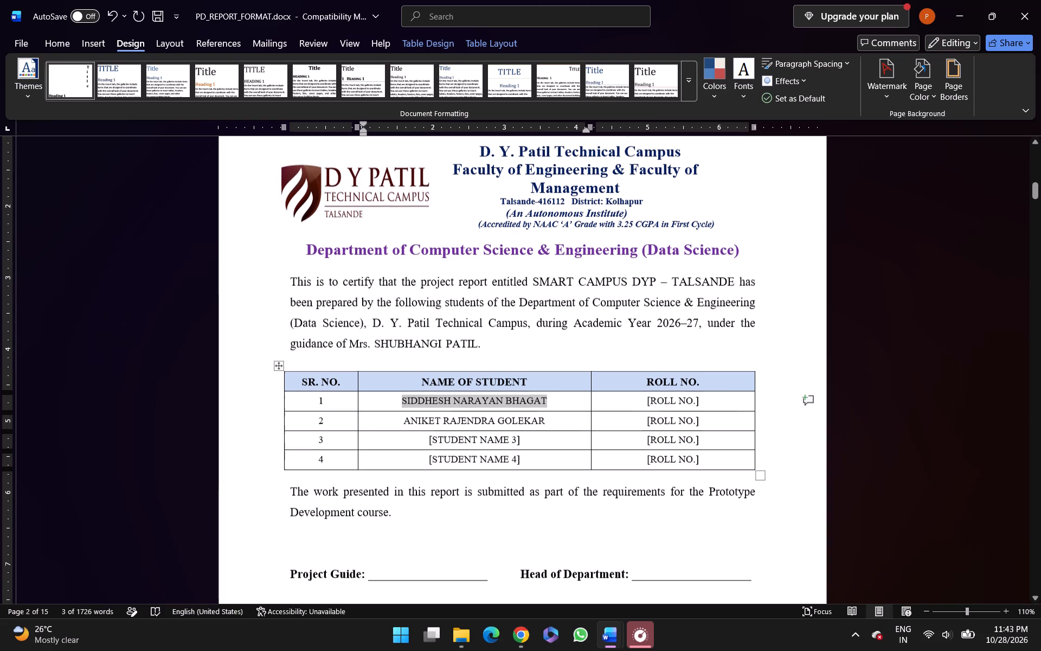
scroll(514, 442, up, 1)
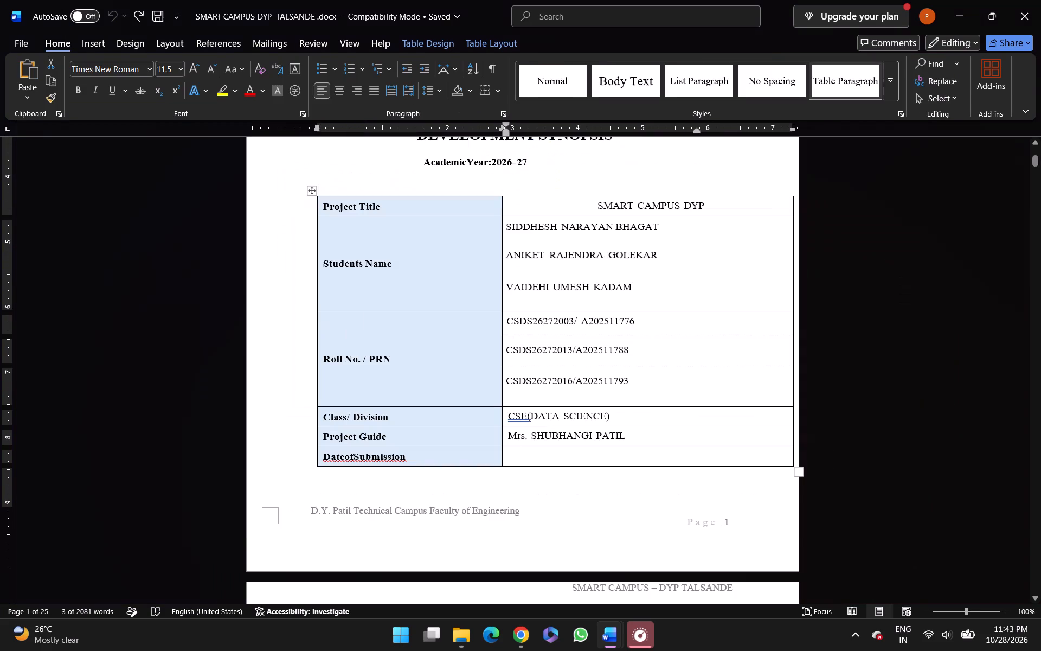
drag(647, 290, 516, 296)
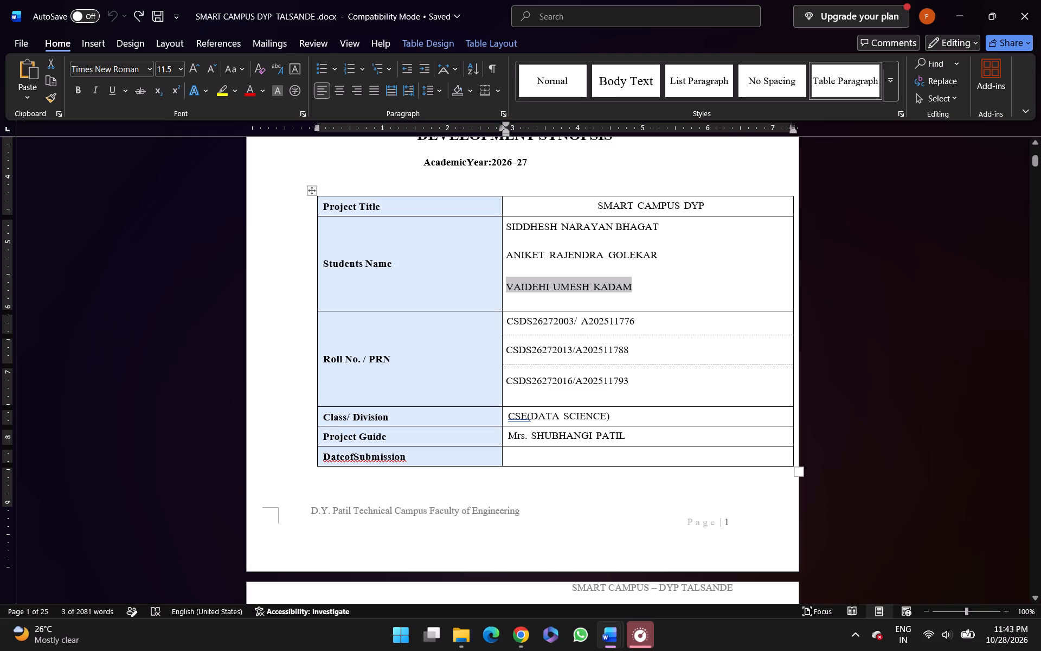
key(ctrl+c)
key(alt+Tab)
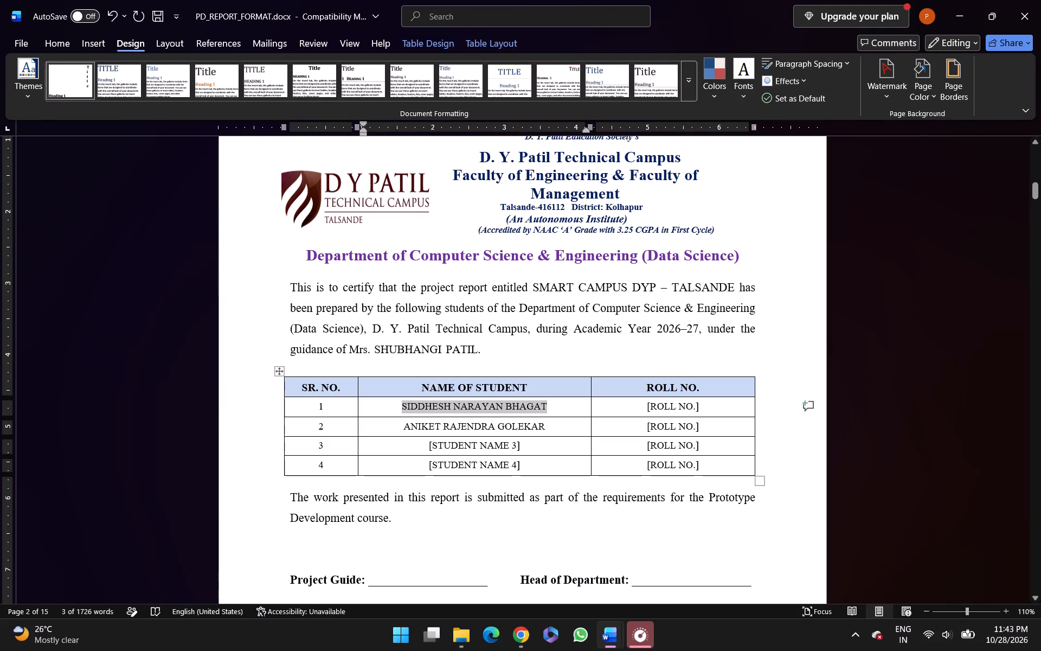
drag(533, 444, 427, 450)
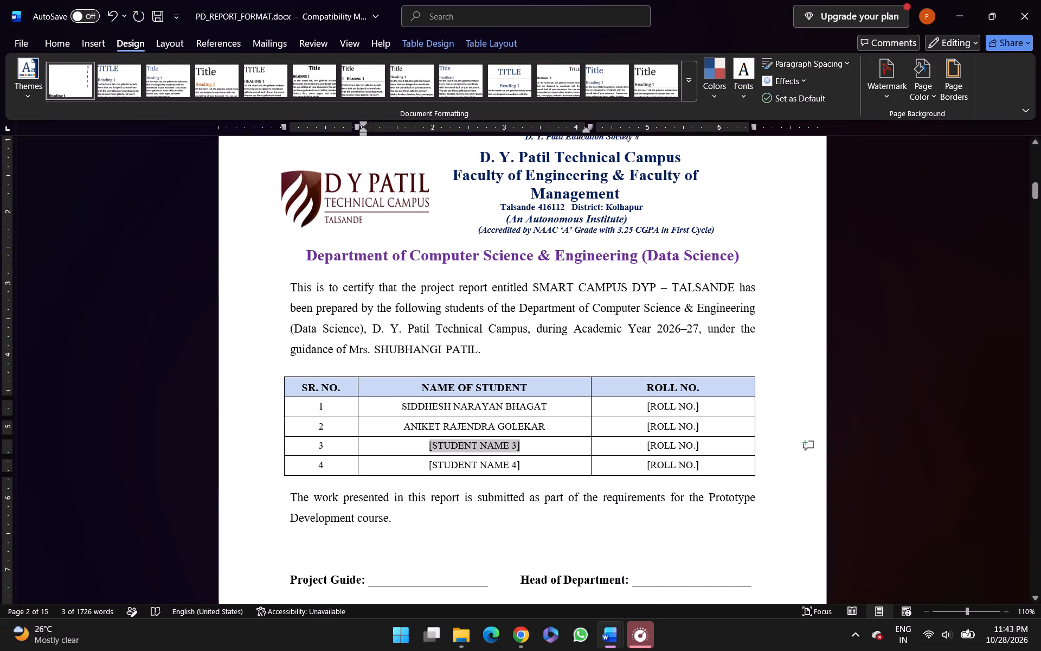
drag(427, 450, 411, 449)
key(ctrl+v)
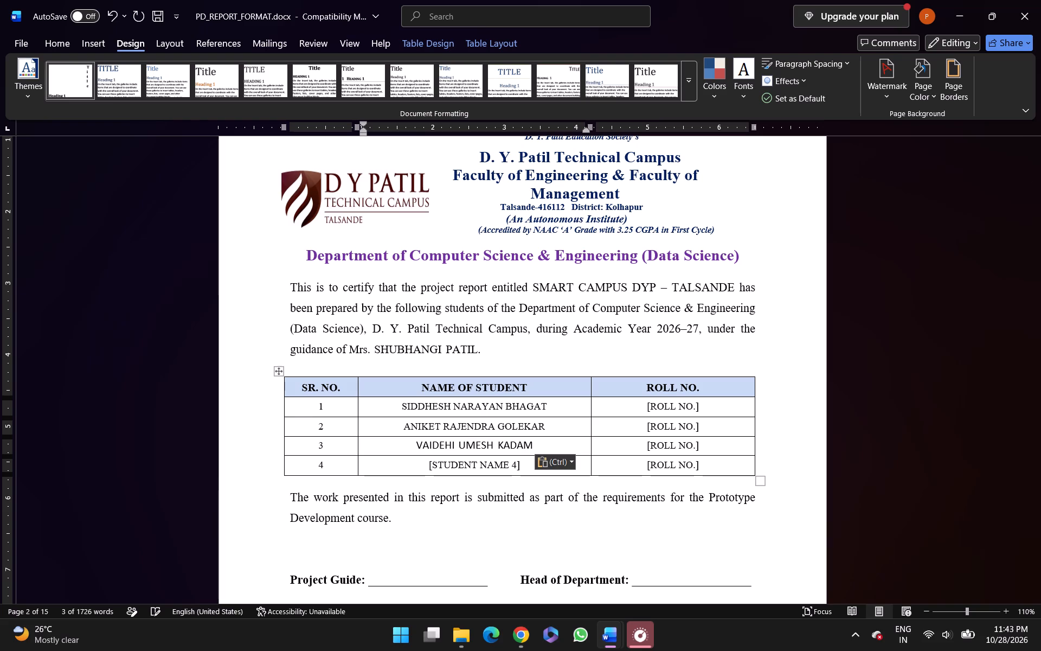
key(ctrl+shift+Left)
key(ctrl+shift+Left)
key(ctrl+shift+Left)
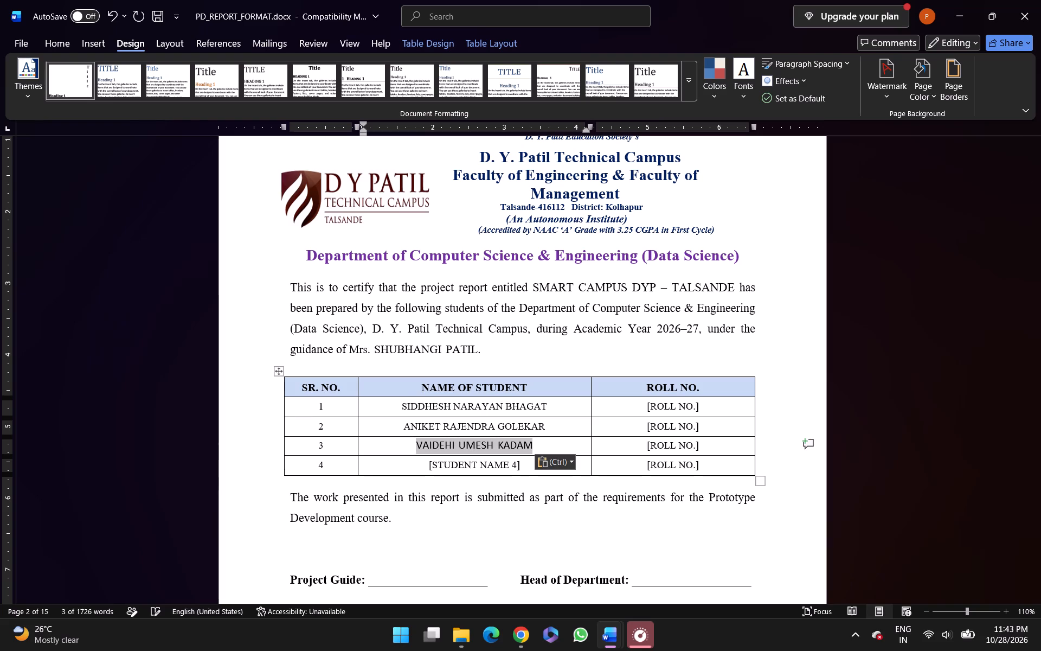
key(ctrl+alt+v)
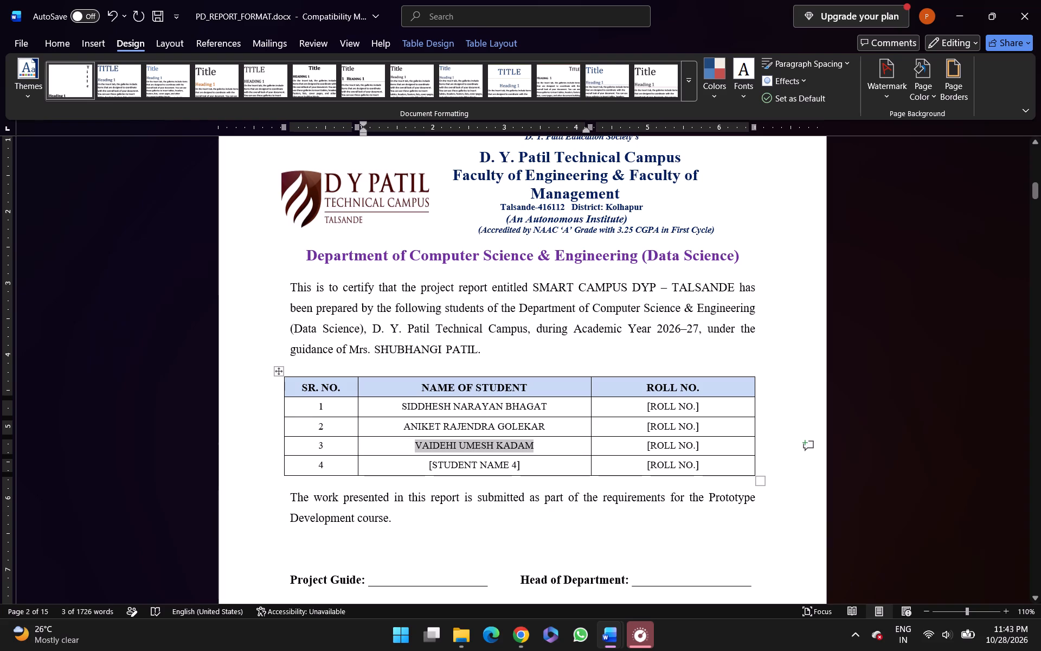
Delete the fourth student's row, containing “[STUDENT NAME 4]”, from the certificate table.
double_click(263, 463)
key(BackSpace)
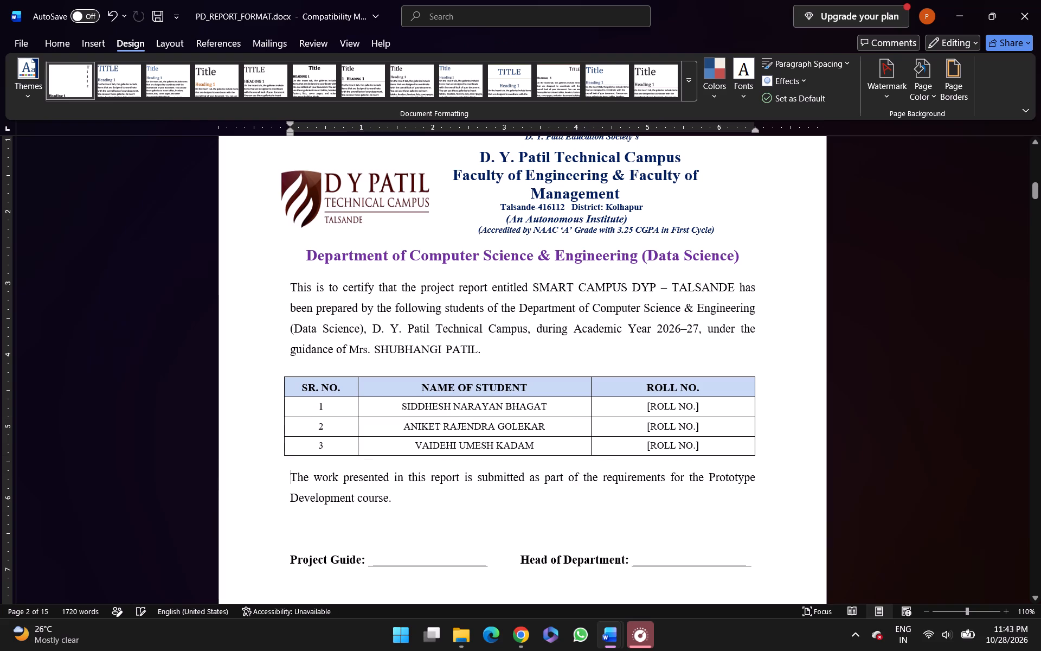
Replace the first student's “[ROLL NO.]” with their roll number from the synopsis, without the PRN, and apply the copied placeholder formatting.
double_click(685, 407)
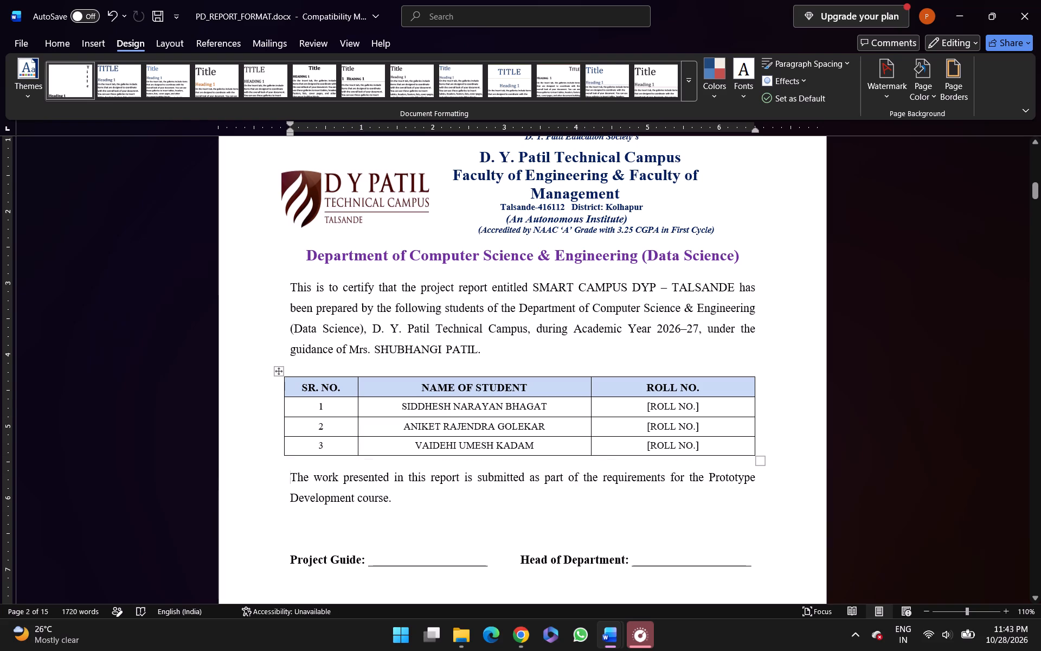
triple_click(681, 406)
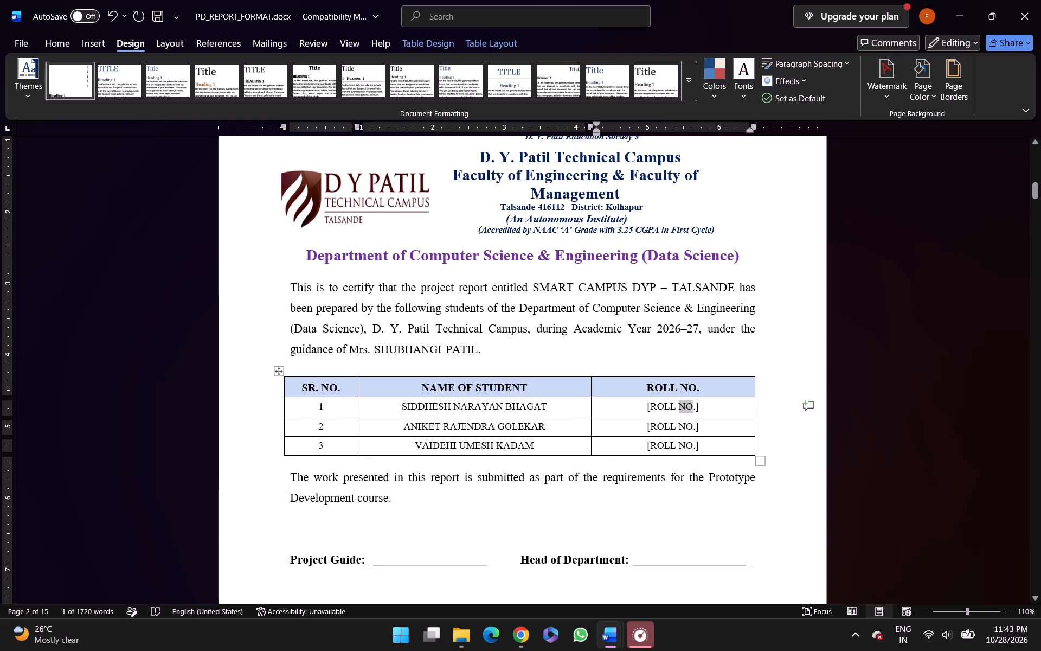
click(681, 406)
click(681, 406)
click(681, 406)
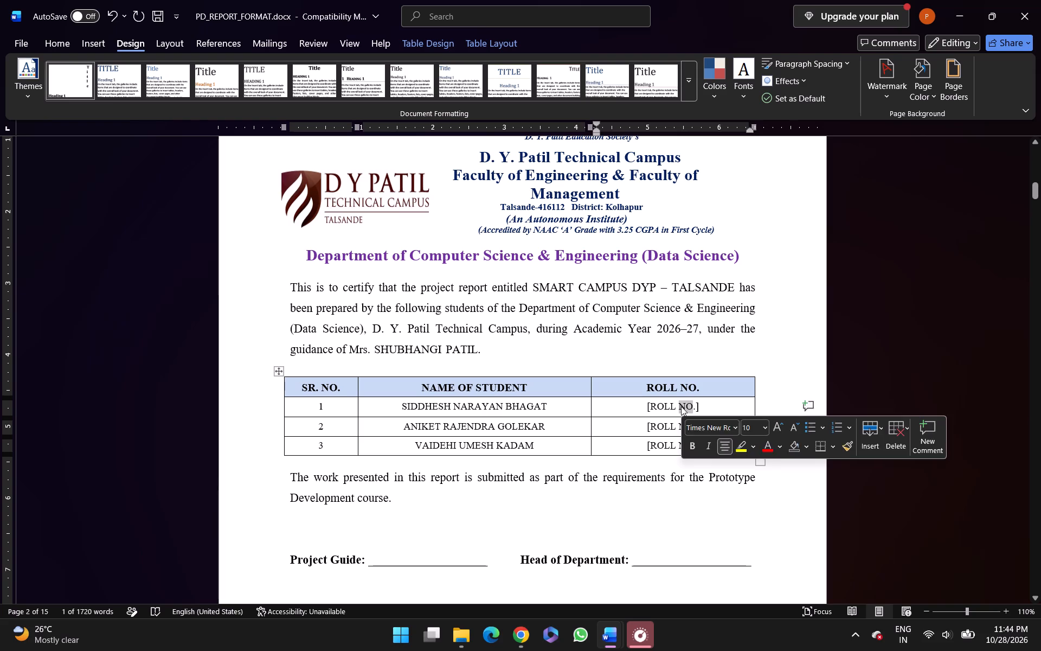
click(681, 406)
triple_click(681, 406)
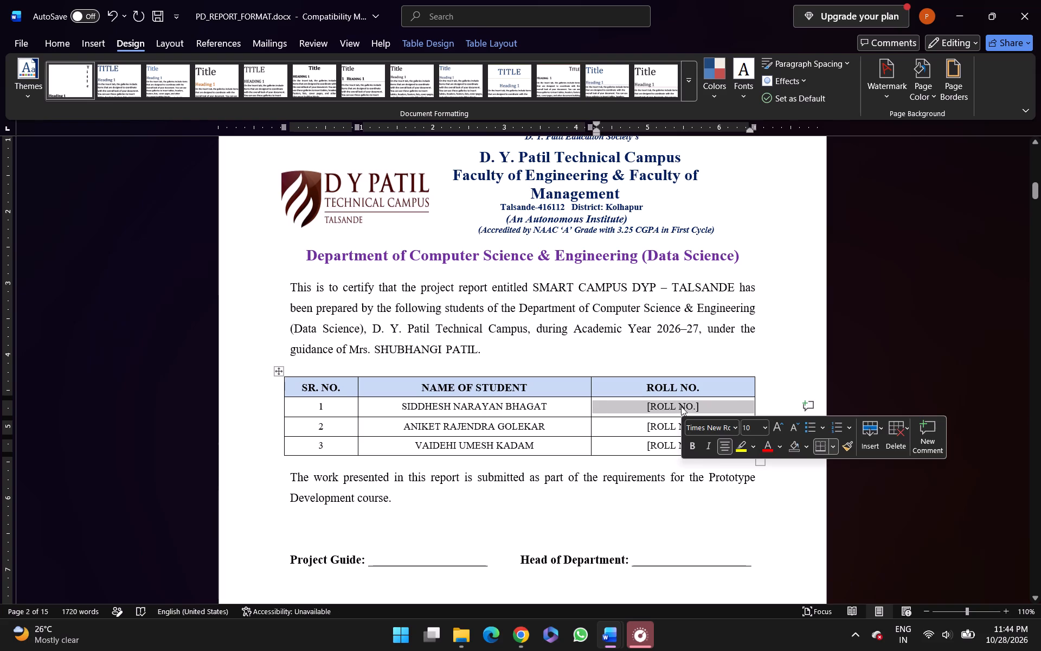
key(BackSpace)
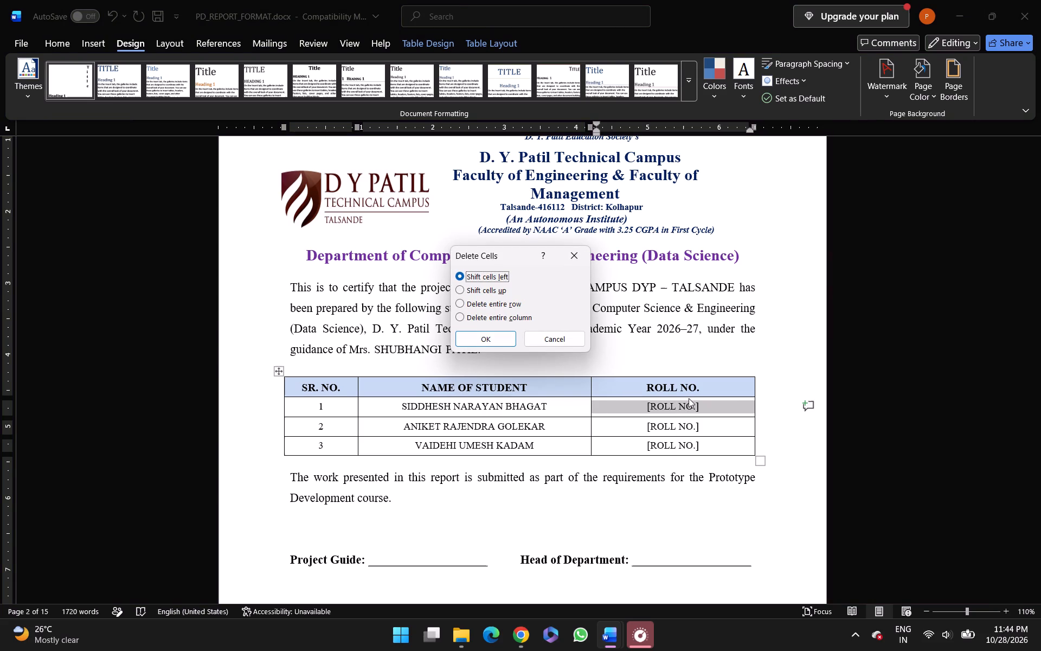
click(535, 341)
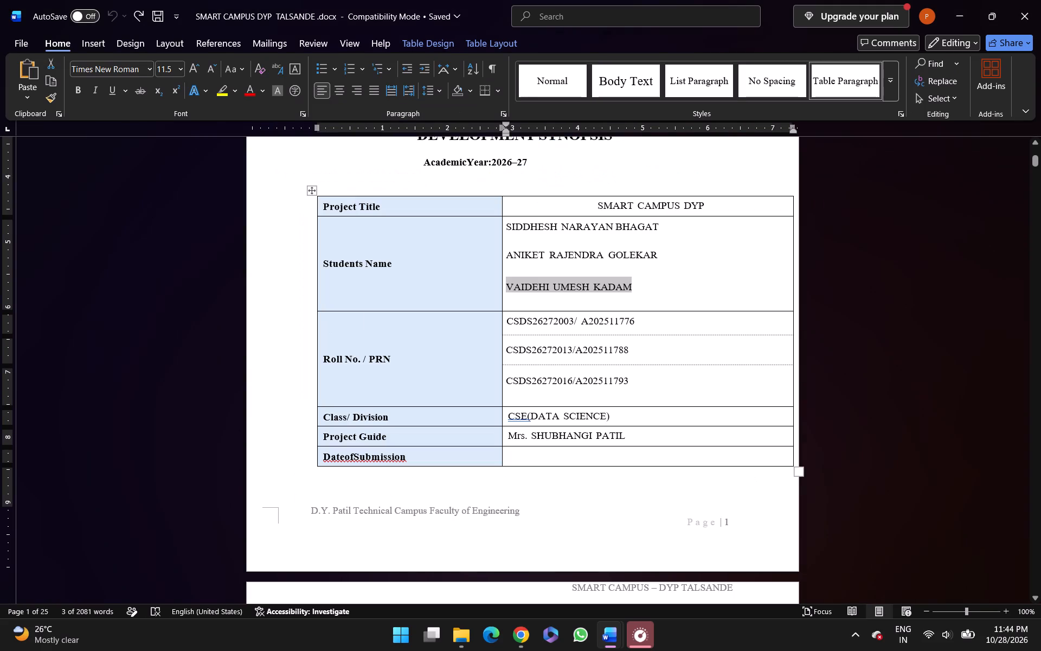
click(572, 320)
drag(572, 320, 519, 323)
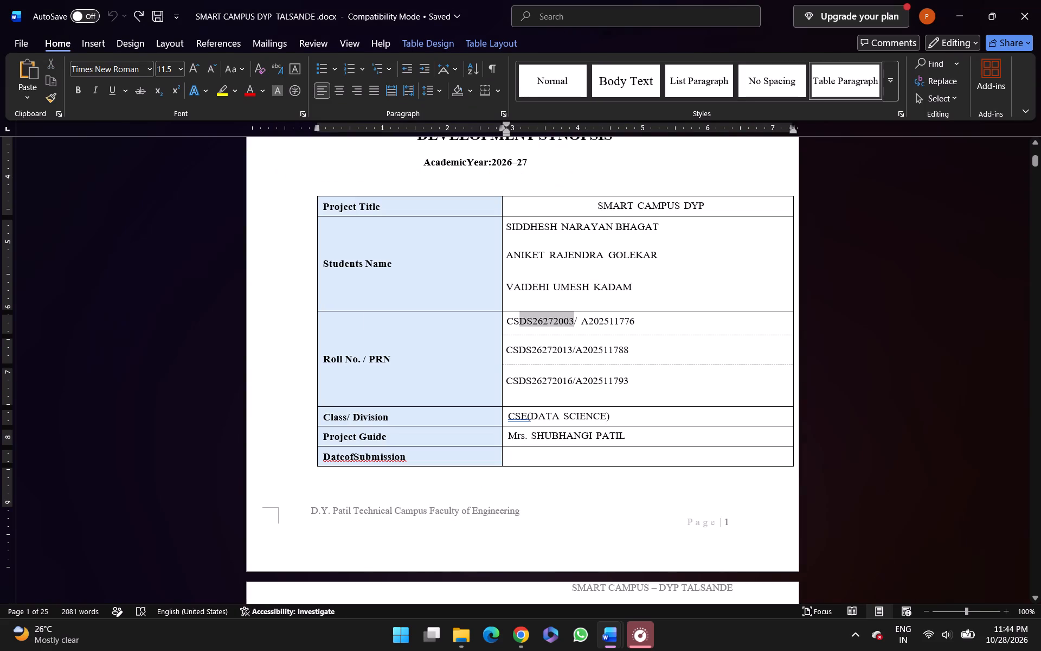
drag(519, 323, 493, 324)
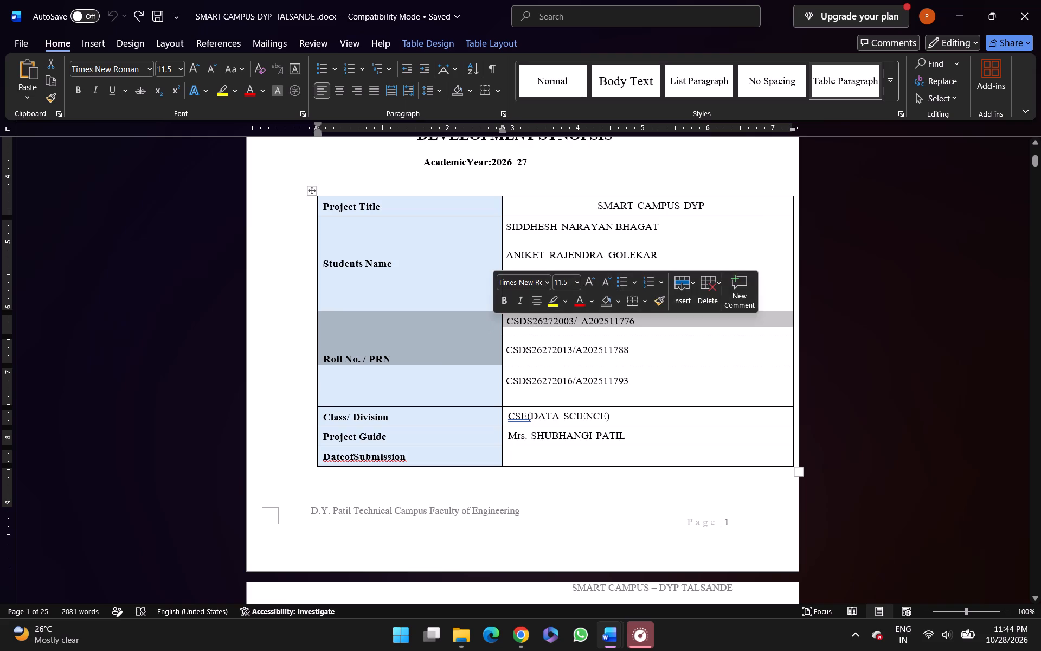
click(502, 320)
triple_click(503, 321)
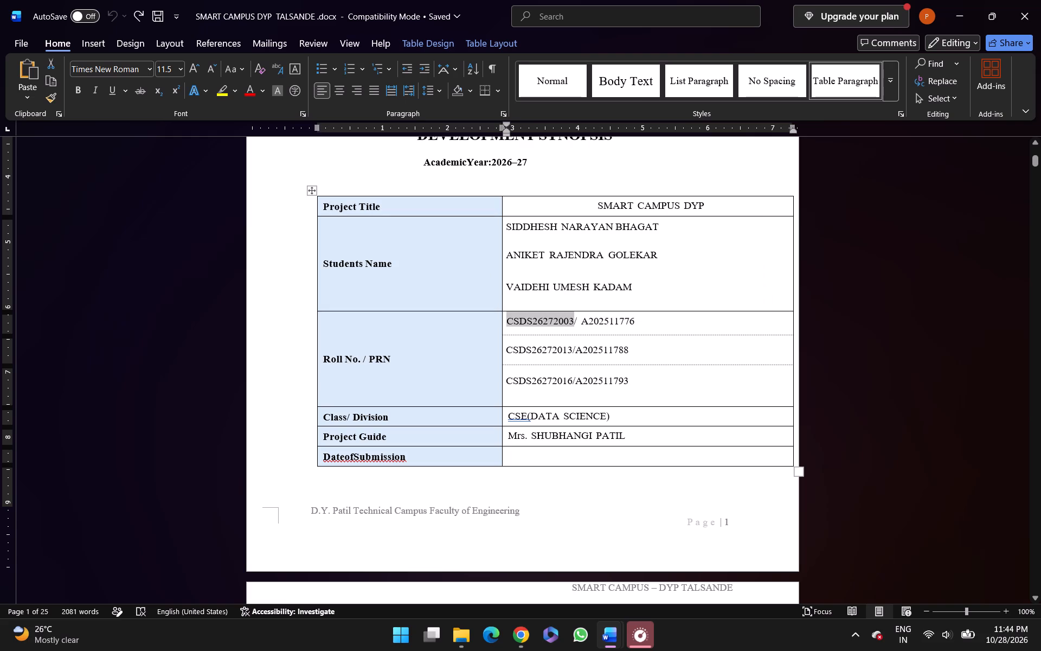
click(503, 321)
double_click(503, 321)
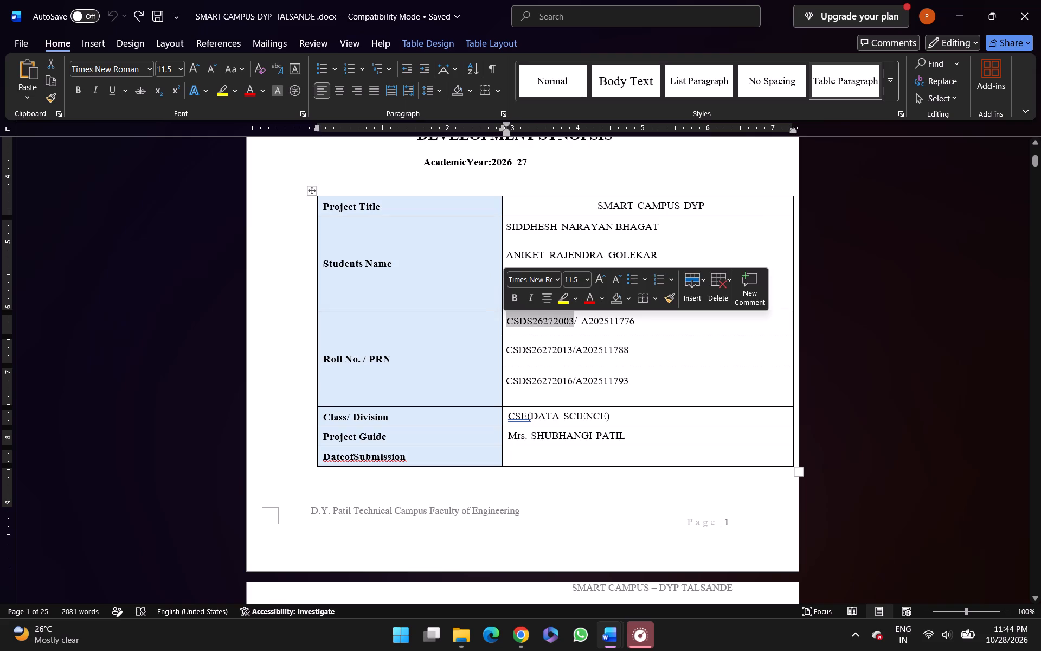
key(ctrl+c)
key(alt+Tab)
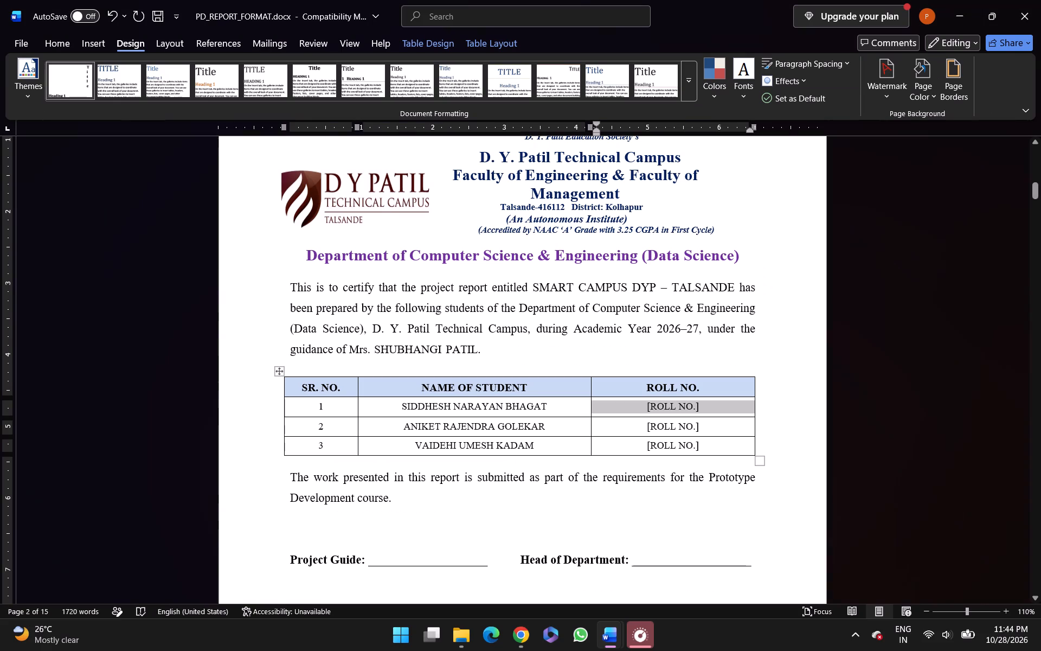
key(ctrl+v)
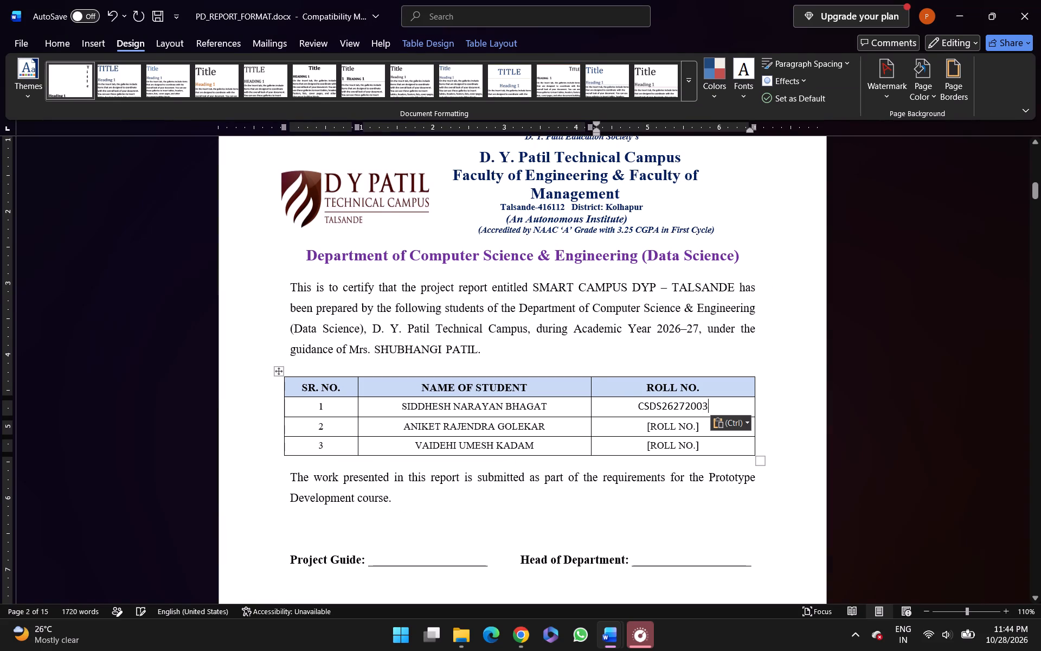
key(ctrl+shift+Left)
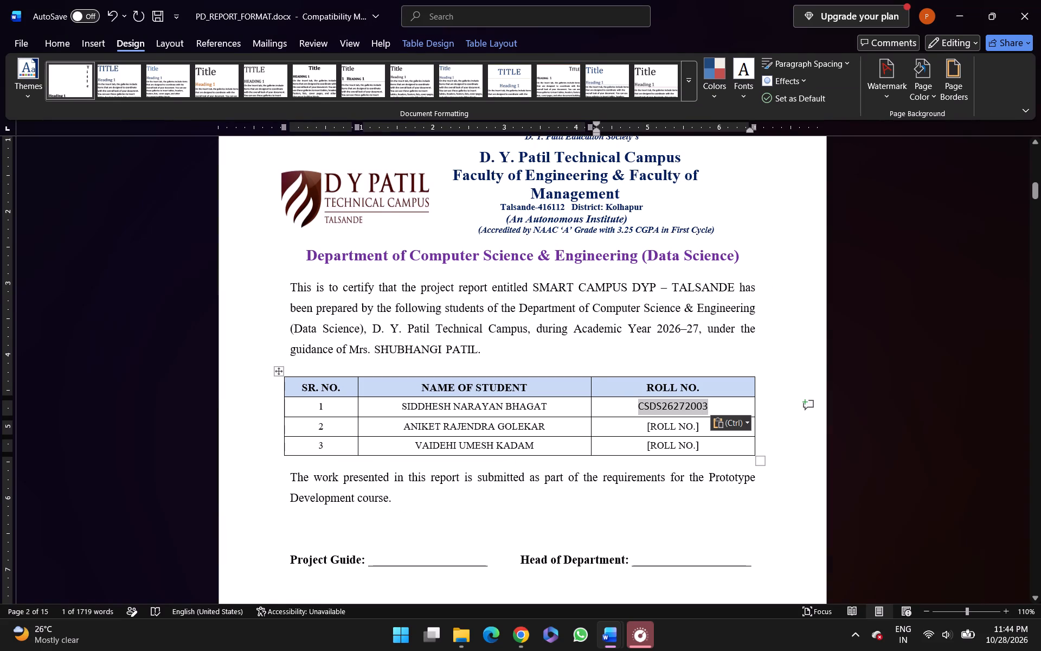
key(ctrl+alt+v)
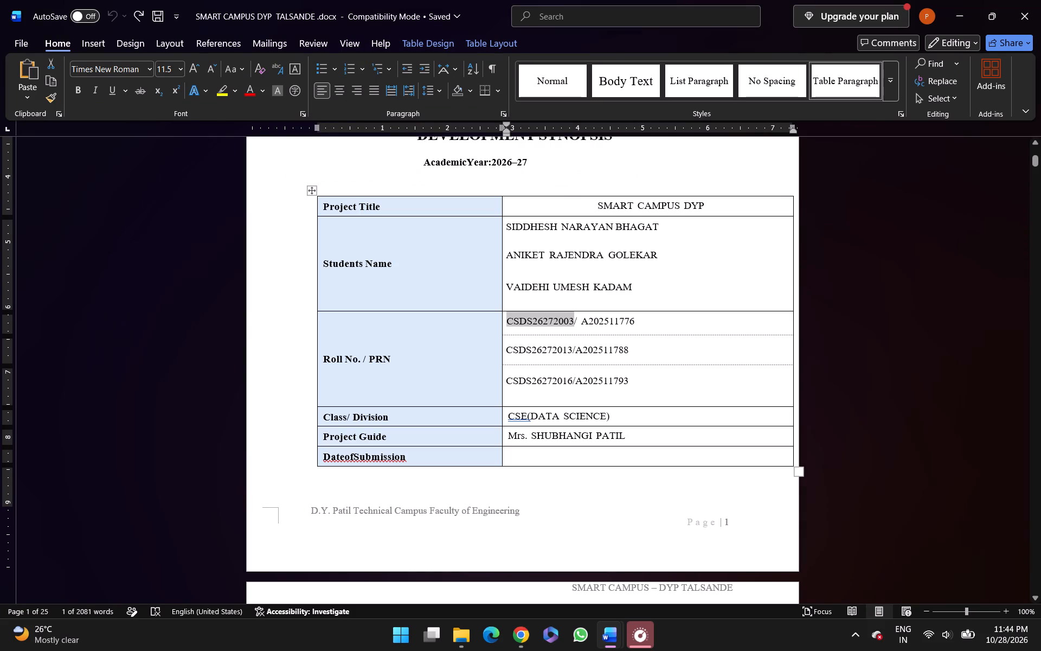
Copy the second student's roll number, without the PRN, from the synopsis document's cover table.
double_click(552, 347)
key(ctrl+c)
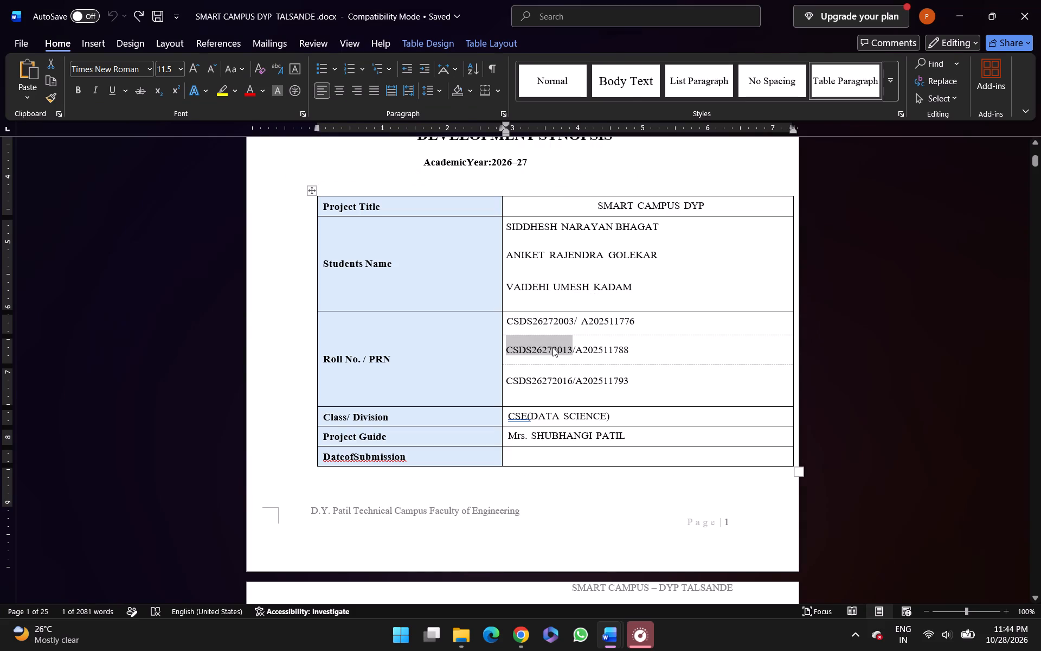
key(alt+Tab)
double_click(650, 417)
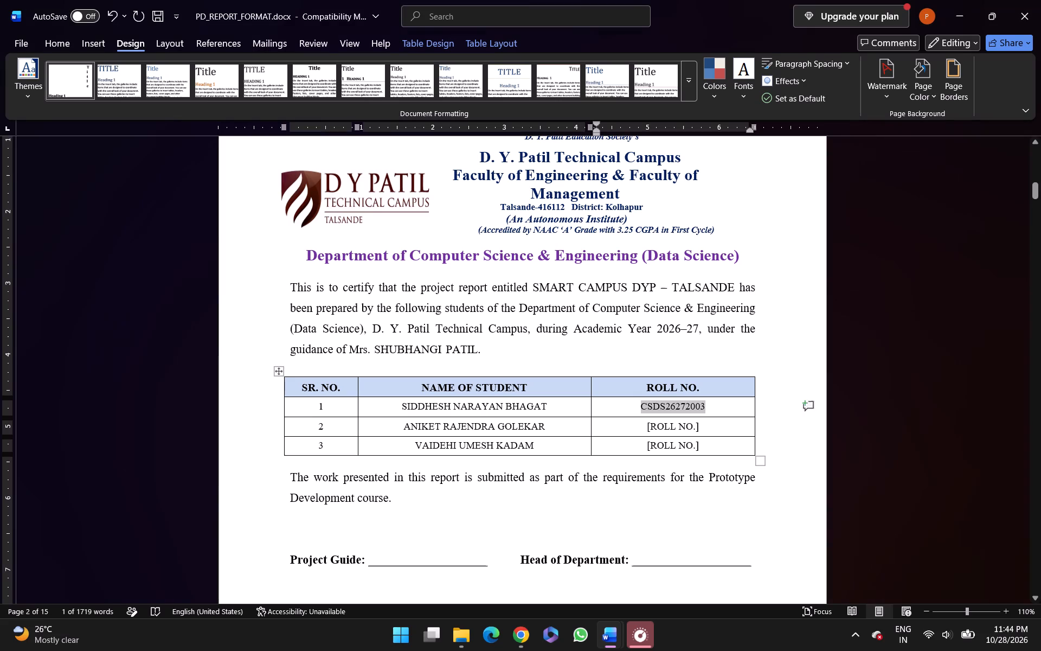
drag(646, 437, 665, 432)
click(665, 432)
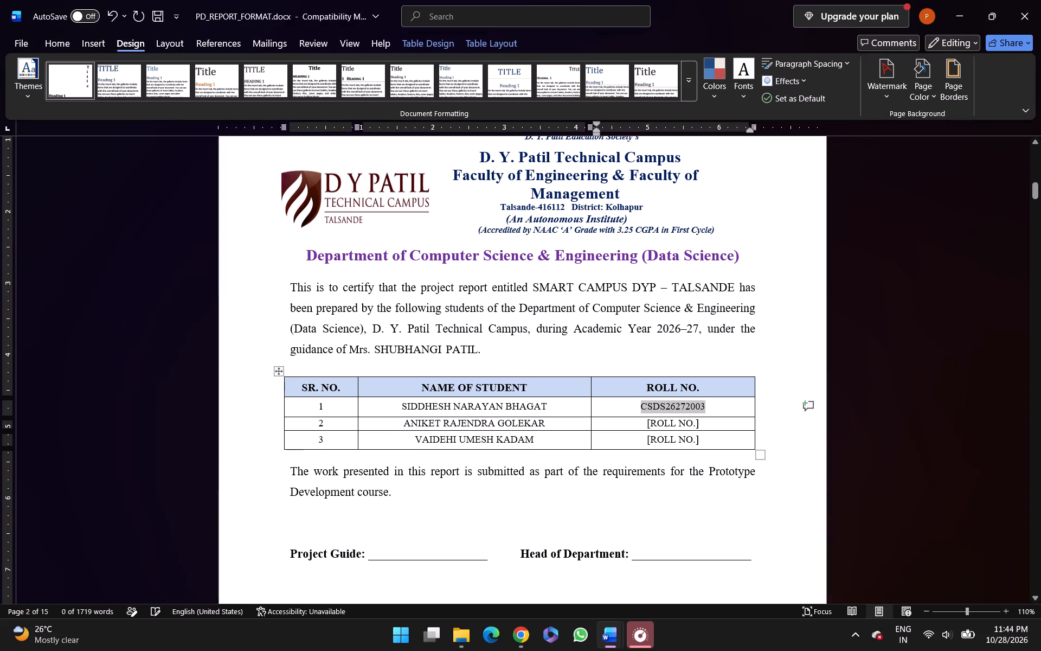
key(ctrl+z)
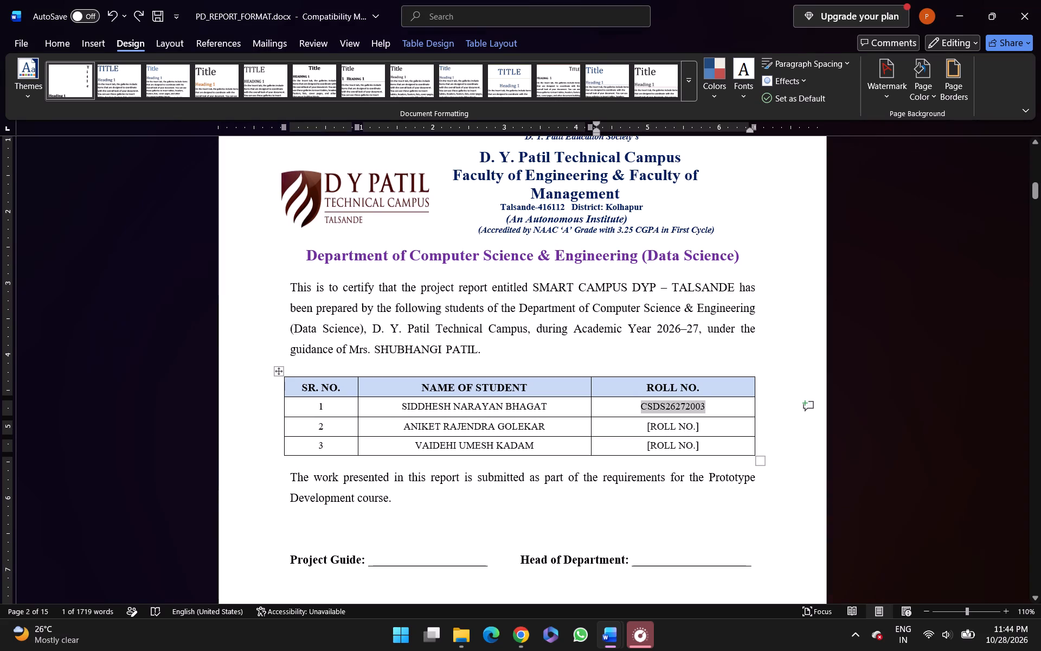
Replace the second student's “[ROLL NO.]” in the certificate table with the copied roll number and apply the copied placeholder formatting.
double_click(686, 426)
click(686, 426)
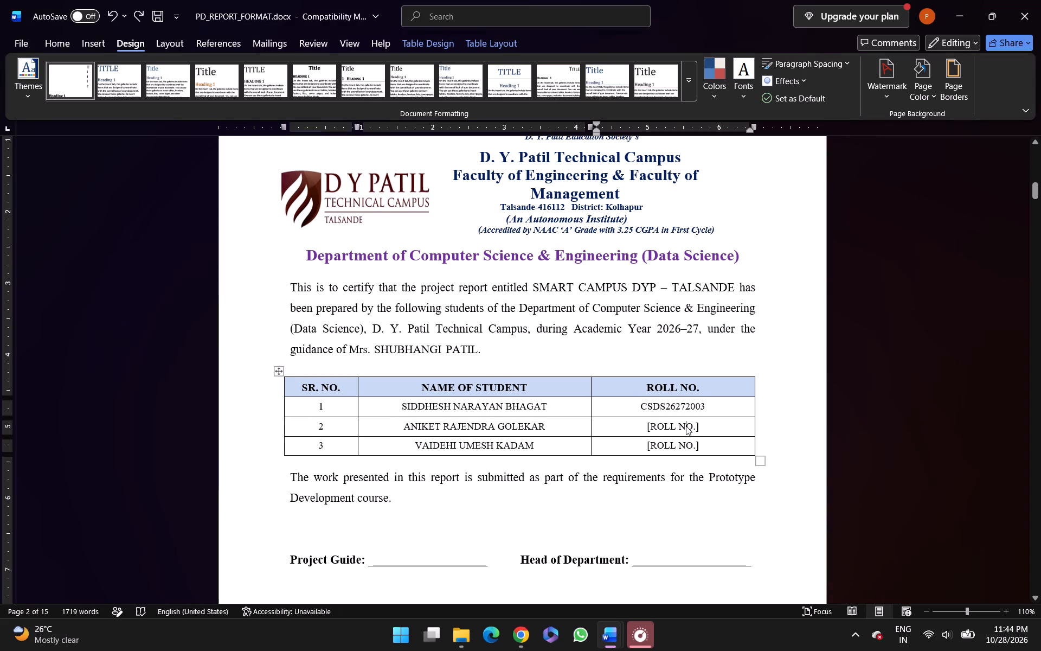
double_click(686, 426)
double_click(686, 426)
double_click(686, 426)
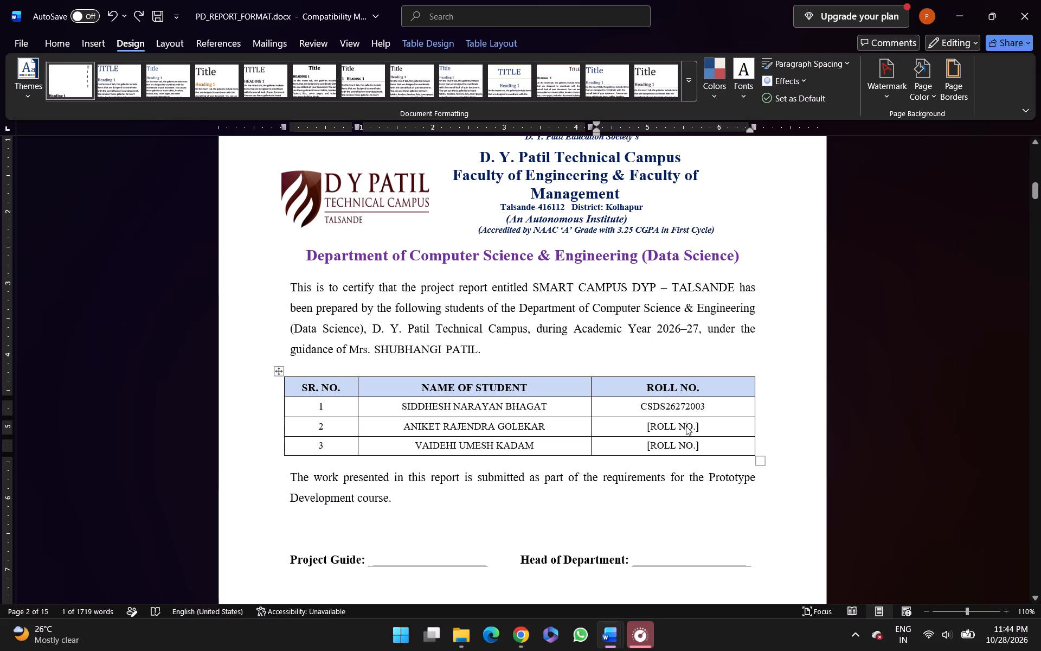
double_click(686, 426)
triple_click(686, 426)
key(ctrl+v)
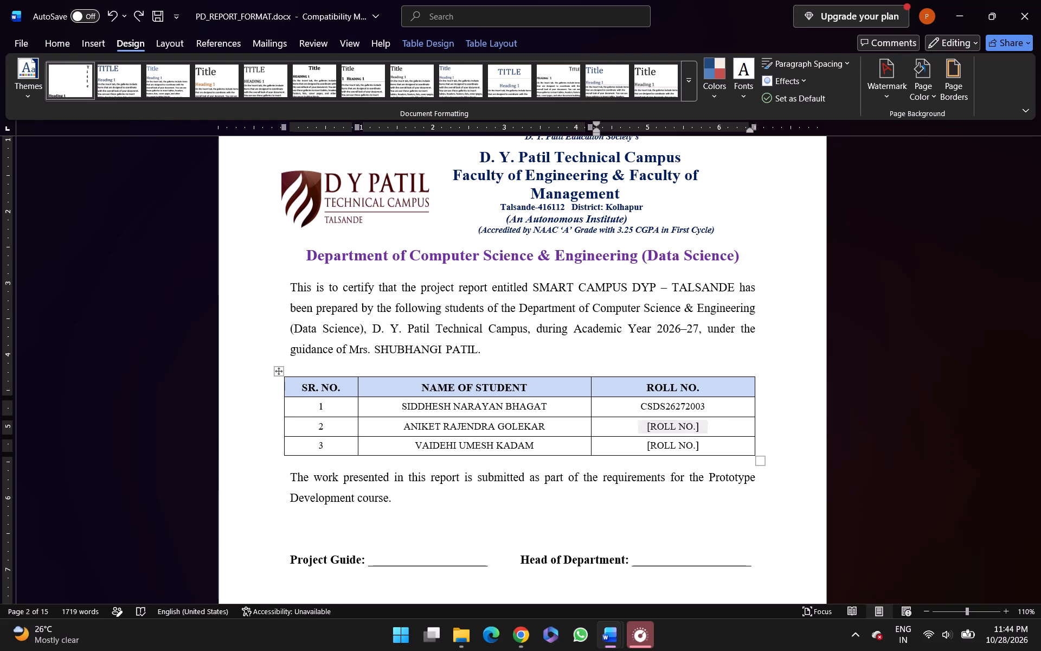
key(ctrl+shift+Left)
key(ctrl+alt+v)
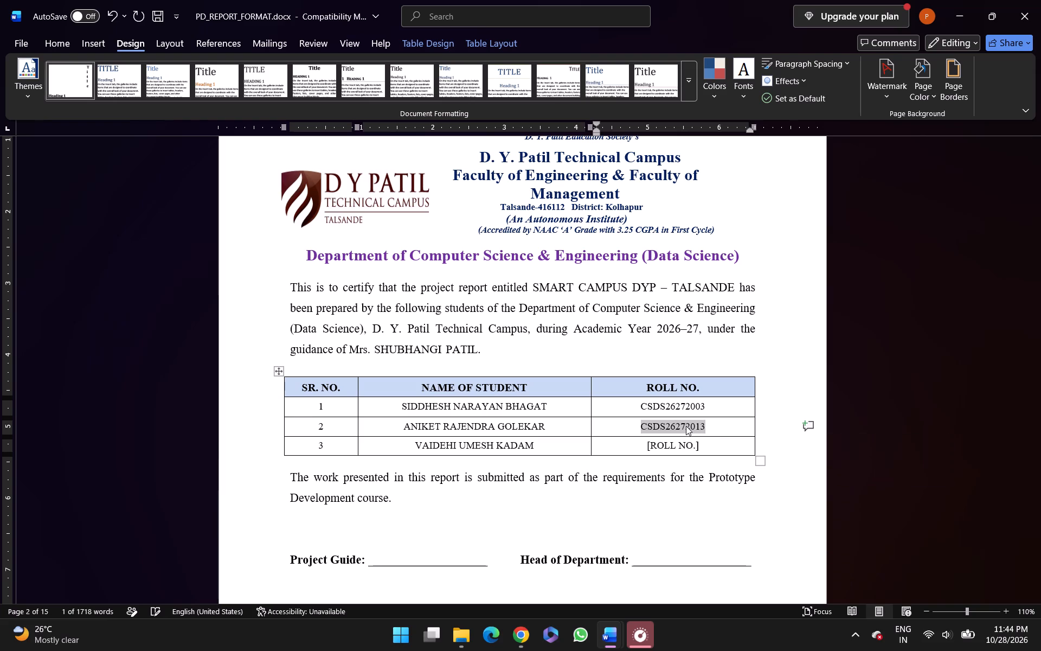
Replace the third student's “[ROLL NO.]” with their roll number from the synopsis, without the PRN, and apply the copied placeholder formatting.
triple_click(679, 448)
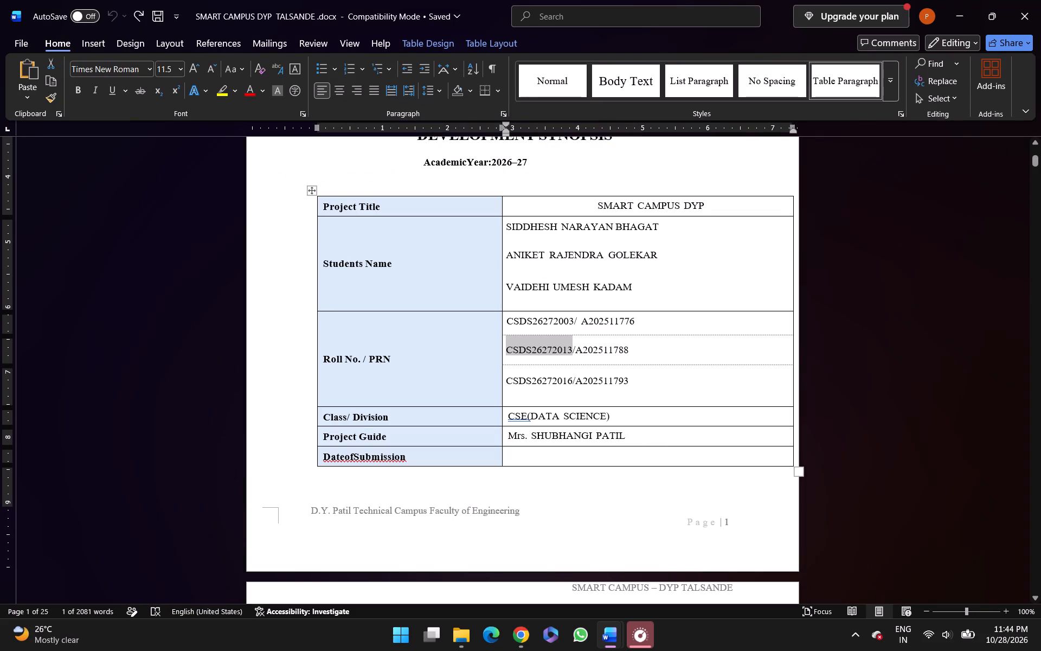
double_click(556, 384)
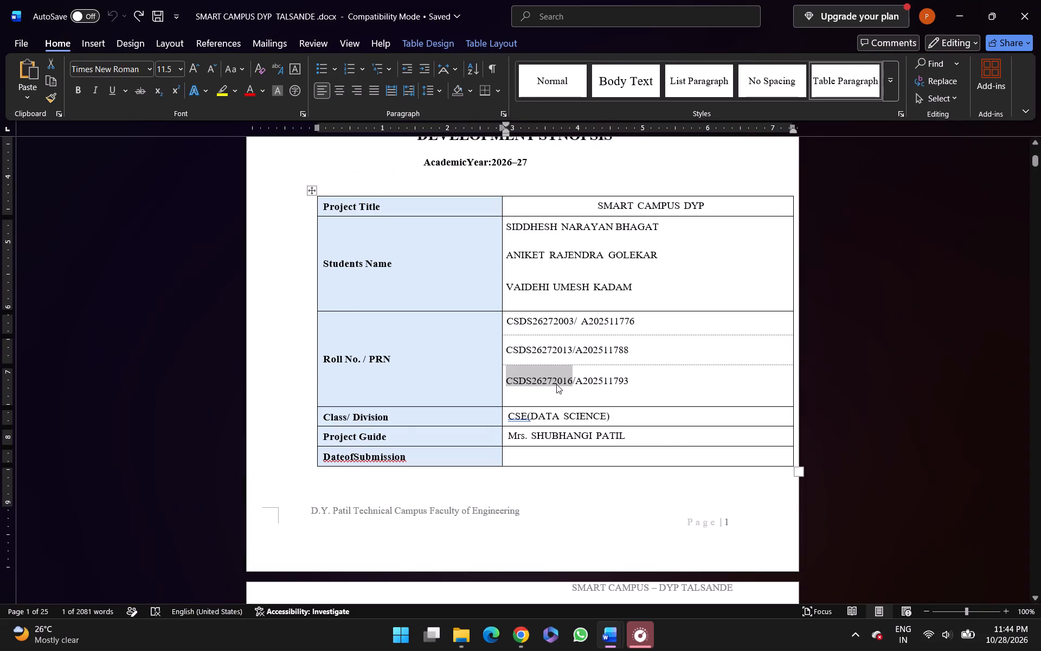
key(ctrl+c)
key(alt+Tab)
key(ctrl+v)
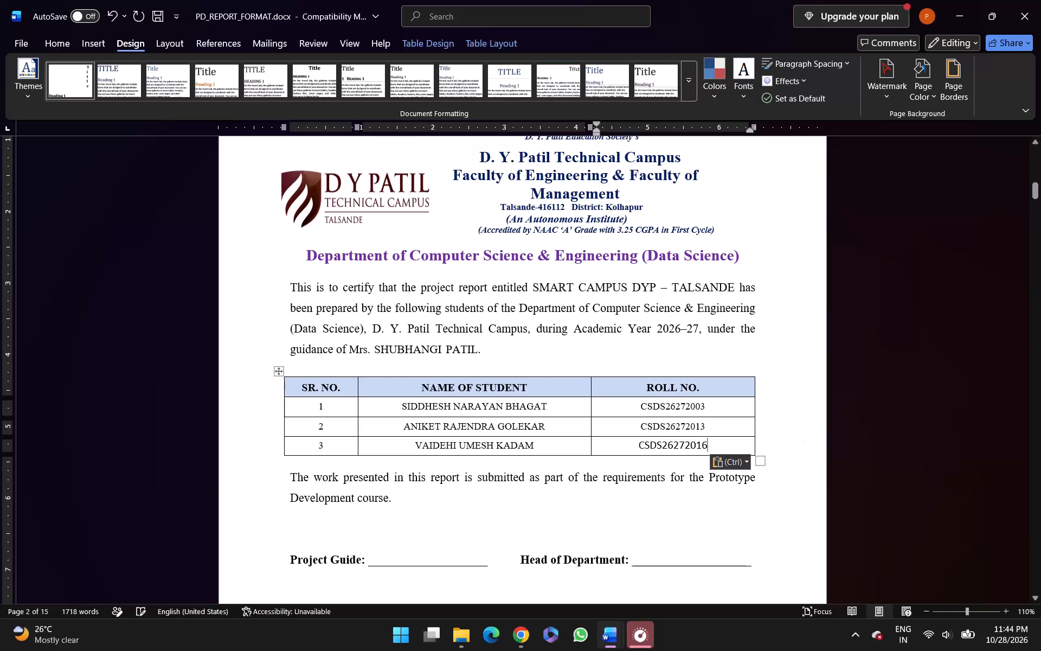
key(ctrl+shift+Left)
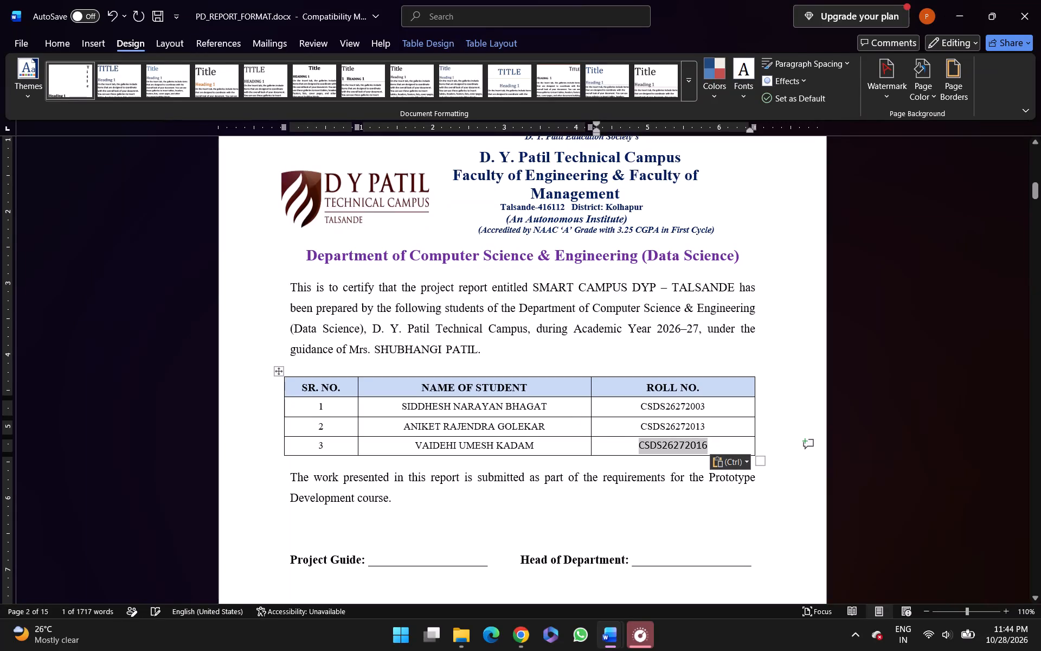
key(ctrl+alt+v)
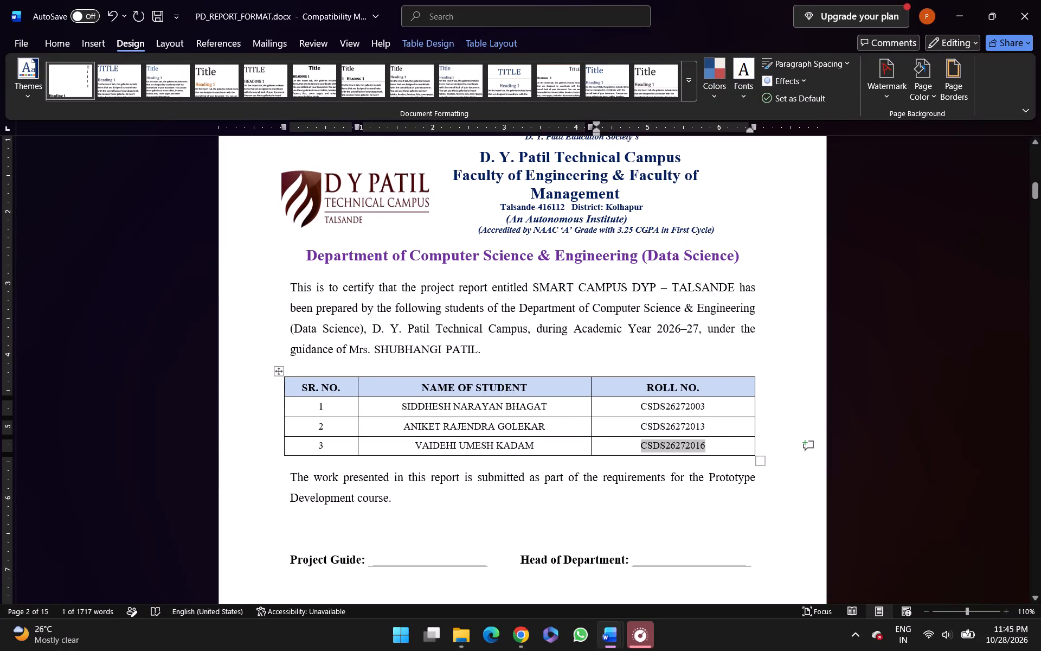
click(477, 531)
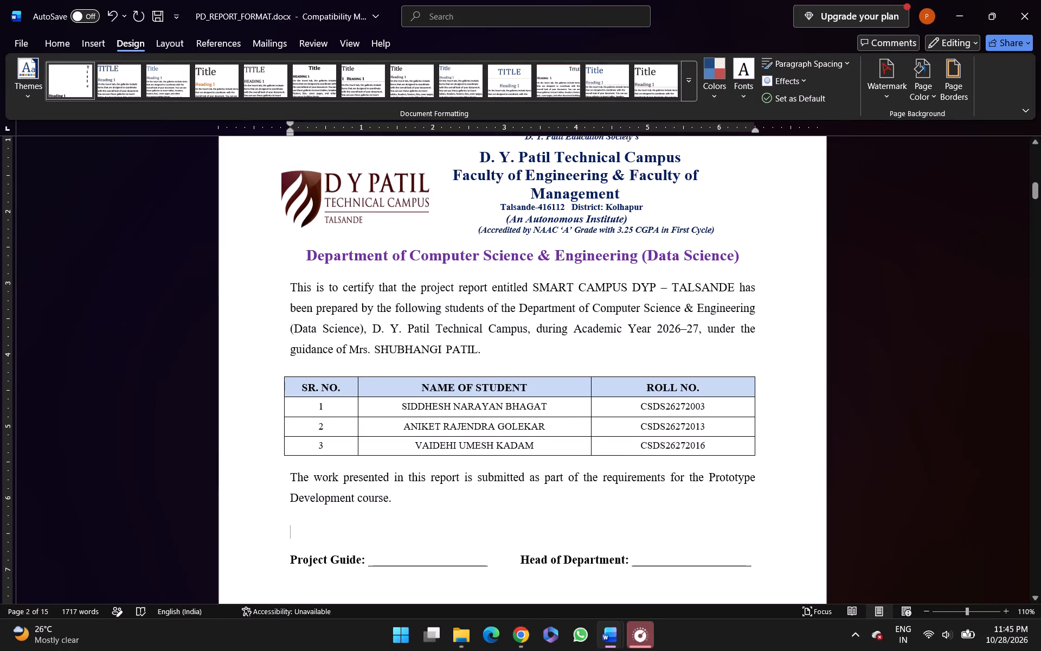
Look through the rest of the Certificate page and the Declaration and Acknowledgement pages for placeholders still needing project details.
scroll(477, 531, down, 6)
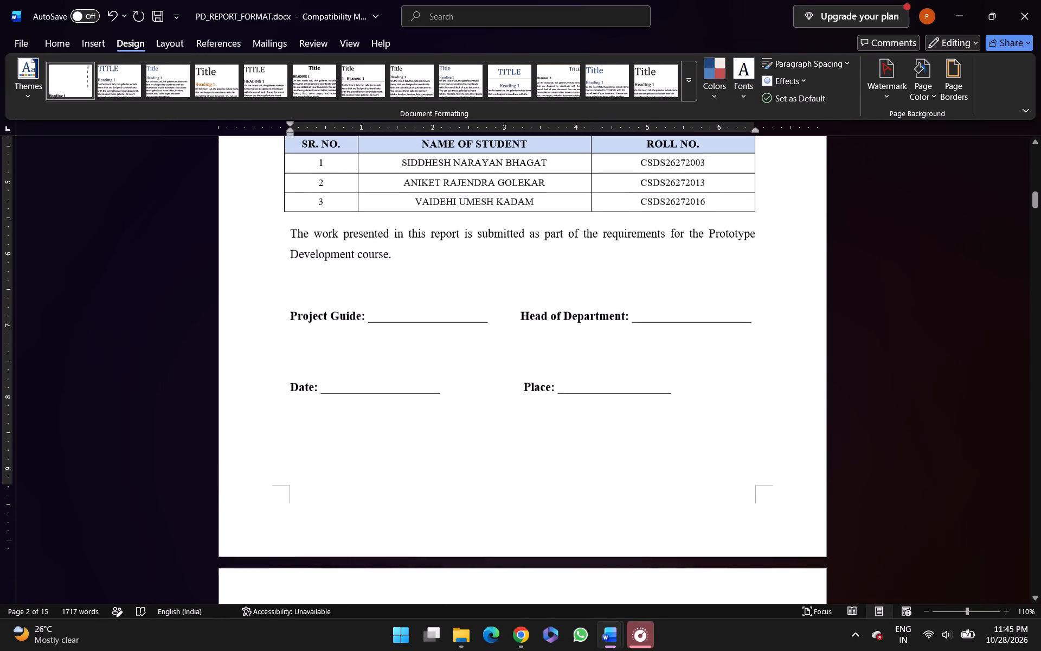
scroll(477, 531, down, 2)
scroll(477, 531, up, 2)
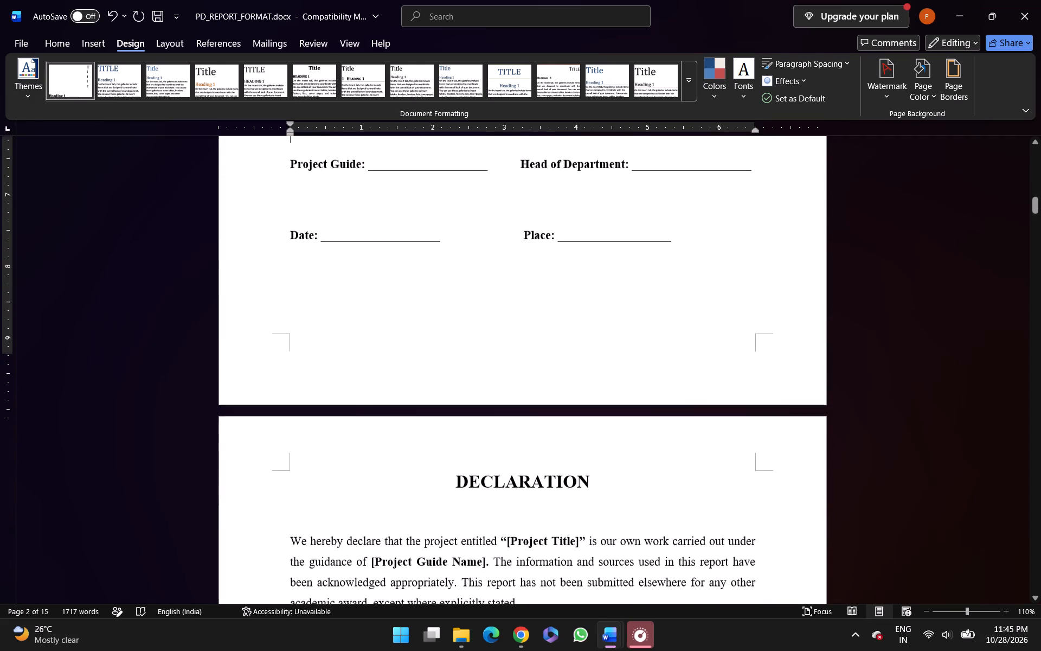
scroll(477, 531, up, 1)
scroll(477, 531, down, 4)
scroll(477, 531, up, 1)
scroll(477, 531, down, 6)
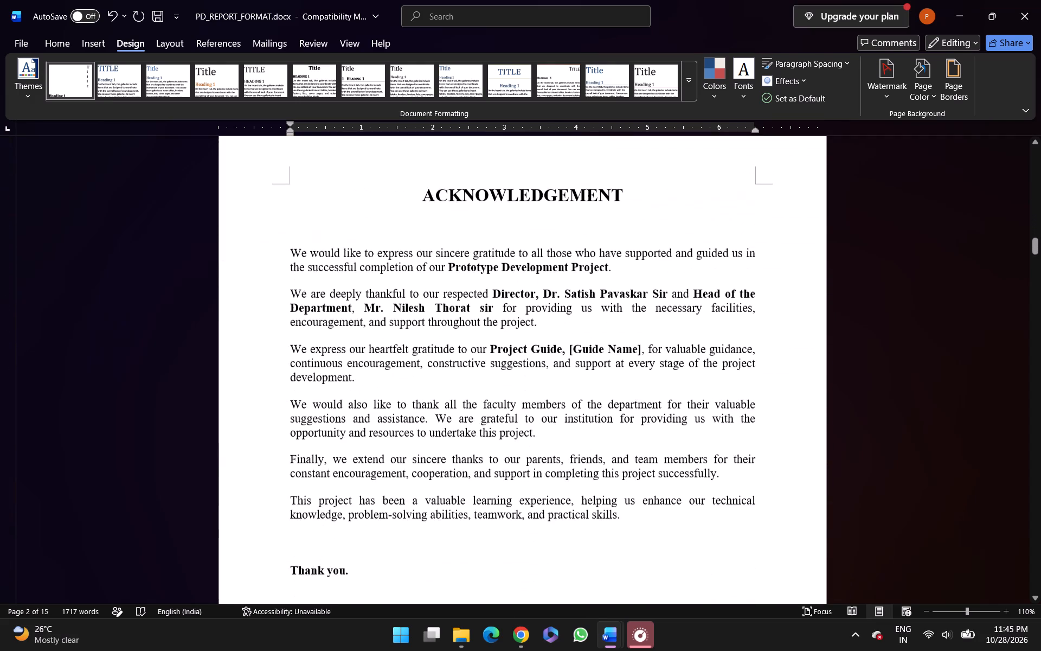
scroll(477, 531, down, 1)
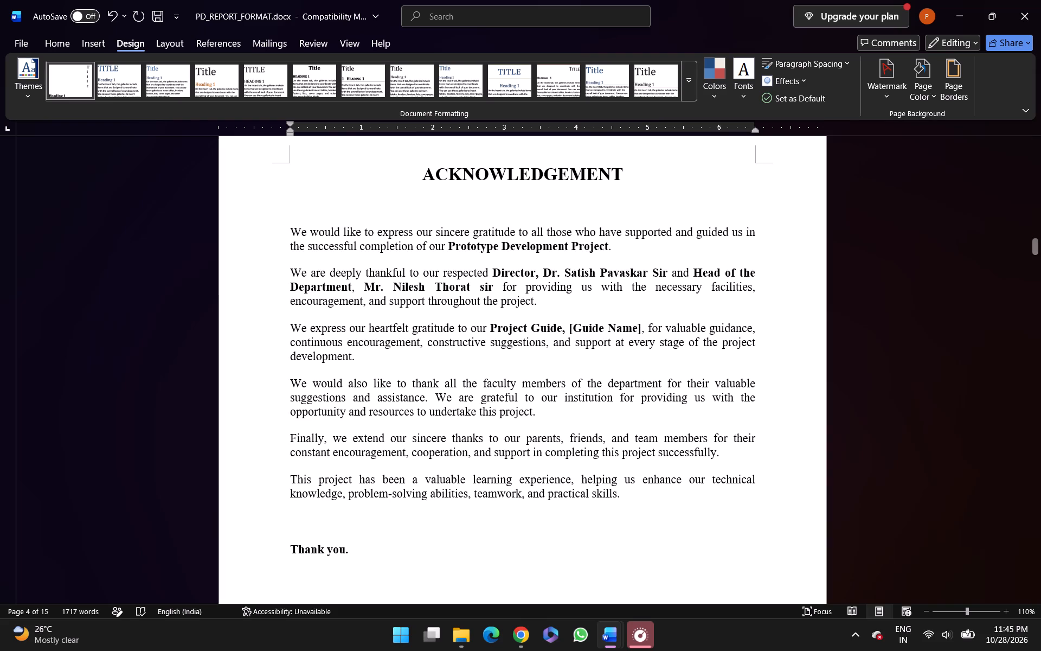
scroll(477, 531, up, 20)
scroll(477, 531, up, 11)
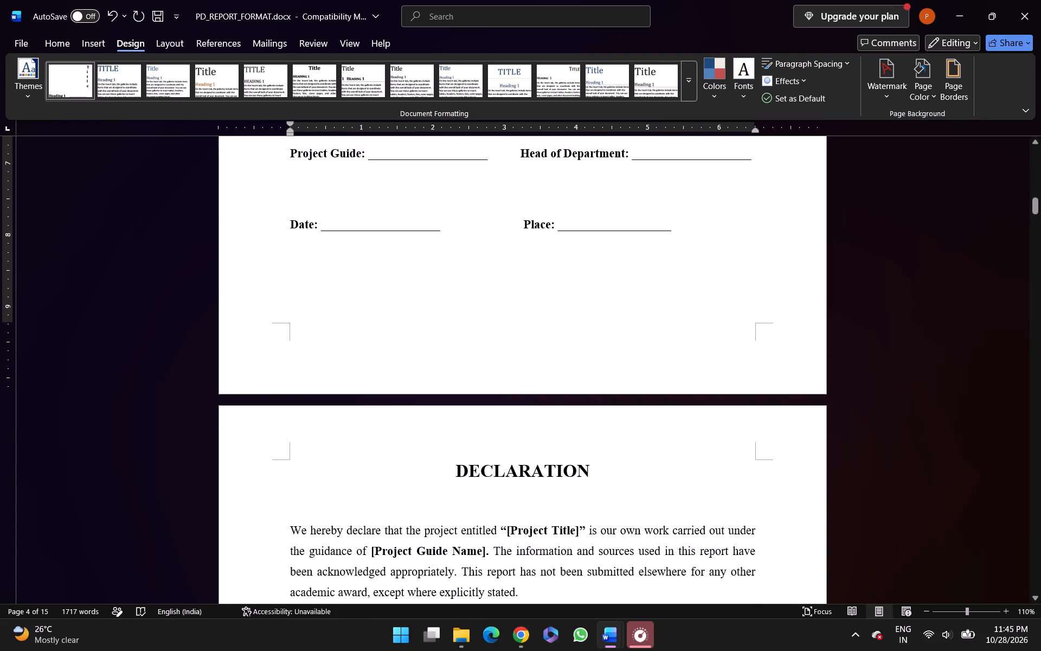
scroll(477, 531, up, 10)
click(477, 531)
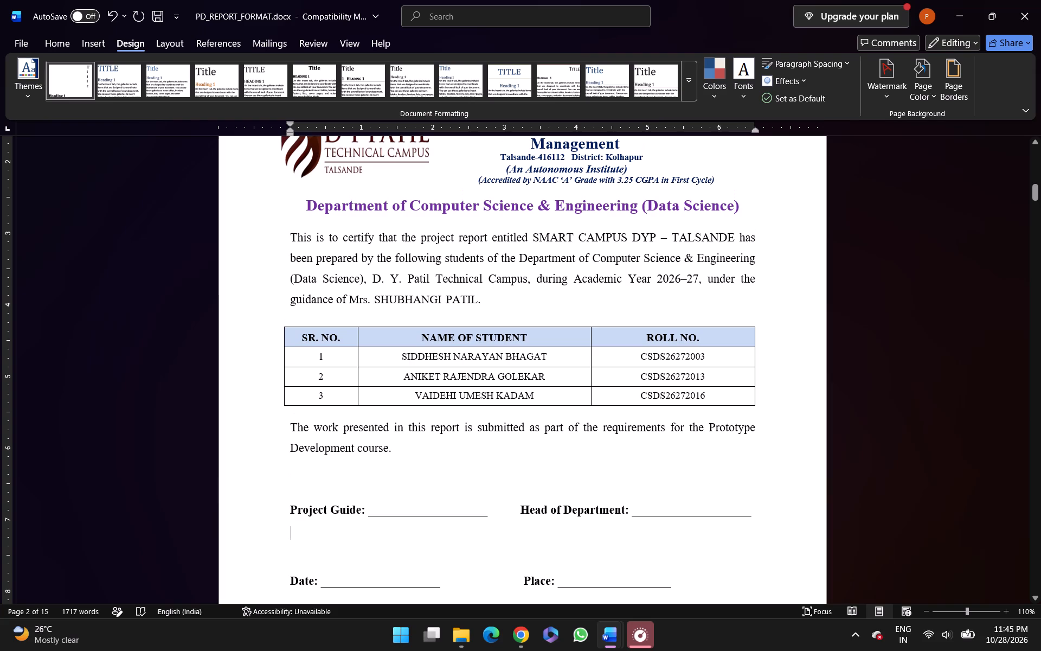
Replace “[Project Title]” and its quotation marks in the Declaration paragraph with “SMART CAMPUS DYP – TALSANDE”.
scroll(477, 531, down, 1)
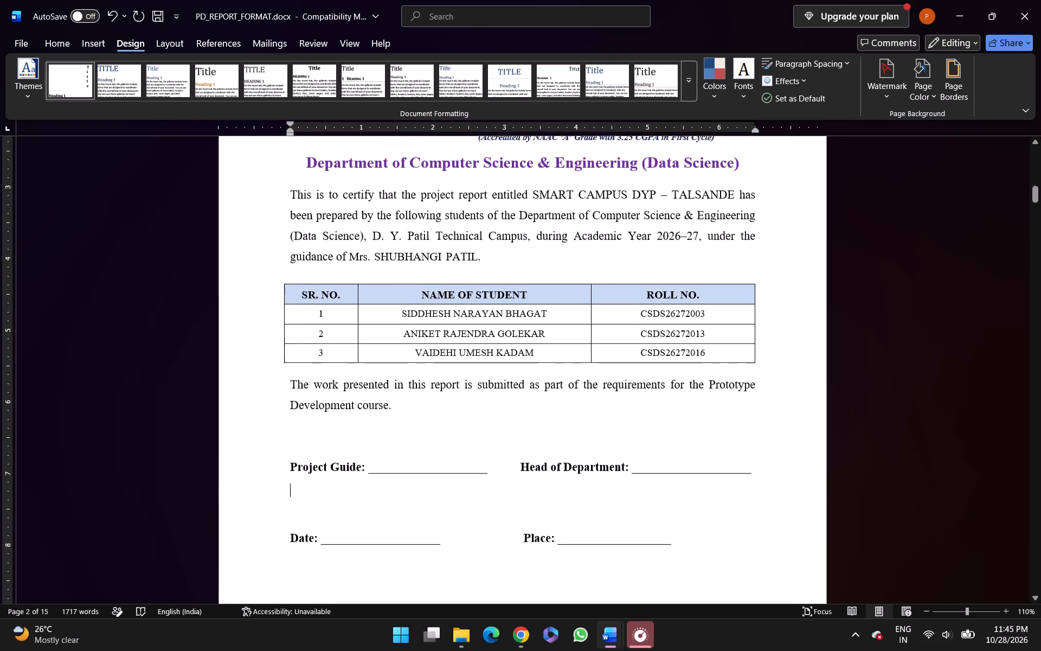
scroll(477, 531, down, 1)
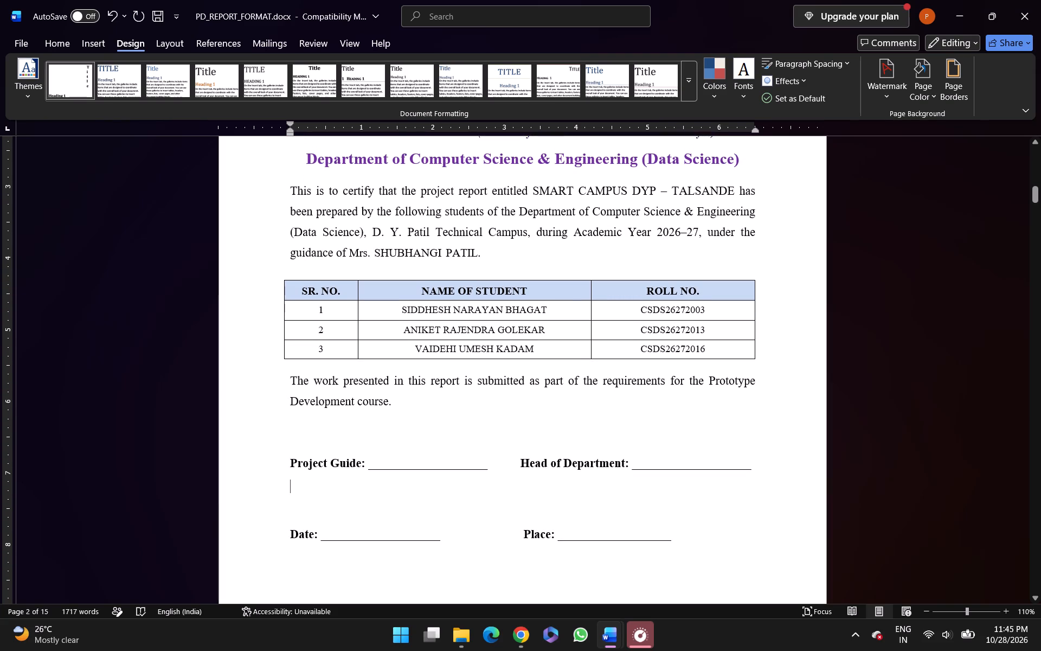
scroll(477, 531, down, 2)
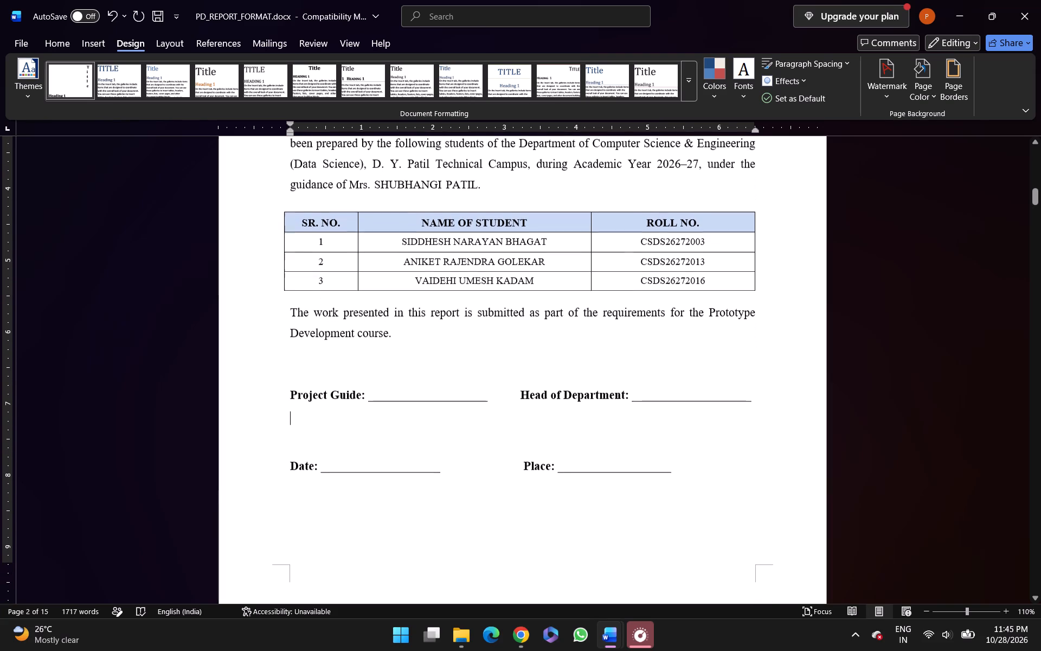
scroll(477, 531, down, 2)
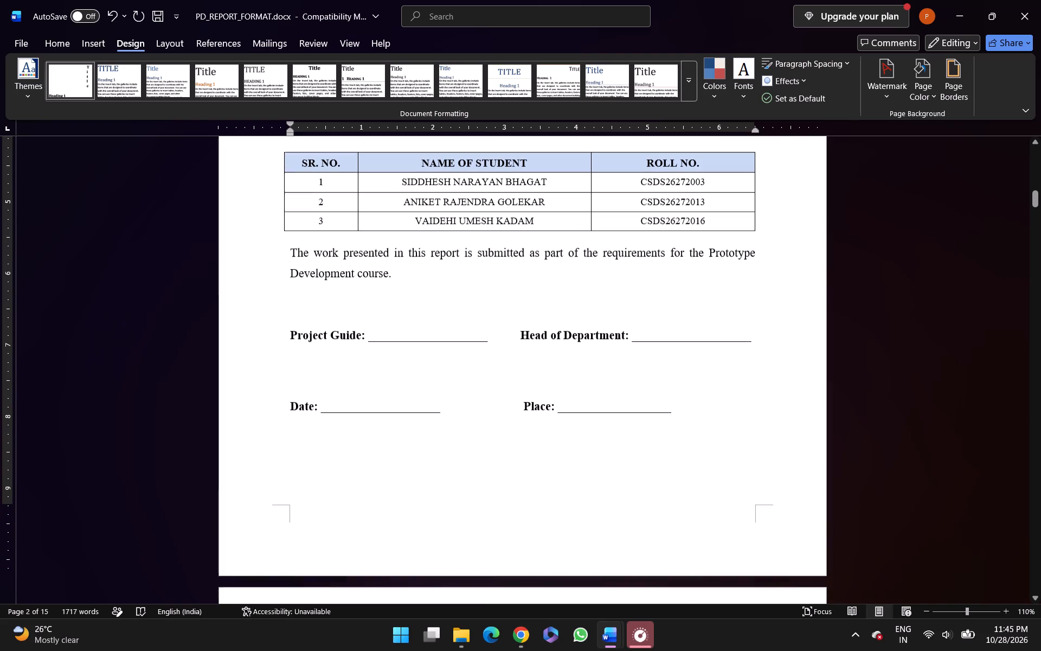
scroll(477, 531, down, 3)
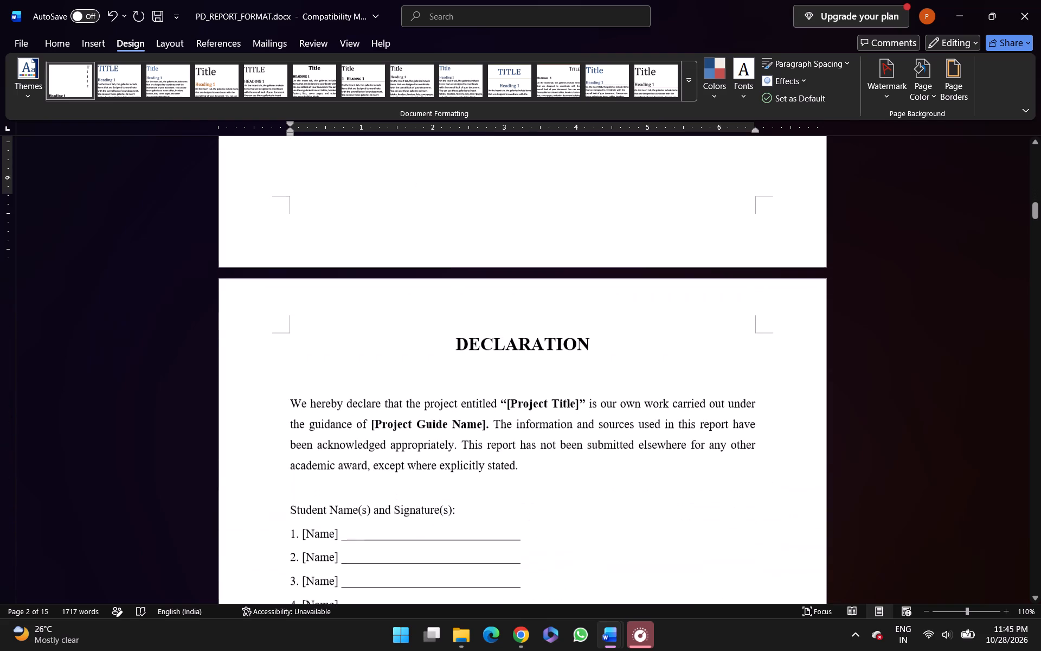
scroll(477, 531, down, 2)
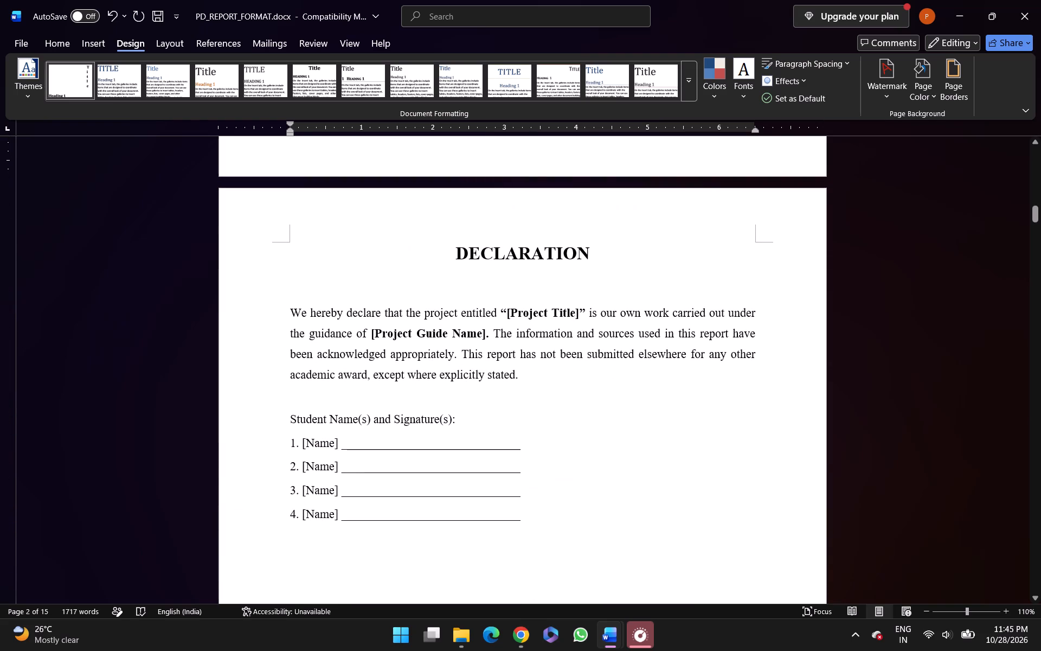
drag(586, 312, 503, 314)
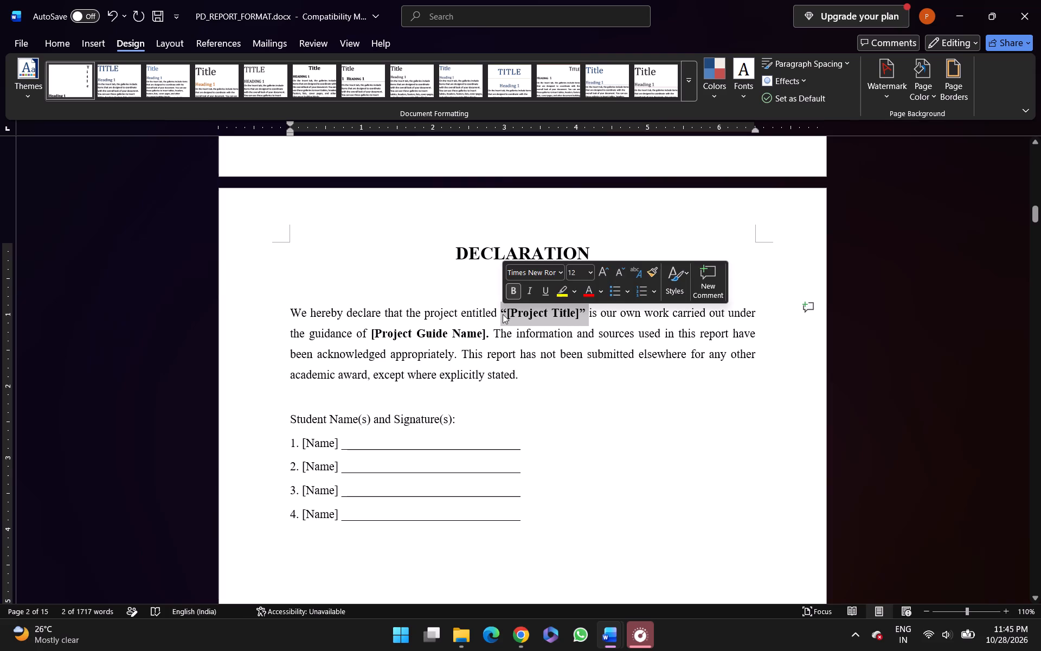
key(BackSpace)
key(s)
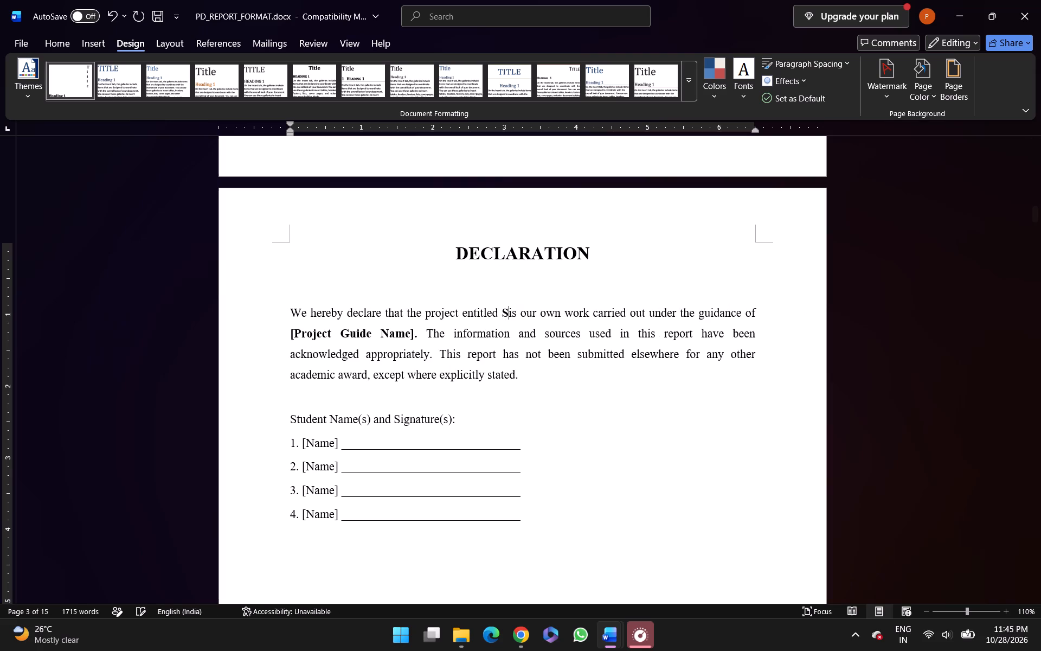
text(MART)
key(space)
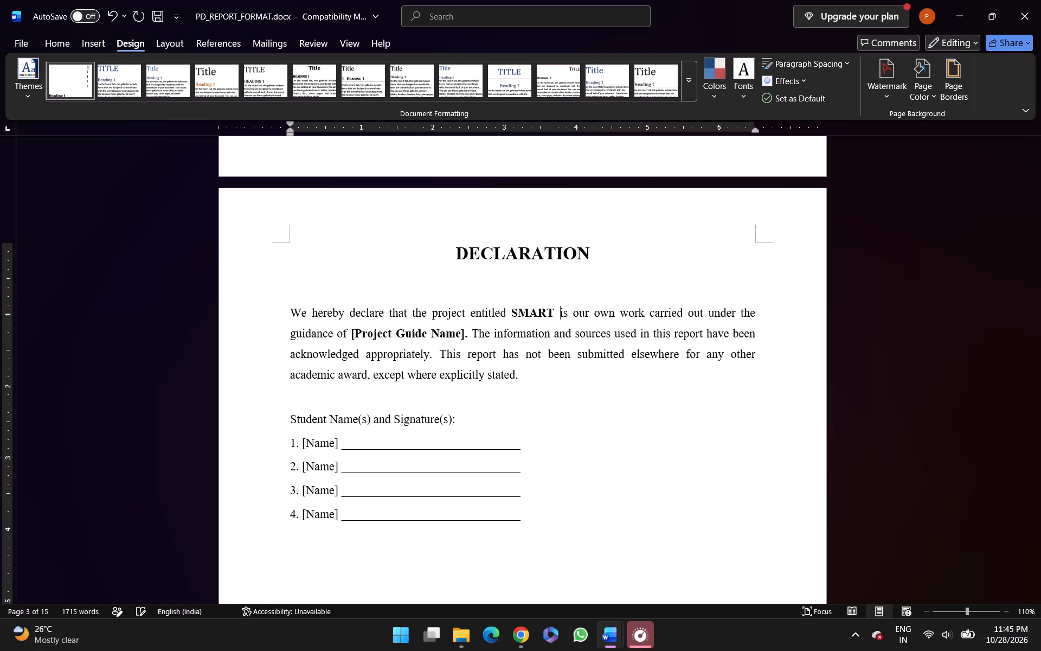
text(CAMPUS DYP)
key(space)
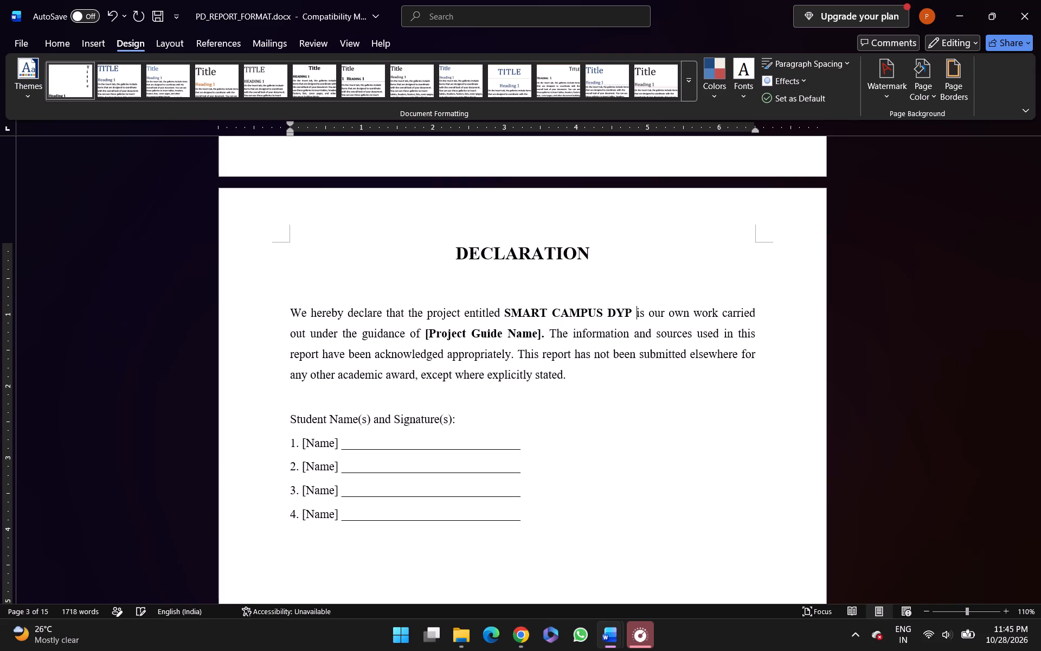
text(- TALSANDE)
key(space)
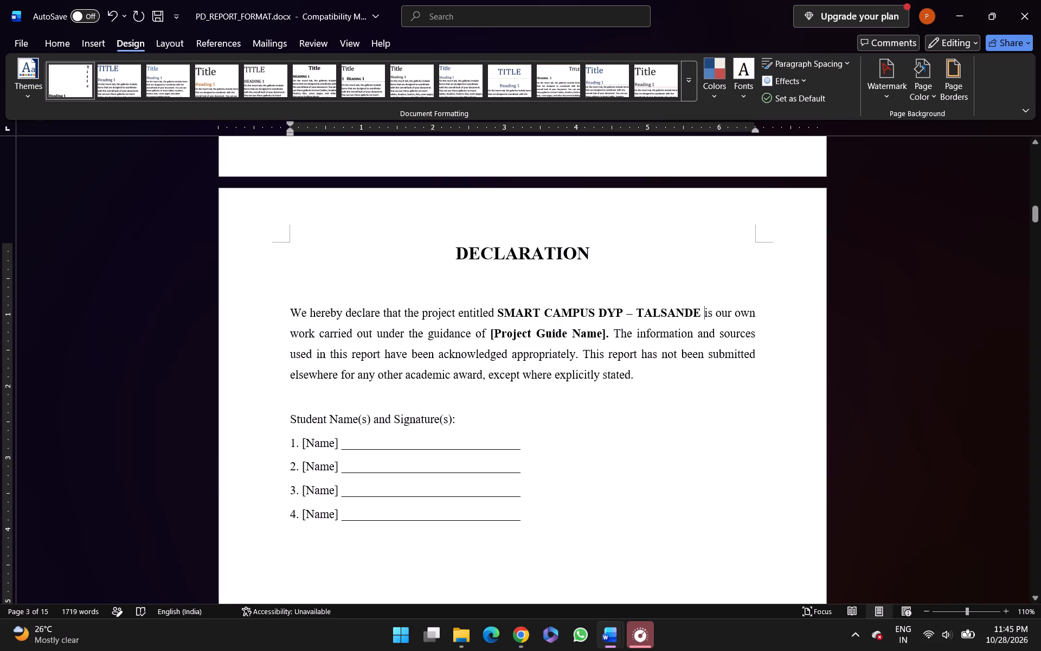
Replace “[Project Guide Name]” in the Declaration paragraph with the project guide's name, keeping it bold.
drag(605, 334, 581, 336)
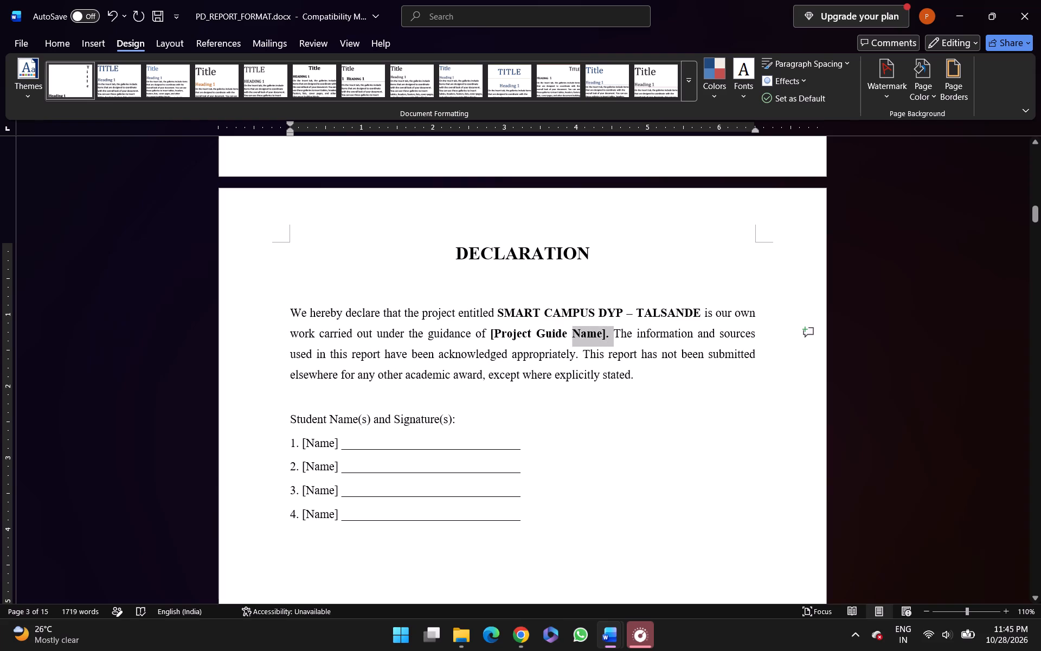
drag(581, 336, 545, 331)
click(500, 339)
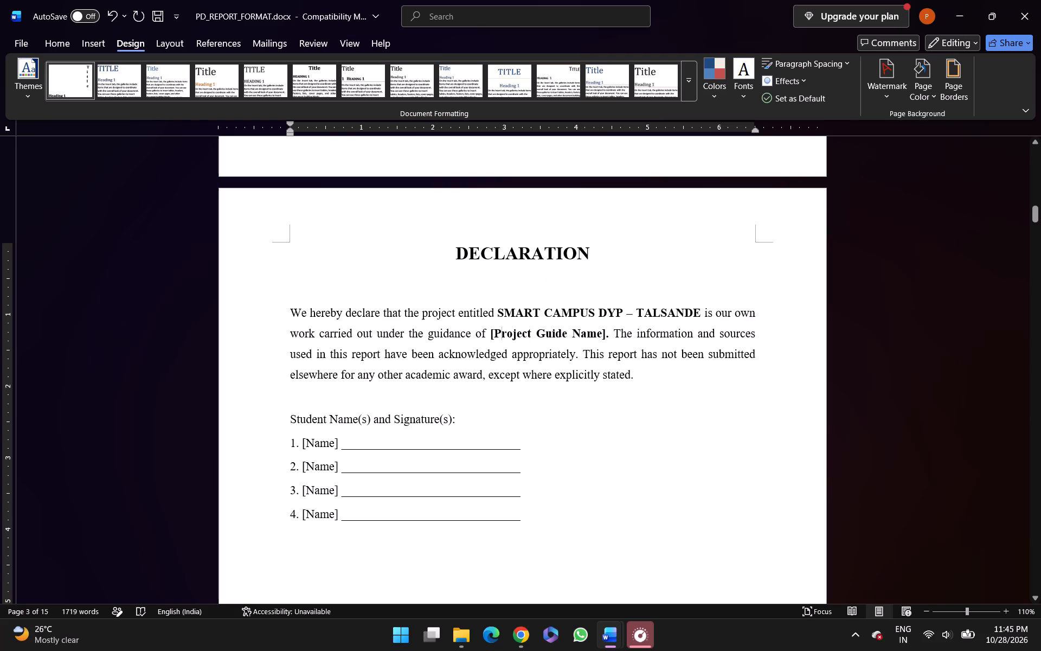
Replace “[Project Guide Name]” in the Declaration paragraph with the guide's name copied from the synopsis document, keeping the sentence in one paragraph.
drag(492, 335, 540, 325)
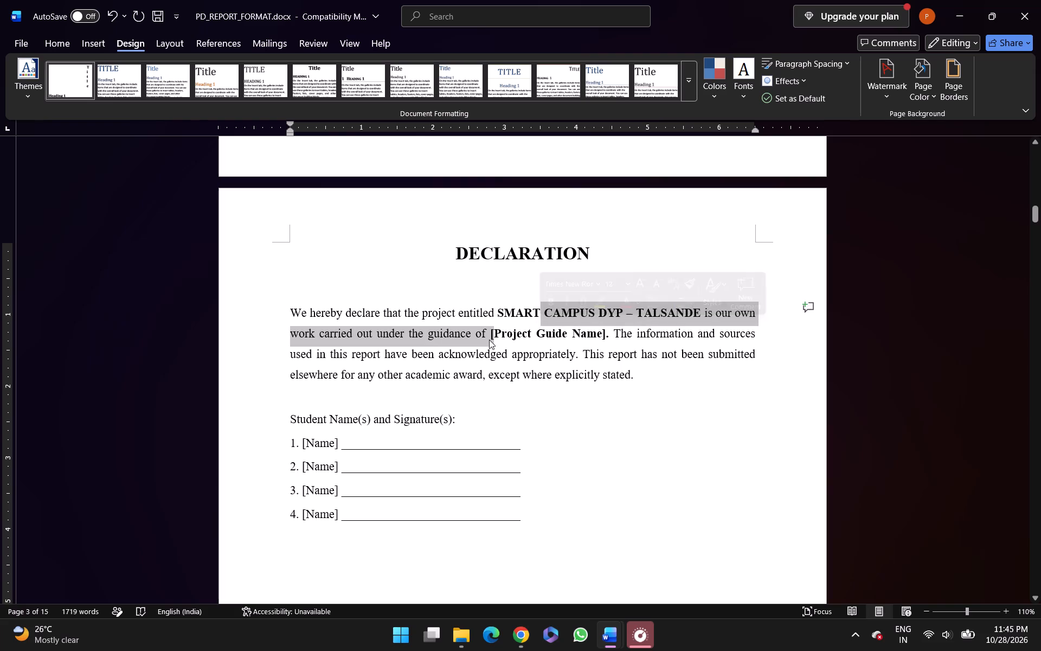
click(489, 337)
key(ctrl+shift+Right)
key(ctrl+shift+Right)
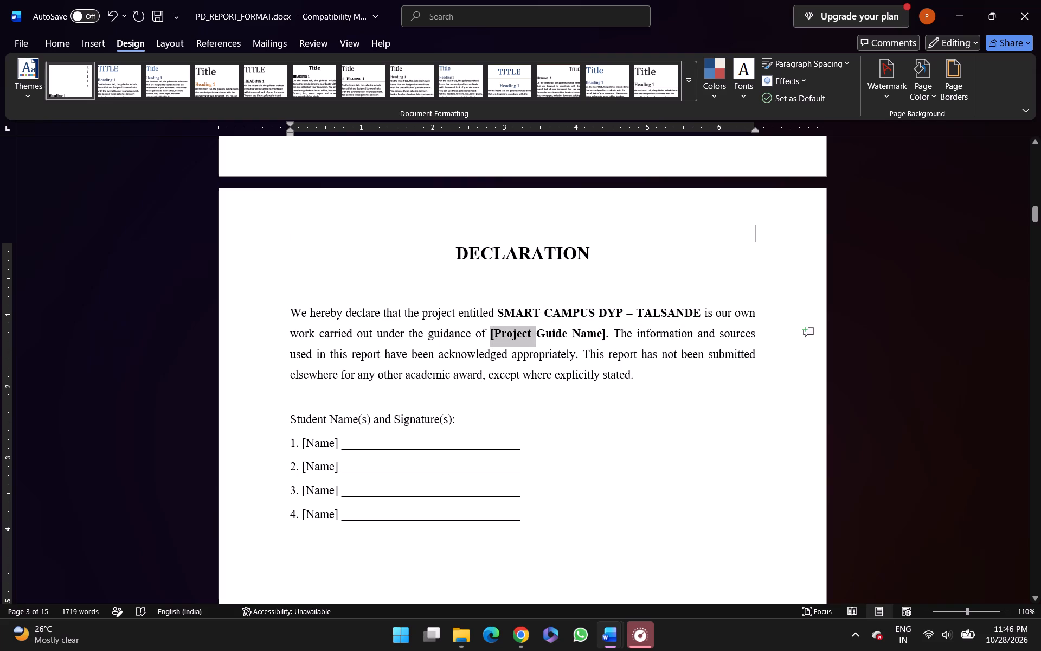
key(ctrl+shift+Right)
key(ctrl+shift+Right)
key(ctrl+shift+Right)
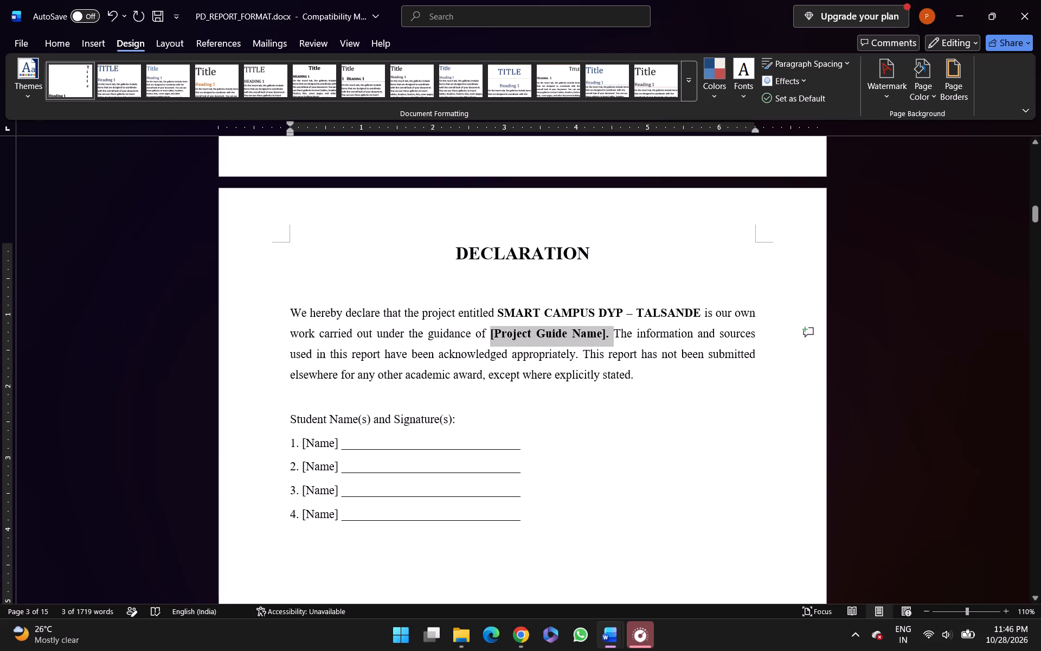
key(ctrl+shift+Left)
key(shift+Right)
key(shift+Right)
key(shift+Left)
key(BackSpace)
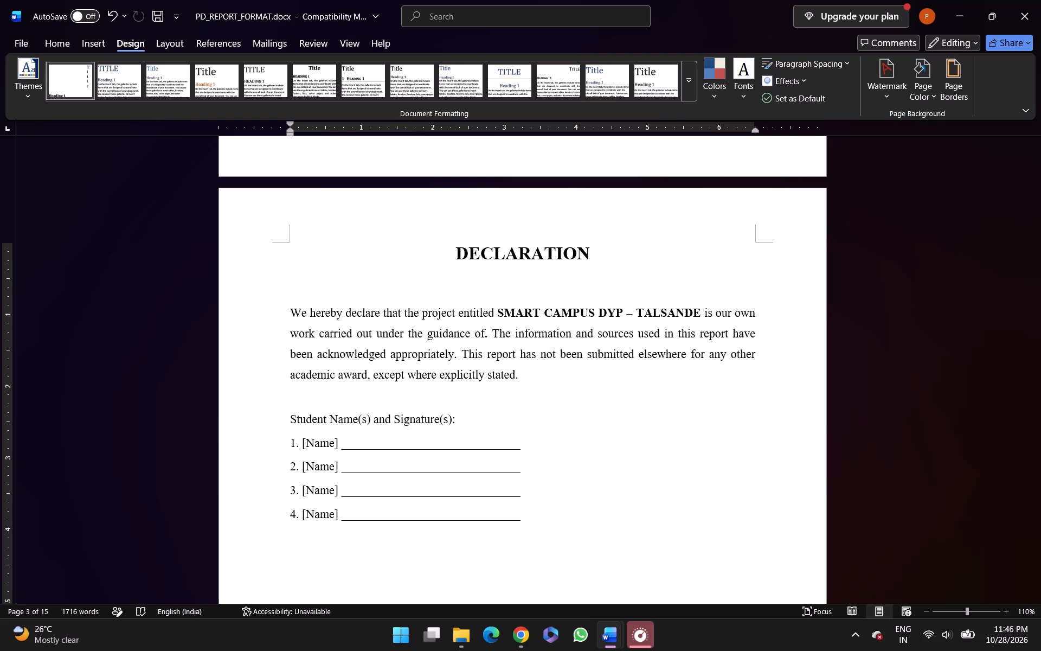
key(alt+Tab)
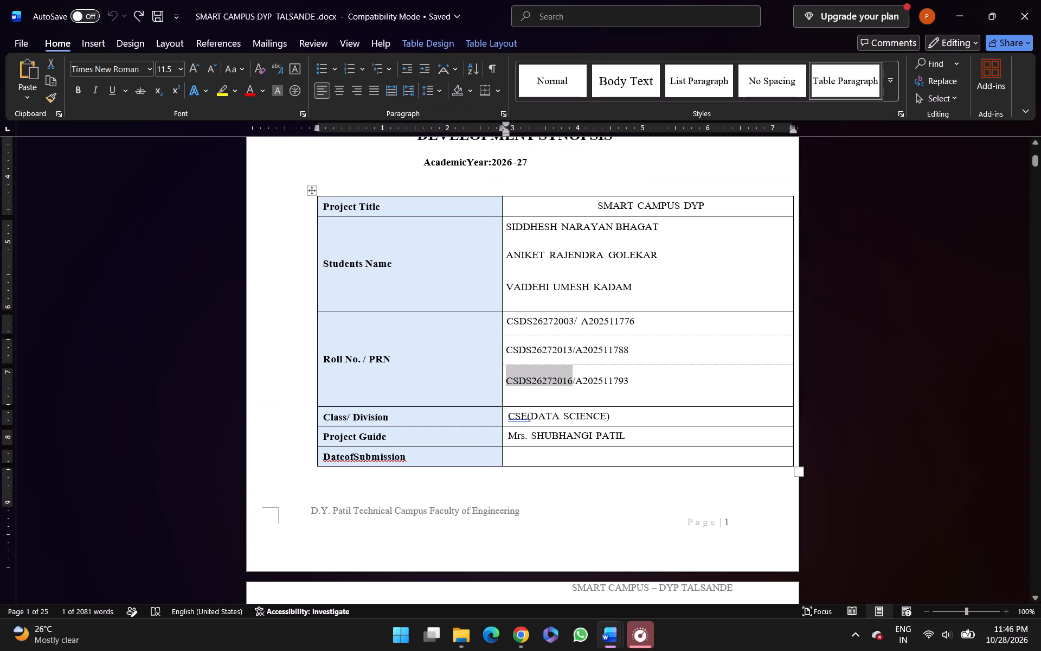
triple_click(584, 433)
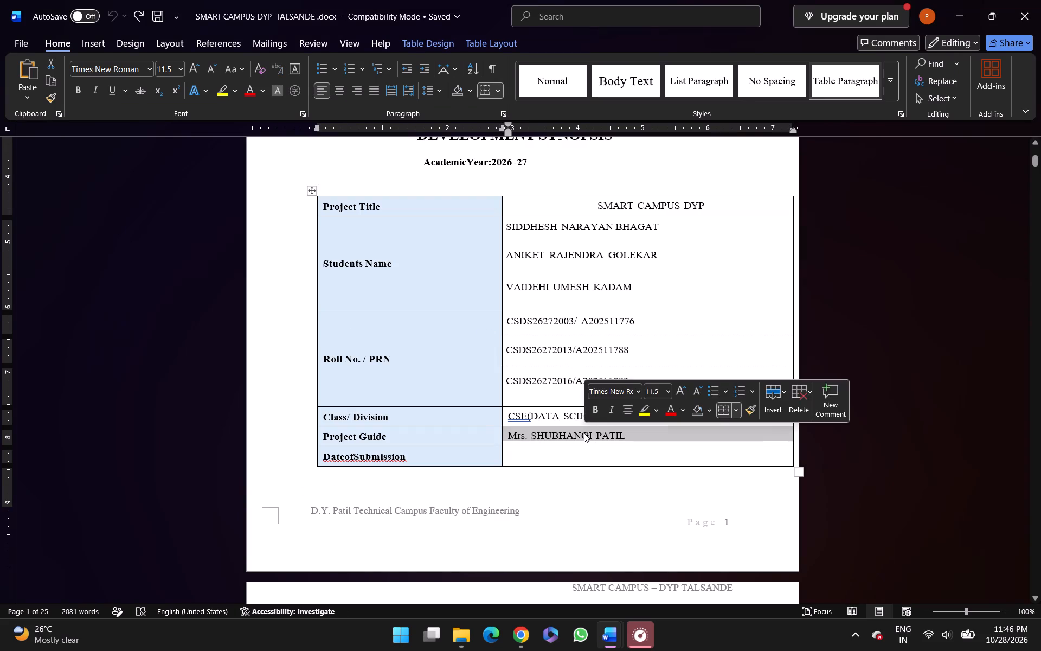
key(ctrl+c)
key(alt+Tab)
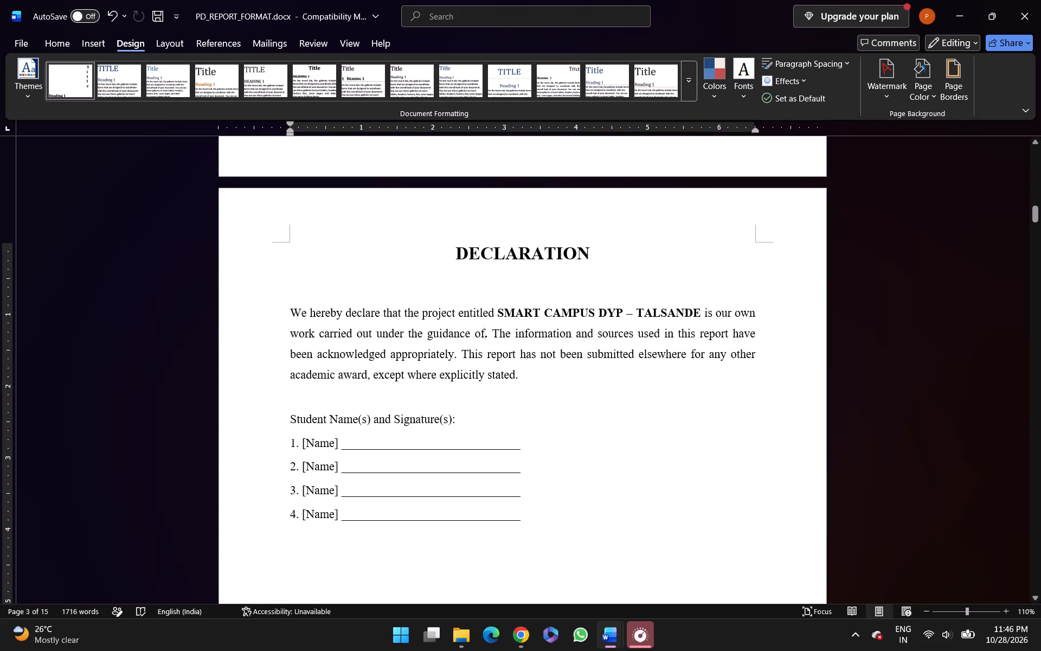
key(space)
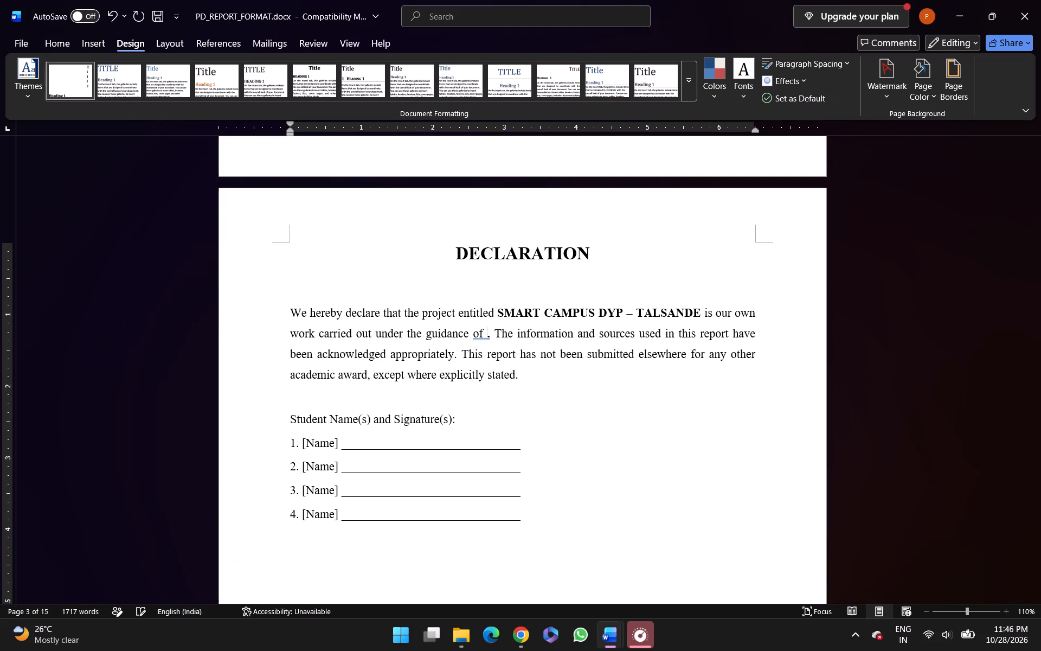
key(ctrl+v)
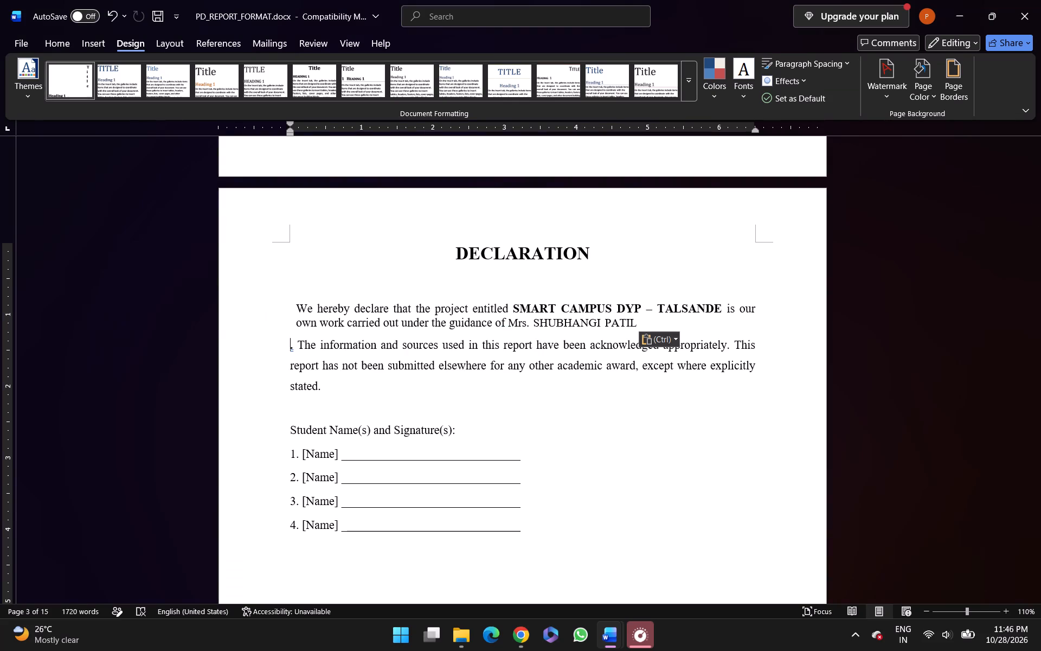
key(BackSpace)
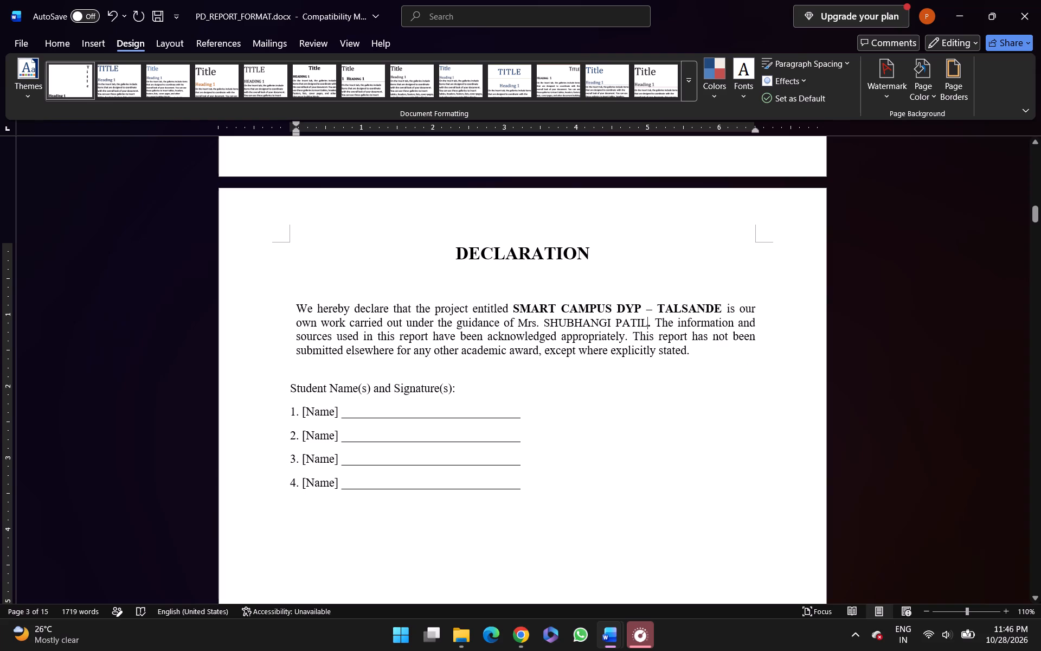
Make the project guide's name, including “Mrs.”, bold in the Declaration paragraph.
click(616, 325)
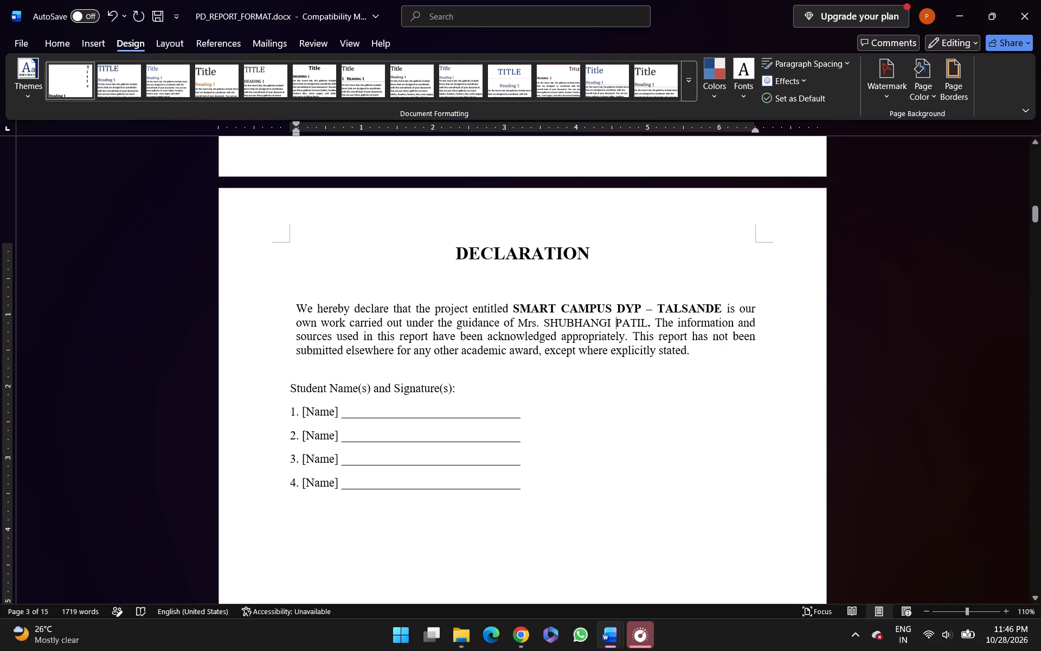
click(628, 323)
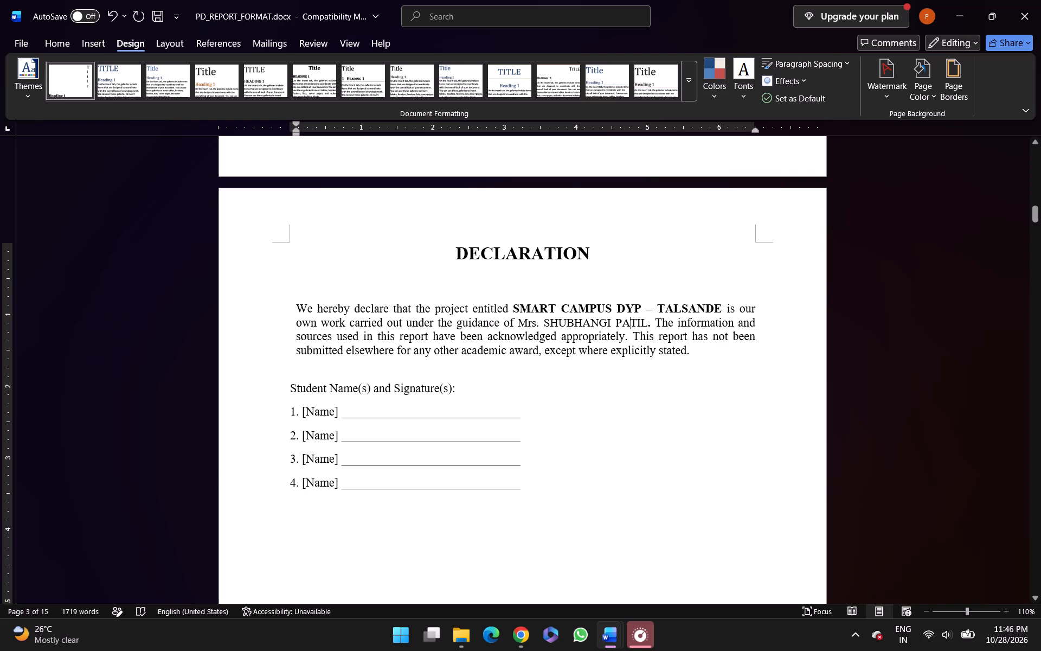
double_click(628, 323)
key(ctrl+shift+Left)
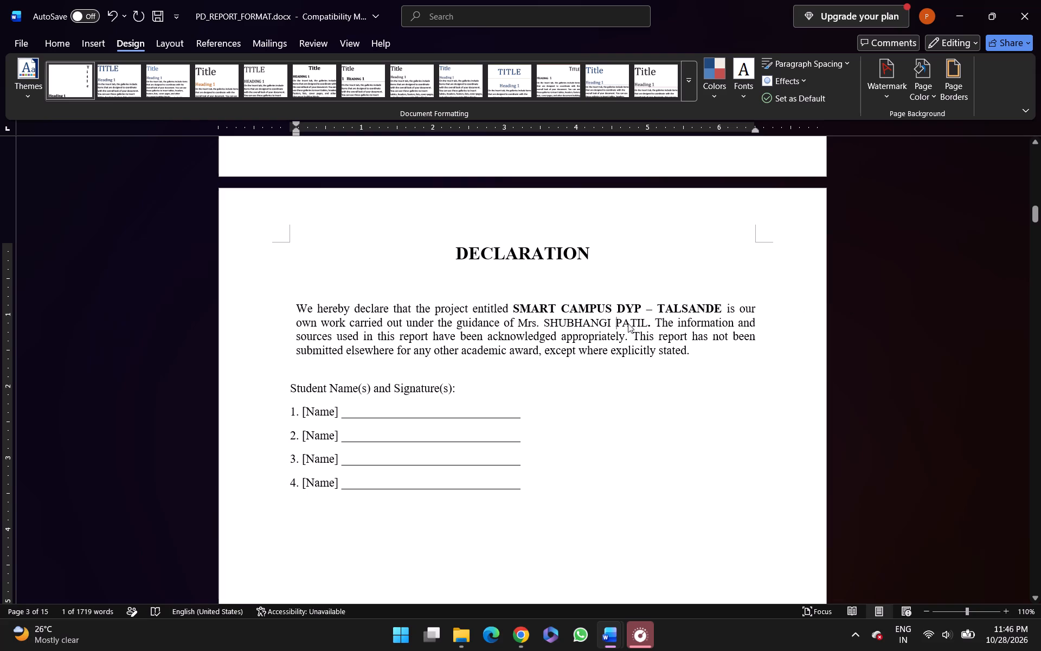
key(Left)
key(Left)
key(Left)
key(Left)
key(Left)
key(Left)
key(Left)
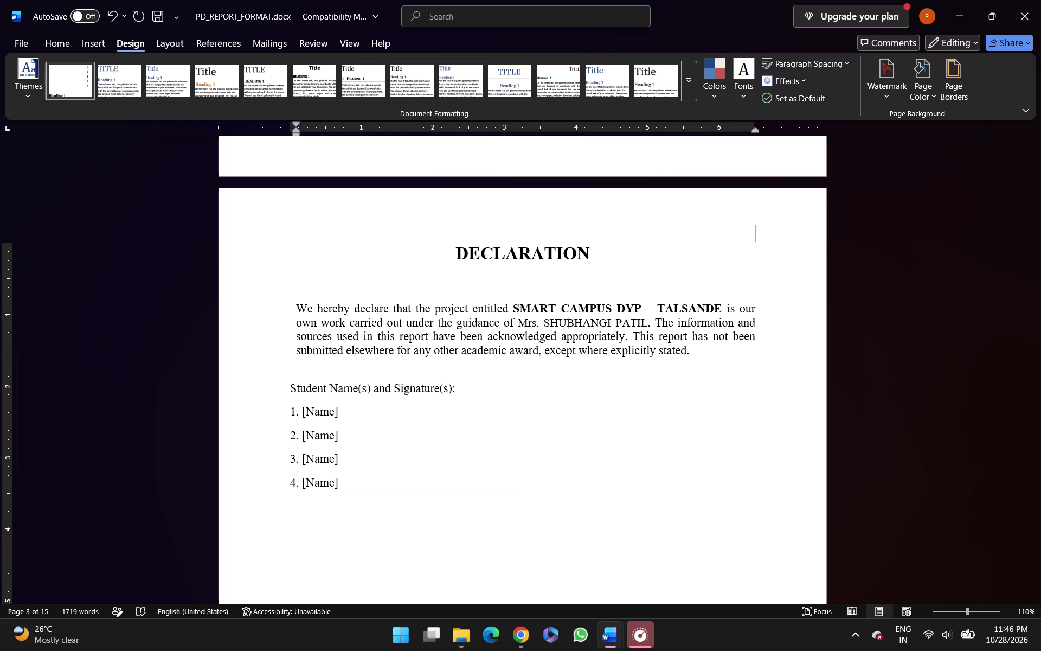
key(Left)
key(Left)
key(Left)
key(Left)
key(Left)
key(Left)
key(Left)
key(Left)
key(ctrl+shift+Right)
key(ctrl+shift+Right)
key(ctrl+shift+Right)
key(ctrl+shift+Right)
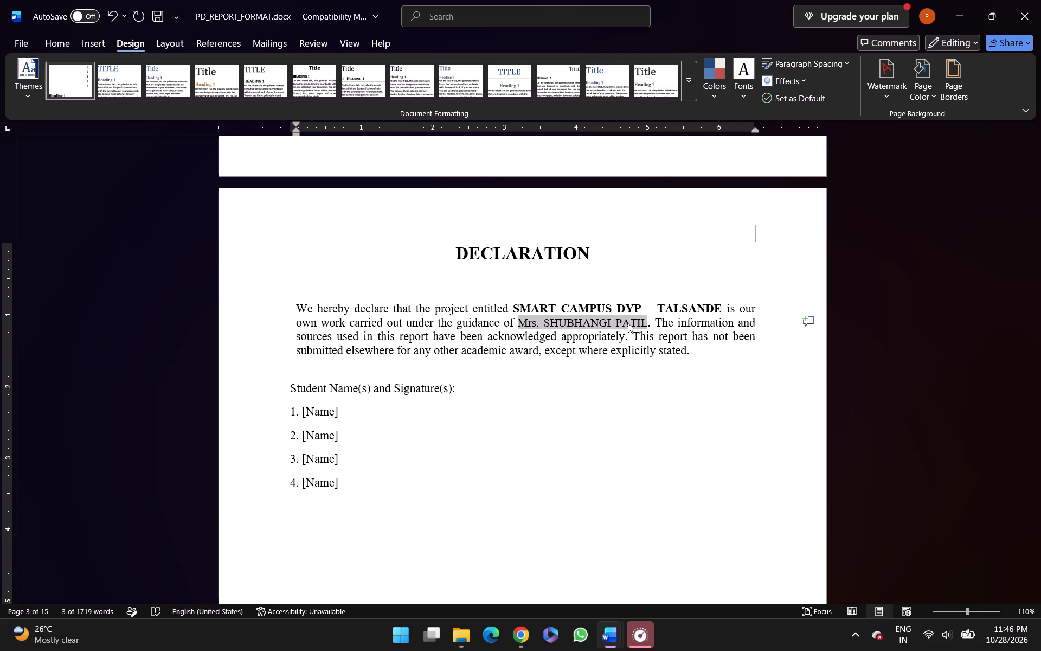
key(ctrl+b)
ctrl+click(603, 315)
click(556, 394)
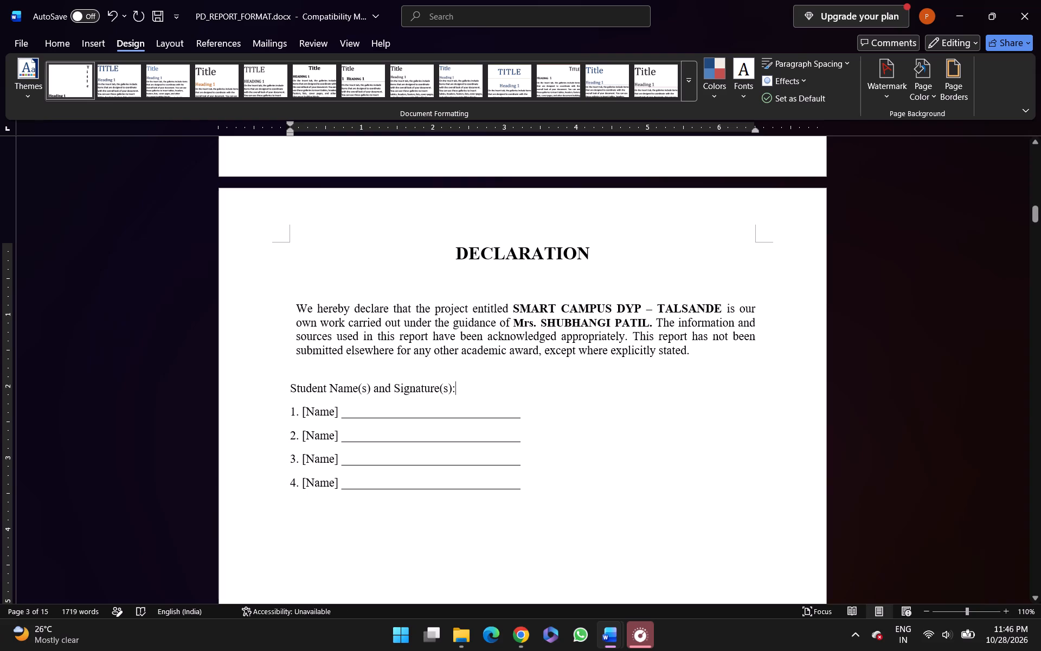
Replace the first “[Name]” under “Student Name(s) and Signature(s)” with the first student's name from the synopsis.
double_click(322, 410)
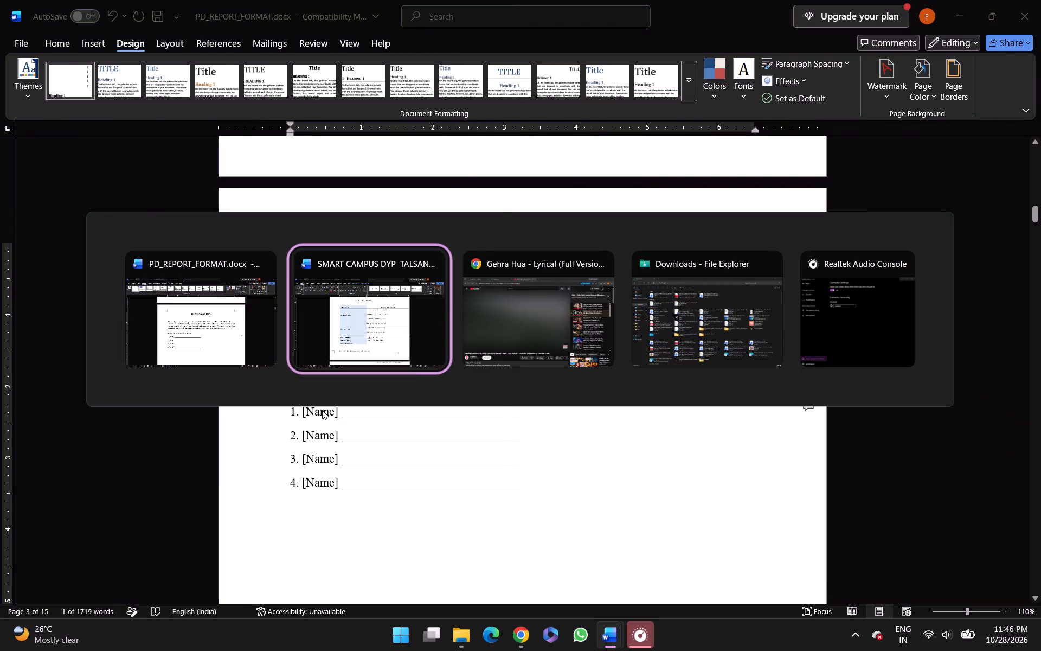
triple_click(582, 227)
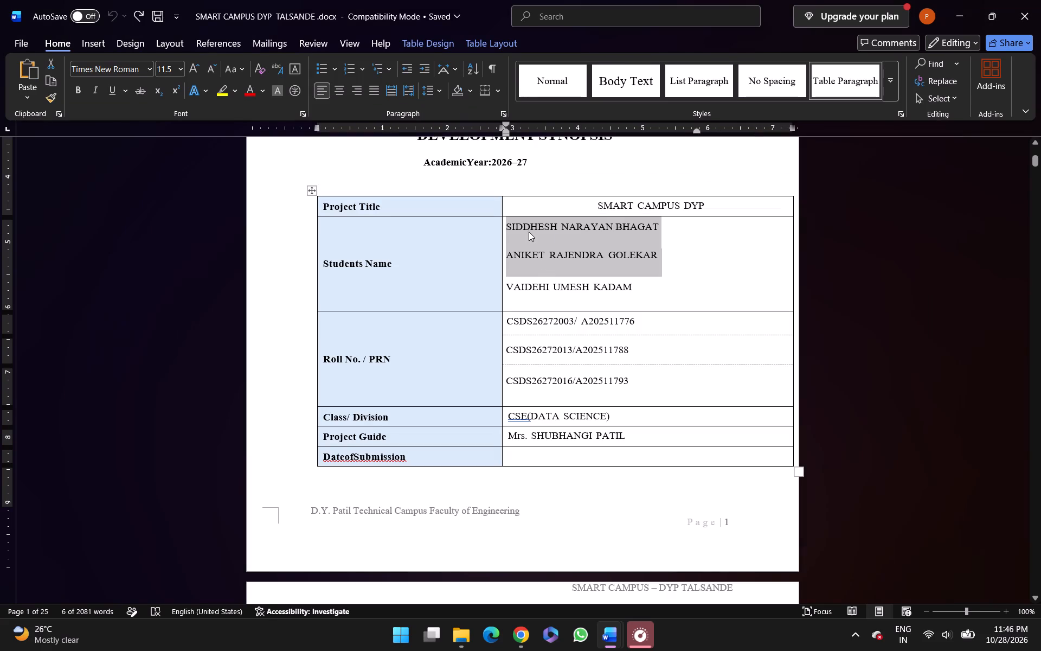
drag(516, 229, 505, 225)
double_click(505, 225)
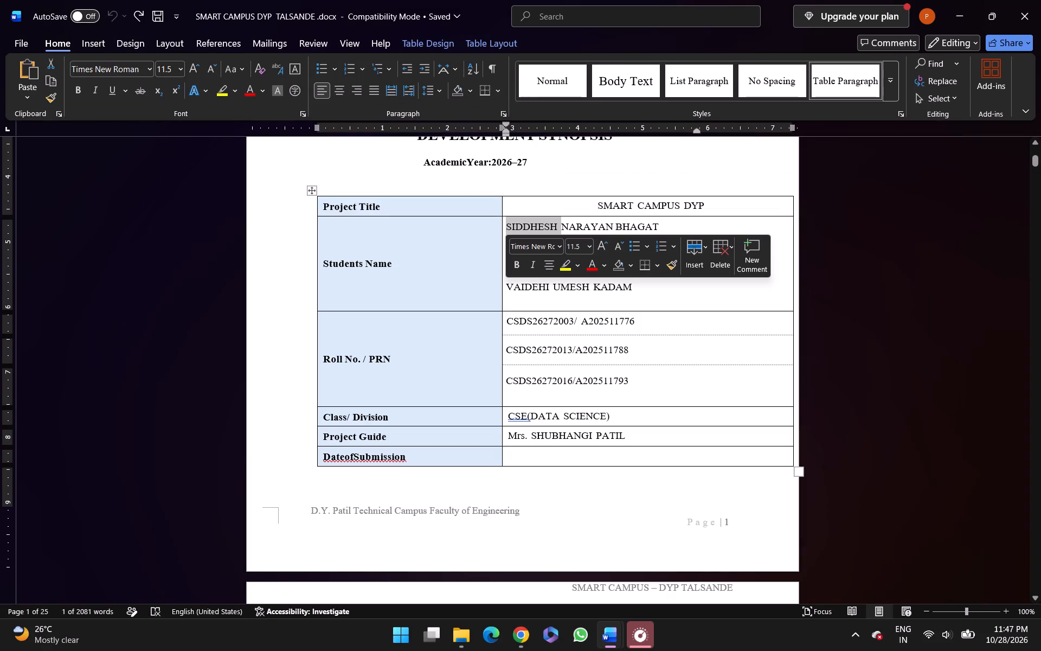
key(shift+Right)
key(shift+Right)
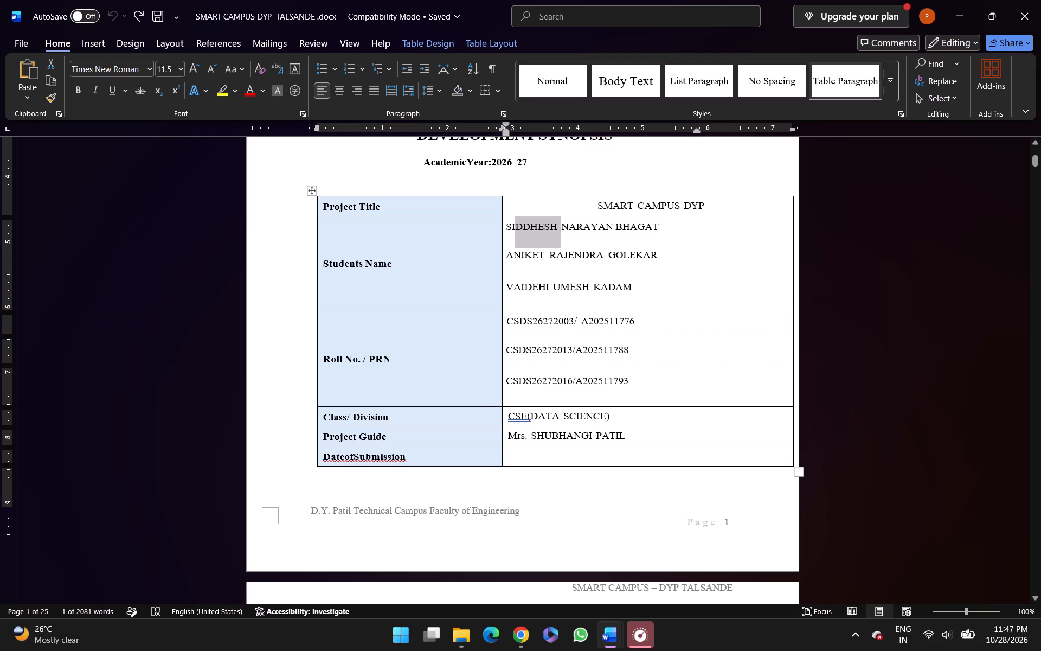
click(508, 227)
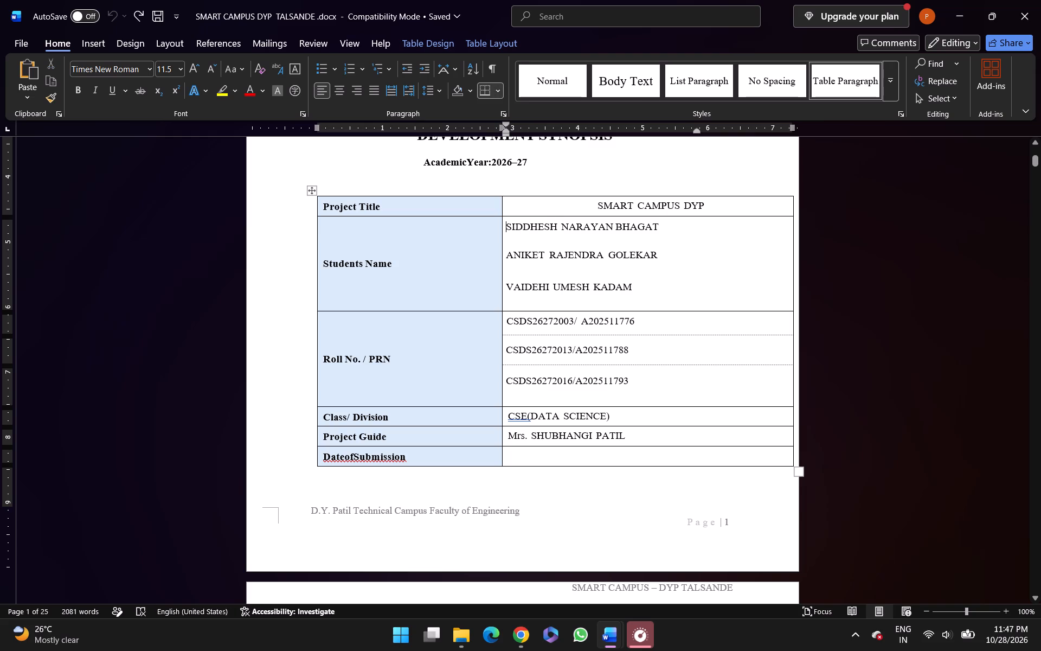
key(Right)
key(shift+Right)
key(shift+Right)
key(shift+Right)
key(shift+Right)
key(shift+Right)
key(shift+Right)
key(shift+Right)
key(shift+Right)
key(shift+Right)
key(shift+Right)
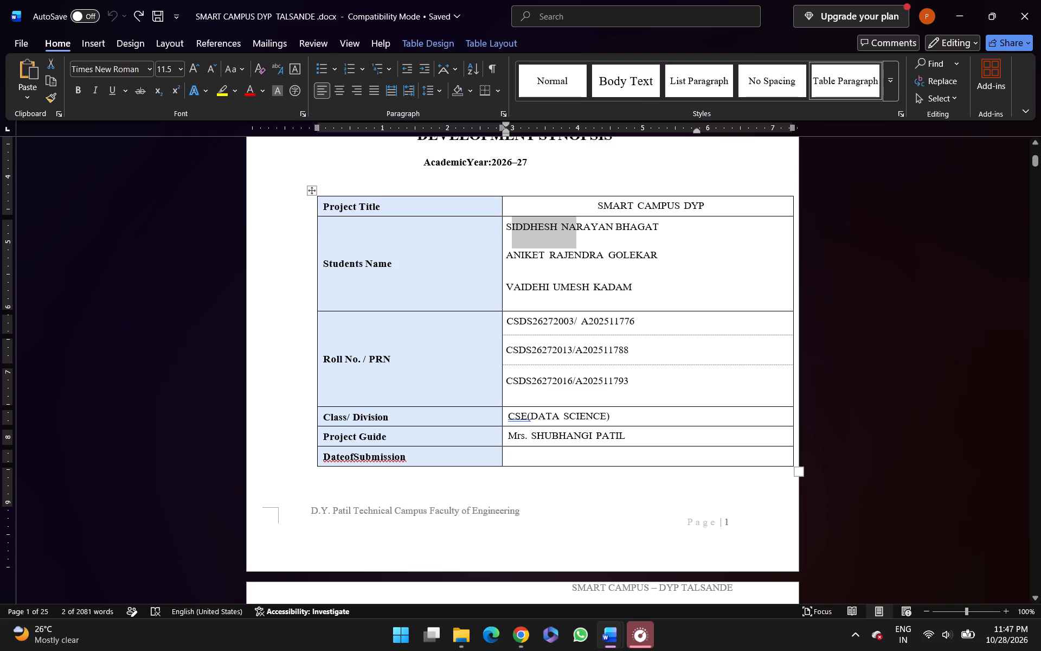
Copy the first student's full name from the synopsis document's cover table and return to the report's Declaration page.
key(Left)
key(Left)
key(shift+Right)
key(shift+Right)
key(shift+Right)
key(shift+Right)
key(shift+Right)
key(shift+Right)
key(shift+Right)
key(shift+Right)
key(shift+Right)
key(shift+Right)
key(shift+Right)
key(shift+Right)
key(shift+Right)
key(shift+Right)
key(shift+Right)
key(shift+Right)
key(shift+Right)
key(shift+Right)
key(shift+Right)
key(shift+Right)
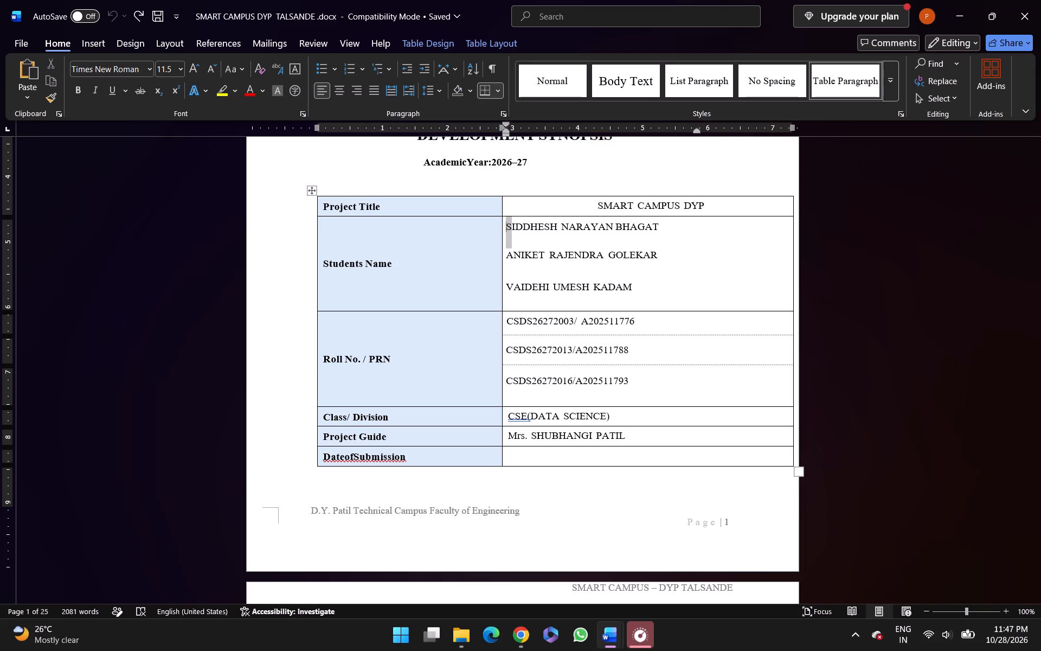
key(shift+Right)
key(shift+Right)
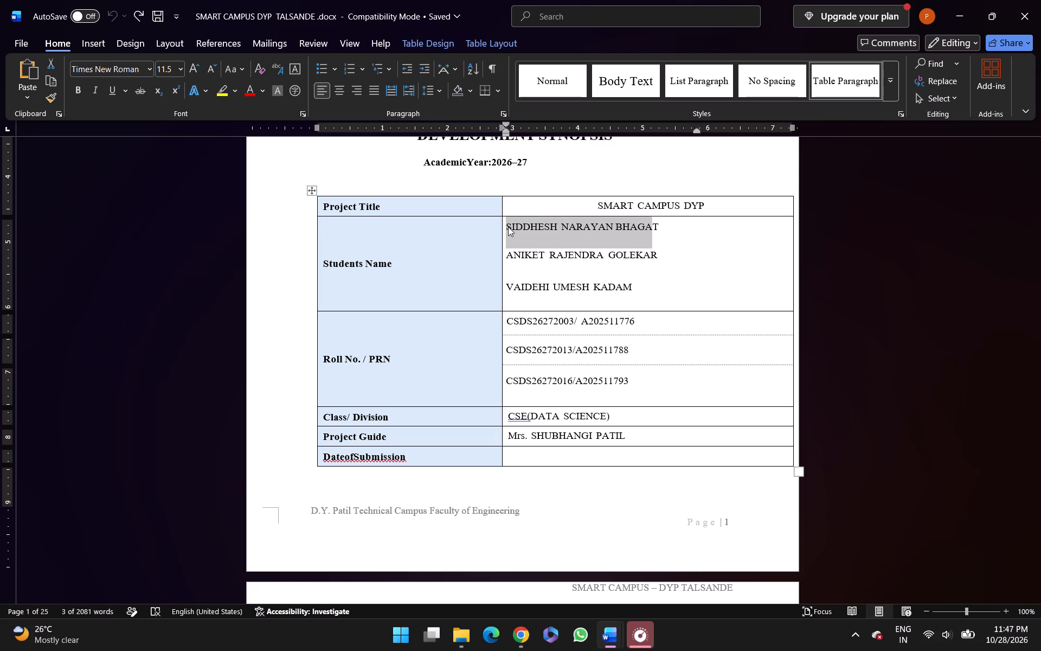
key(shift+Right)
key(ctrl+c)
key(alt+Tab)
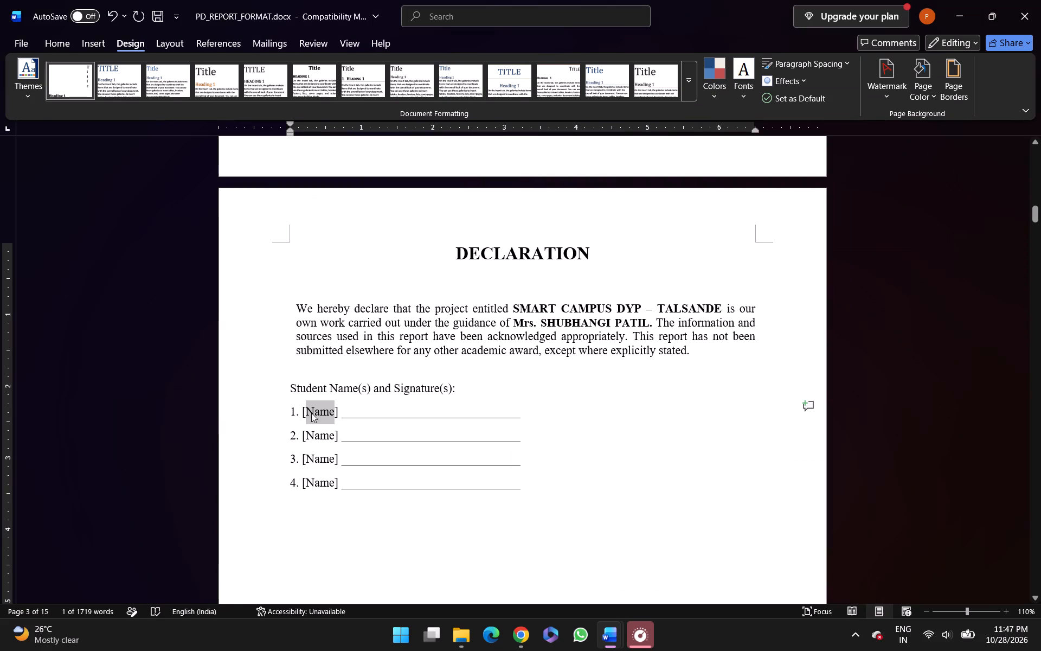
Replace the first “[Name]” placeholder in the Declaration's signature list with the copied first student's full name.
drag(338, 413, 330, 412)
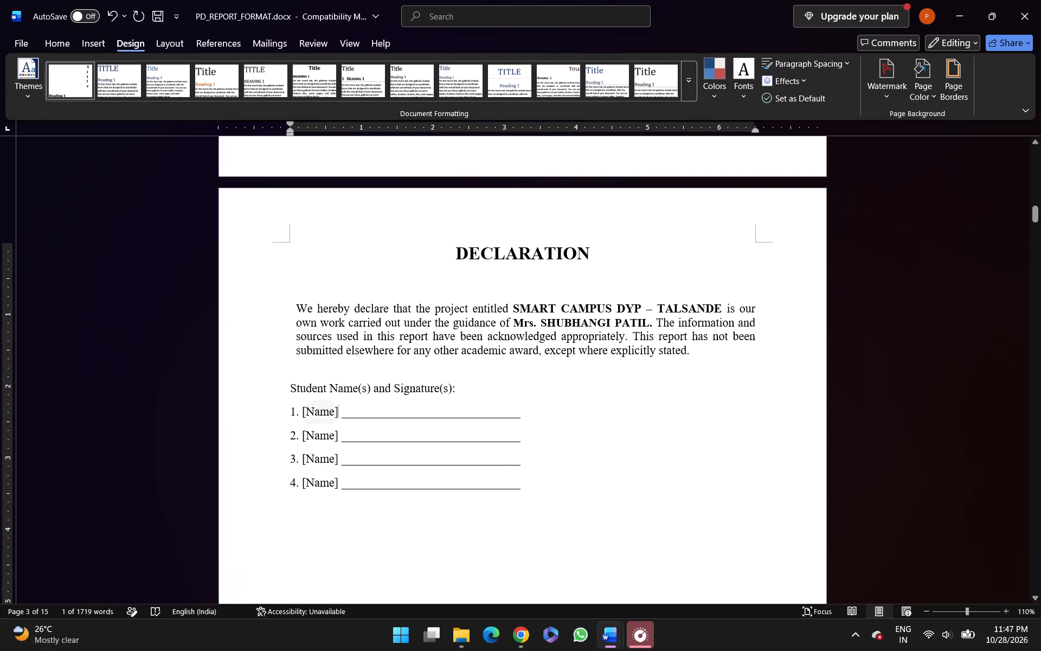
drag(330, 412, 297, 414)
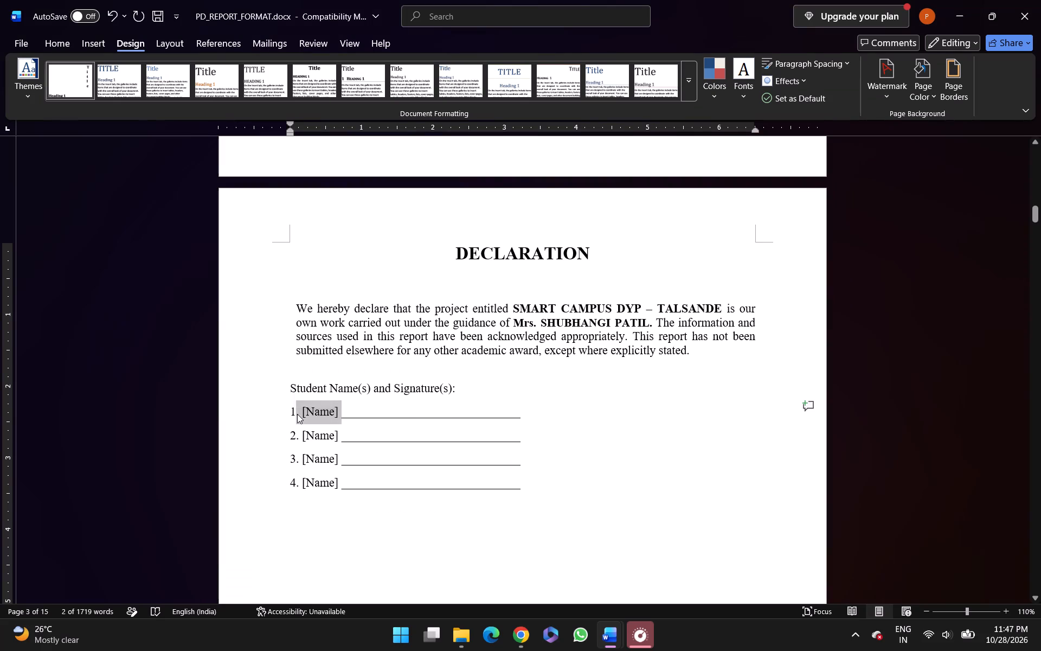
key(ctrl+v)
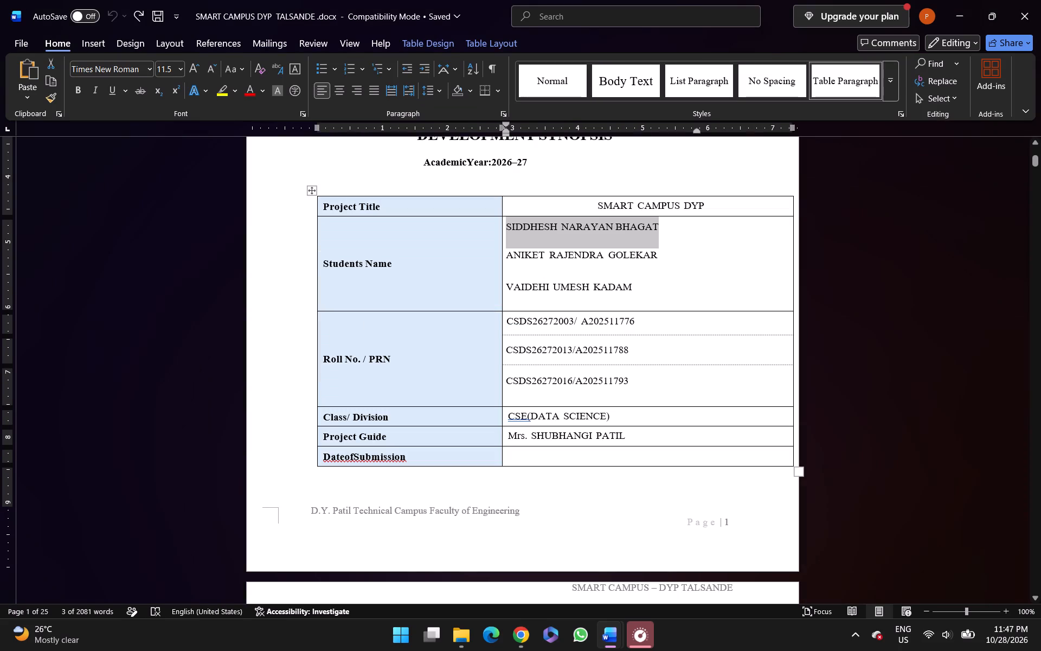
Copy the second student's full name from the synopsis cover table and put it in place of “[Name]” on the Declaration's second signature line.
click(526, 260)
drag(505, 252, 631, 266)
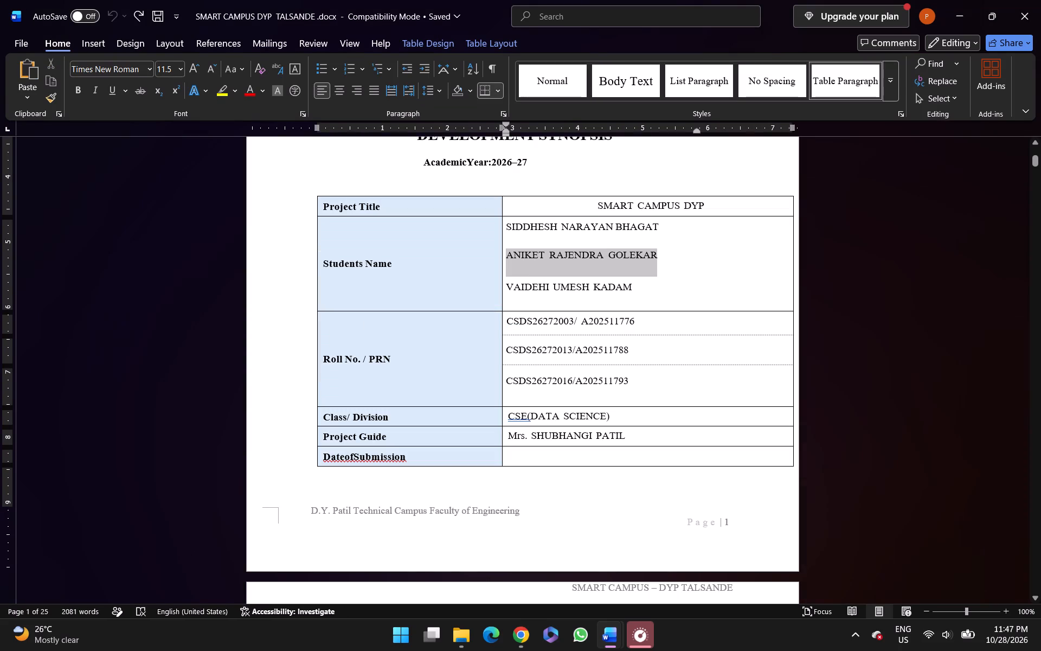
drag(631, 266, 650, 260)
key(ctrl+c)
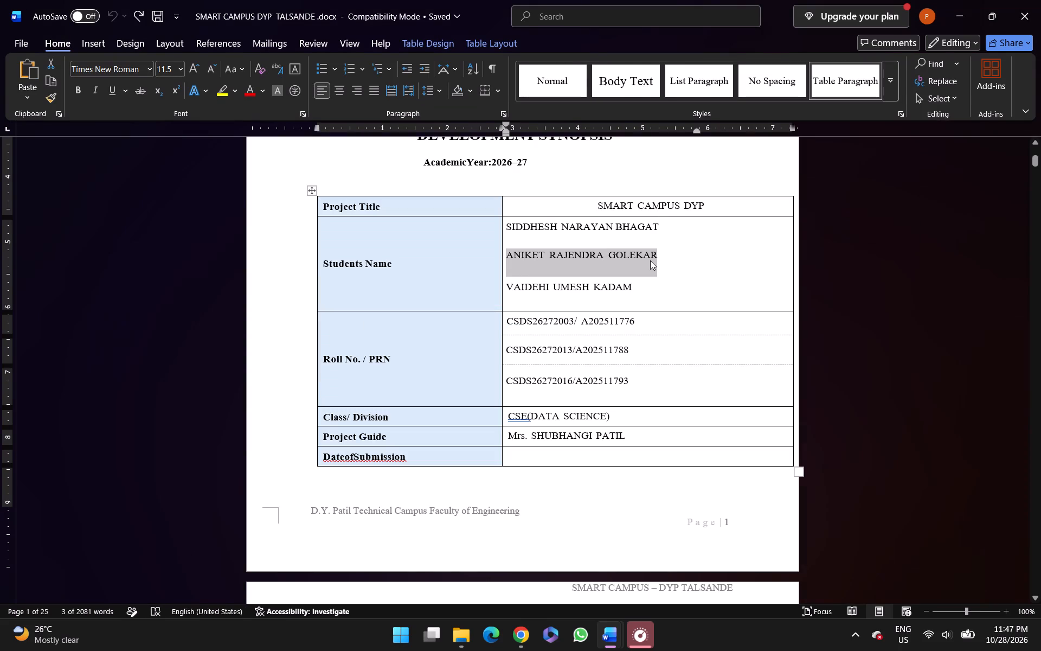
key(alt+Tab)
drag(339, 438, 297, 440)
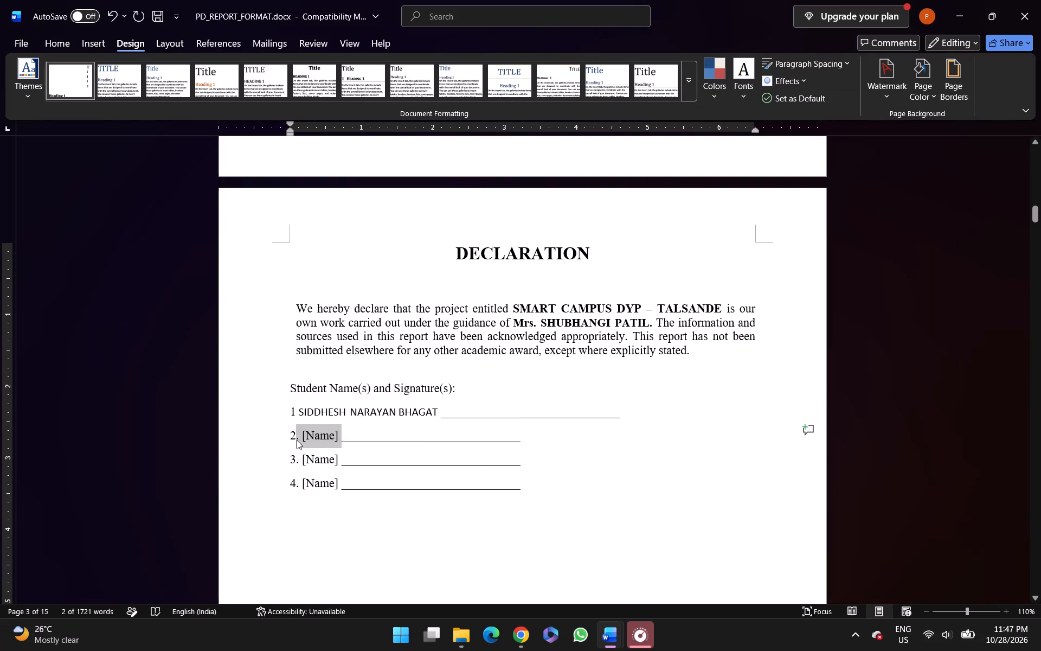
key(ctrl+v)
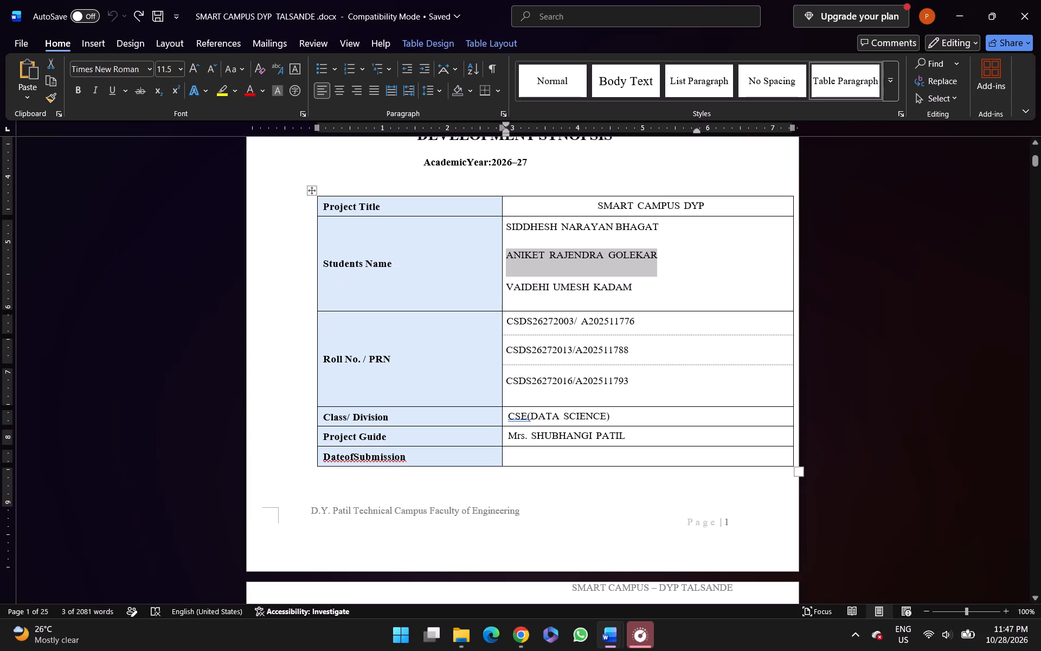
Copy the third student's full name from the synopsis cover table and put it in place of “[Name]” on the Declaration's third signature line.
drag(638, 289, 557, 288)
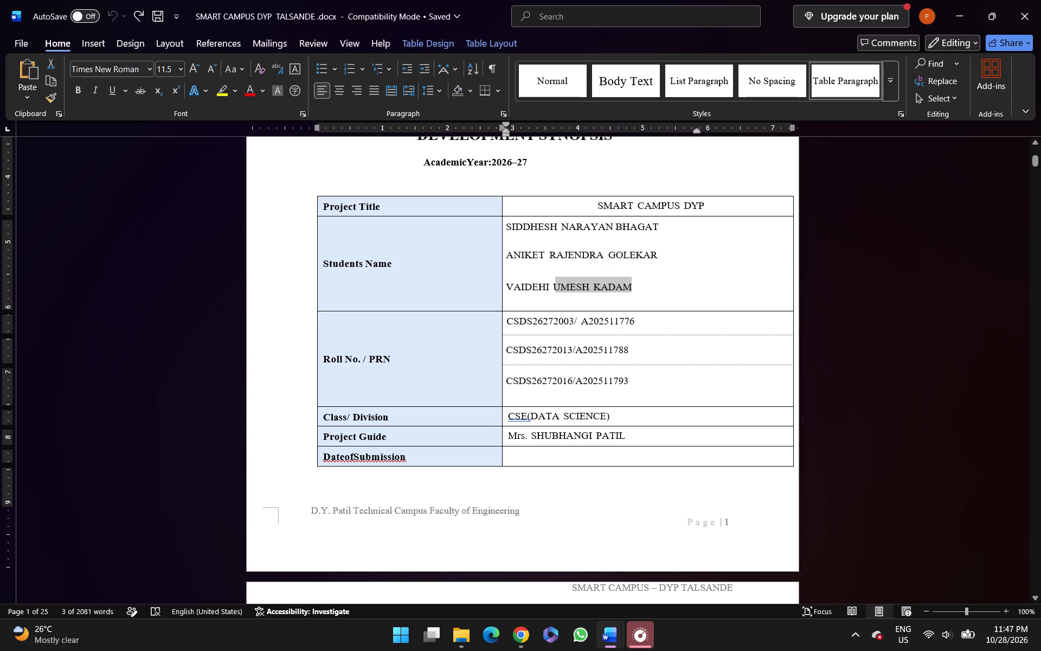
drag(557, 288, 538, 295)
key(ctrl+c)
key(alt+Tab)
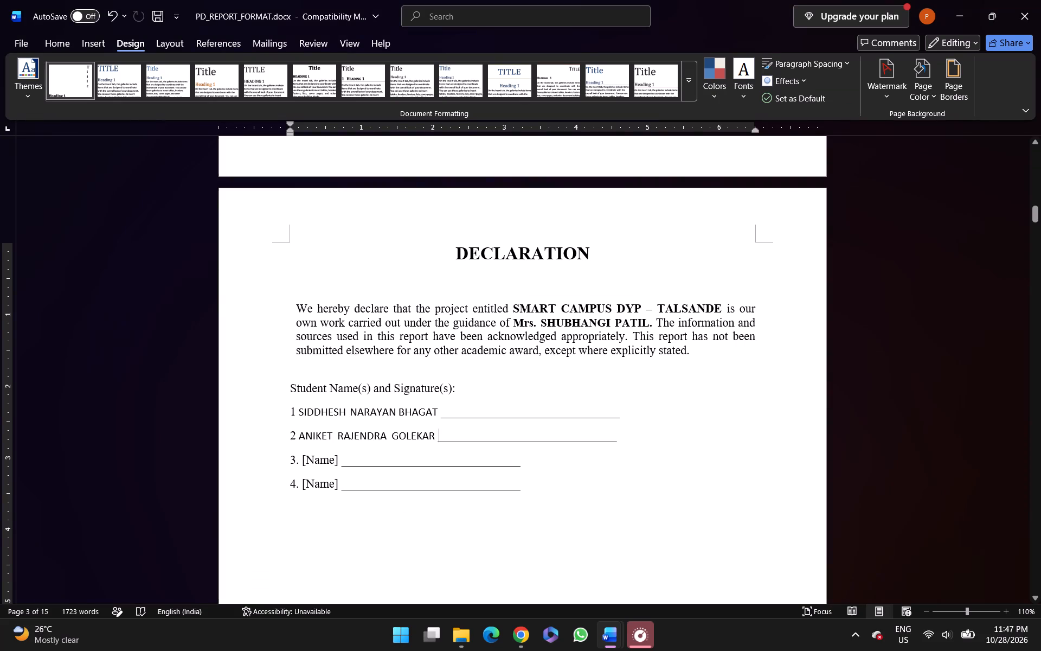
drag(337, 459, 297, 461)
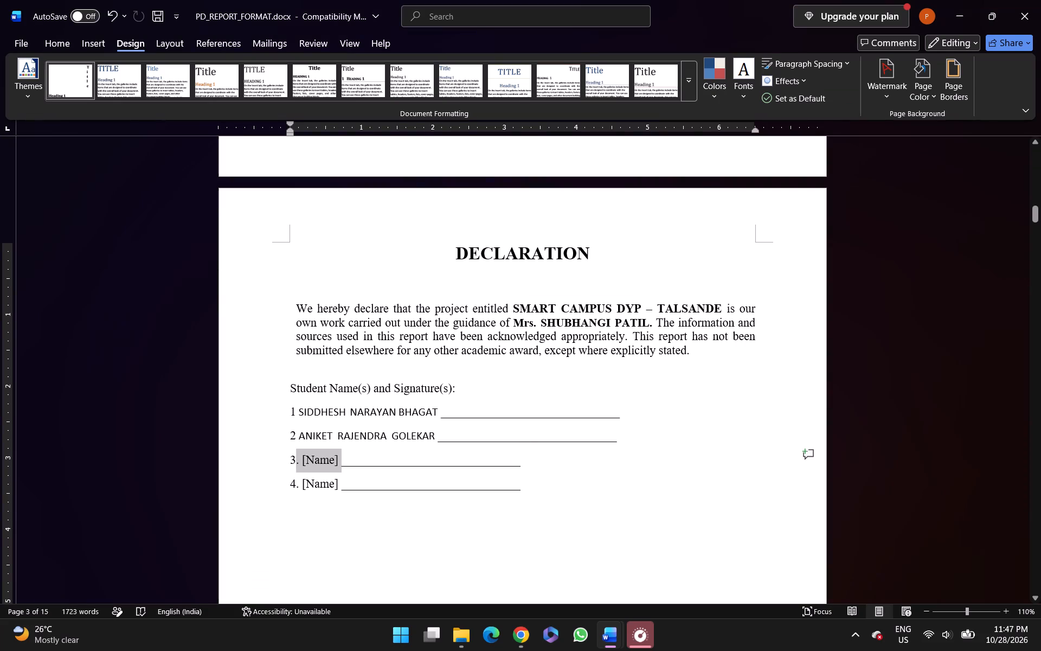
drag(297, 461, 298, 461)
key(ctrl+v)
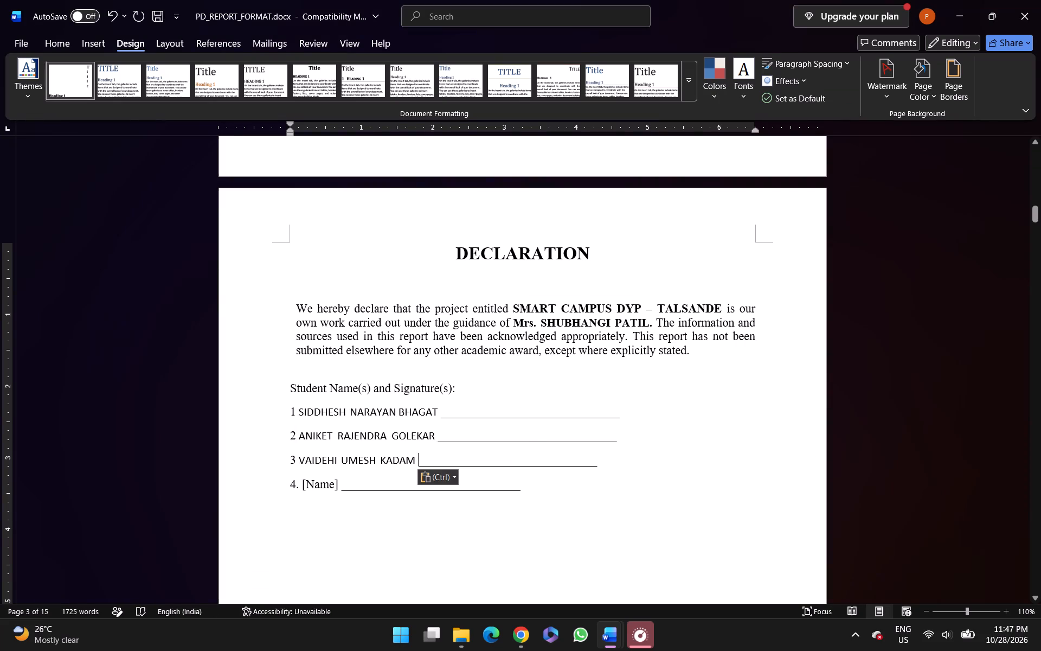
Delete the unused fourth “[Name]” signature line from the Declaration page.
drag(563, 490, 248, 487)
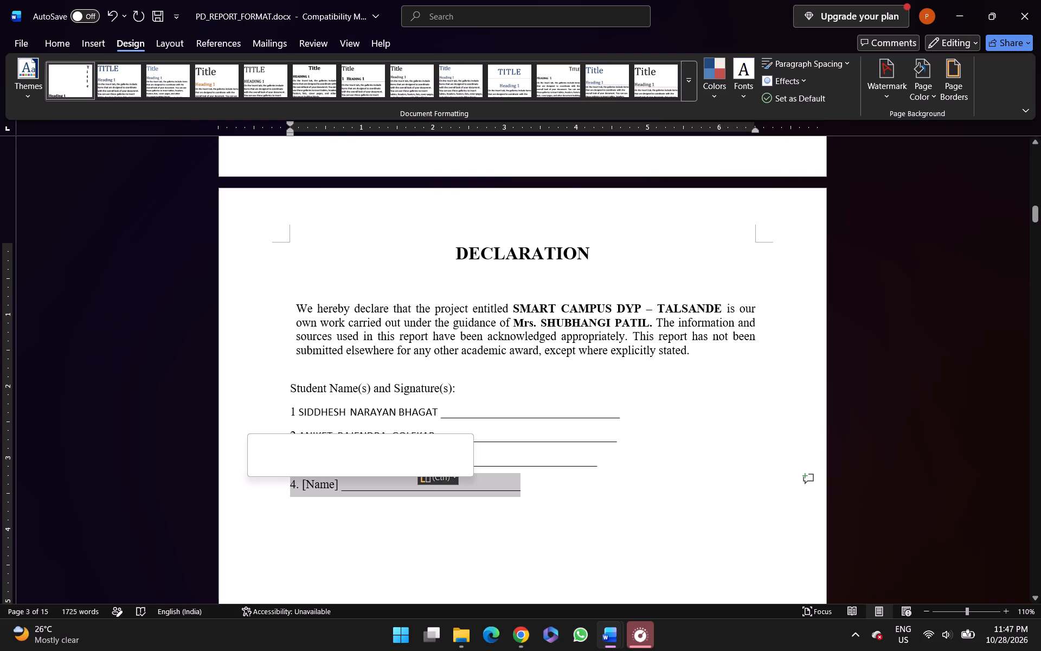
key(BackSpace)
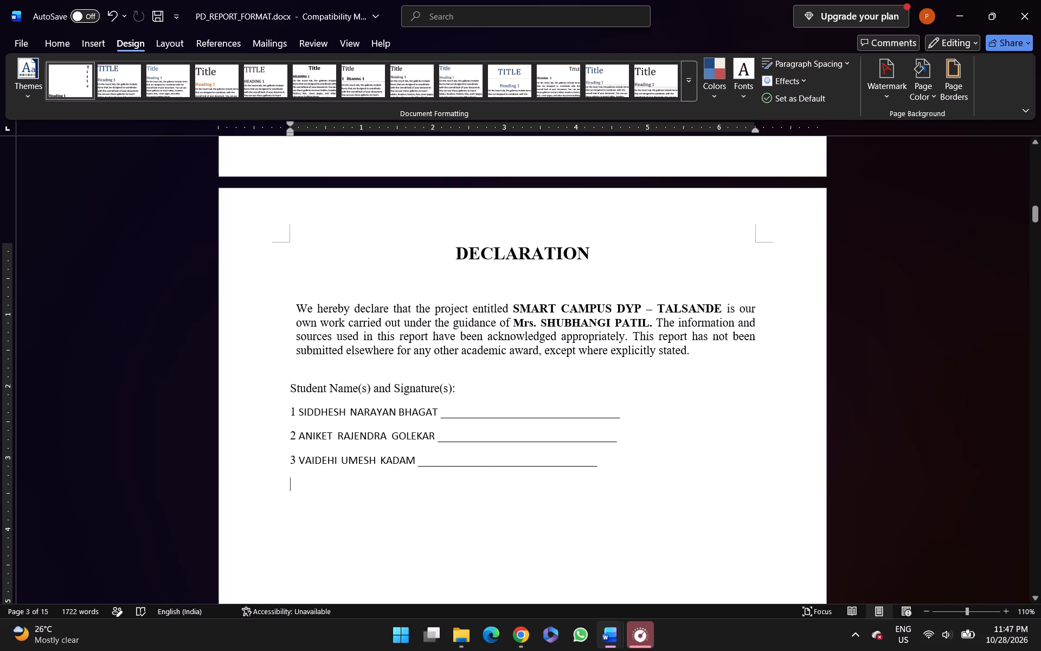
Restore the period and space after the numbers 1, 2 and 3 in the Declaration's student signature list.
click(299, 414)
key(BackSpace)
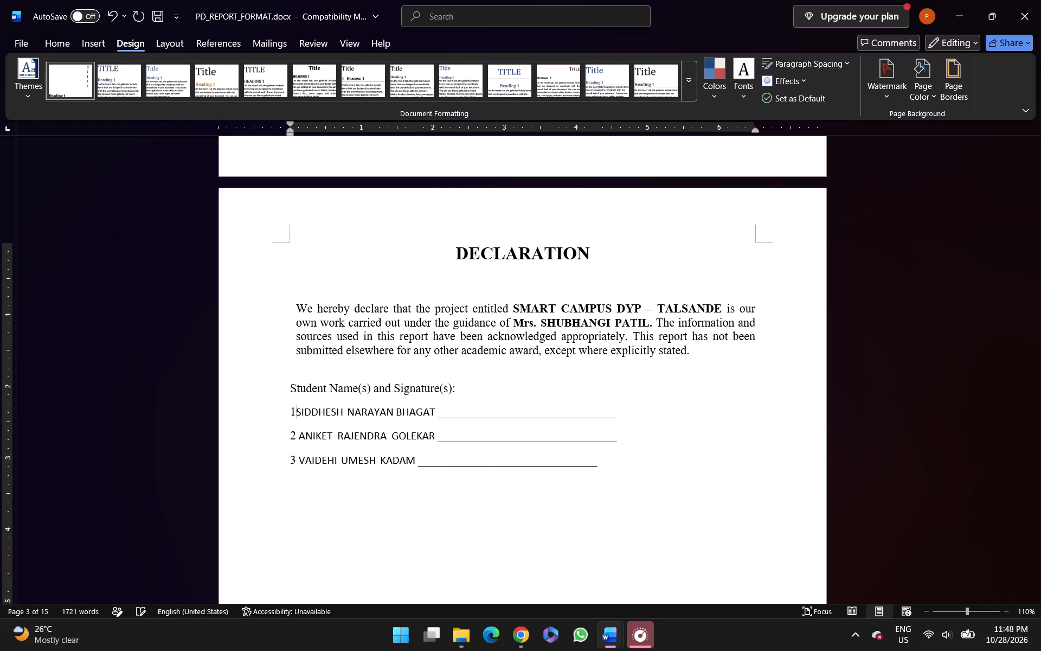
text(.)
key(space)
click(298, 435)
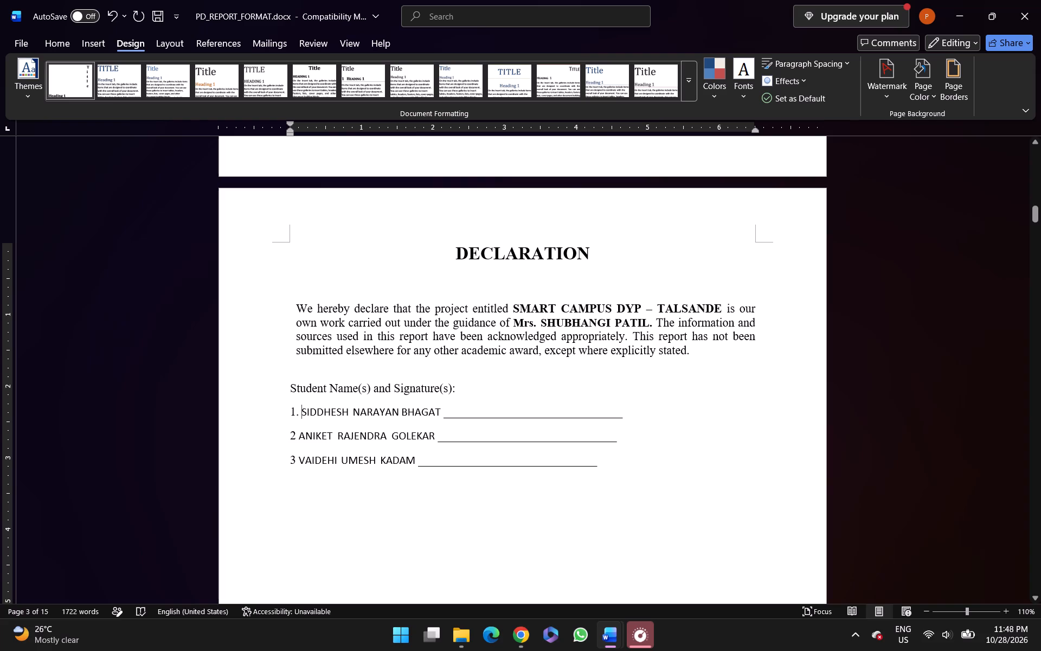
key(BackSpace)
text(.)
key(space)
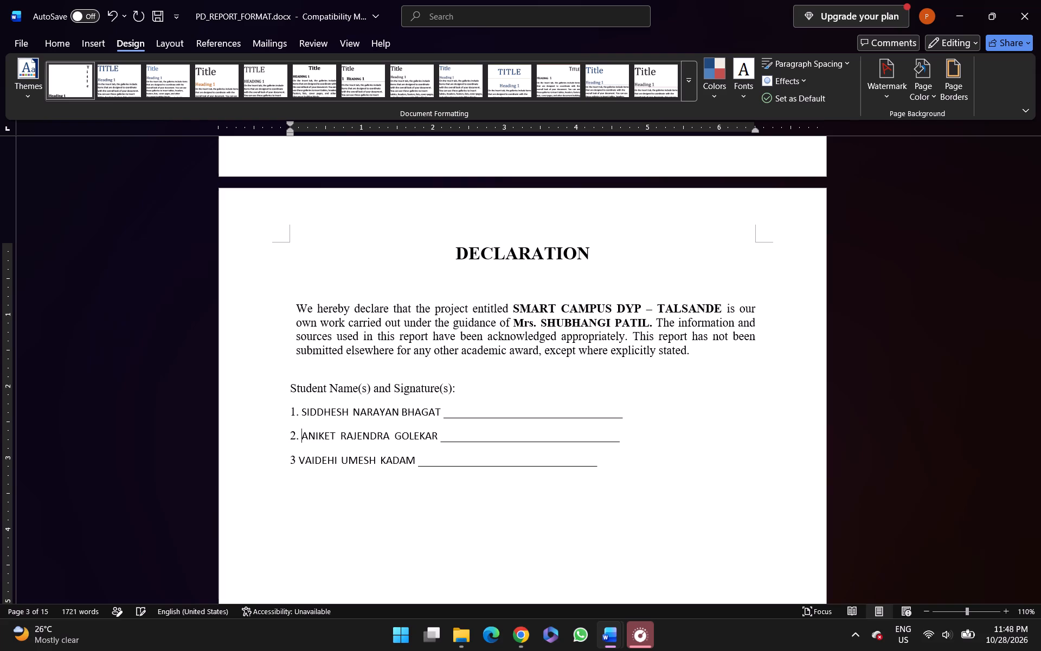
click(299, 462)
key(BackSpace)
key(comma)
key(BackSpace)
key(period)
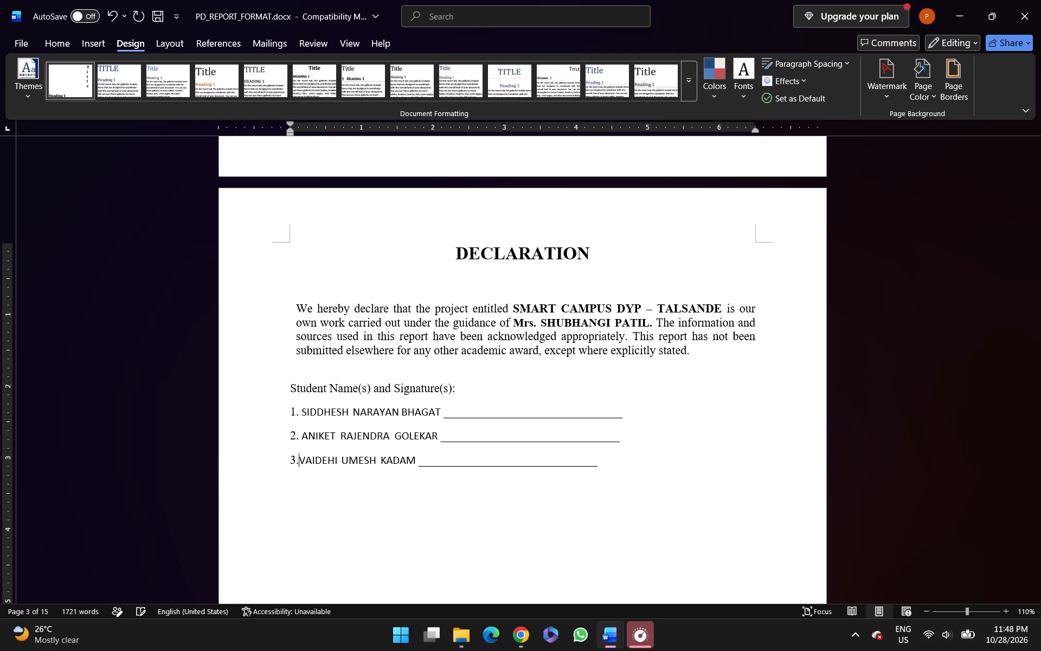
key(space)
Review the report from the cover page through the Certificate, Declaration, Acknowledgement and Abstract to the Table of Contents for remaining placeholders.
scroll(299, 462, down, 1)
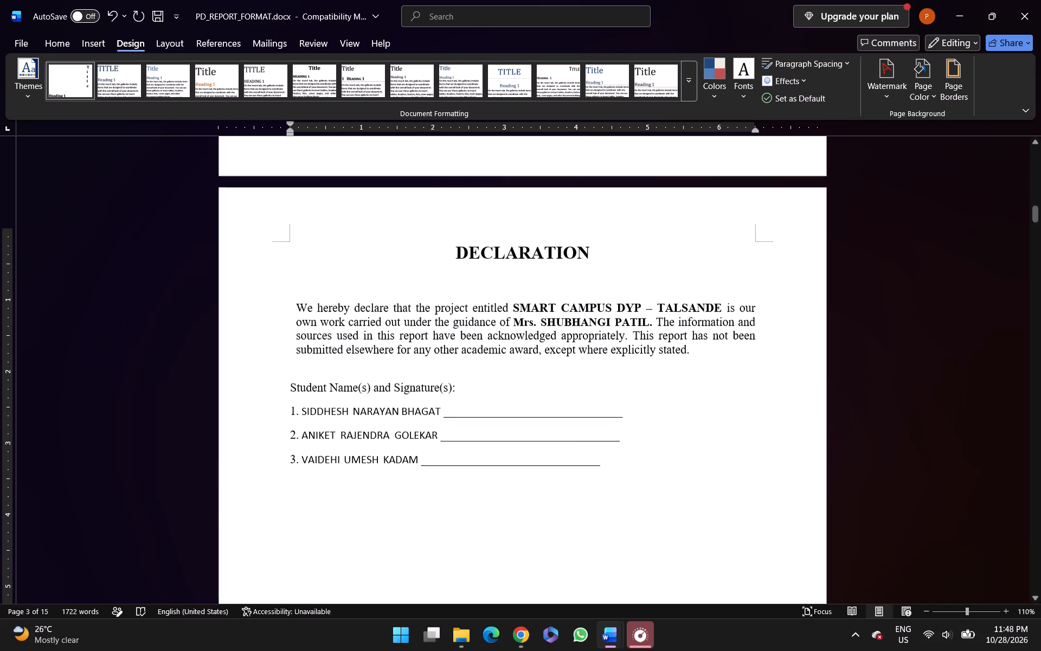
scroll(299, 462, down, 2)
scroll(299, 462, up, 1)
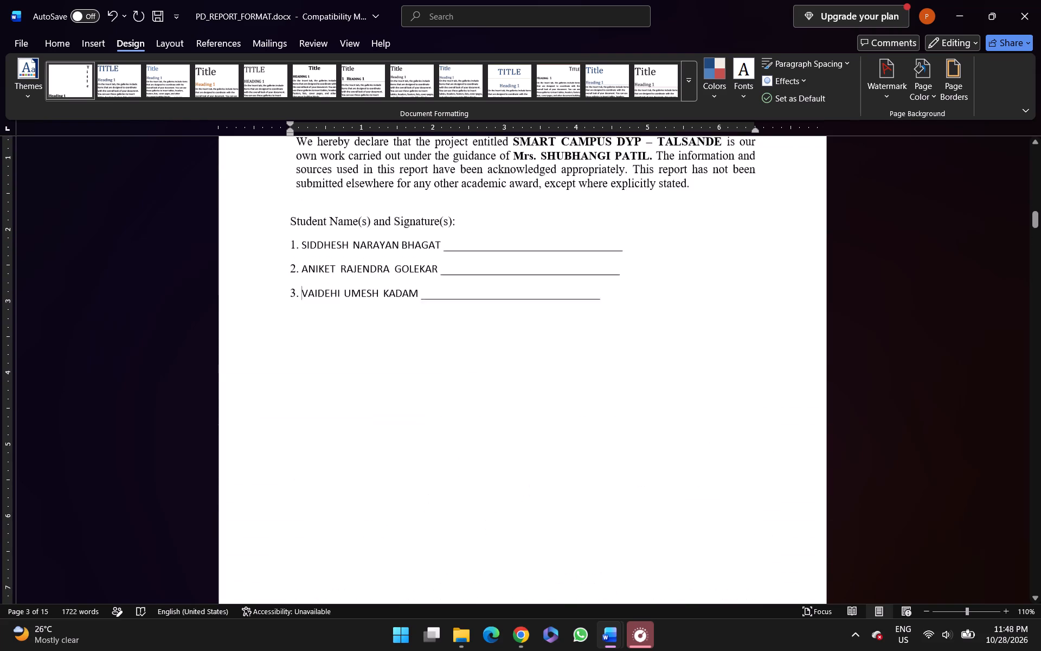
ctrl+scroll(299, 462, down, 4)
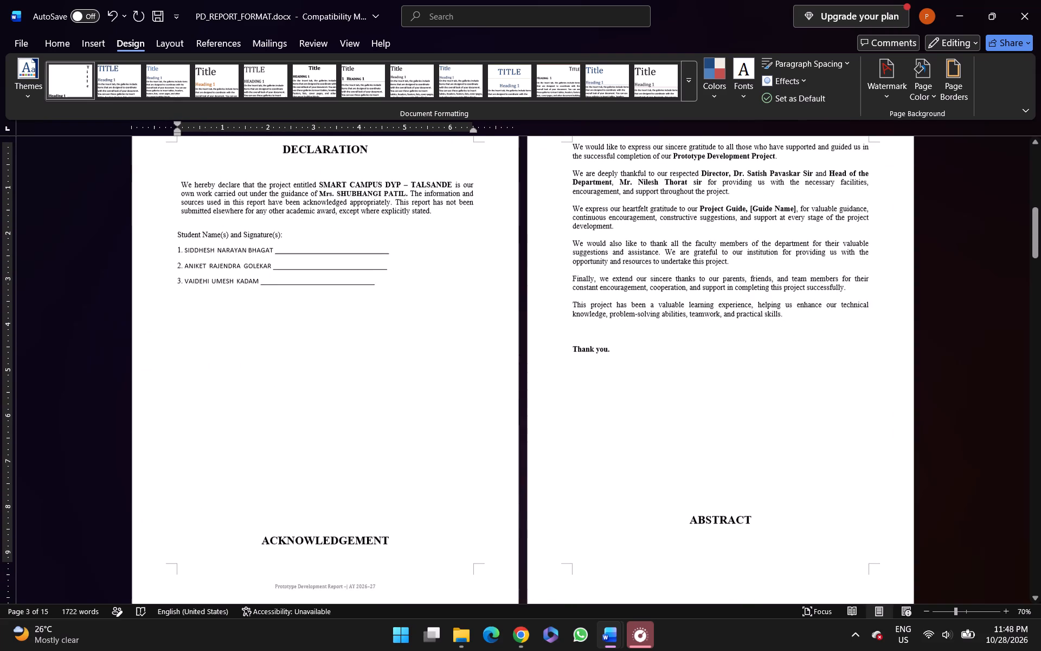
scroll(299, 462, up, 1)
scroll(299, 462, left, 1)
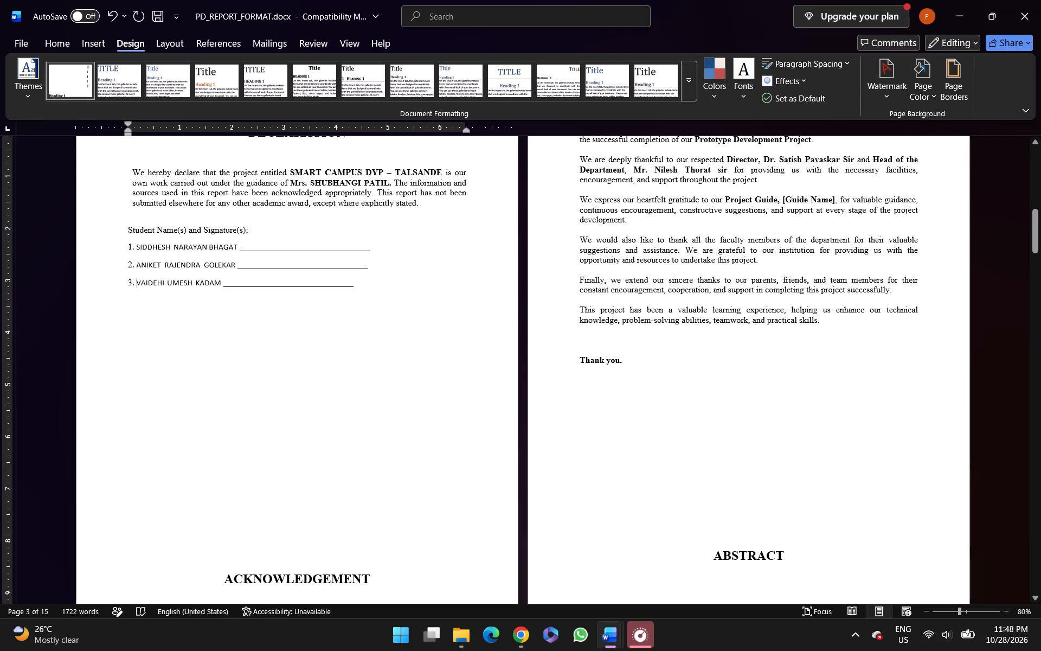
ctrl+scroll(299, 462, up, 1)
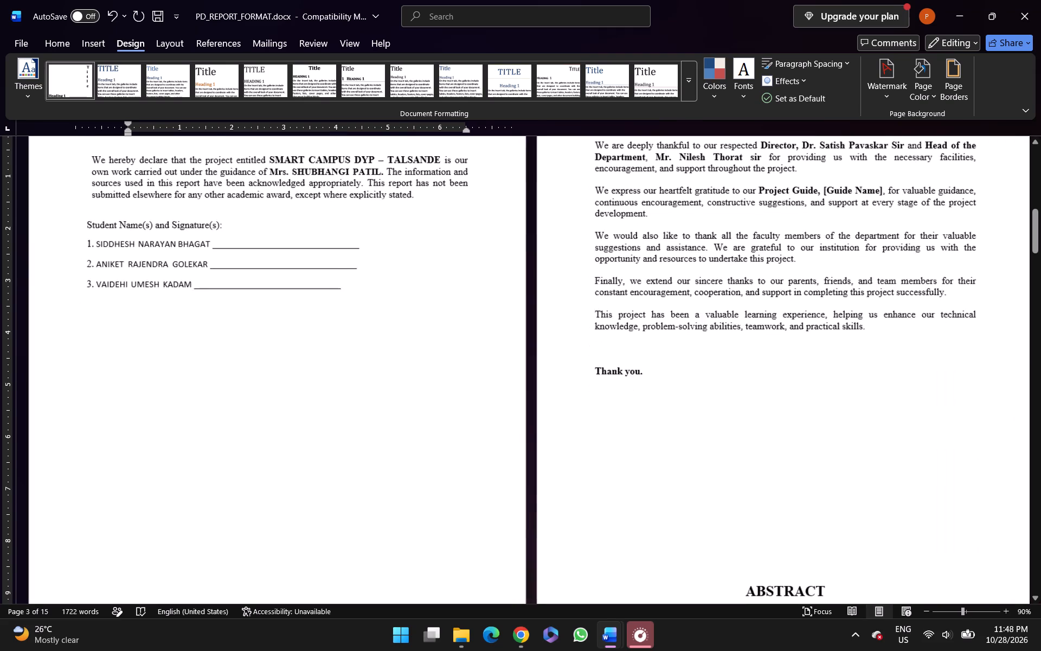
scroll(299, 462, down, 3)
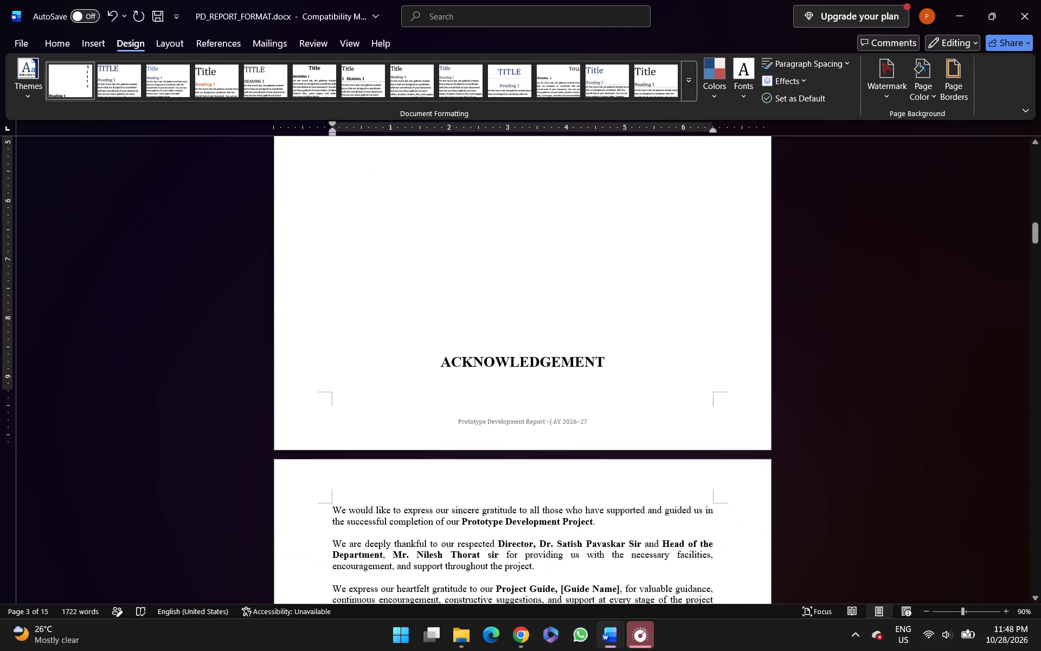
scroll(299, 462, up, 6)
scroll(299, 462, right, 1)
scroll(299, 462, up, 1)
scroll(299, 462, right, 1)
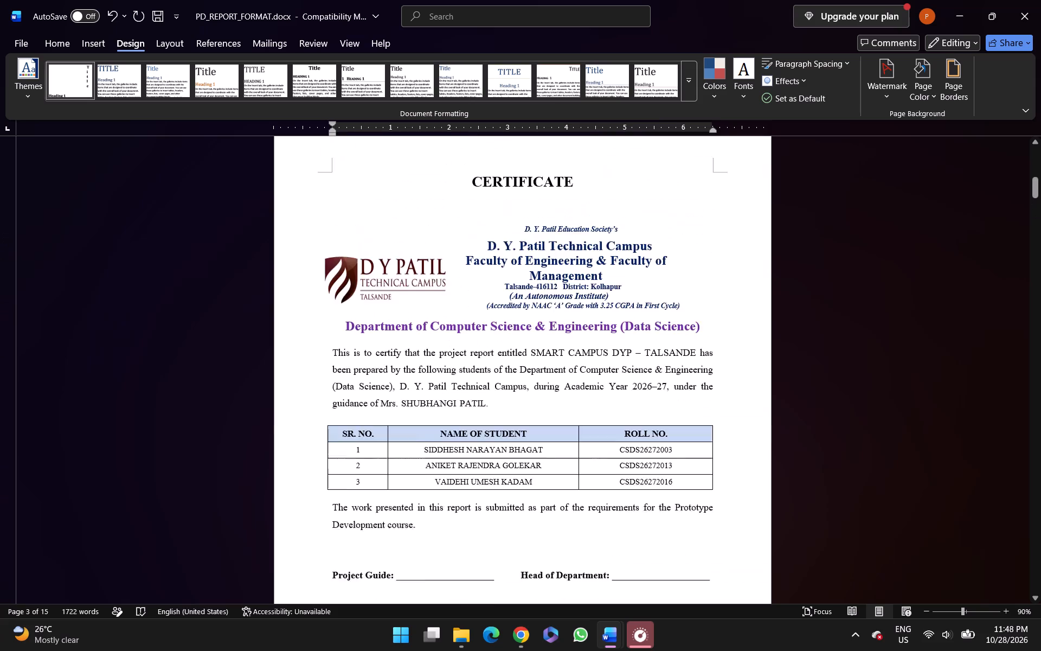
scroll(299, 462, right, 1)
scroll(299, 462, down, 4)
scroll(299, 462, up, 1)
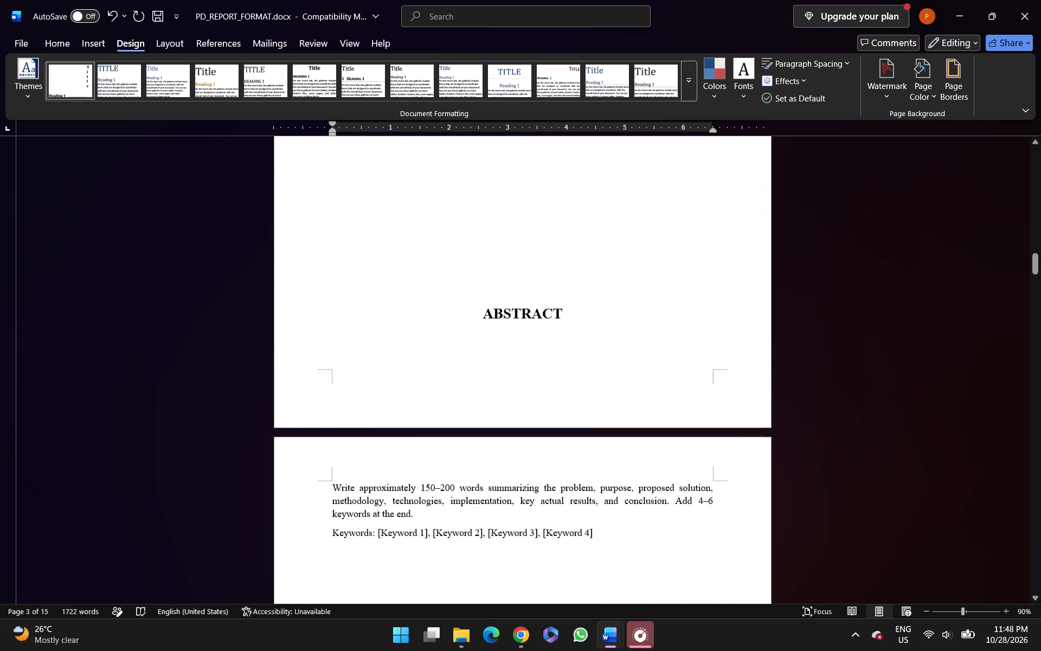
scroll(299, 462, up, 1)
scroll(299, 462, down, 1)
scroll(299, 462, up, 1)
scroll(299, 462, down, 1)
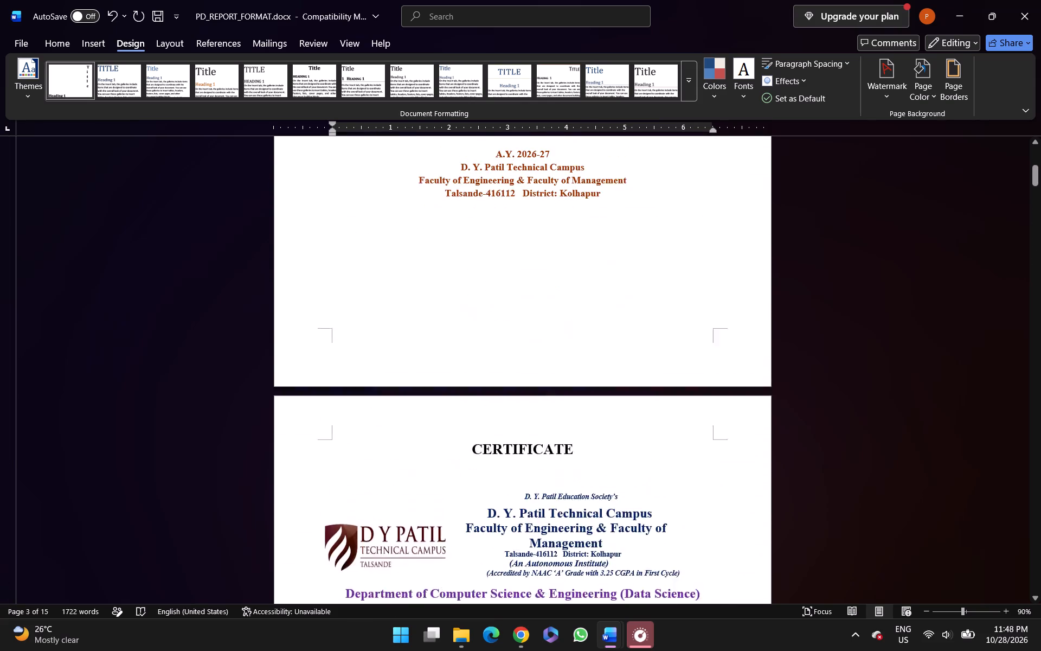
scroll(299, 462, down, 2)
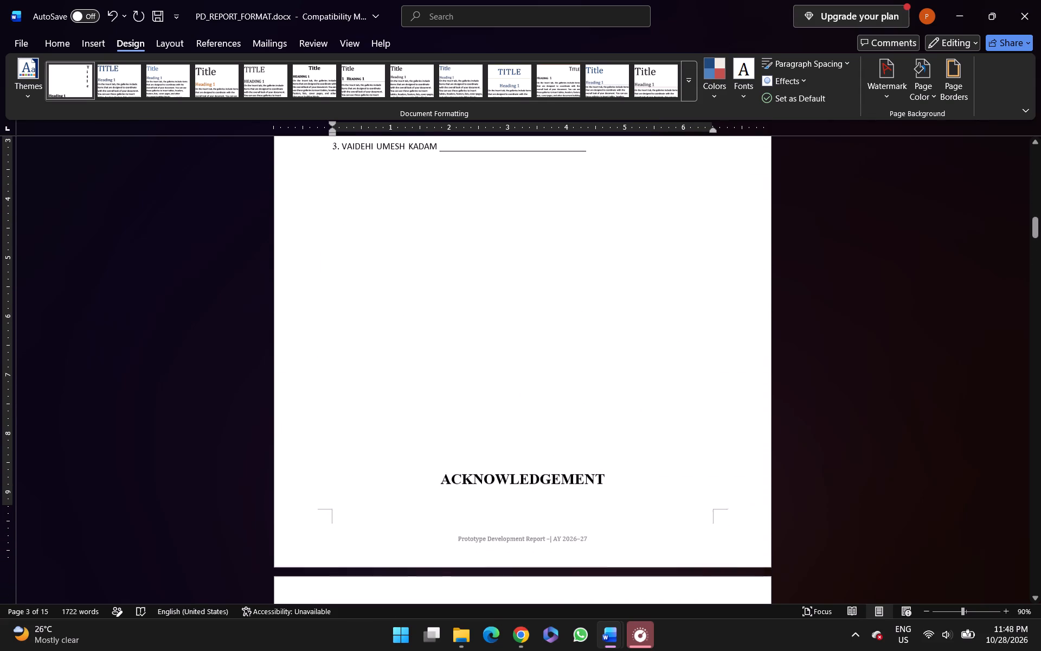
scroll(299, 462, down, 3)
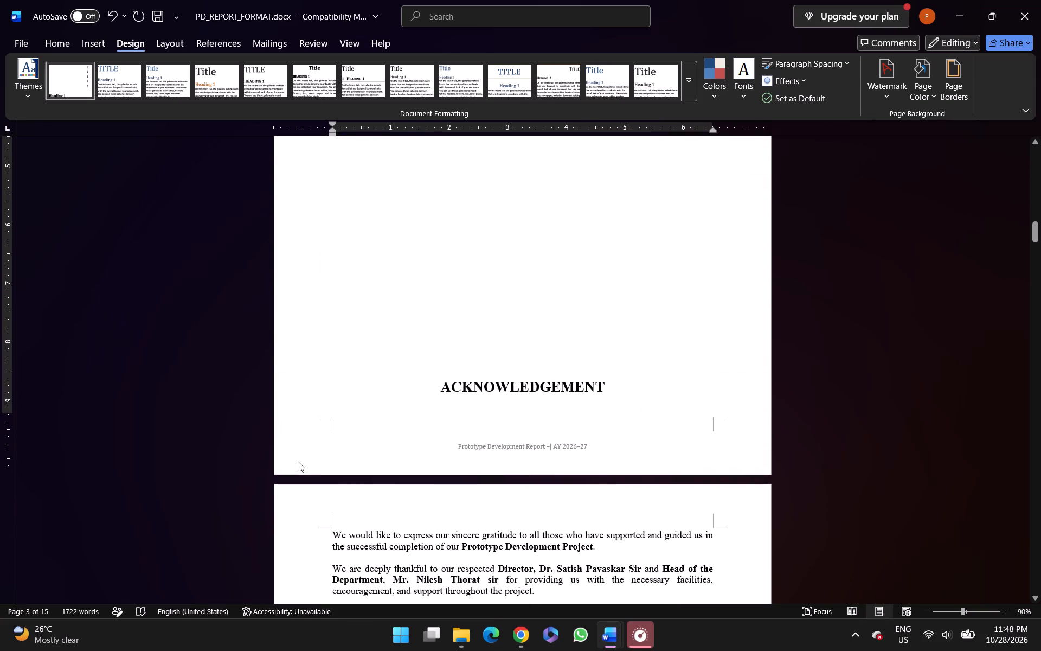
scroll(299, 462, down, 2)
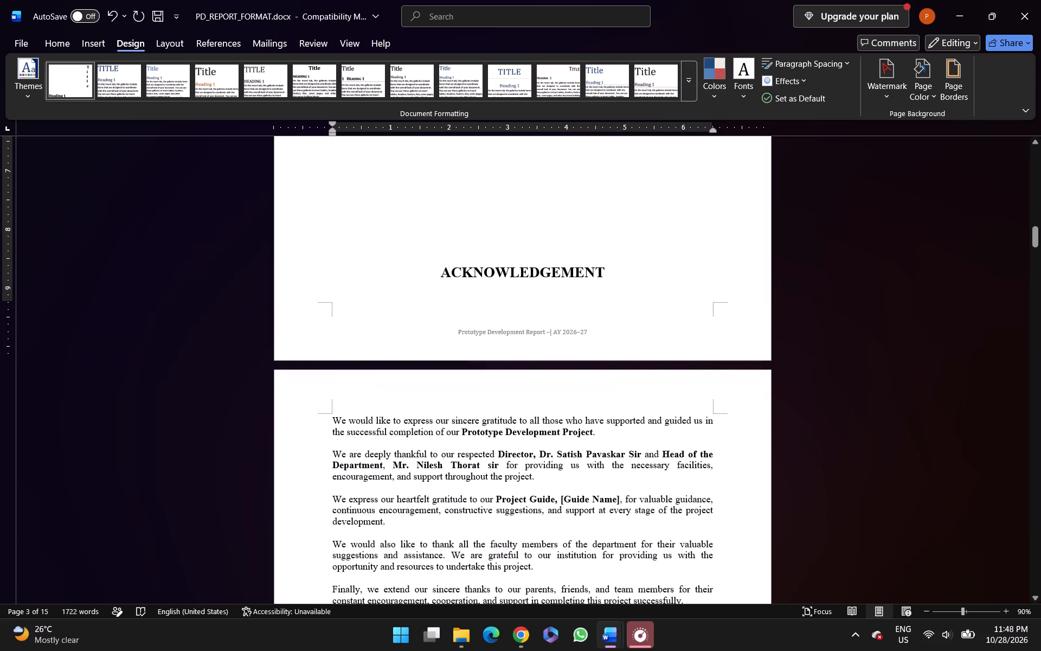
scroll(299, 462, down, 1)
scroll(299, 462, up, 20)
scroll(299, 462, up, 2)
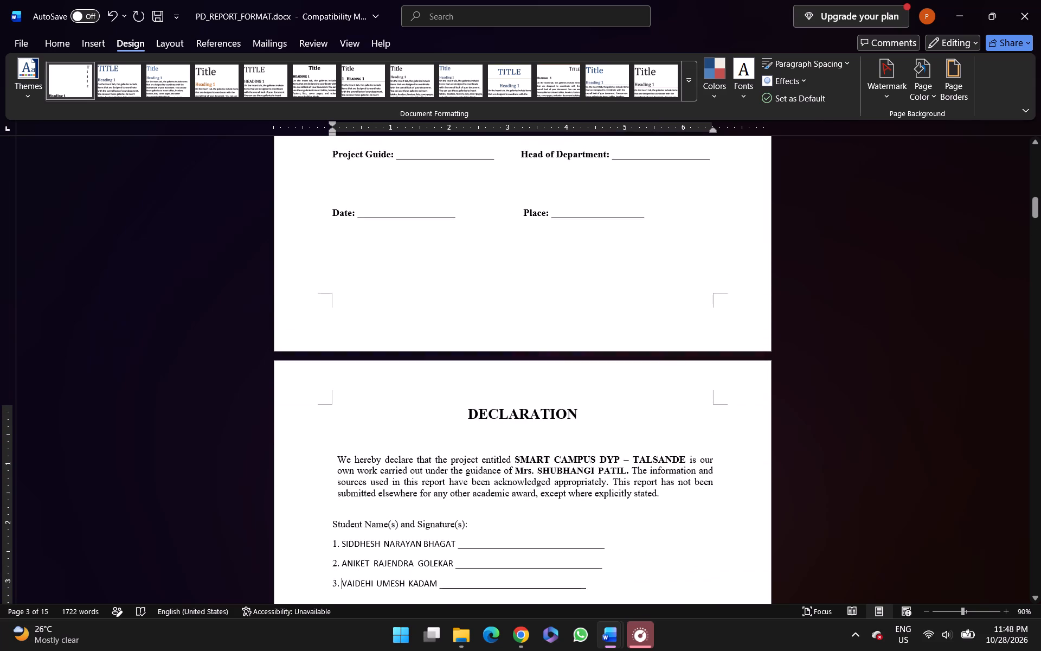
scroll(299, 473, up, 20)
scroll(299, 473, up, 9)
scroll(299, 473, up, 20)
scroll(299, 473, up, 4)
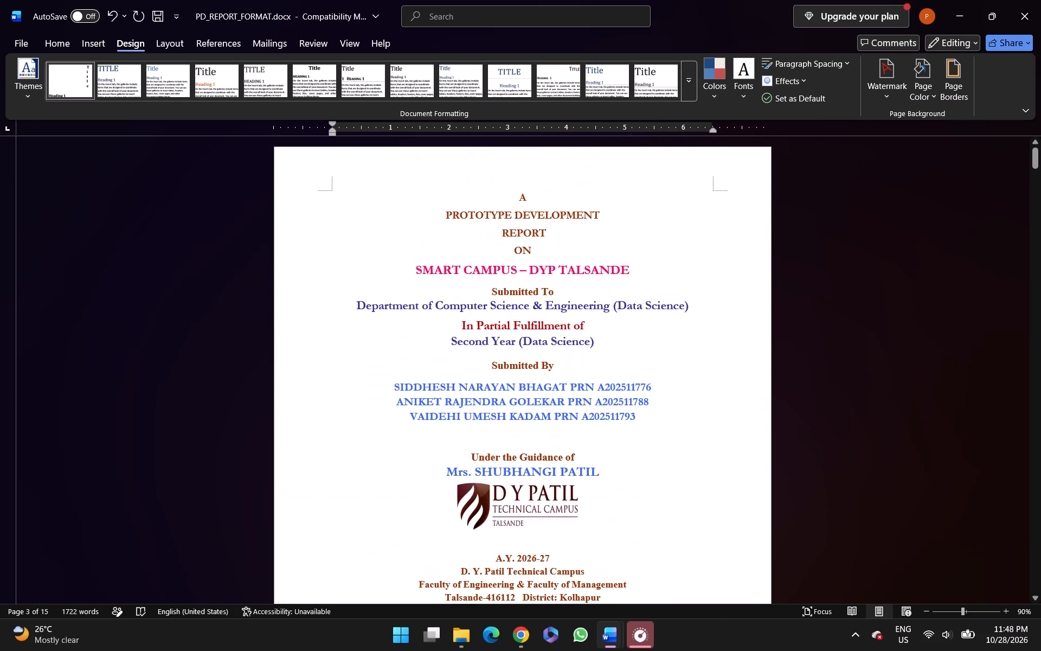
scroll(299, 473, down, 10)
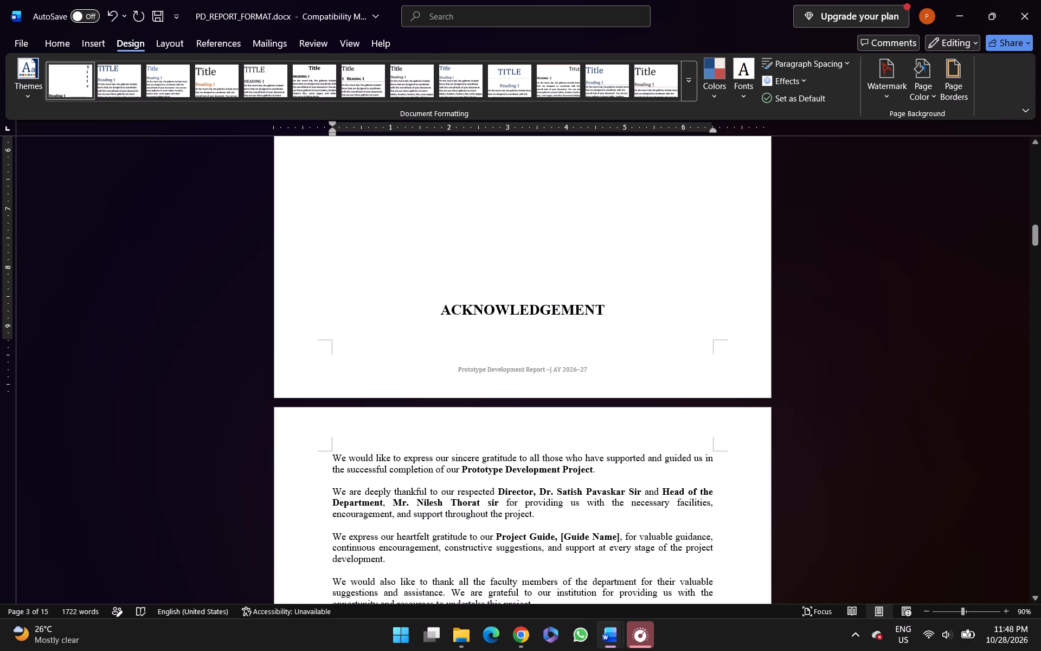
scroll(299, 473, down, 3)
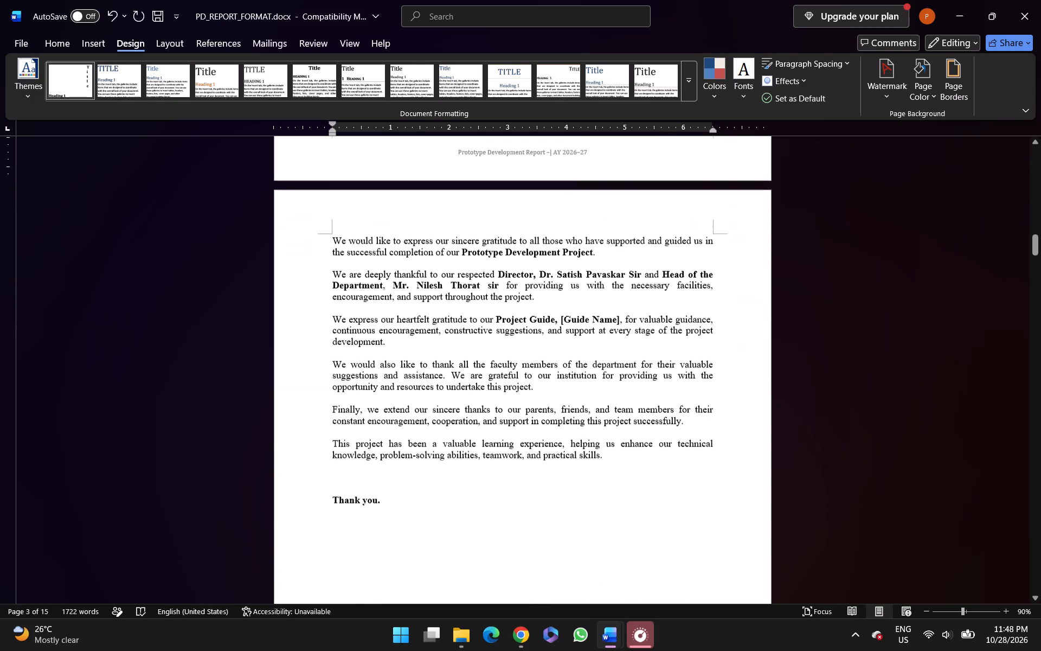
scroll(299, 473, down, 6)
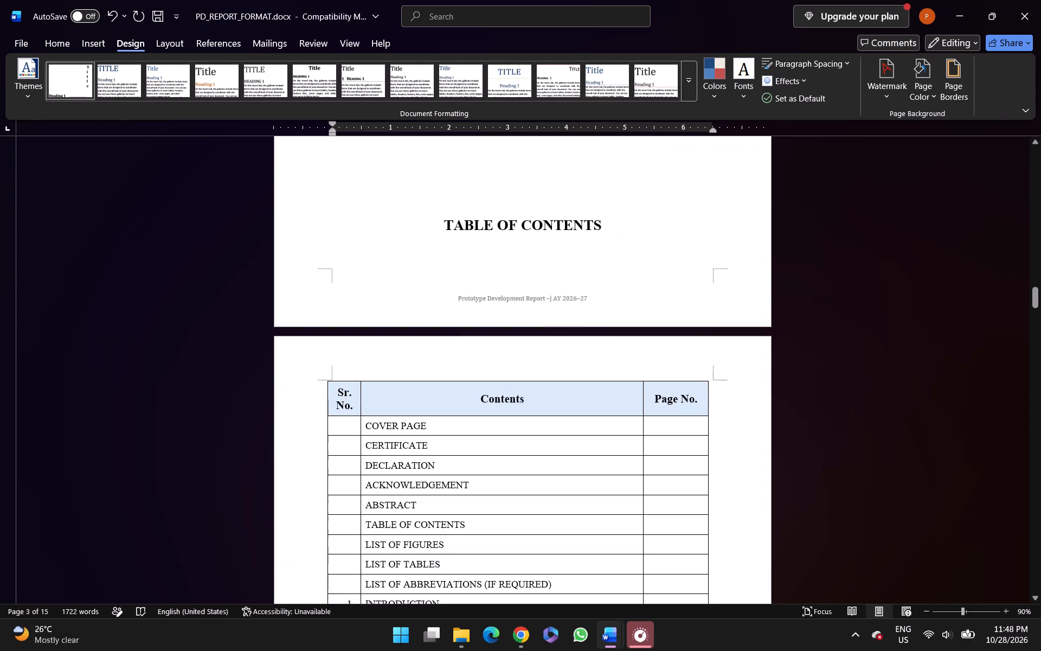
Review the report from the Table of Contents through the lists, preparation guidelines and chapter pages for remaining instructions and placeholders.
scroll(299, 473, down, 2)
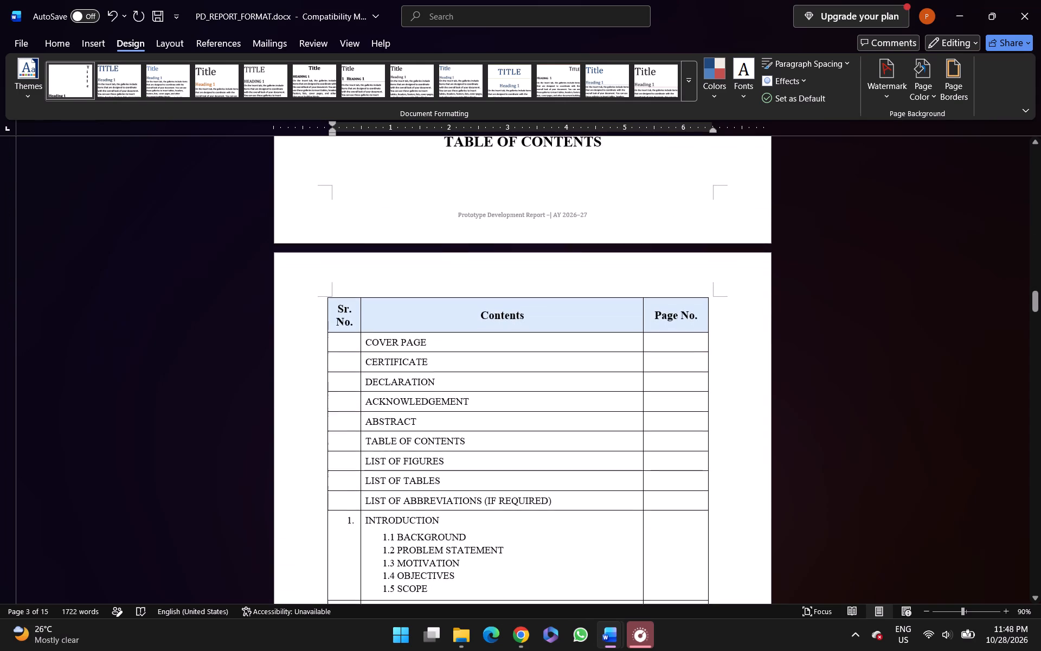
scroll(299, 473, down, 6)
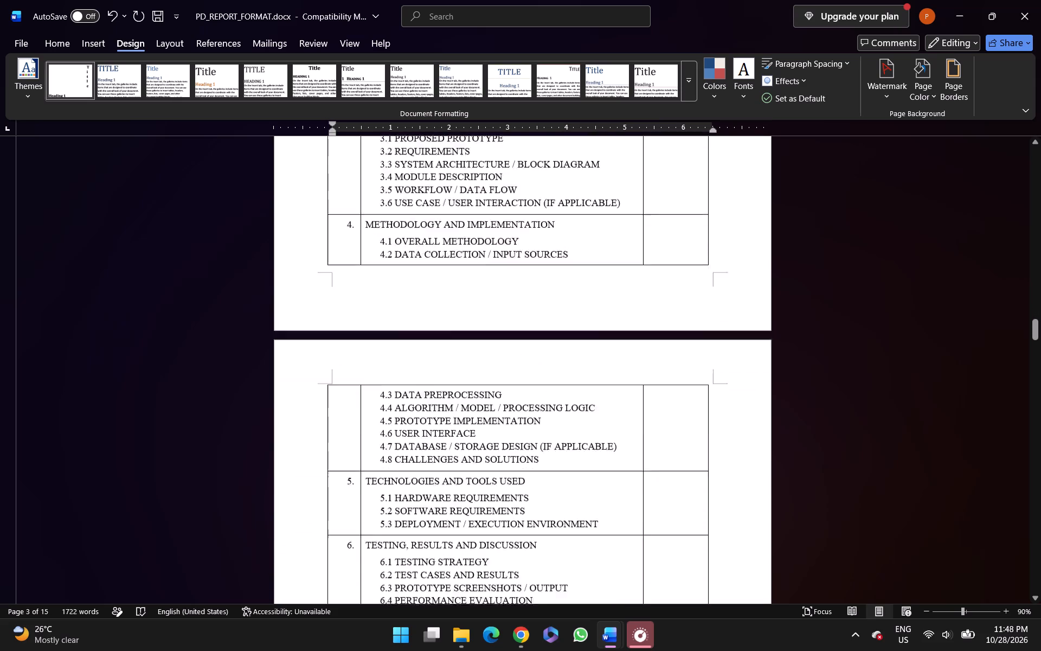
scroll(299, 473, down, 3)
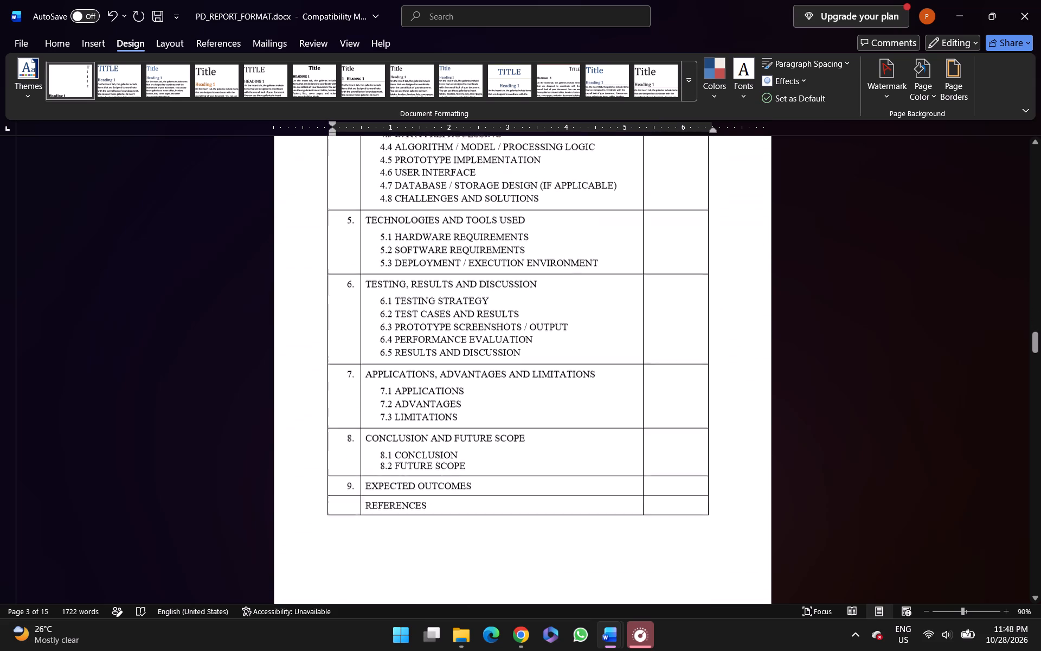
scroll(299, 473, down, 5)
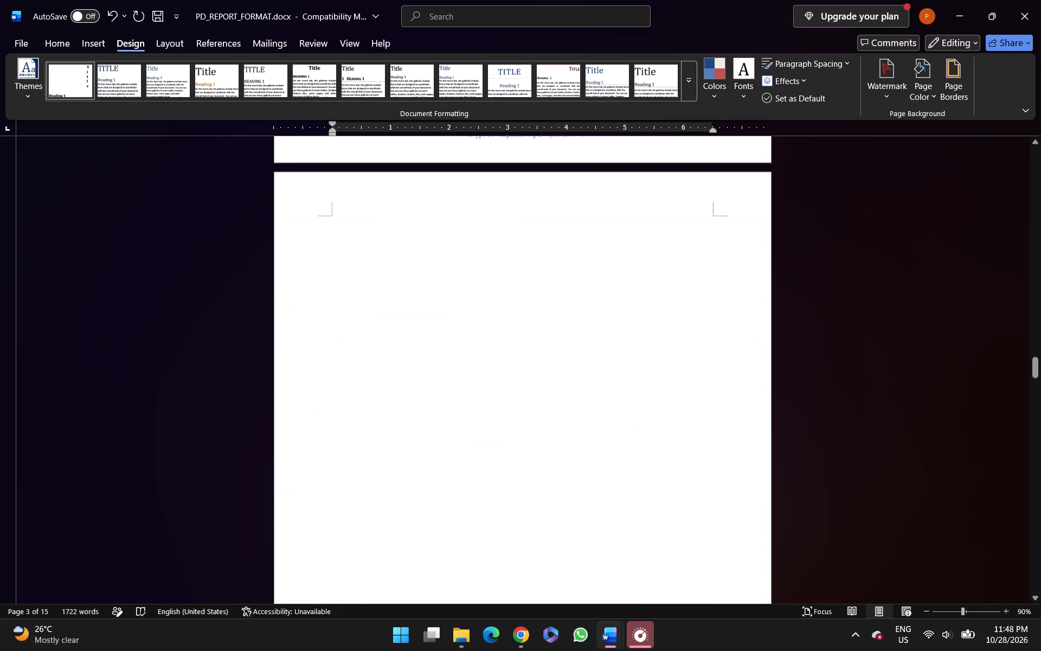
scroll(299, 473, down, 6)
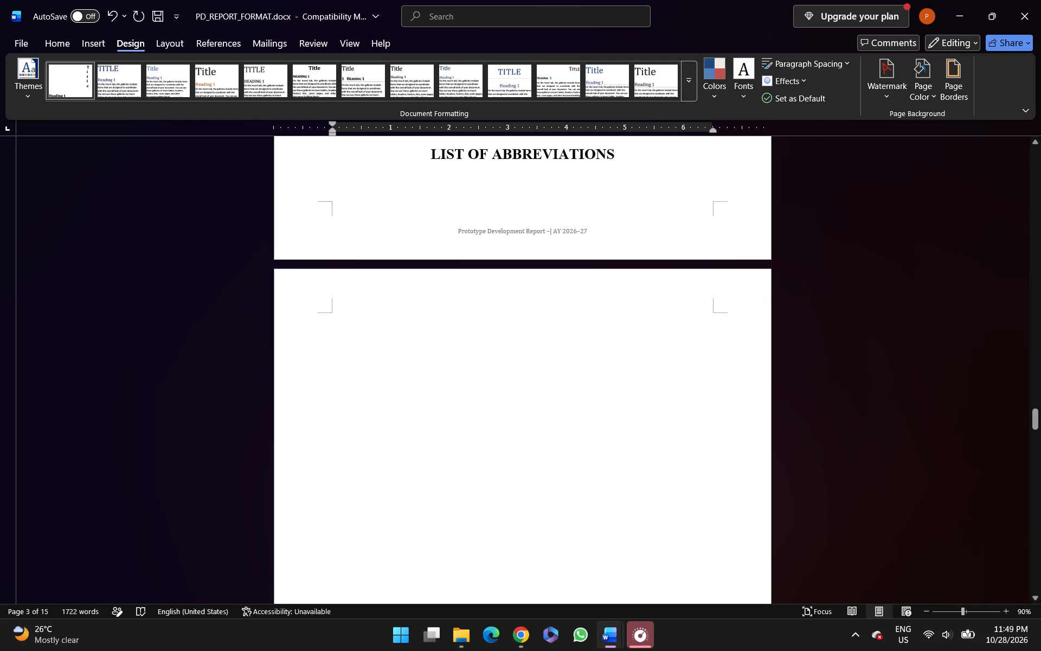
scroll(299, 473, down, 4)
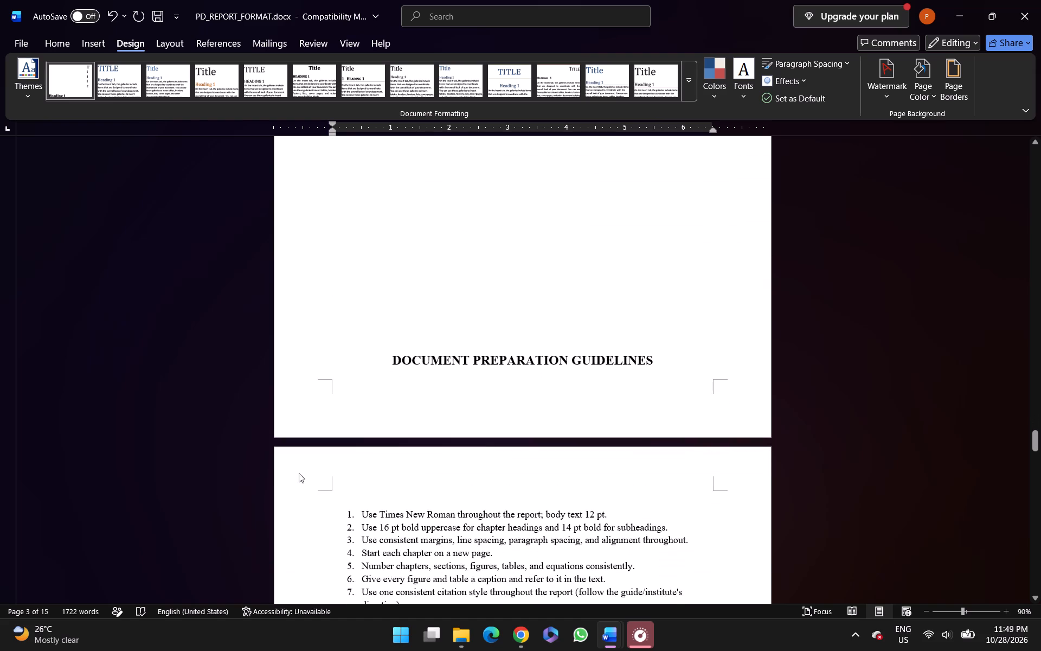
scroll(299, 473, down, 2)
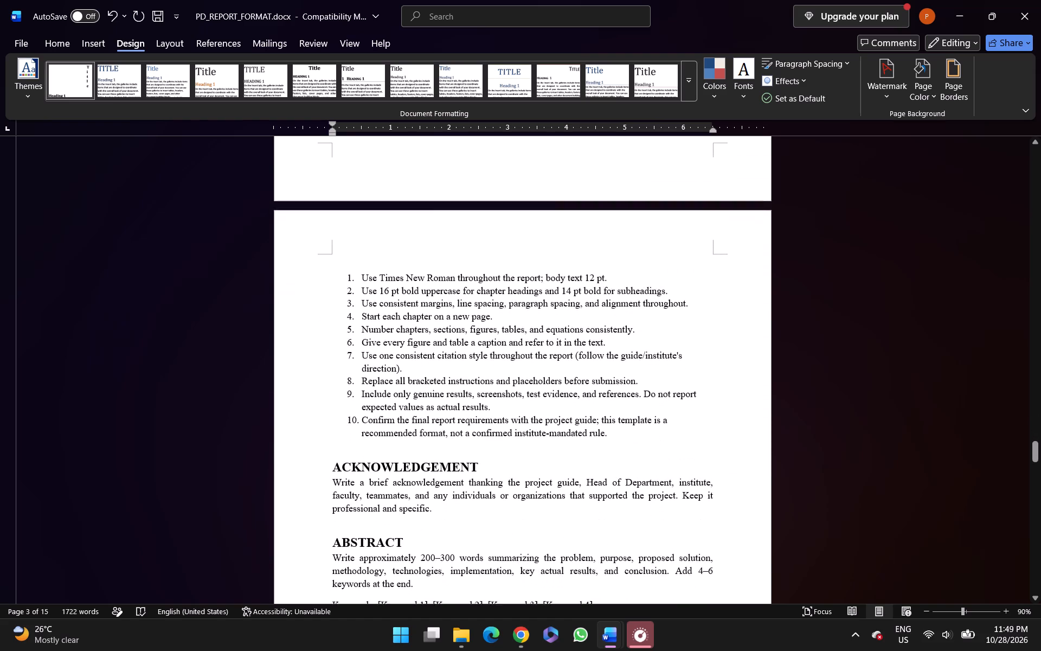
scroll(299, 473, down, 4)
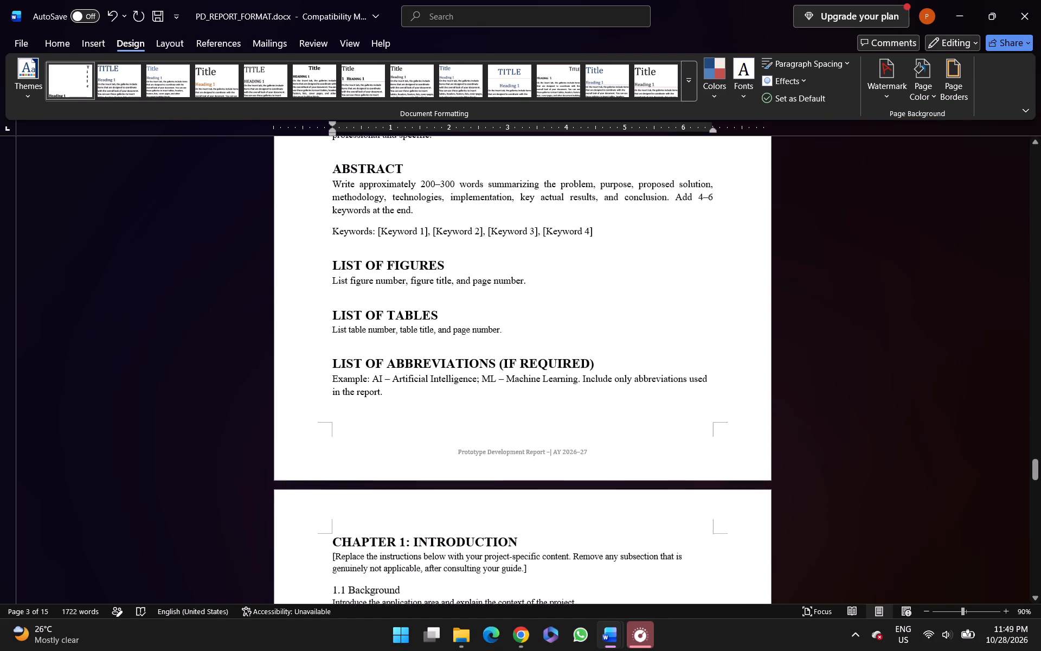
scroll(299, 473, down, 1)
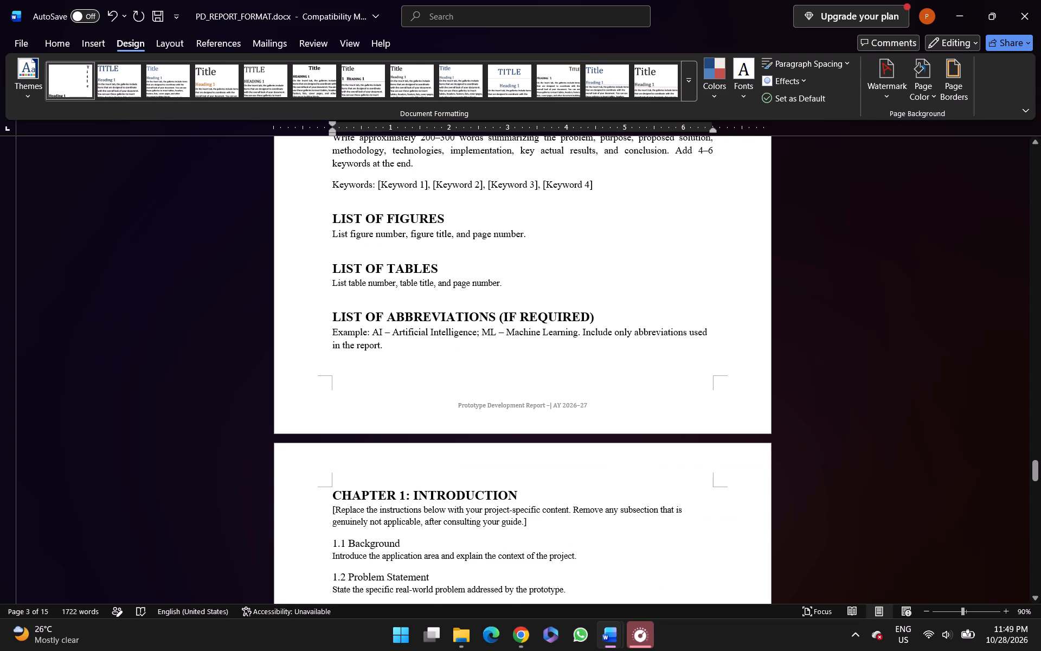
scroll(299, 473, down, 8)
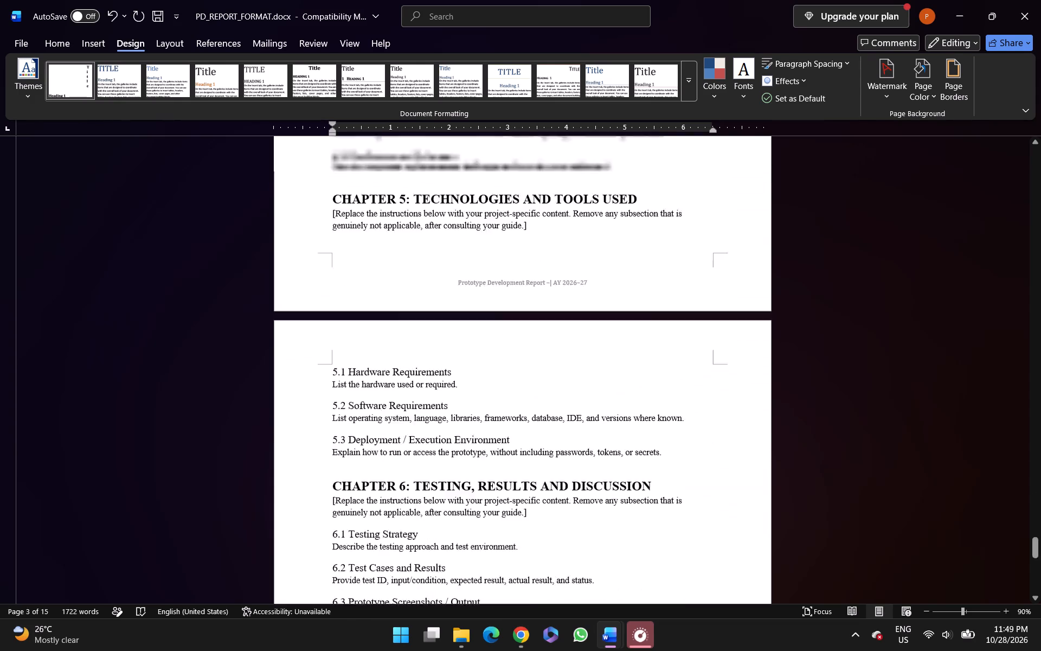
scroll(299, 473, down, 2)
scroll(299, 473, up, 1)
scroll(299, 473, down, 2)
scroll(299, 473, up, 13)
scroll(299, 473, down, 2)
scroll(299, 473, up, 20)
scroll(299, 473, up, 2)
scroll(299, 473, down, 1)
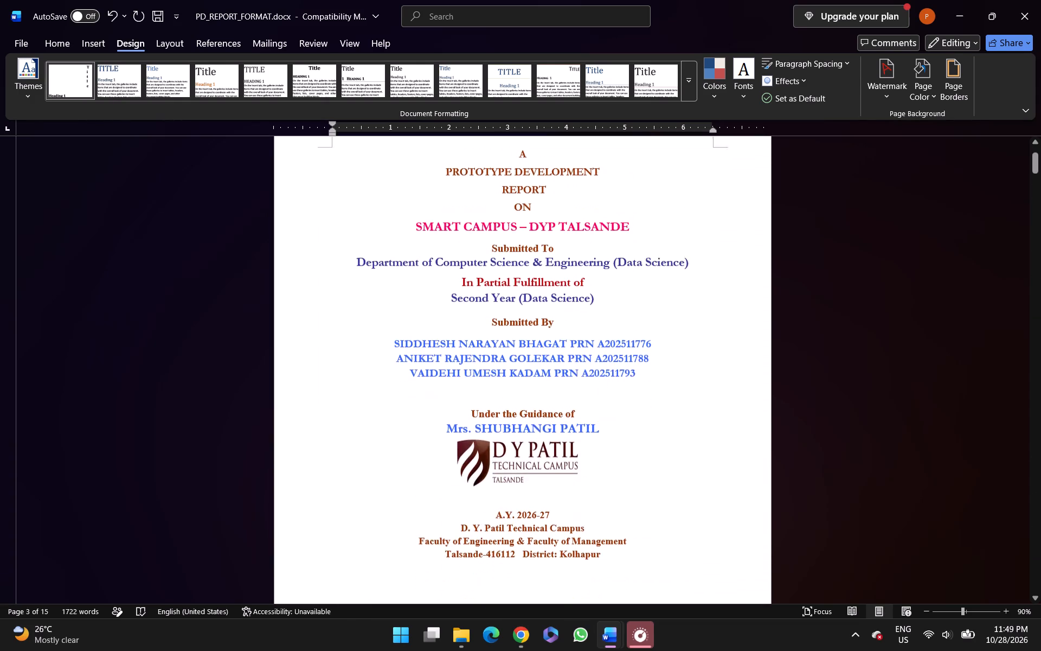
Insert two blank lines above the ACKNOWLEDGEMENT heading to move it onto the page with its text.
scroll(299, 473, down, 5)
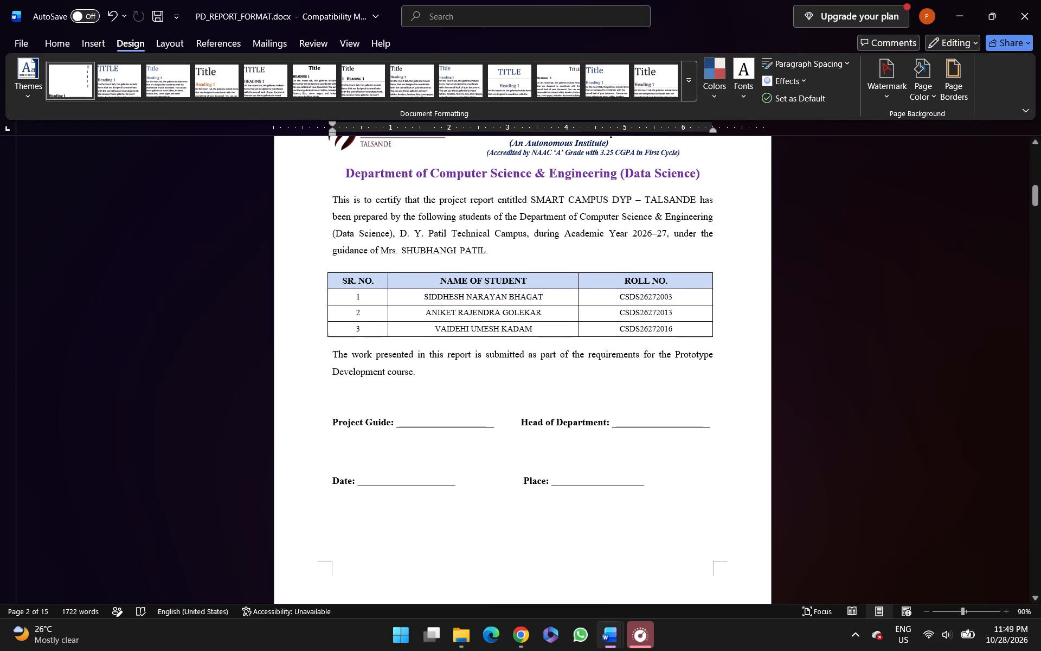
scroll(299, 473, down, 1)
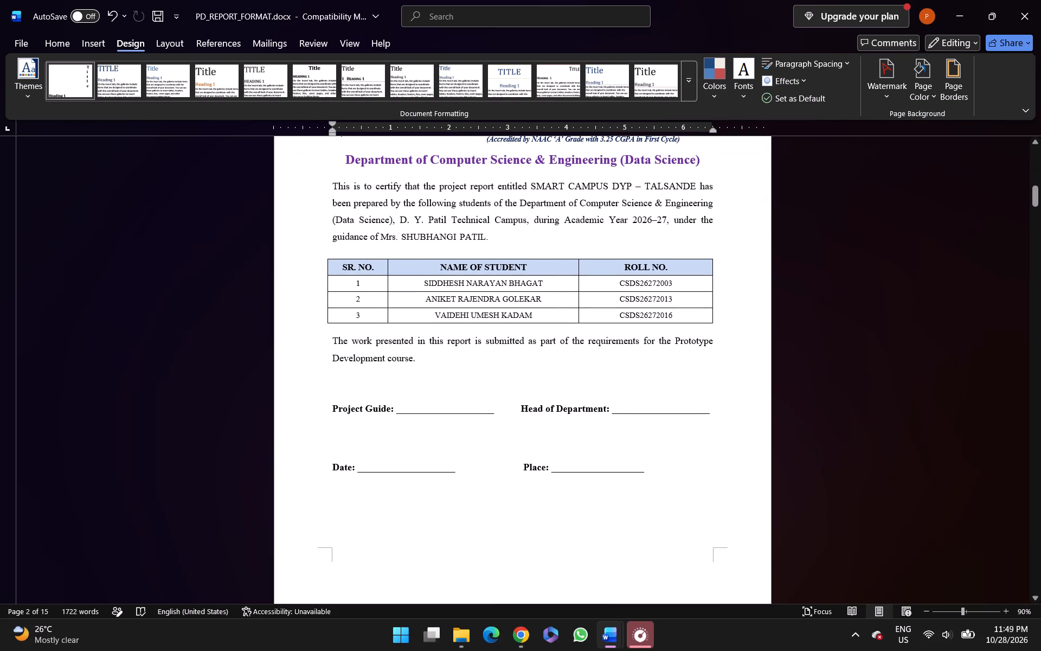
scroll(299, 473, down, 4)
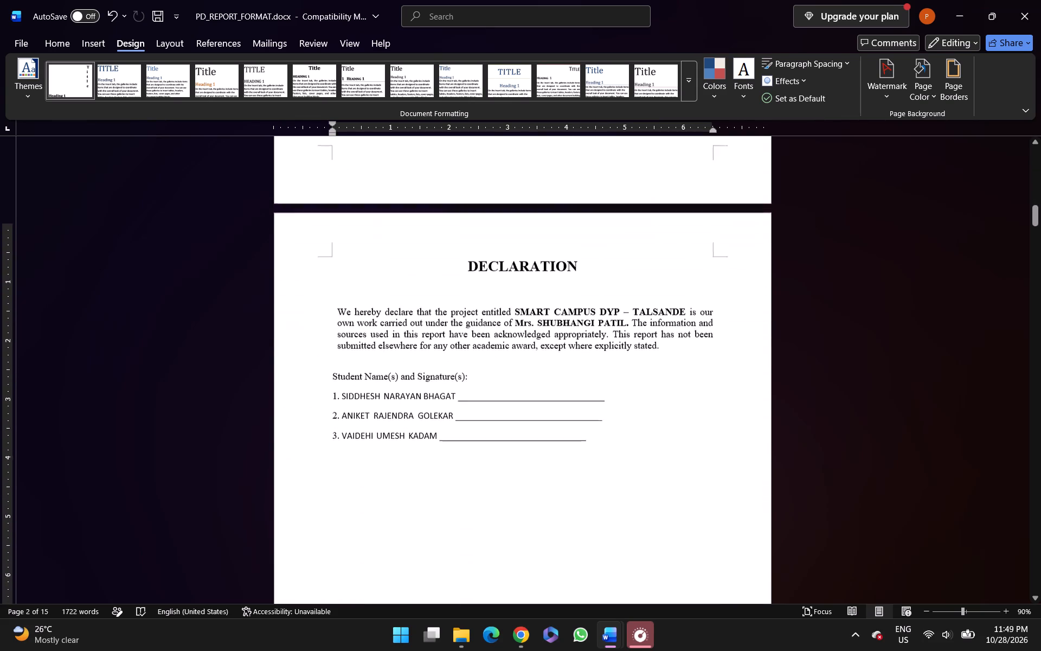
scroll(299, 473, down, 4)
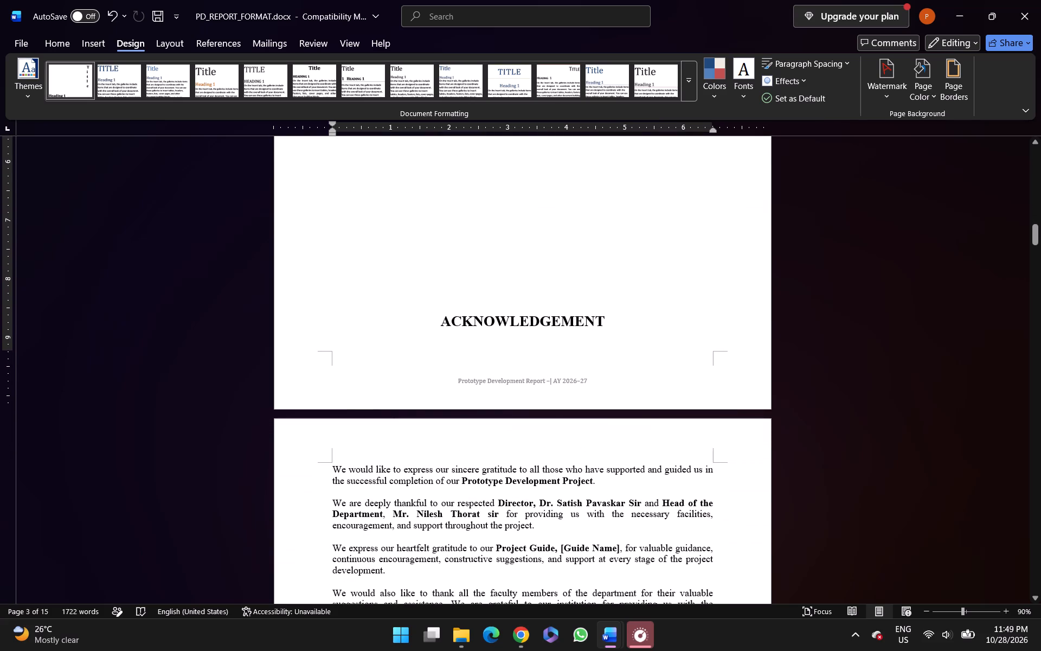
double_click(387, 258)
key(Return)
key(Return)
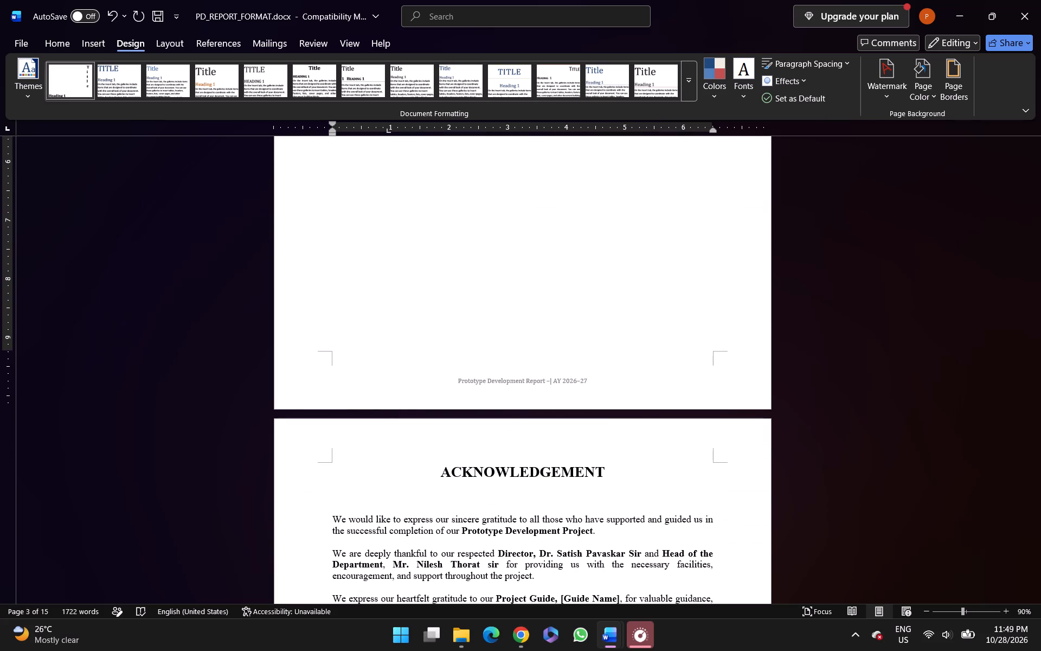
Delete the “[Guide Name]” placeholder, brackets included, after “Project Guide,” in the Acknowledgement's third paragraph.
scroll(462, 304, down, 1)
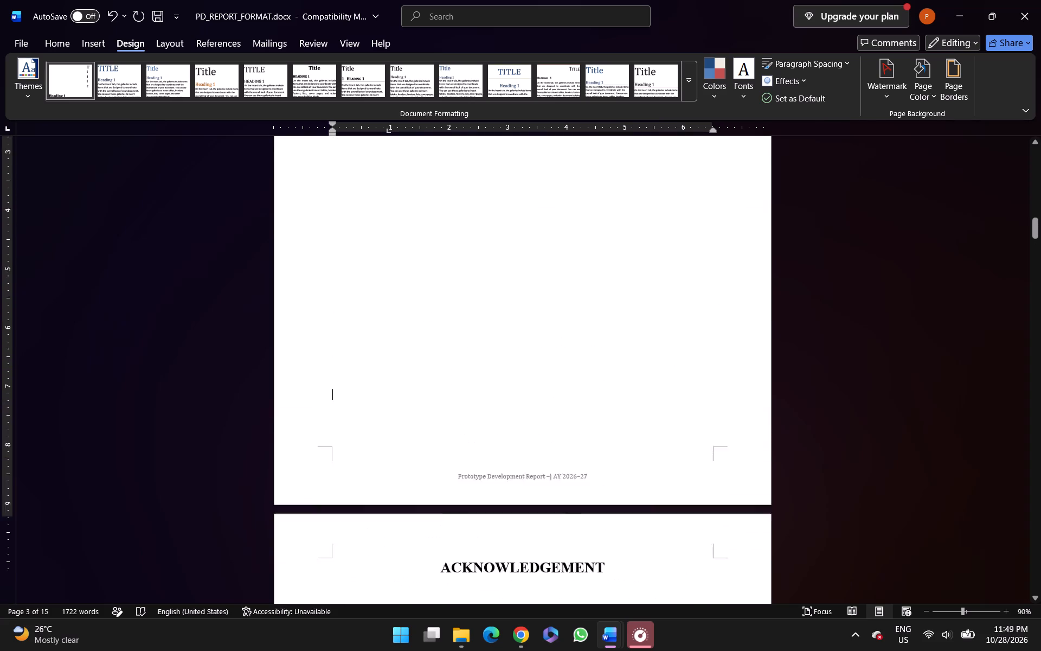
scroll(462, 304, down, 3)
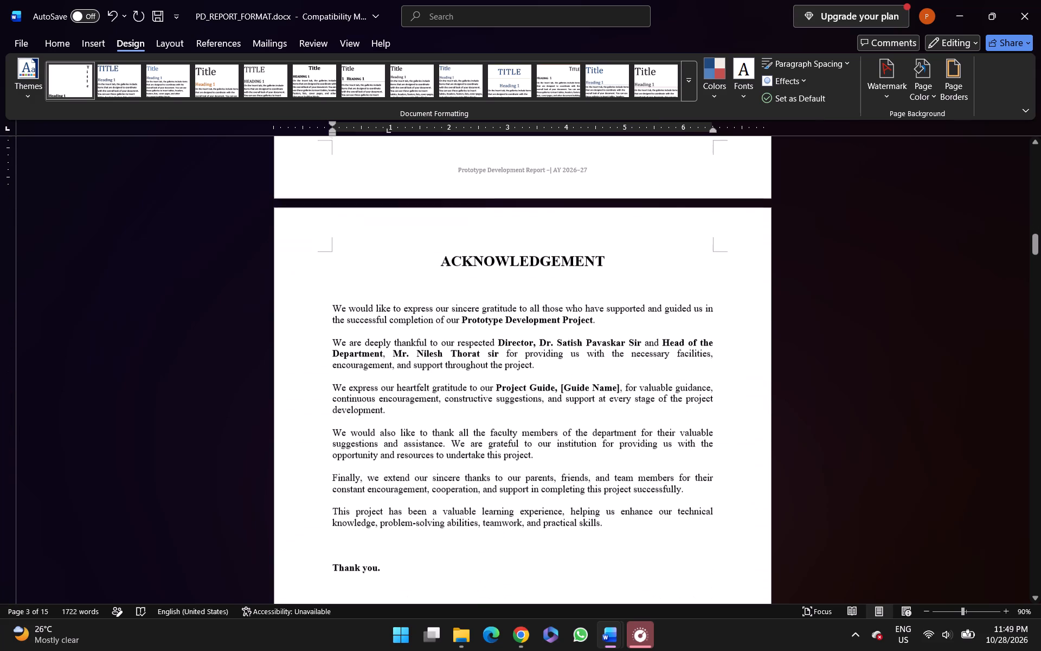
scroll(462, 304, down, 1)
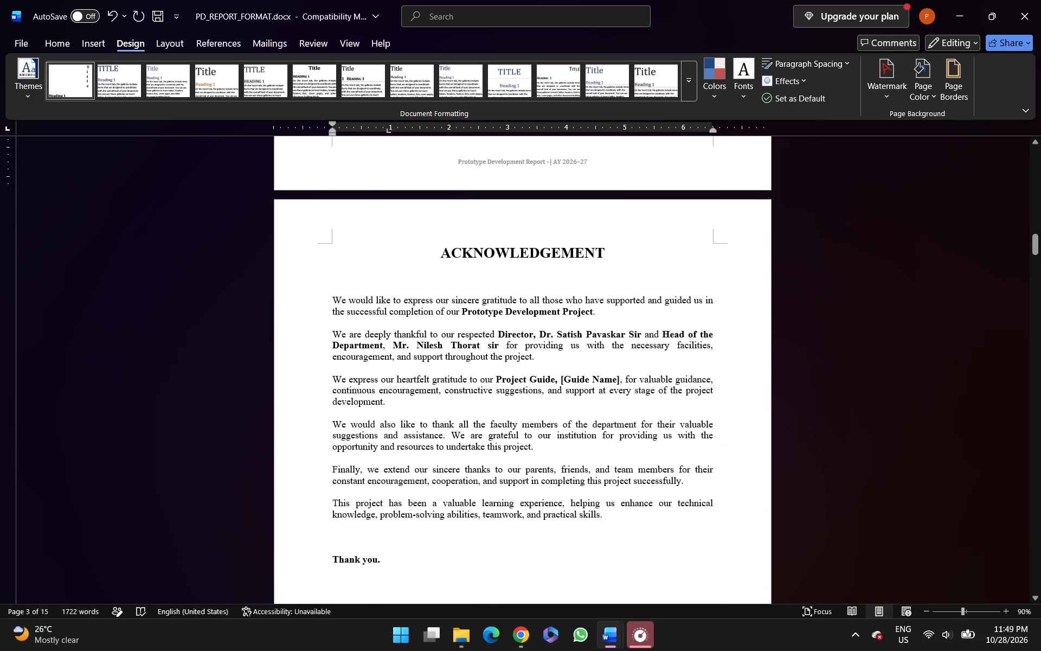
scroll(462, 304, down, 2)
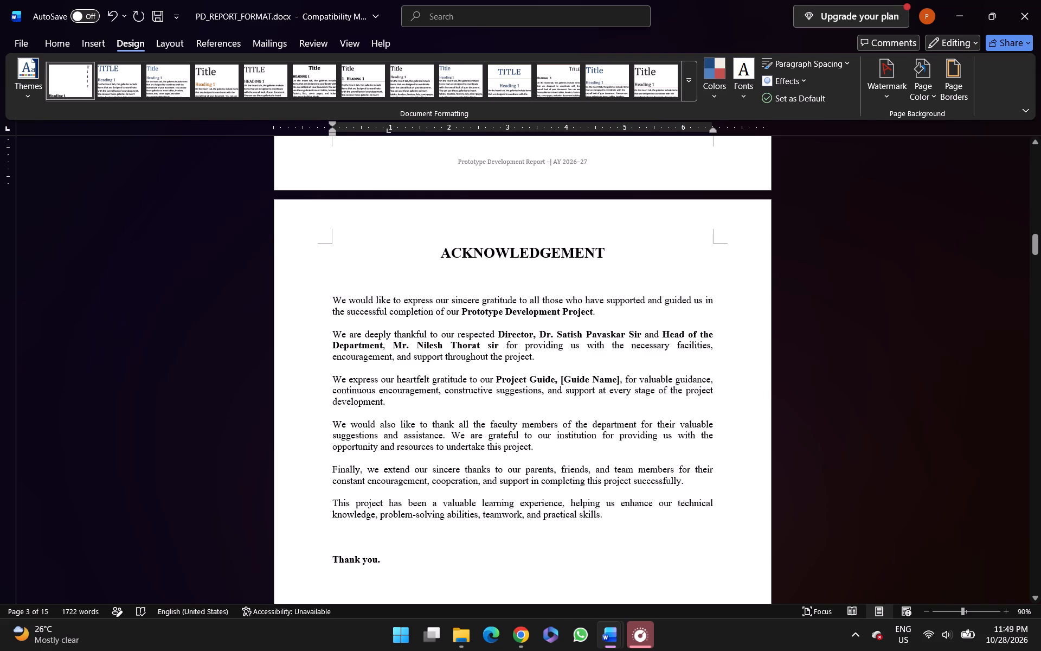
double_click(579, 380)
click(579, 380)
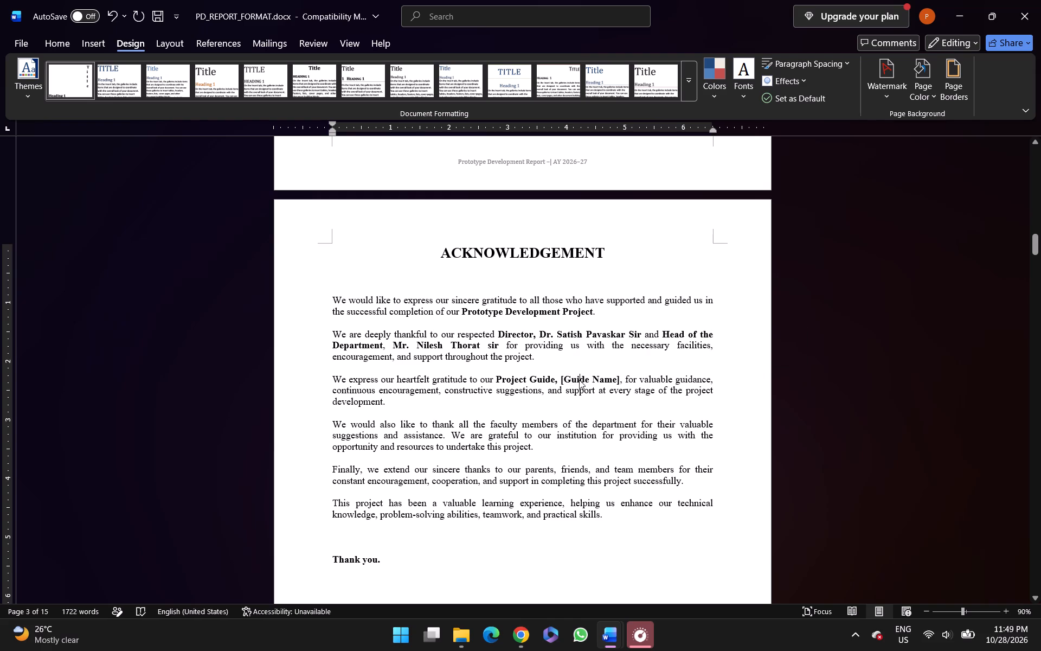
click(619, 379)
drag(619, 379, 563, 375)
key(Right)
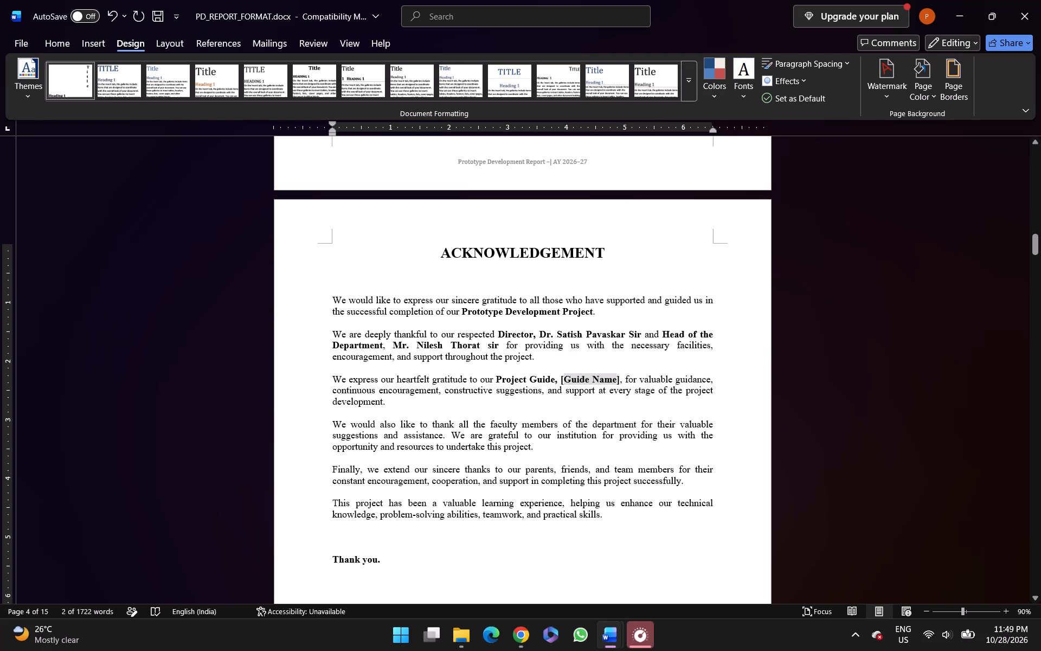
key(Right)
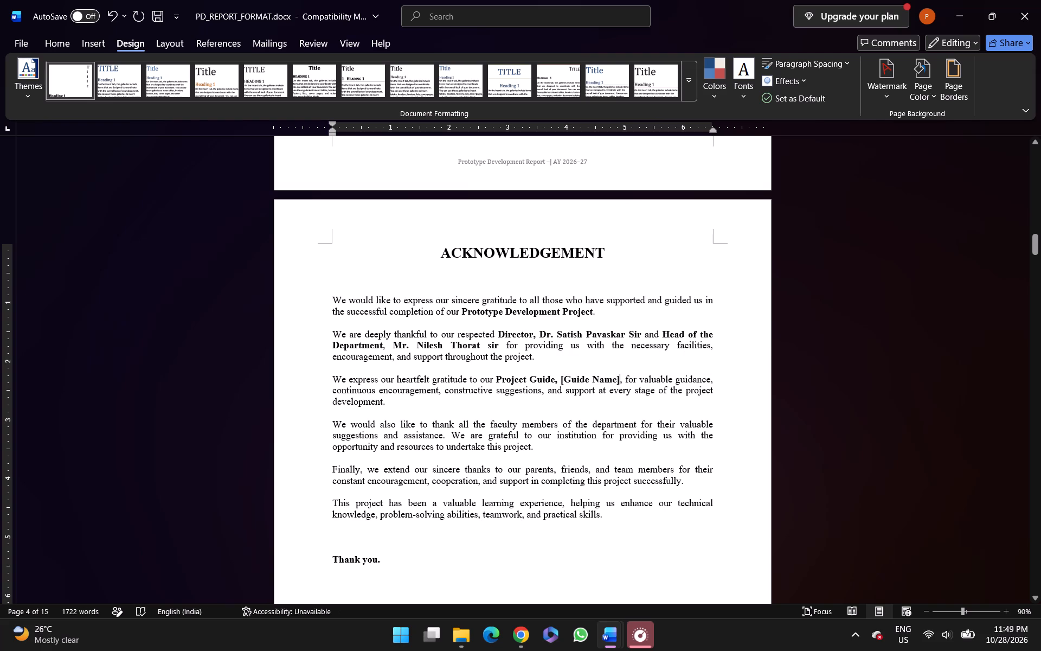
key(Left)
key(ctrl+shift+Left)
key(ctrl+shift+Left)
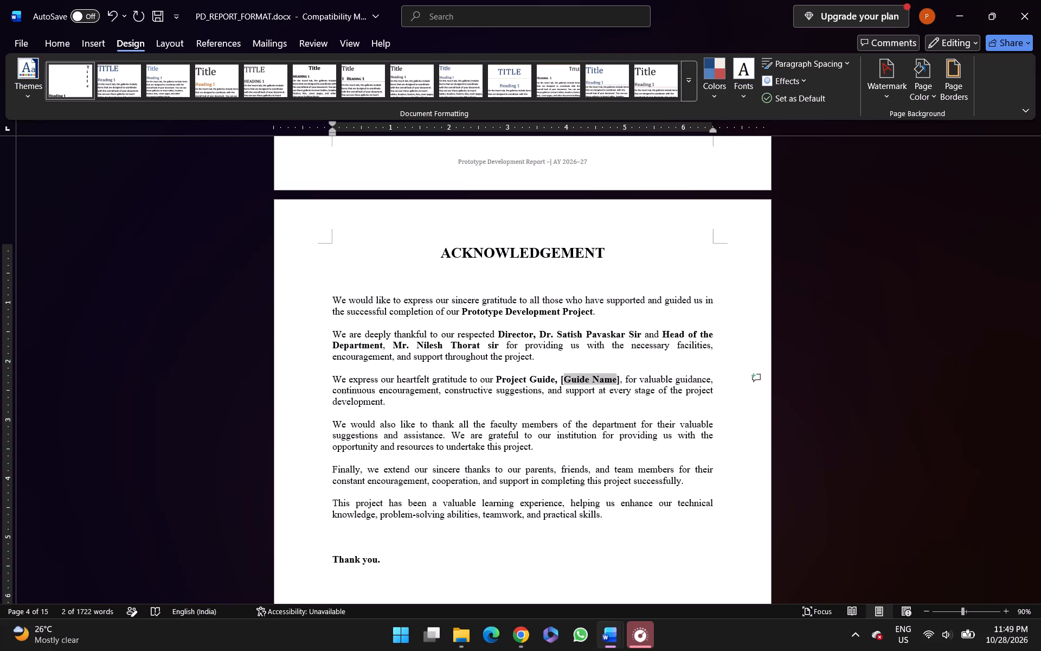
key(Right)
key(Right)
key(ctrl+shift+Left)
key(ctrl+shift+Left)
key(ctrl+shift+Left)
key(ctrl+shift+Left)
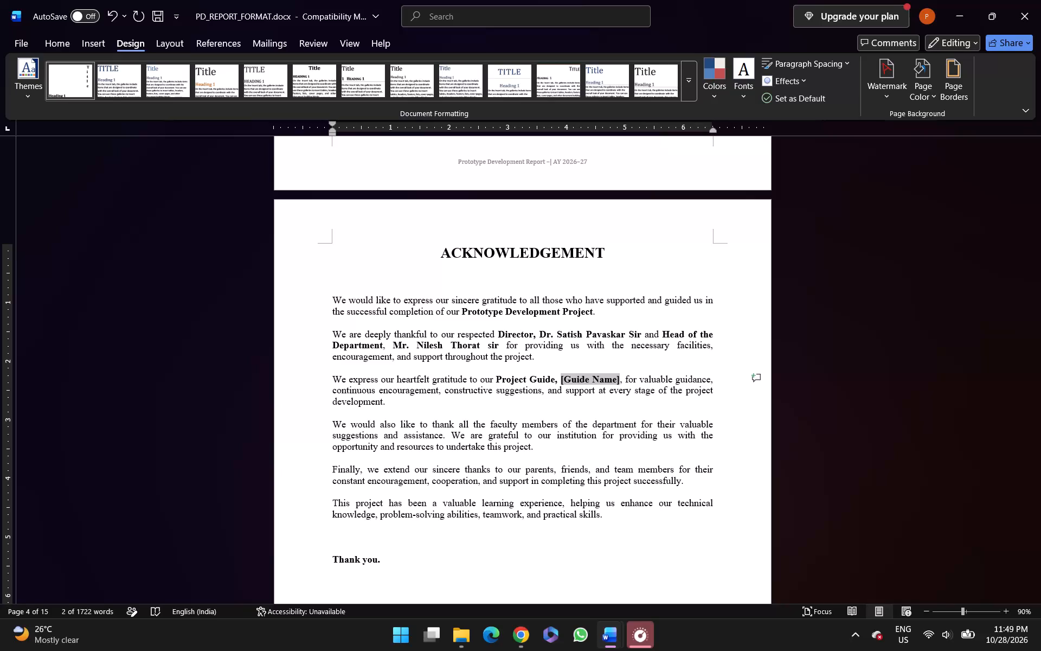
key(BackSpace)
Copy the project guide's name from the synopsis cover table into the Acknowledgement after “Project Guide,” and remove the extra paragraph break.
key(alt+Tab)
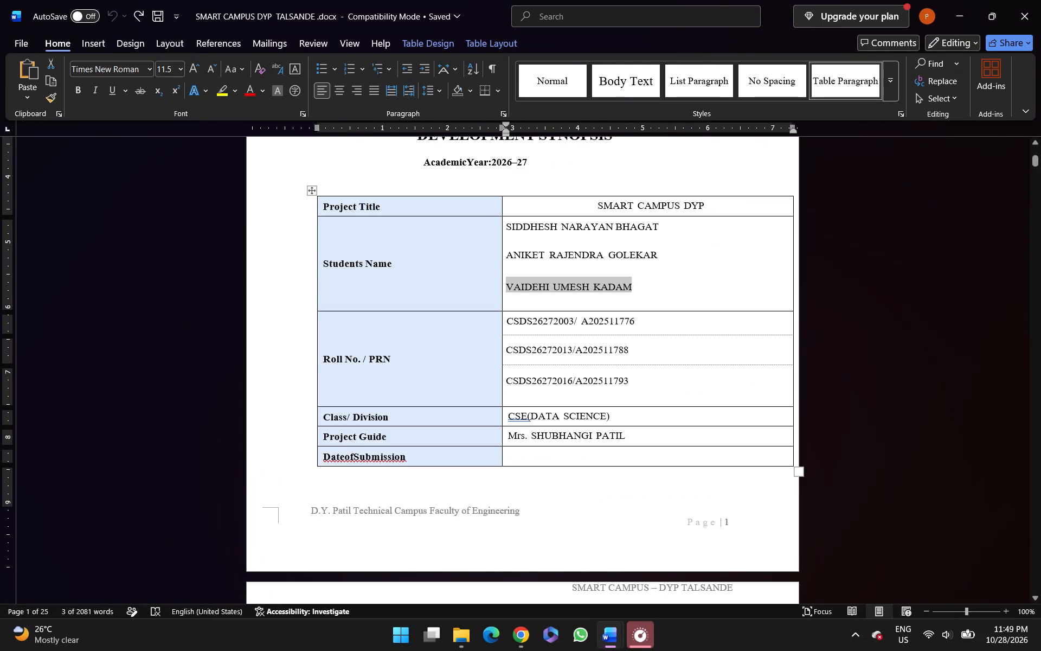
triple_click(550, 434)
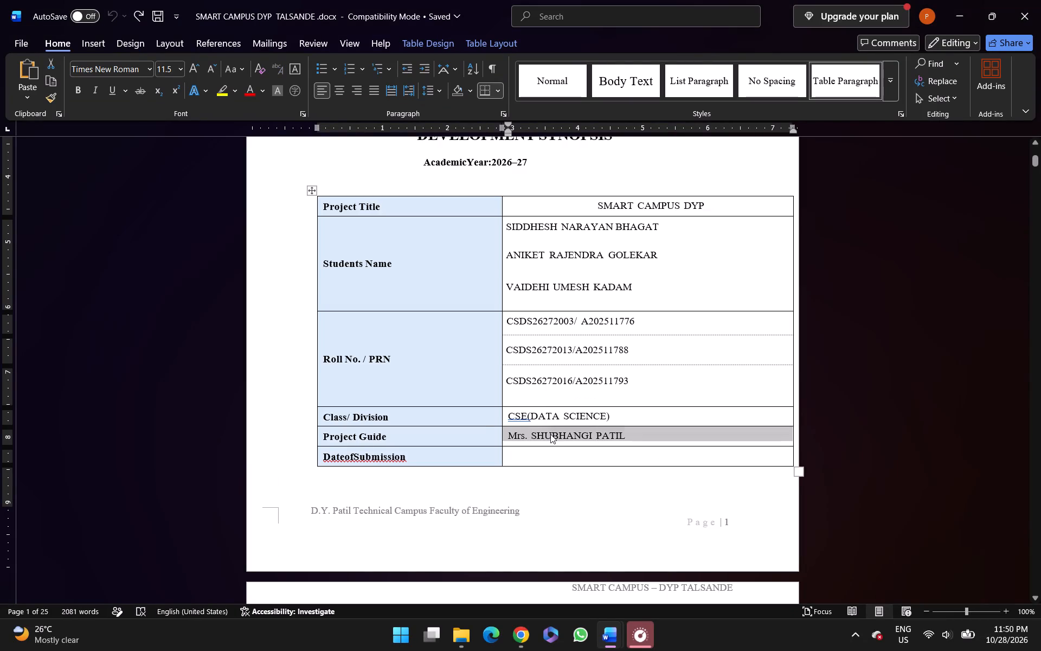
key(ctrl+c)
key(alt+Tab)
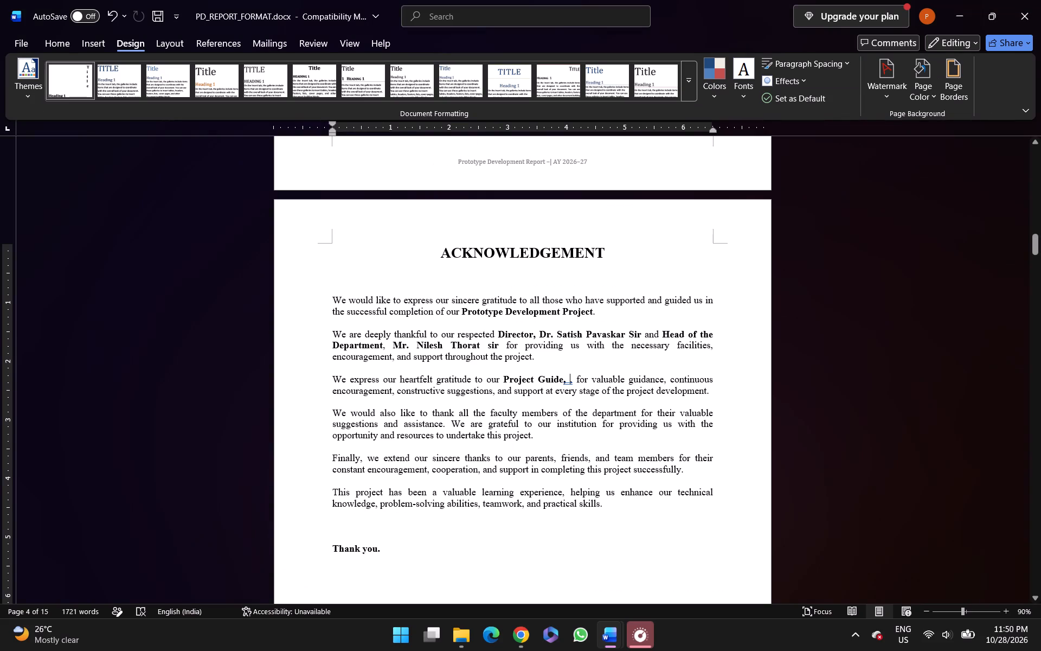
key(ctrl+v)
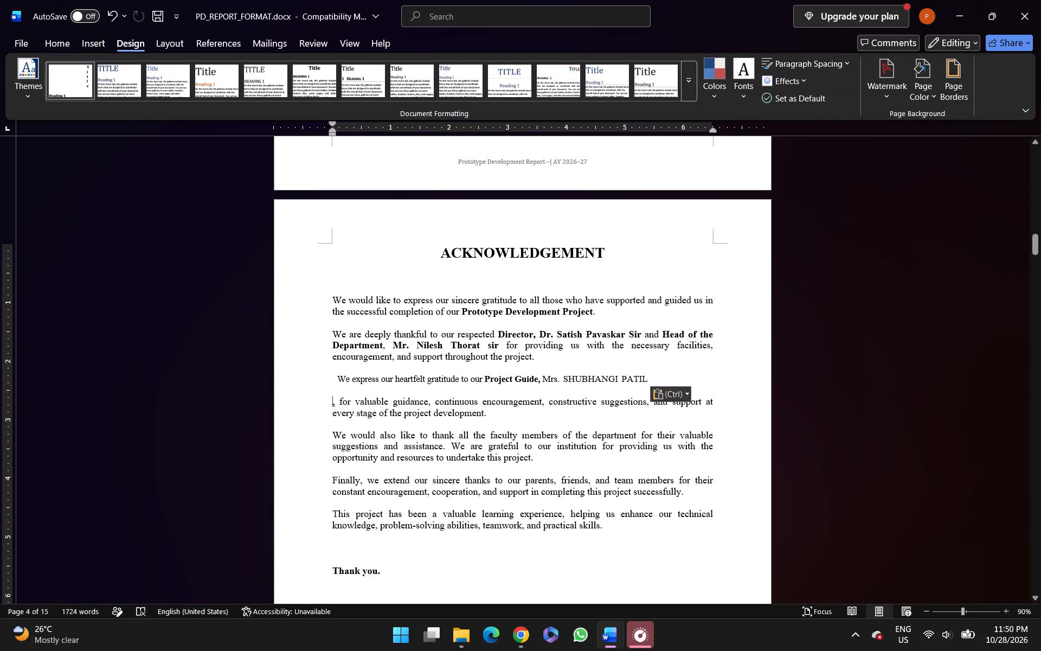
key(BackSpace)
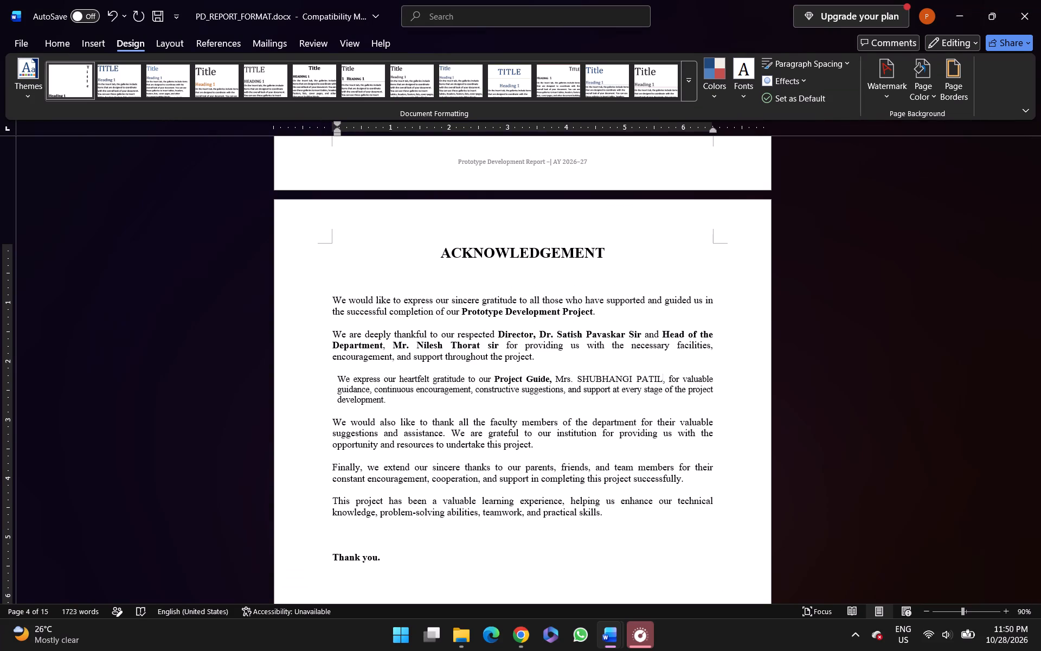
Bold the project guide's name after “Project Guide,” in the Acknowledgement's third paragraph.
key(ctrl+shift+Left)
key(ctrl+shift+Left)
key(ctrl+shift+Left)
key(ctrl+shift+Left)
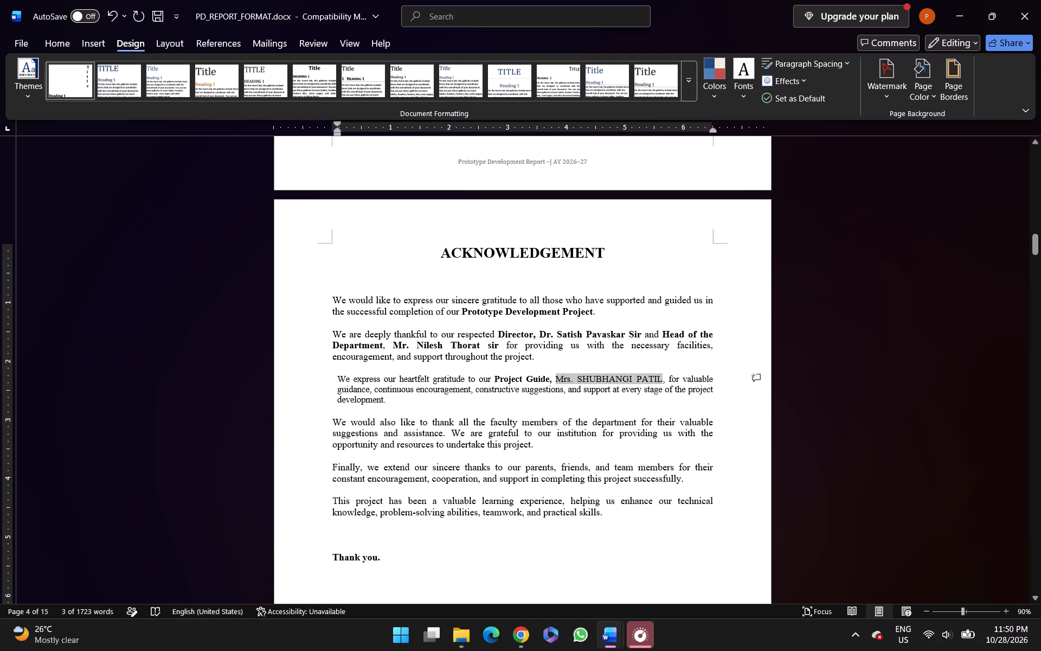
key(ctrl+b)
click(584, 486)
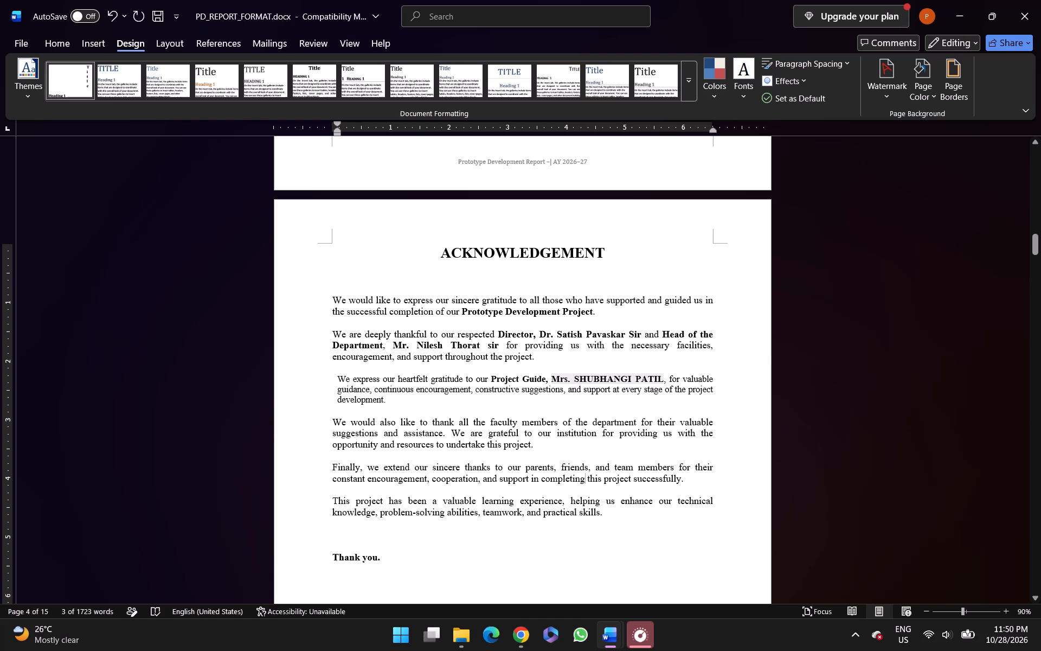
Insert a blank line below “Thank you.” to move the ABSTRACT heading onto the page with its text.
scroll(584, 486, down, 2)
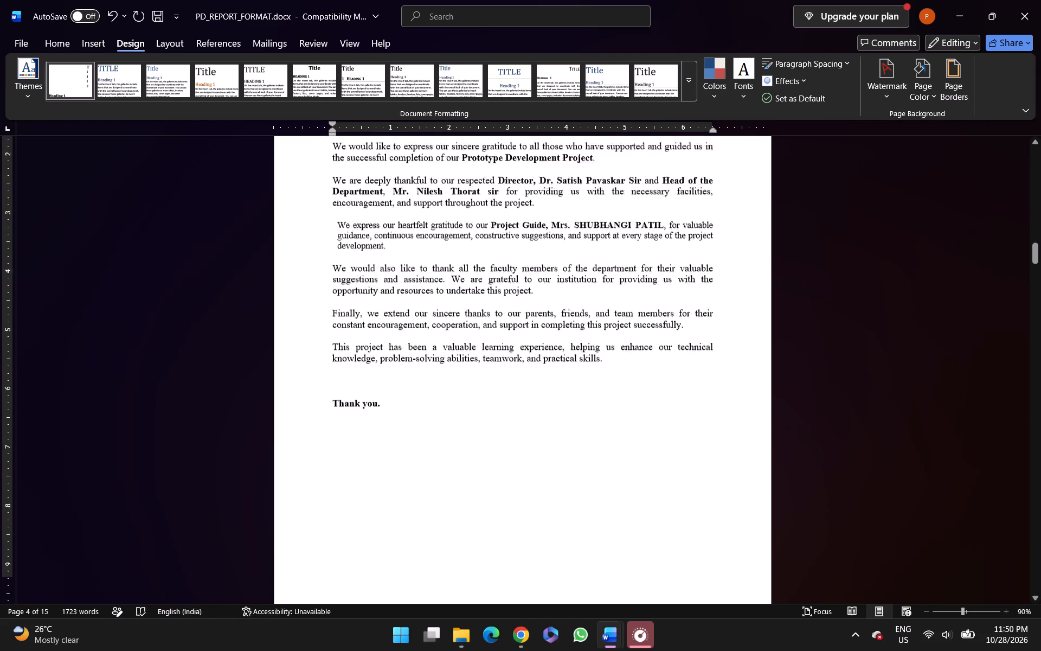
scroll(584, 486, down, 2)
scroll(584, 486, up, 1)
scroll(584, 486, down, 1)
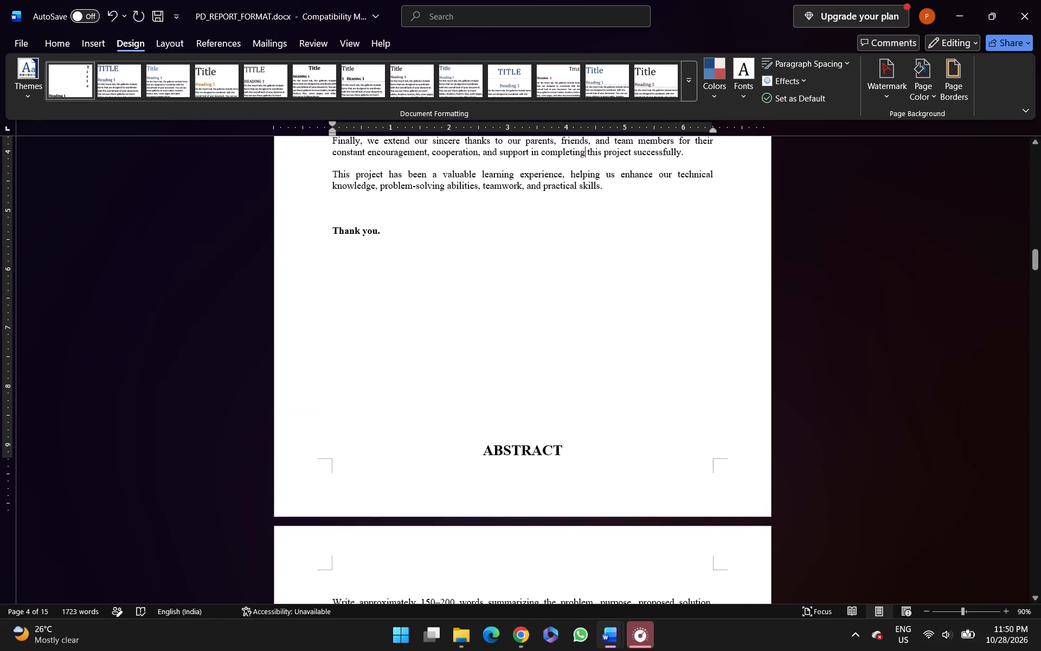
click(483, 286)
key(Return)
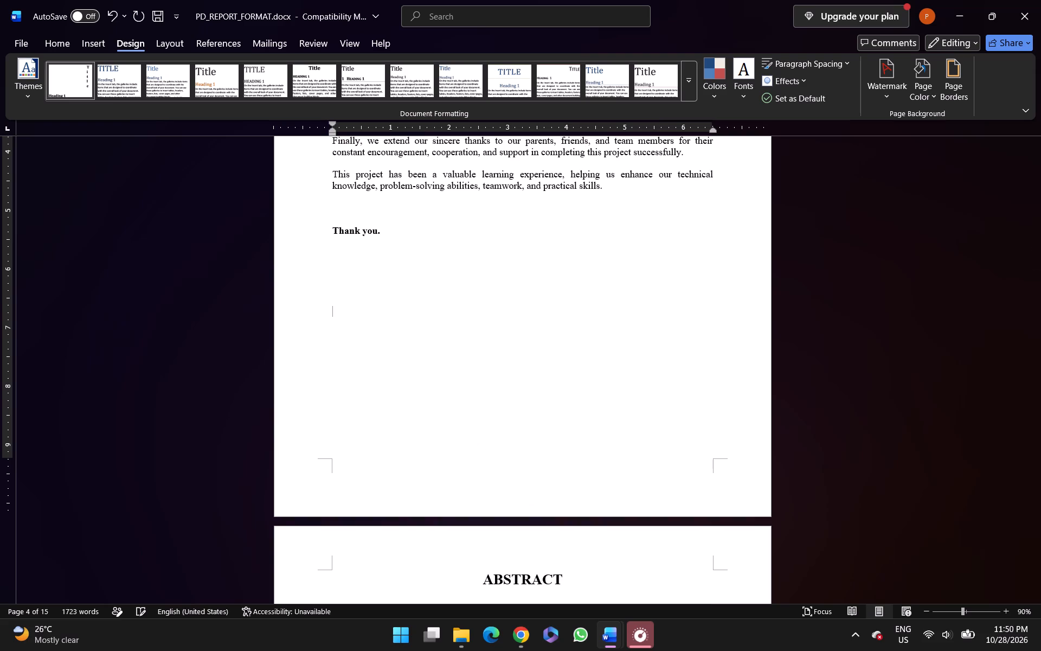
scroll(533, 219, down, 1)
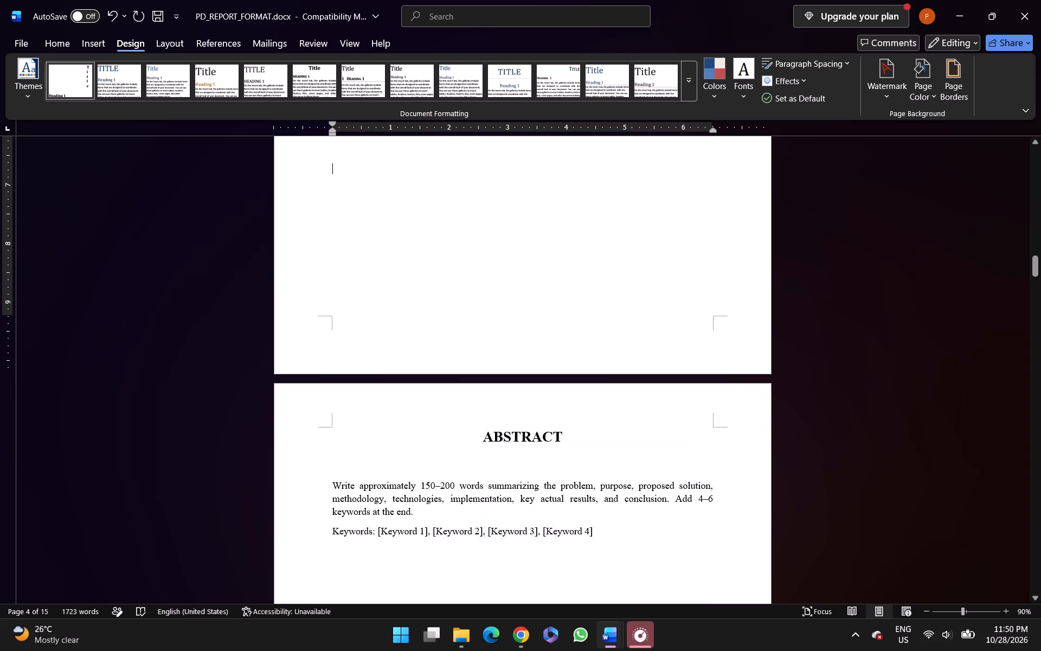
scroll(533, 219, down, 1)
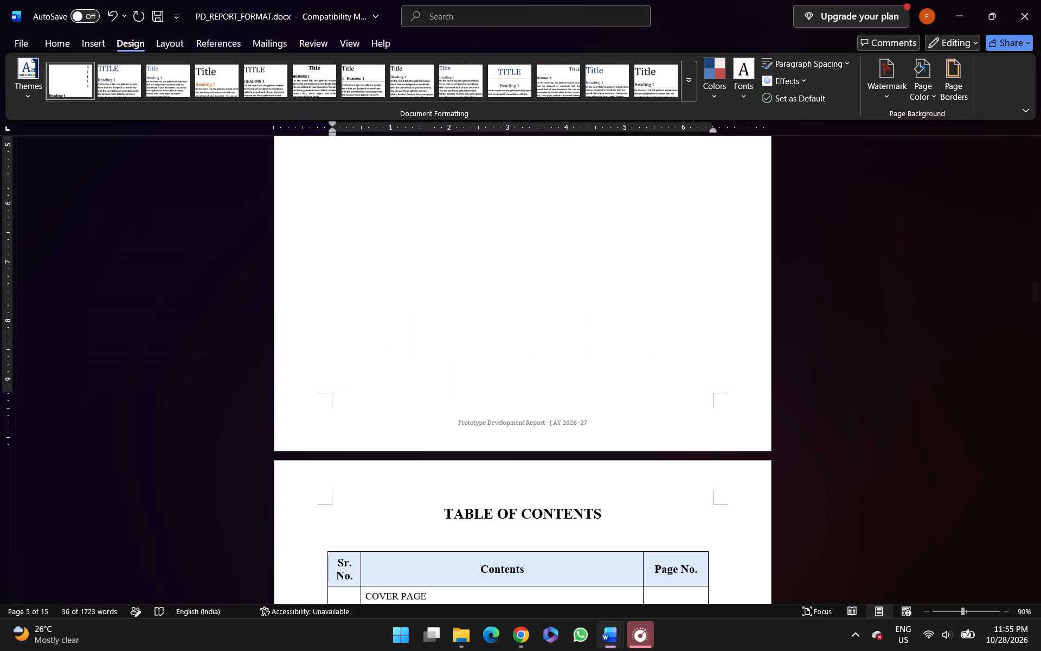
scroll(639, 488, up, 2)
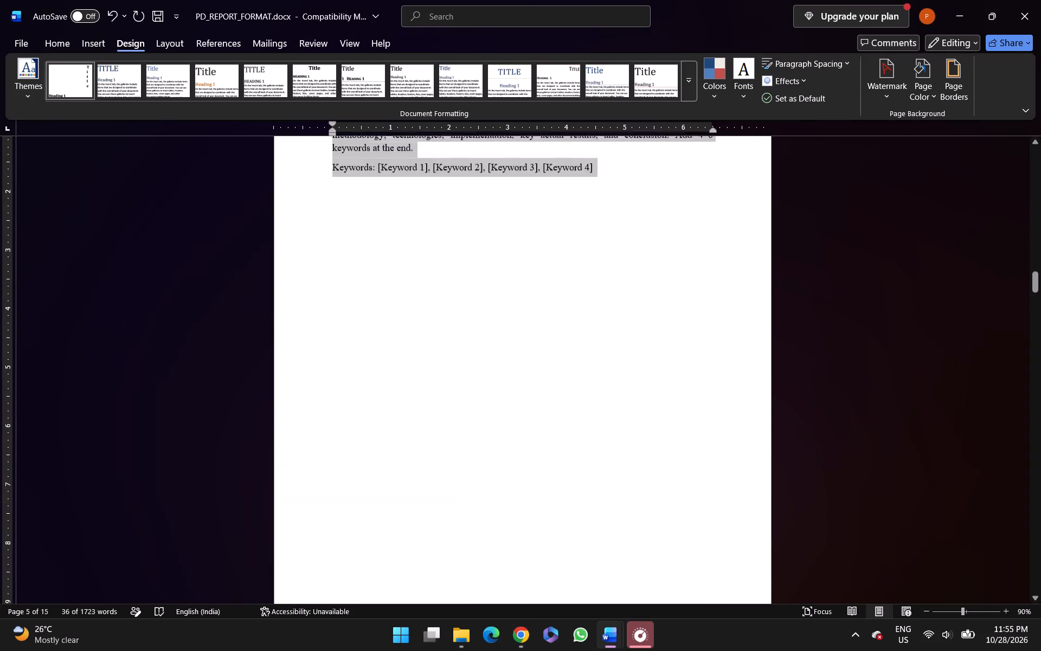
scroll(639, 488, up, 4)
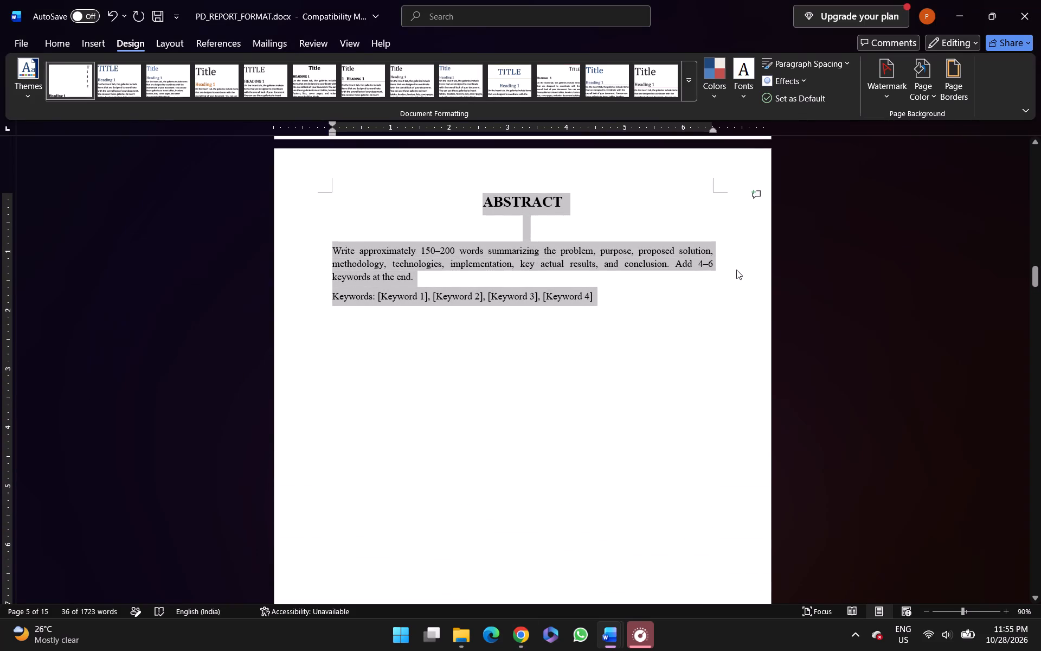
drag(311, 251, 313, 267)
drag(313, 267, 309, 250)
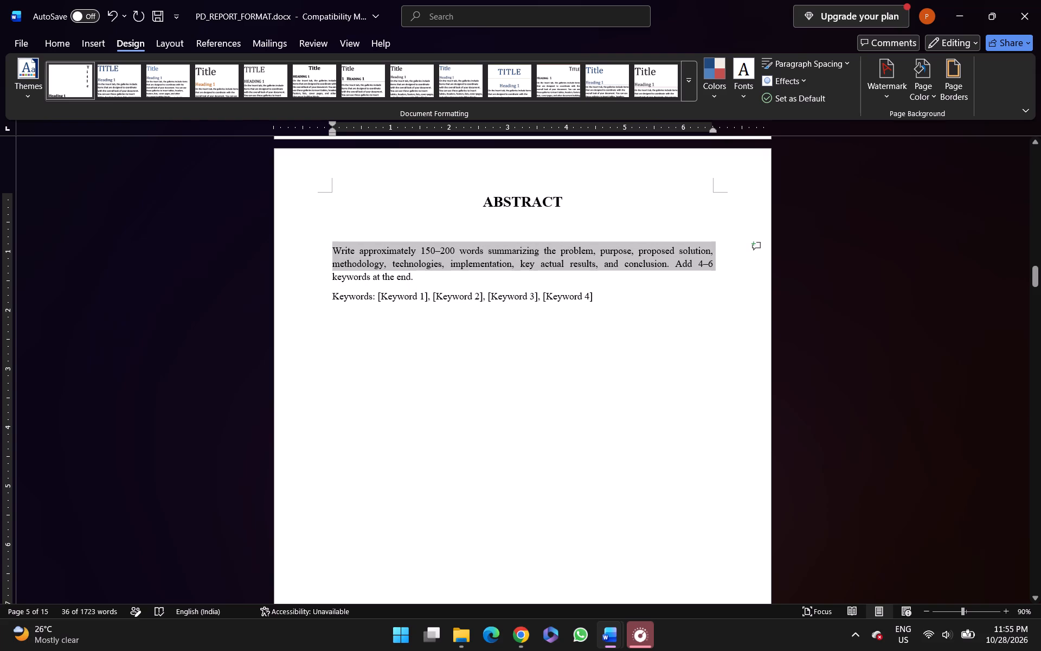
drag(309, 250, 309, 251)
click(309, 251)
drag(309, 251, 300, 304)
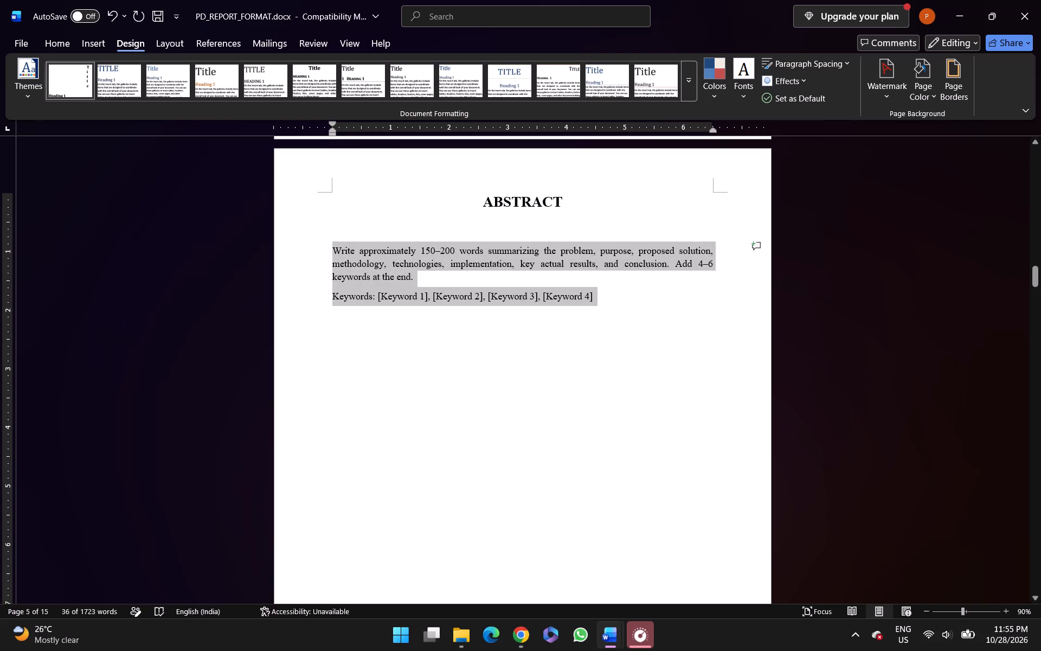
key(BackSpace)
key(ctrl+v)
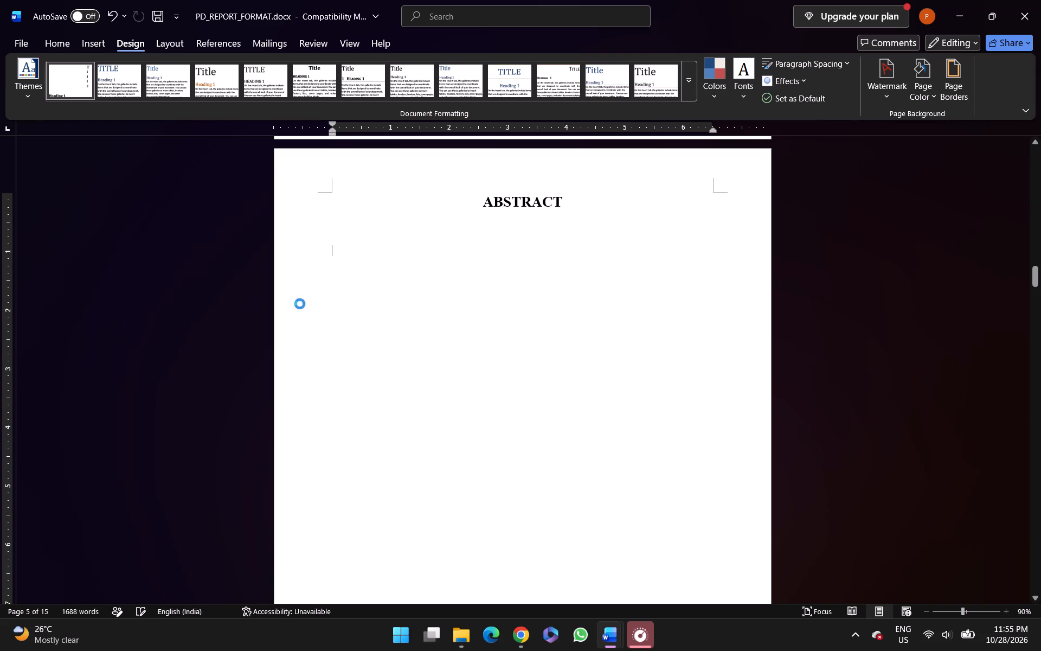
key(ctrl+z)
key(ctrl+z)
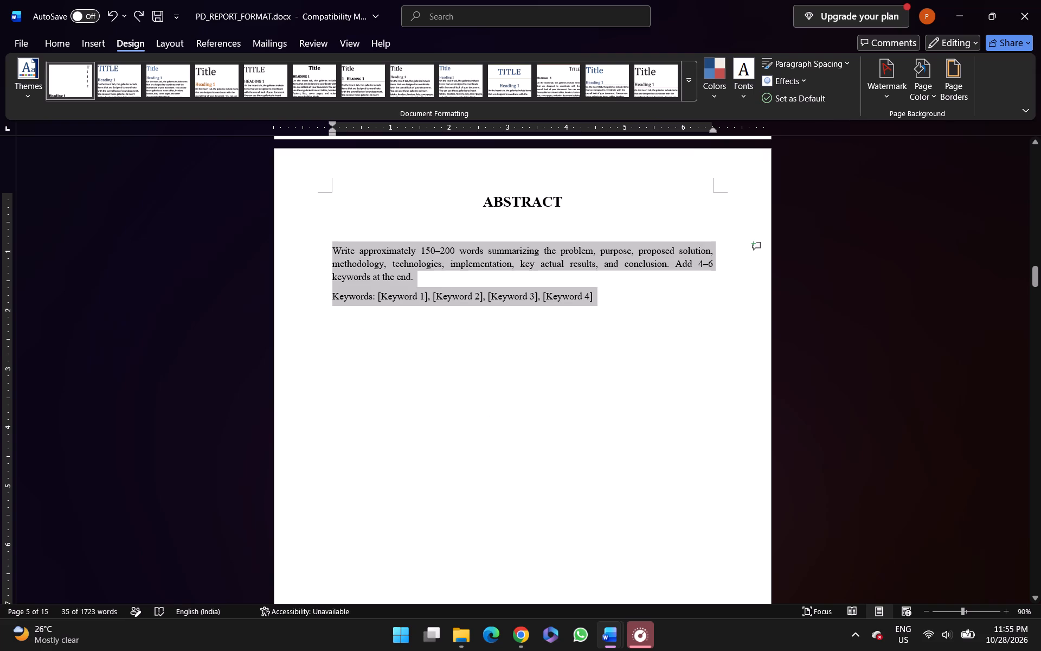
Copy the placeholder text's formatting, and replace the Abstract instructions and keywords placeholder with the copied Abstract.
key(ctrl+alt+c)
key(ctrl+v)
Apply the copied placeholder formatting to the whole pasted Abstract, from “My Campus” through the Keywords line.
key(ctrl+shift+Left)
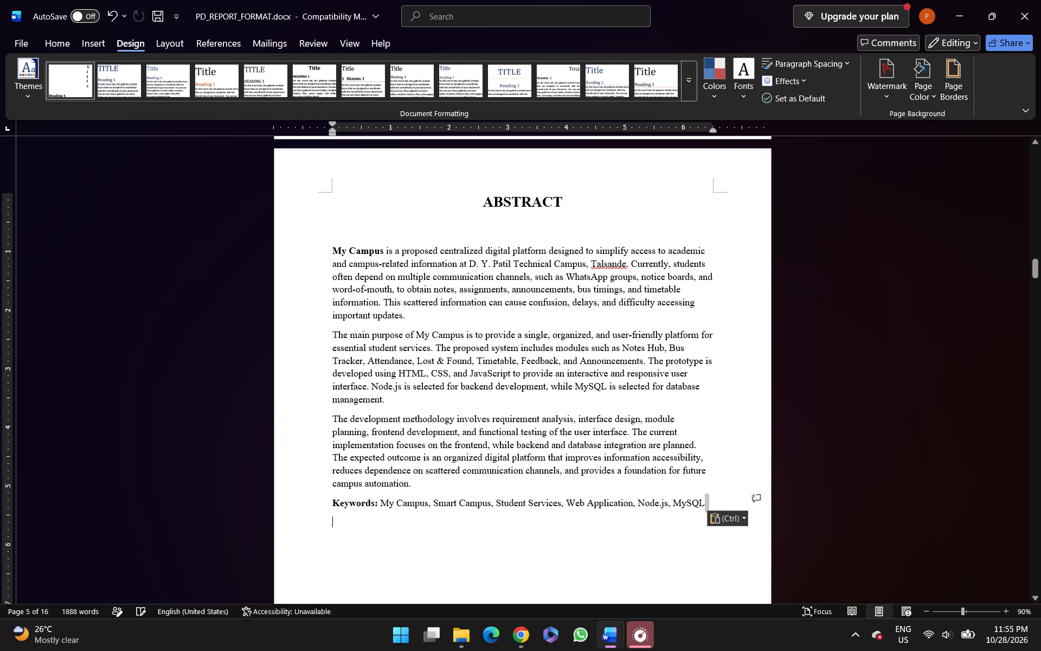
key(ctrl+shift+Left)
key(ctrl+shift+Left)
key(ctrl+shift+Left)
key(ctrl+shift+Left)
key(ctrl+shift+Left)
key(ctrl+shift+Left)
key(ctrl+shift+Left)
key(ctrl+shift+Left)
key(ctrl+shift+Left)
key(ctrl+shift+Left)
key(ctrl+shift+Left)
key(ctrl+shift+Left)
key(ctrl+shift+Left)
key(ctrl+shift+Left)
key(ctrl+shift+Left)
key(ctrl+shift+Left)
key(ctrl+shift+Left)
key(ctrl+shift+Left)
key(ctrl+shift+Left)
key(ctrl+shift+Left)
key(ctrl+shift+Left)
key(ctrl+shift+Left)
key(ctrl+shift+Left)
key(ctrl+shift+Left)
key(ctrl+shift+Left)
key(ctrl+shift+Left)
key(ctrl+shift+Left)
key(ctrl+shift+Left)
key(ctrl+shift+Left)
key(ctrl+shift+Left)
key(ctrl+shift+Left)
key(ctrl+shift+Left)
key(ctrl+shift+Left)
key(ctrl+shift+Left)
key(ctrl+shift+Left)
key(ctrl+shift+Left)
key(ctrl+shift+Left)
key(ctrl+shift+Left)
key(ctrl+shift+Left)
key(ctrl+shift+Left)
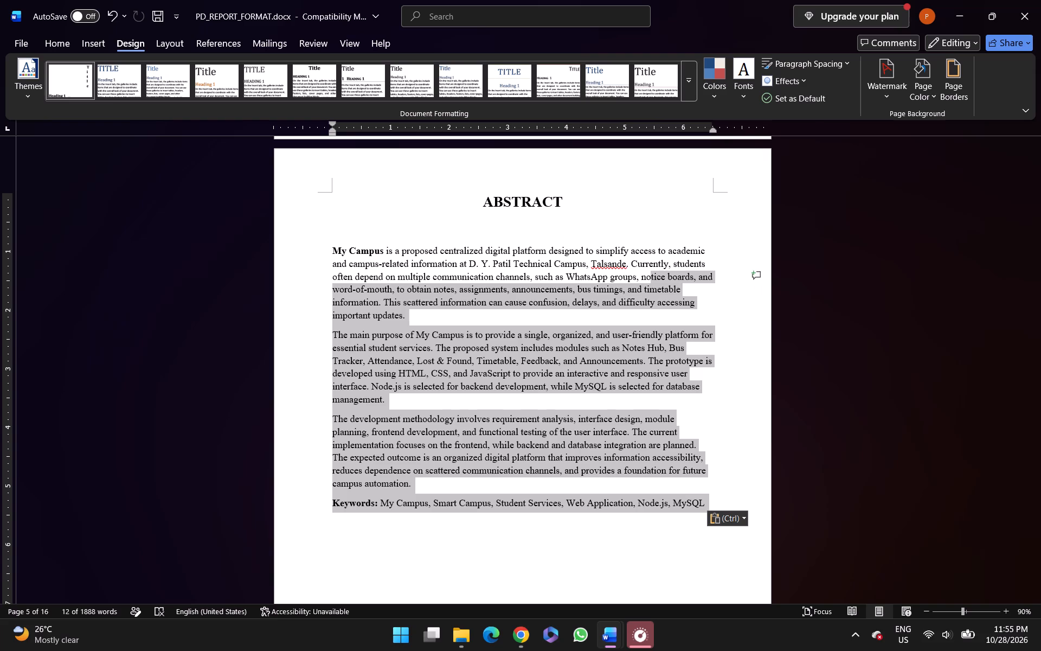
key(ctrl+shift+Left)
key(ctrl+shift+Left)
key(ctrl+shift+Left)
key(ctrl+shift+Left)
key(ctrl+shift+Left)
key(ctrl+shift+Left)
key(ctrl+shift+Left)
key(ctrl+shift+Left)
key(ctrl+shift+Left)
key(ctrl+shift+Left)
key(ctrl+shift+Left)
key(ctrl+shift+Left)
key(ctrl+shift+Left)
key(ctrl+shift+Left)
key(ctrl+shift+Left)
key(ctrl+shift+Left)
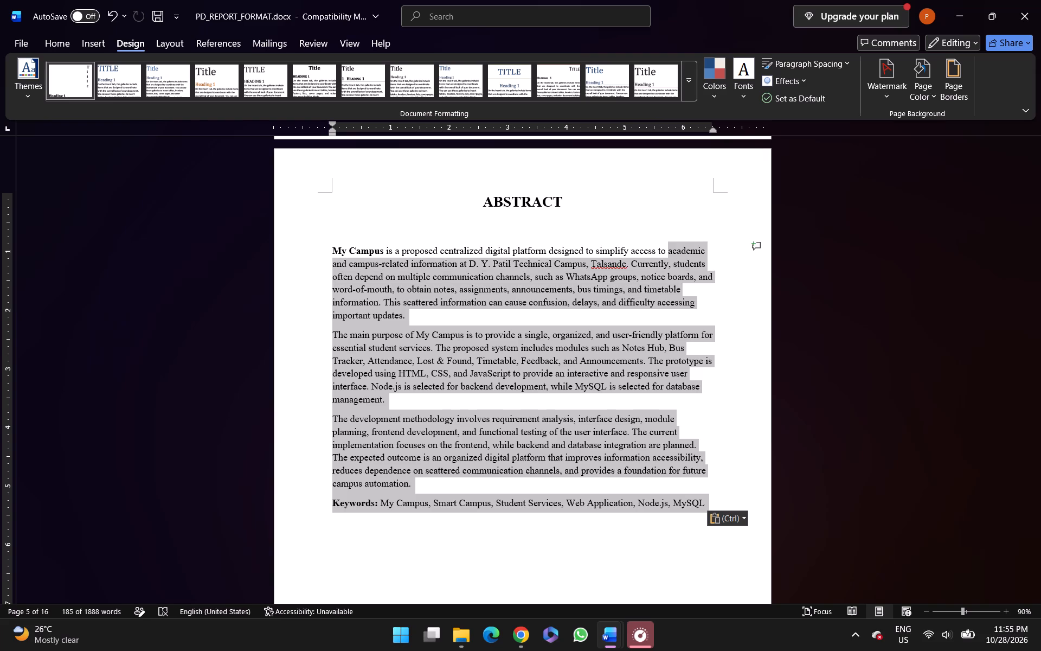
key(ctrl+shift+Left)
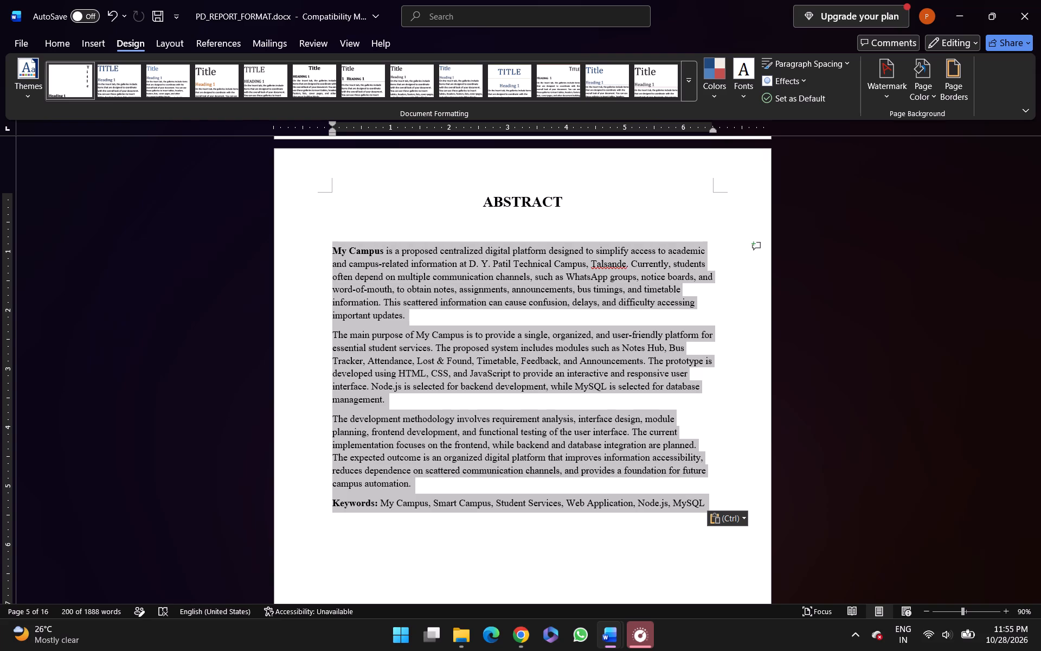
key(ctrl+alt+v)
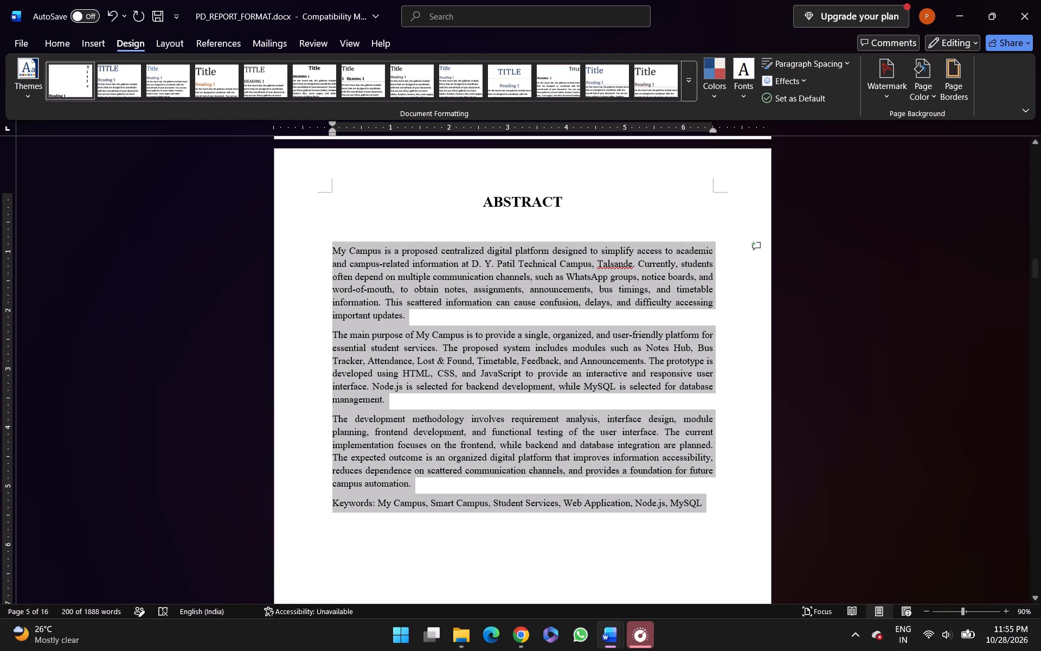
click(380, 321)
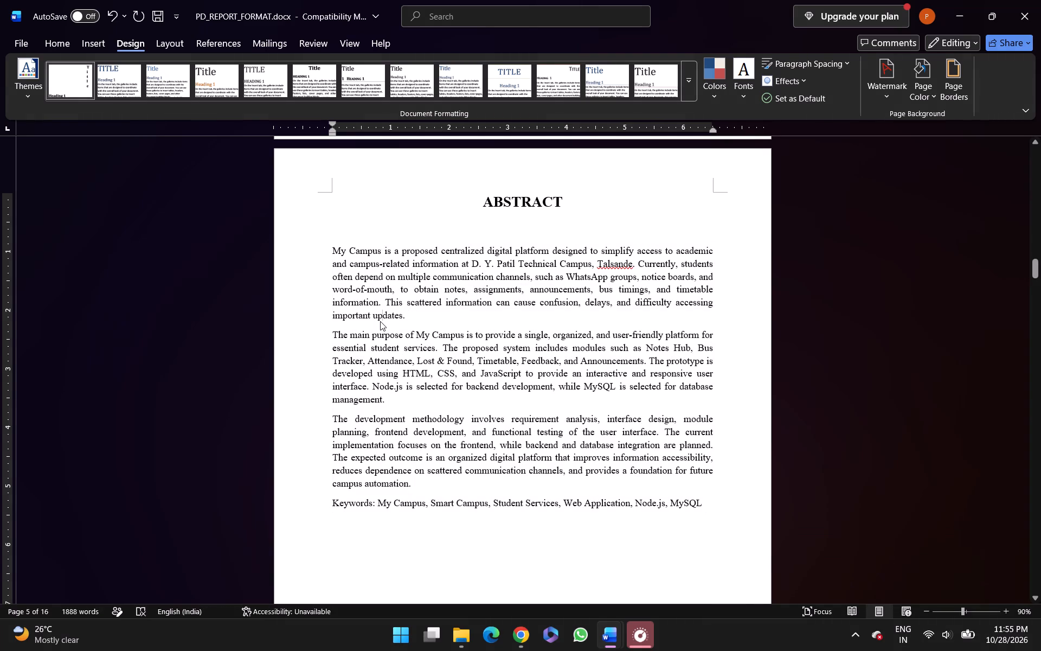
Look over the formatted Abstract and the neighbouring Acknowledgement and Table of Contents pages of the report.
scroll(380, 321, up, 3)
scroll(380, 321, down, 4)
scroll(380, 321, up, 1)
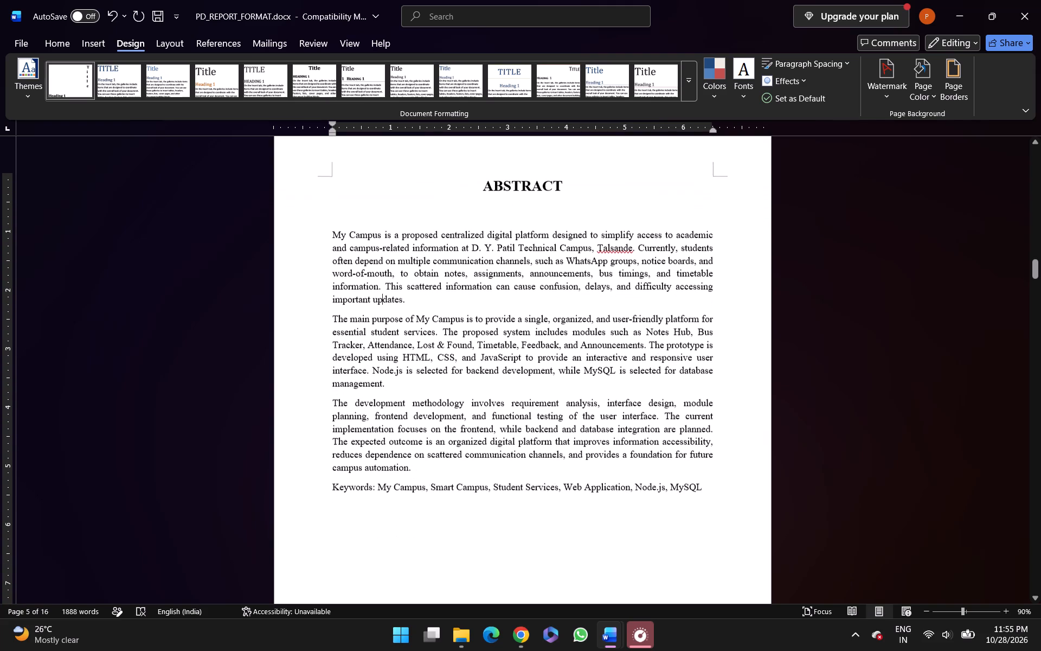
scroll(380, 321, down, 1)
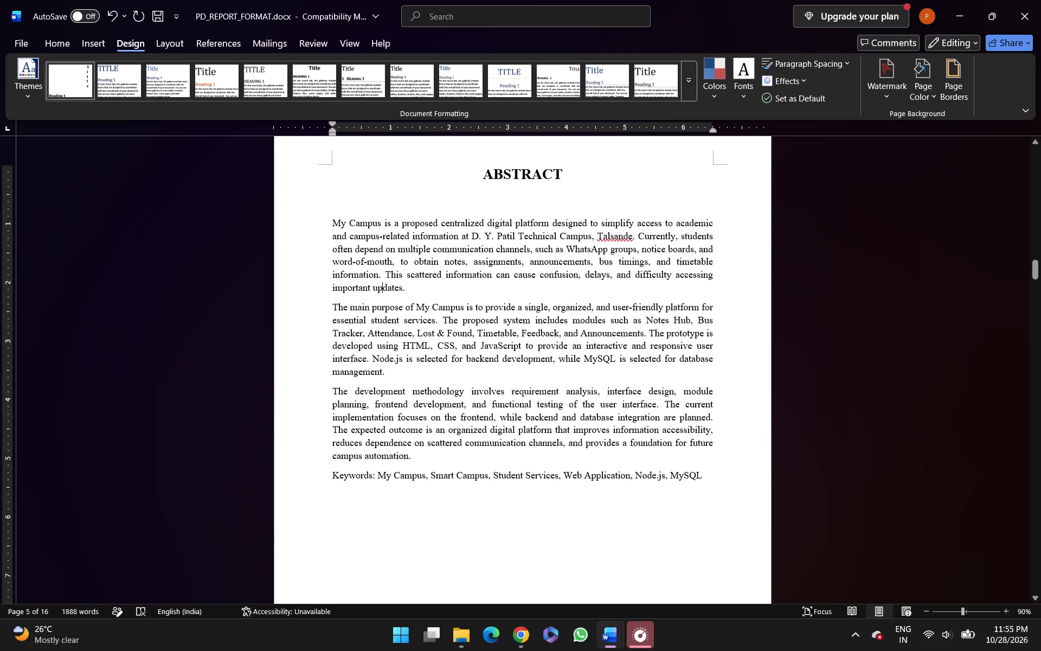
scroll(348, 229, up, 20)
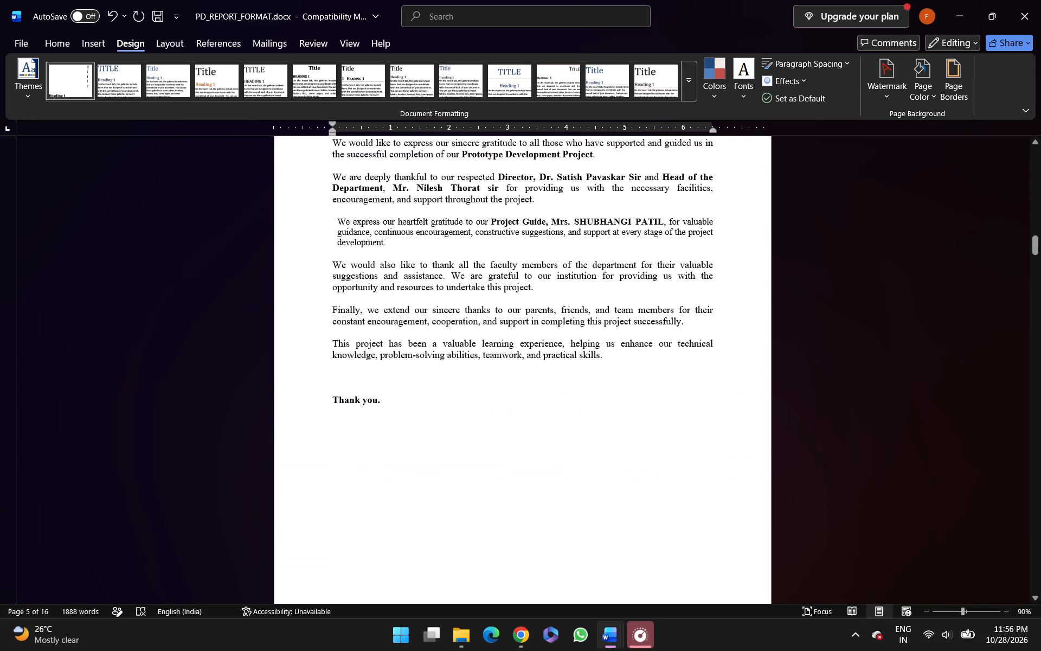
scroll(348, 229, up, 10)
scroll(348, 229, down, 3)
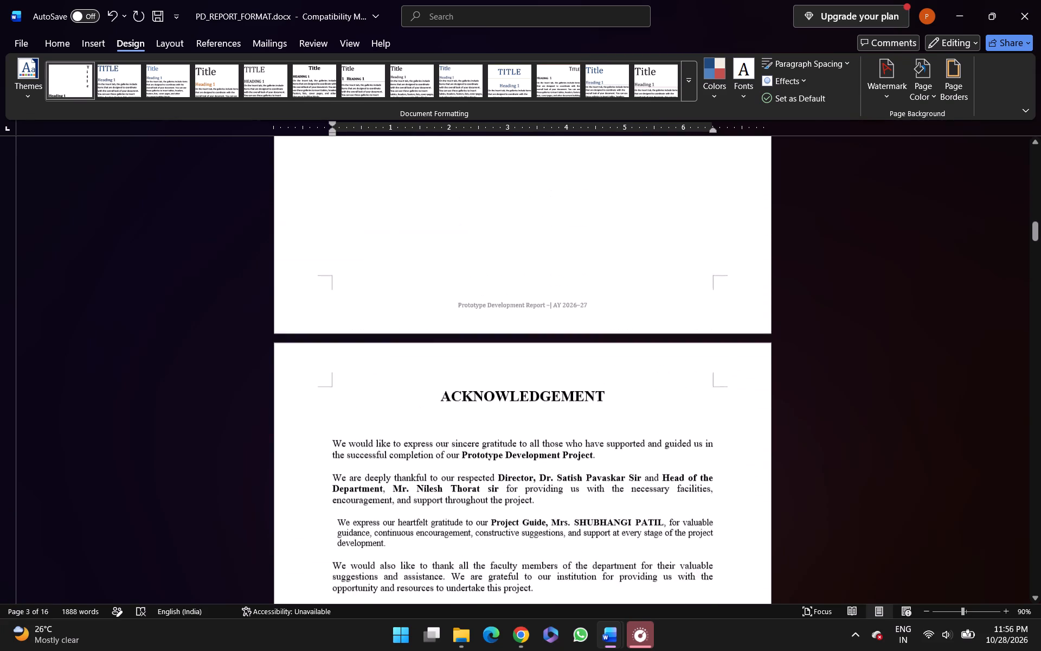
scroll(348, 229, down, 6)
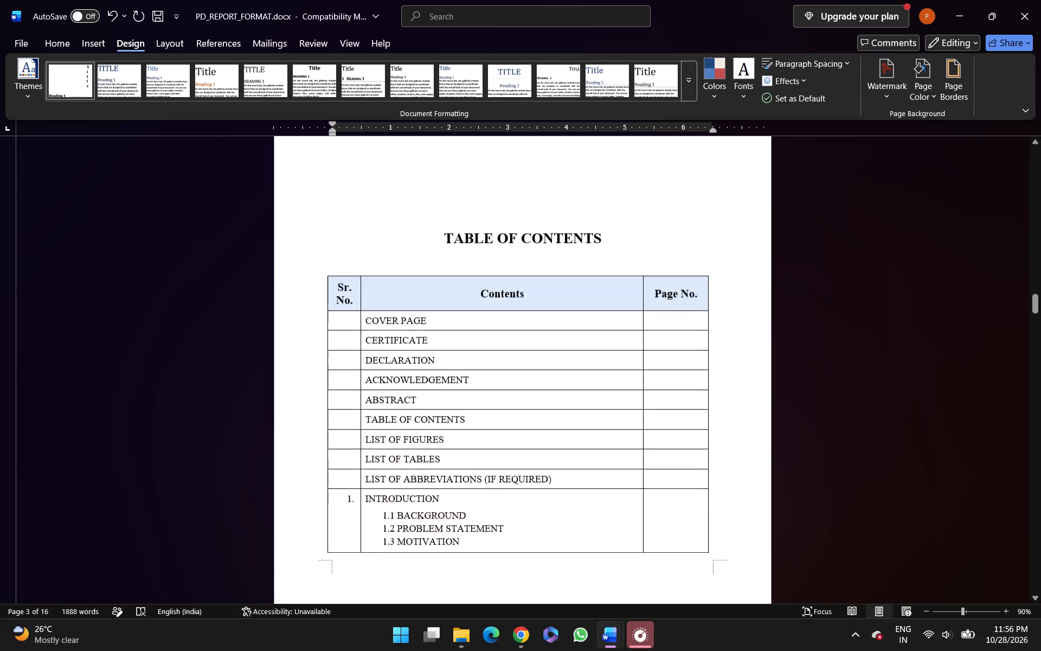
scroll(348, 229, down, 1)
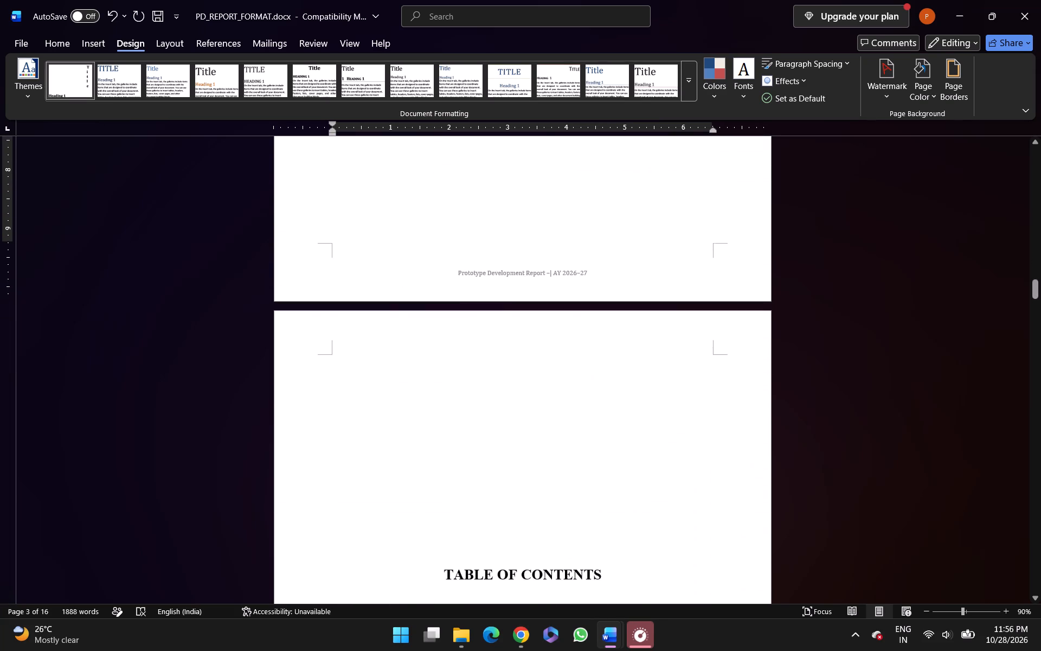
scroll(348, 229, down, 3)
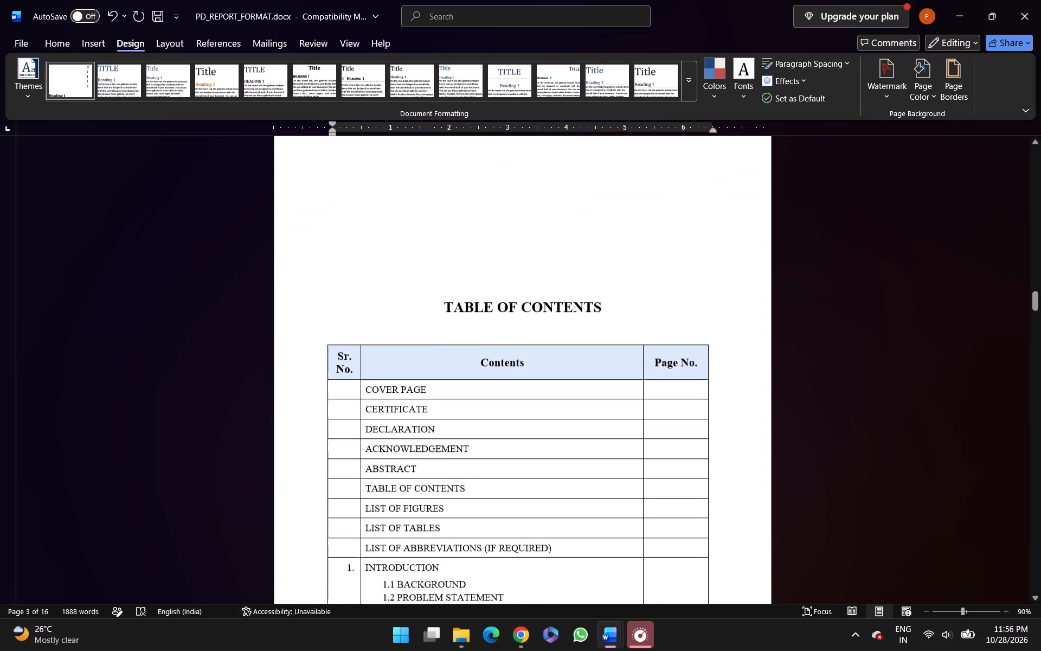
scroll(348, 229, down, 2)
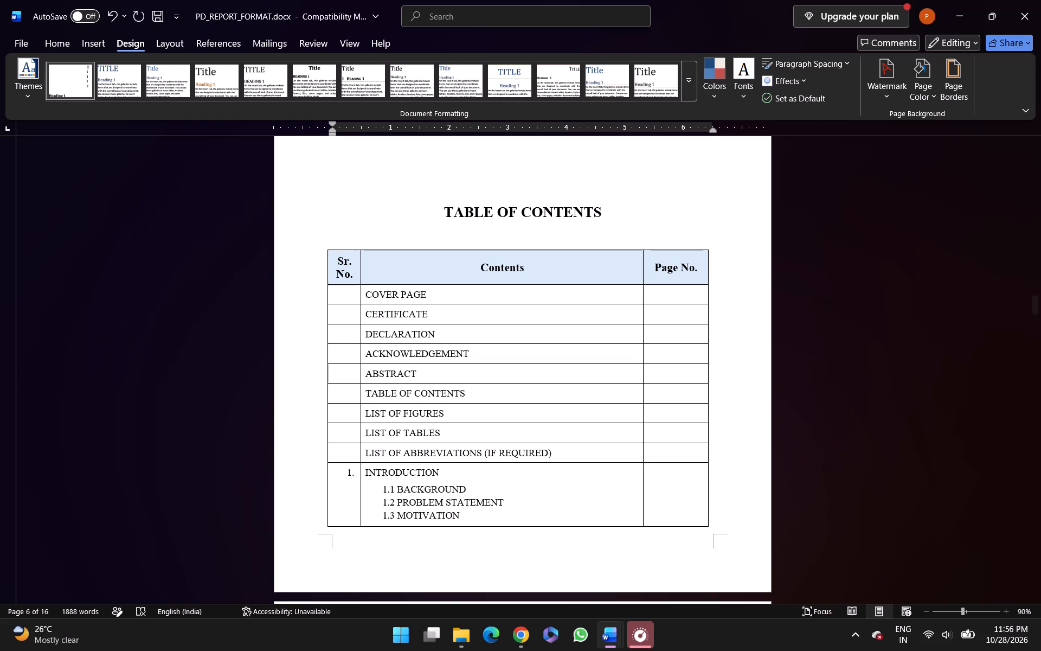
ctrl+scroll(348, 229, down, 3)
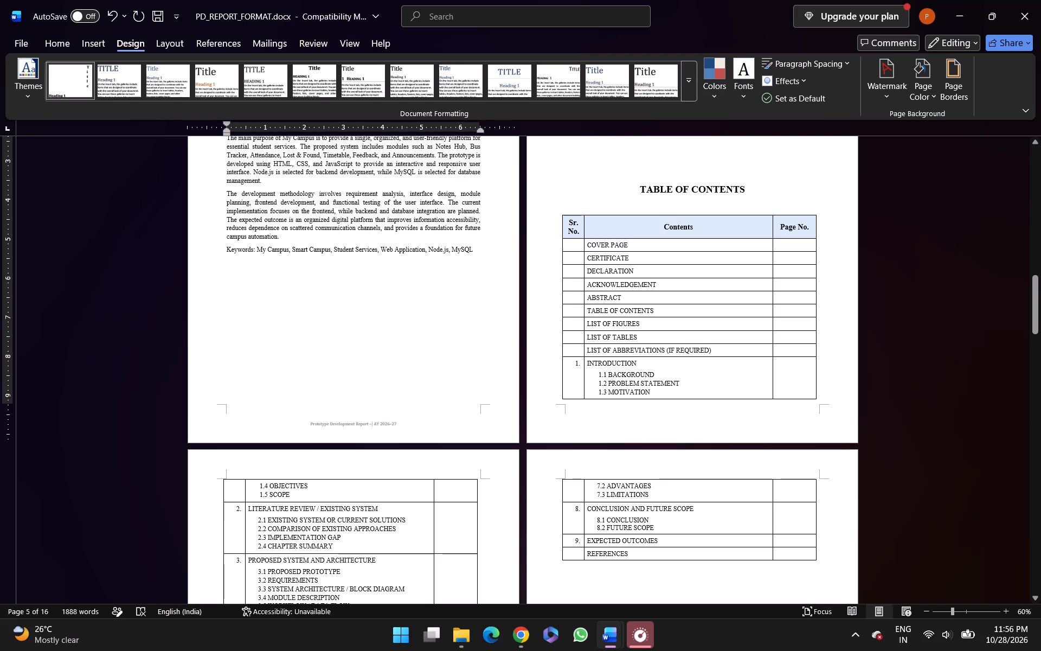
ctrl+scroll(384, 276, up, 2)
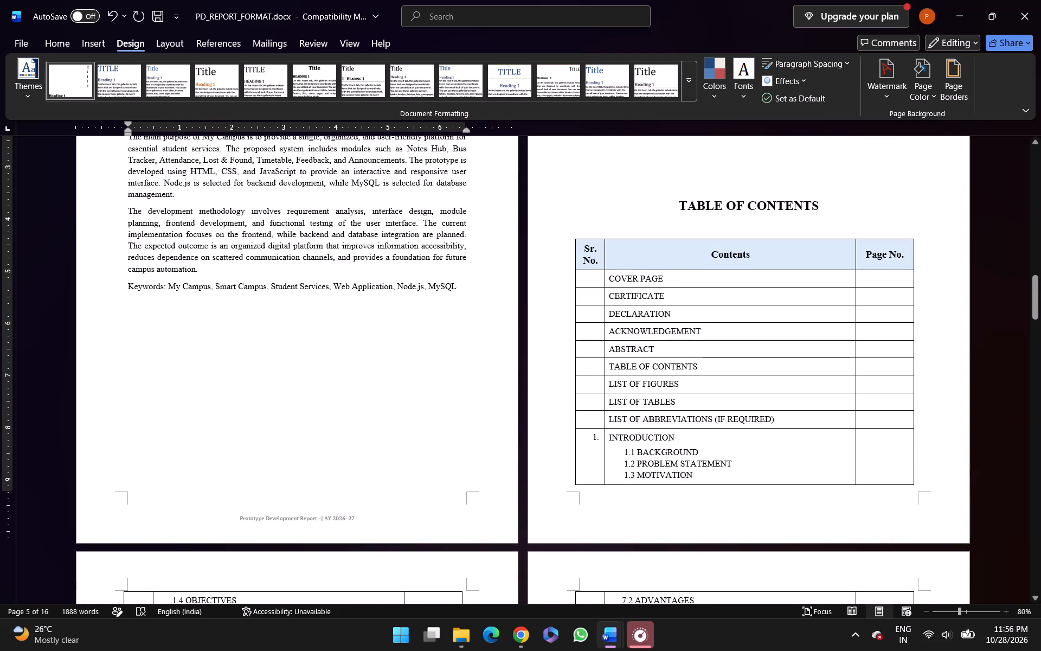
ctrl+scroll(384, 276, up, 2)
scroll(384, 276, down, 1)
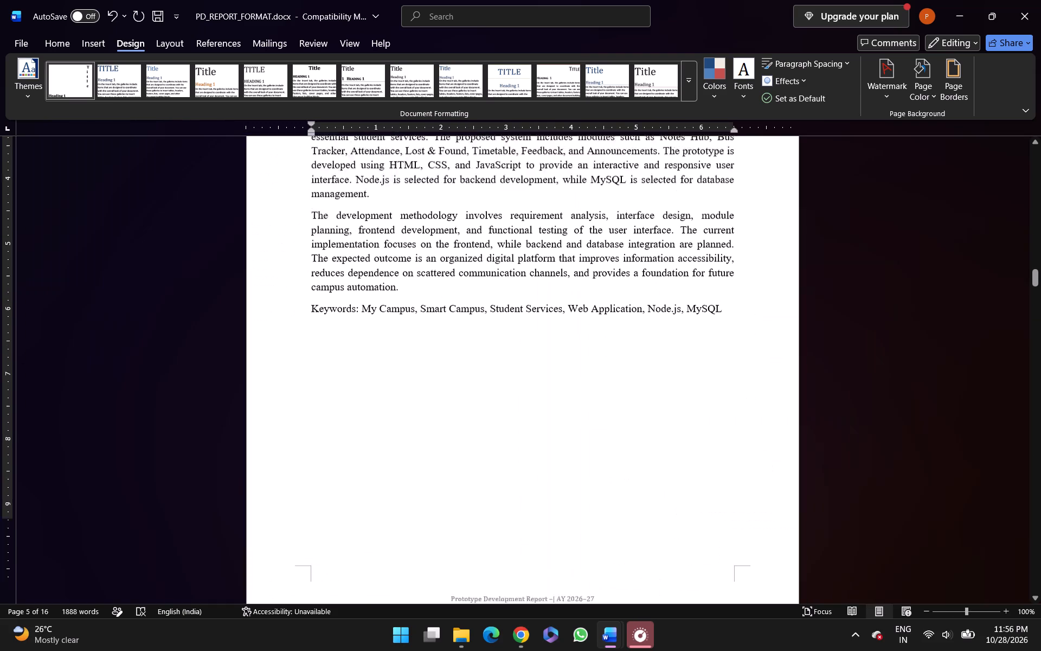
scroll(384, 276, down, 4)
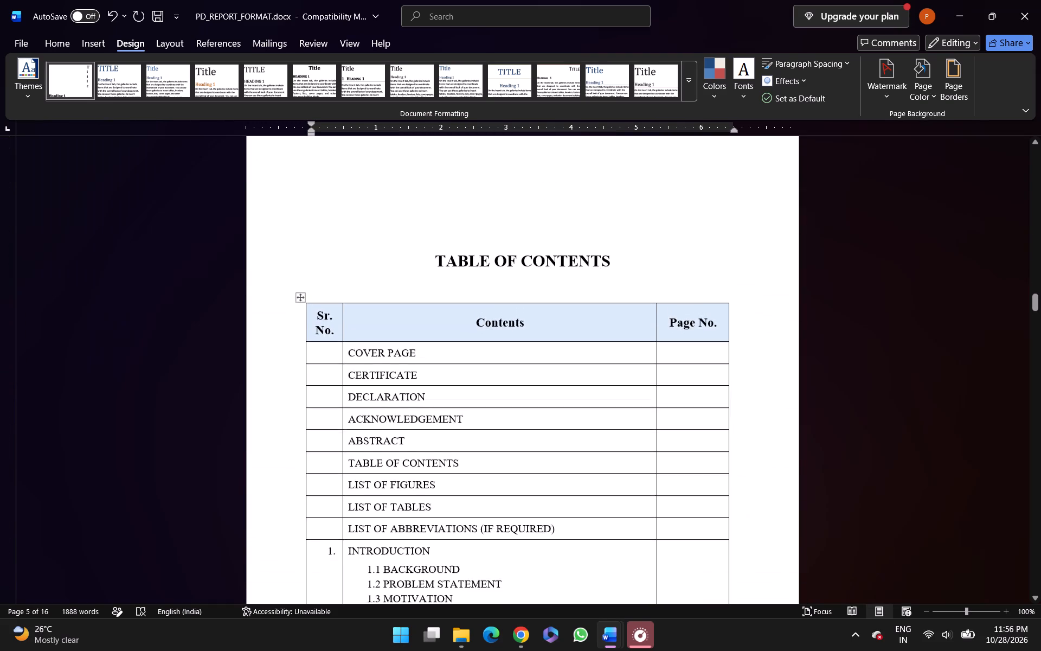
scroll(384, 276, down, 2)
key(shift+super+s)
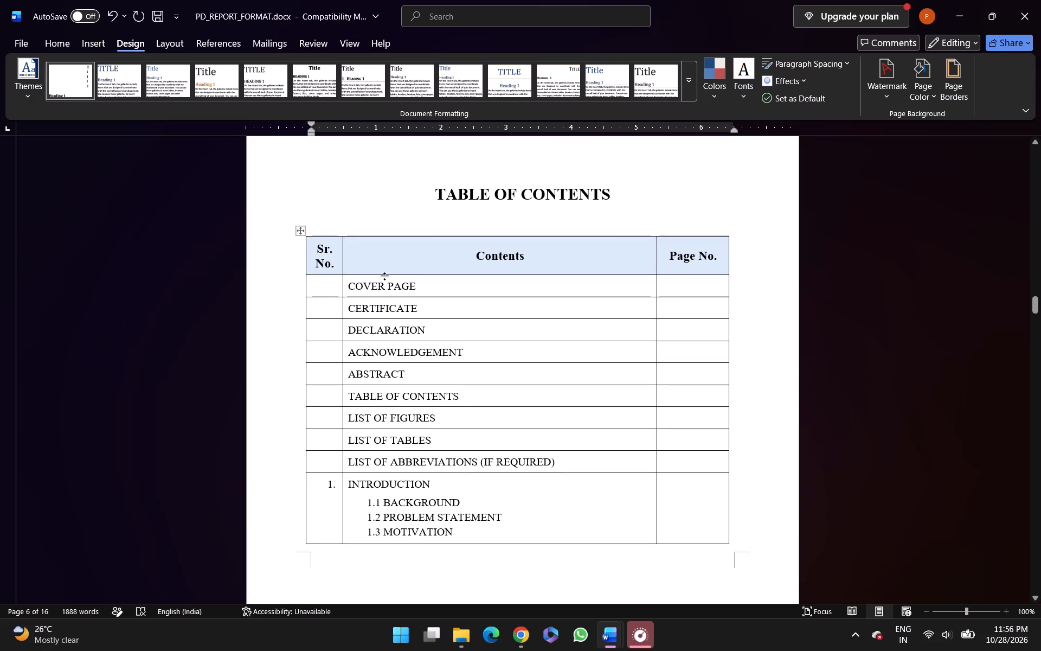
drag(241, 135, 648, 639)
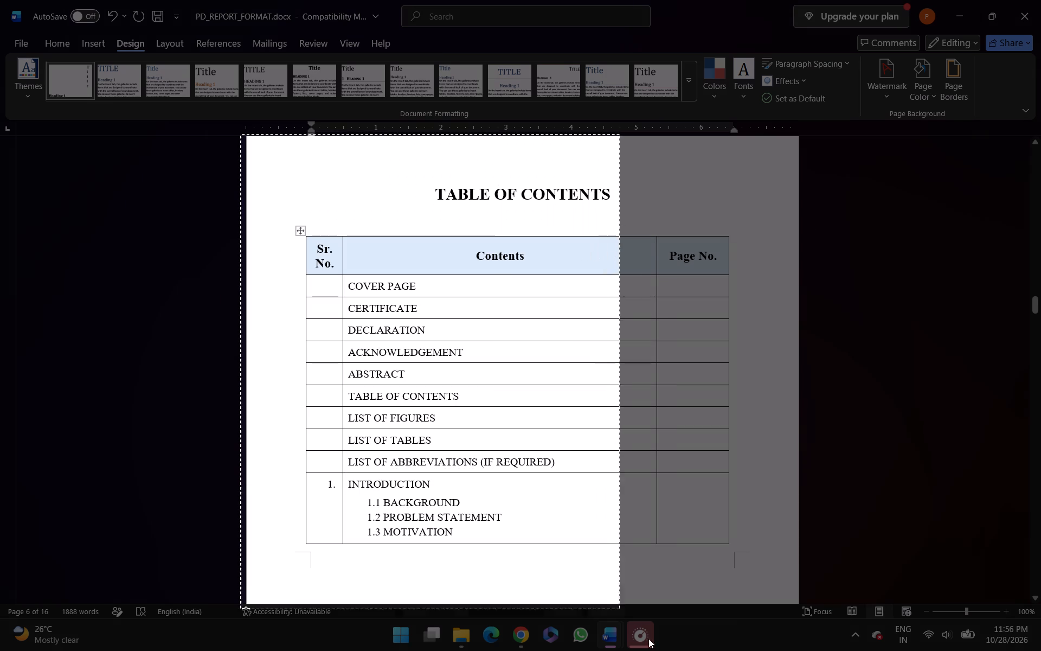
drag(648, 639, 786, 590)
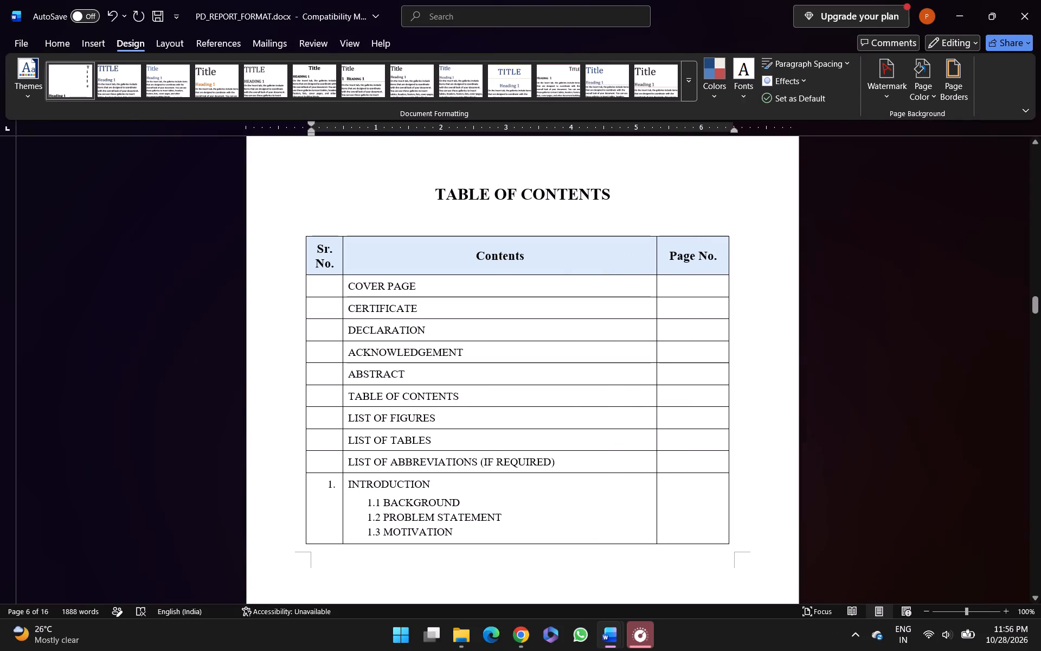
click(951, 446)
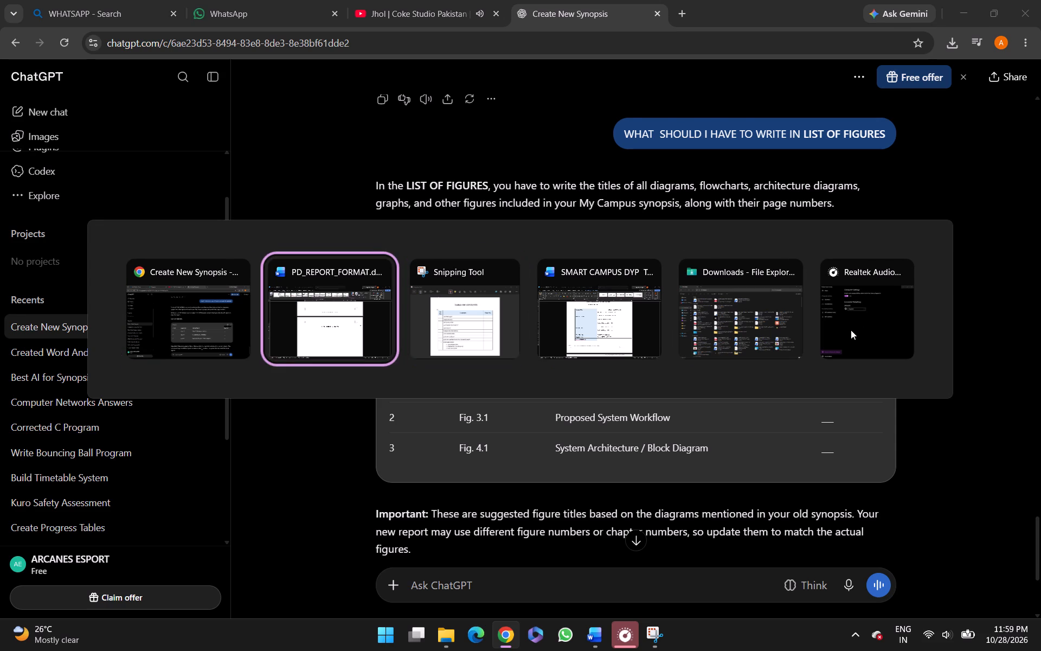
Switch to PD_REPORT_FORMAT in Word and paste the copied figures table below the LIST OF FIGURES heading.
click(621, 441)
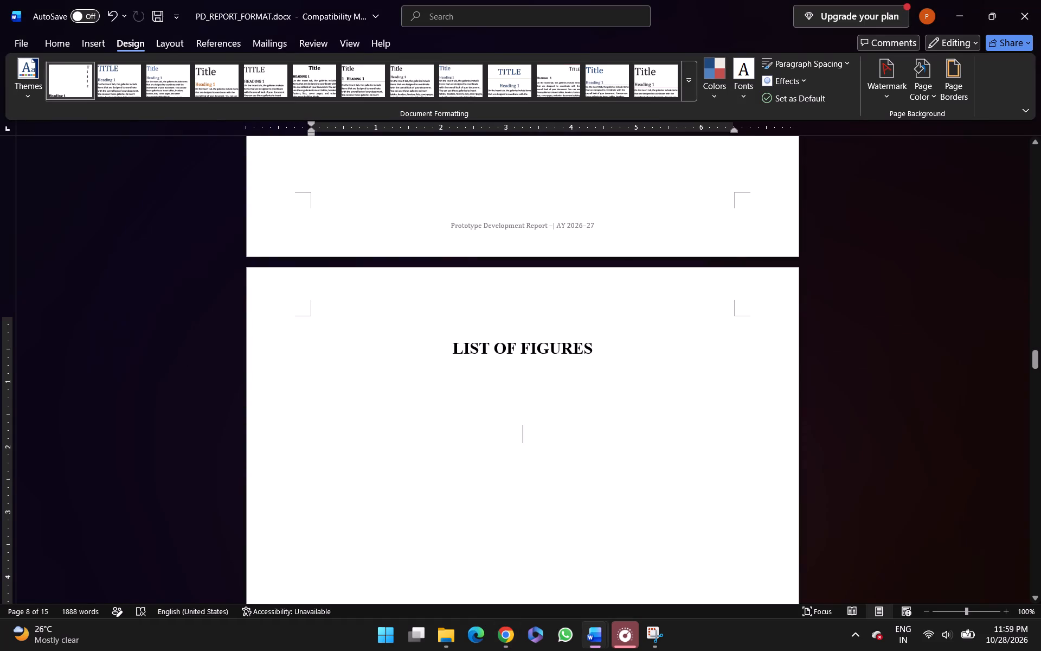
click(395, 424)
double_click(307, 403)
key(ctrl+v)
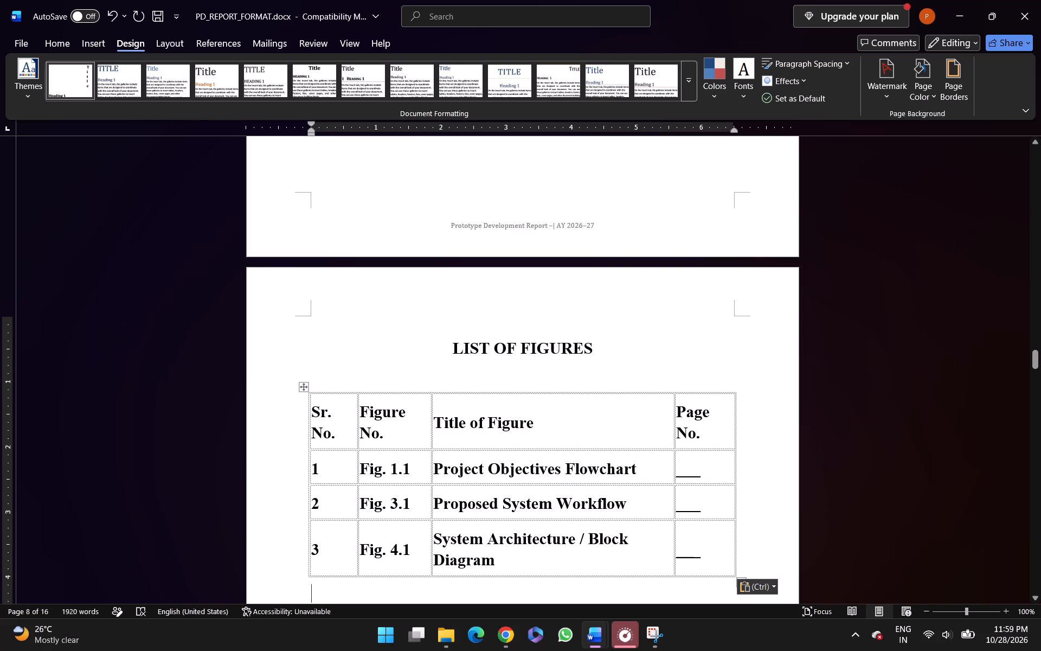
Select the pasted figures table with the blank line above it and insert a new table around the selection.
triple_click(669, 374)
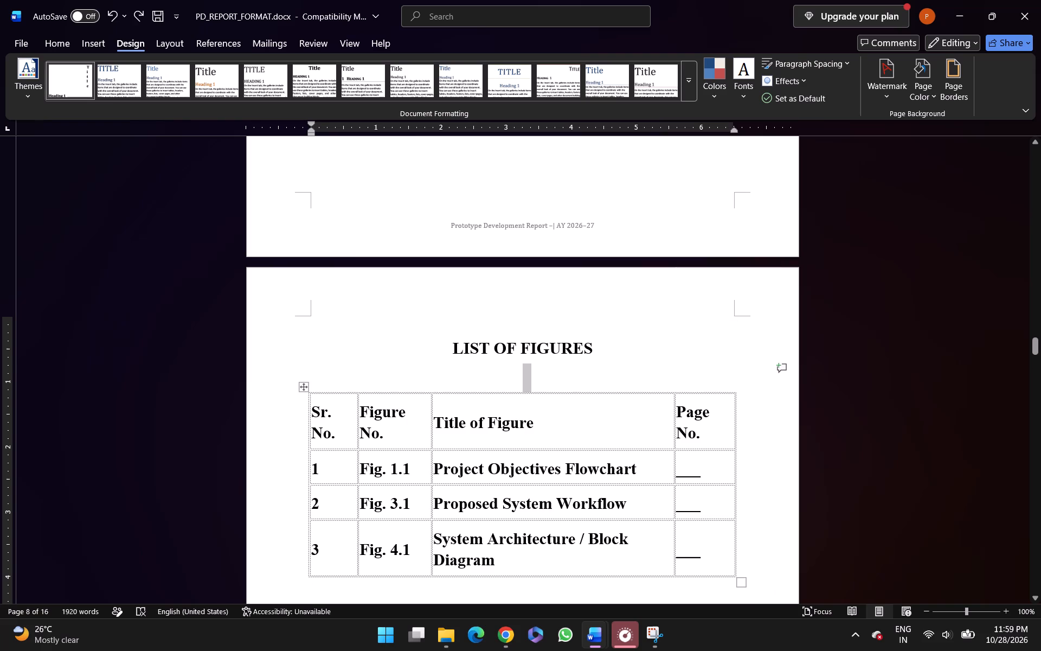
click(300, 386)
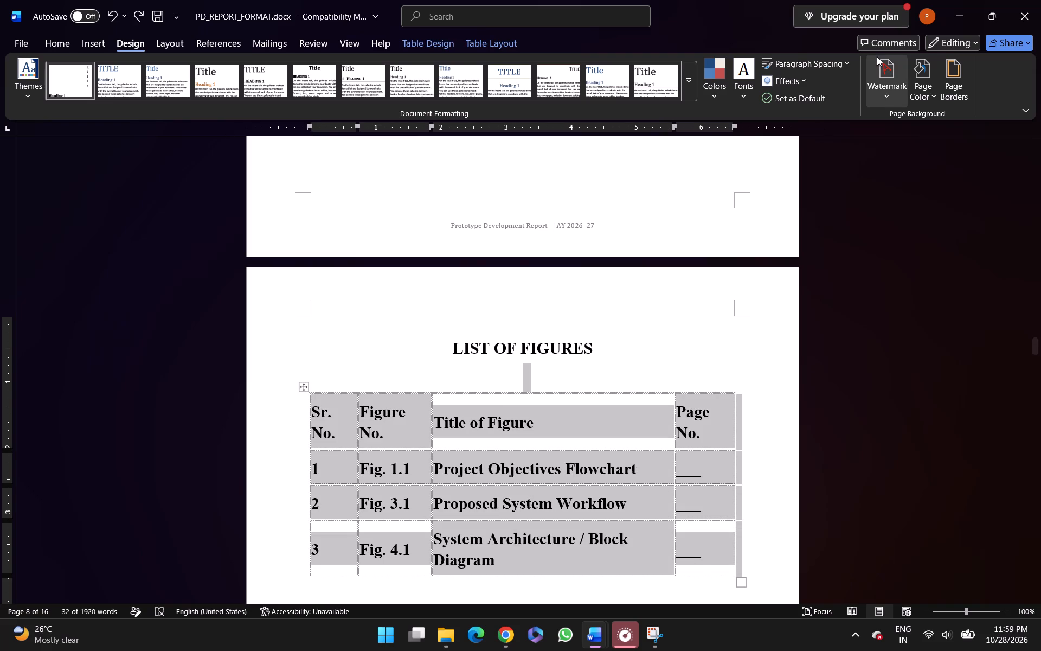
click(92, 39)
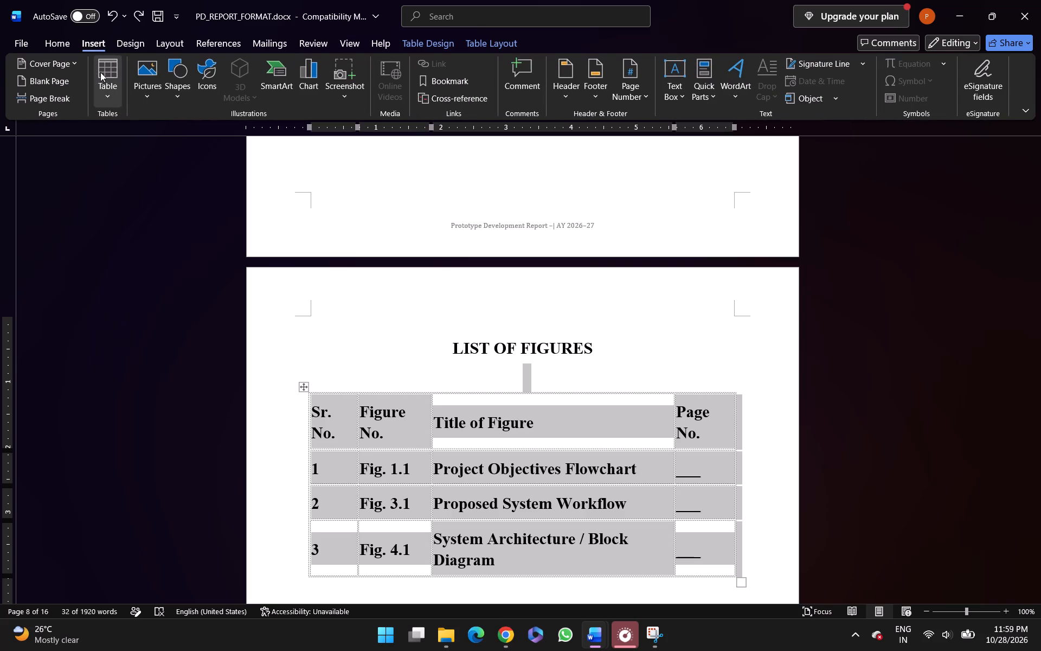
click(100, 72)
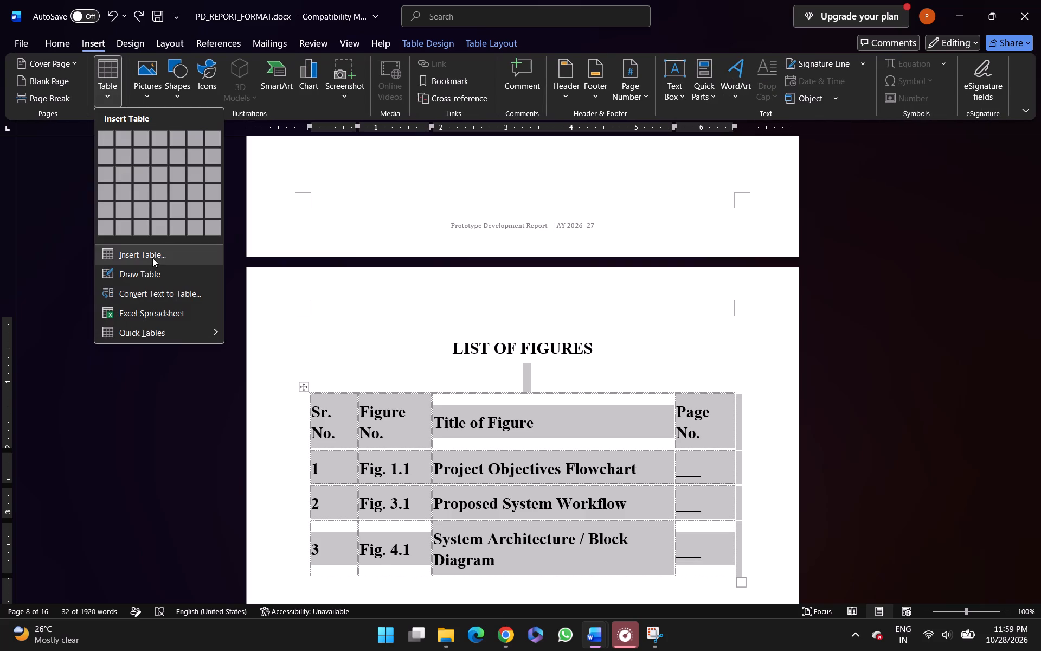
click(152, 258)
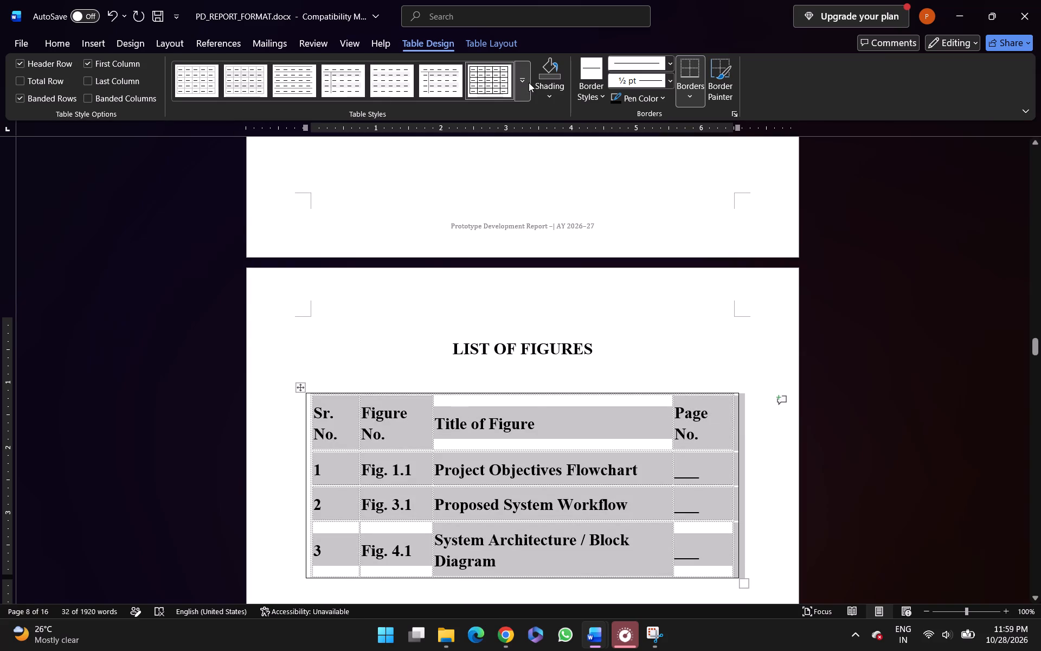
Apply the blue grid table style with a solid header row to the outer table under LIST OF FIGURES.
click(529, 82)
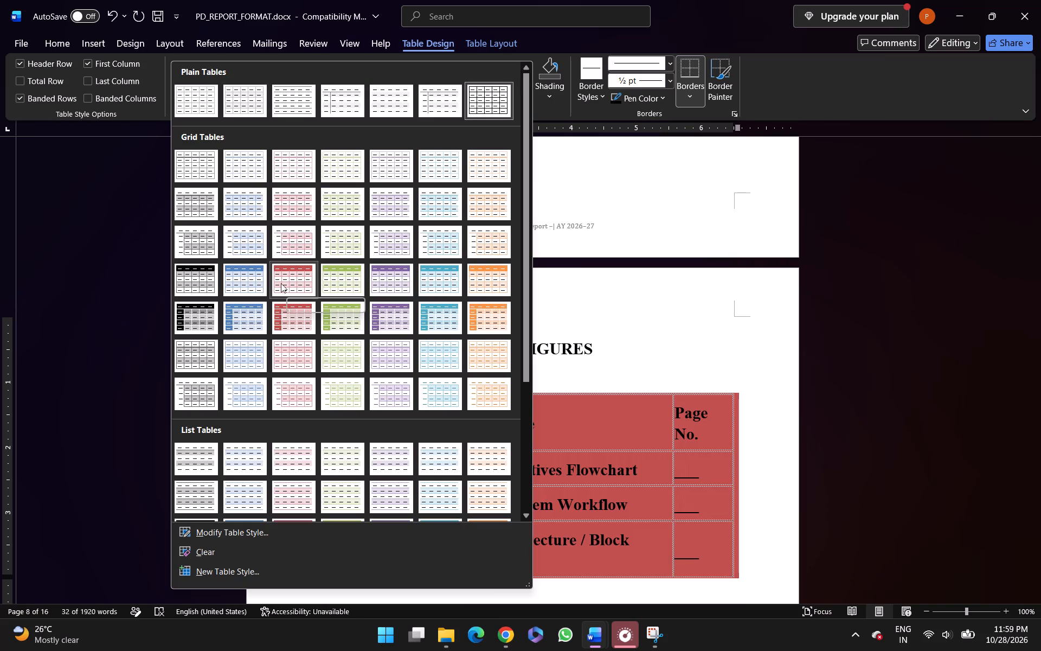
click(244, 279)
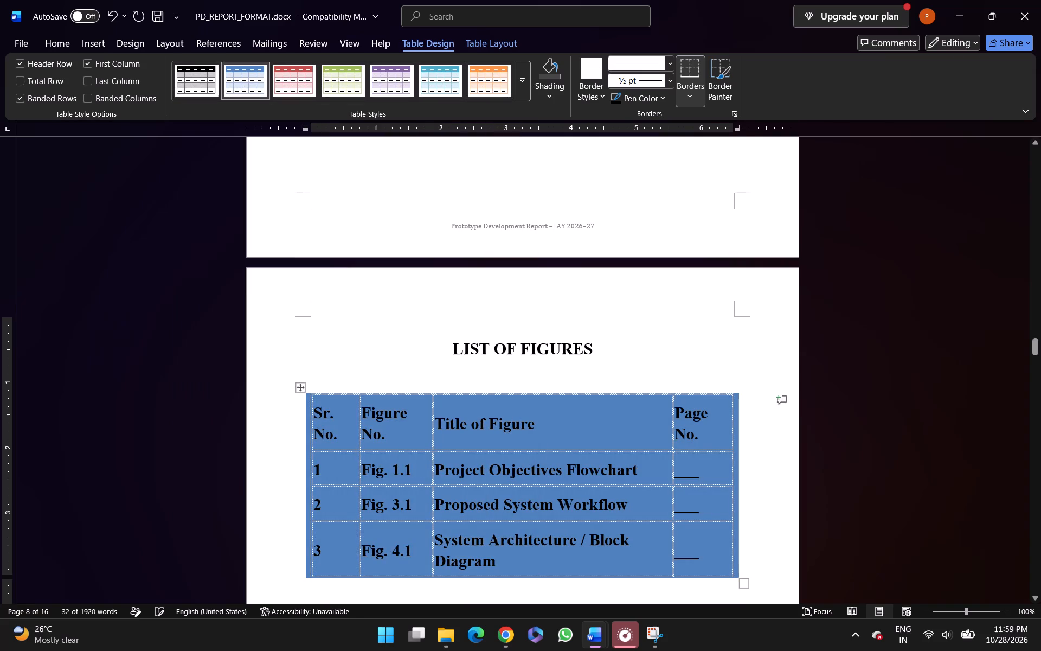
click(435, 297)
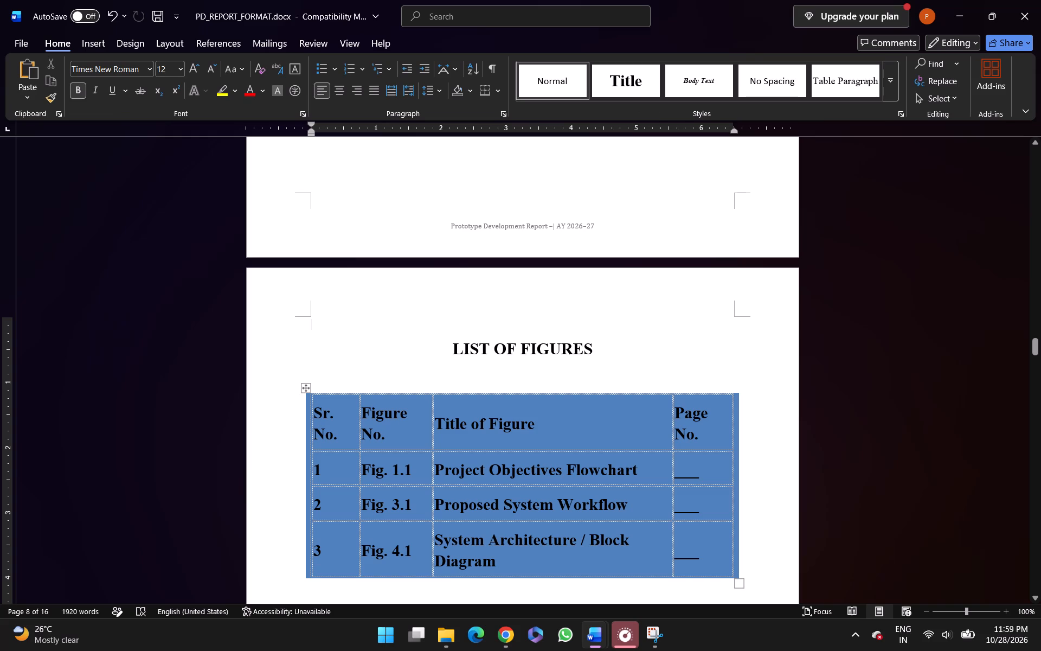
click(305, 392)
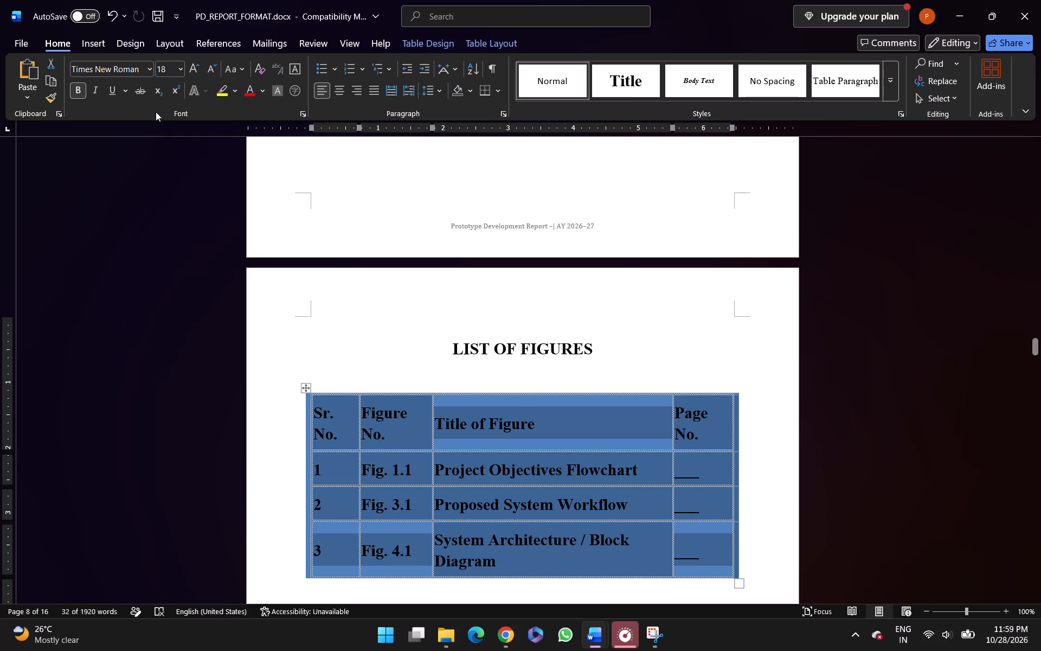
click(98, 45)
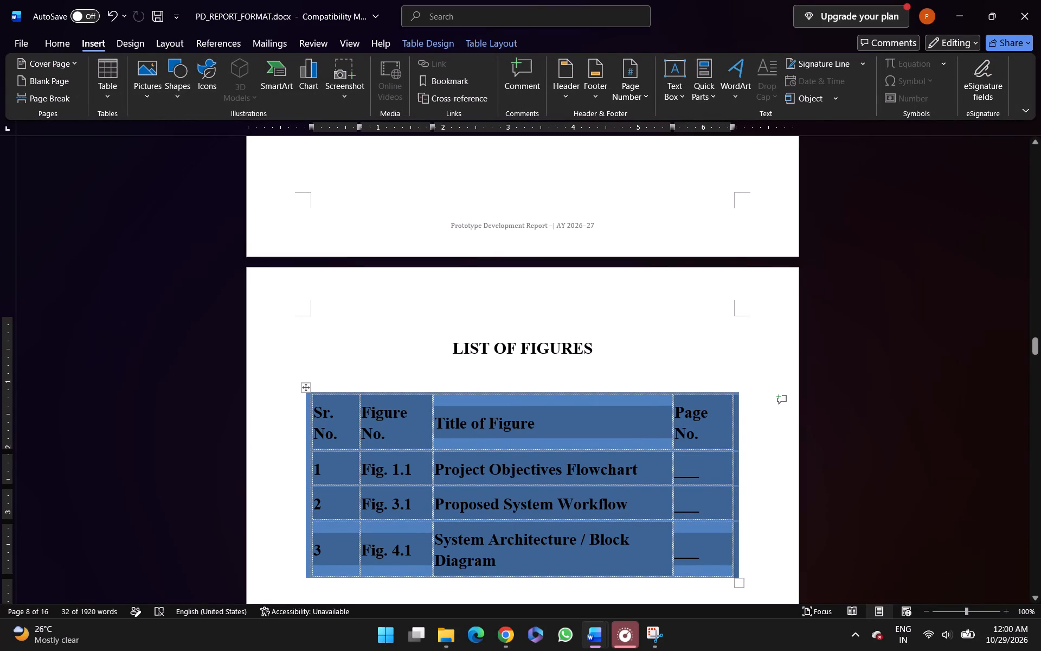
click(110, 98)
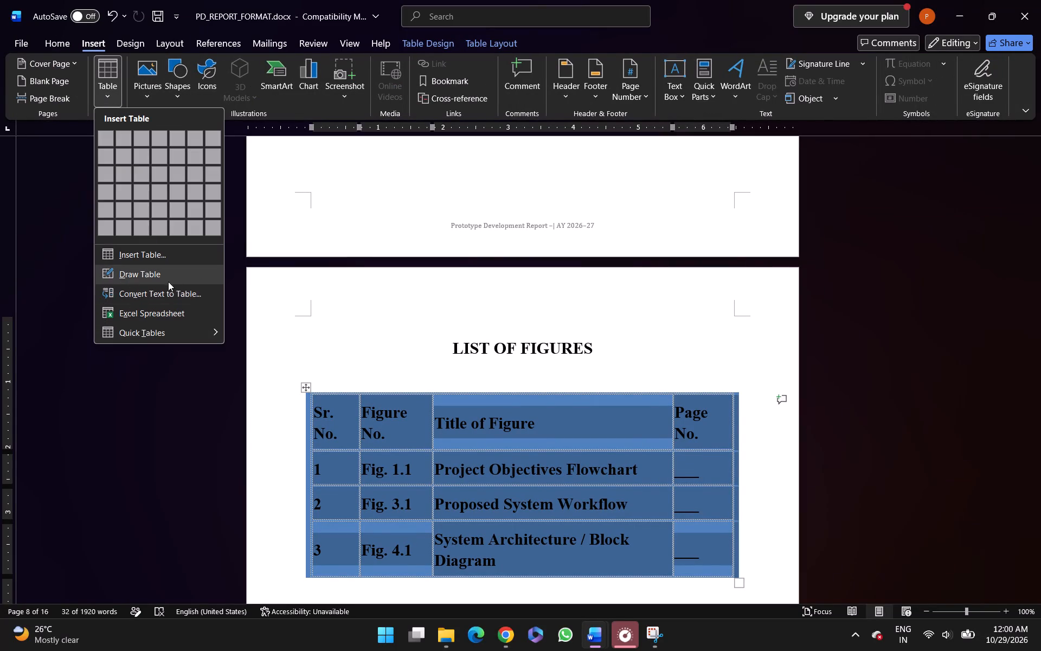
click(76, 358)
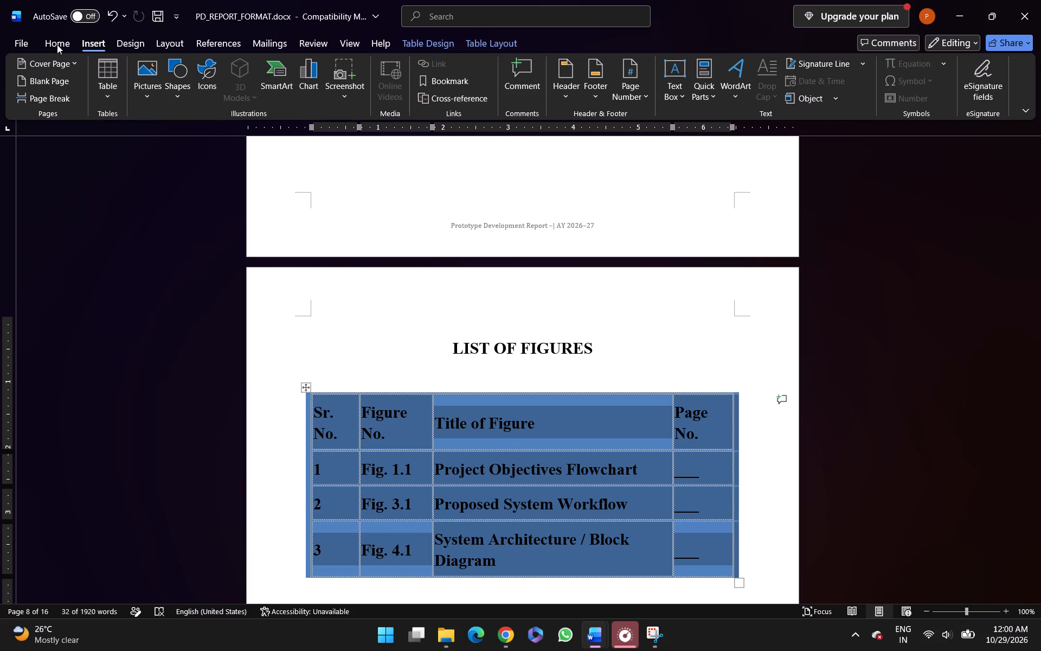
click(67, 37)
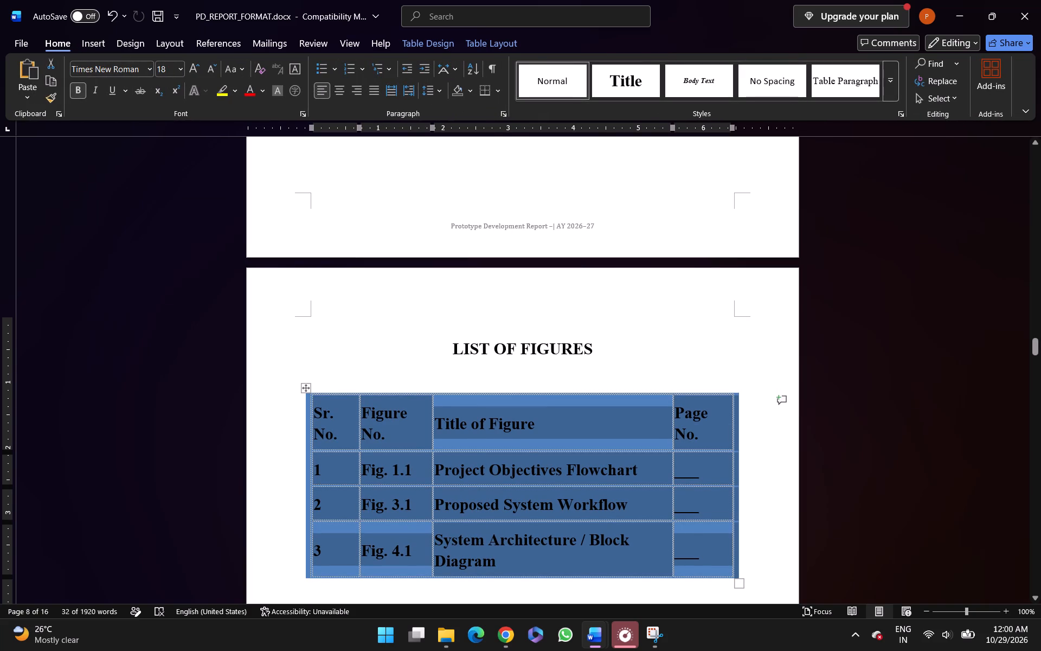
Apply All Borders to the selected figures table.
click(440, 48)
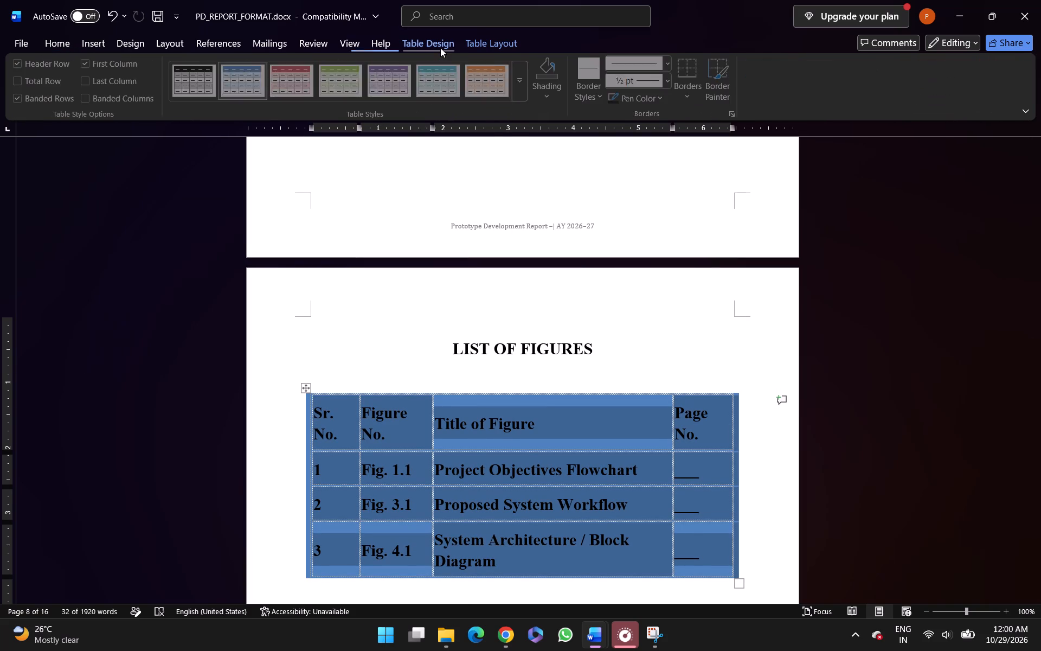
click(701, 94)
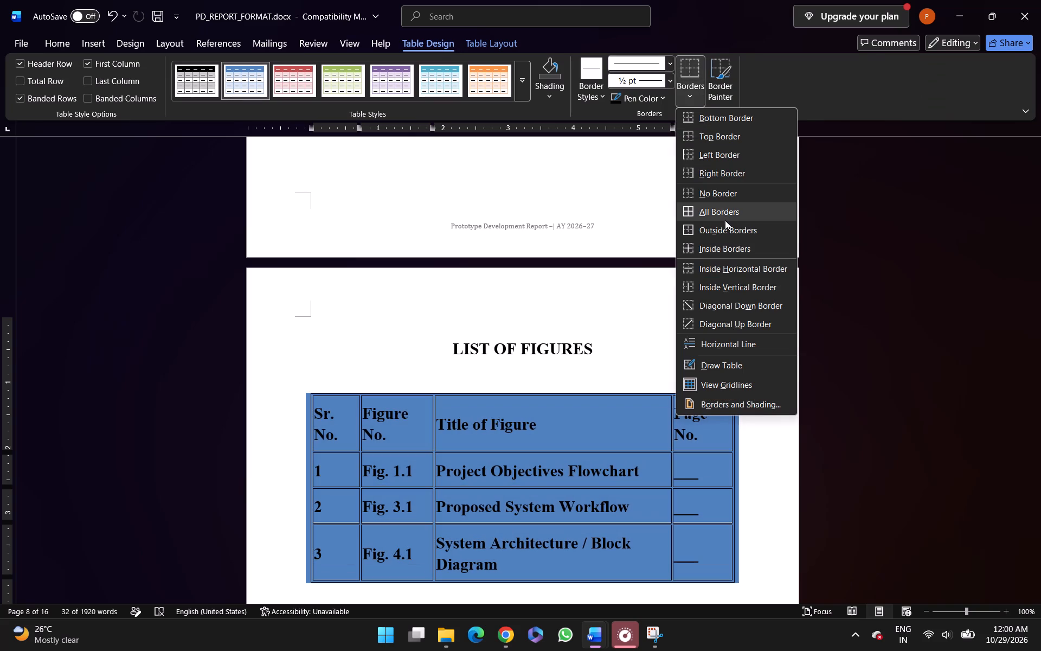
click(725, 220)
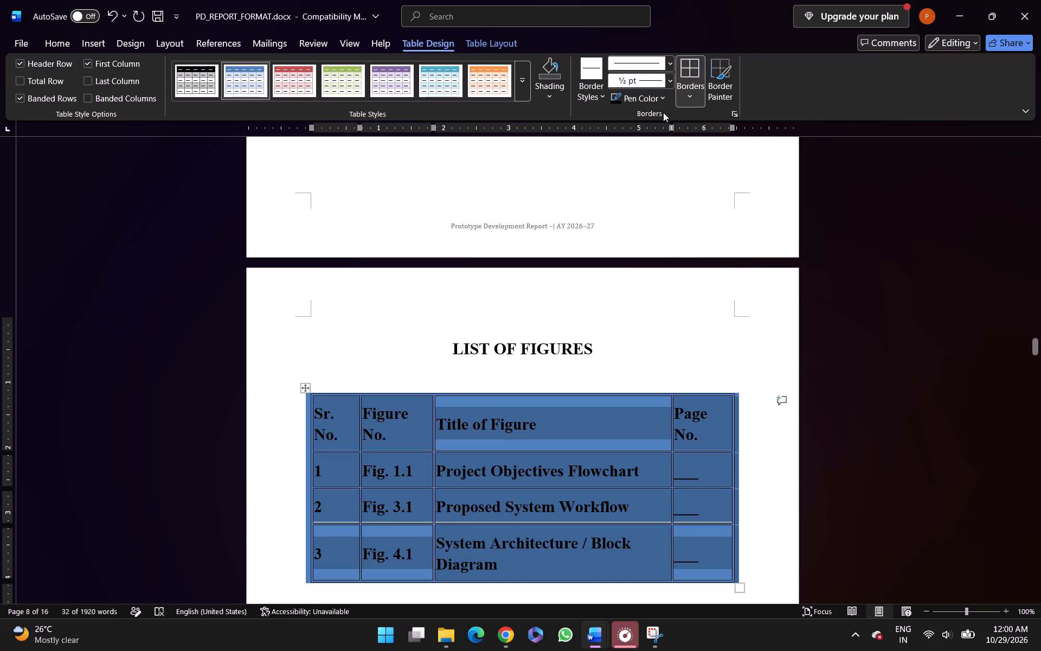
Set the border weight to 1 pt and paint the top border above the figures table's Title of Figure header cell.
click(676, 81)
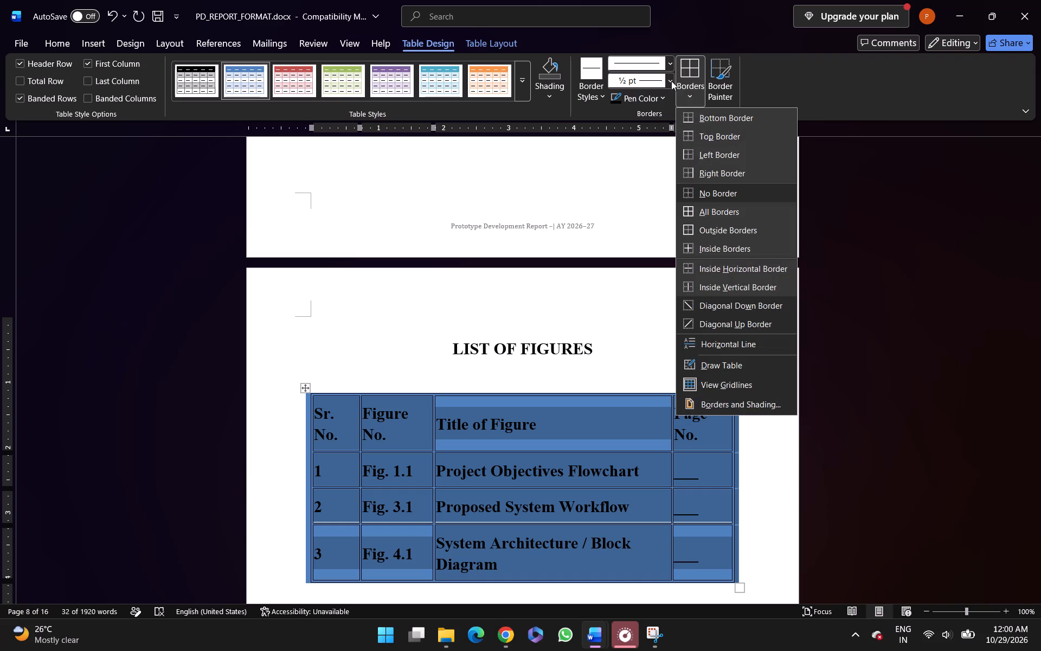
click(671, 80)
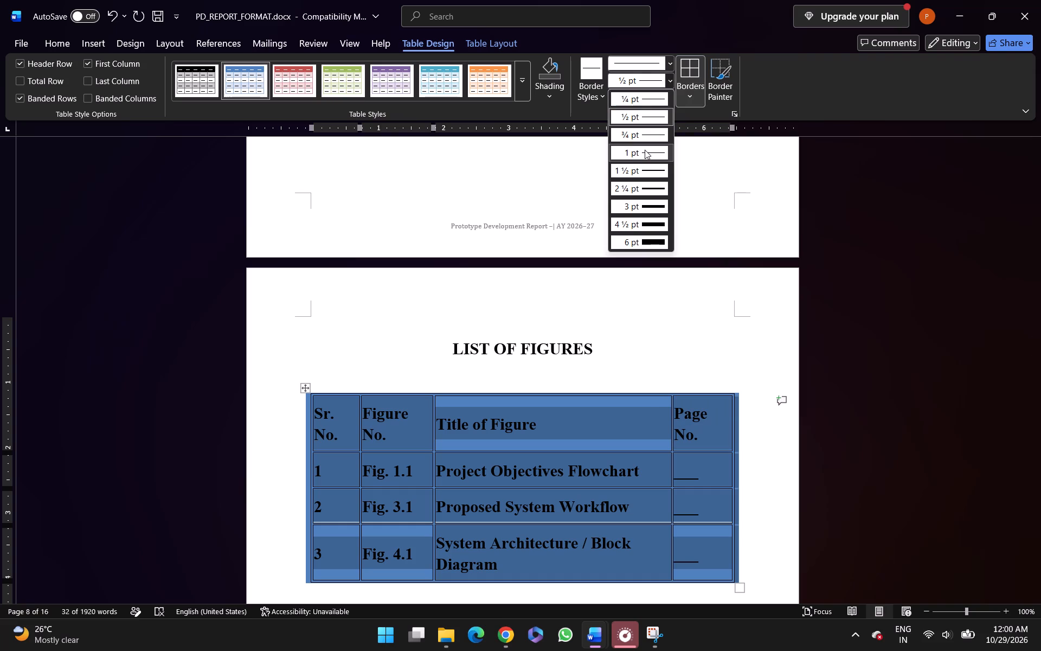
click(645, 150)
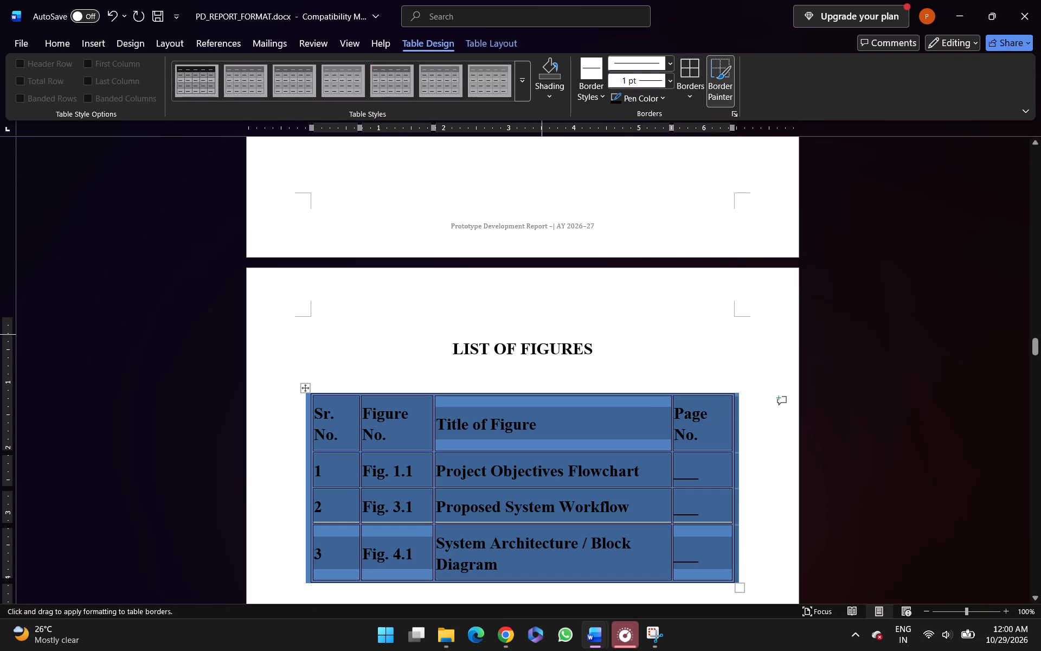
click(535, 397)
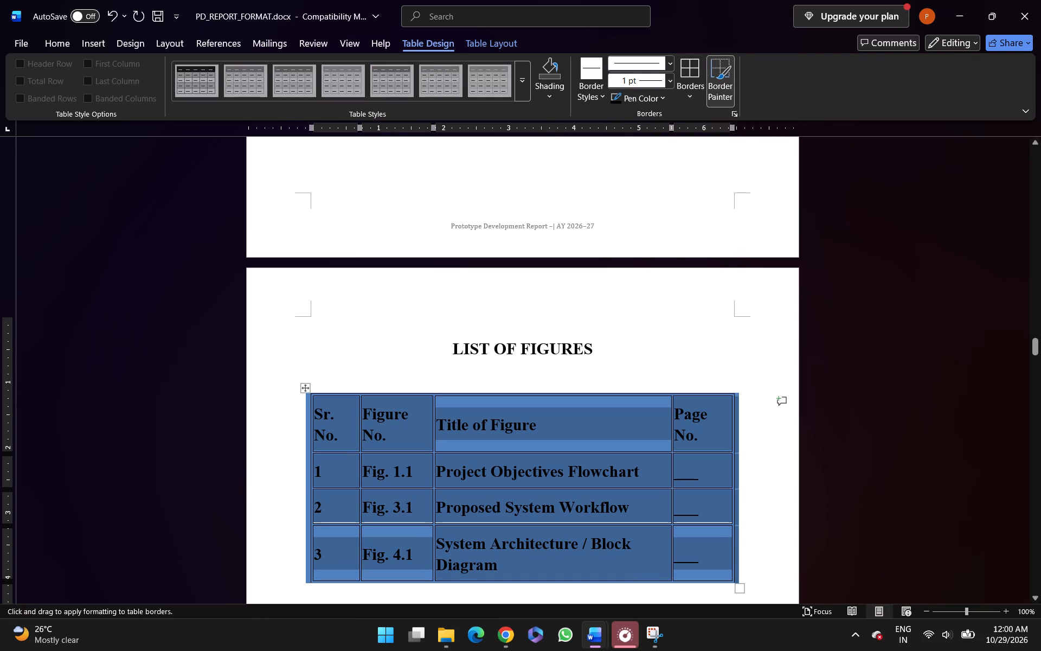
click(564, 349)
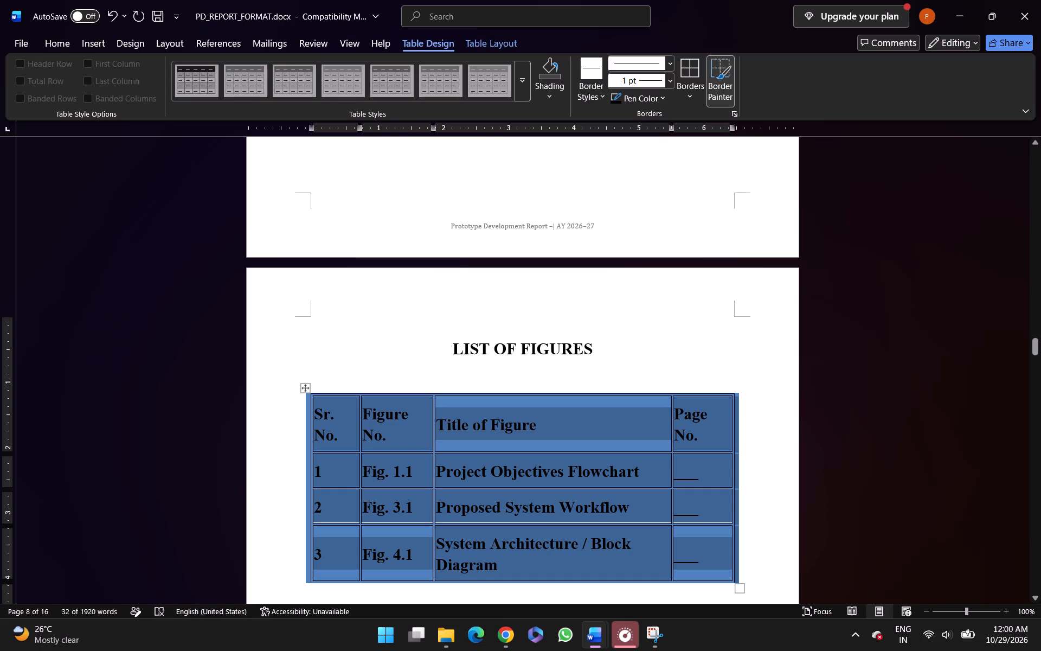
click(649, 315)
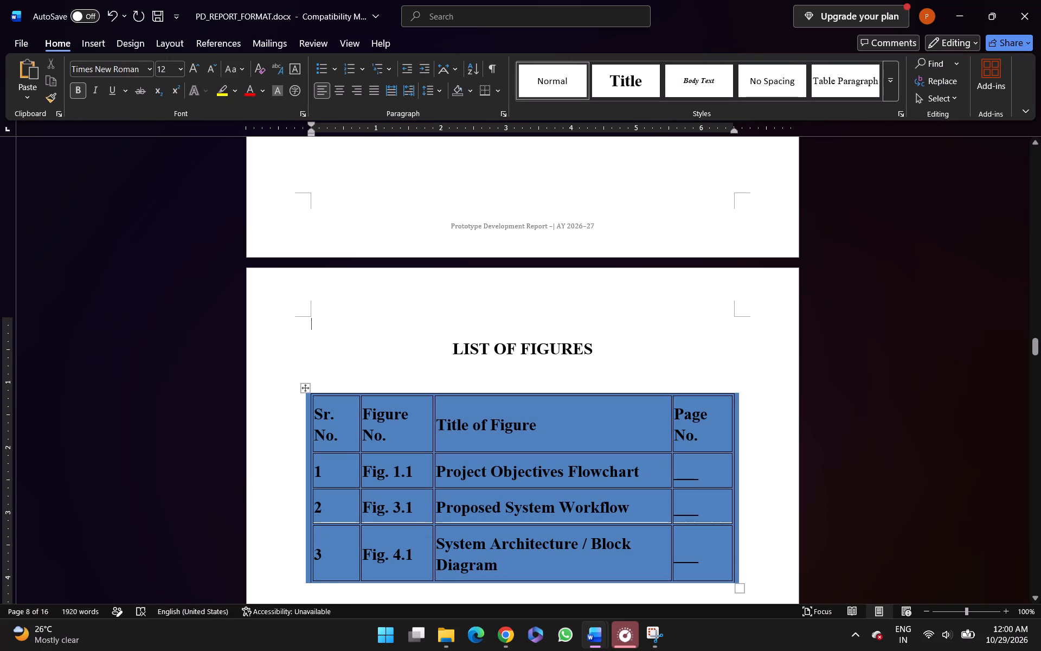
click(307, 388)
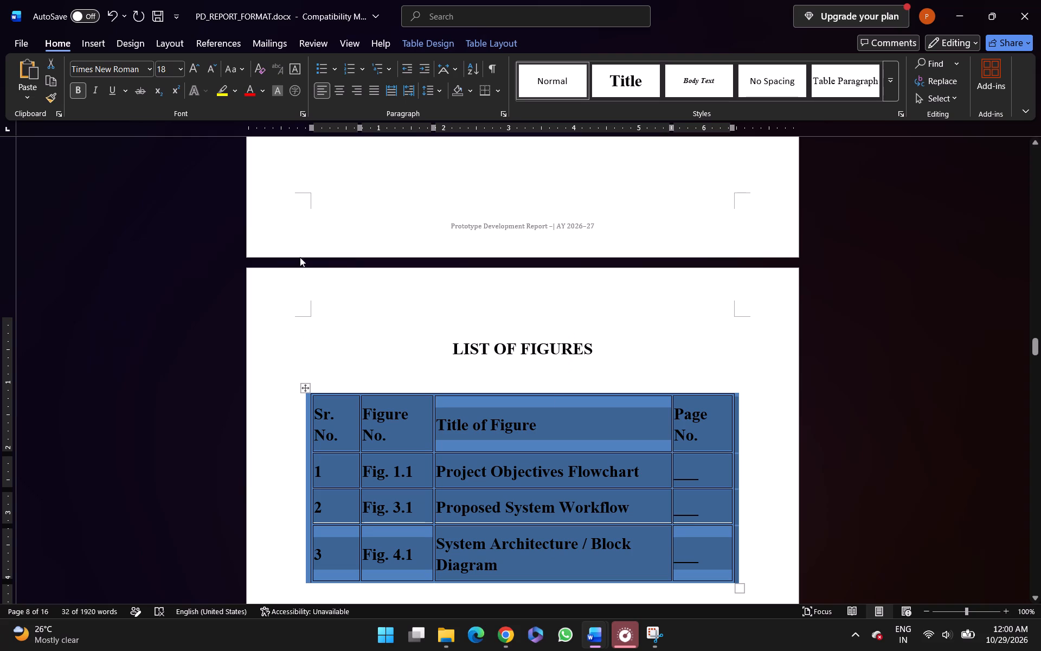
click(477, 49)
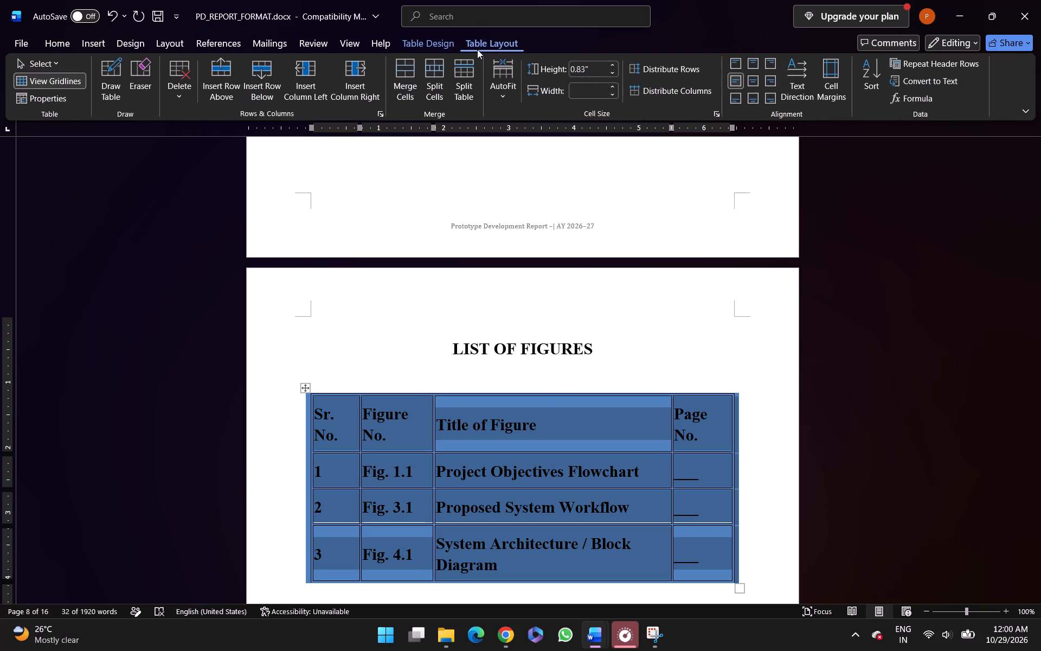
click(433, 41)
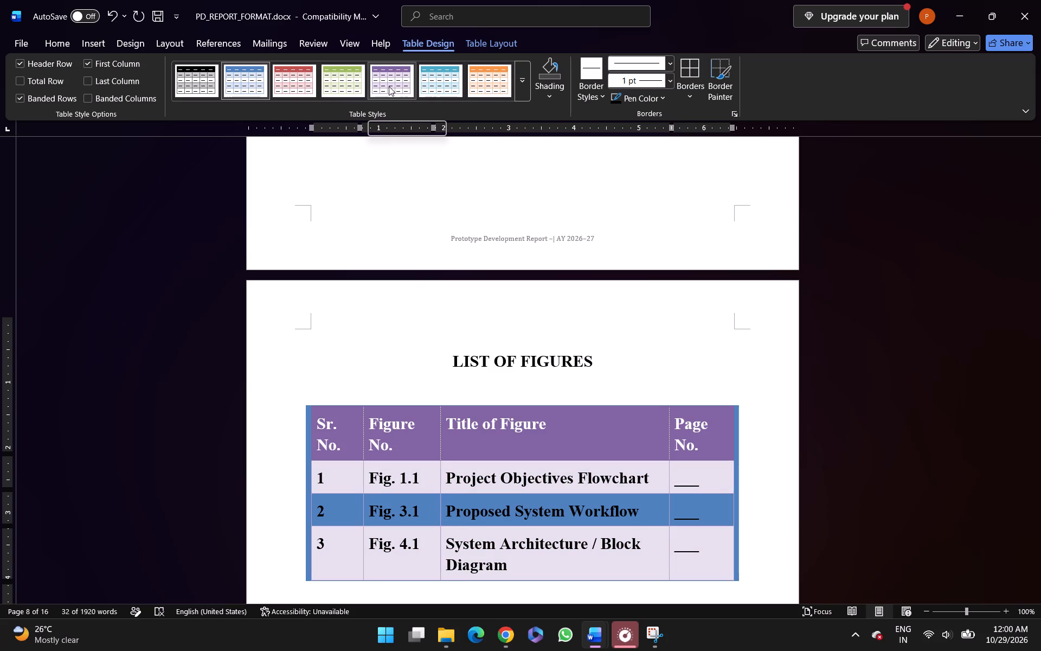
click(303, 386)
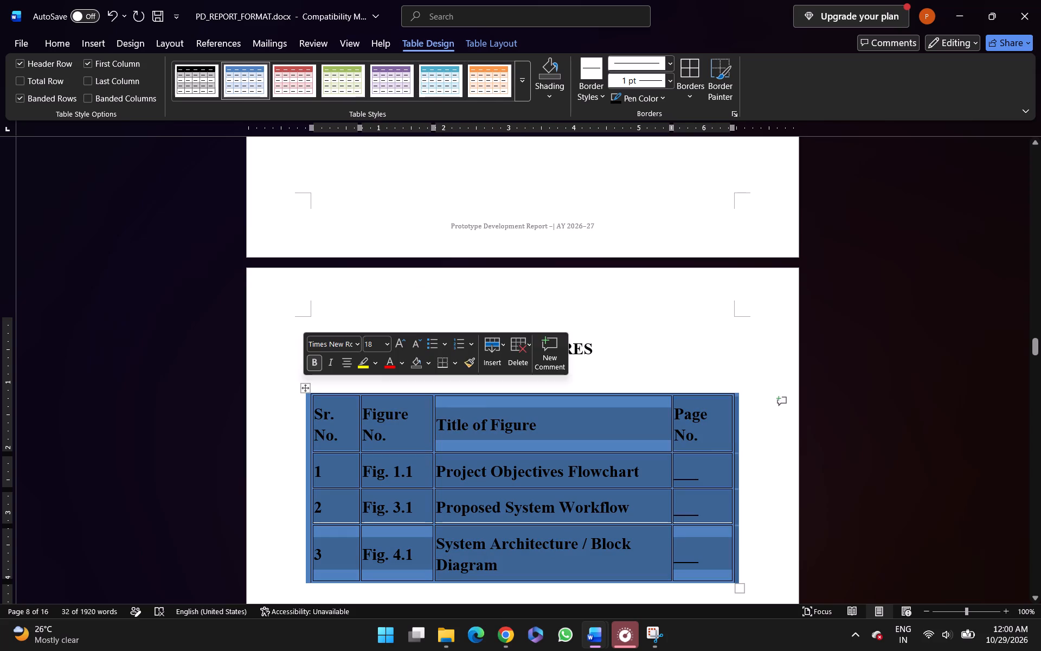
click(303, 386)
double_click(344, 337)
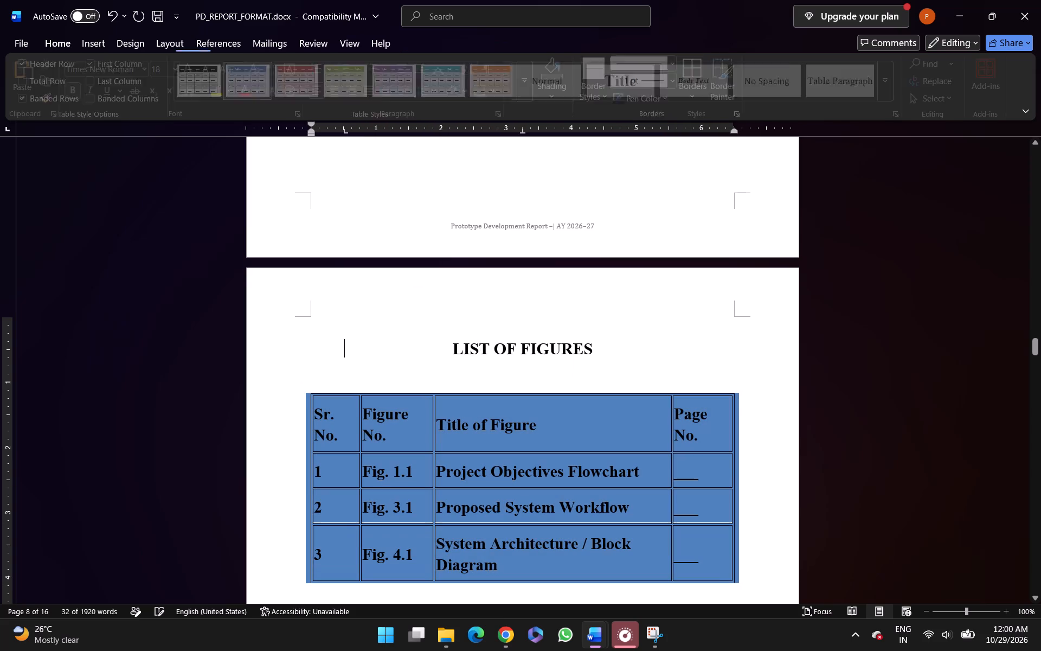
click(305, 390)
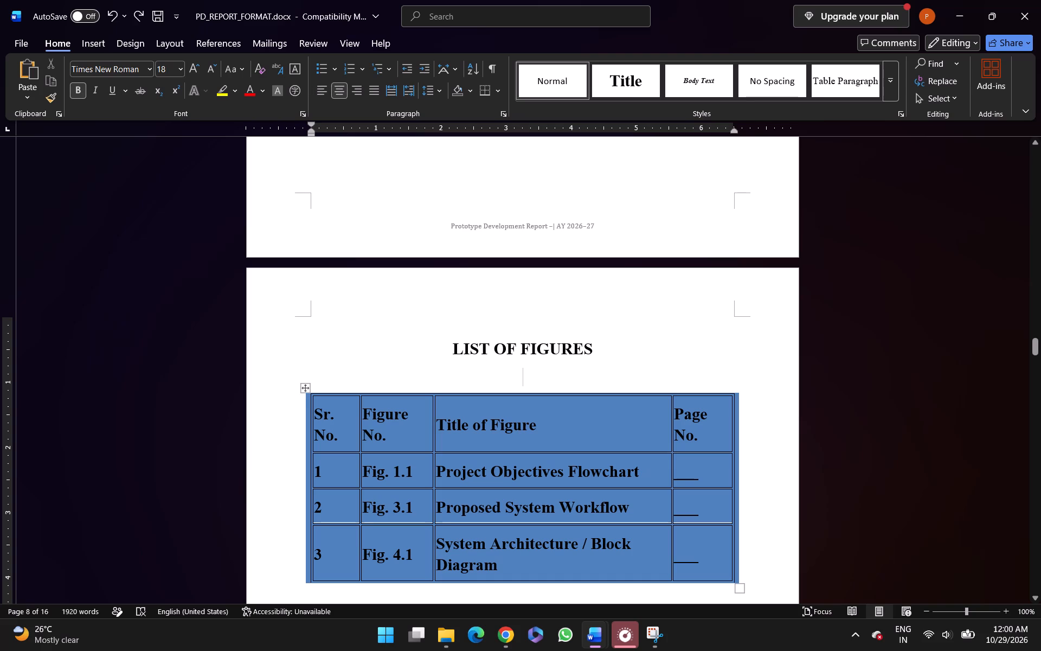
Select the inner figures table and apply the first light-grid style from the Plain Tables group.
click(304, 390)
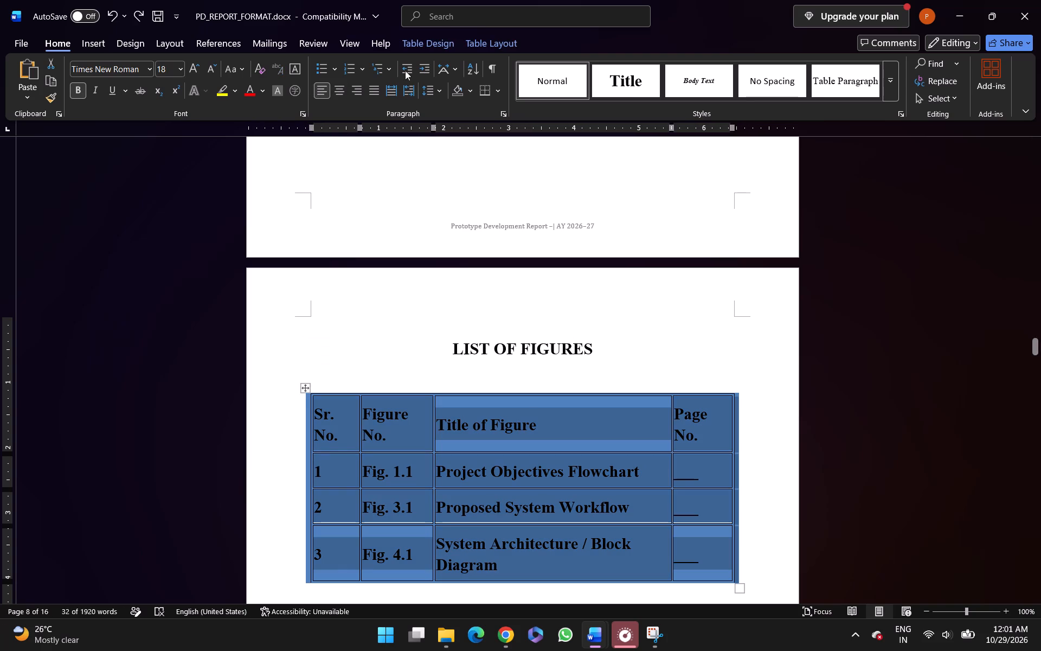
click(427, 49)
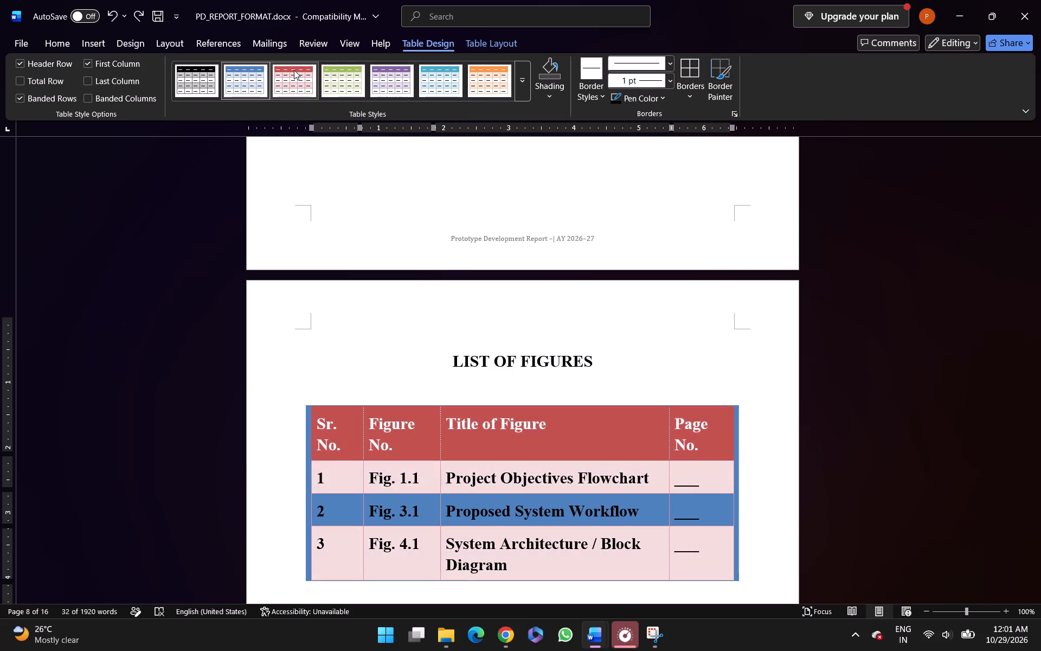
click(516, 93)
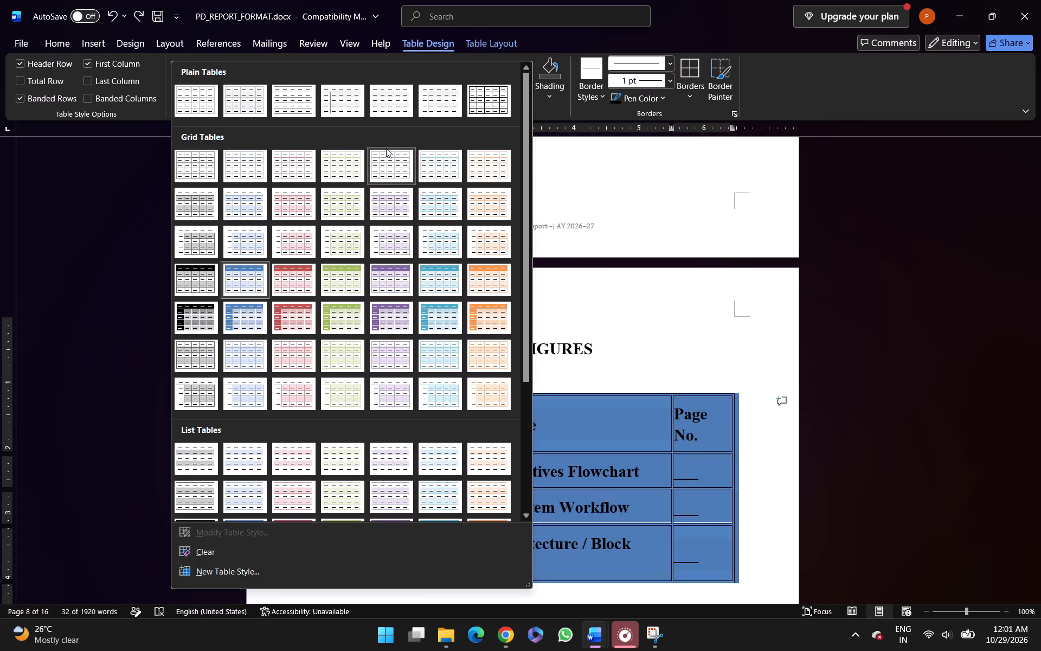
click(203, 103)
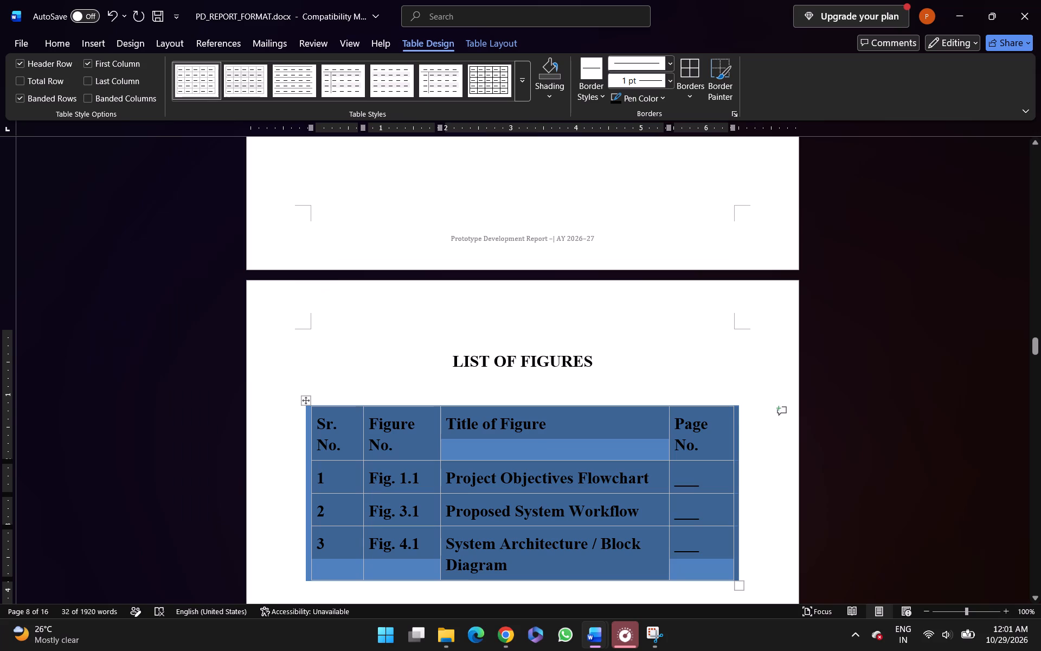
Undo the recent table style and border formatting on the figures table, restoring just one of the undone changes.
click(434, 321)
key(ctrl+z)
key(ctrl+z)
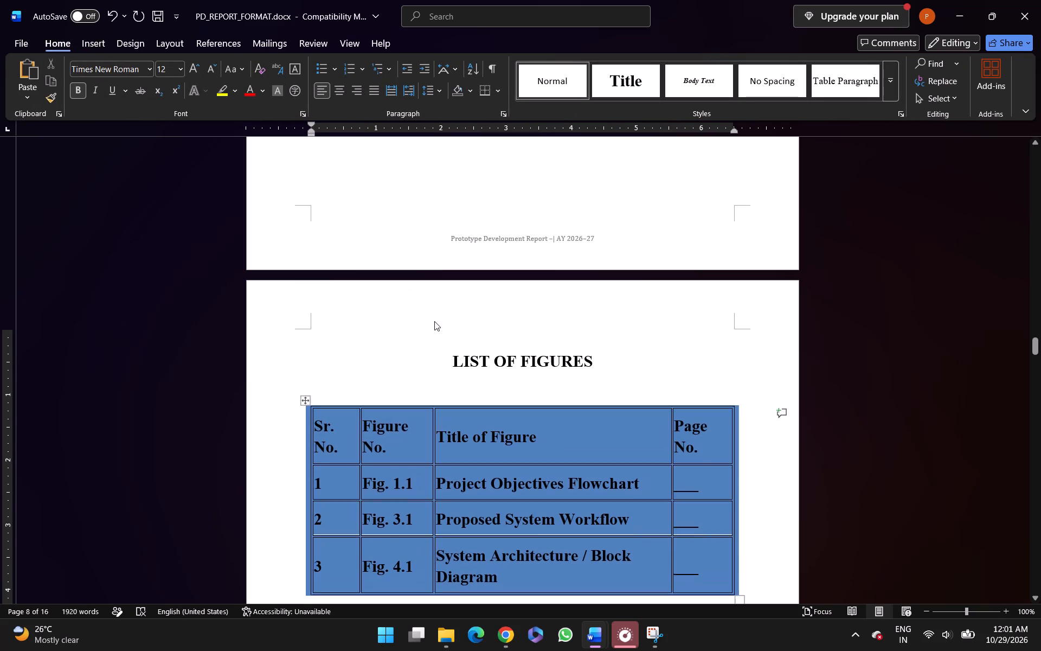
key(ctrl+z)
key(ctrl+z)
key(ctrl+z)
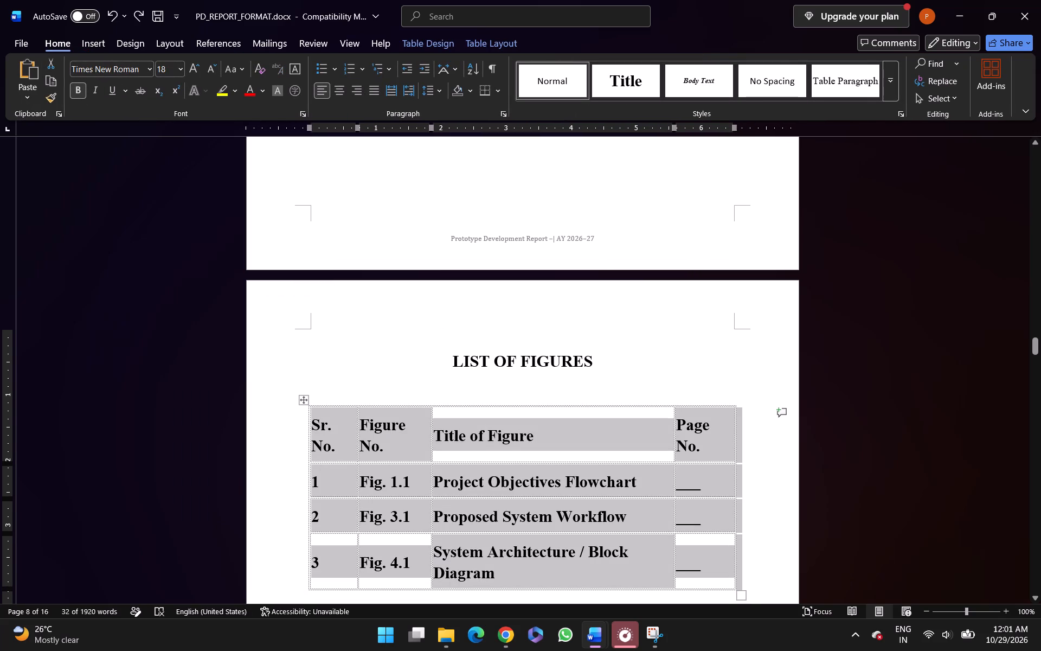
key(ctrl+y)
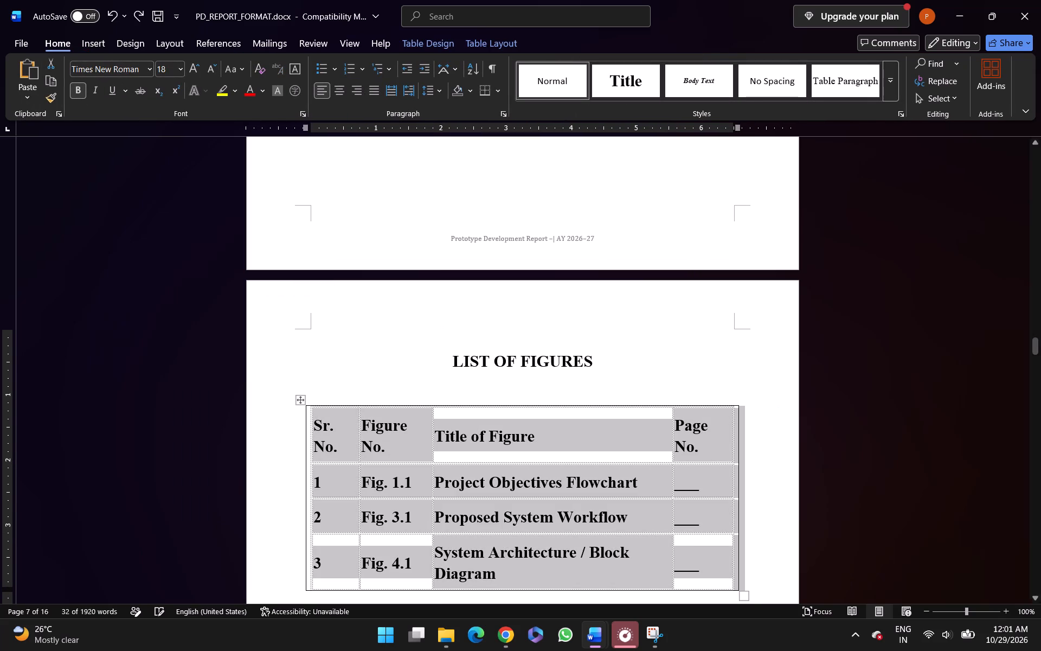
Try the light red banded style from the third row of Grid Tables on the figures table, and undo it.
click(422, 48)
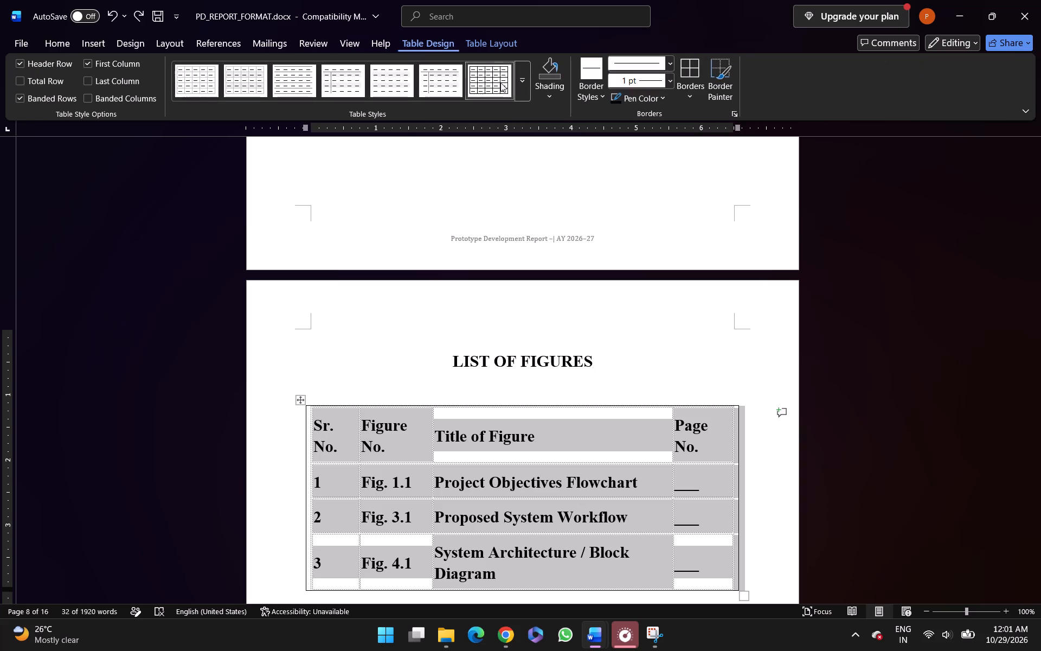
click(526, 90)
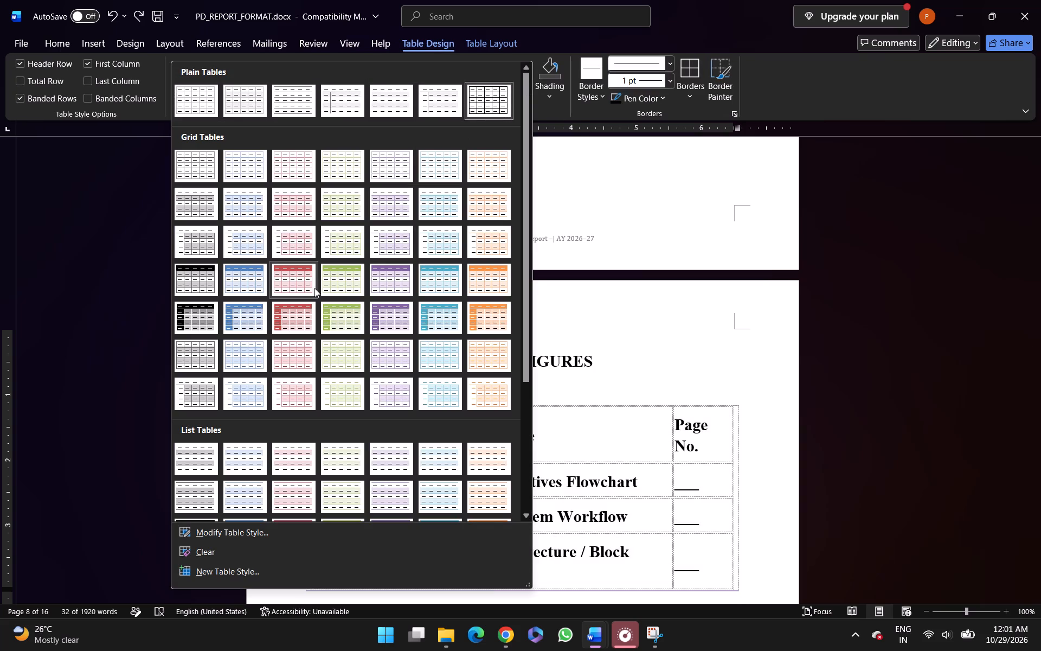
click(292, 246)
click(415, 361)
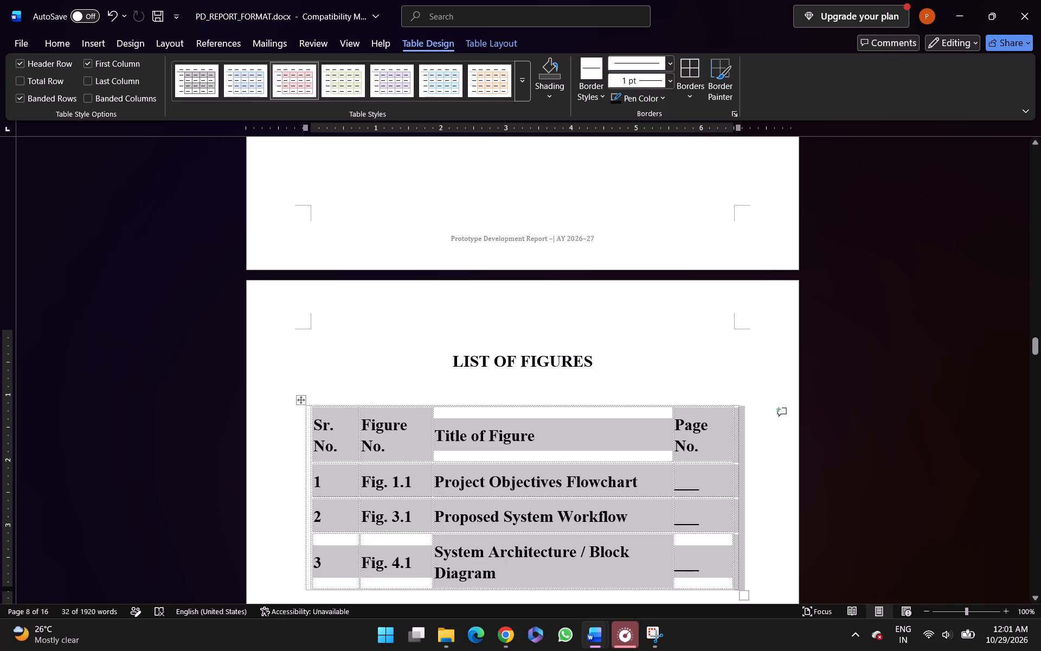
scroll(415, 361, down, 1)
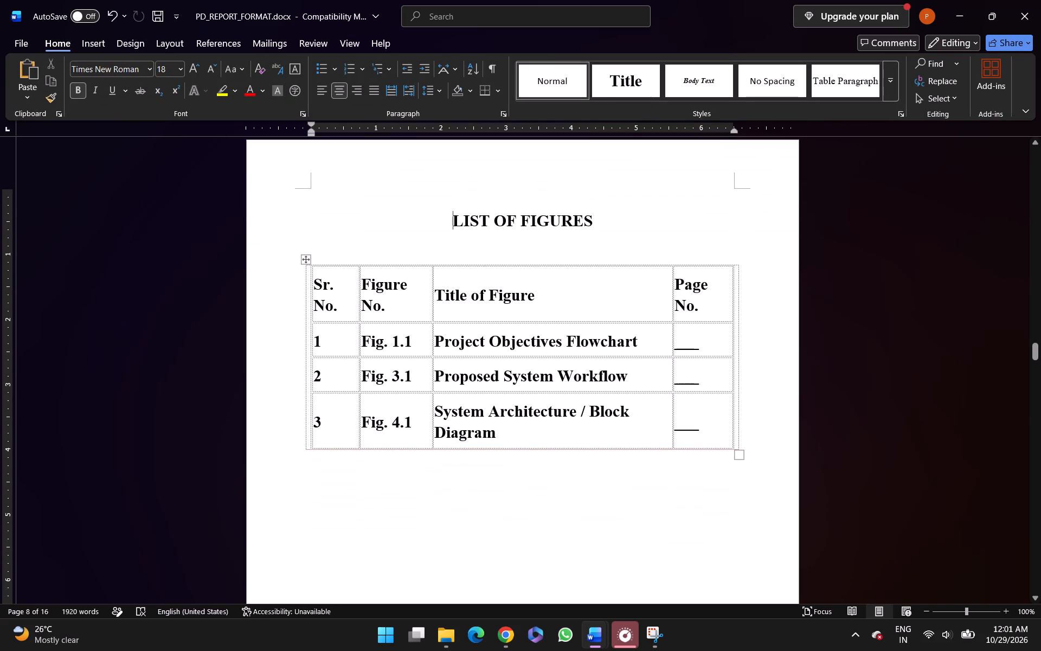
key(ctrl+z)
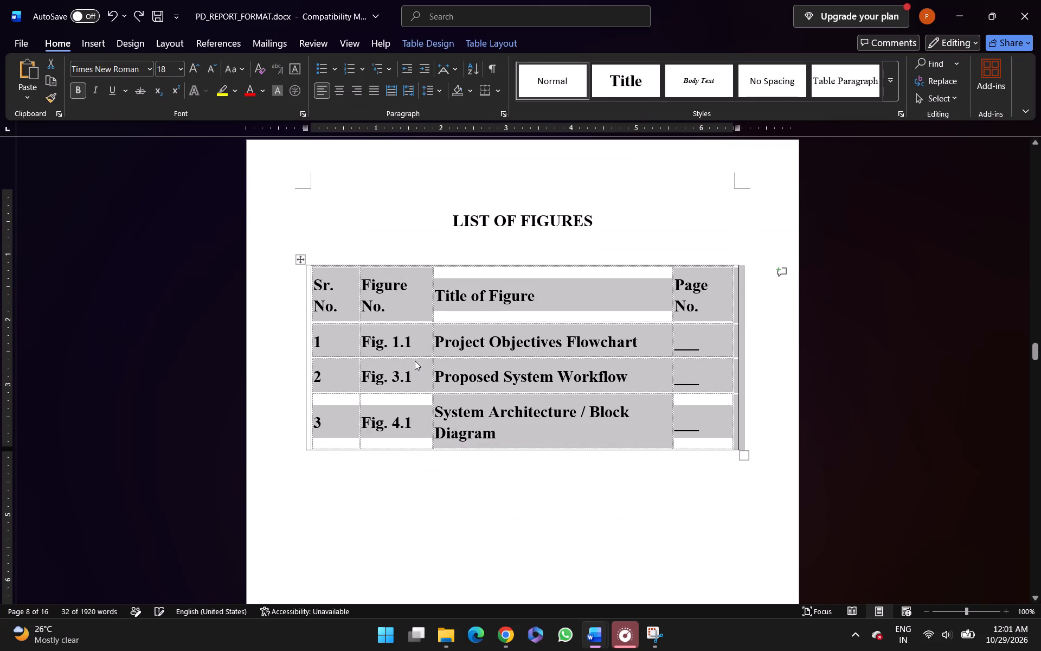
Undo back to the blank space under LIST OF FIGURES and paste the copied figures table there again.
key(ctrl+z)
key(ctrl+z)
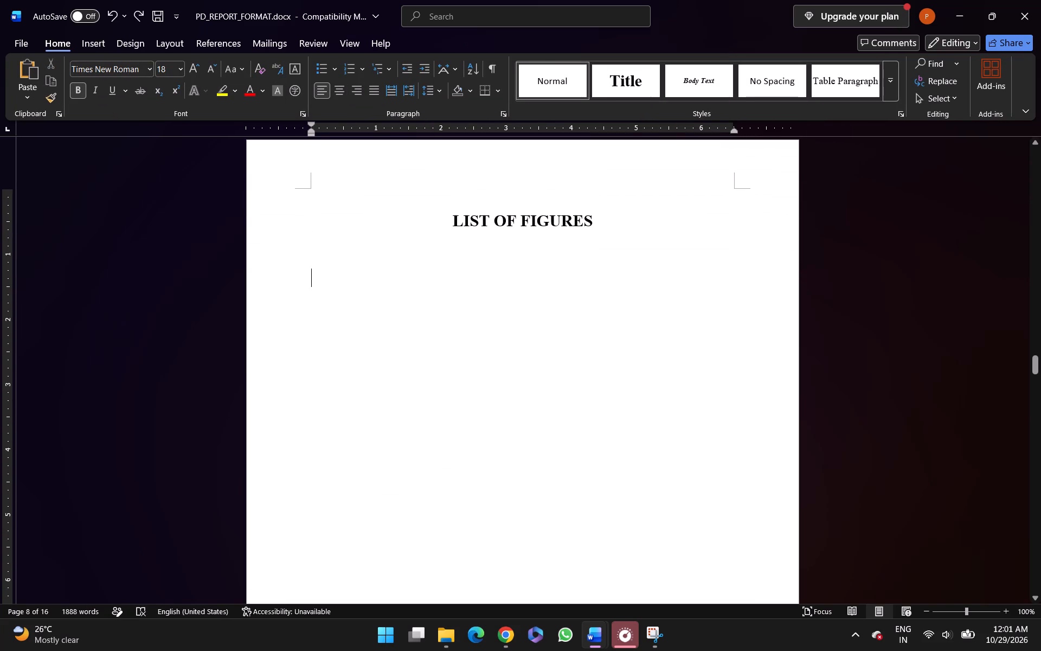
key(ctrl+v)
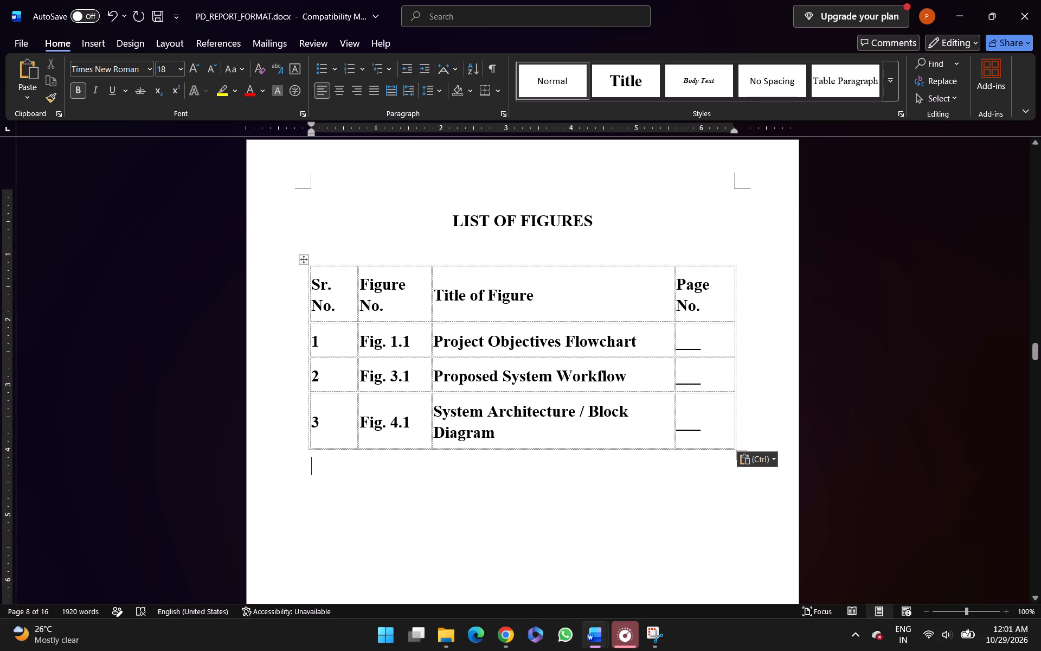
key(ctrl+z)
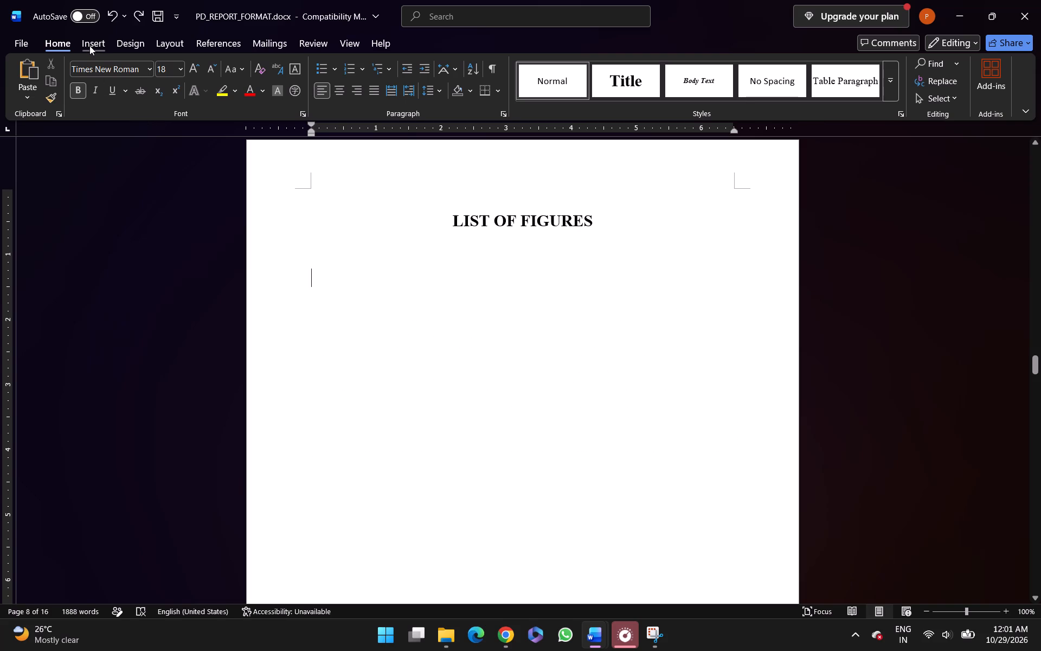
click(89, 46)
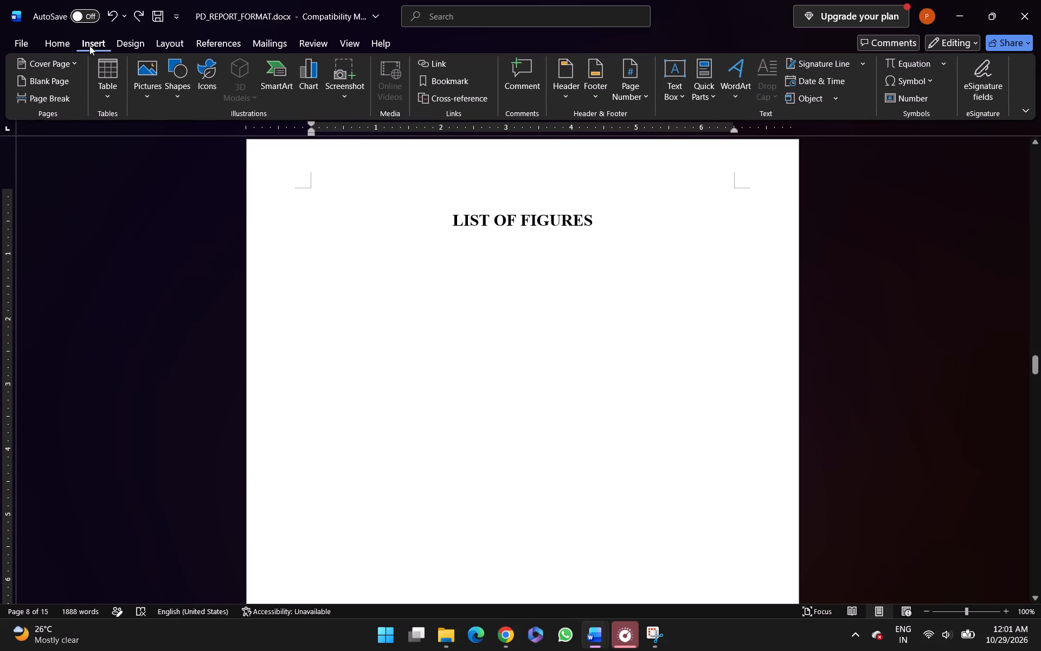
click(287, 265)
click(359, 315)
click(322, 280)
key(ctrl+v)
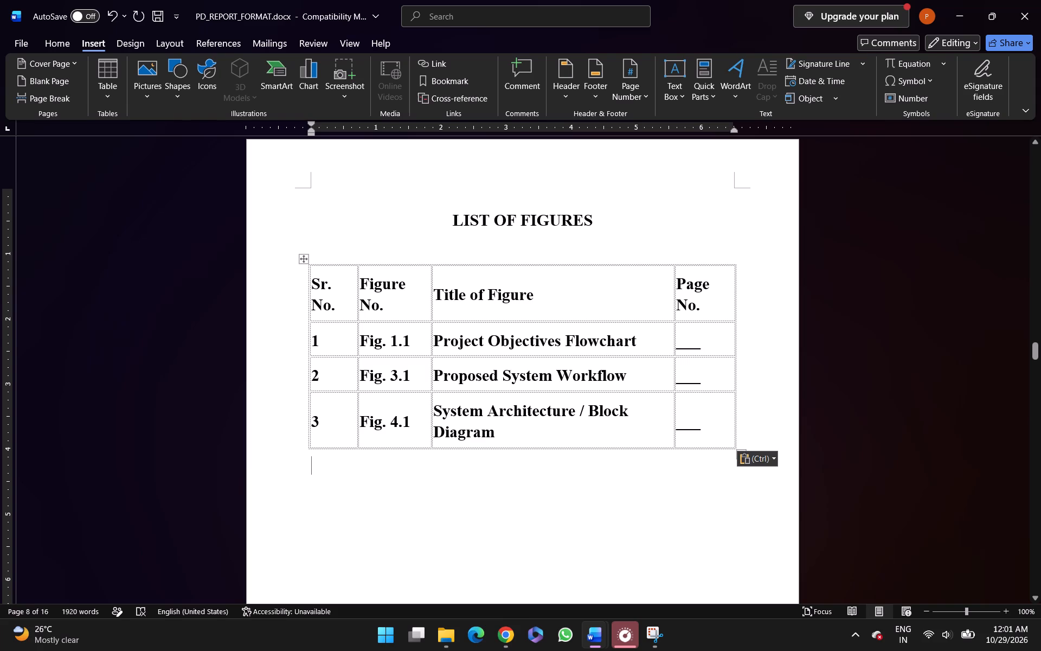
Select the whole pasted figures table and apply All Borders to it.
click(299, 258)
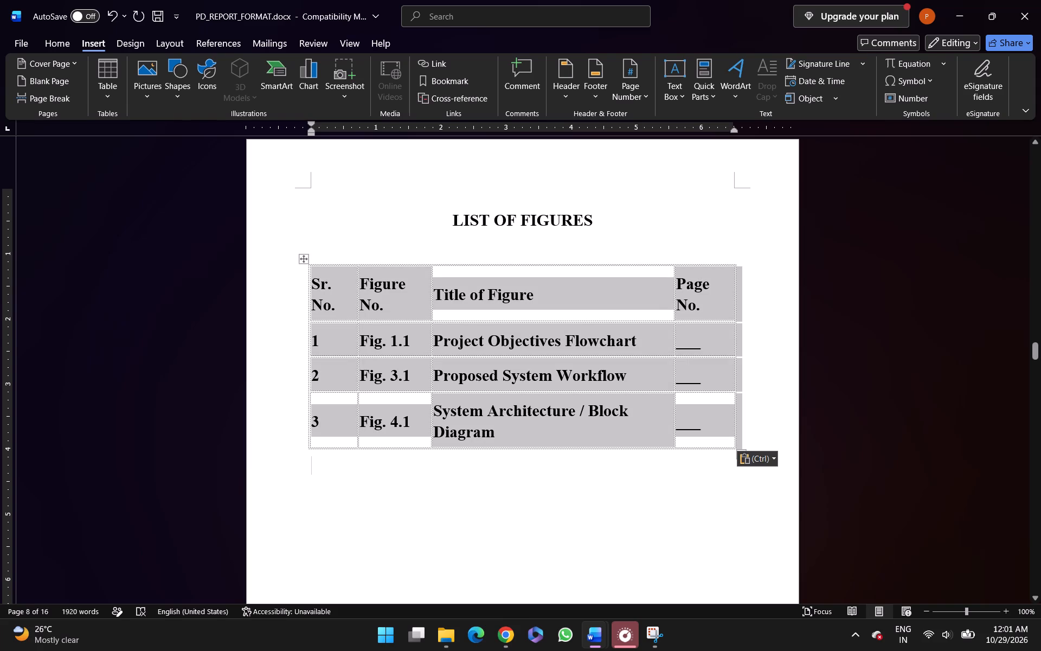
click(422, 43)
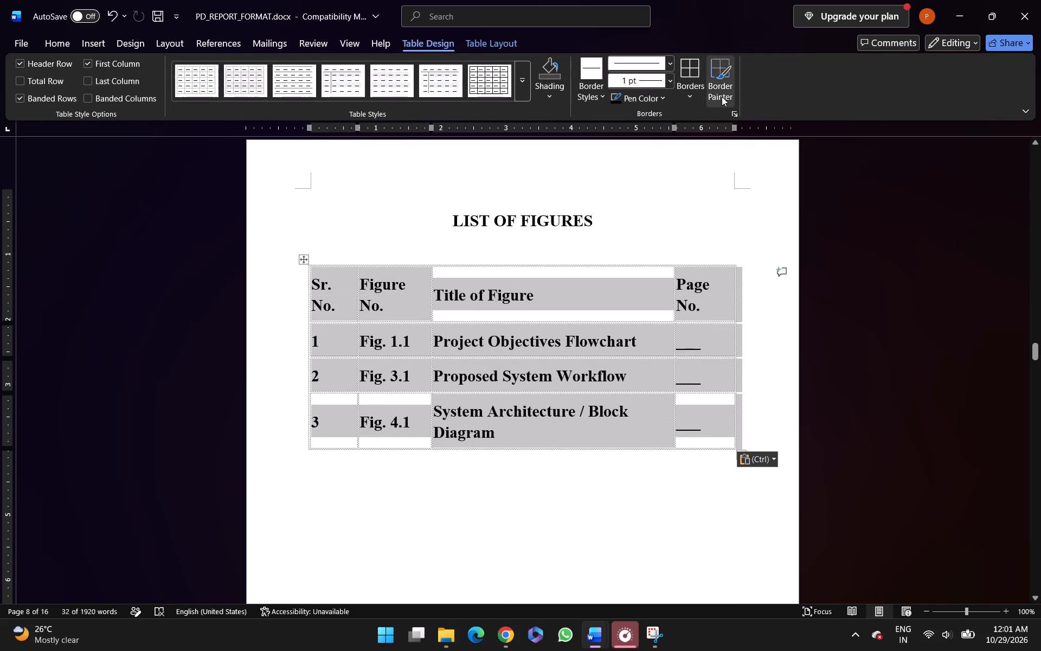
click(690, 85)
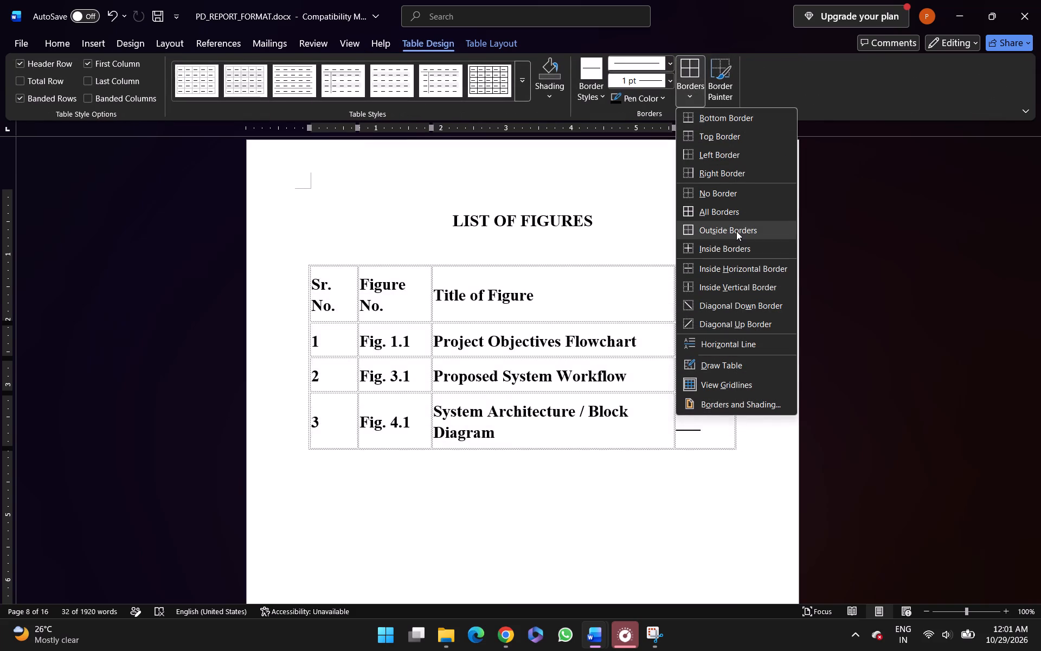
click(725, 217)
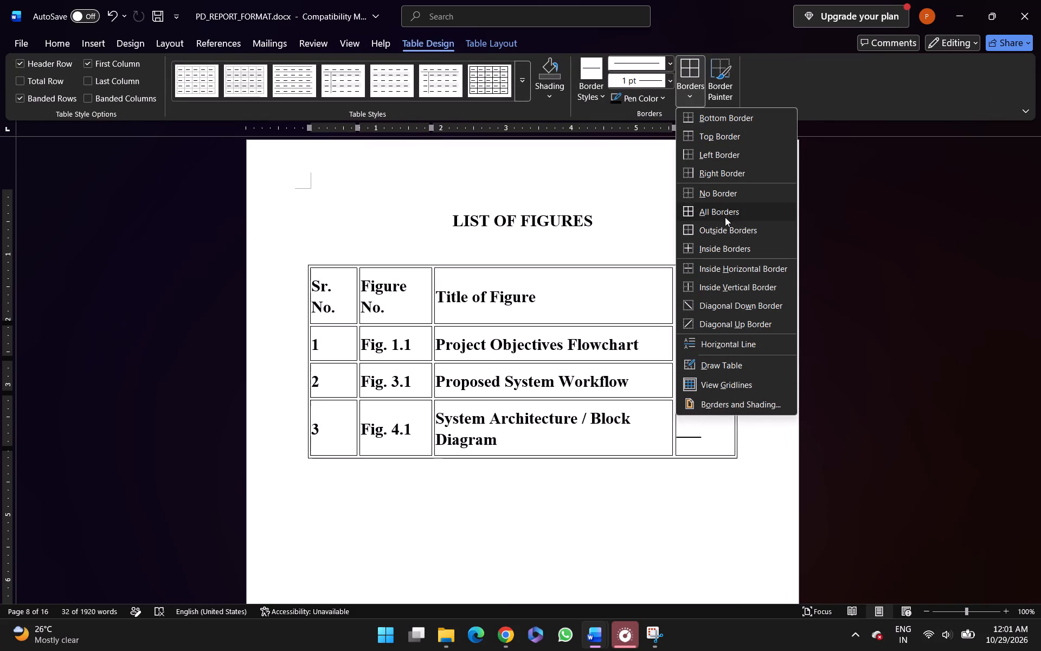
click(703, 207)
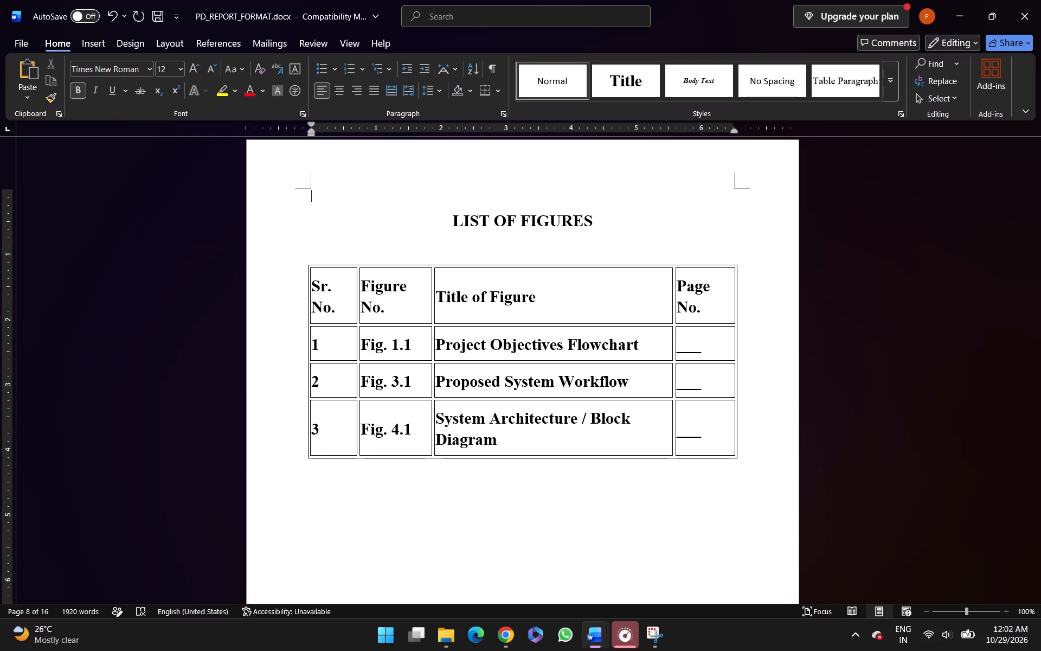
Examine the bordered figures table and its layout on the LIST OF FIGURES page.
ctrl+scroll(703, 207, down, 3)
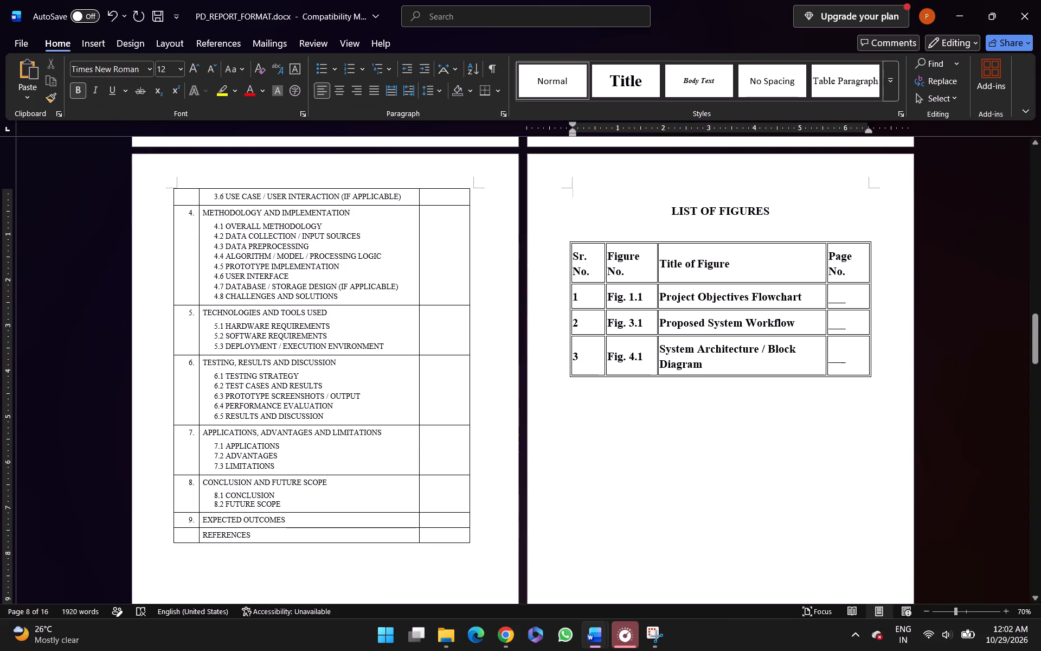
scroll(703, 207, left, 1)
scroll(699, 213, up, 2)
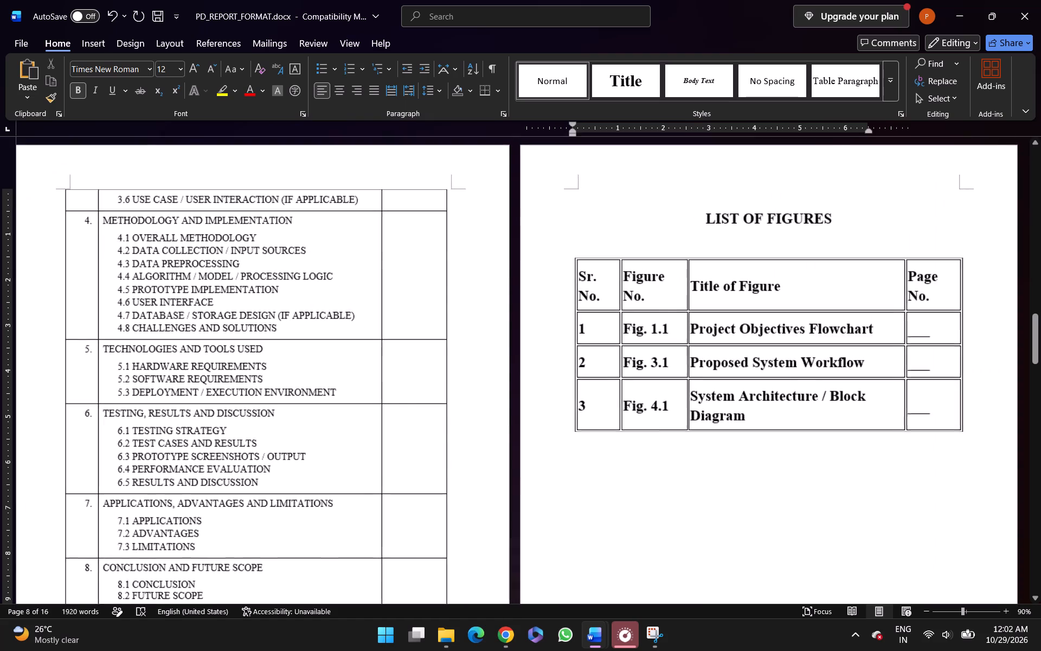
scroll(699, 213, right, 1)
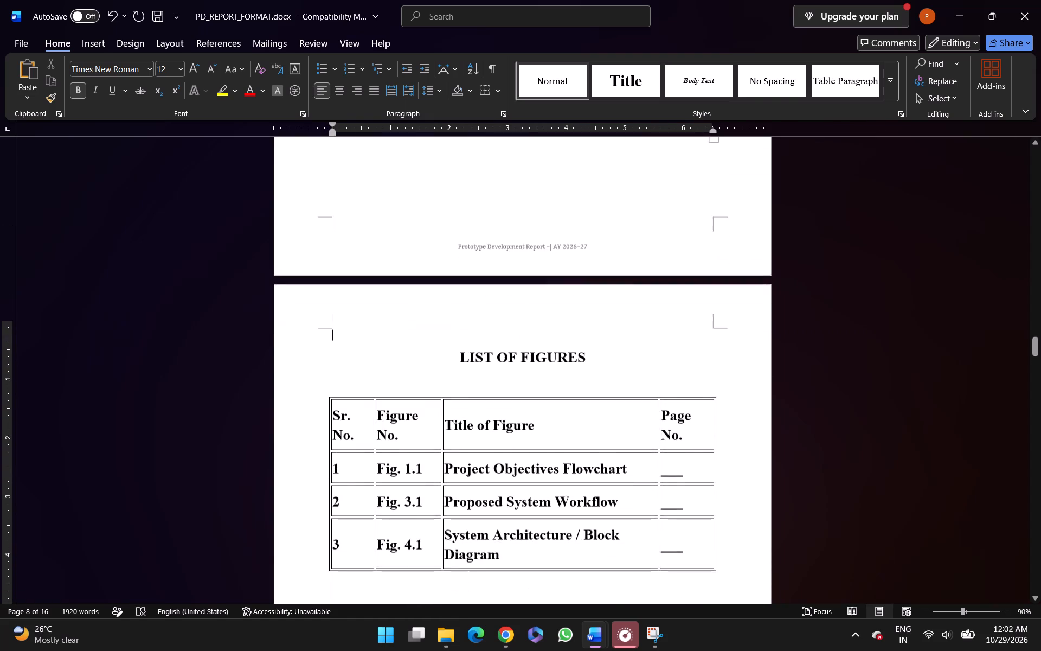
scroll(699, 213, right, 1)
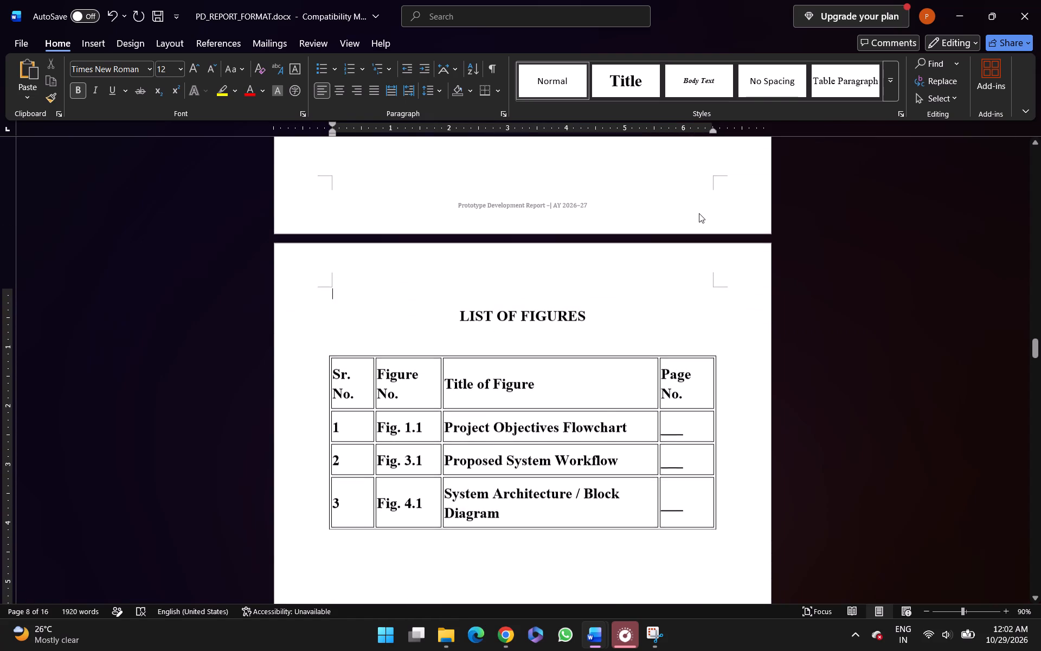
scroll(699, 213, right, 1)
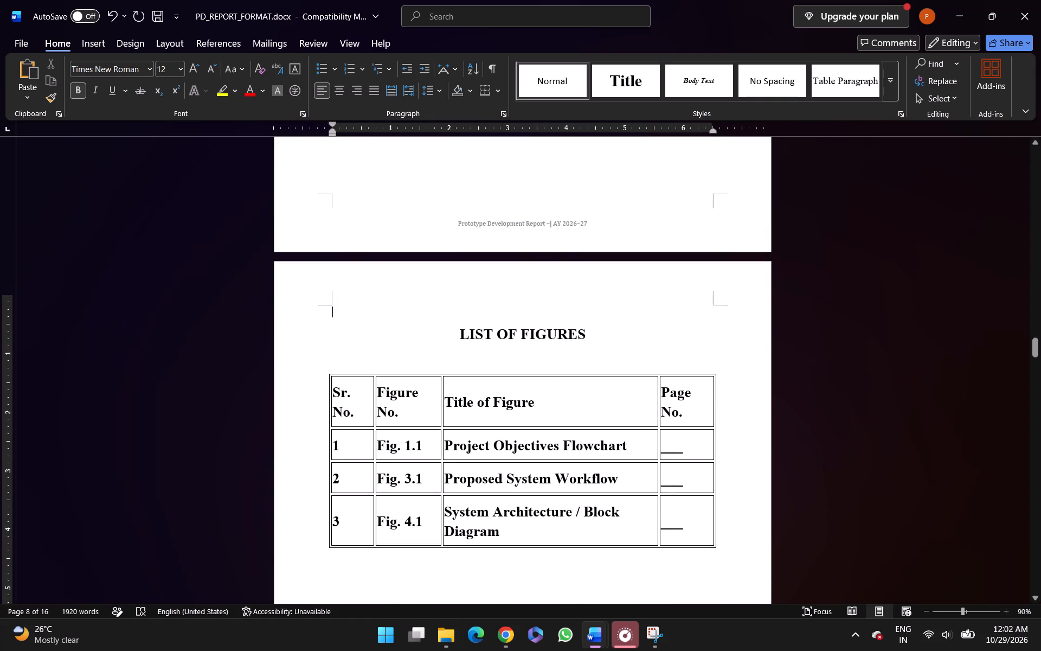
scroll(699, 213, right, 1)
scroll(699, 213, down, 1)
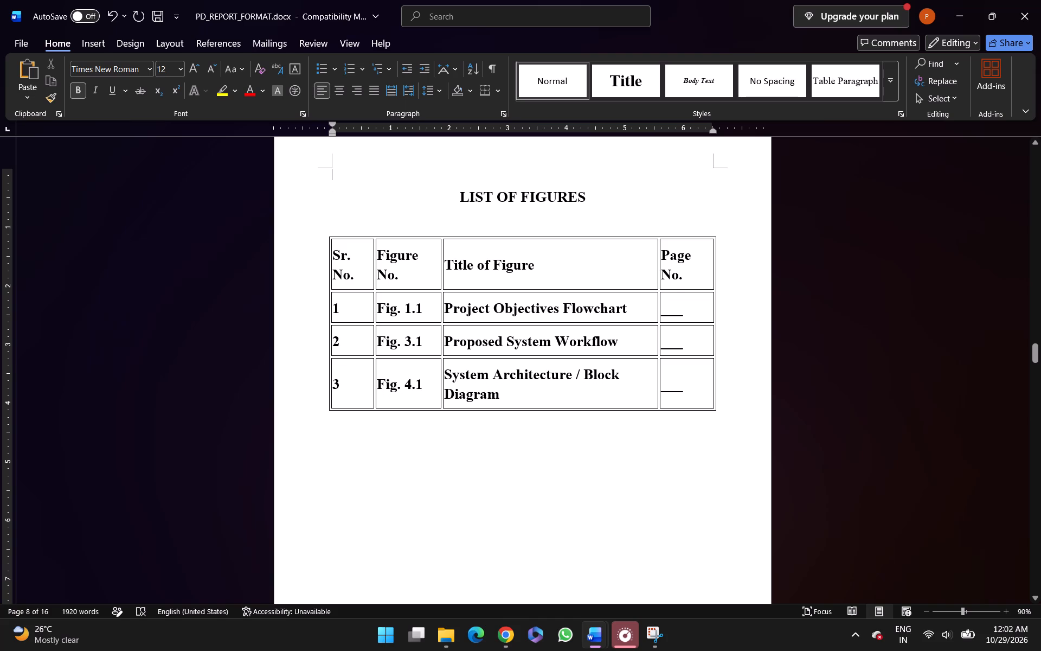
scroll(699, 213, down, 1)
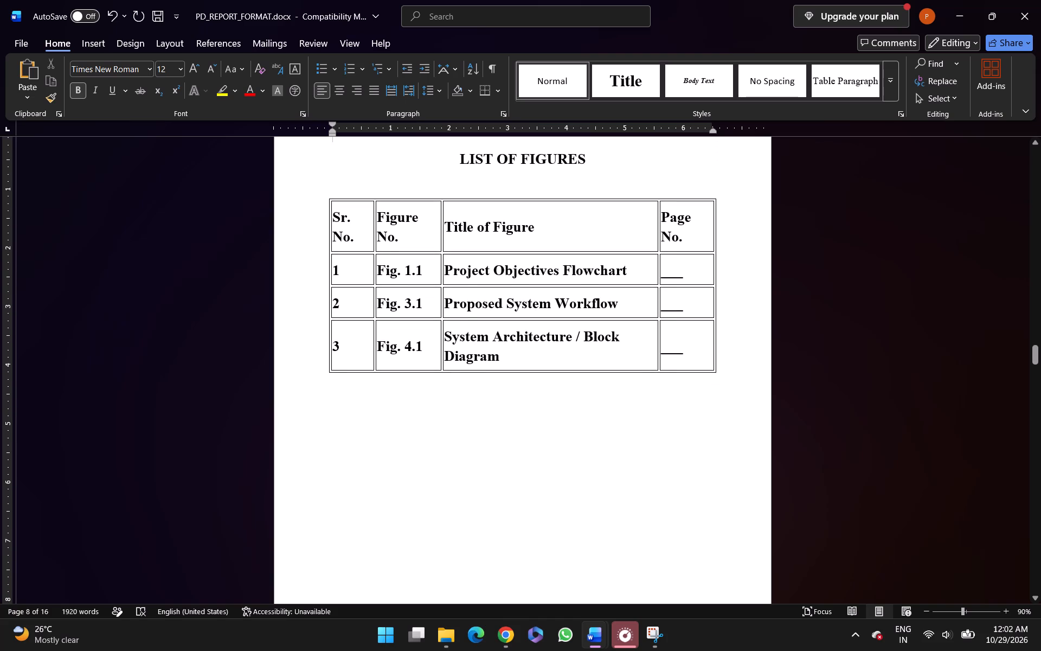
scroll(699, 213, down, 2)
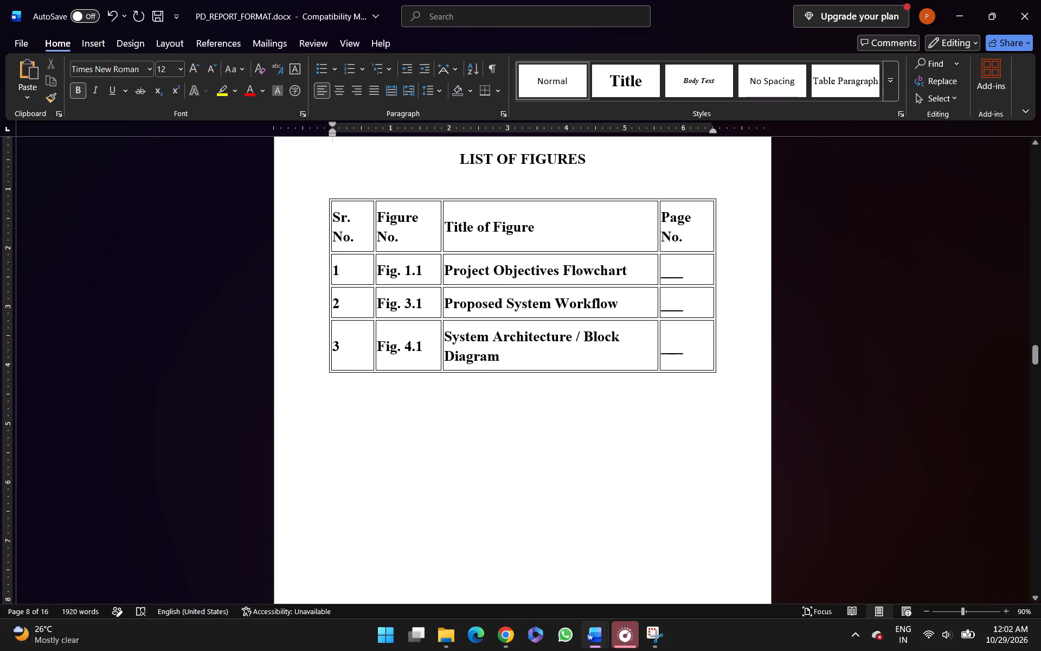
Select the figures table and apply the green Grid Tables style with a solid header row and first column.
click(562, 238)
click(325, 192)
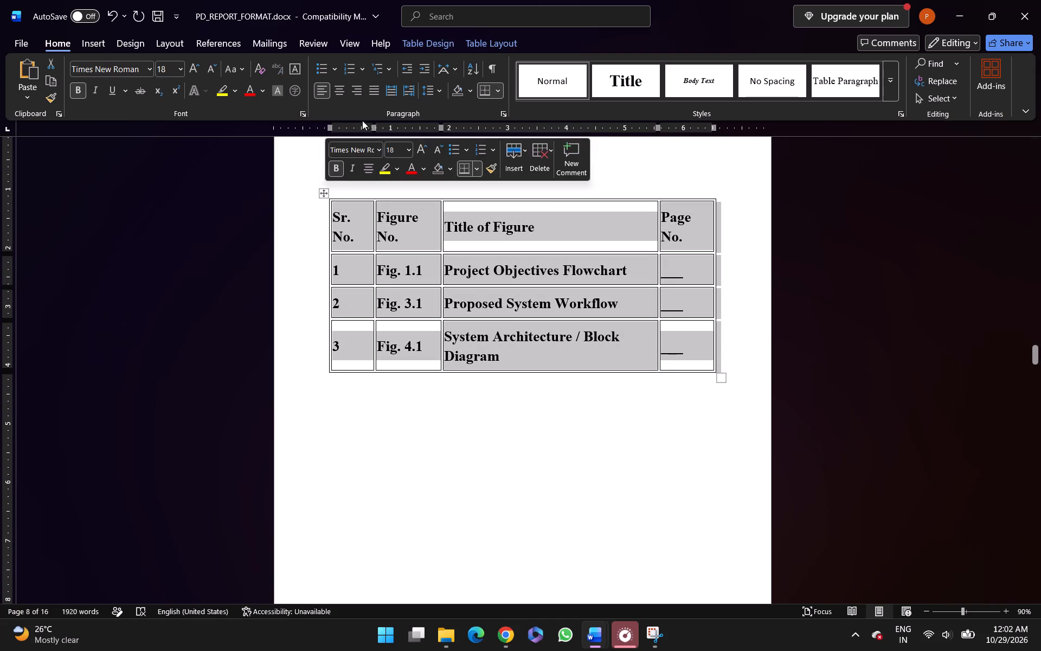
click(484, 41)
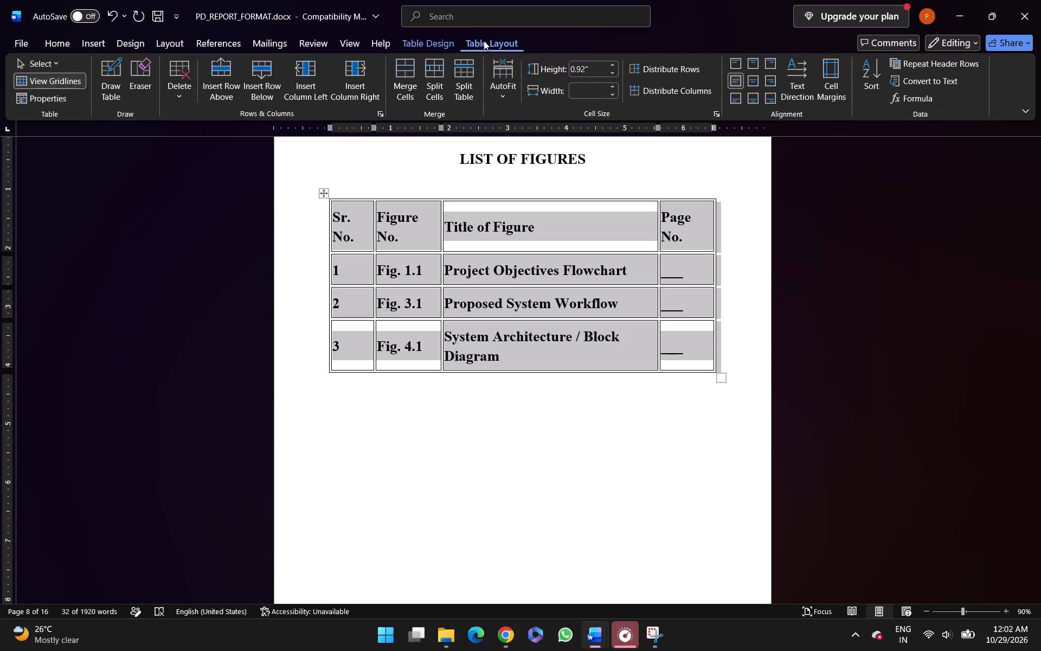
click(421, 42)
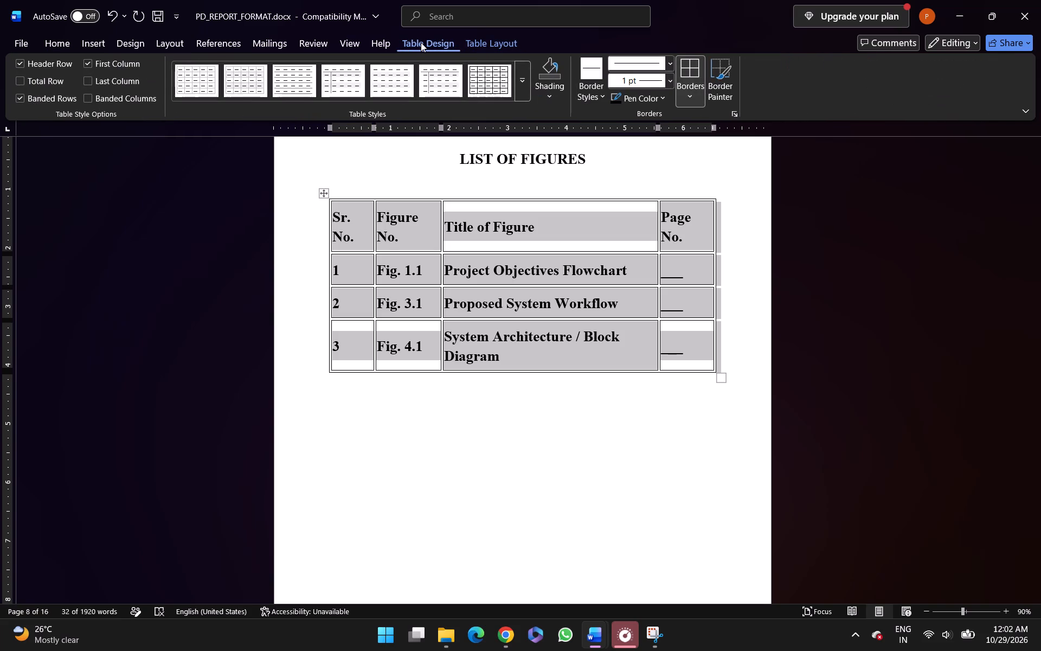
click(513, 90)
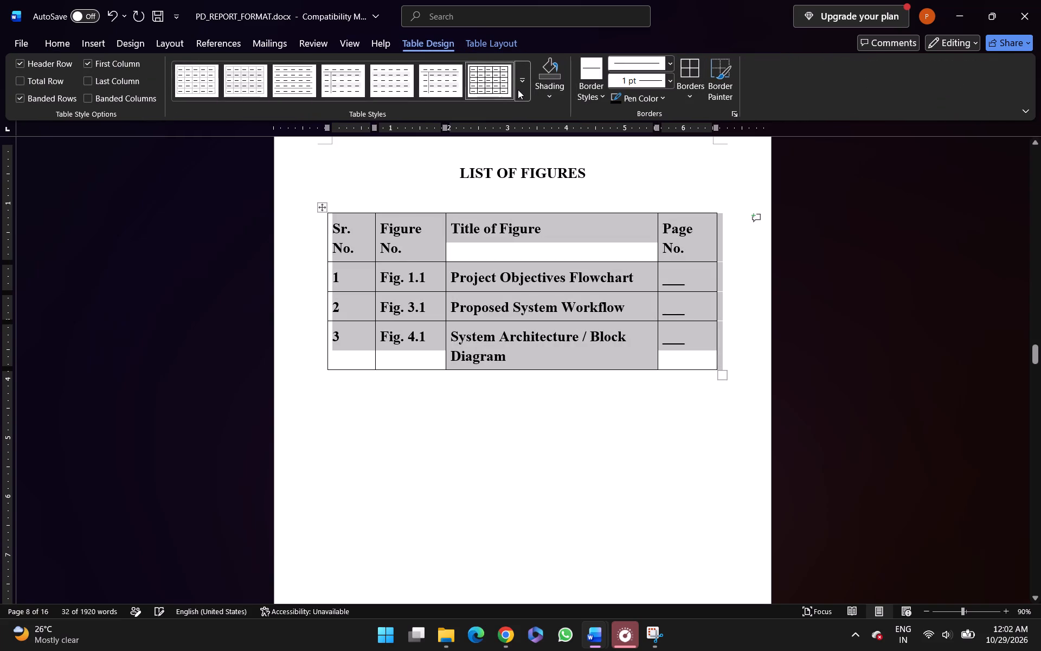
click(520, 90)
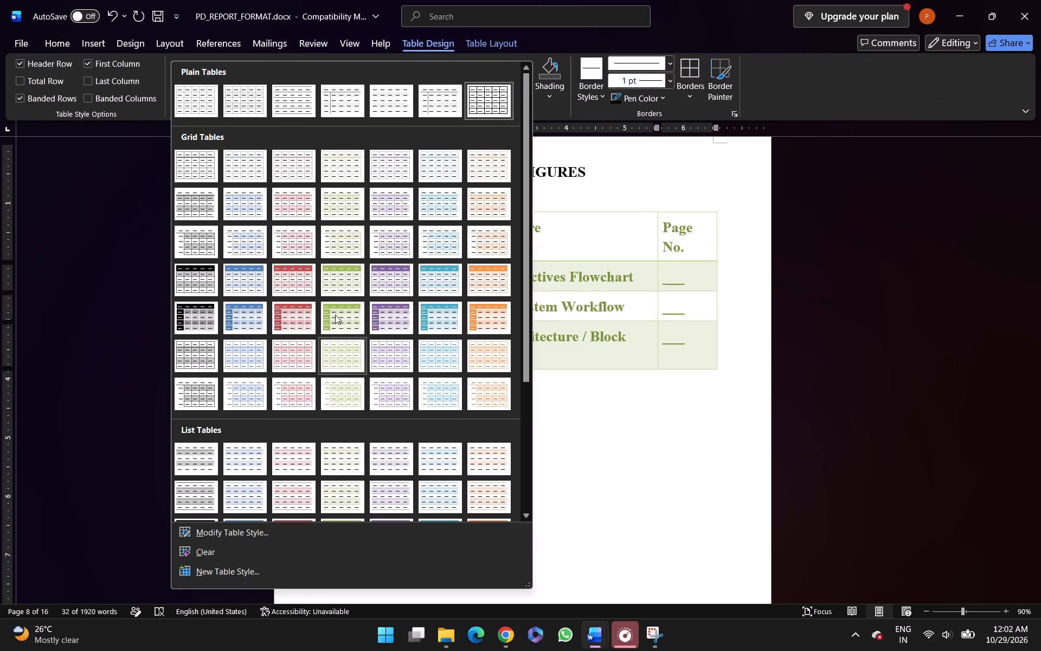
click(337, 311)
click(468, 449)
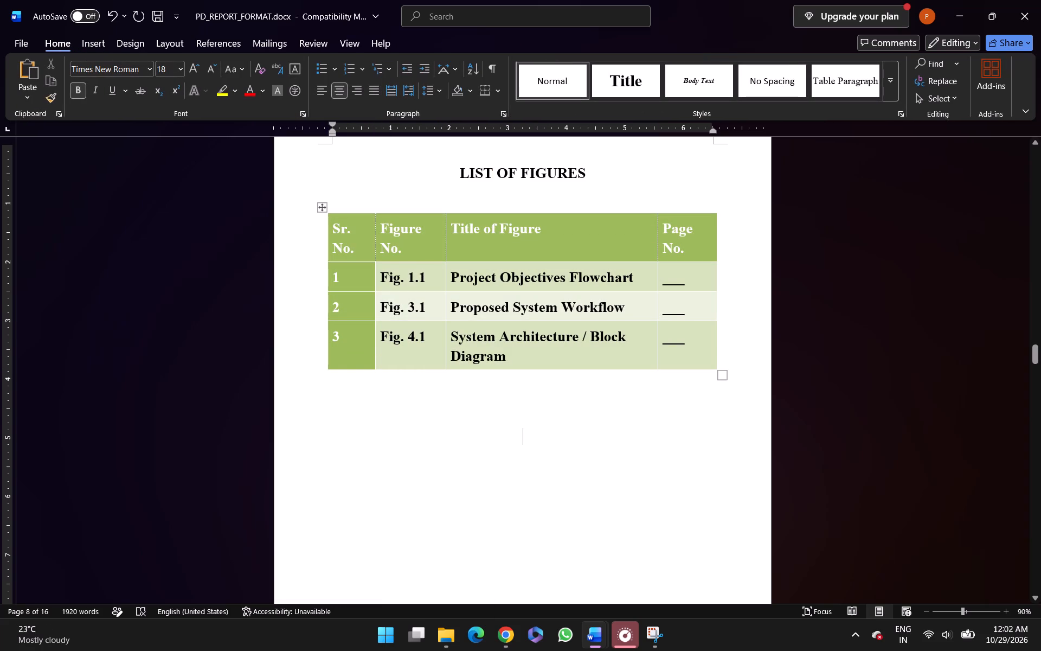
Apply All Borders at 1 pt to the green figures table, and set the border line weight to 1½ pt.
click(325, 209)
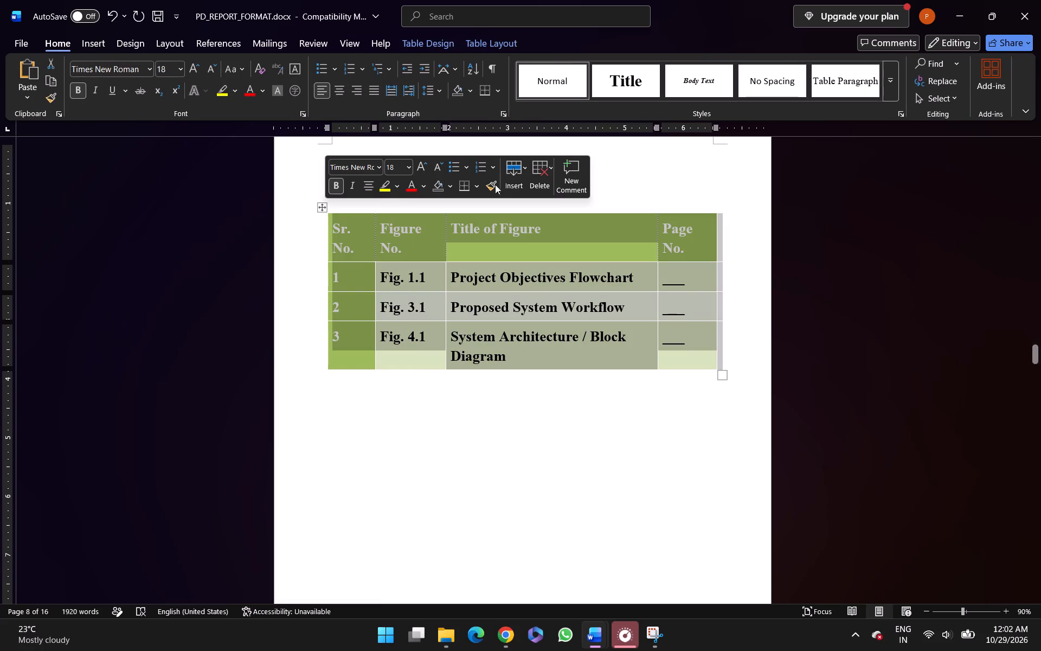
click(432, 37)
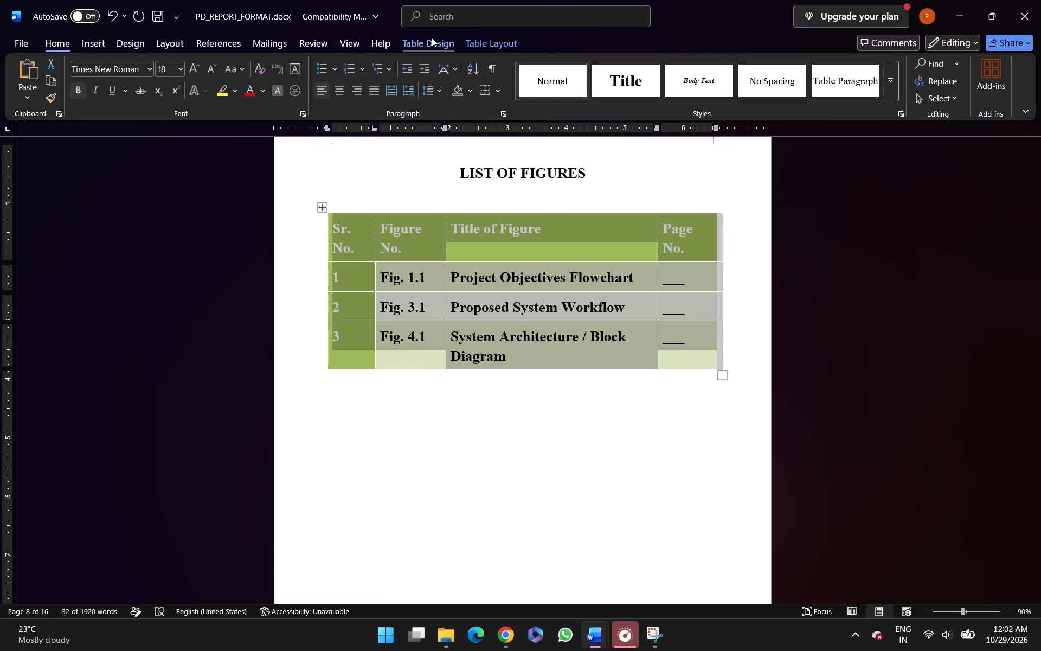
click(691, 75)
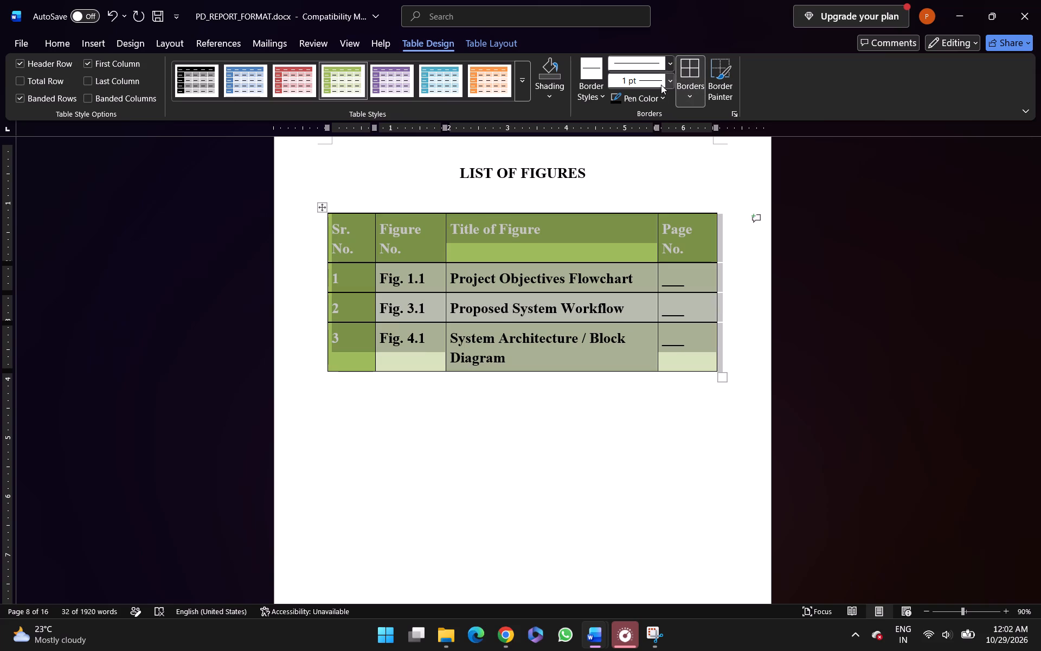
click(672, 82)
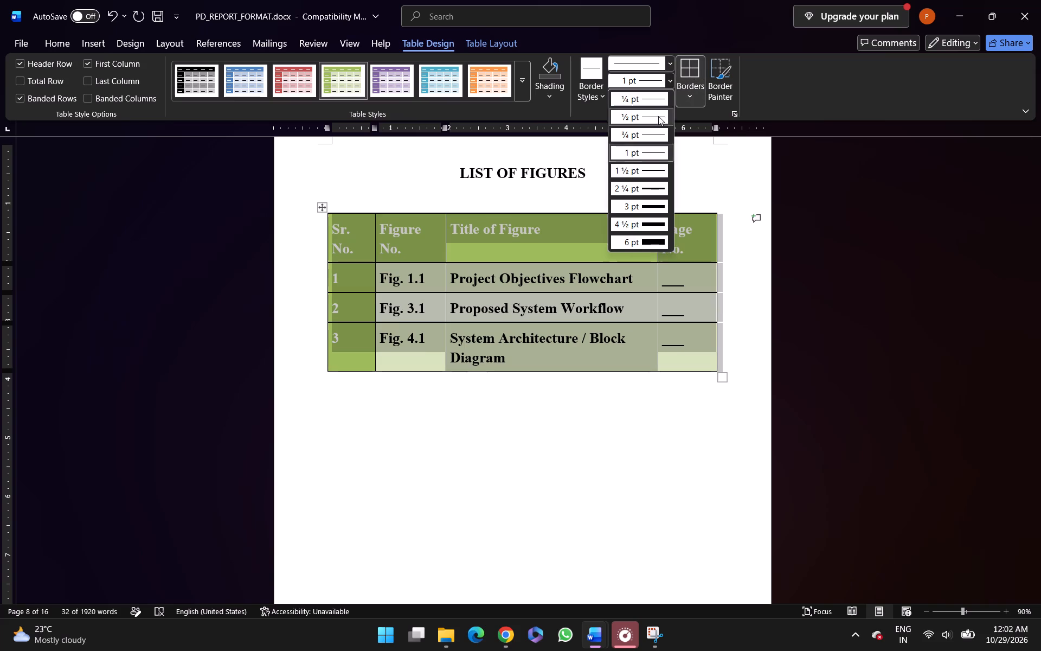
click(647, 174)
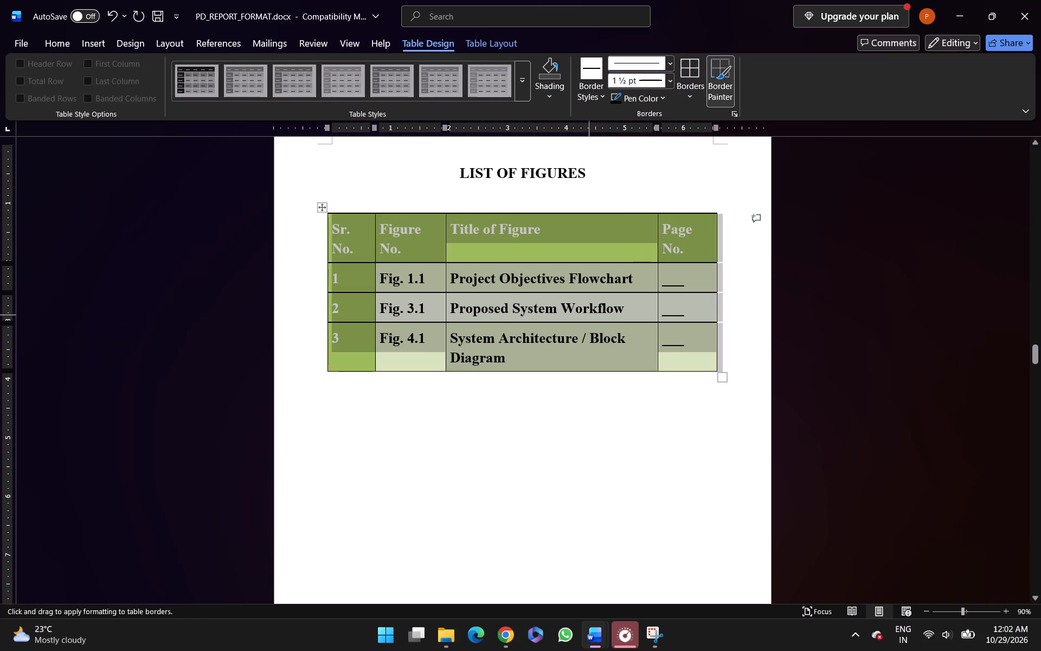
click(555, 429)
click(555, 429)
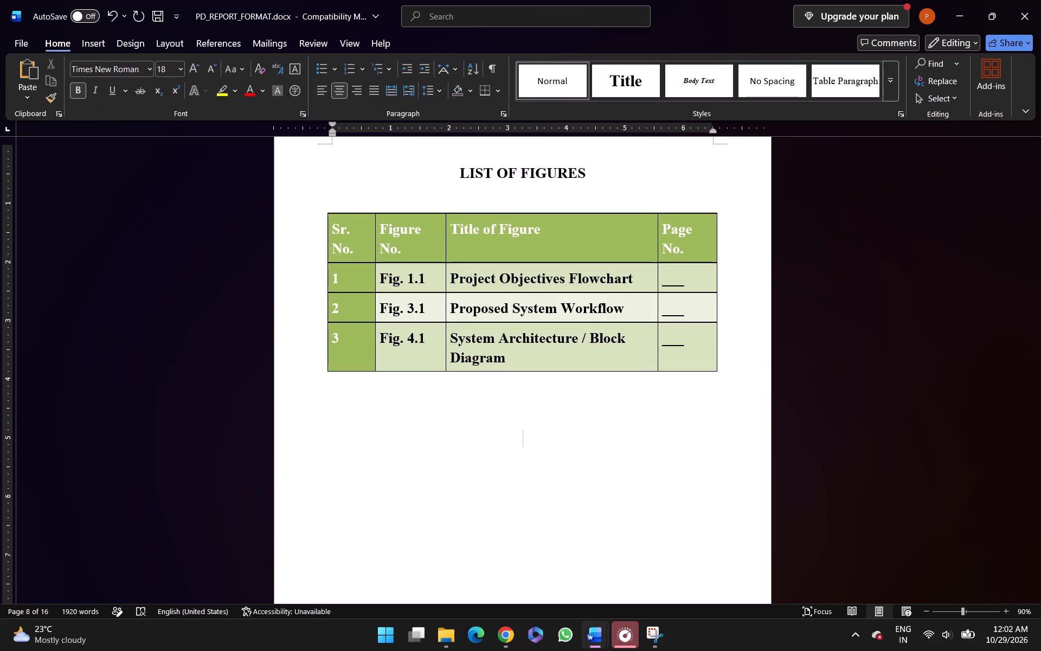
Restyle the whole figures table with the blue Grid Tables style that has a solid header row and banded rows.
scroll(555, 429, up, 3)
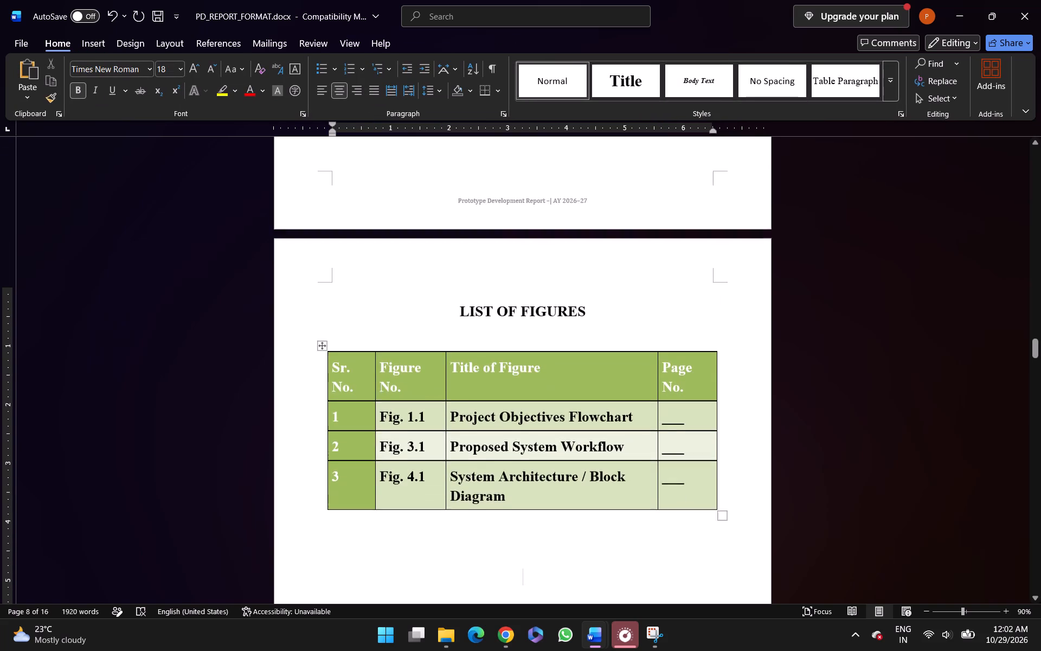
scroll(555, 429, up, 2)
scroll(555, 429, down, 3)
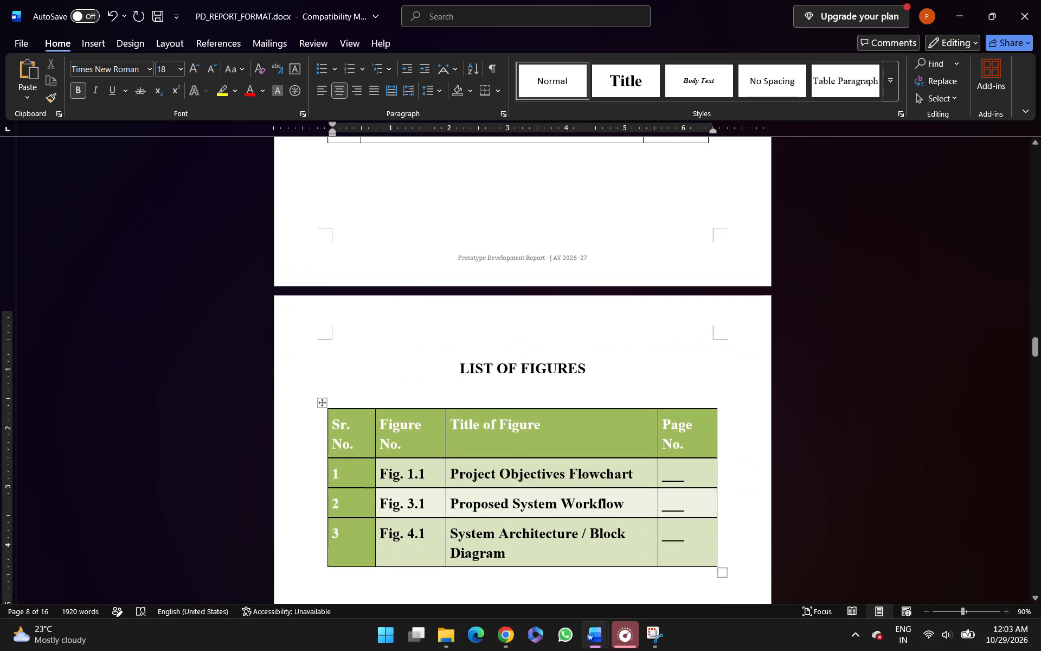
scroll(555, 429, down, 1)
click(323, 373)
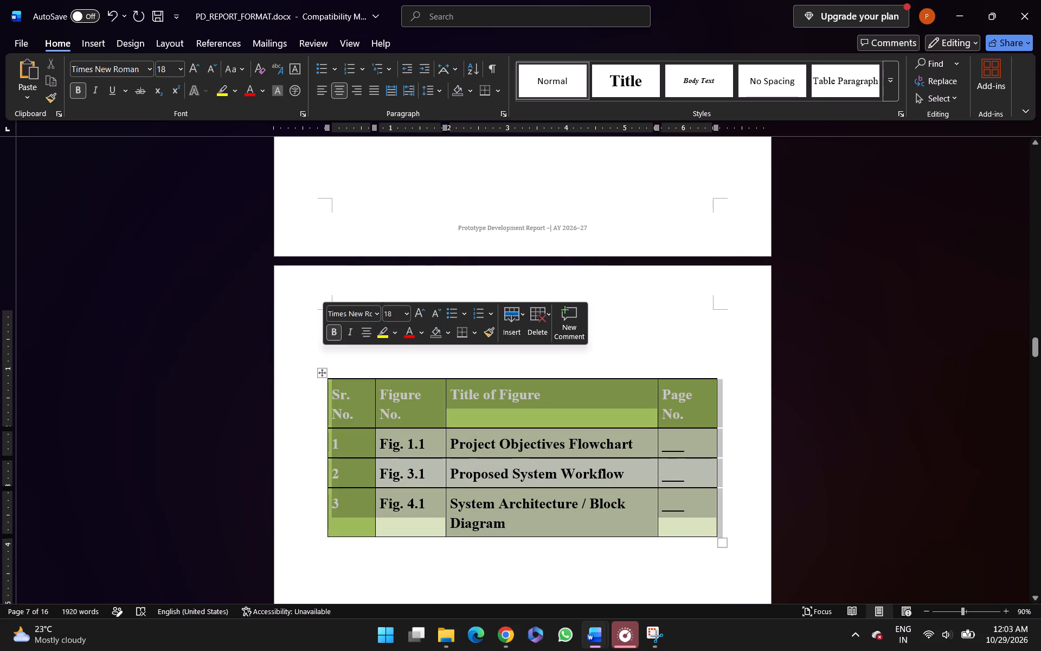
click(429, 42)
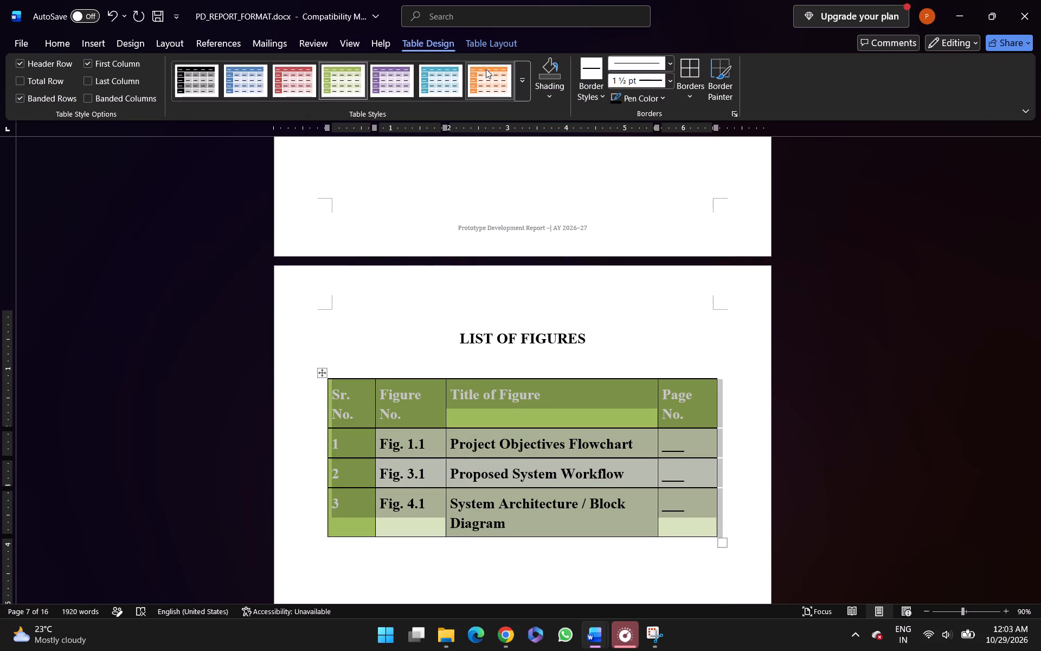
click(524, 94)
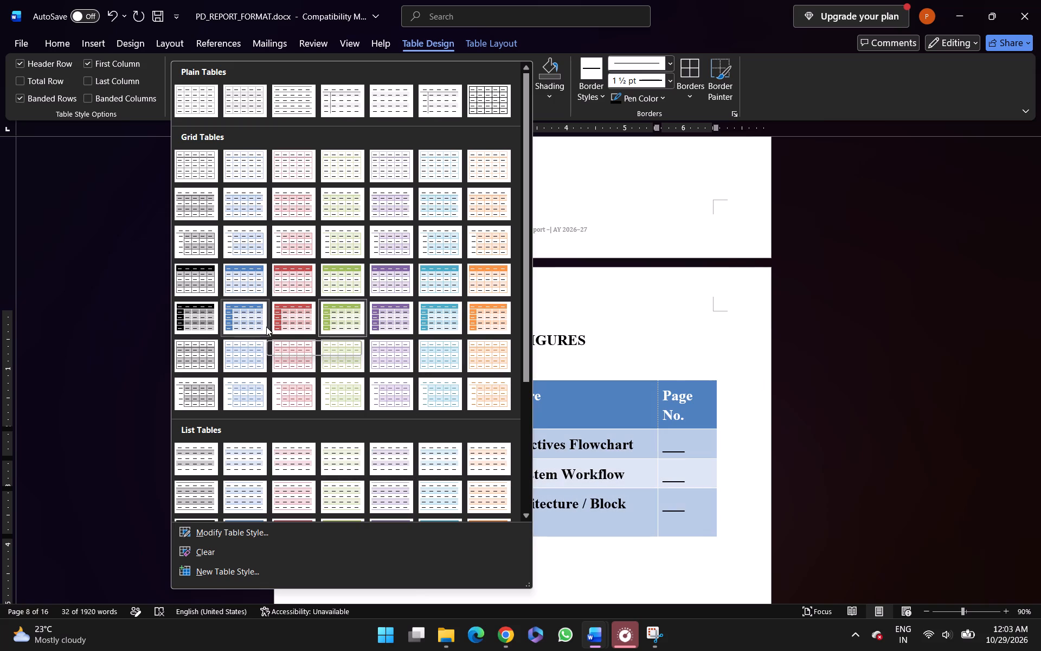
click(249, 286)
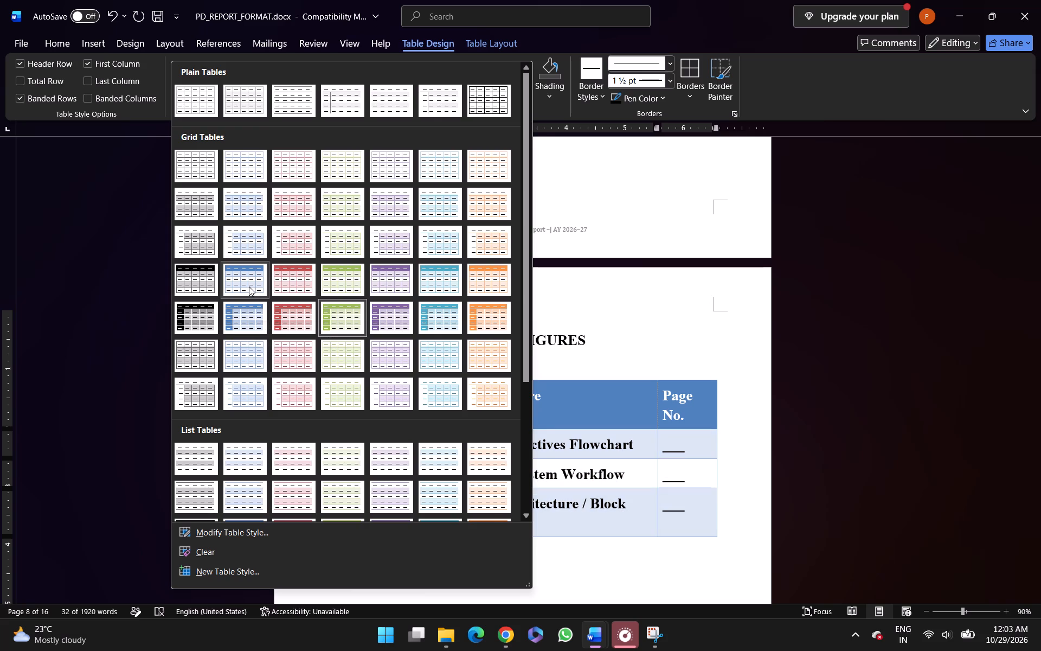
click(408, 287)
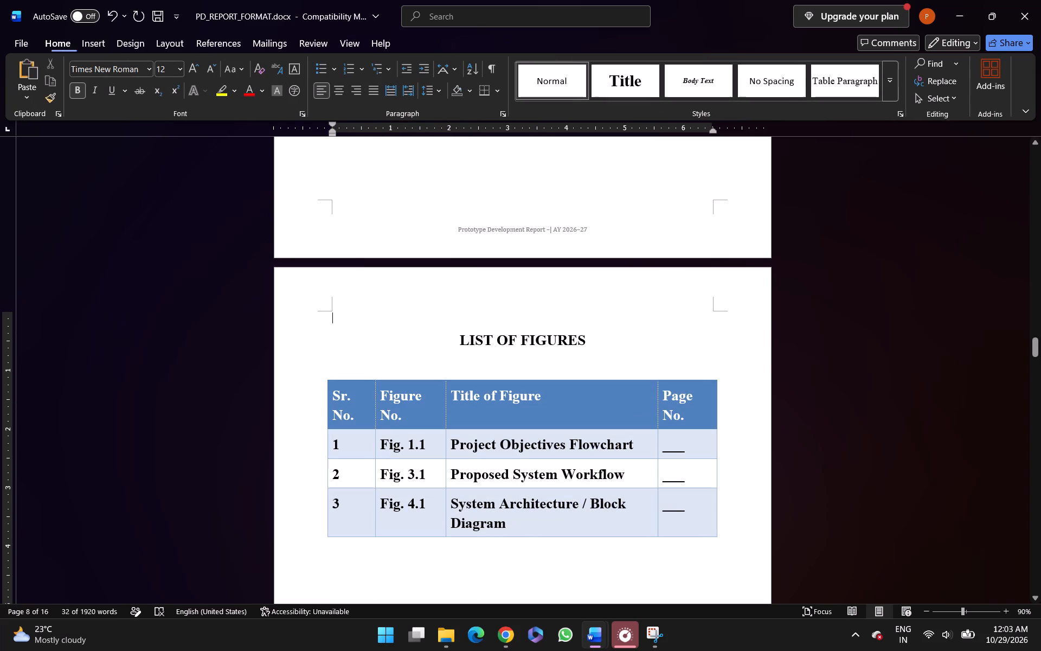
Remove the blank lines above the LIST OF TABLES heading so it sits at the top of its page.
scroll(408, 287, down, 1)
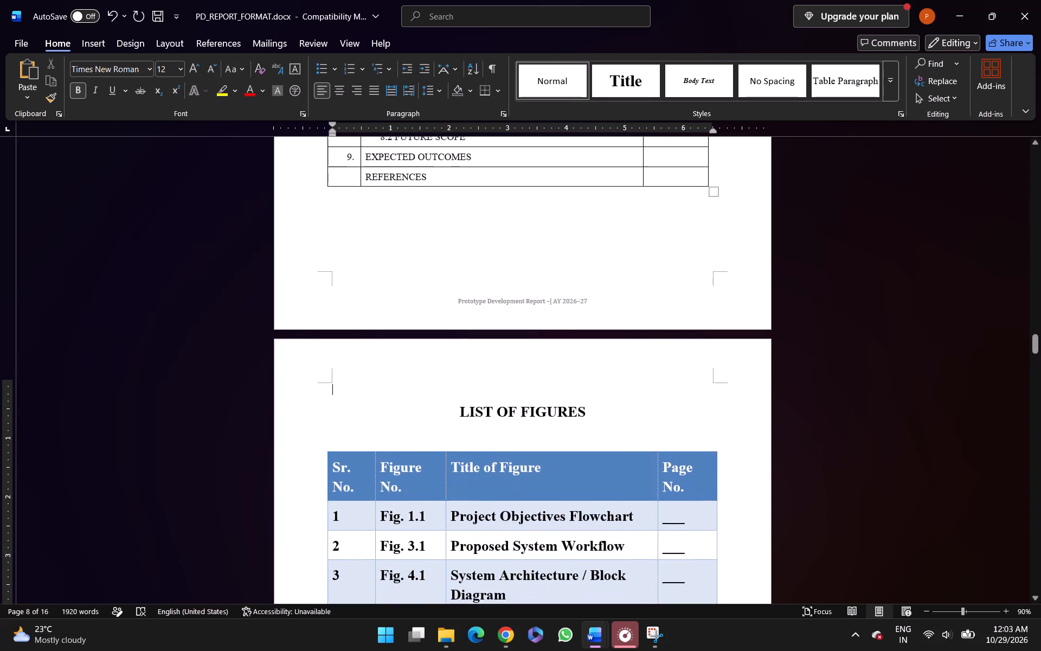
scroll(408, 287, down, 2)
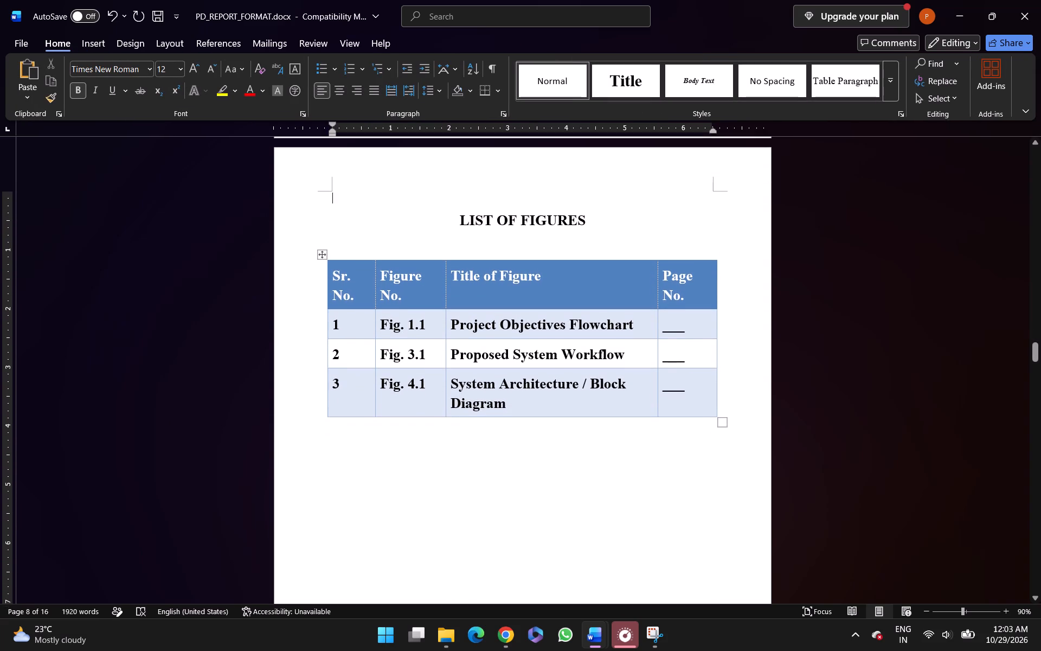
scroll(408, 287, down, 1)
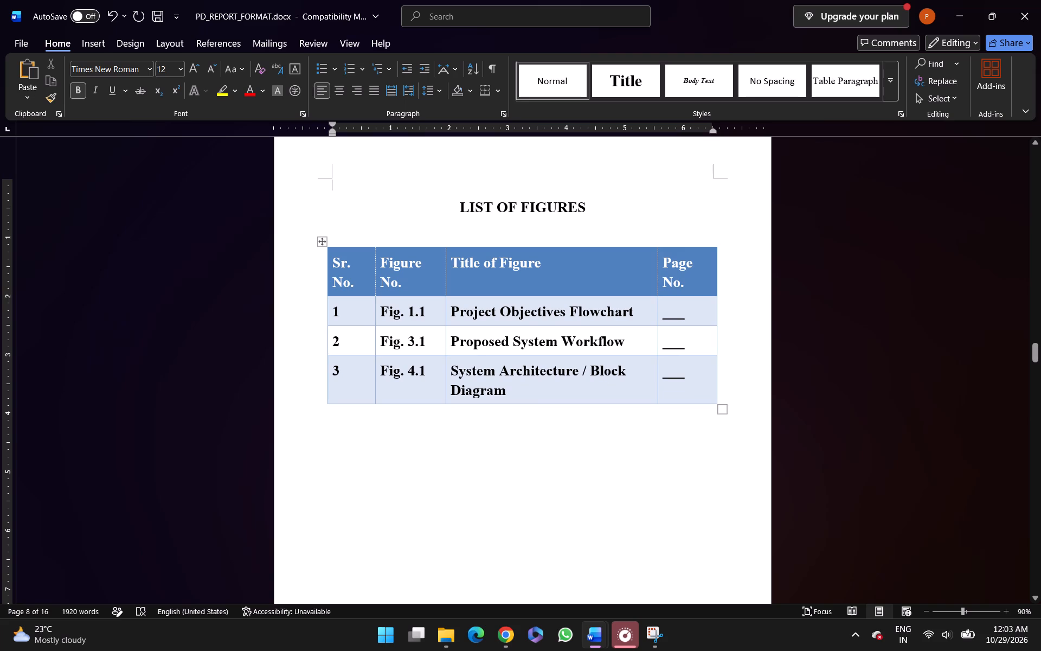
scroll(384, 270, right, 1)
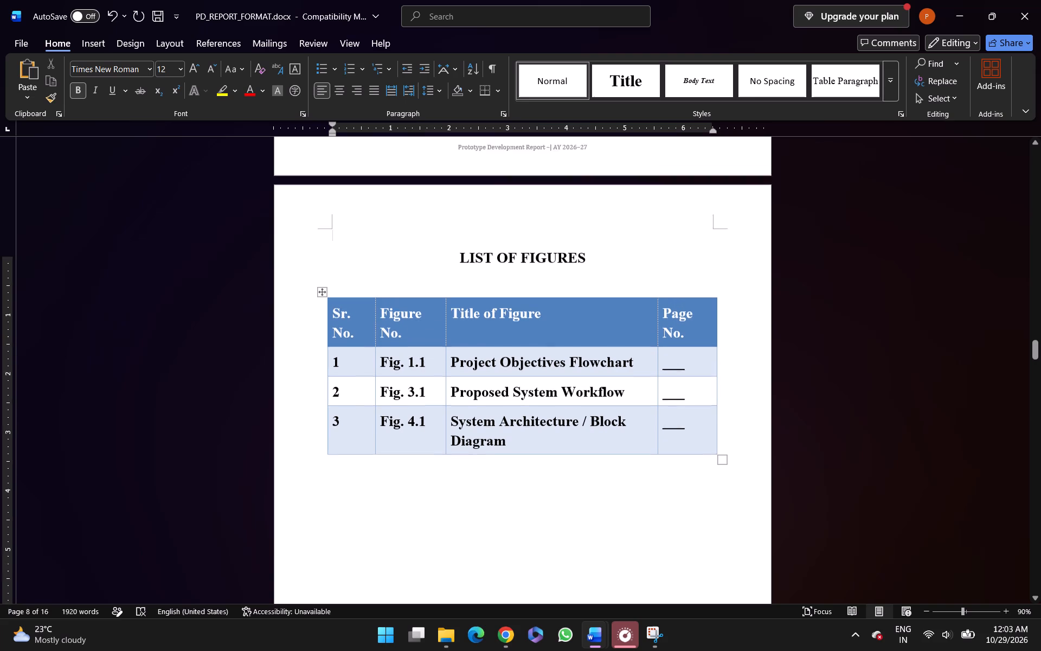
scroll(384, 270, right, 1)
scroll(384, 270, down, 3)
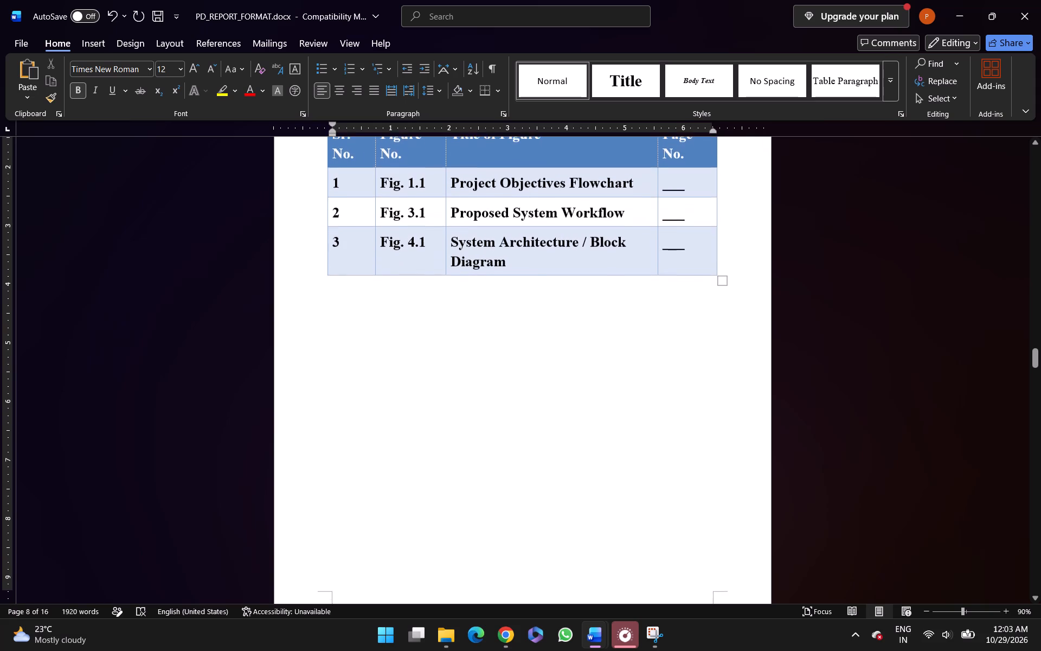
scroll(384, 270, down, 4)
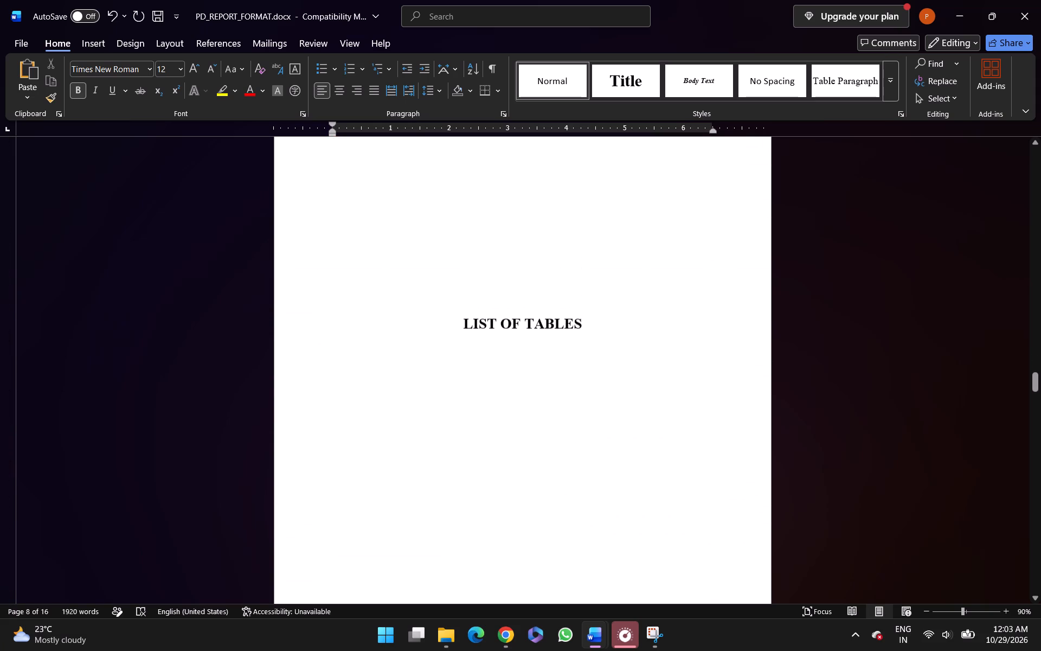
click(384, 270)
click(384, 270)
key(Down)
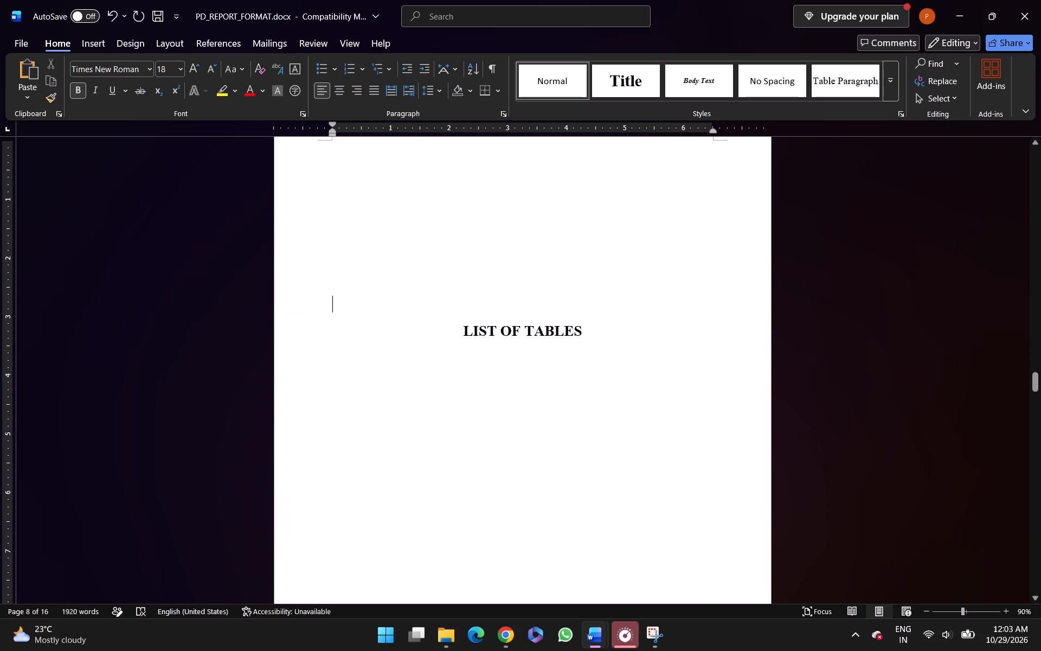
key(Down)
key(Return)
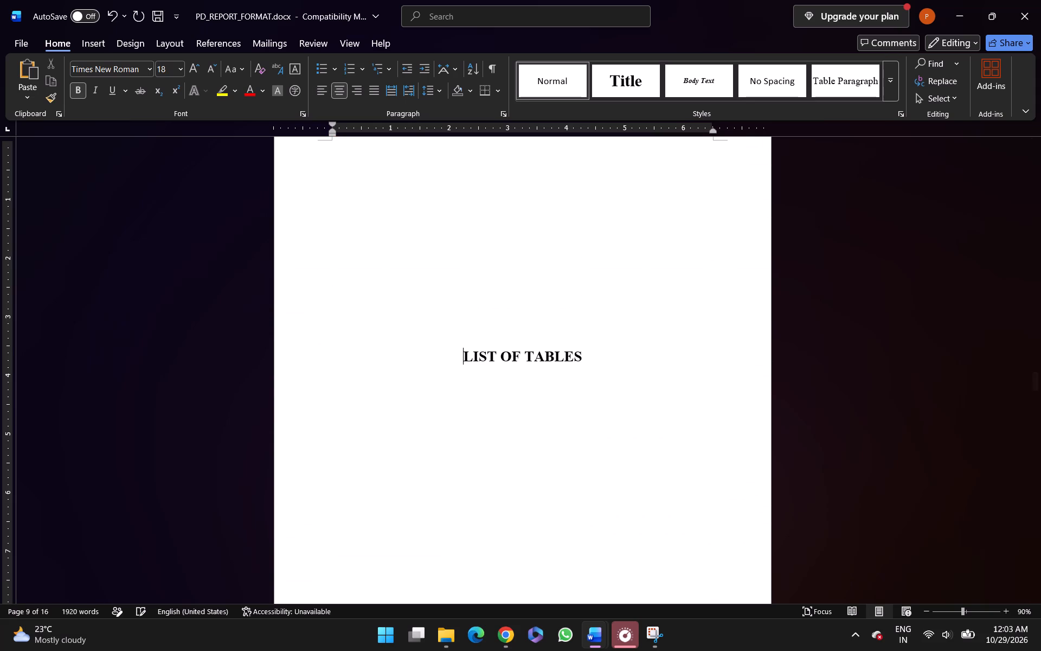
key(BackSpace)
key(BackSpace)
key(BackSpace)
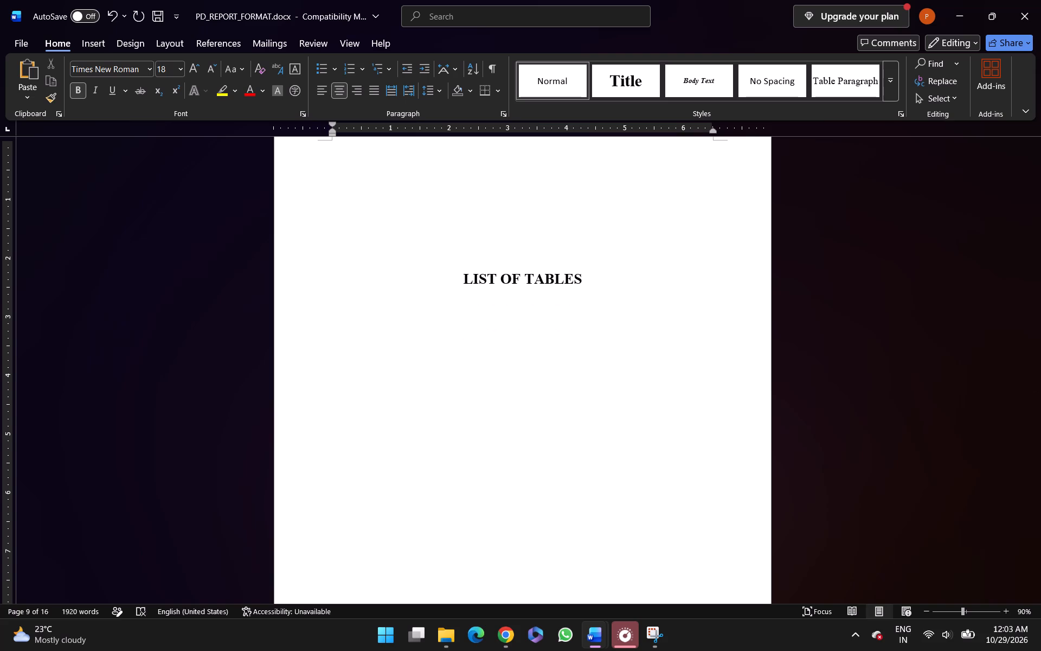
key(BackSpace)
key(BackSpace)
key(BackSpace)
scroll(384, 270, up, 2)
key(BackSpace)
key(BackSpace)
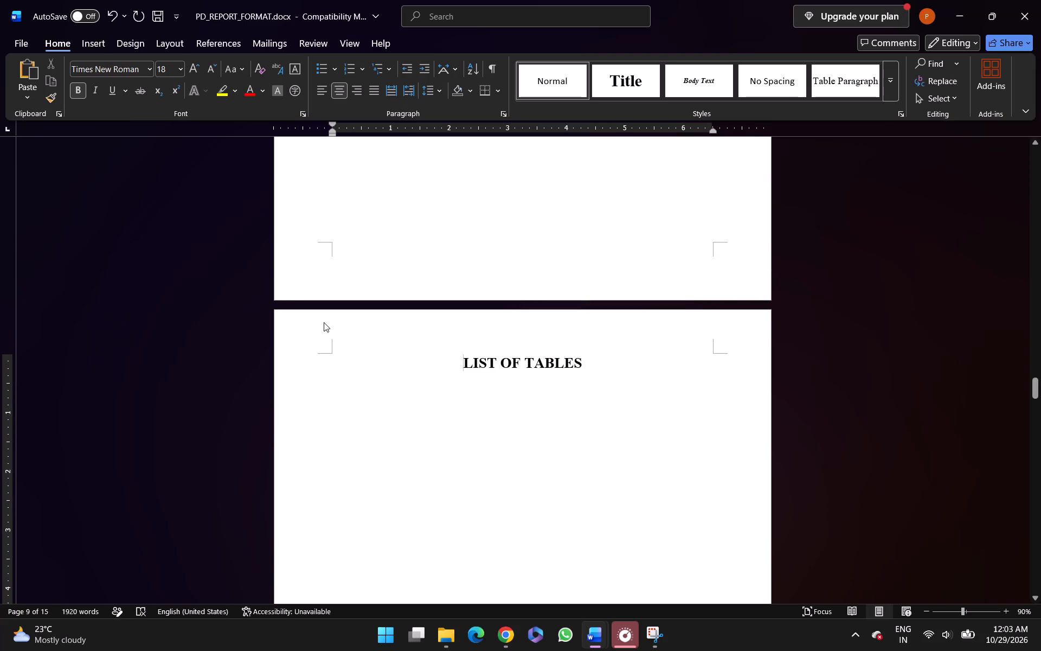
key(ctrl+shift+Right)
key(ctrl+shift+Right)
key(ctrl+shift+Right)
key(ctrl+c)
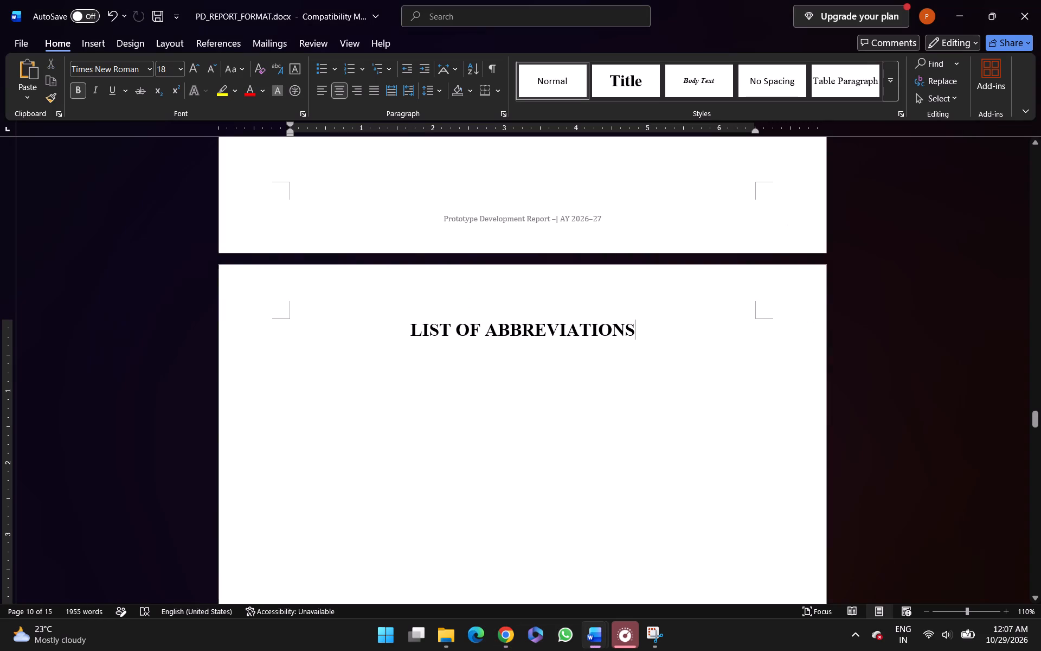
key(Return)
key(ctrl+v)
Delete the duplicate LIST OF ABBREVIATIONS heading and its blank line so the table directly follows the original heading.
scroll(734, 331, up, 2)
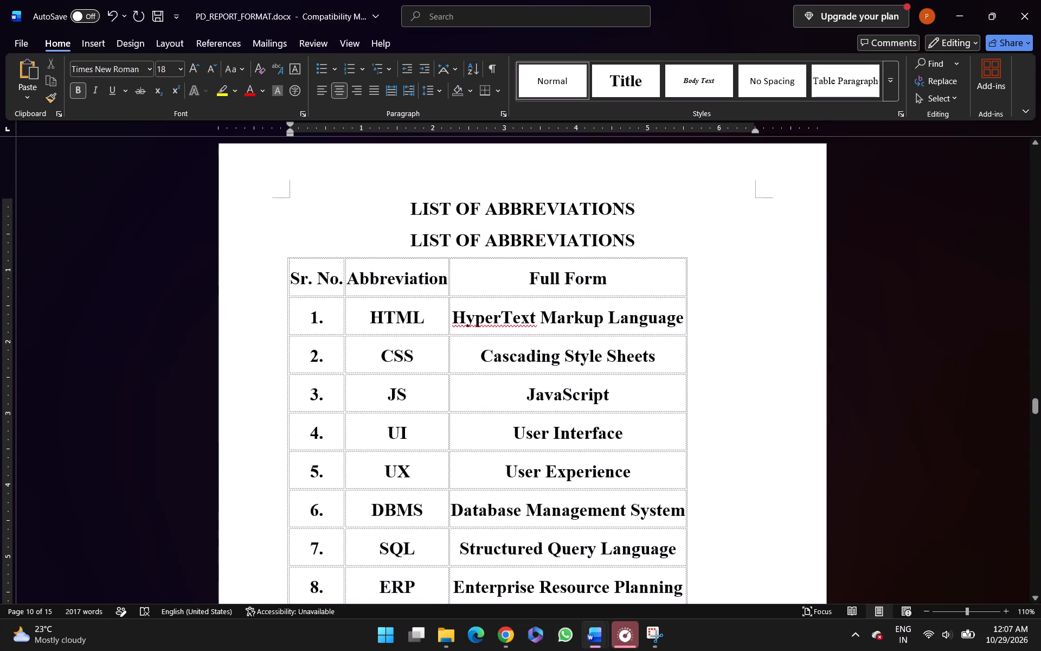
drag(642, 238, 380, 227)
key(BackSpace)
key(BackSpace)
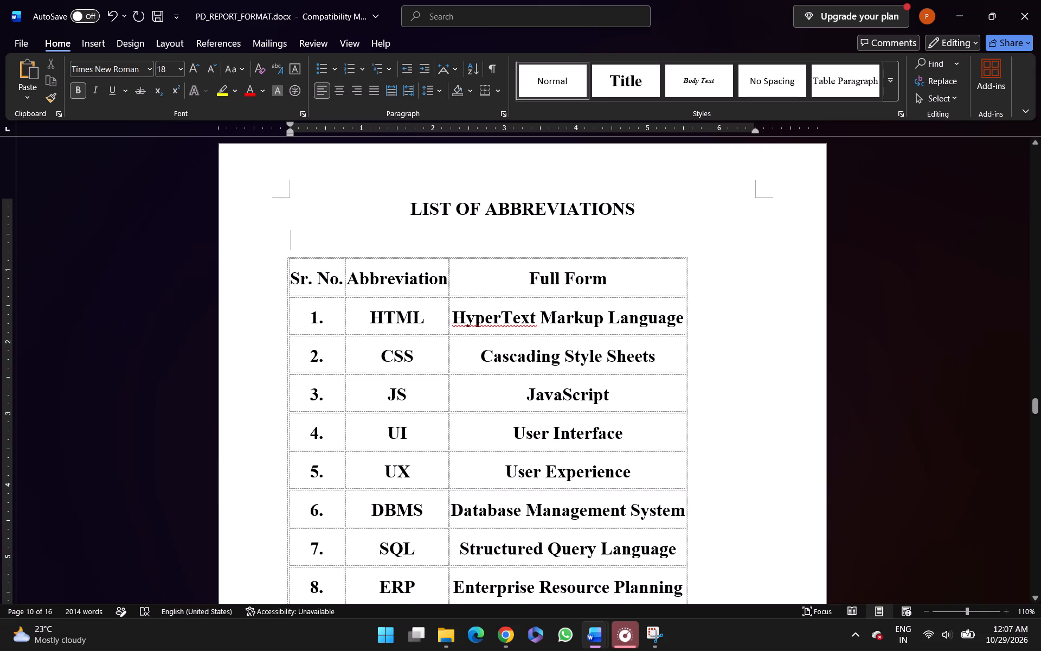
key(BackSpace)
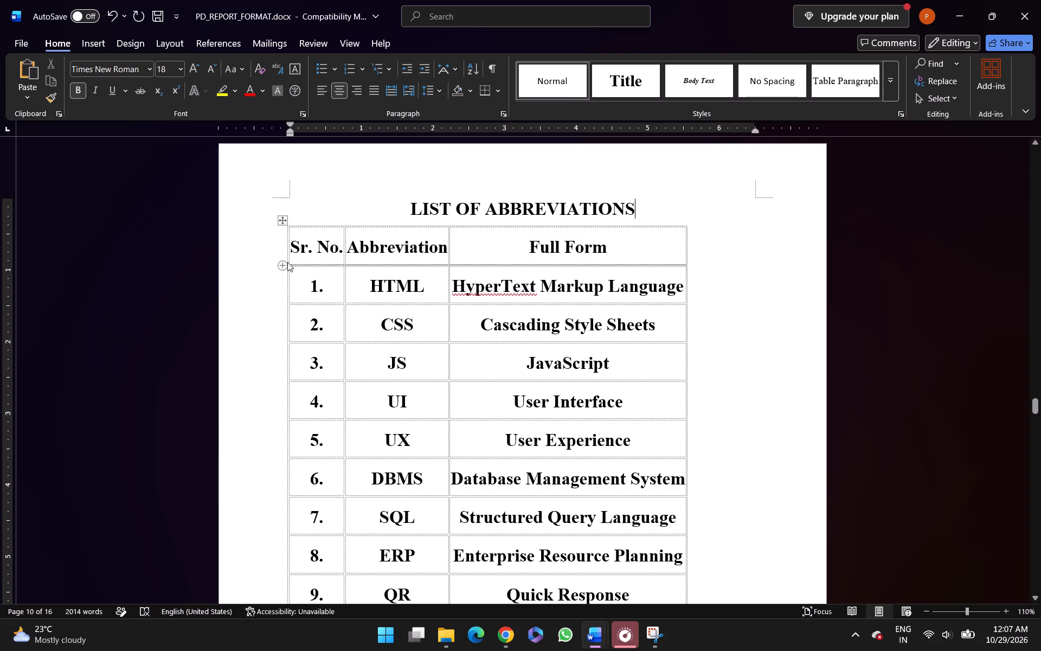
Apply a table style with a solid blue header row and light-blue banded rows to the whole abbreviations table.
click(286, 219)
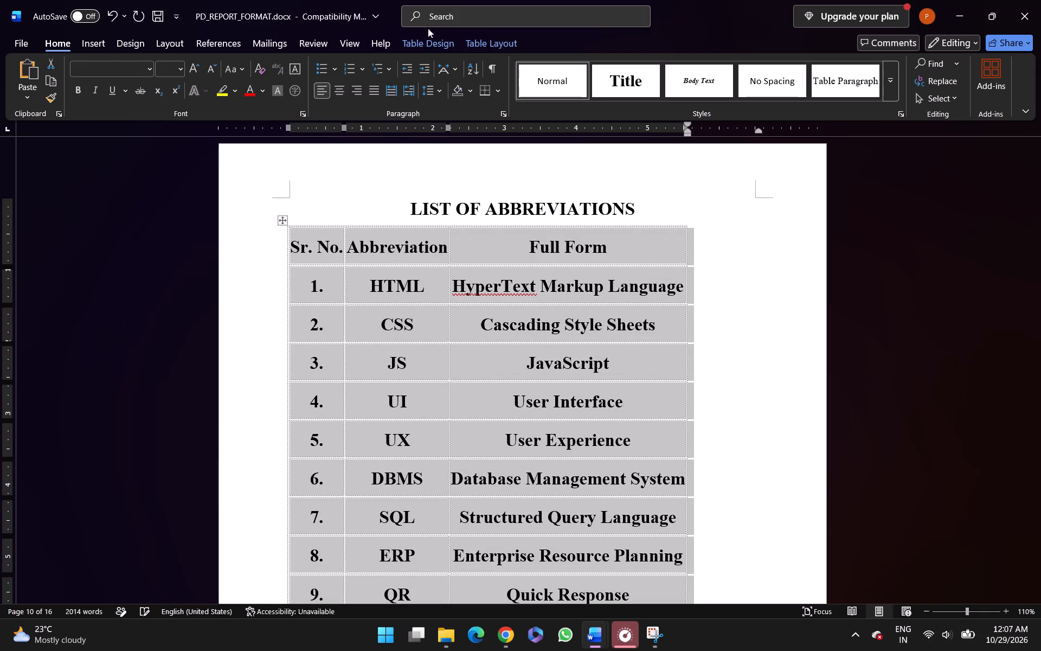
click(421, 39)
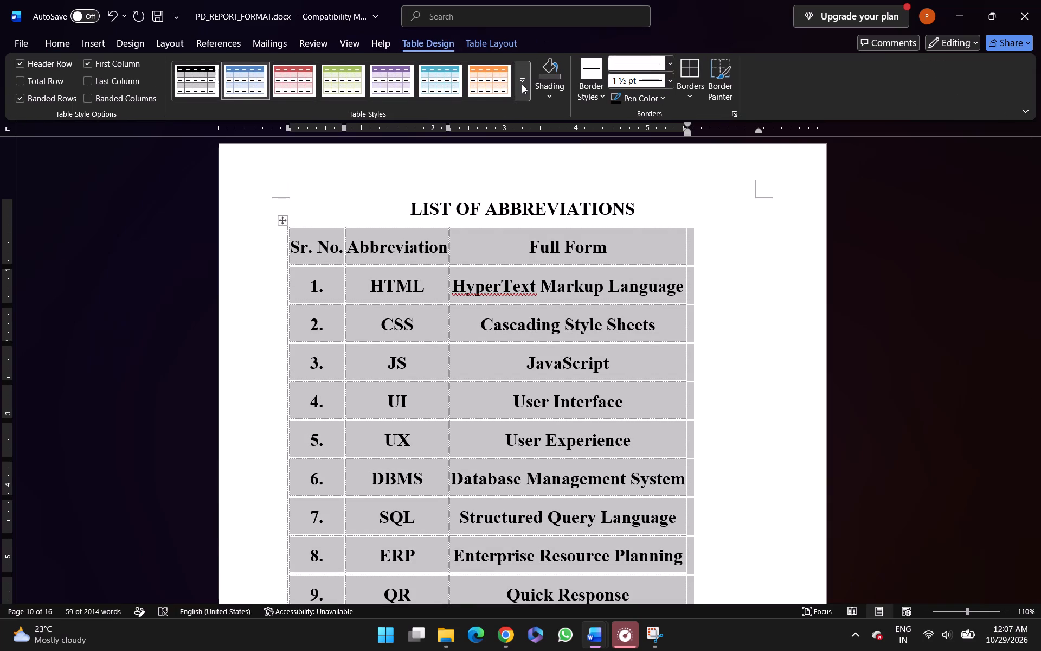
click(522, 84)
click(250, 278)
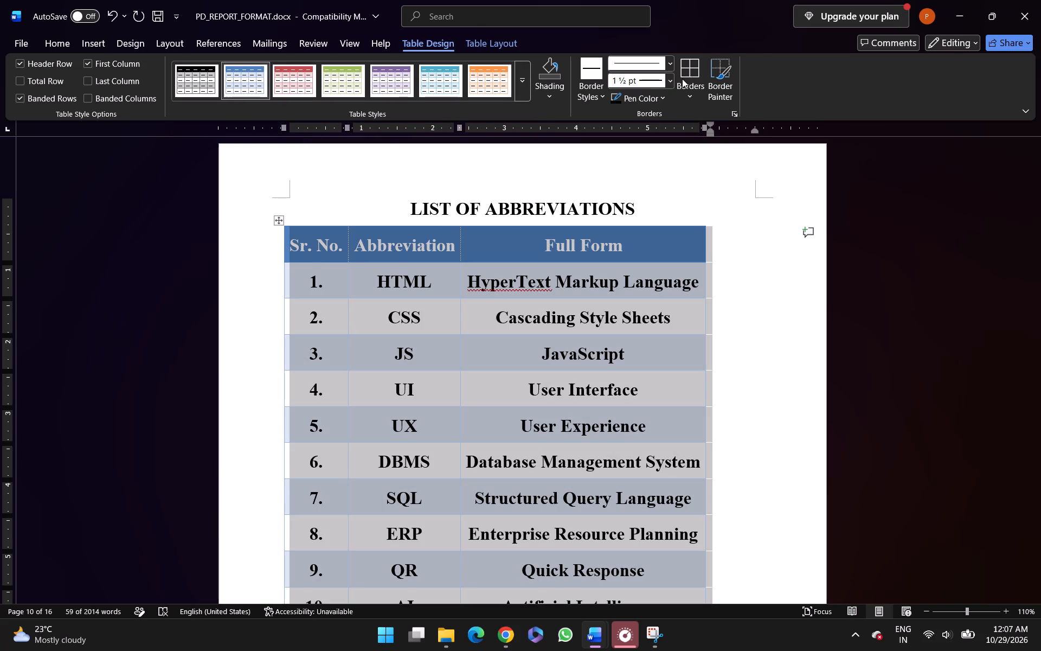
Apply All Borders to the whole abbreviations table and center it on the page.
click(691, 93)
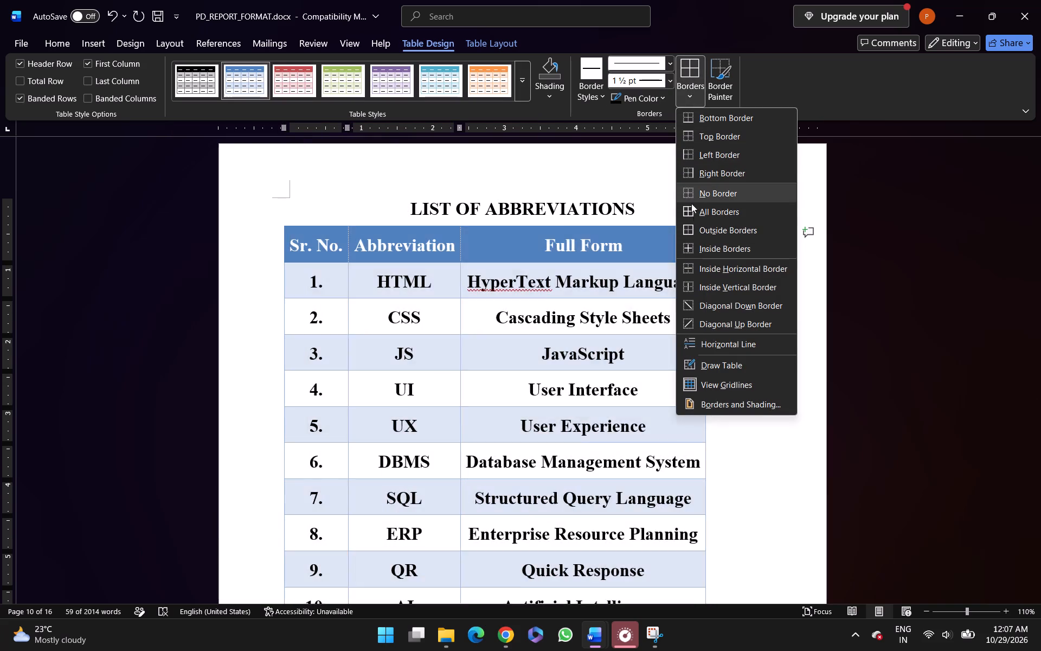
click(699, 218)
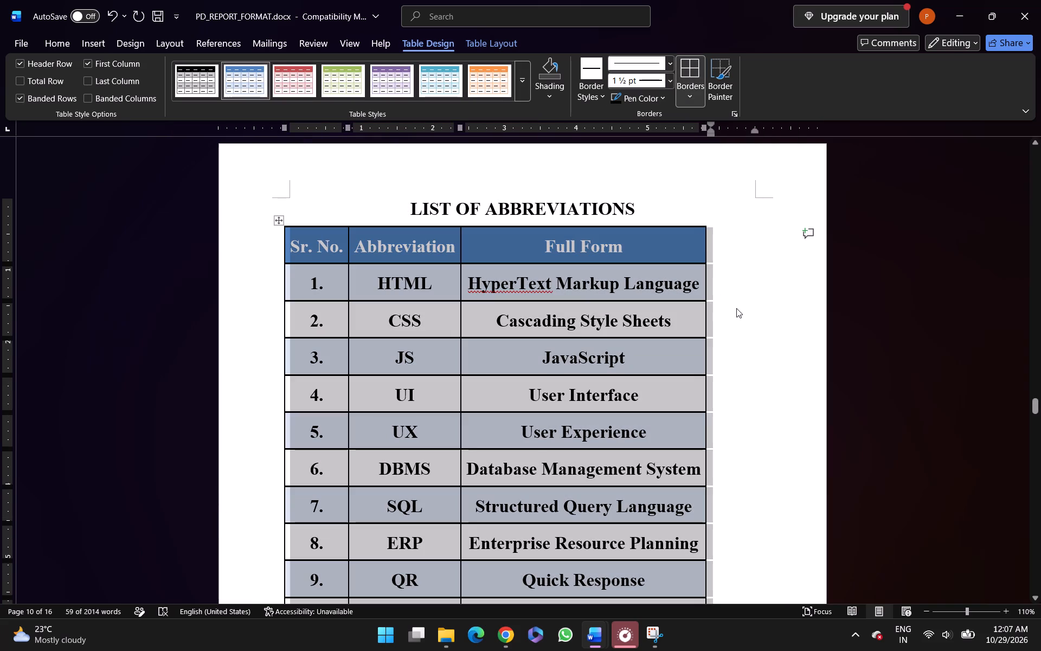
key(ctrl+e)
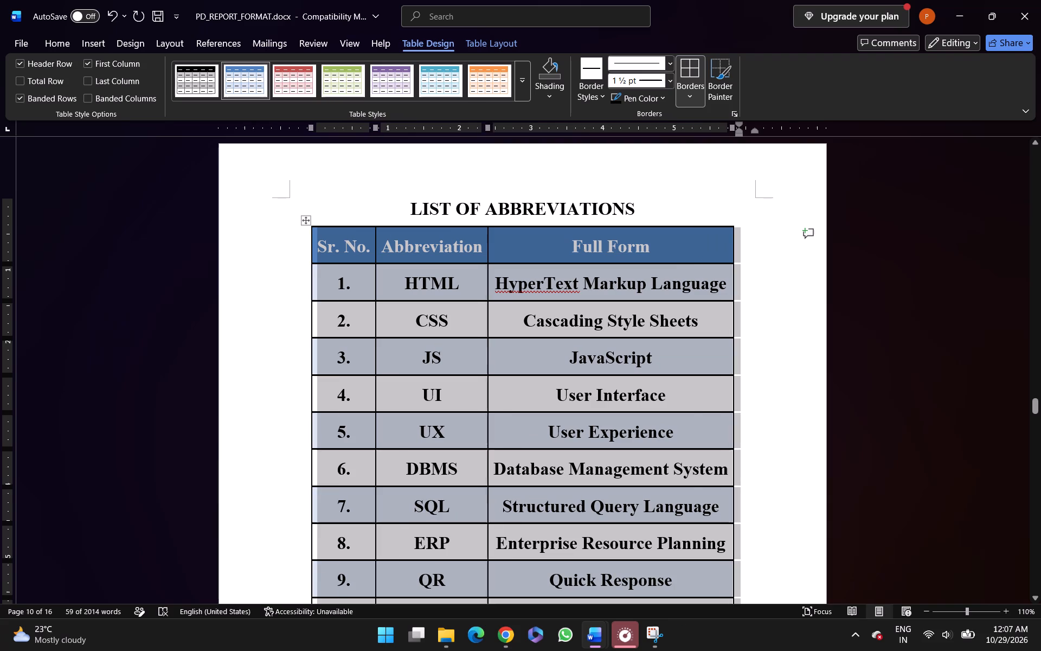
Select the whole table under LIST OF TABLES and apply center alignment to it.
scroll(698, 265, up, 16)
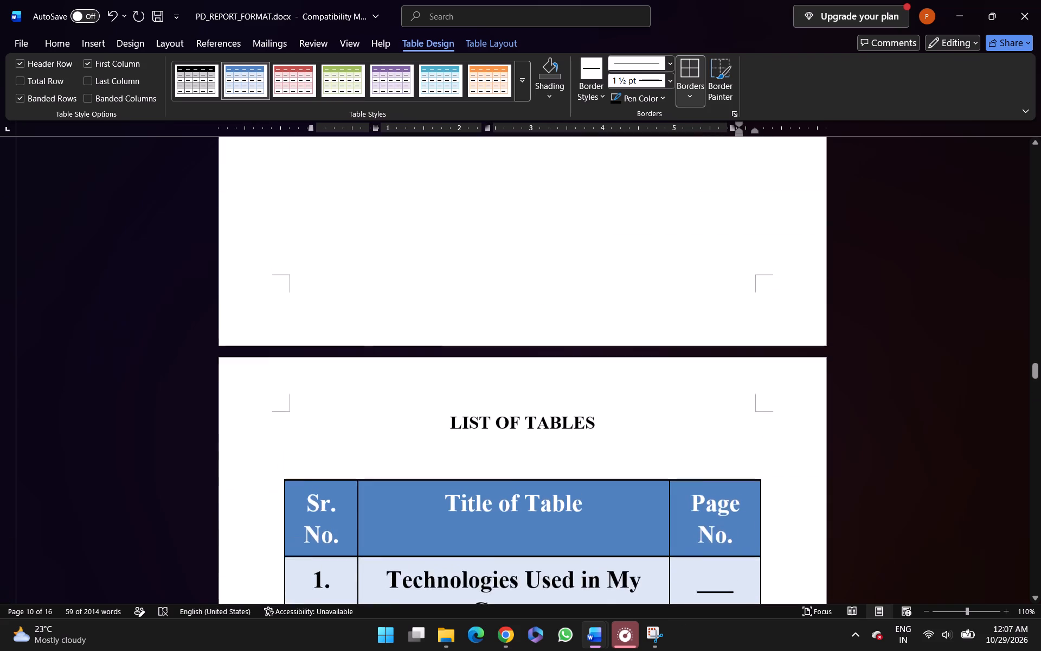
scroll(698, 265, down, 1)
click(364, 458)
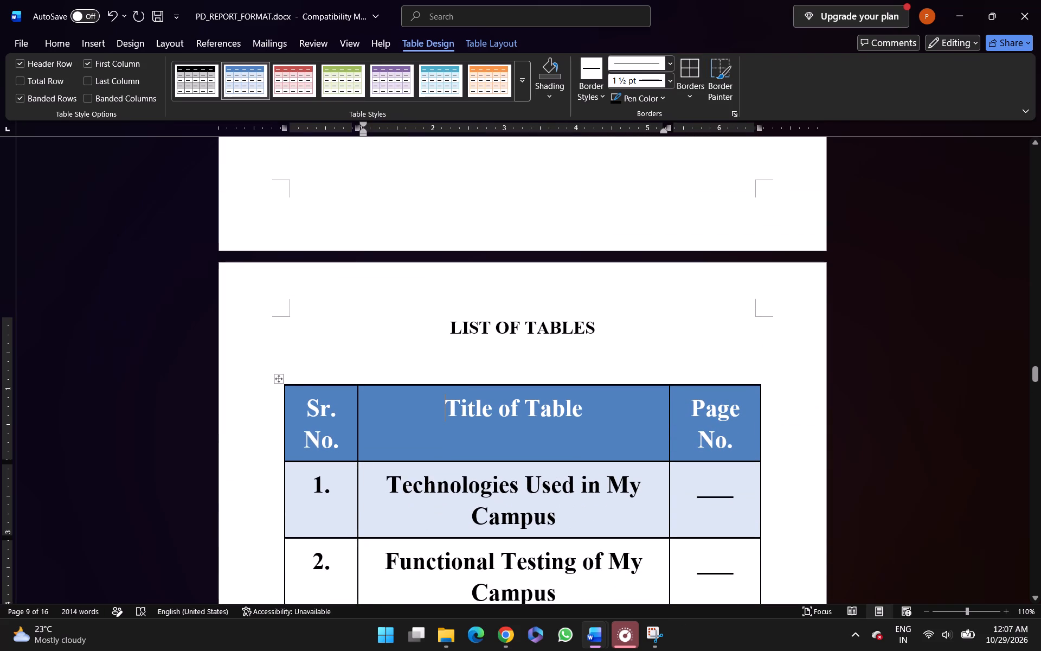
click(279, 373)
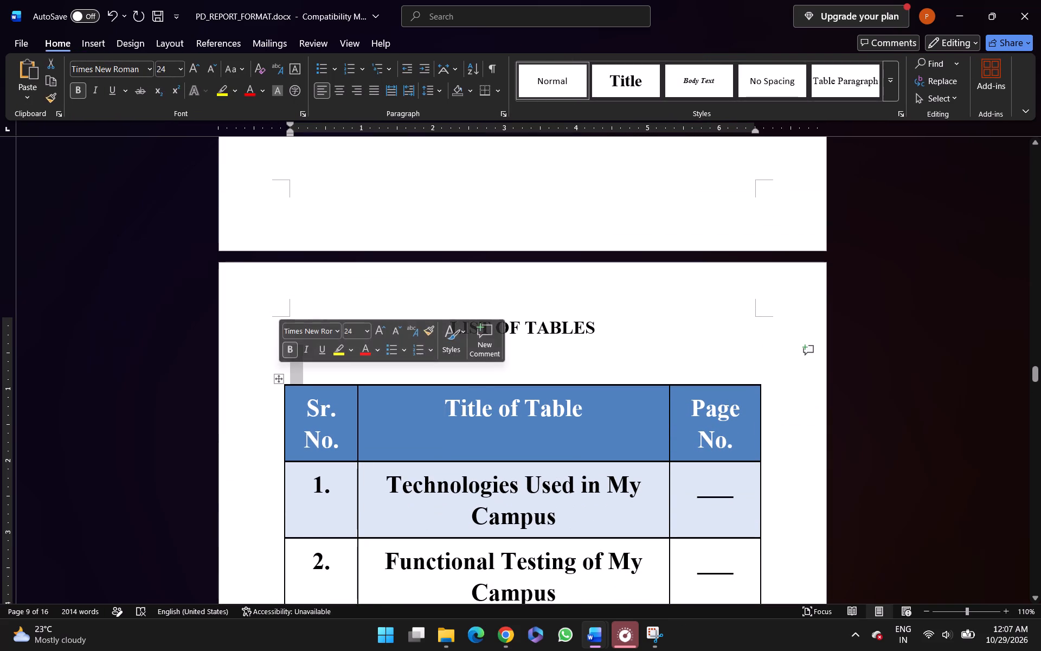
click(277, 378)
key(ctrl+e)
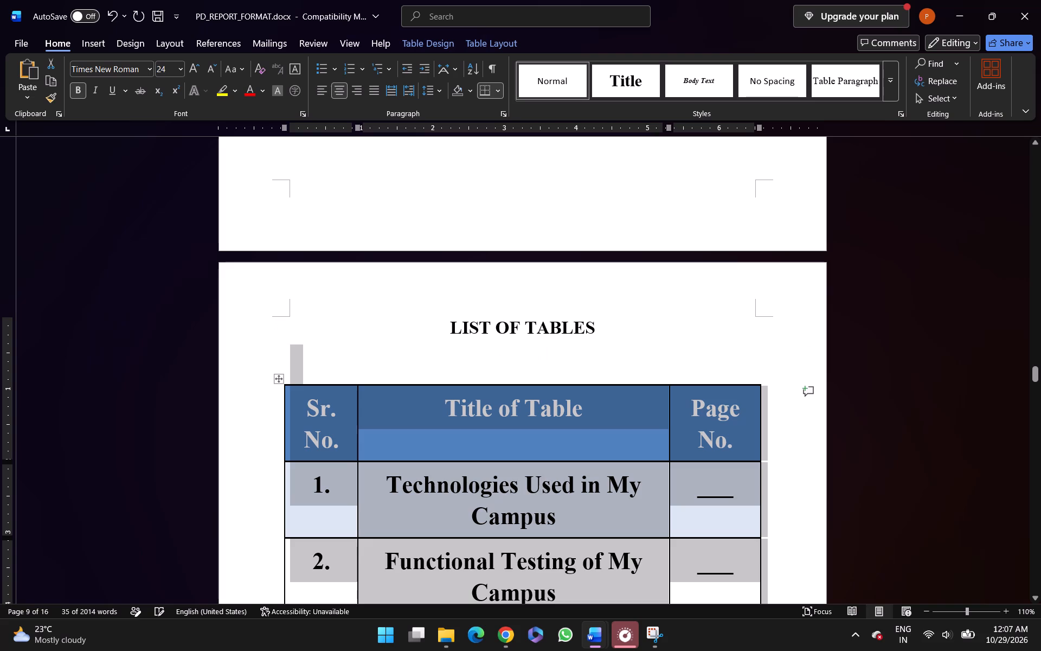
Select the whole table under LIST OF FIGURES and apply center alignment to it.
scroll(277, 378, up, 5)
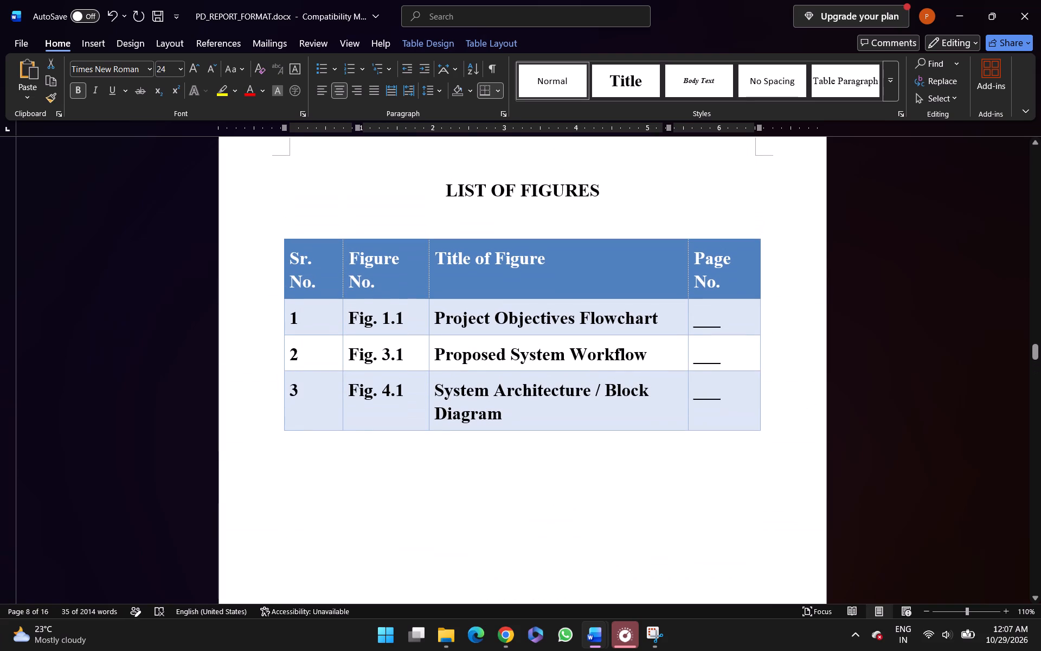
drag(301, 314, 354, 303)
click(354, 303)
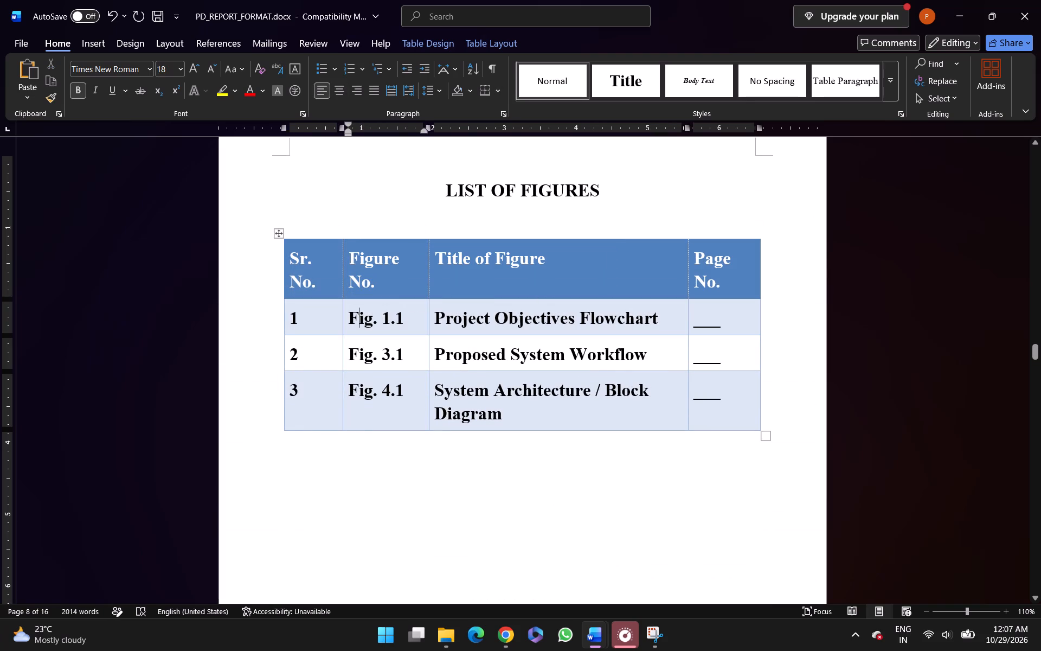
click(277, 232)
key(ctrl+e)
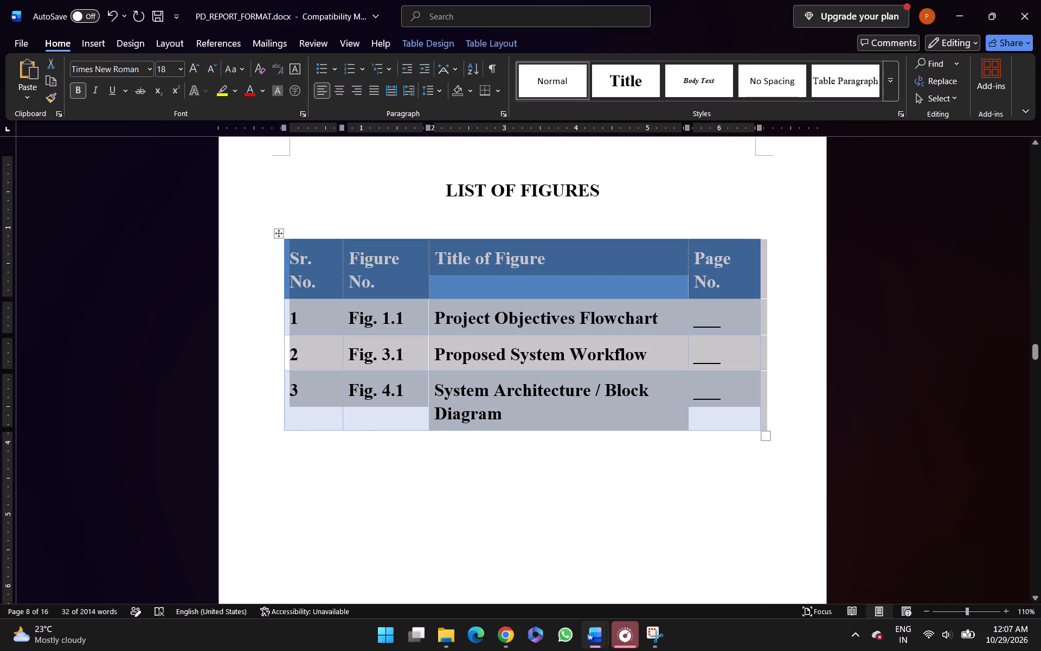
click(338, 381)
Review the LIST OF ABBREVIATIONS page from its heading to the last table row, checking the layout.
scroll(338, 381, down, 6)
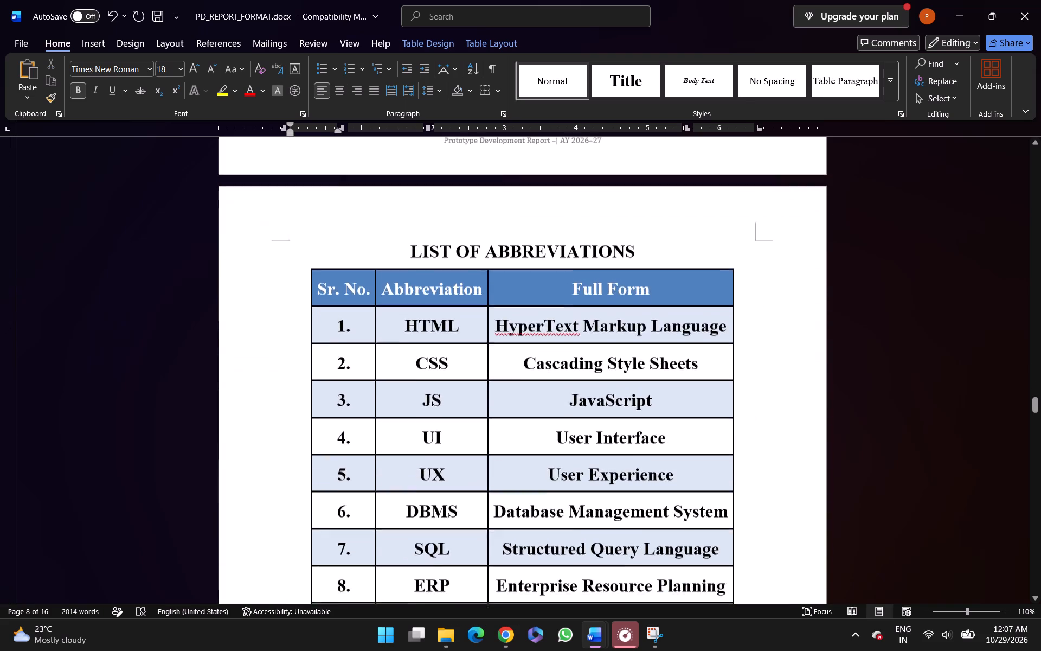
scroll(338, 381, down, 2)
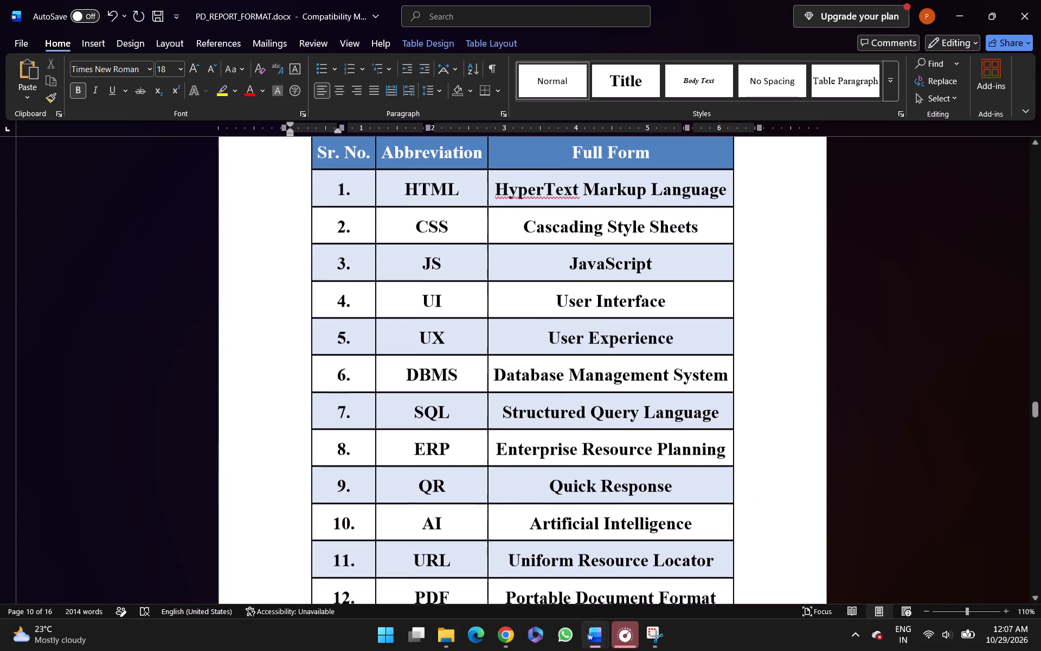
scroll(338, 381, down, 2)
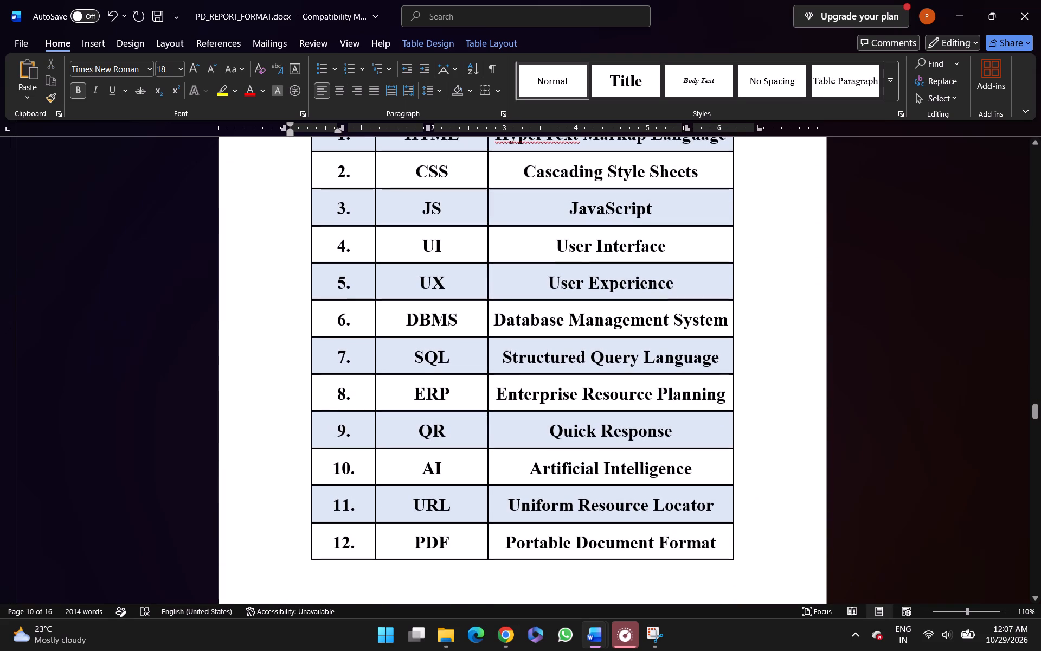
scroll(338, 381, down, 2)
scroll(338, 381, up, 2)
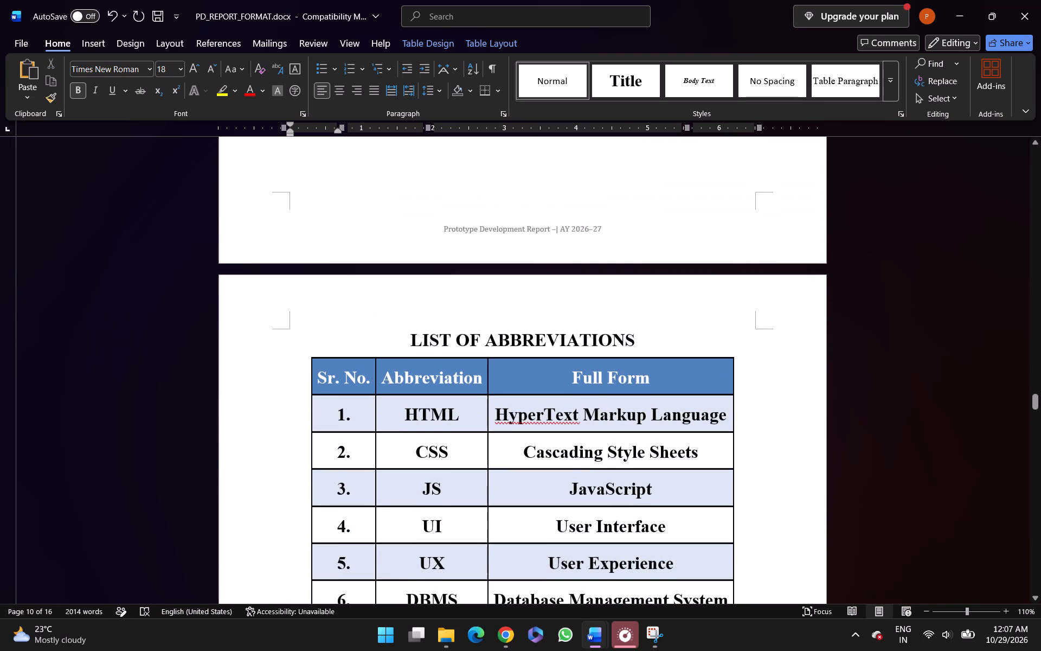
scroll(338, 381, up, 4)
scroll(338, 381, down, 1)
scroll(338, 381, up, 1)
scroll(338, 381, down, 2)
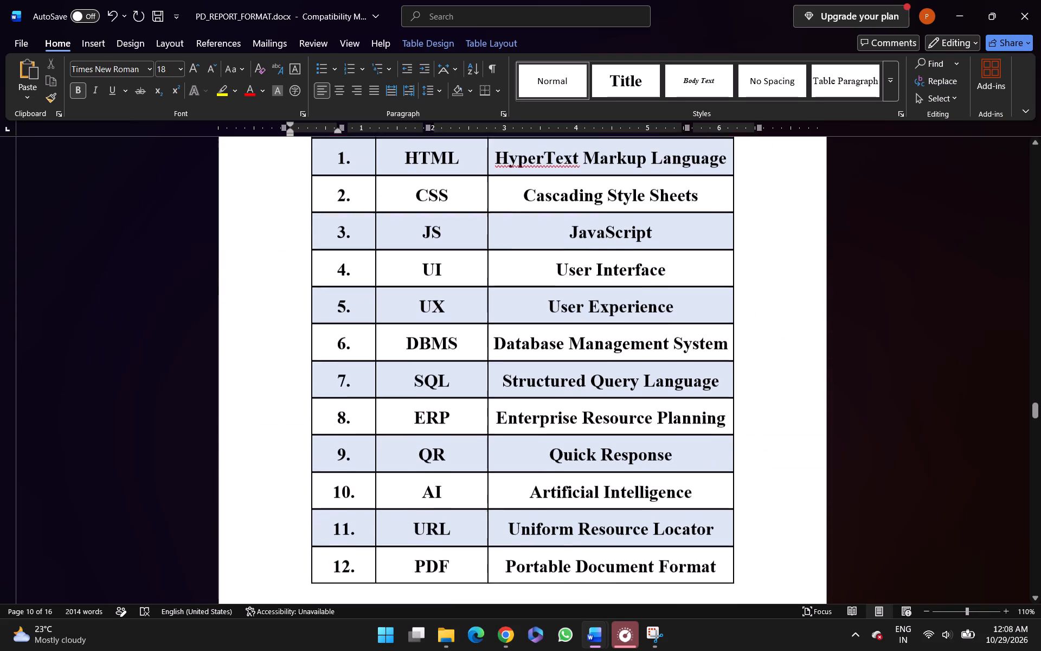
scroll(508, 419, up, 3)
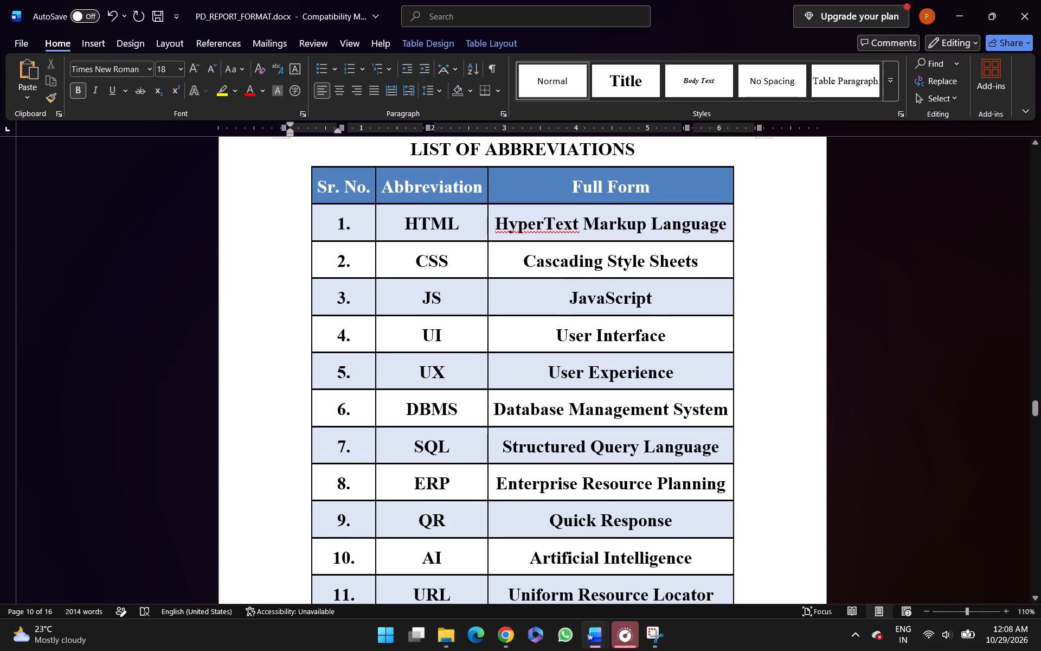
Insert a blank line between the LIST OF ABBREVIATIONS heading and its table.
drag(649, 135, 635, 159)
click(635, 159)
key(Return)
scroll(635, 159, up, 8)
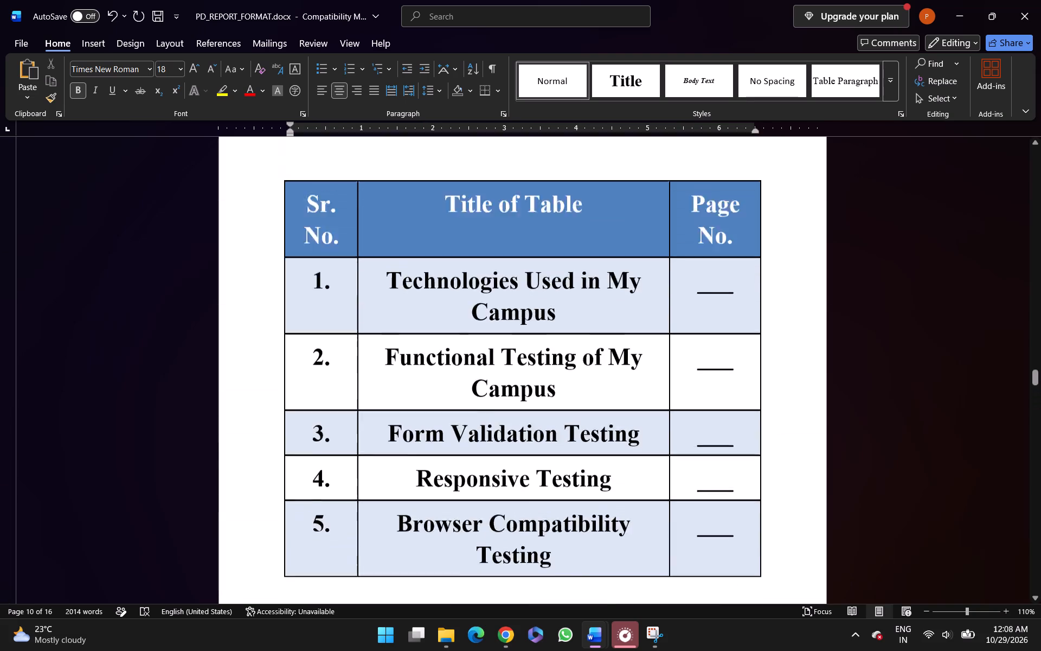
scroll(635, 159, up, 5)
Delete the surplus blank lines above DOCUMENT PREPARATION GUIDELINES, keeping just enough spacing for the heading to start at the top of the following page.
scroll(635, 159, down, 5)
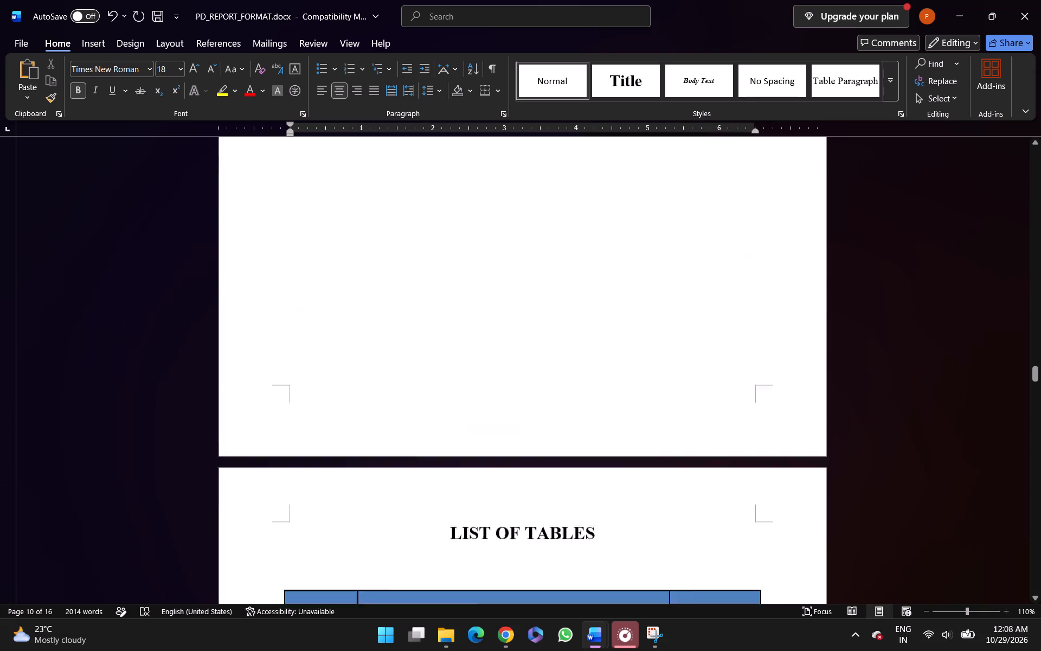
scroll(635, 159, down, 6)
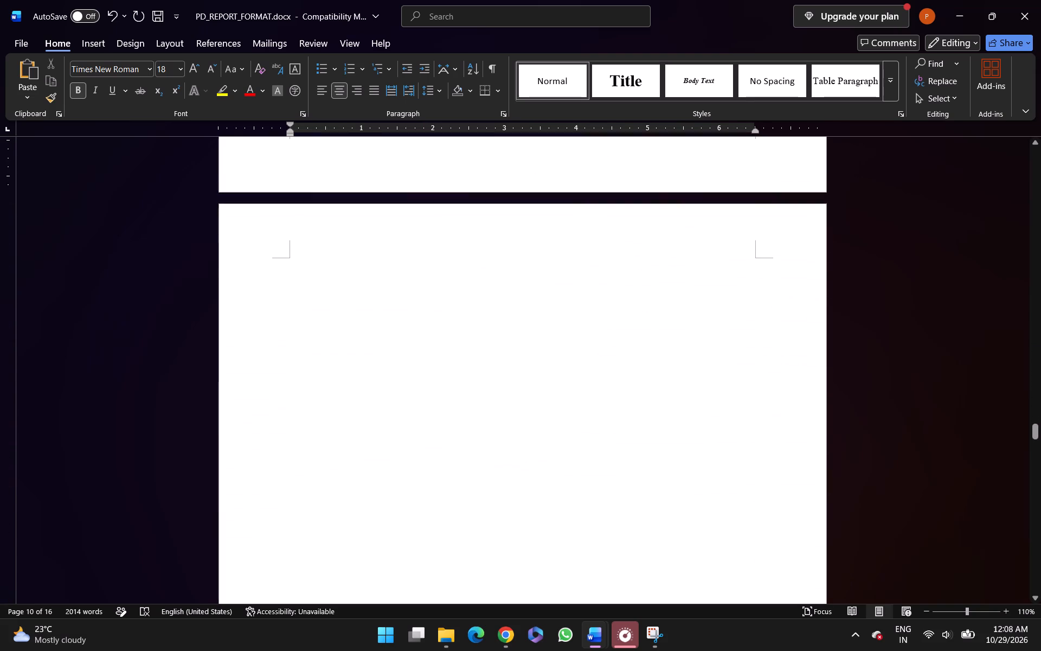
scroll(635, 159, down, 3)
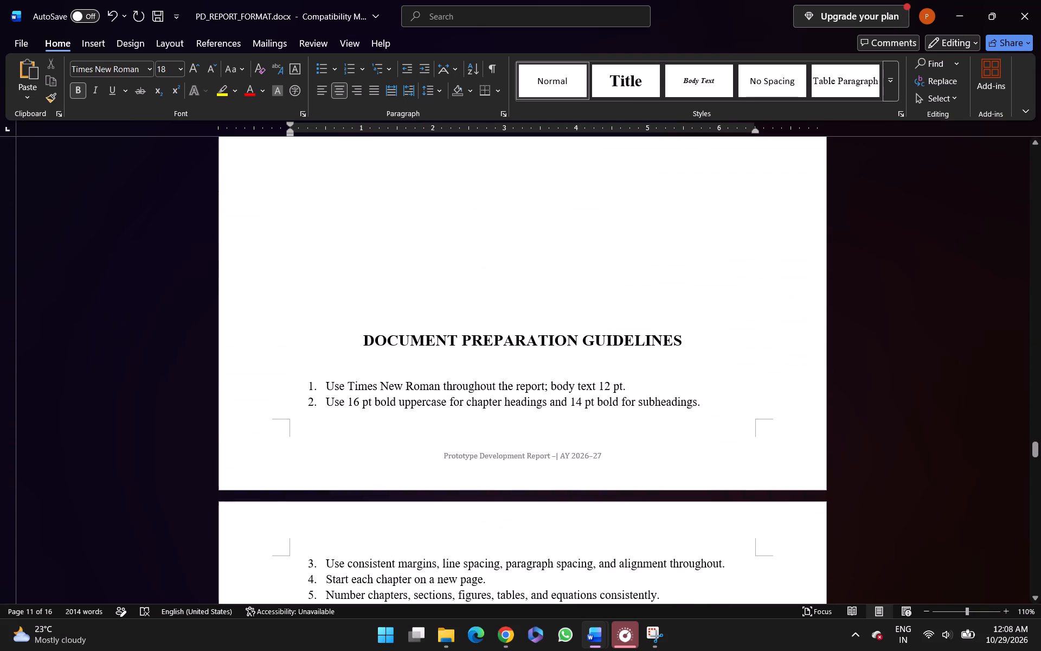
click(356, 325)
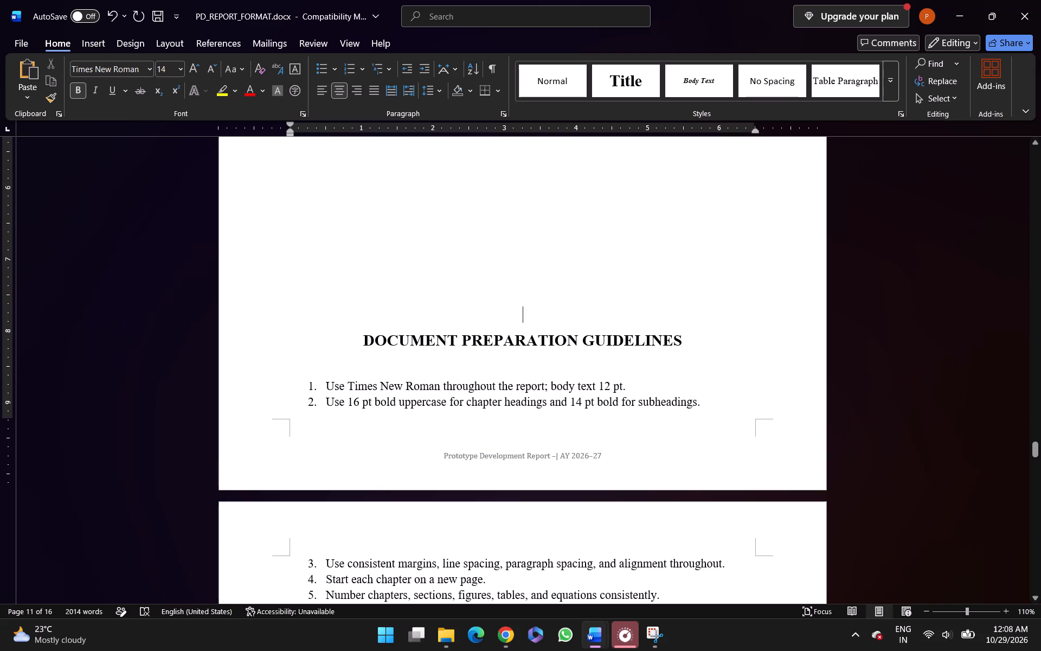
key(BackSpace)
key(BackSpace)
key(BackSpace)
key(BackSpace)
key(BackSpace)
key(BackSpace)
key(BackSpace)
key(BackSpace)
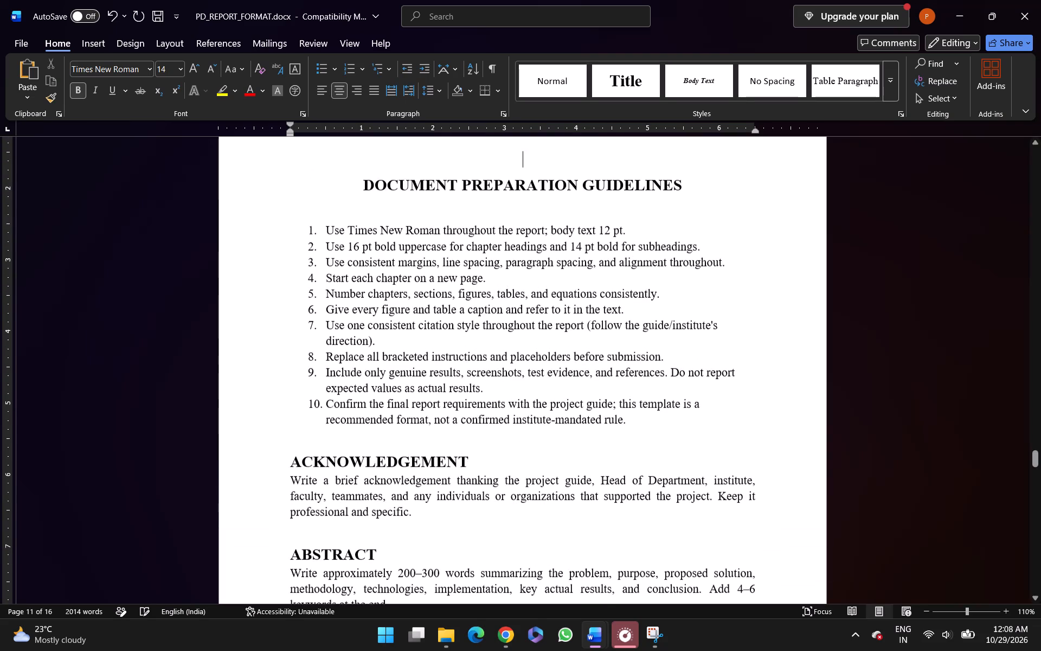
key(BackSpace)
key(BackSpace)
key(BackSpace)
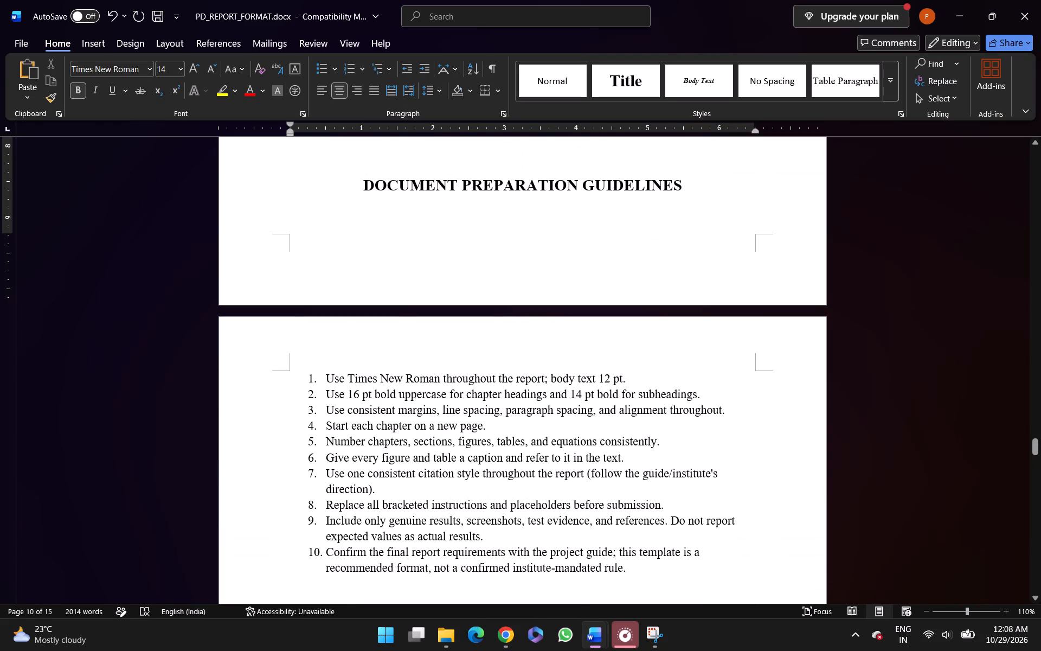
key(Return)
key(Return)
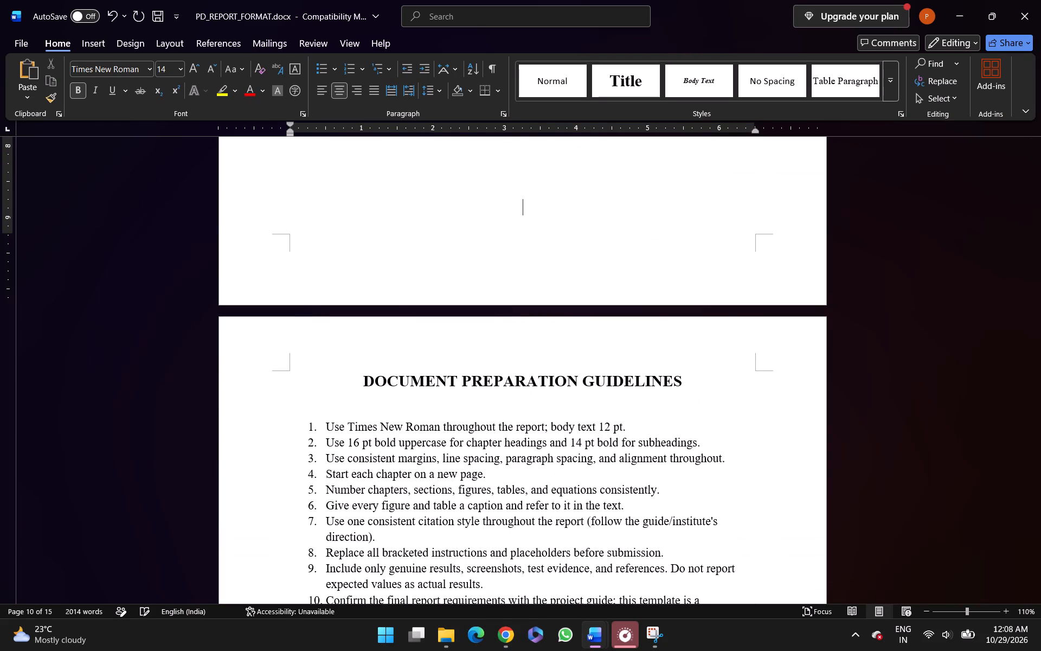
scroll(356, 325, right, 1)
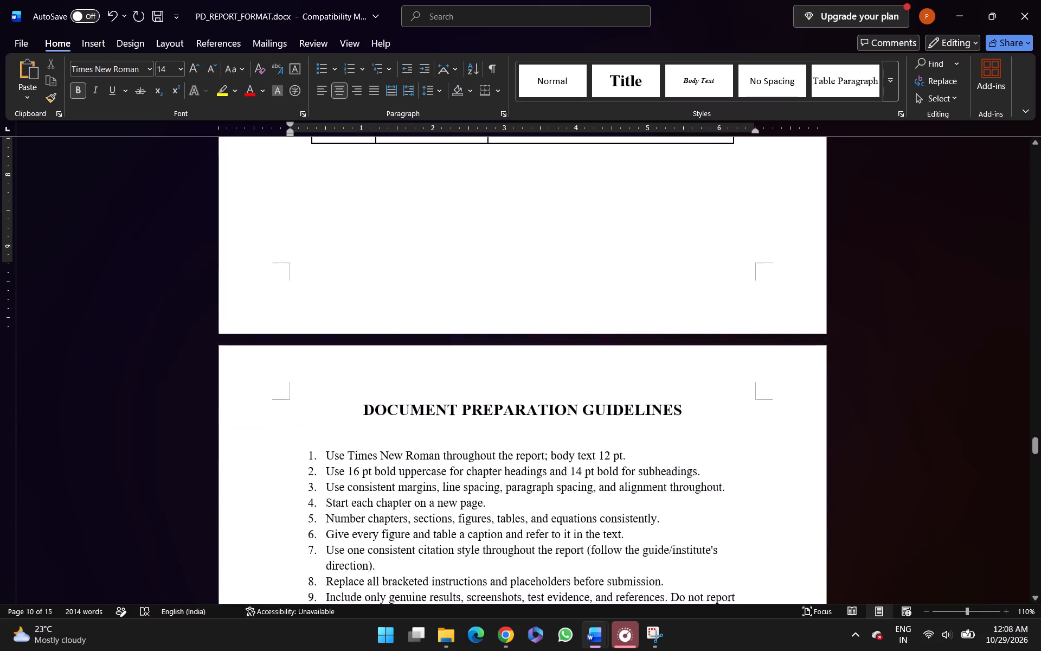
scroll(356, 325, down, 2)
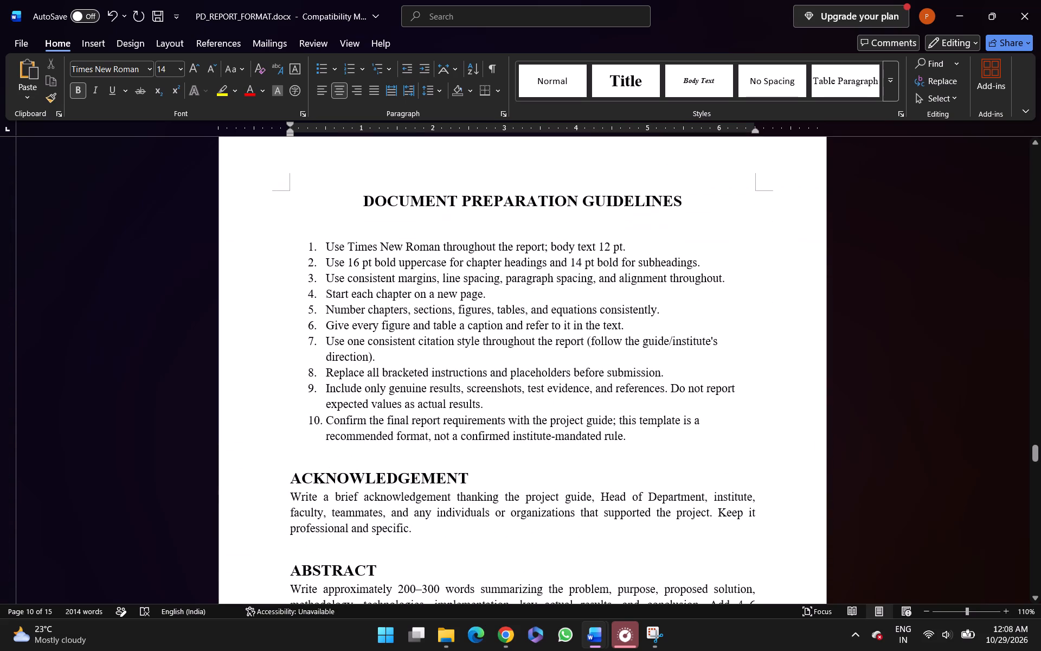
drag(362, 196, 430, 189)
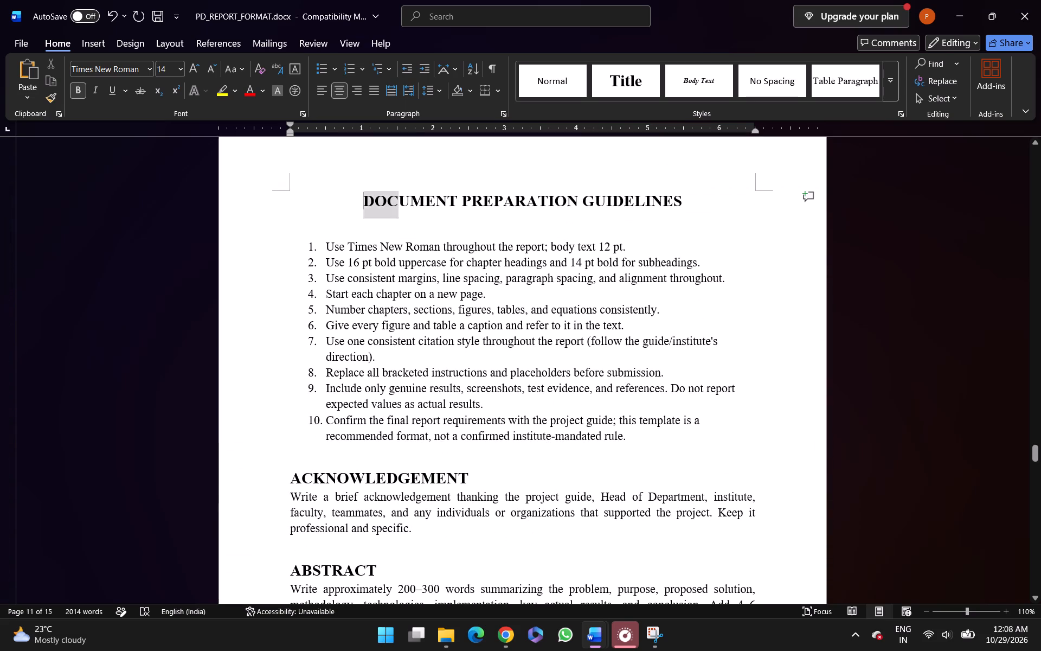
drag(430, 189, 732, 278)
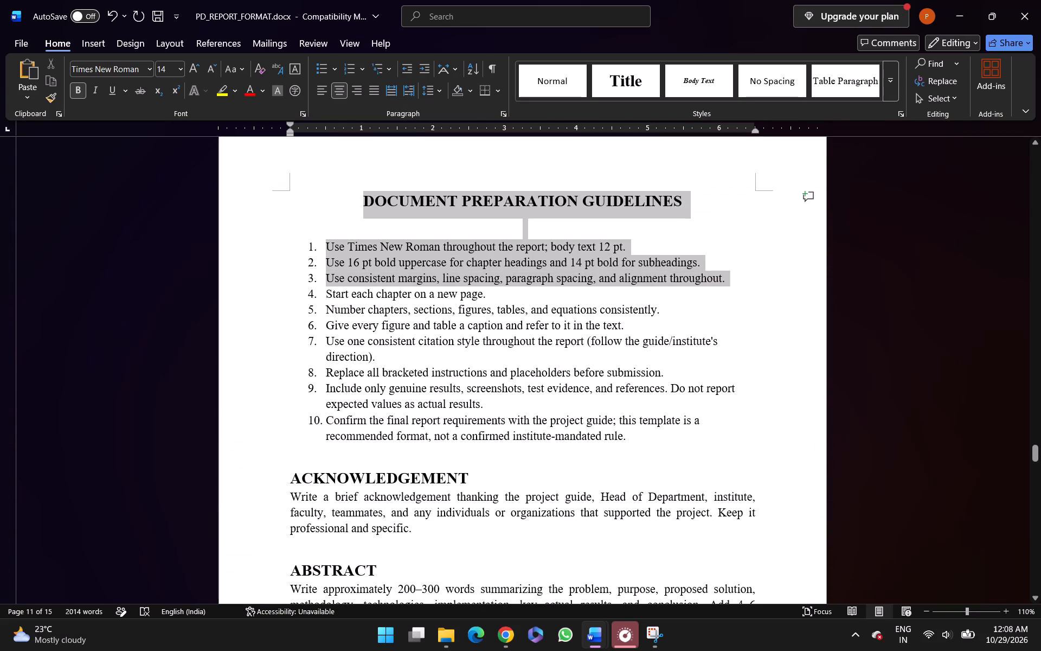
drag(732, 278, 757, 425)
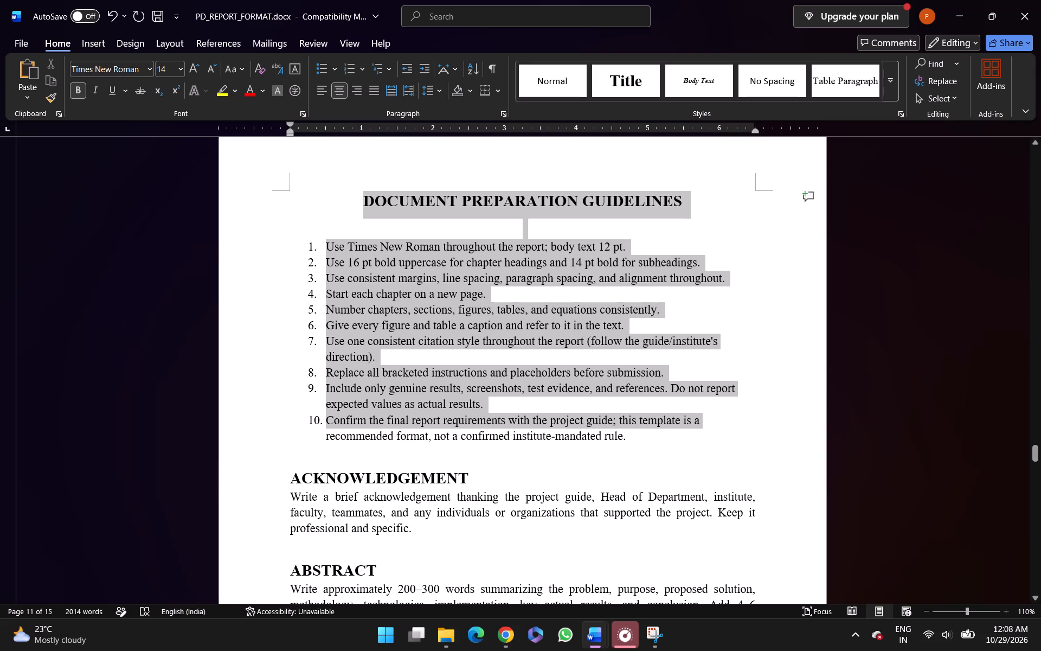
drag(757, 425, 779, 450)
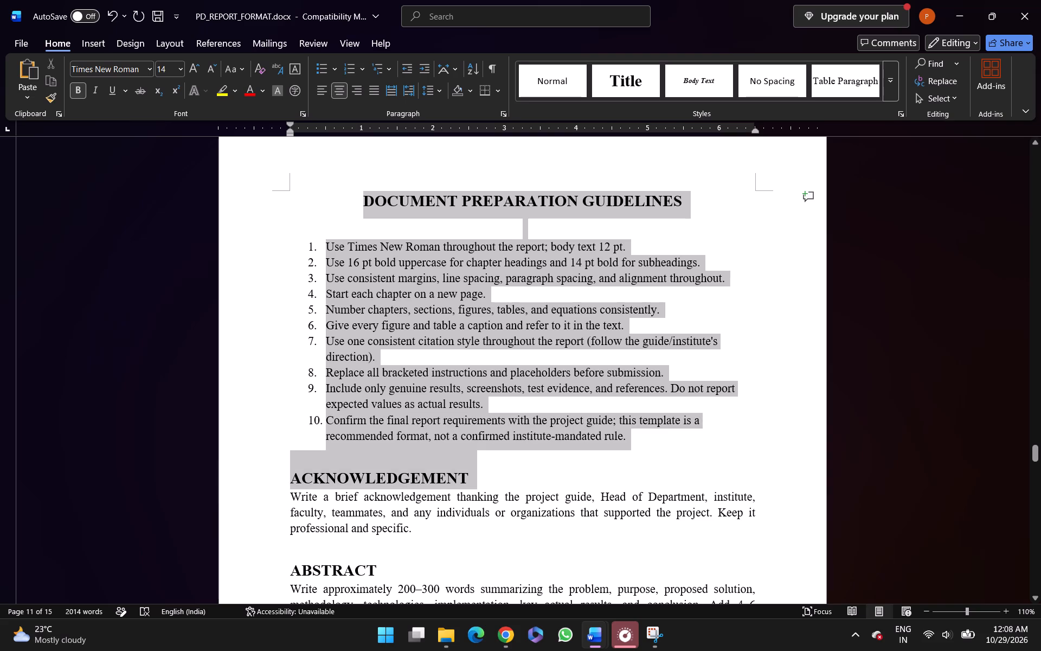
drag(779, 450, 772, 437)
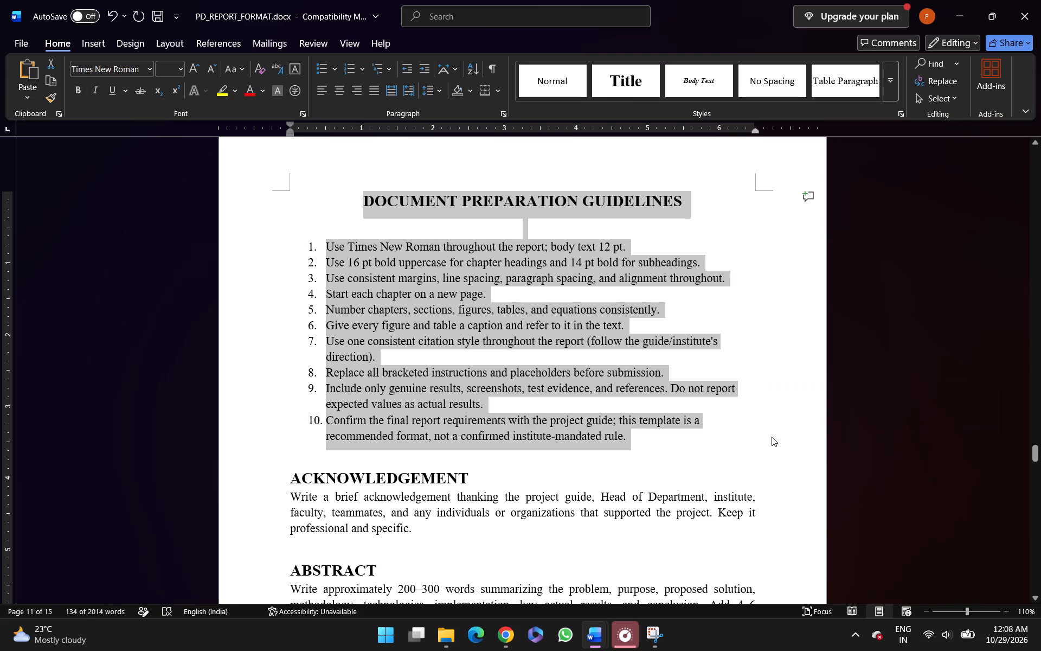
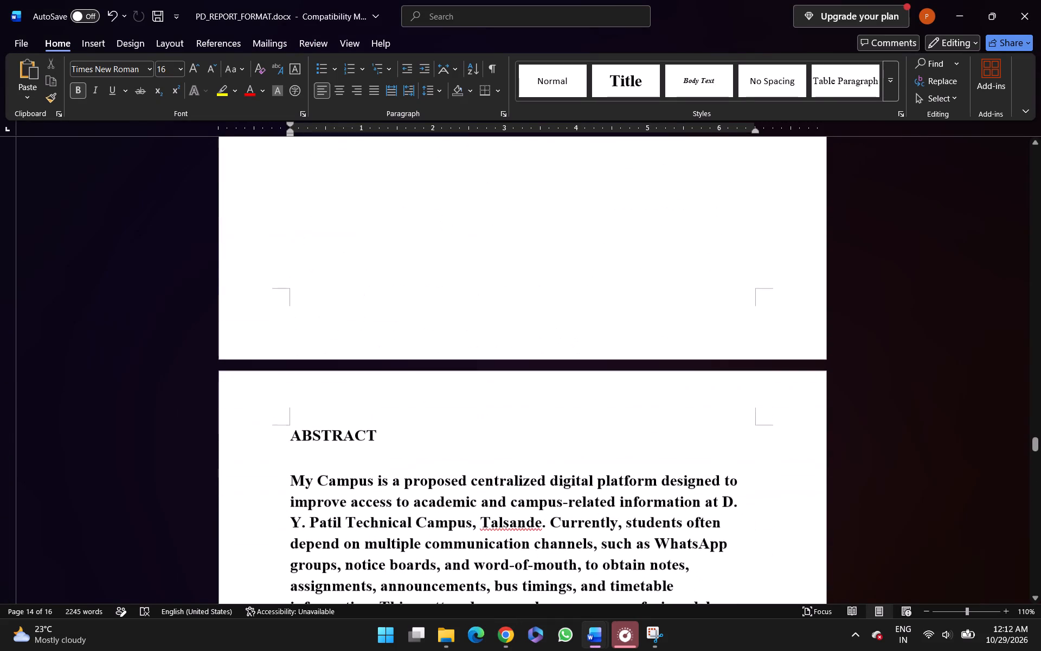
double_click(352, 432)
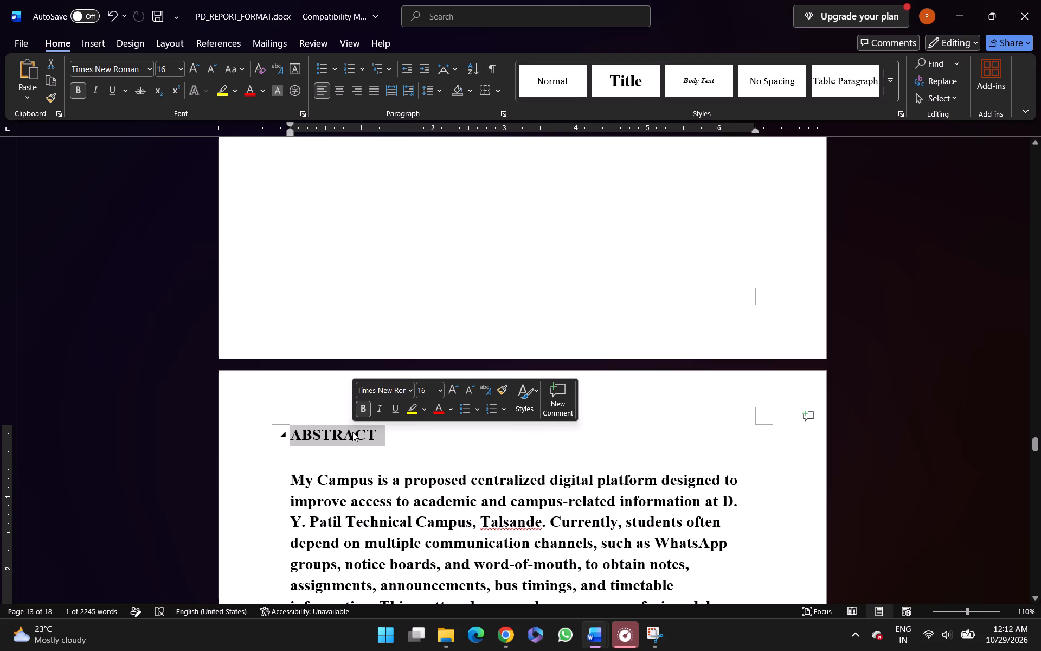
key(ctrl+e)
key(ctrl+shift+period)
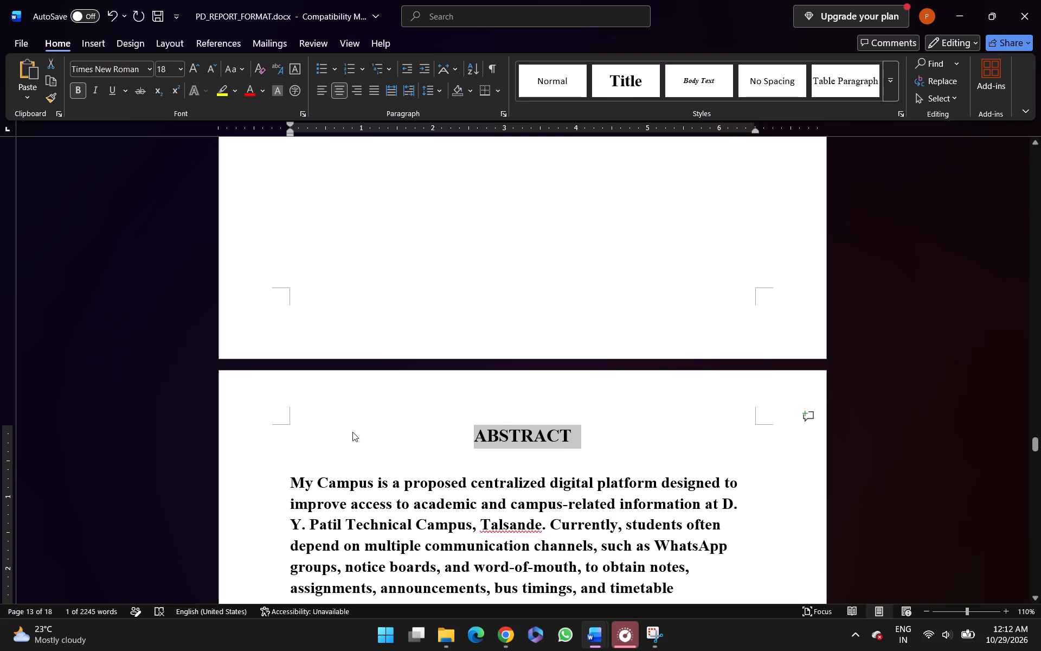
key(ctrl+shift+comma)
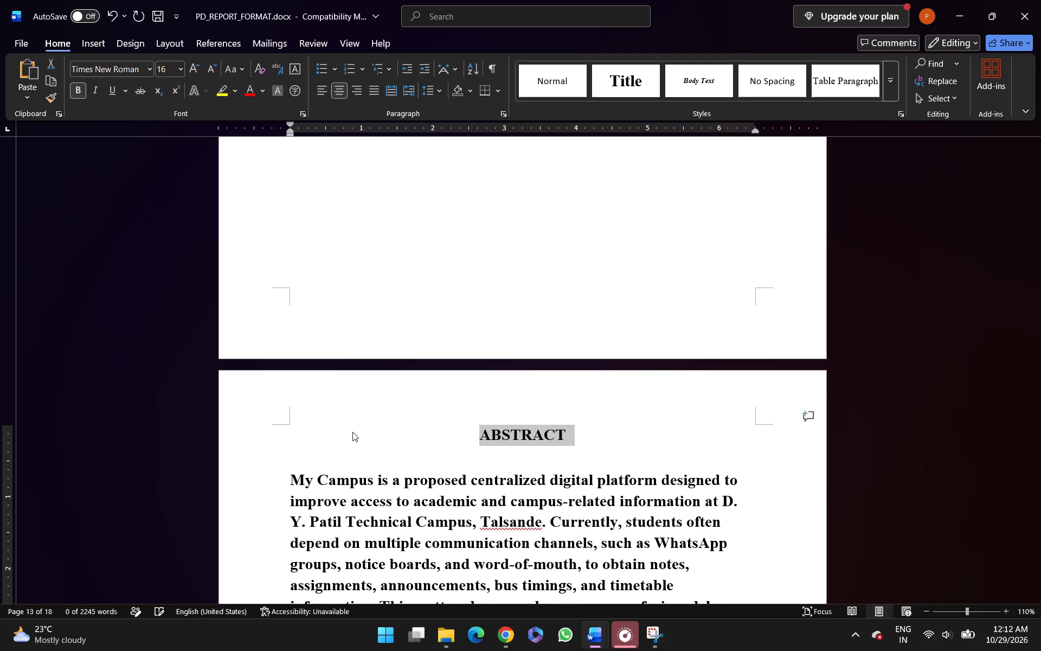
Format the abstract text from its first paragraph through the Keywords line as non-bold, justified and 12 pt.
click(292, 482)
key(ctrl+shift+Down)
key(ctrl+shift+Down)
key(ctrl+shift+Down)
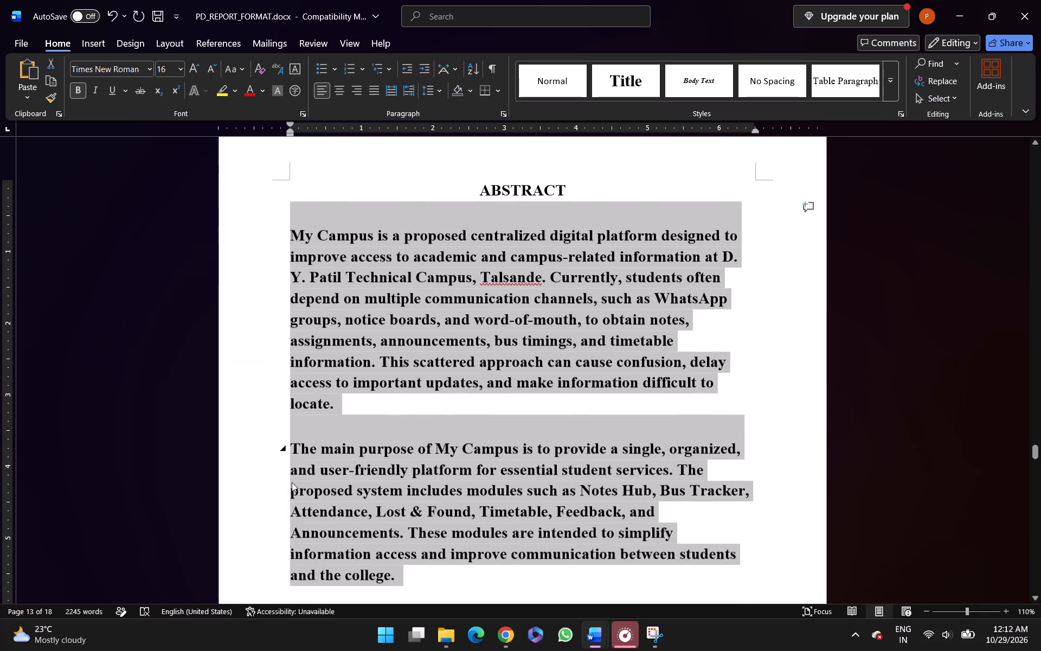
key(ctrl+shift+Down)
key(ctrl+shift+Down)
key(ctrl+shift+Down)
key(ctrl+shift+Down)
key(ctrl+shift+Down)
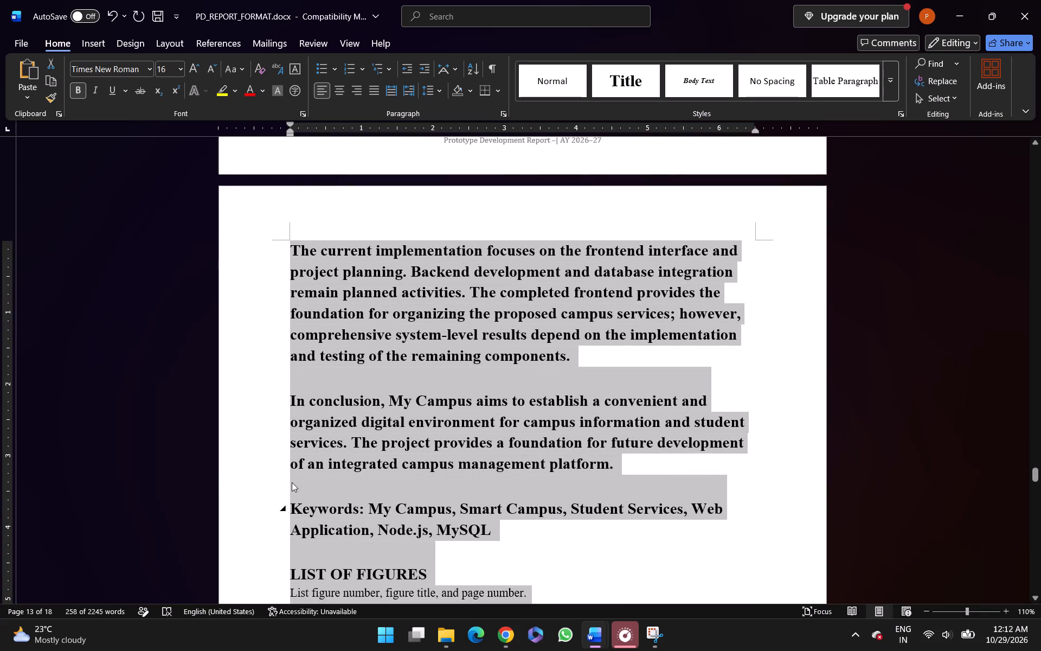
key(ctrl+shift+Up)
key(ctrl+shift+Up)
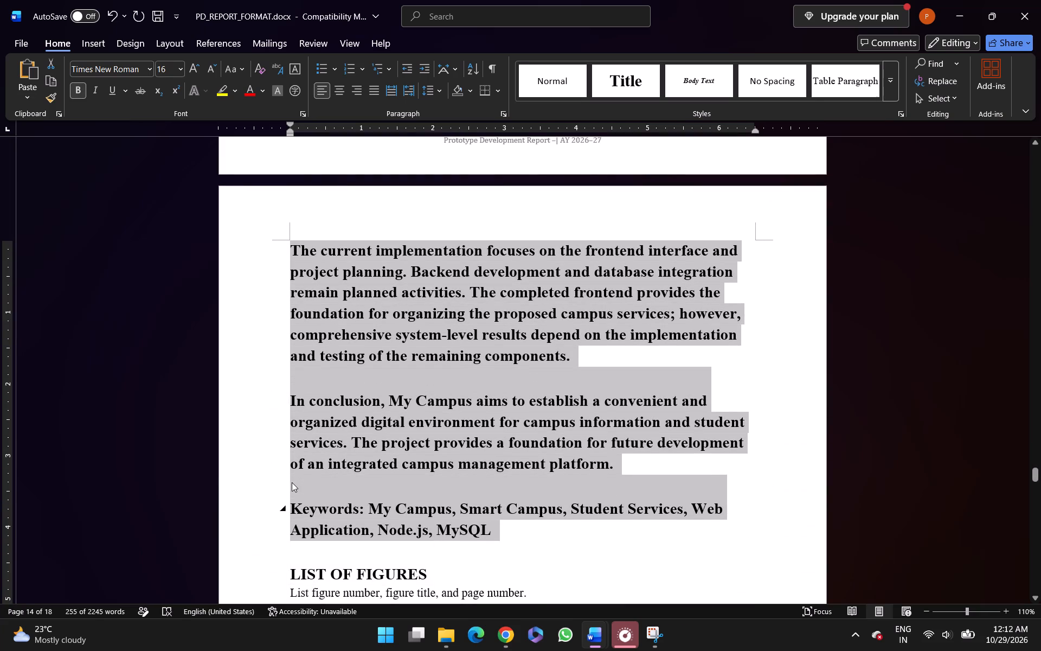
key(ctrl+b)
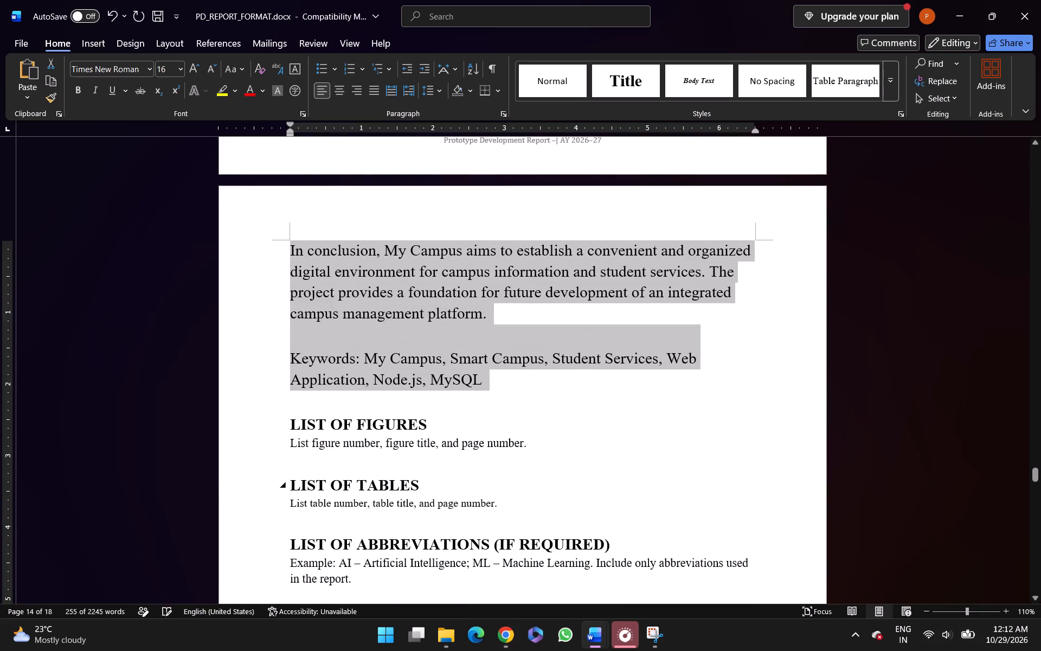
key(ctrl+j)
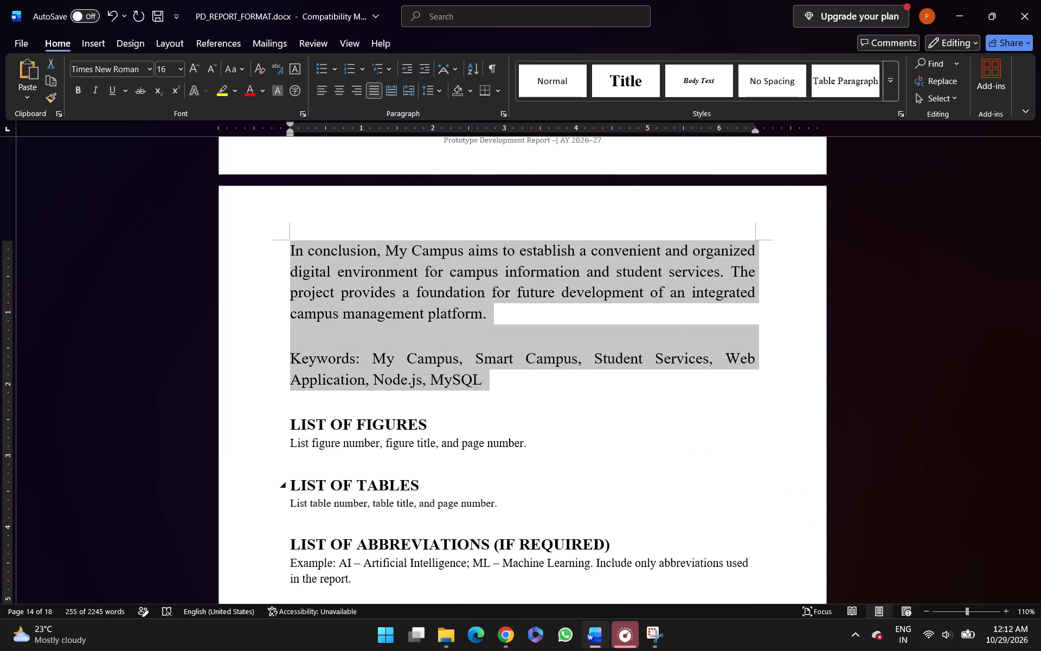
key(ctrl+shift+comma)
key(ctrl+shift+comma)
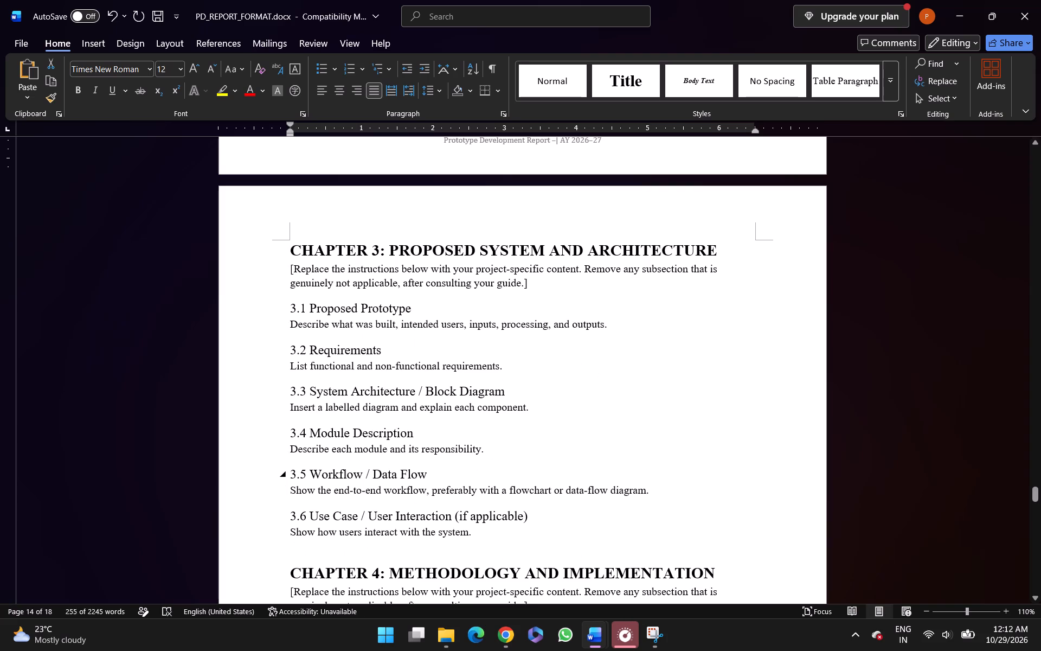
Look over the formatted abstract page and the acknowledgement page before it to check the layout.
scroll(292, 482, up, 9)
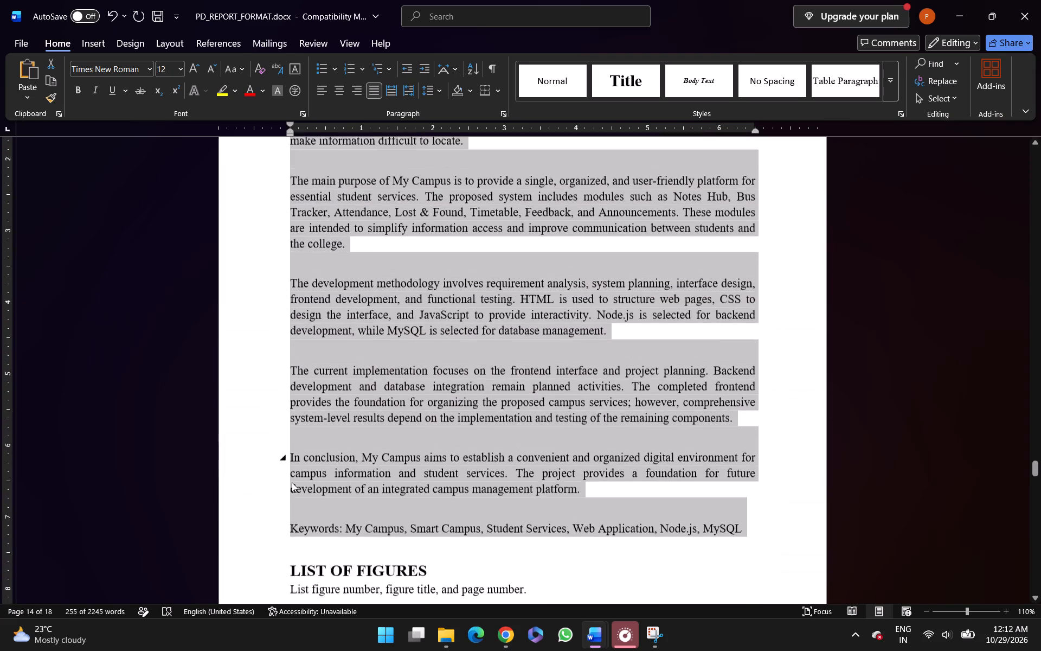
scroll(292, 482, up, 2)
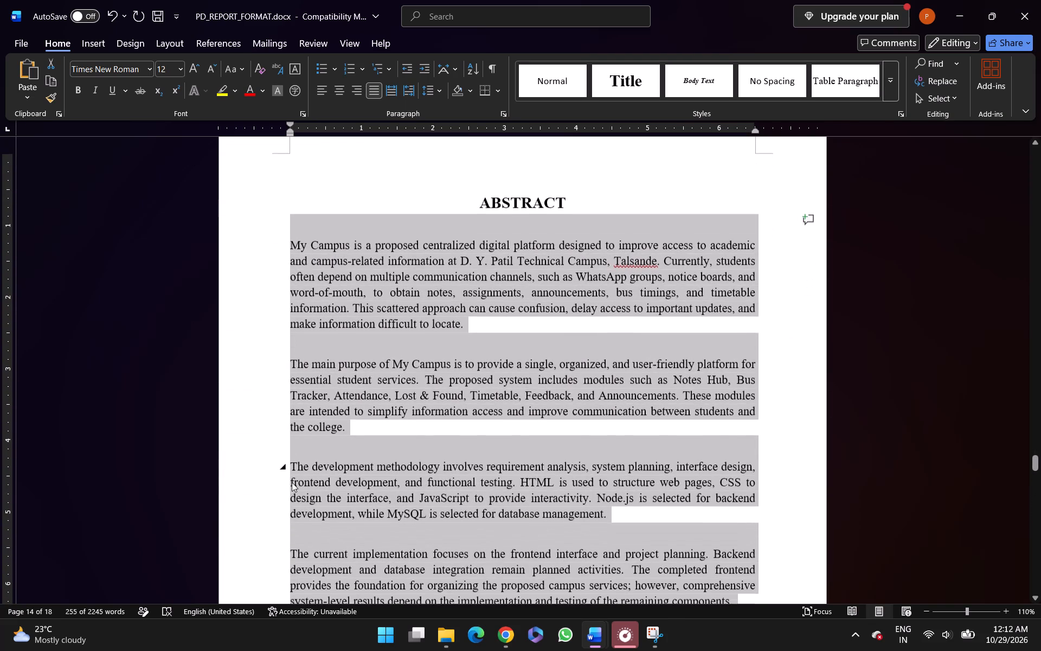
scroll(292, 482, down, 1)
click(383, 418)
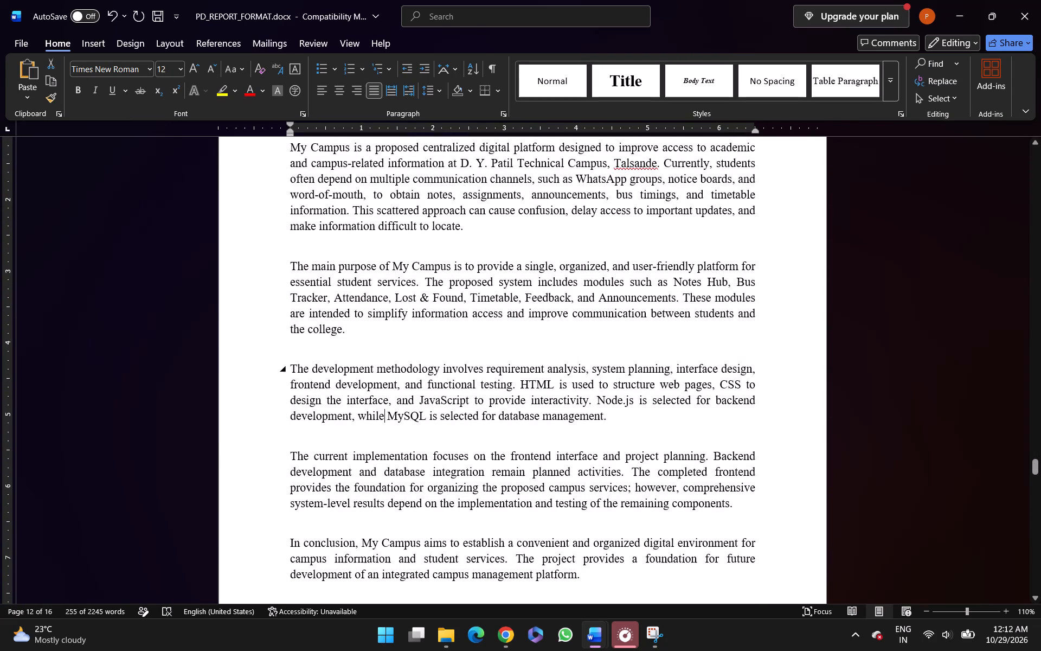
scroll(441, 346, up, 2)
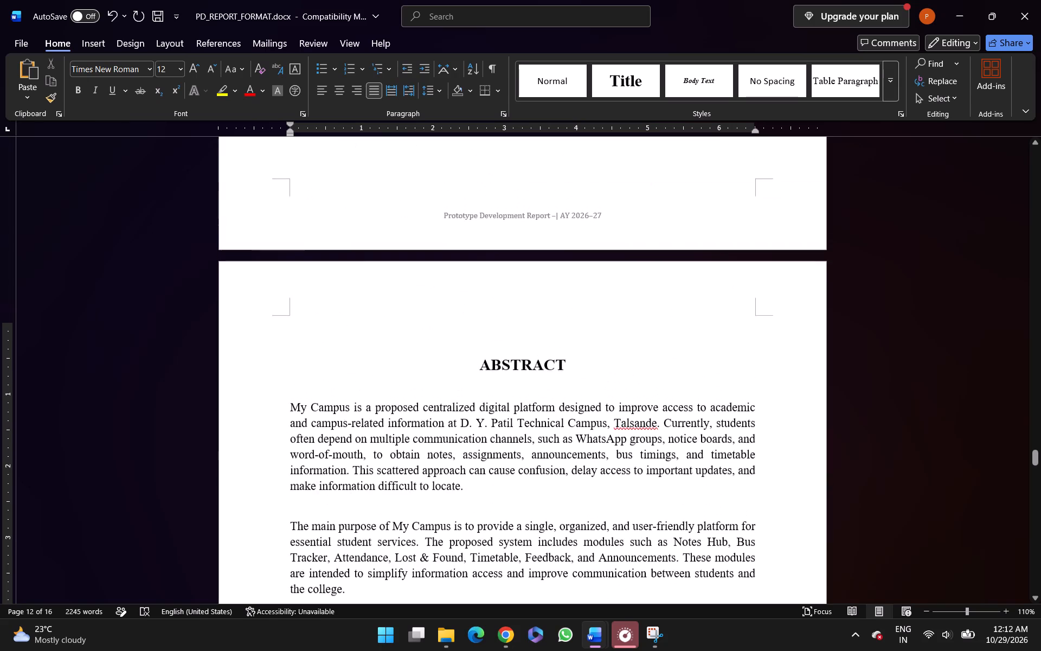
scroll(441, 346, up, 4)
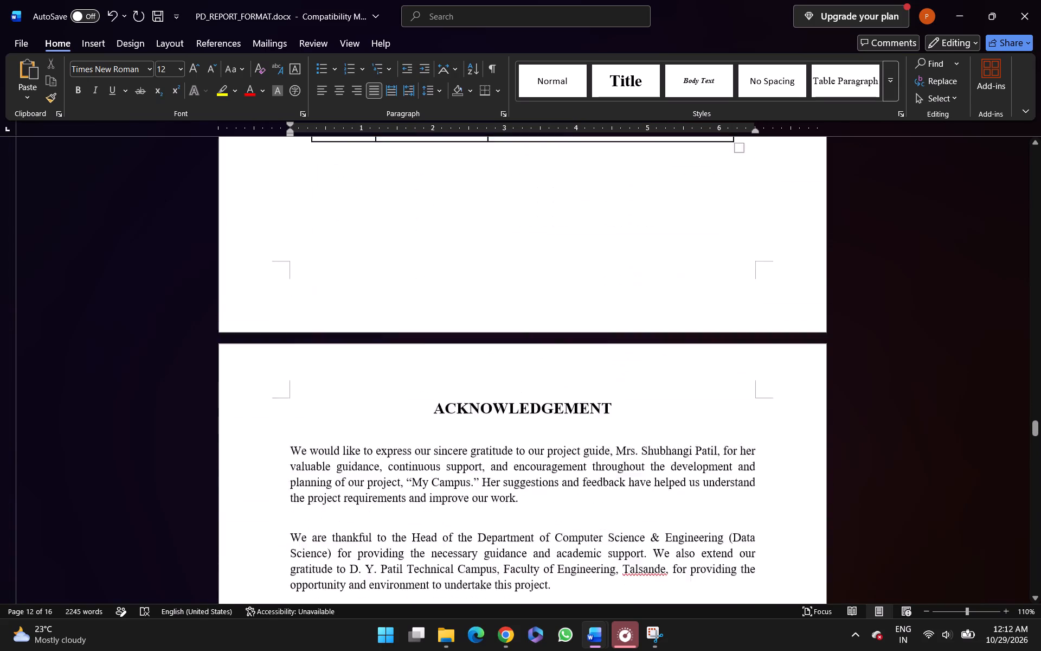
scroll(441, 346, up, 1)
scroll(441, 346, down, 3)
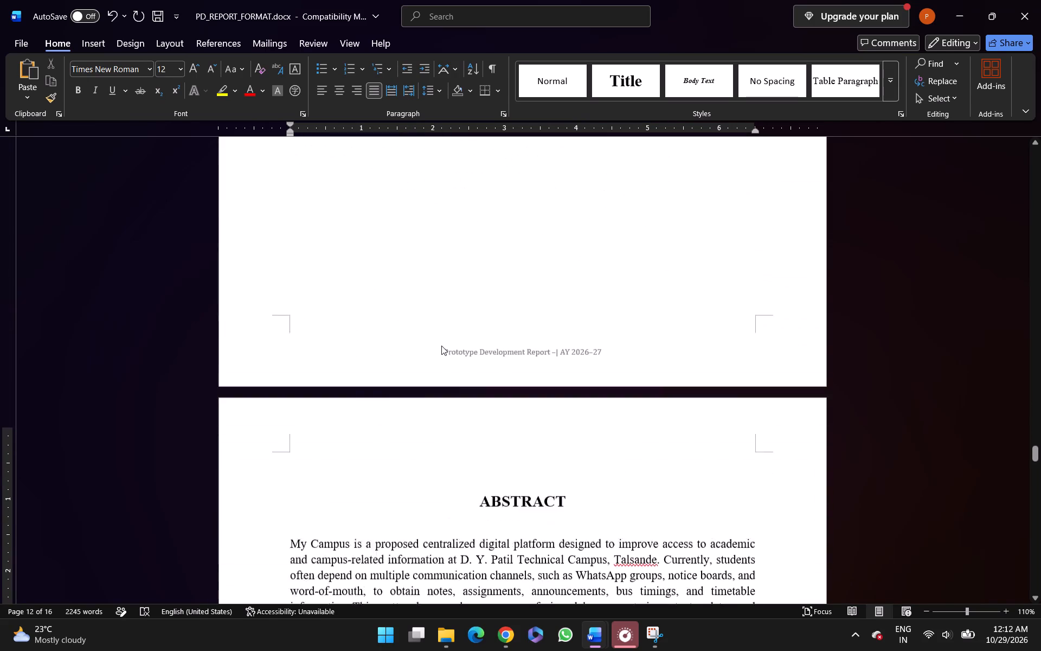
Insert a new line and a page break after the abstract's Keywords line so LIST OF FIGURES starts on a new page.
scroll(441, 346, down, 5)
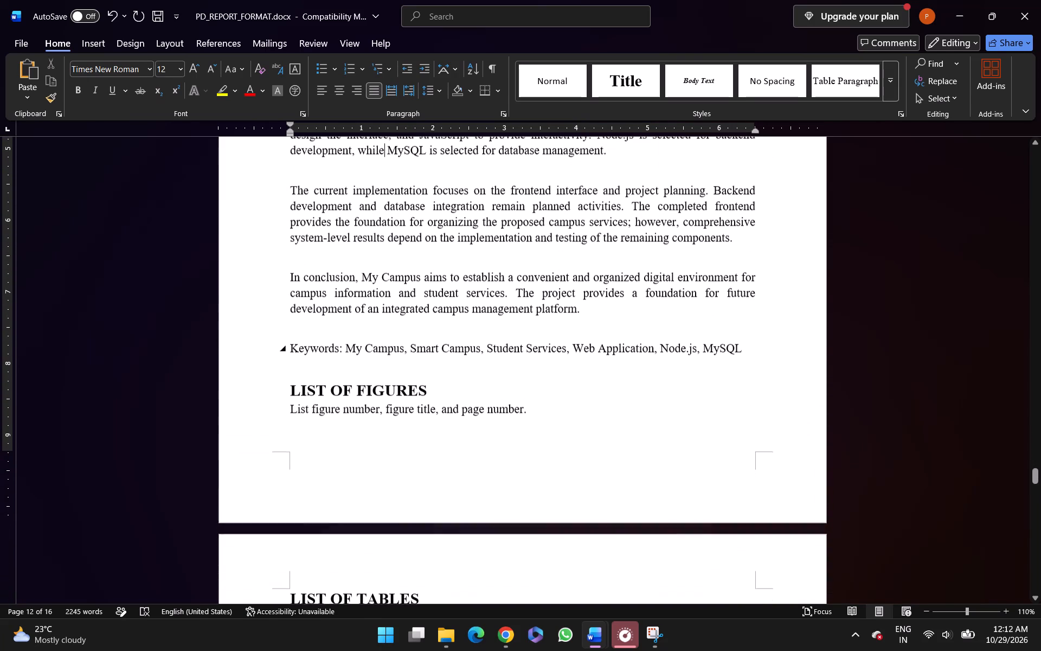
click(762, 346)
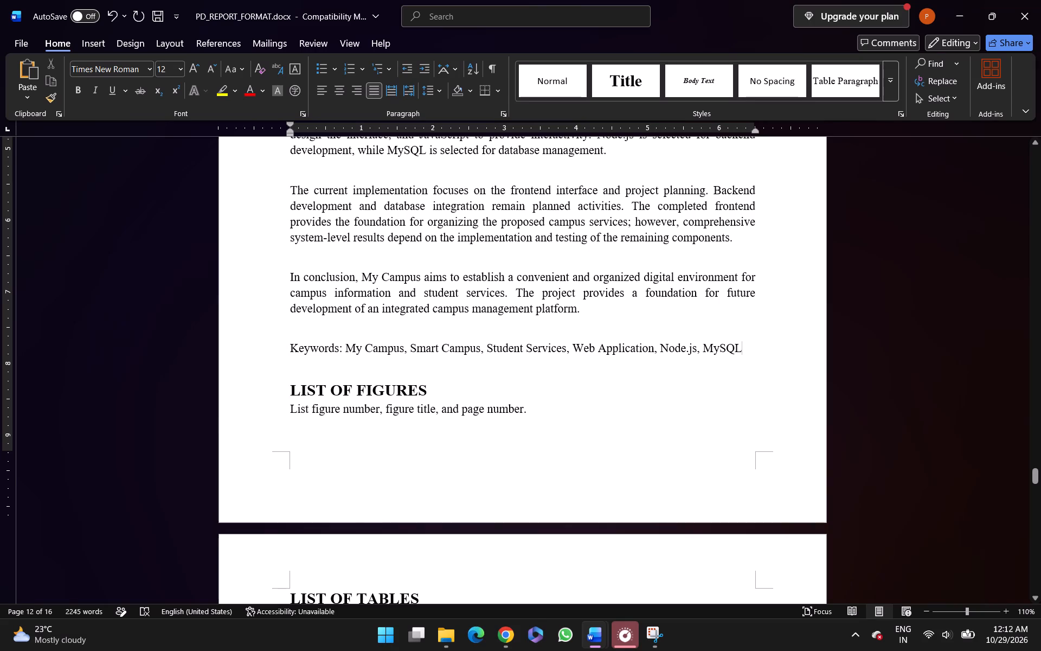
key(Return)
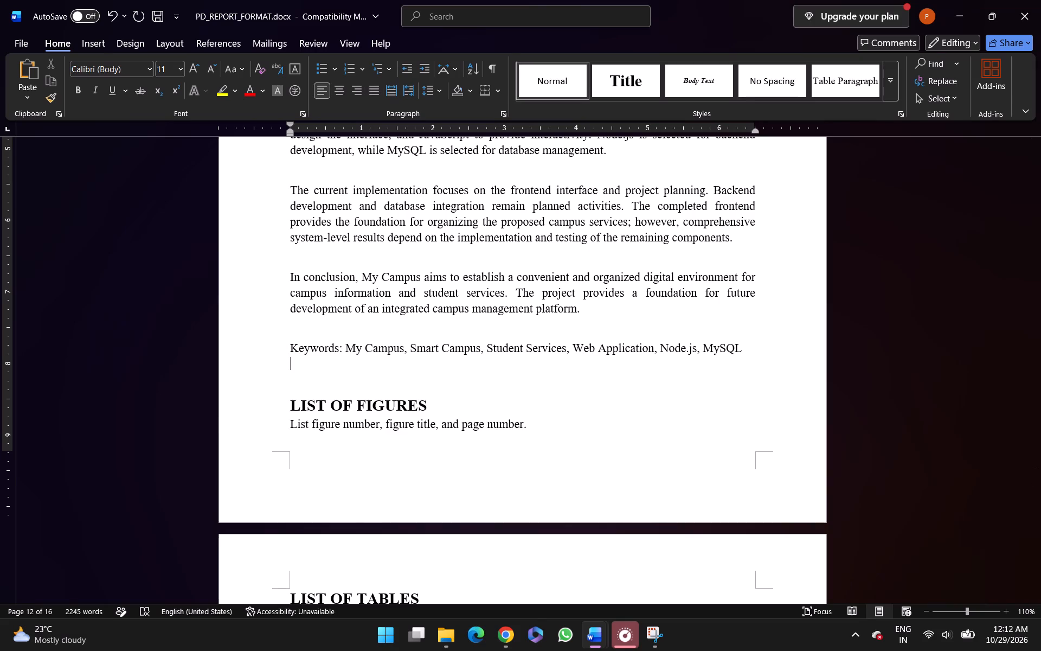
key(ctrl+Return)
scroll(762, 346, down, 1)
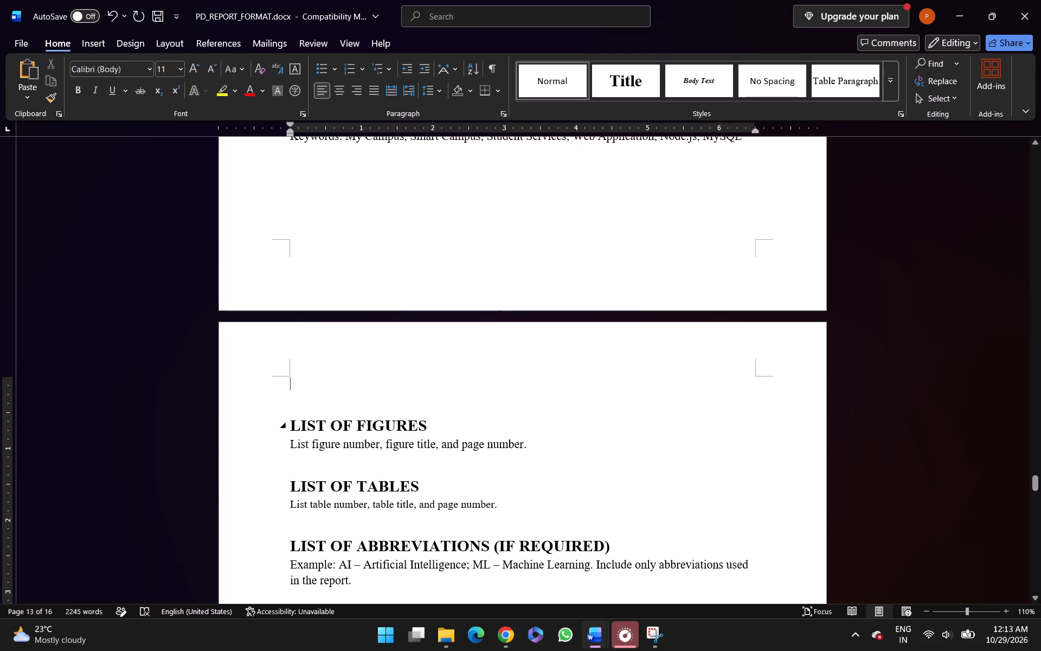
key(ctrl+shift+Down)
key(ctrl+shift+Down)
key(ctrl+shift+Down)
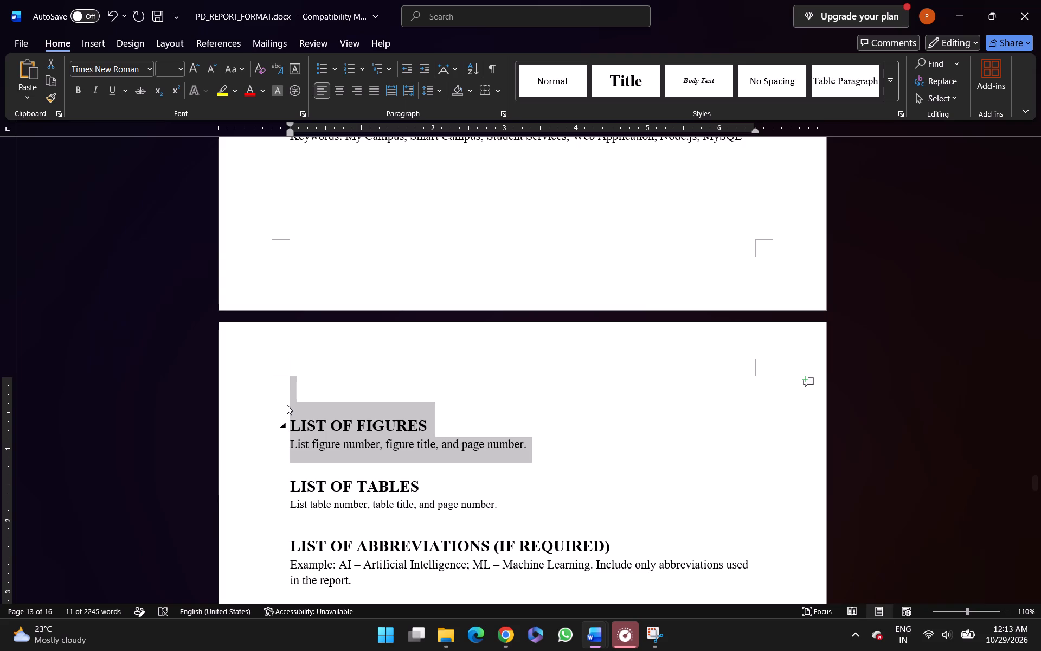
key(ctrl+x)
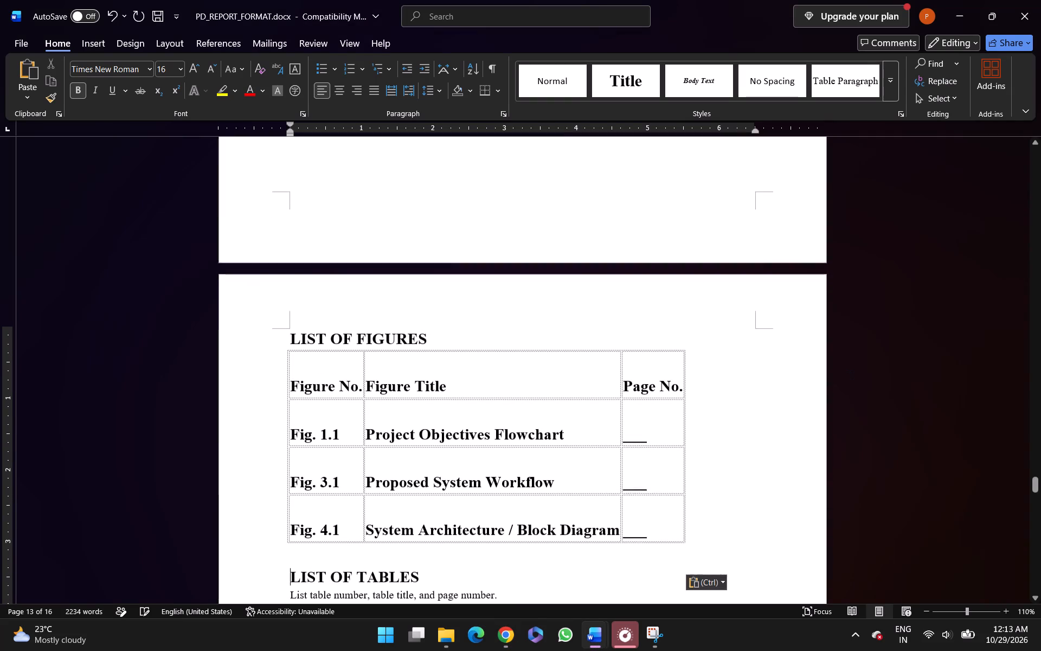
Centre the pasted LIST OF FIGURES heading and add a blank line between it and the table.
triple_click(382, 332)
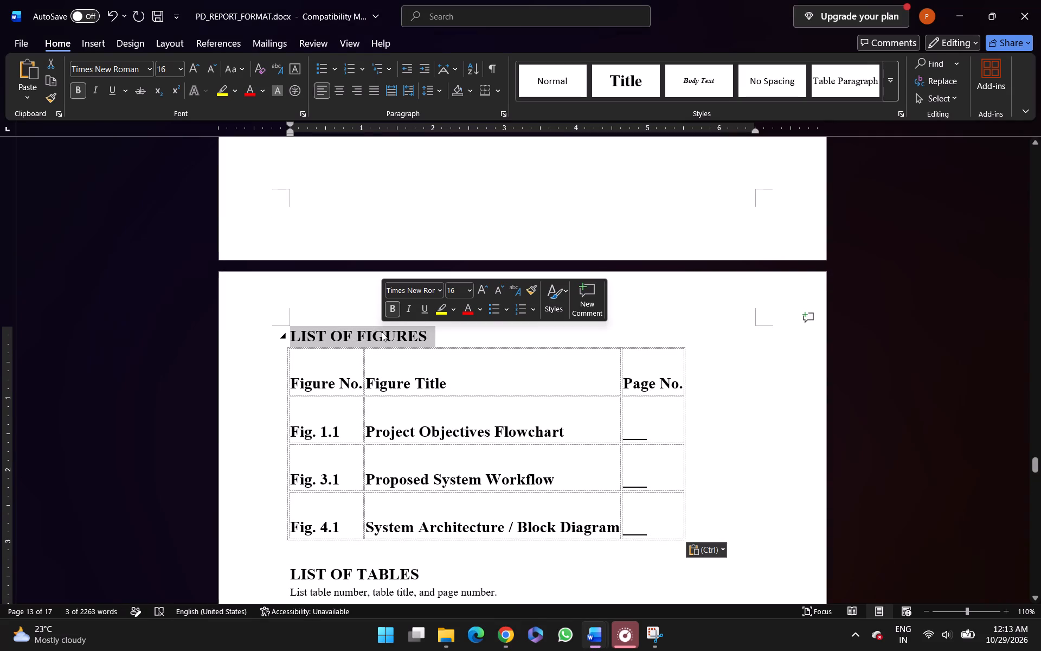
key(ctrl+e)
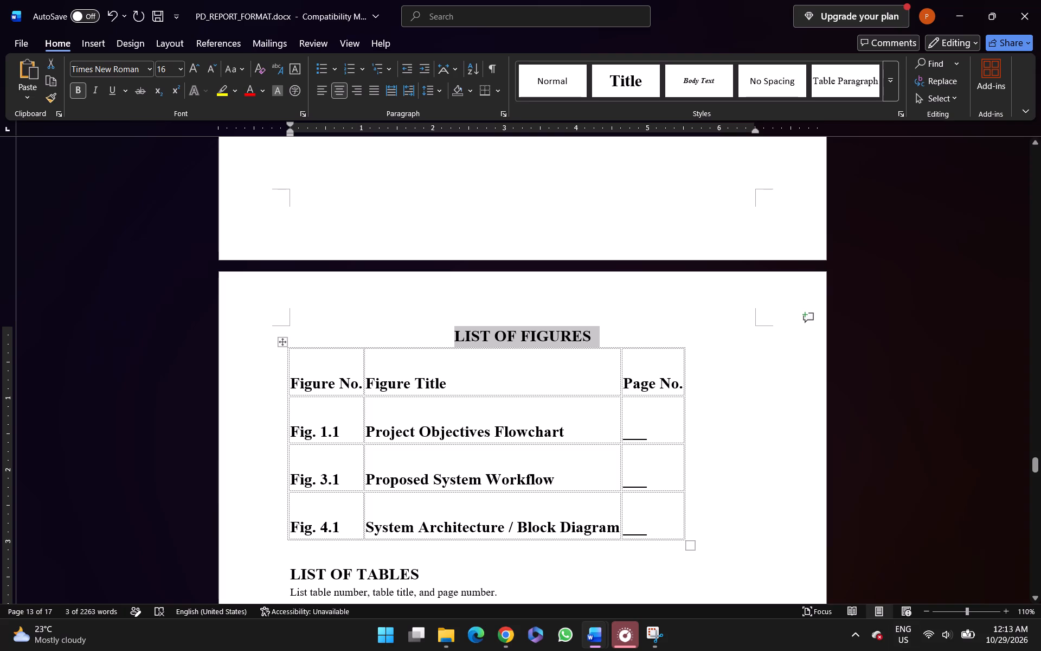
click(605, 333)
key(Return)
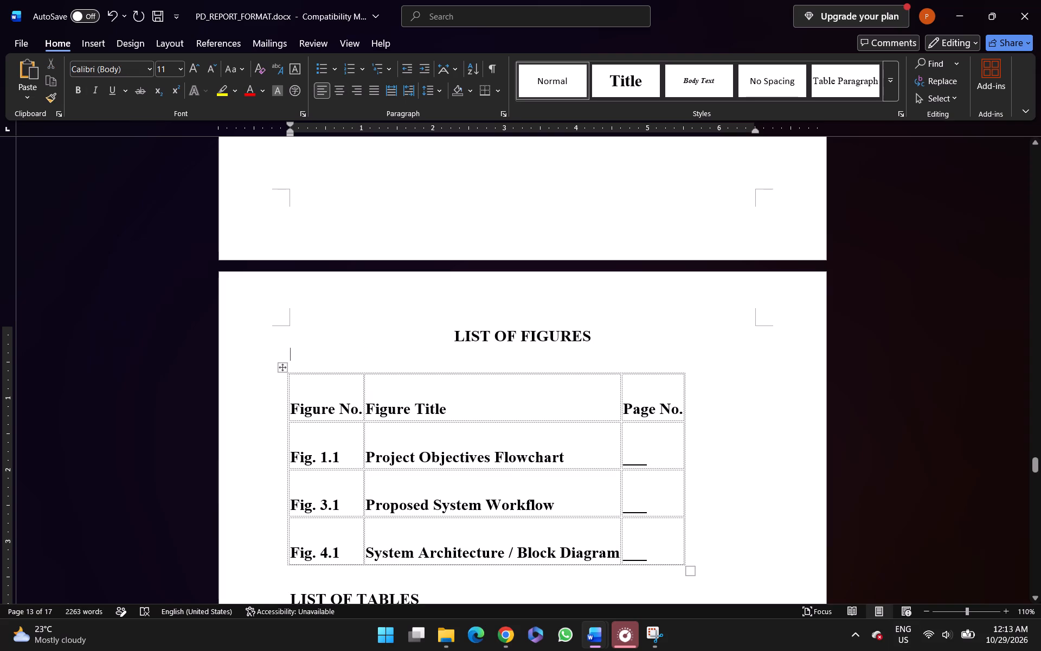
Format the figures table with the blue-header banded grid style, centre it on the page and apply all borders.
click(283, 365)
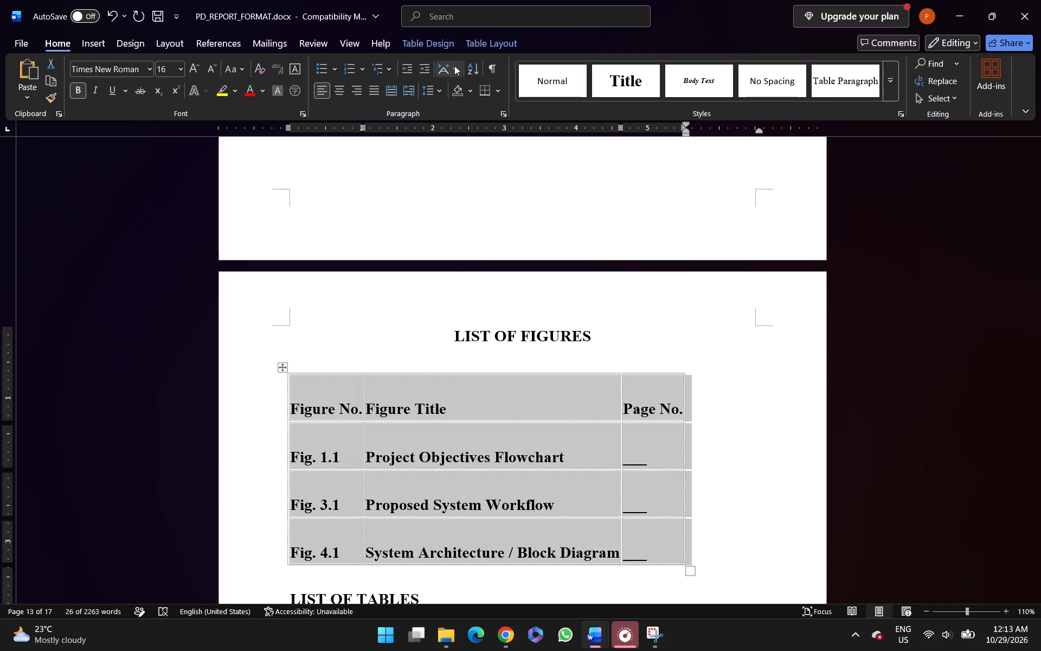
click(410, 36)
click(517, 83)
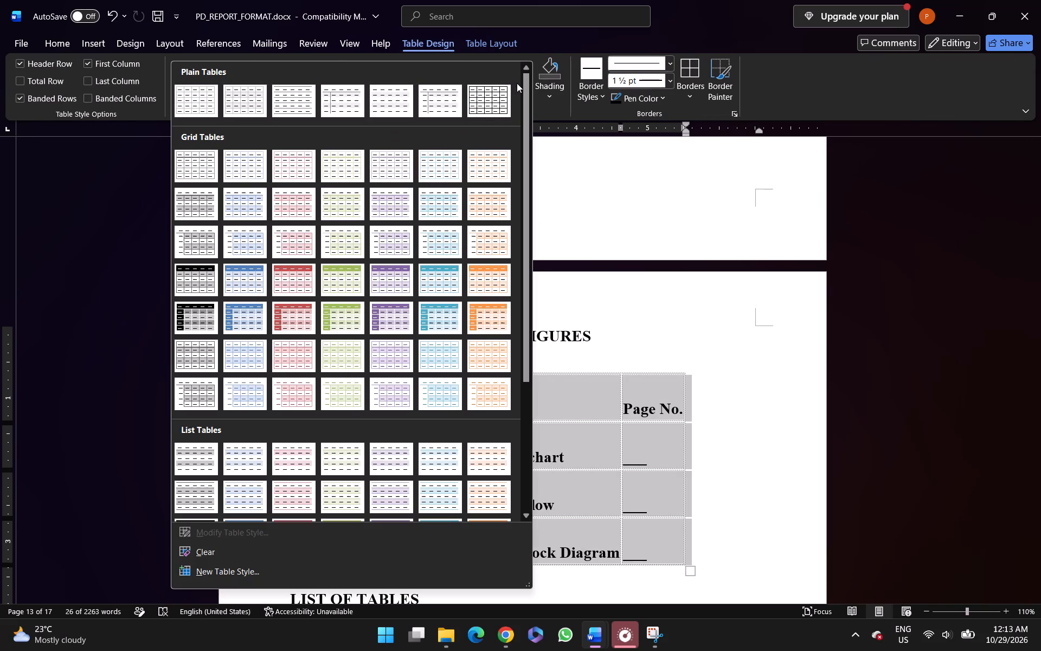
click(253, 289)
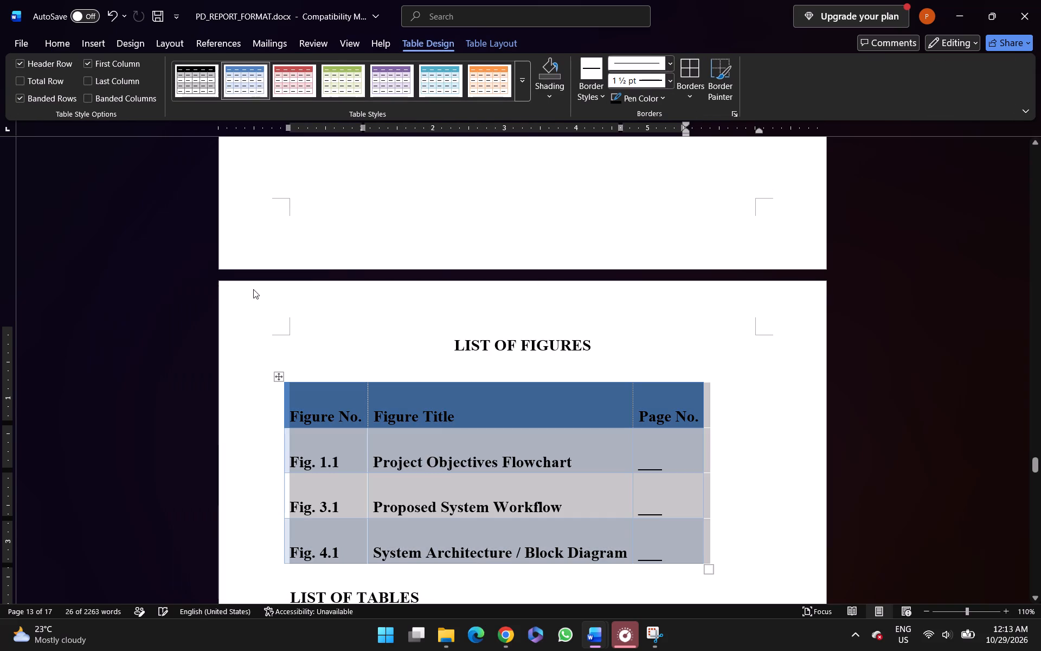
key(ctrl+e)
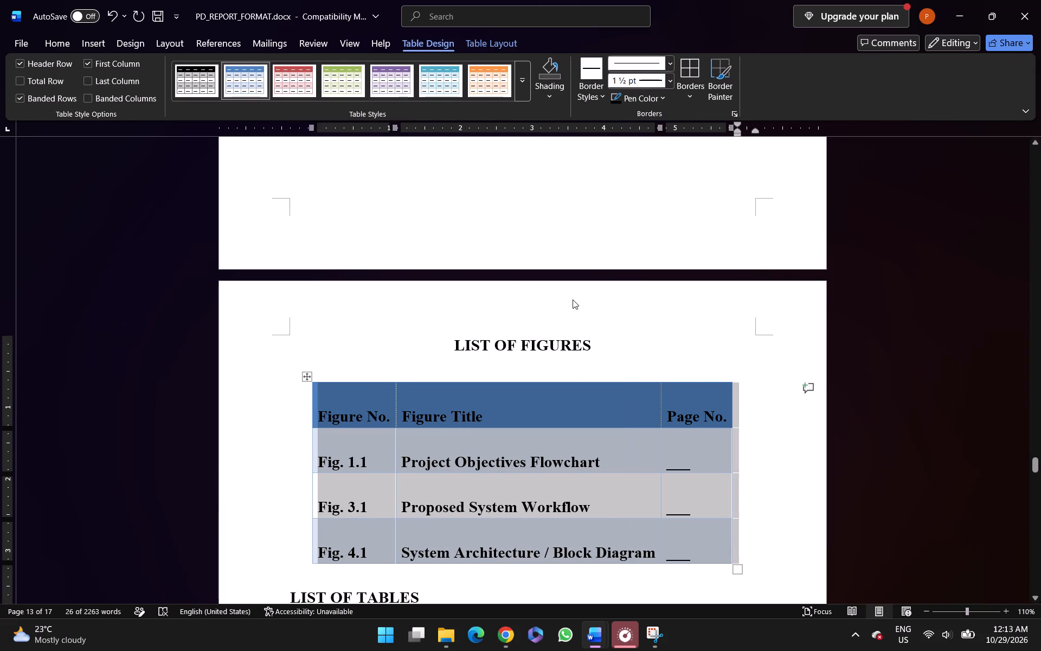
click(690, 91)
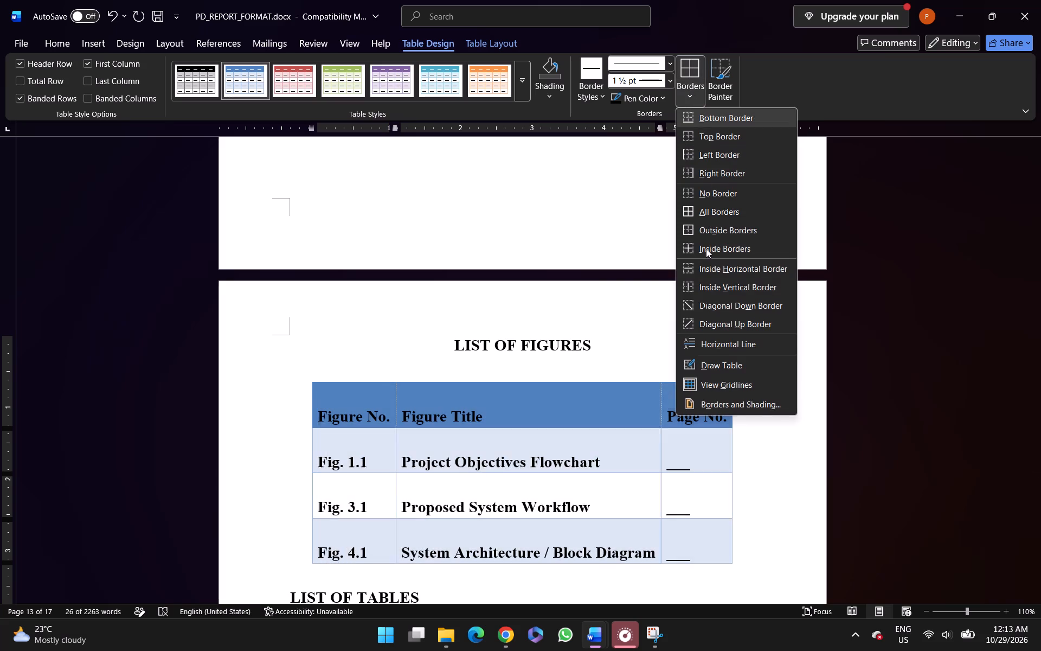
click(723, 215)
scroll(717, 430, down, 7)
scroll(717, 430, up, 1)
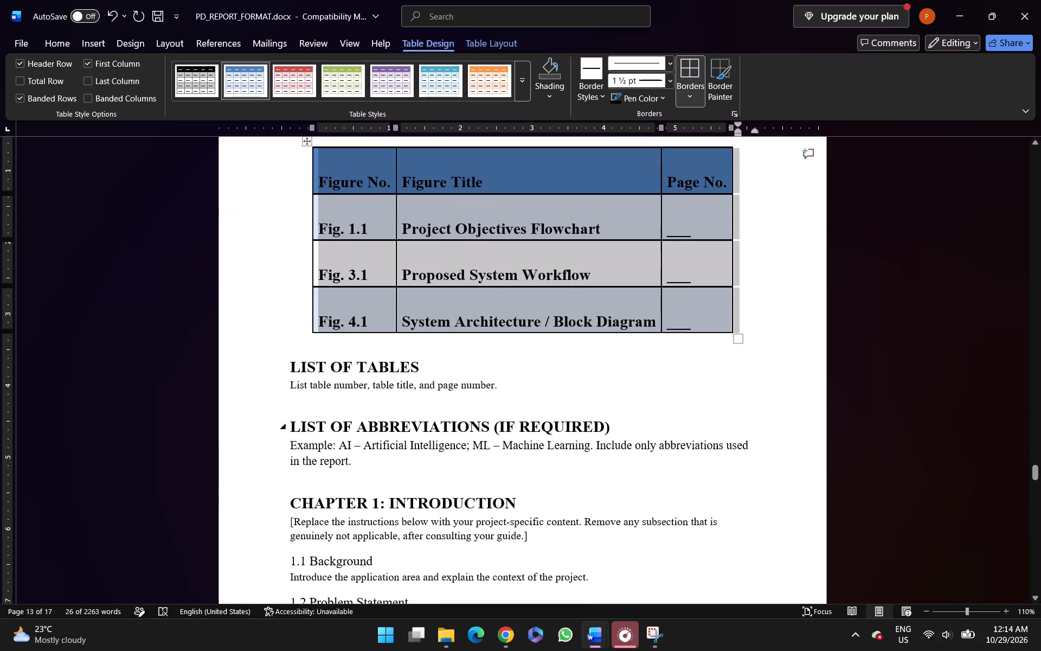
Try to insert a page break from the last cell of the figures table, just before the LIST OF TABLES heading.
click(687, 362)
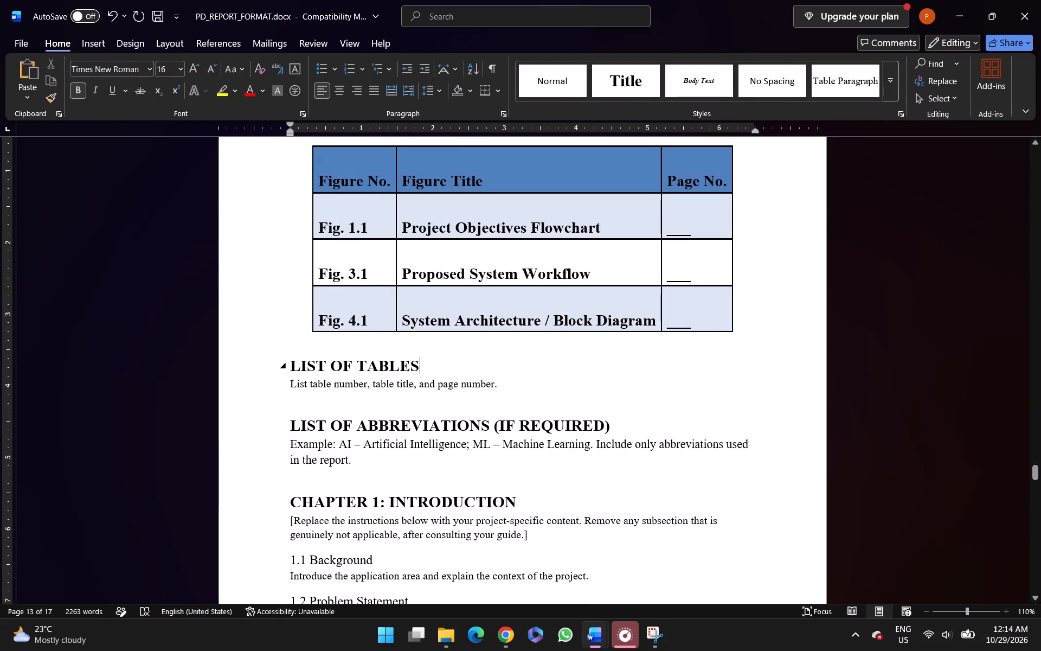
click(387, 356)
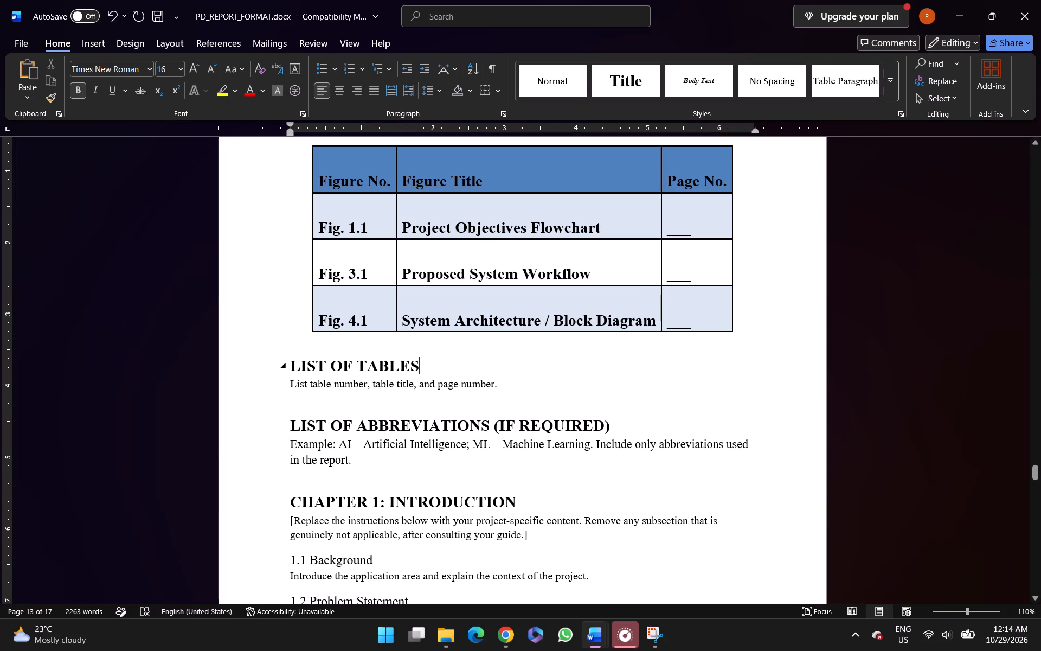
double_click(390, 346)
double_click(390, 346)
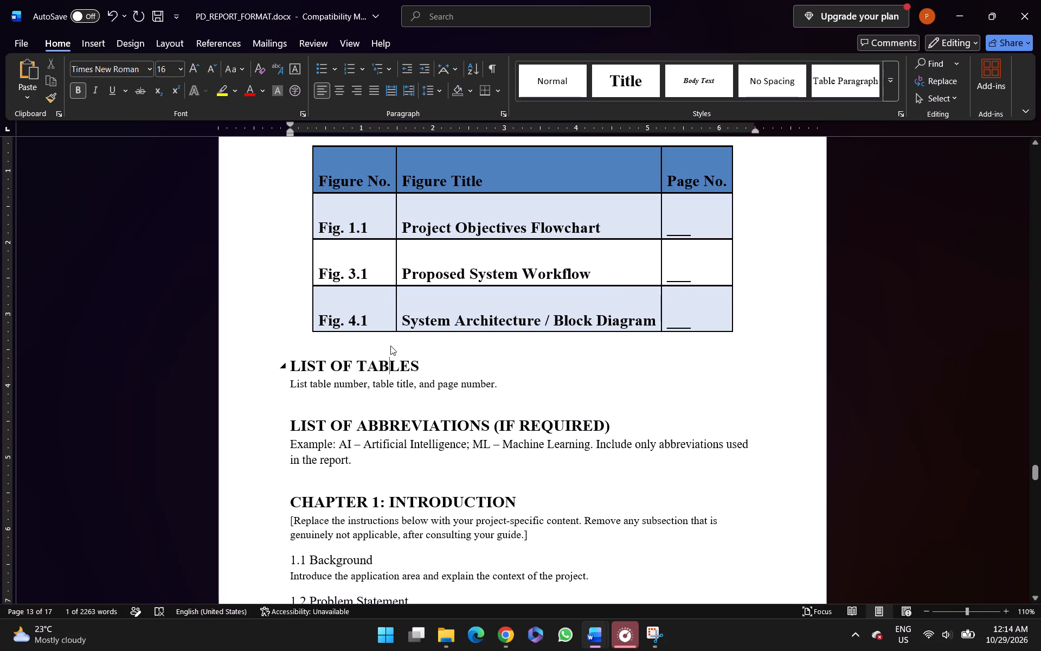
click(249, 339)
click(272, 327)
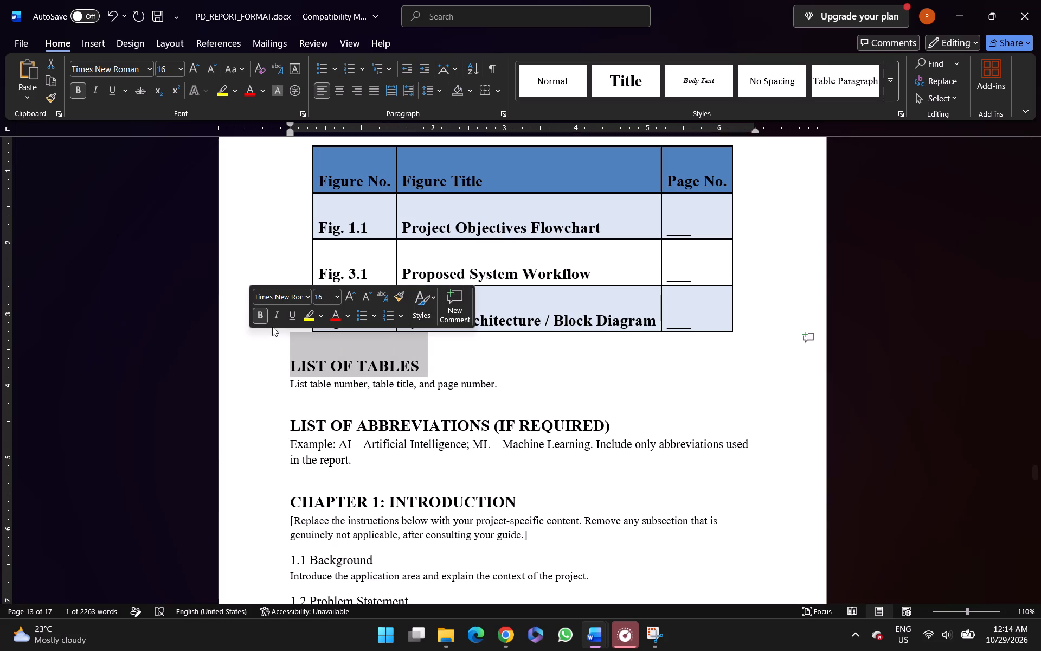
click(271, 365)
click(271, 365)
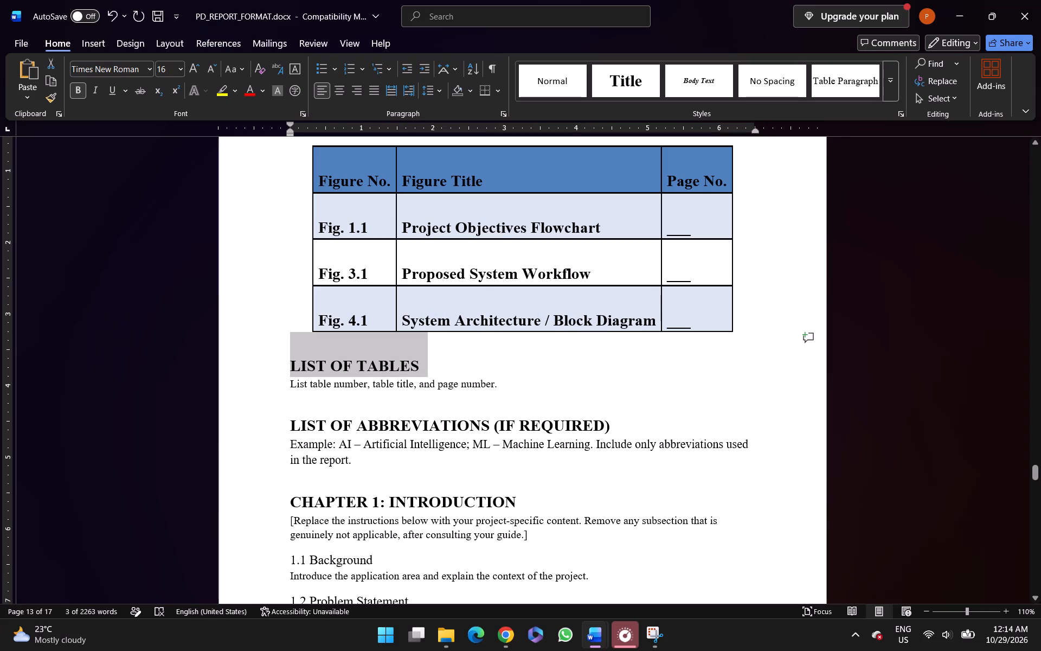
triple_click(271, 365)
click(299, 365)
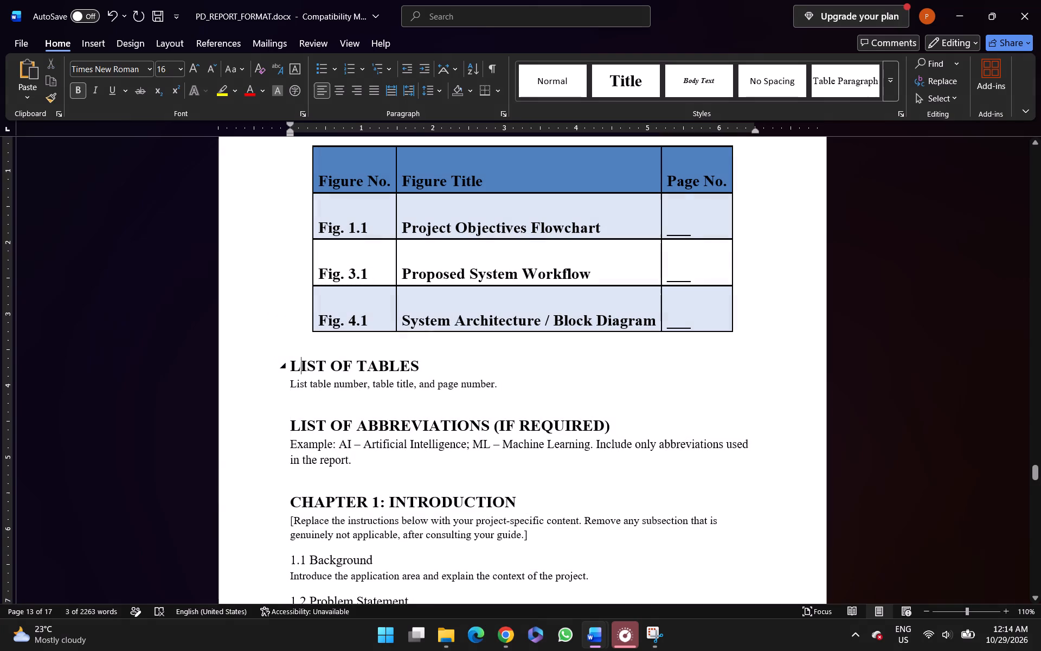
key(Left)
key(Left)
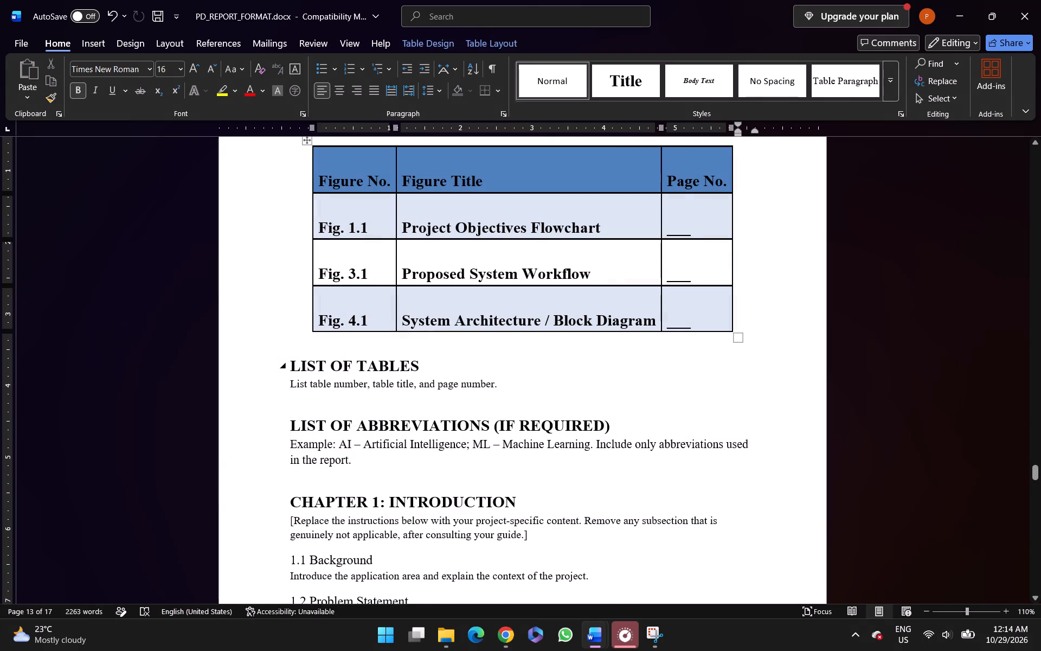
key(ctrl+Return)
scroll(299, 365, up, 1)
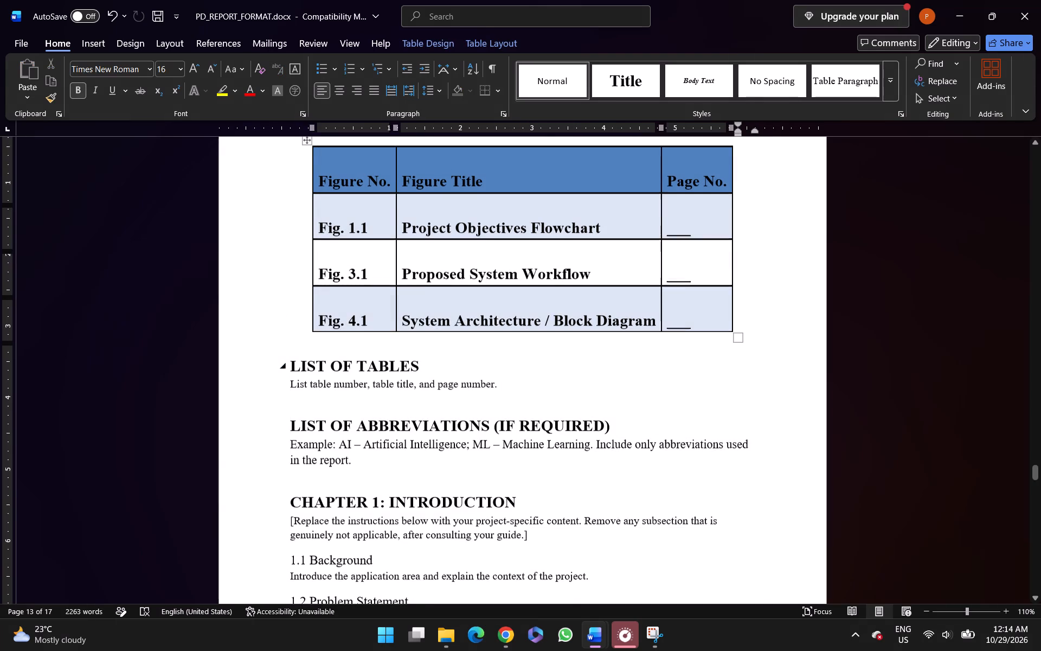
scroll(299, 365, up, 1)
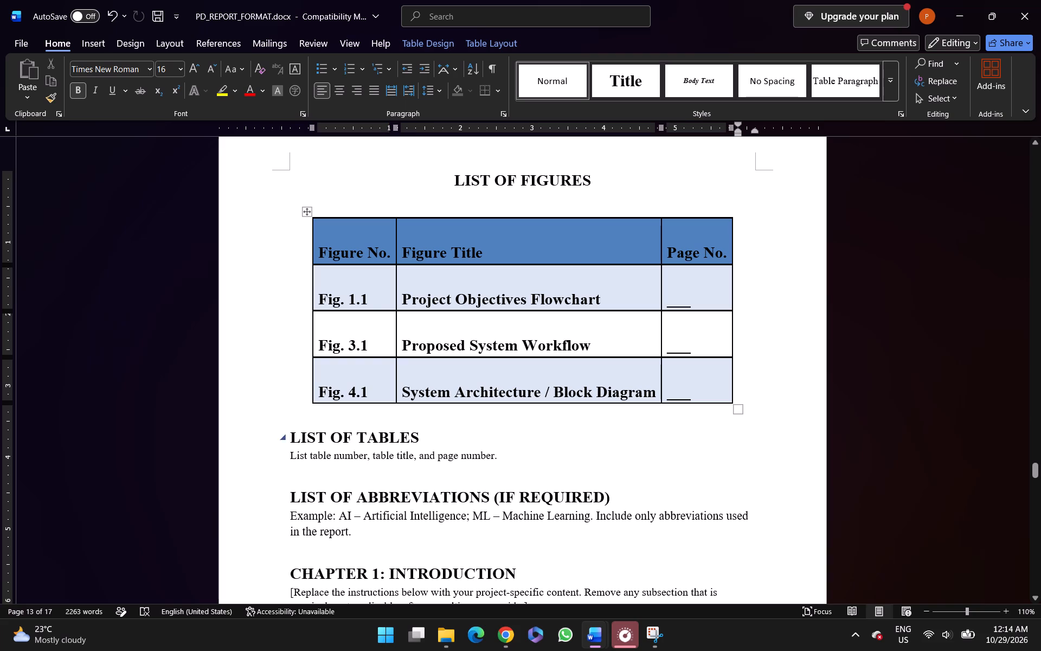
Insert a page break directly before the LIST OF TABLES heading and check the LIST OF FIGURES page layout.
key(Right)
key(Right)
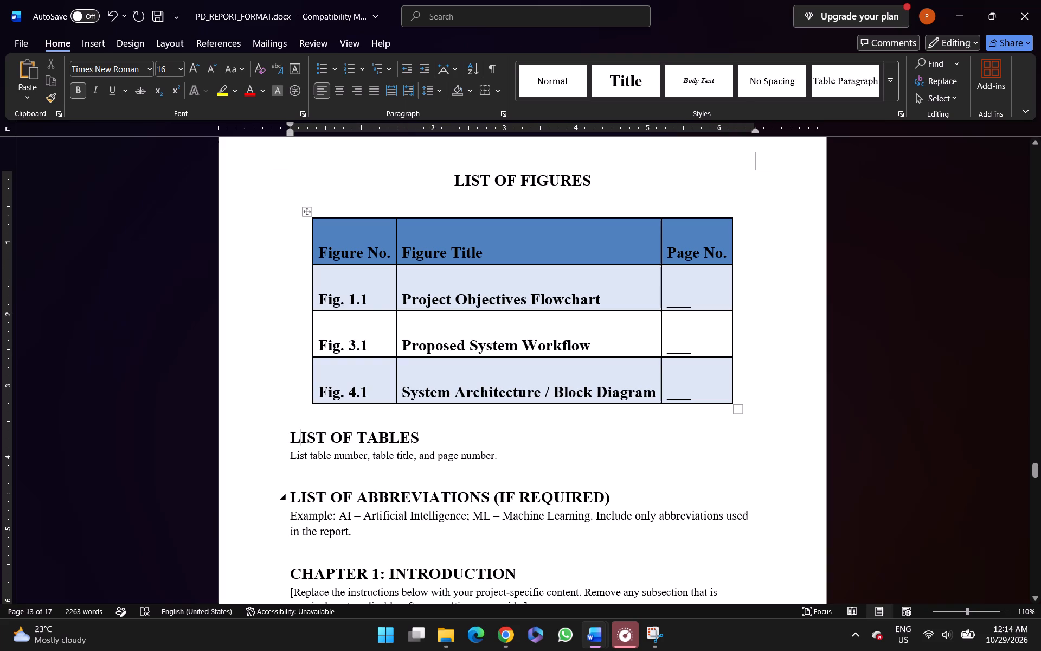
key(Left)
key(Left)
key(Right)
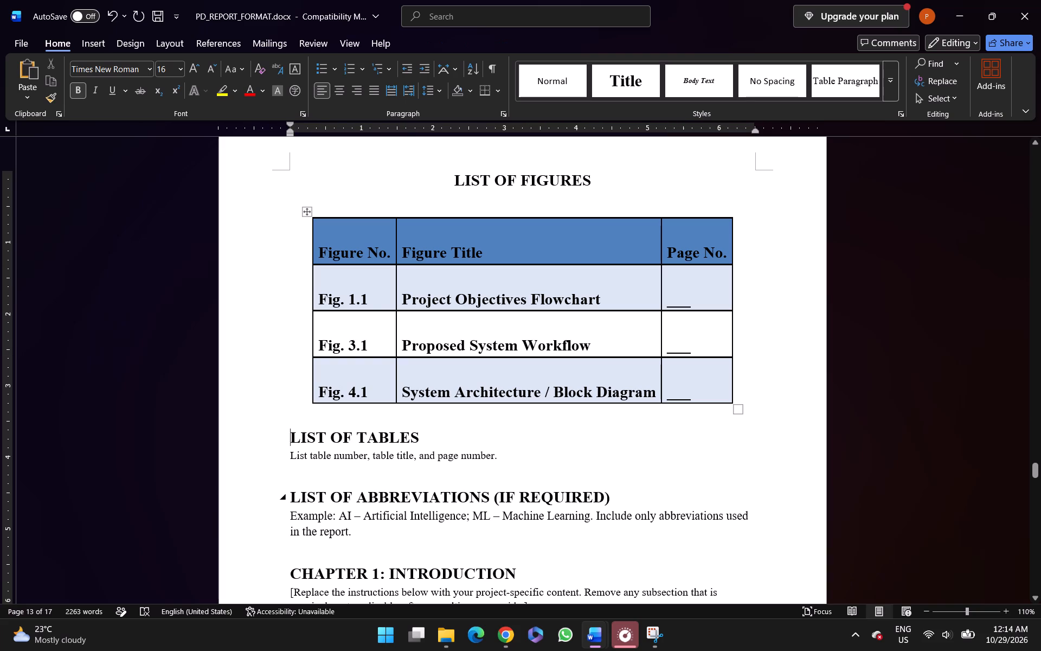
key(ctrl+Return)
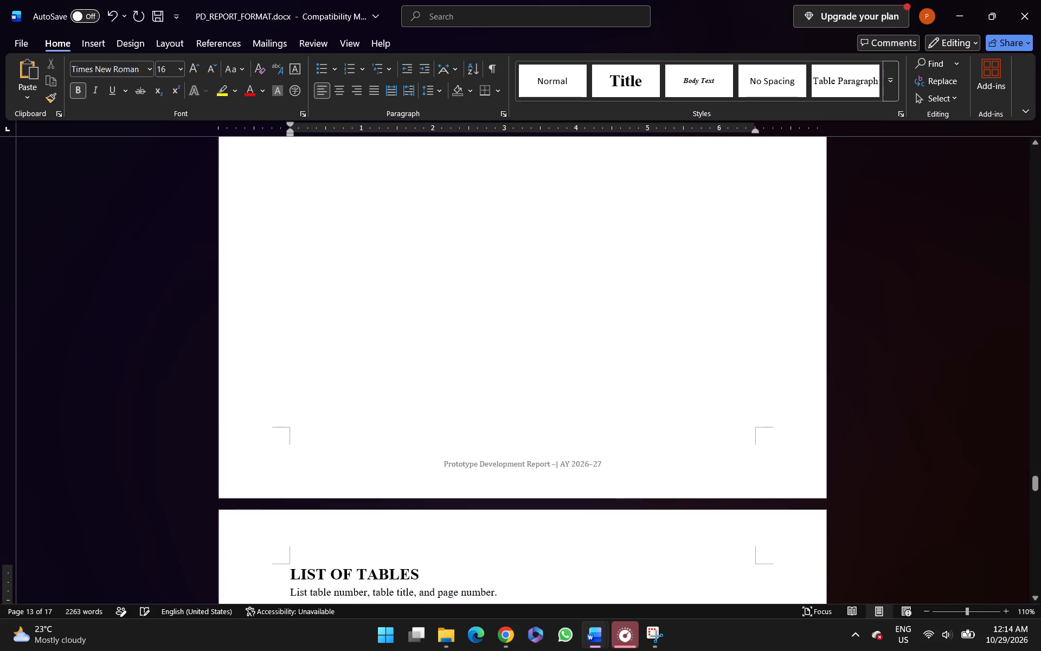
scroll(364, 502, up, 4)
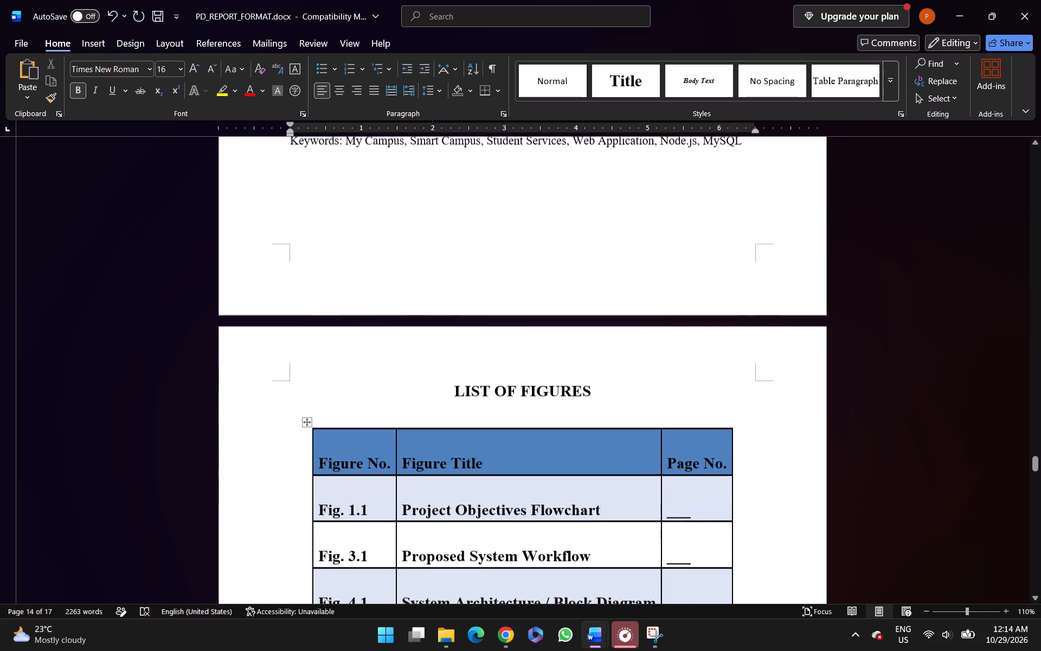
scroll(364, 502, up, 1)
scroll(364, 502, down, 3)
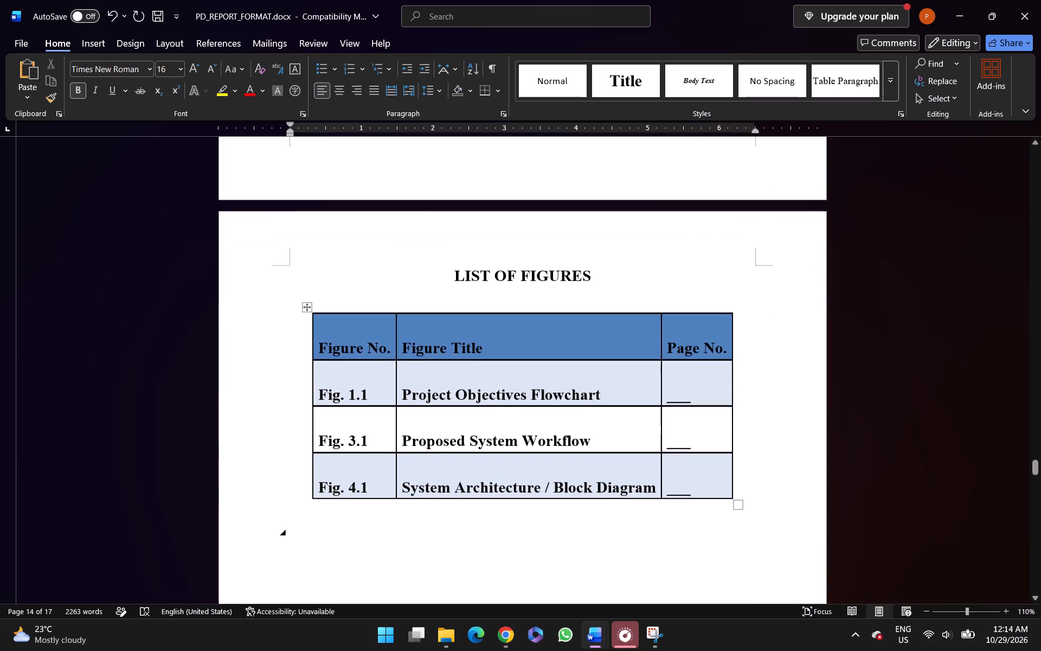
scroll(364, 502, down, 5)
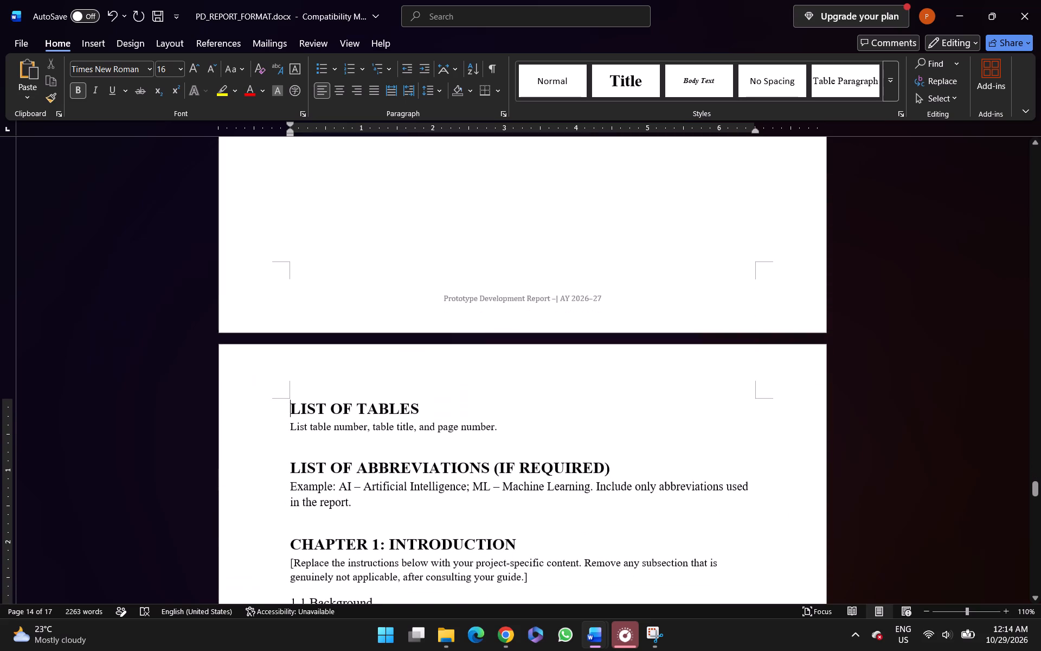
key(ctrl+Down)
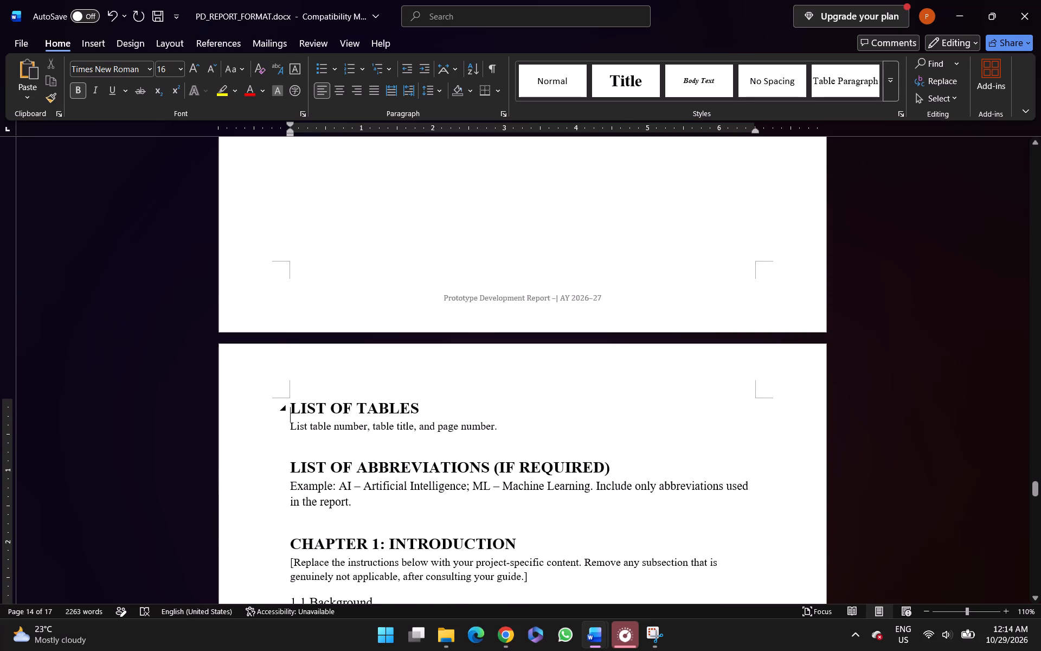
key(ctrl+Down)
key(Up)
key(Up)
key(ctrl+shift+Down)
key(ctrl+shift+Down)
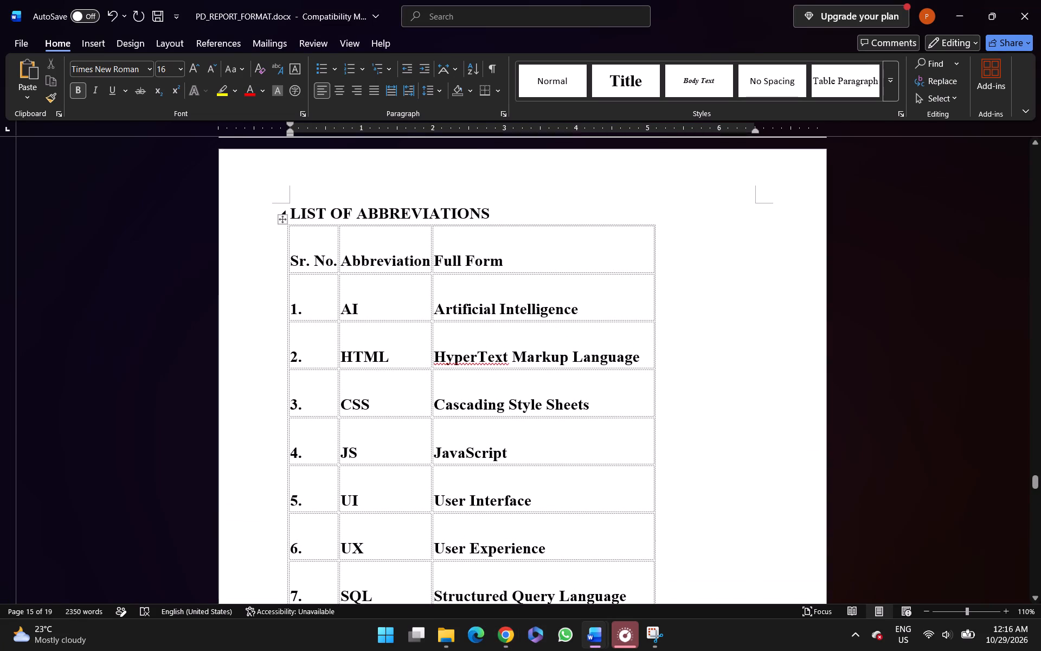
double_click(458, 222)
click(458, 222)
triple_click(458, 222)
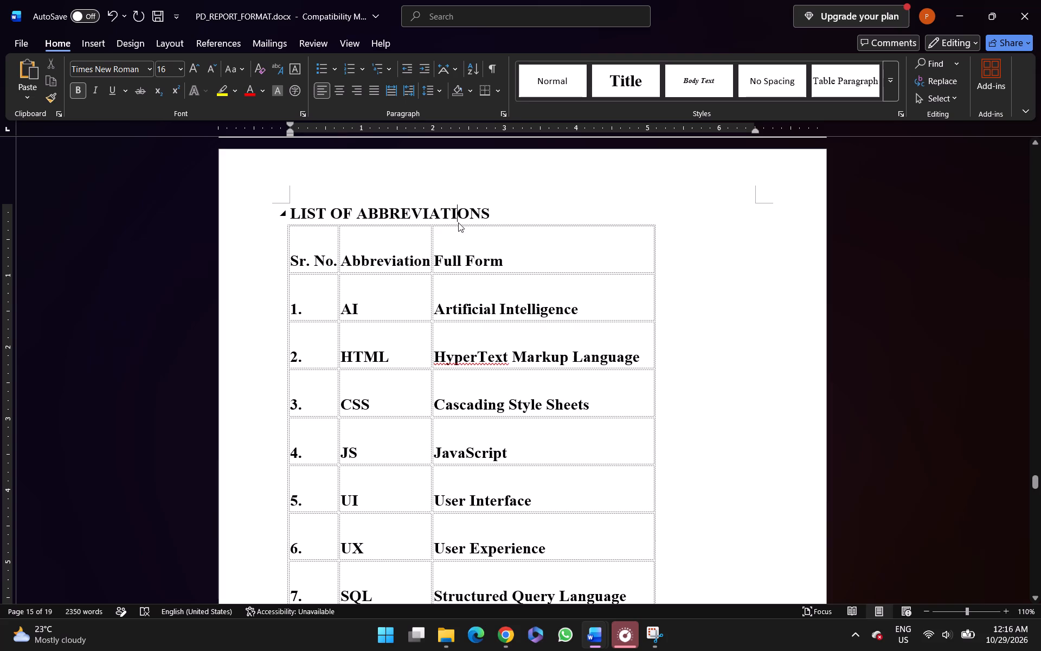
click(458, 222)
double_click(458, 222)
double_click(458, 222)
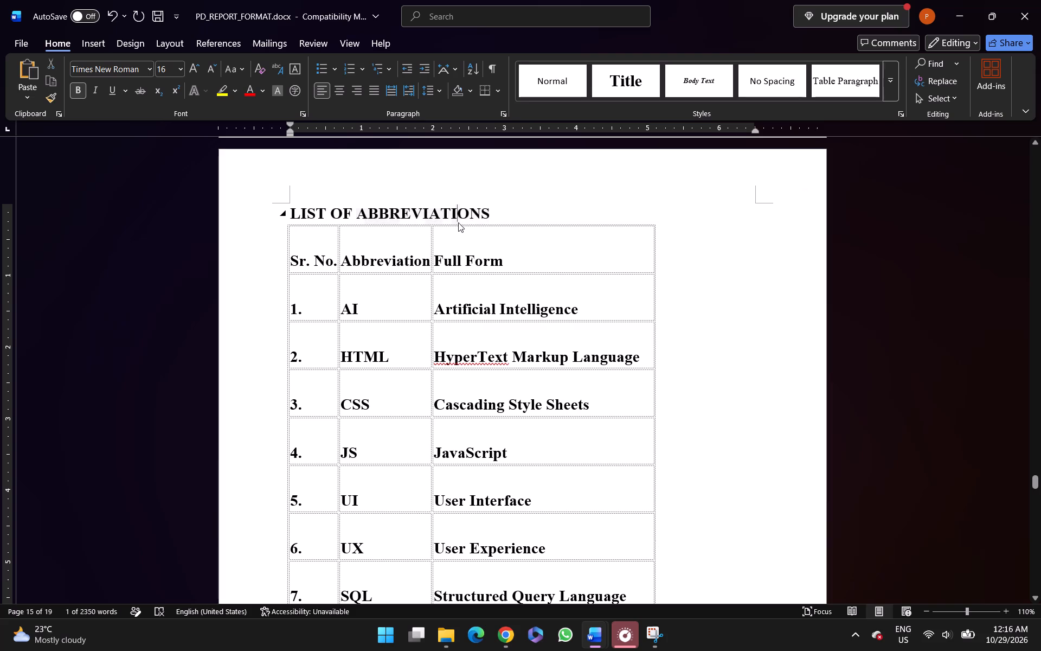
click(458, 222)
triple_click(458, 222)
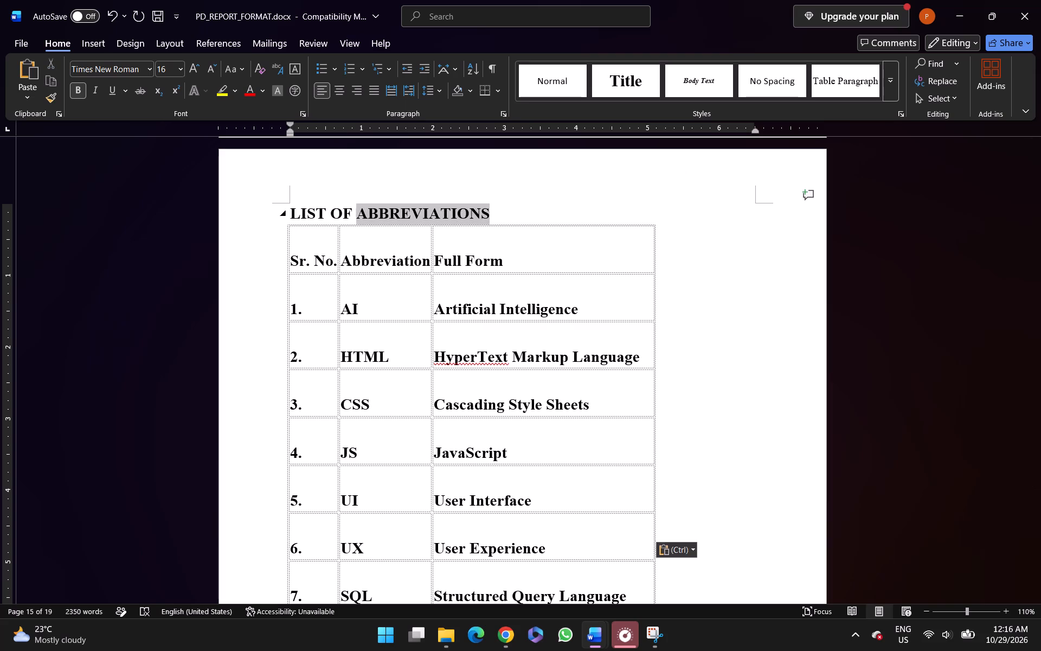
key(ctrl+e)
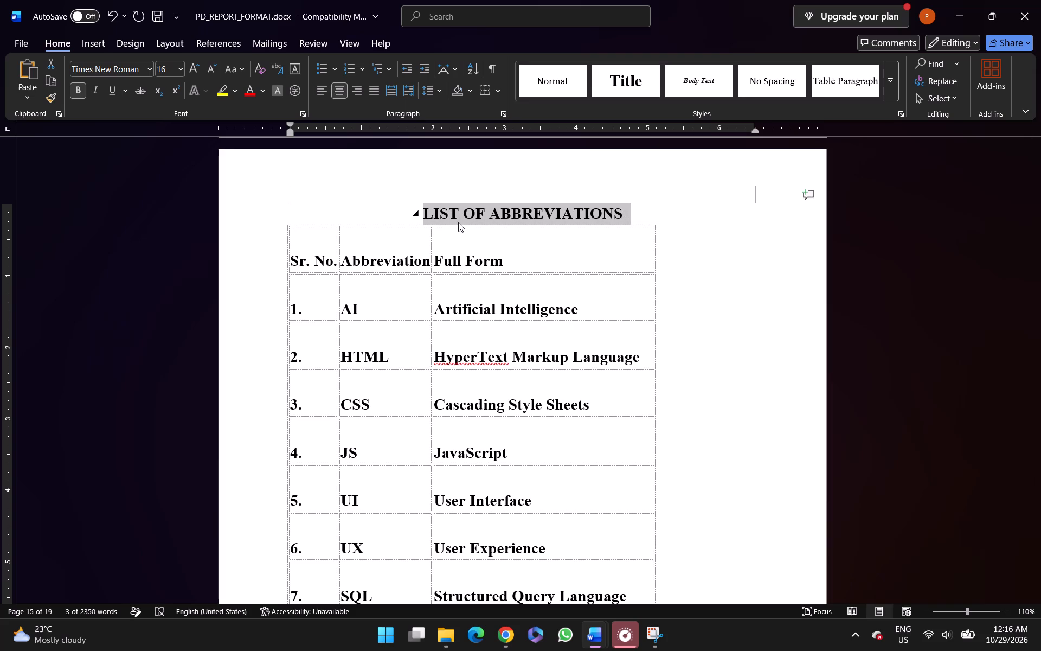
Apply the blue table style with a solid header row and banded rows to the LIST OF ABBREVIATIONS table.
scroll(458, 222, up, 5)
scroll(458, 222, down, 1)
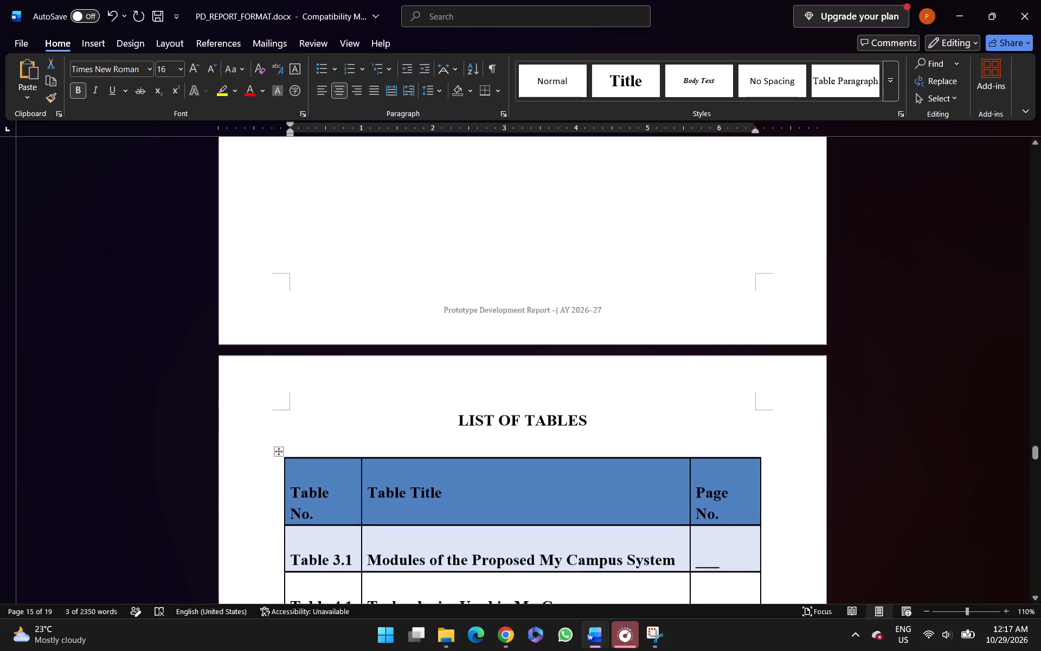
scroll(458, 222, down, 1)
scroll(458, 222, up, 1)
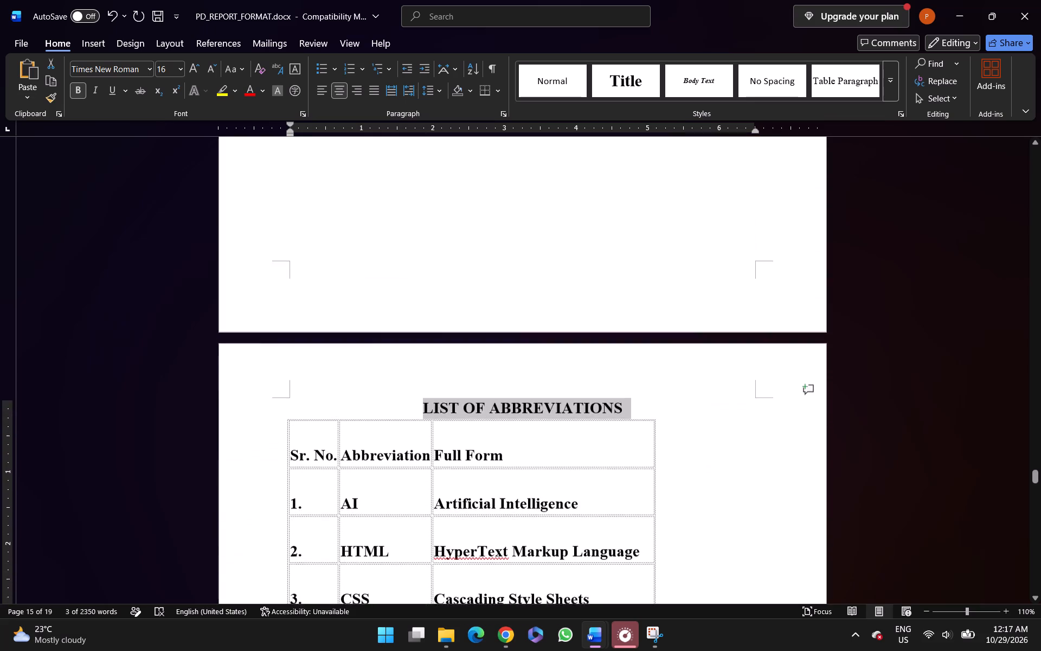
scroll(458, 222, up, 1)
scroll(458, 222, right, 1)
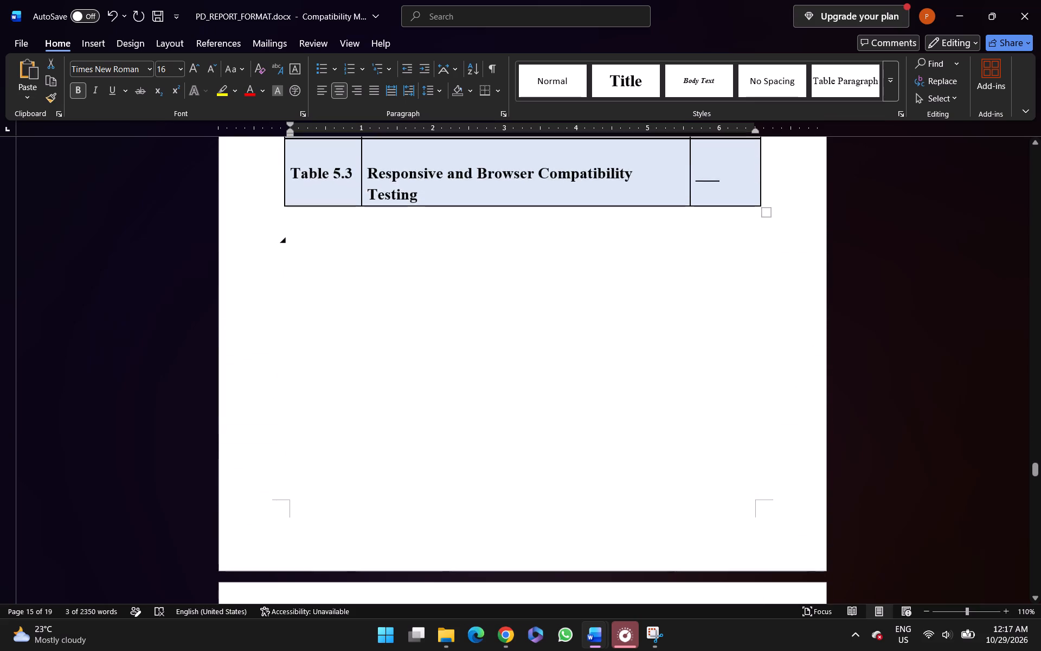
scroll(458, 222, down, 2)
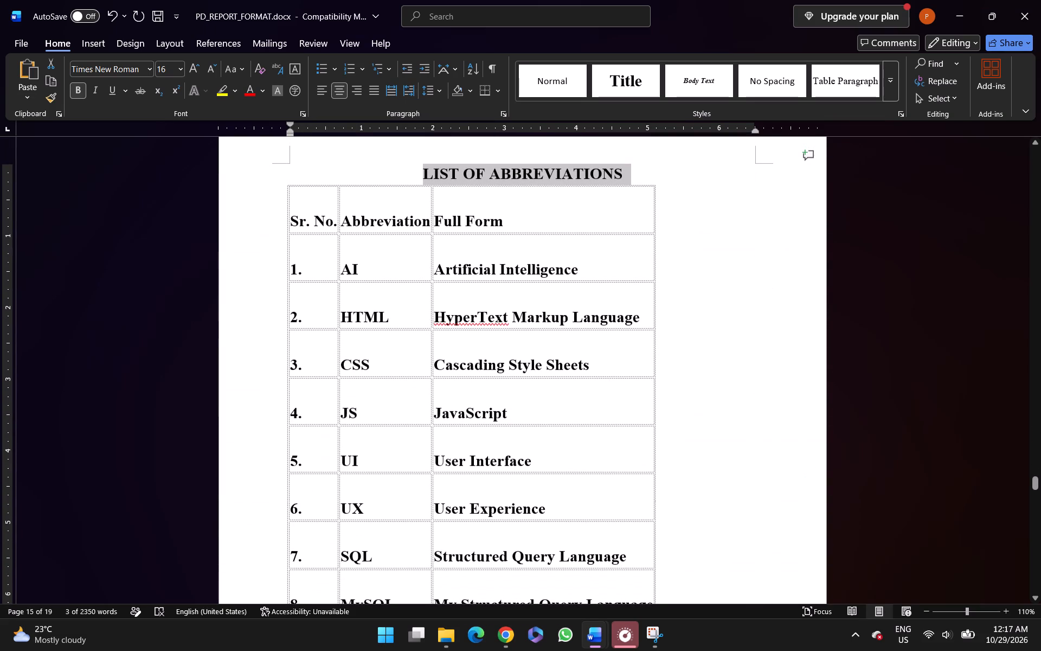
click(417, 241)
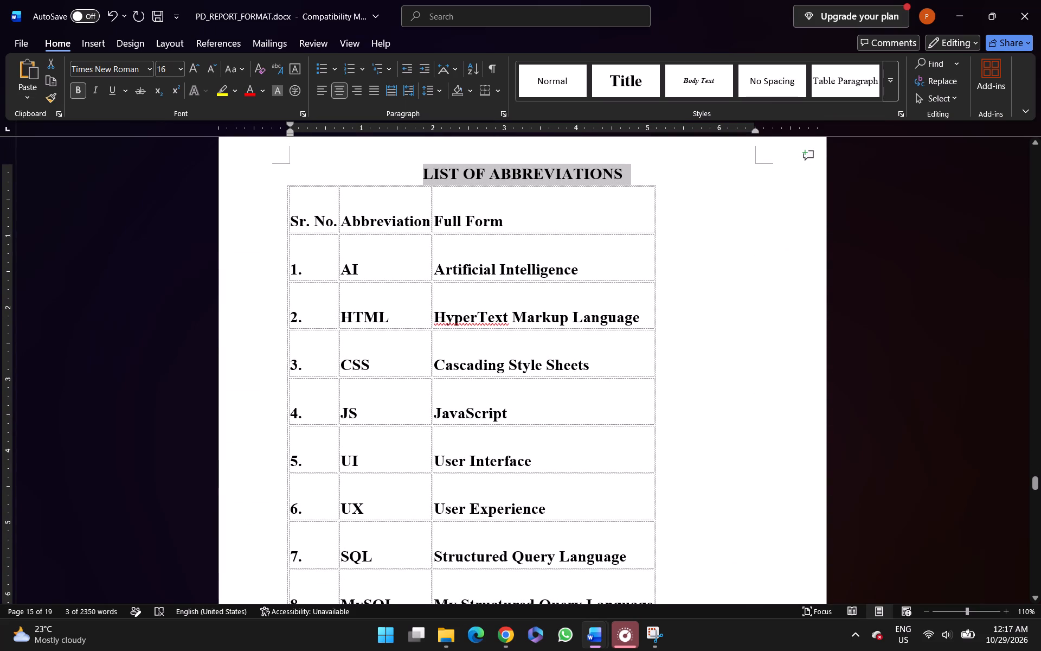
click(279, 179)
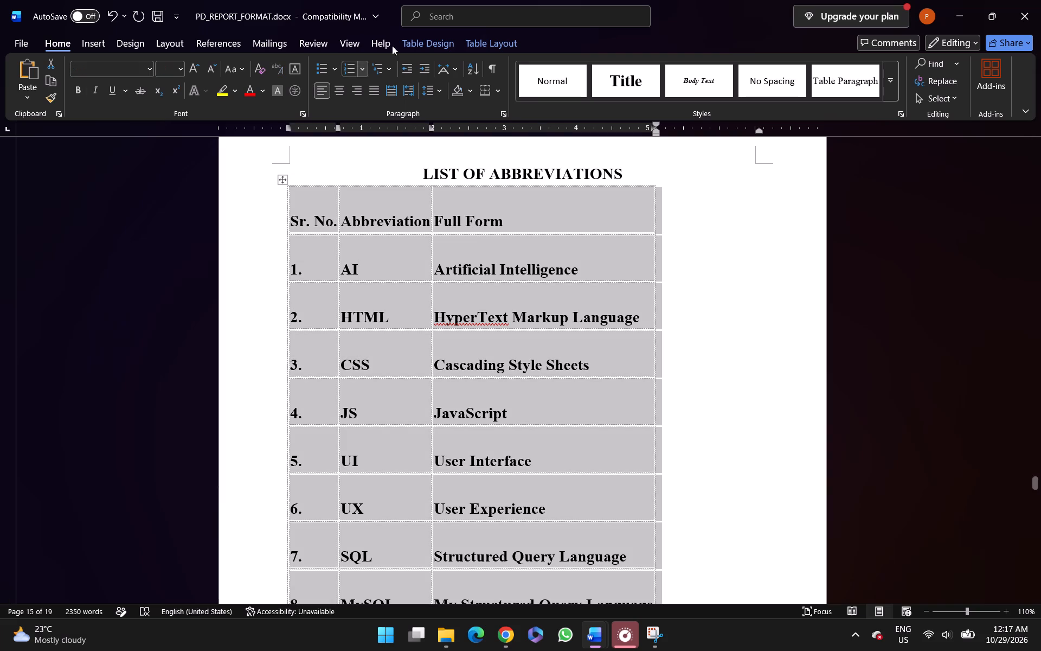
click(412, 36)
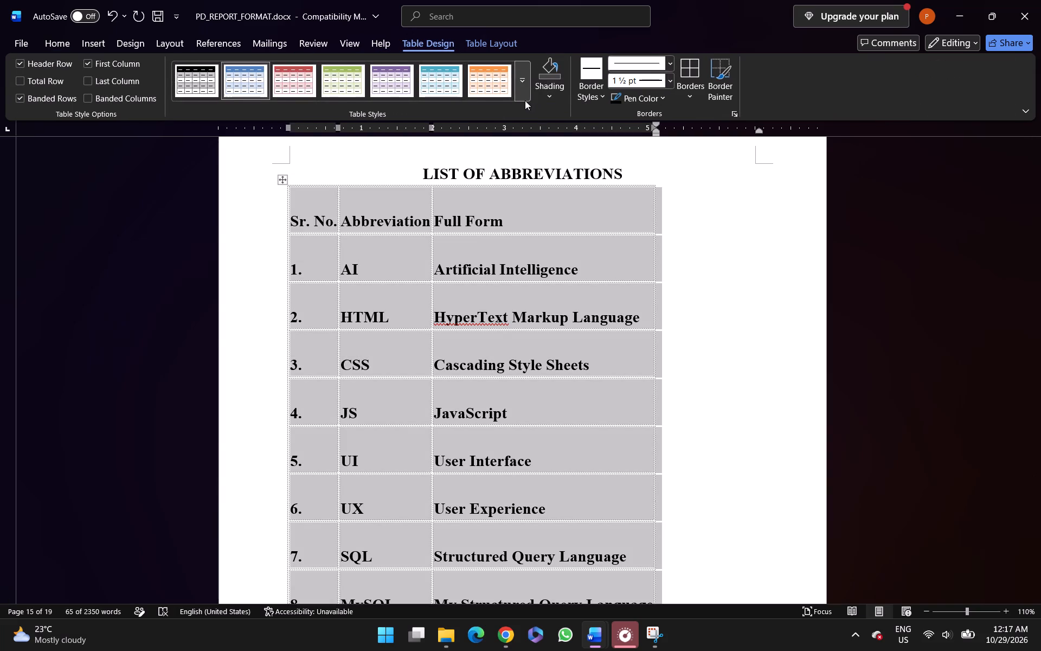
click(525, 99)
click(228, 282)
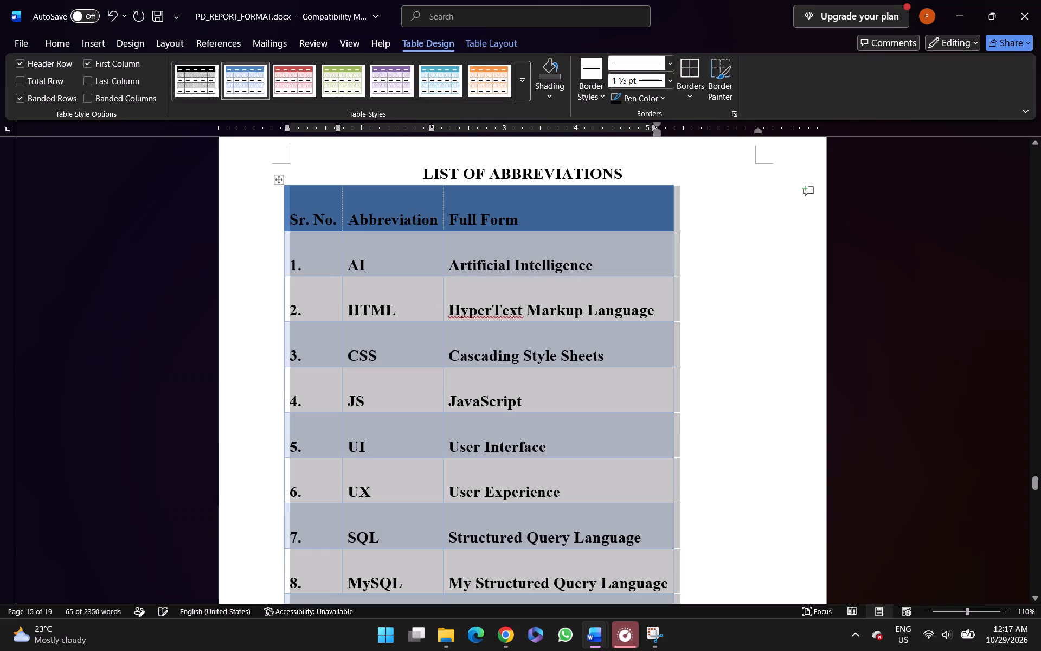
Add 1½ pt borders around all cells of the LIST OF ABBREVIATIONS table.
click(694, 101)
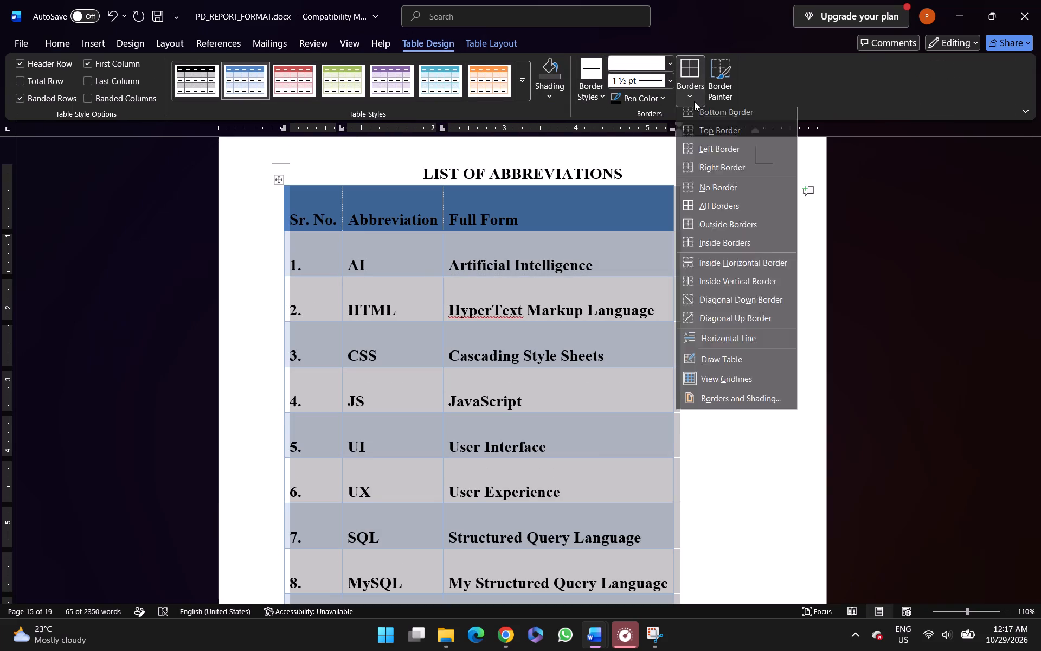
click(722, 214)
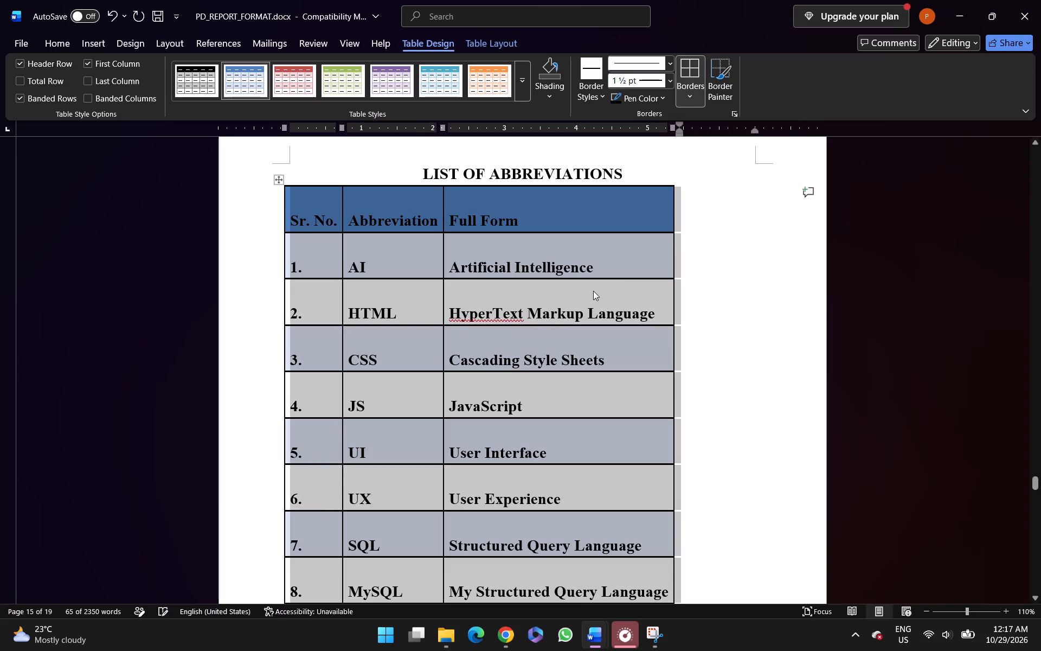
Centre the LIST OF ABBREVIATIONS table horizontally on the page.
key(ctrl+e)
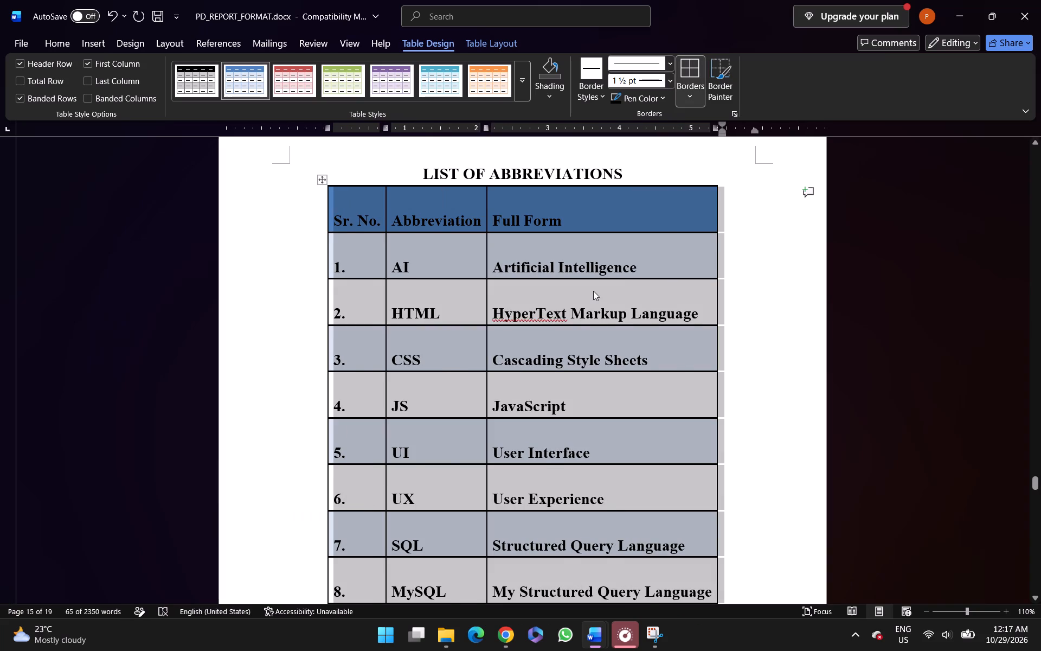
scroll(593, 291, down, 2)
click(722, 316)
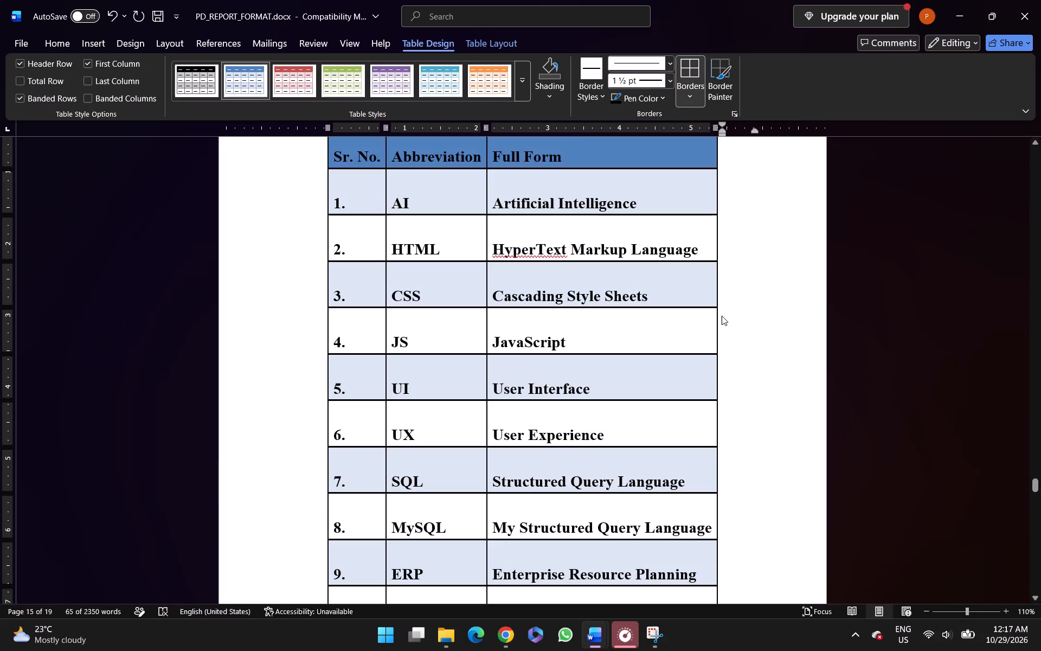
Examine how the LIST OF ABBREVIATIONS table fits its page, comparing it with the LIST OF TABLES page and the start of CHAPTER 1.
scroll(722, 316, up, 5)
scroll(722, 316, down, 1)
scroll(722, 316, up, 10)
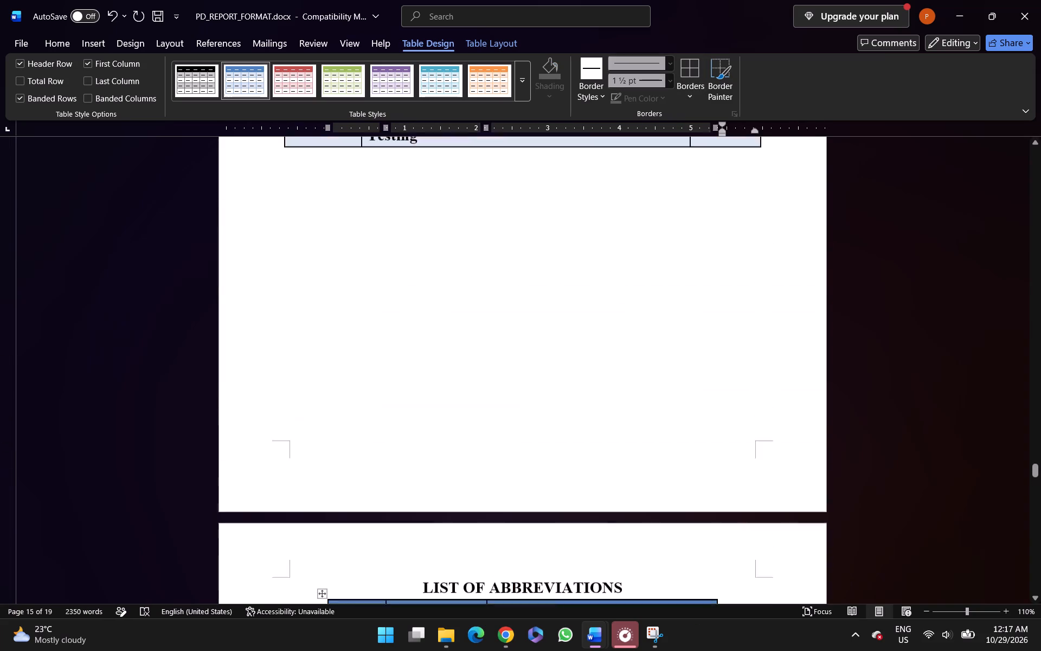
scroll(722, 316, up, 2)
scroll(722, 316, right, 1)
scroll(722, 316, up, 5)
scroll(722, 316, right, 1)
scroll(722, 316, up, 12)
scroll(722, 316, down, 6)
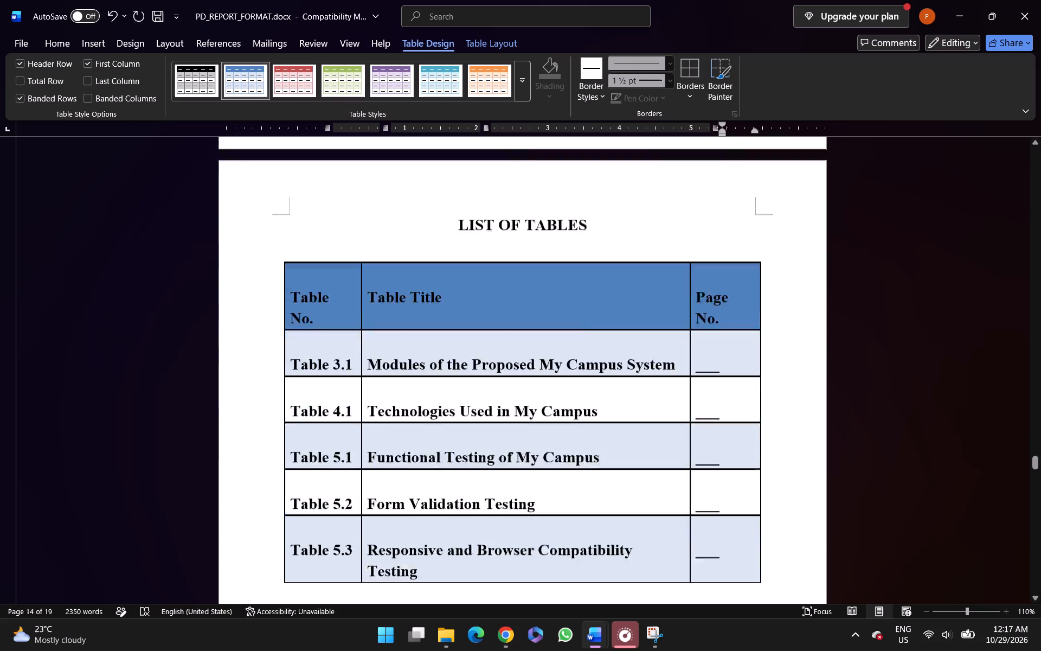
scroll(722, 316, down, 14)
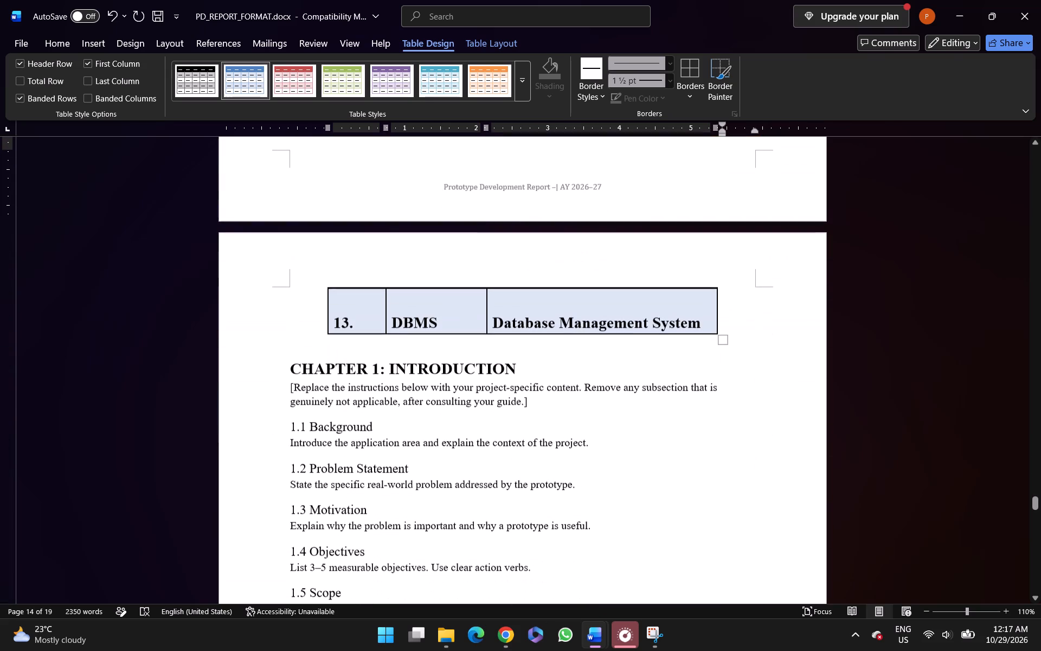
scroll(722, 316, up, 1)
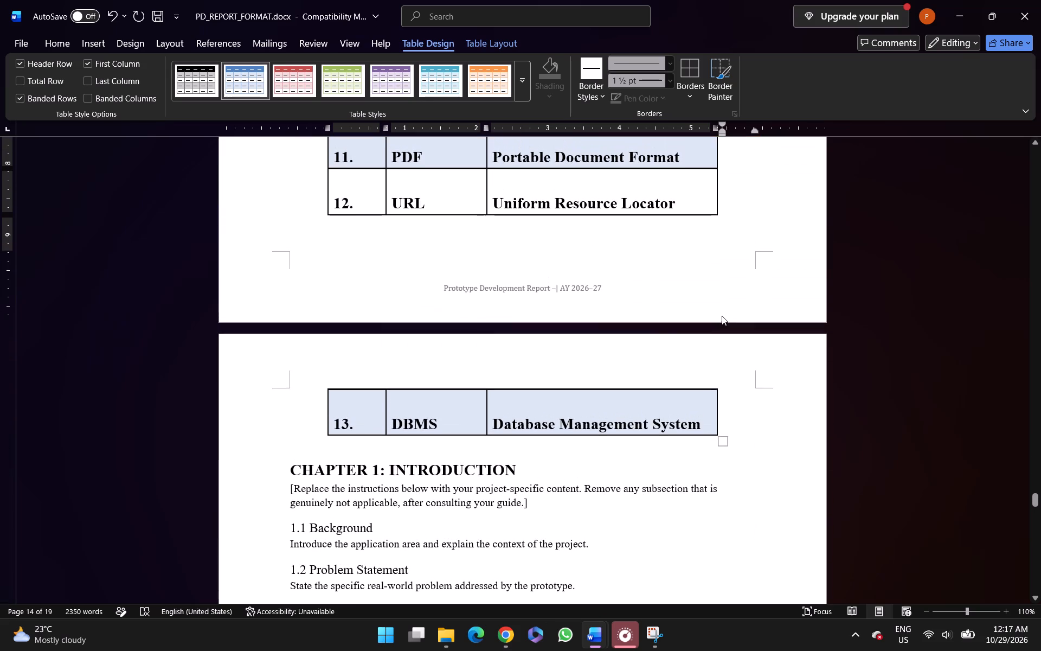
scroll(722, 316, up, 1)
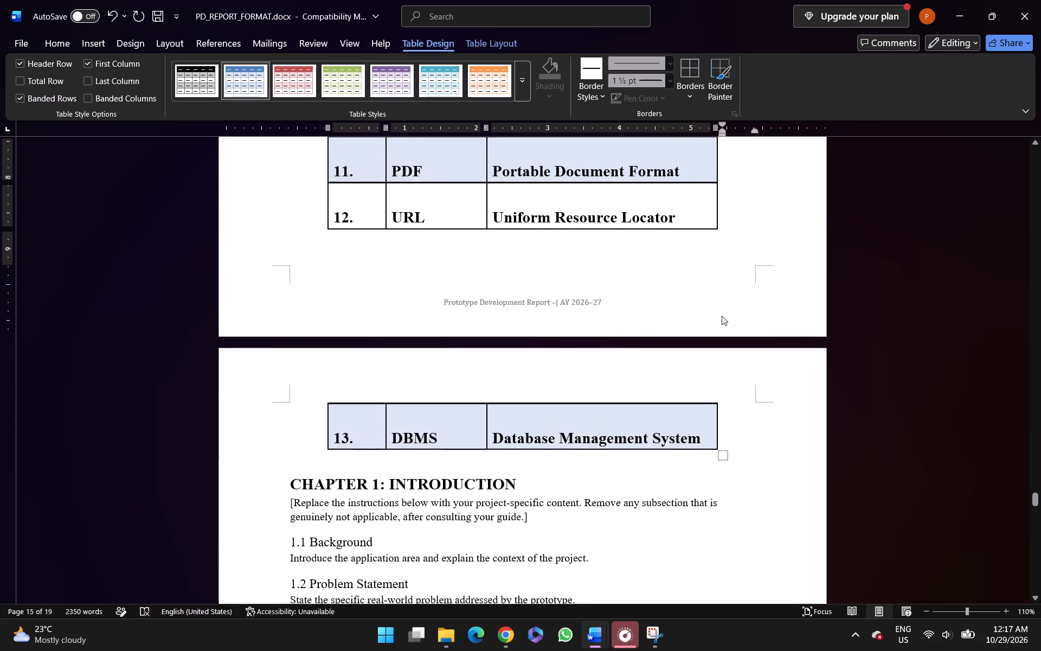
scroll(722, 316, up, 1)
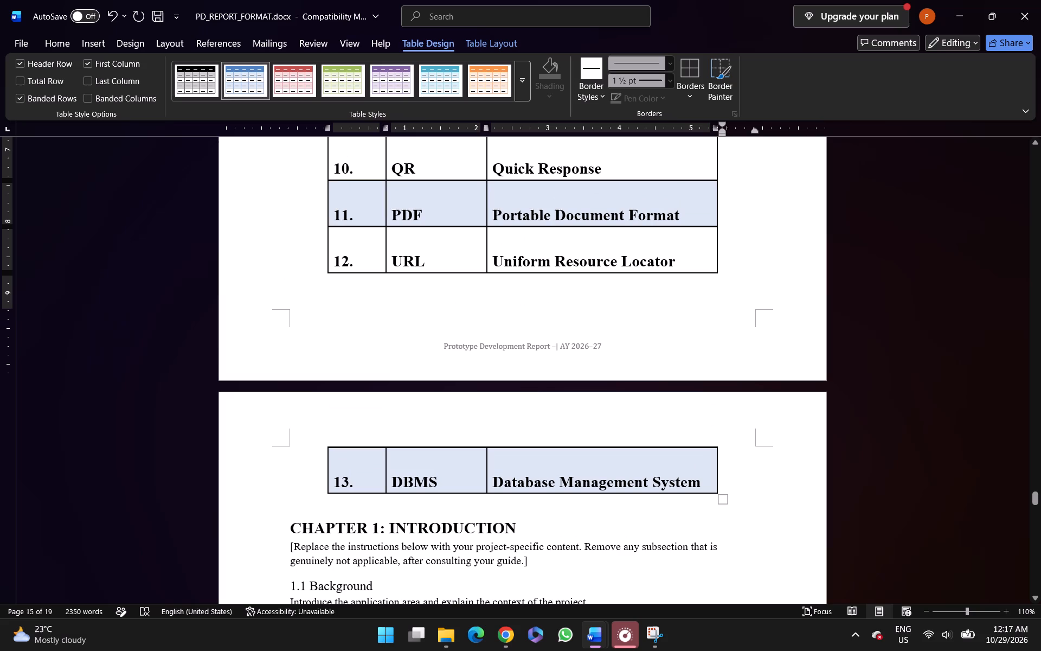
scroll(722, 316, up, 19)
scroll(722, 316, down, 9)
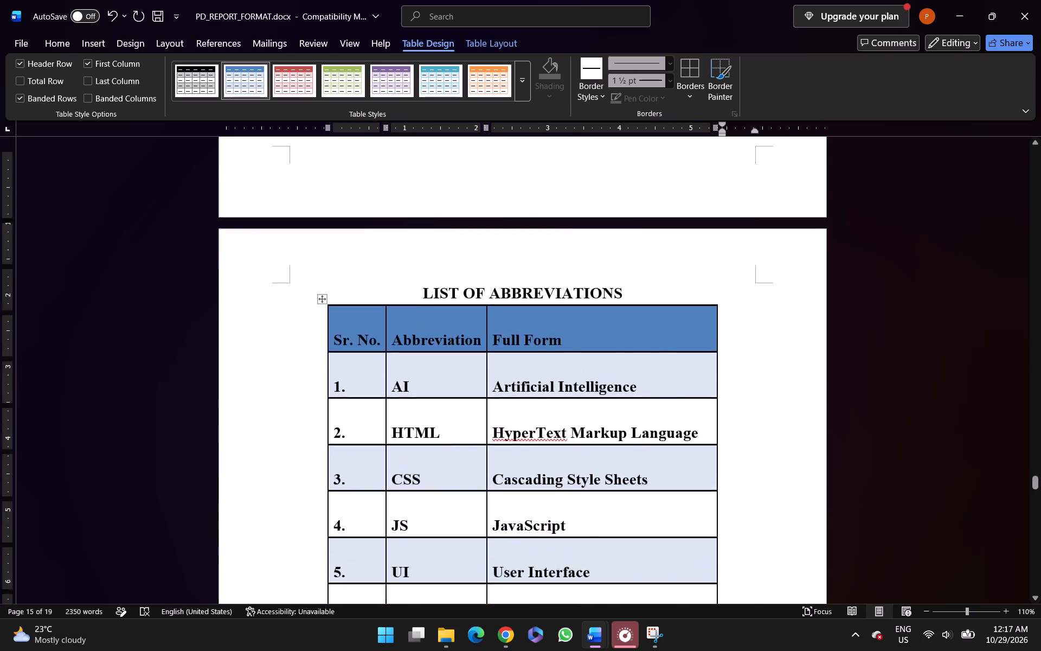
scroll(722, 316, down, 7)
scroll(722, 316, up, 1)
scroll(722, 316, down, 1)
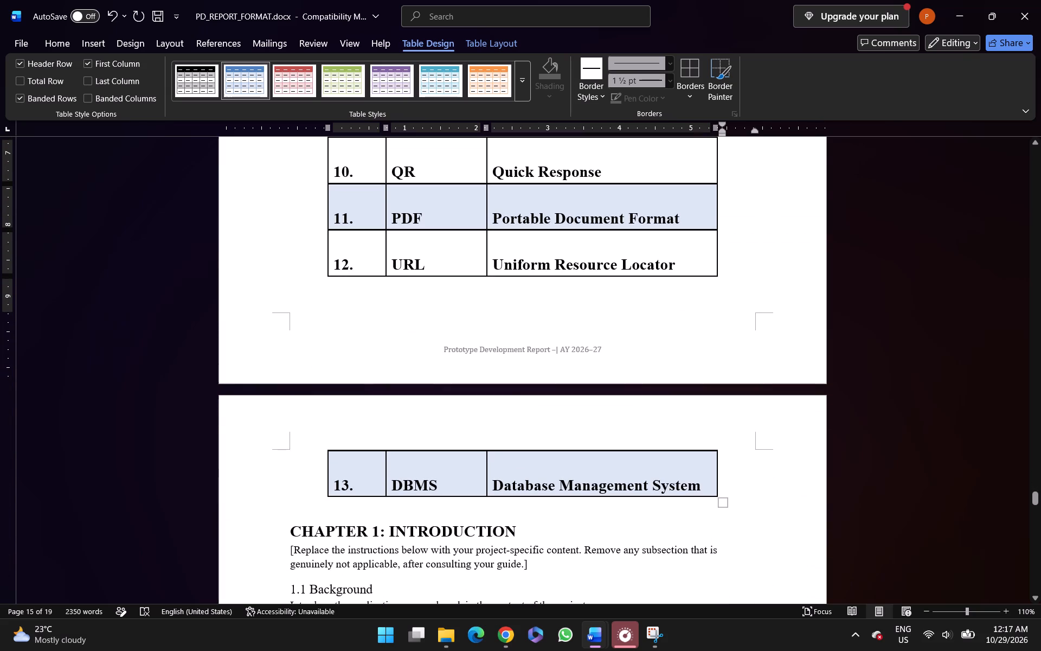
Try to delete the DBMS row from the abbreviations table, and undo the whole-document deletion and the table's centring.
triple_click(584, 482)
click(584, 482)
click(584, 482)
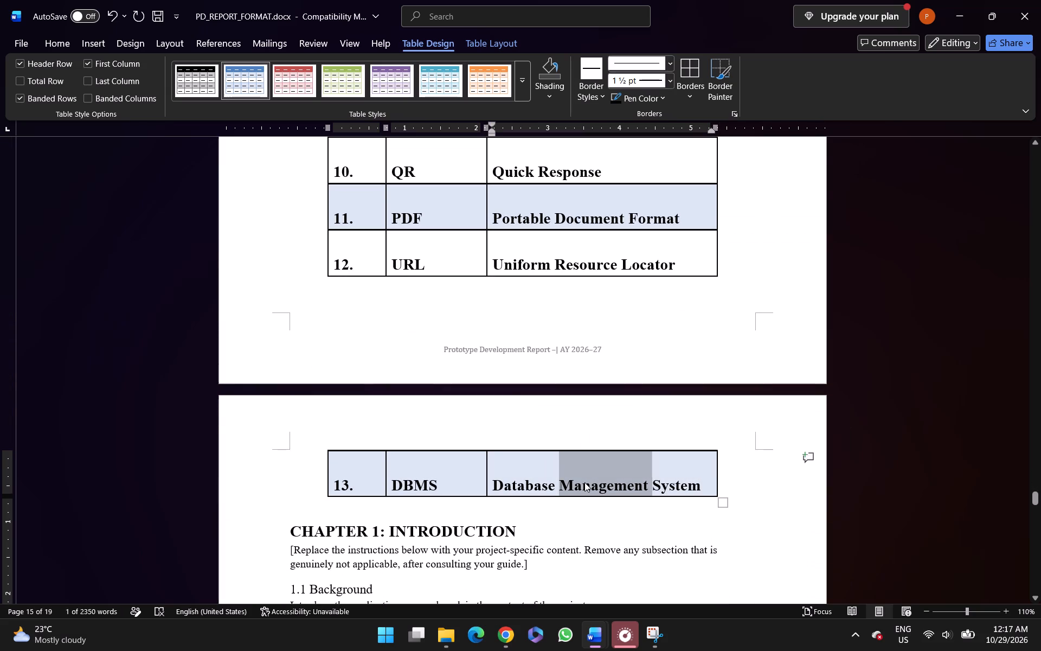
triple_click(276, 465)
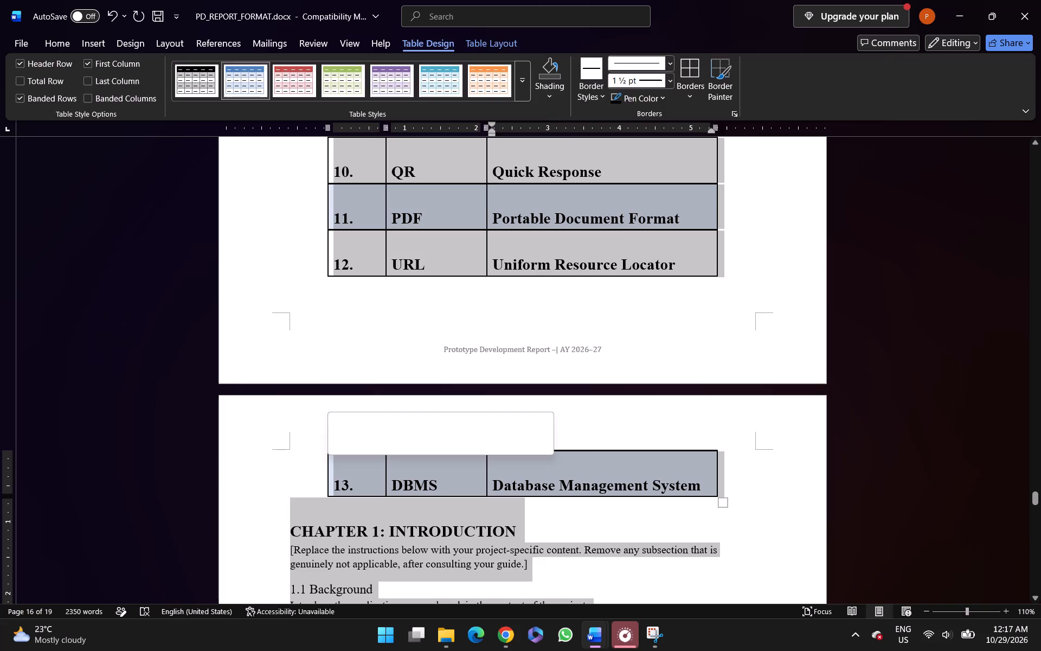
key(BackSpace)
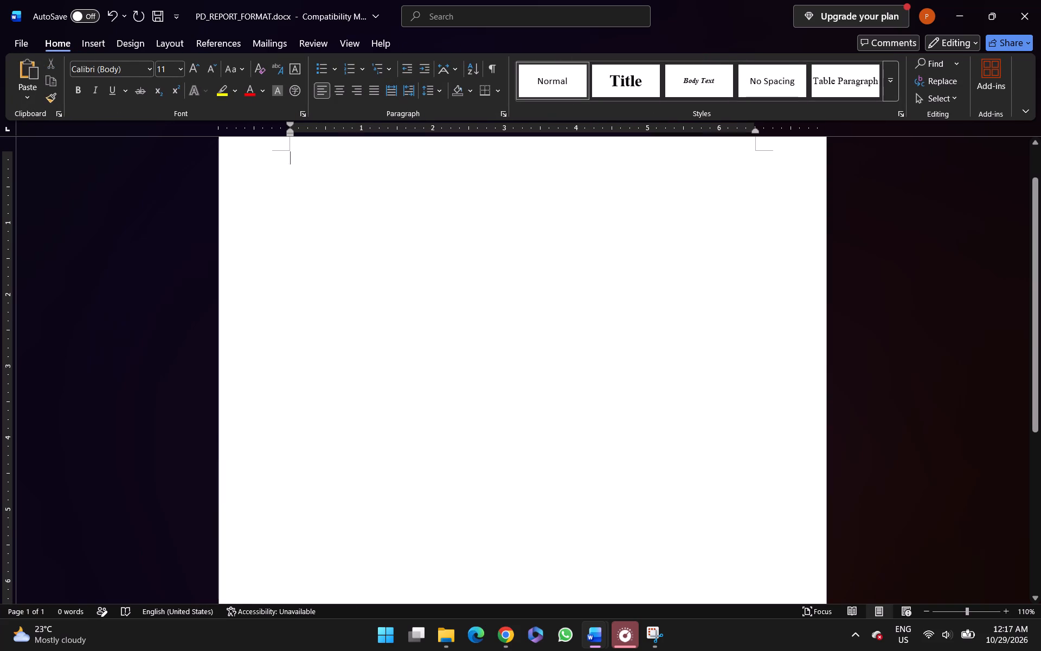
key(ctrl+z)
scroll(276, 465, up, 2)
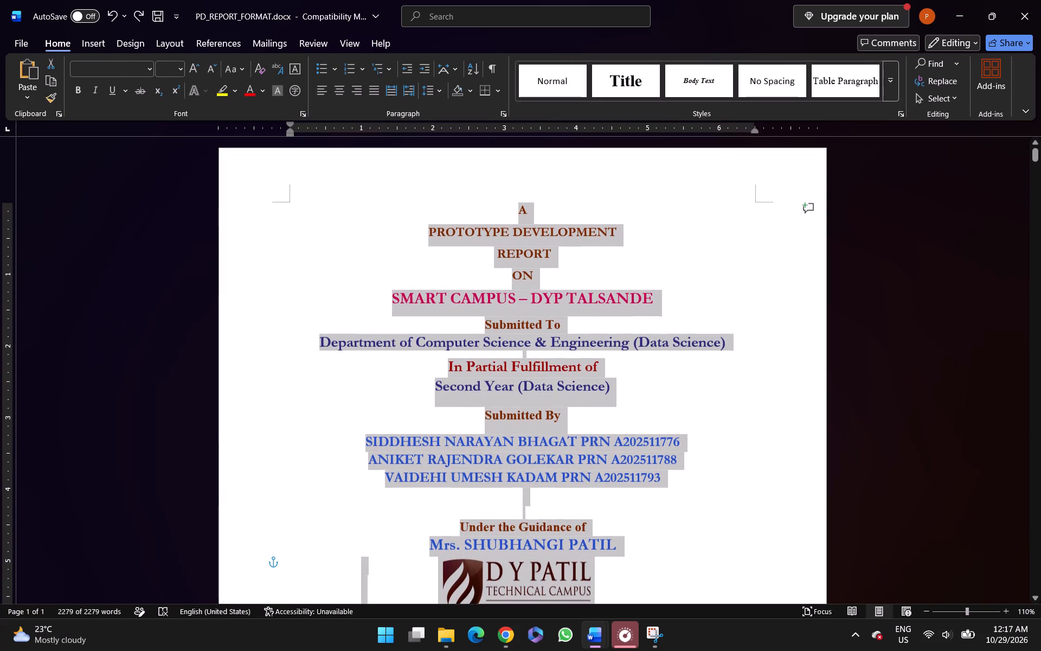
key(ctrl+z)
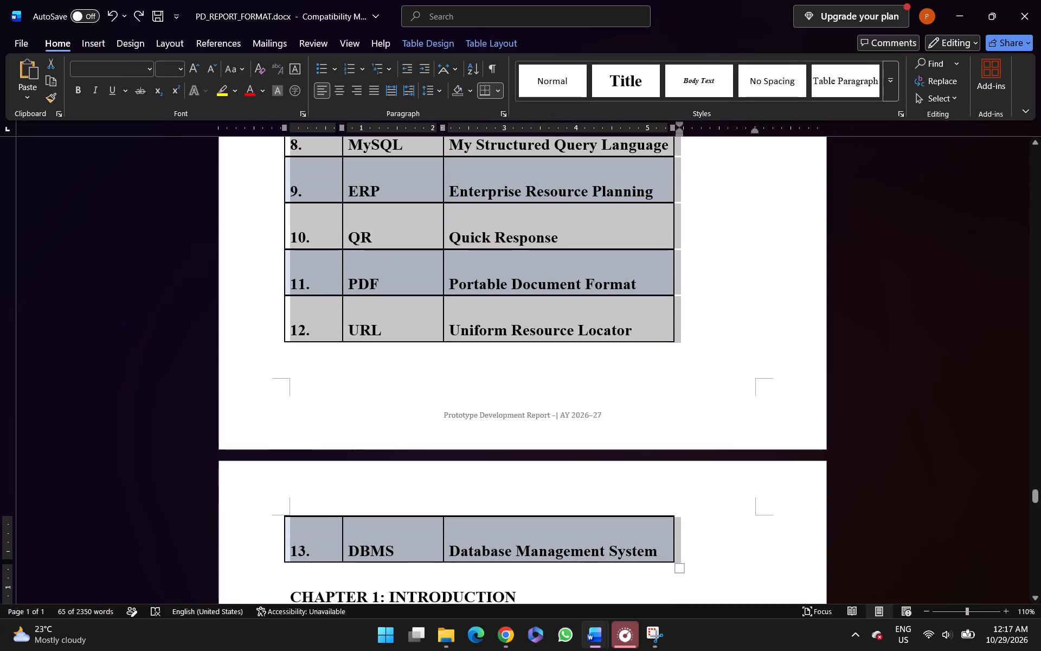
Delete row 13, DBMS, from the end of the LIST OF ABBREVIATIONS table.
double_click(234, 546)
key(BackSpace)
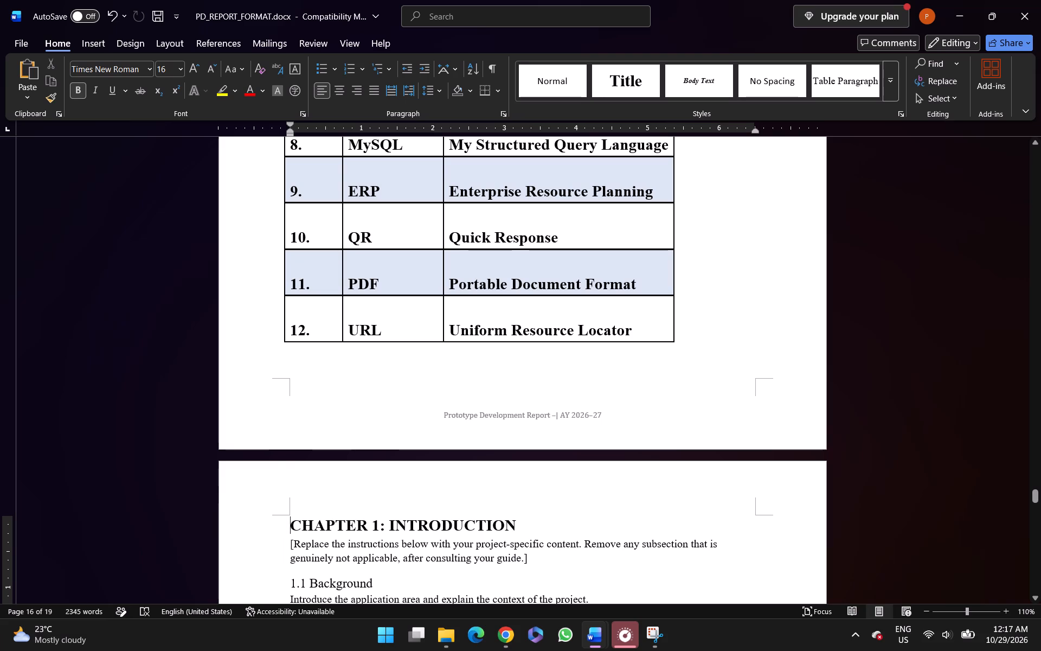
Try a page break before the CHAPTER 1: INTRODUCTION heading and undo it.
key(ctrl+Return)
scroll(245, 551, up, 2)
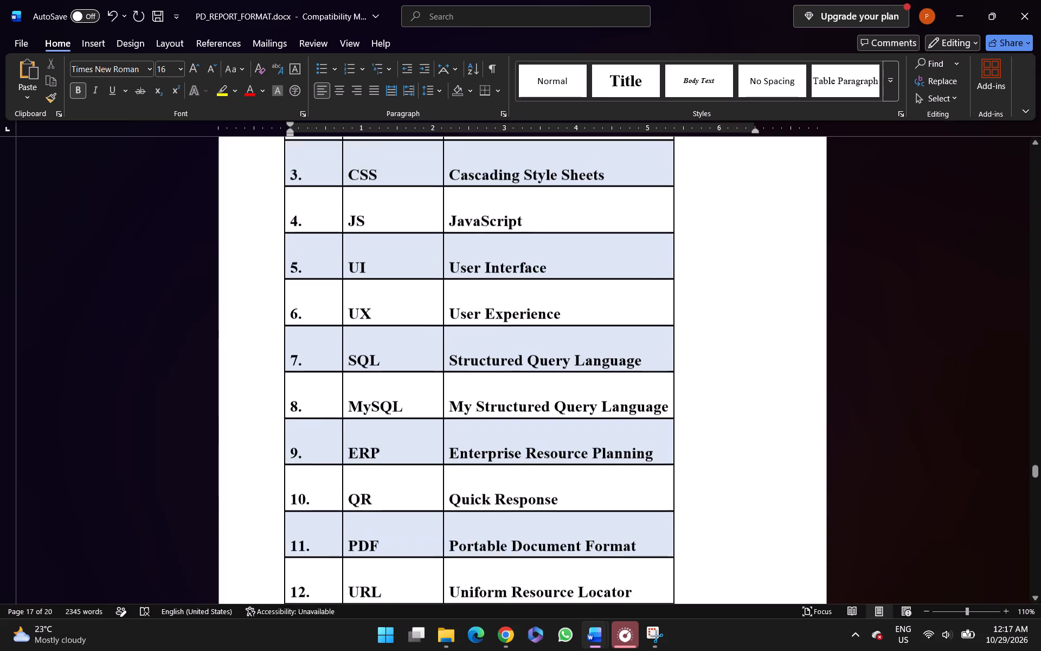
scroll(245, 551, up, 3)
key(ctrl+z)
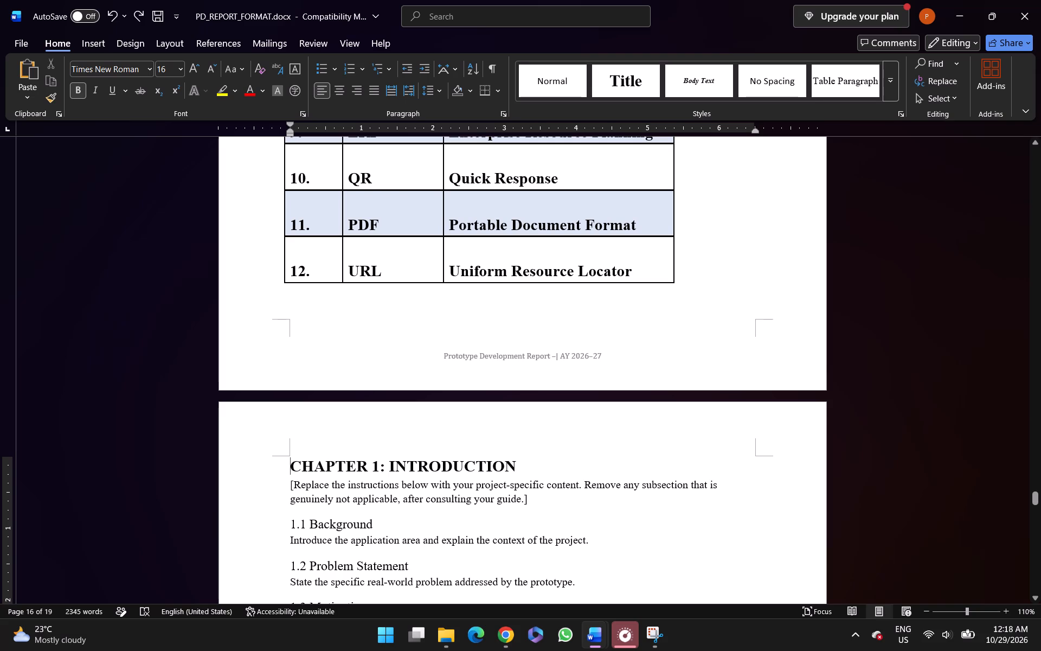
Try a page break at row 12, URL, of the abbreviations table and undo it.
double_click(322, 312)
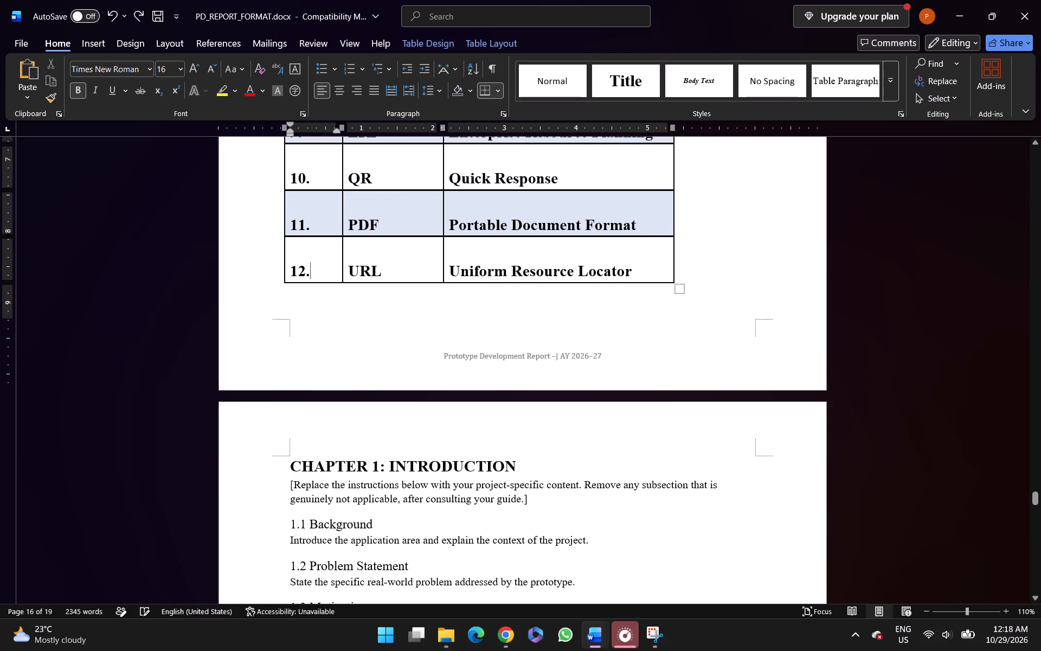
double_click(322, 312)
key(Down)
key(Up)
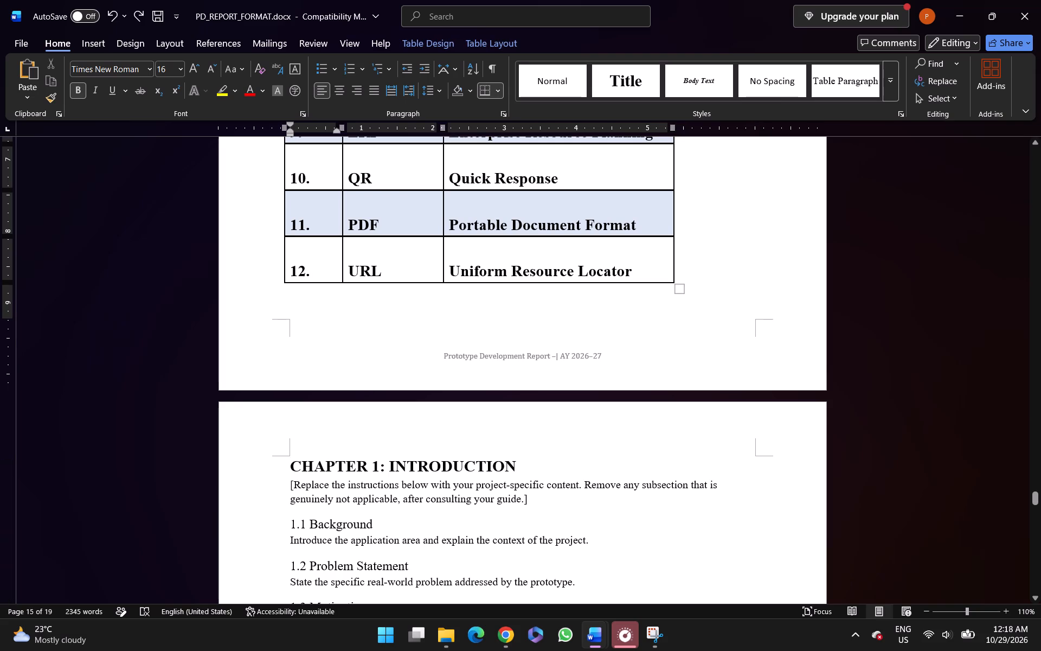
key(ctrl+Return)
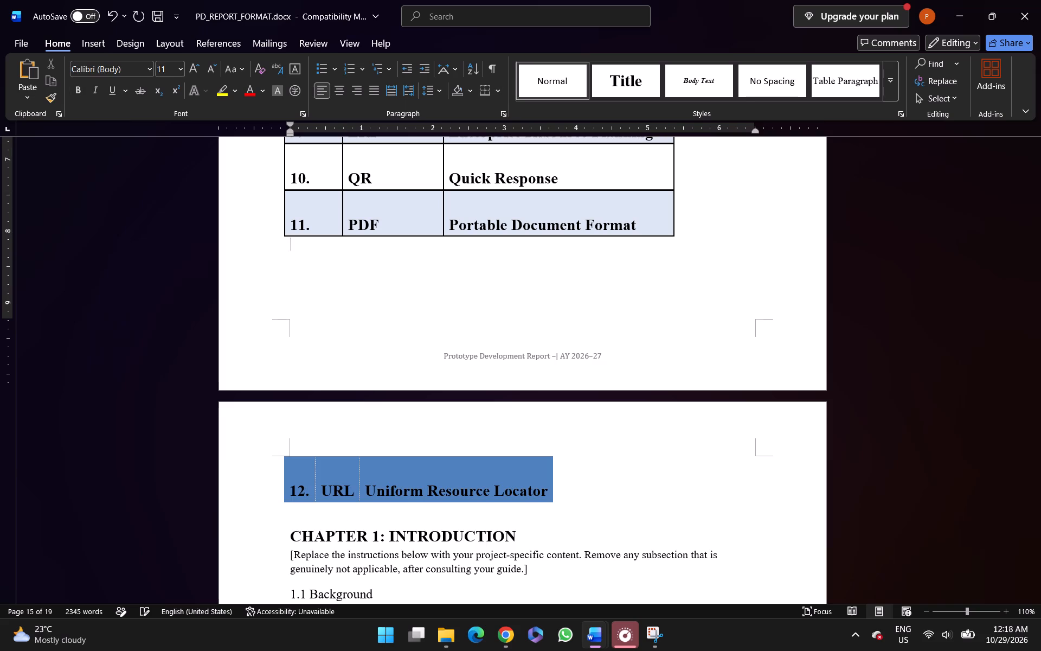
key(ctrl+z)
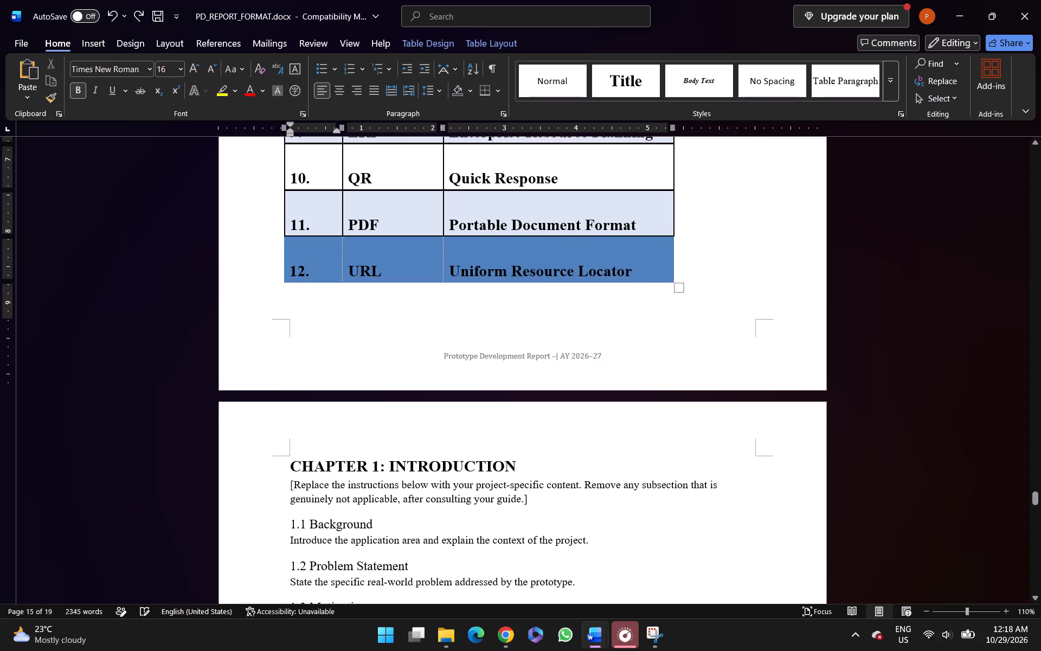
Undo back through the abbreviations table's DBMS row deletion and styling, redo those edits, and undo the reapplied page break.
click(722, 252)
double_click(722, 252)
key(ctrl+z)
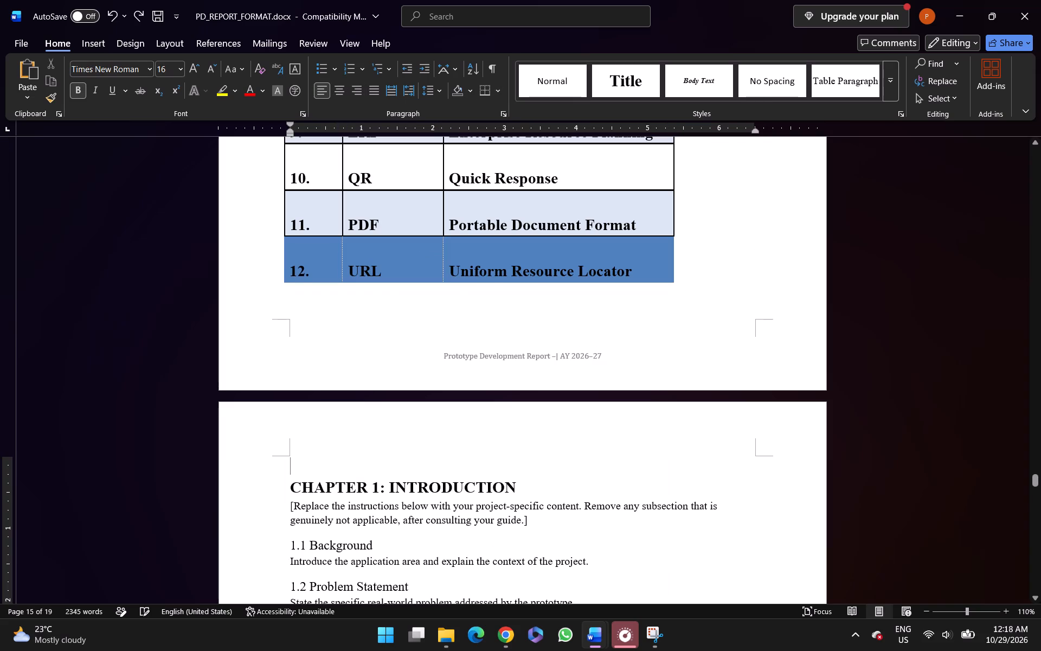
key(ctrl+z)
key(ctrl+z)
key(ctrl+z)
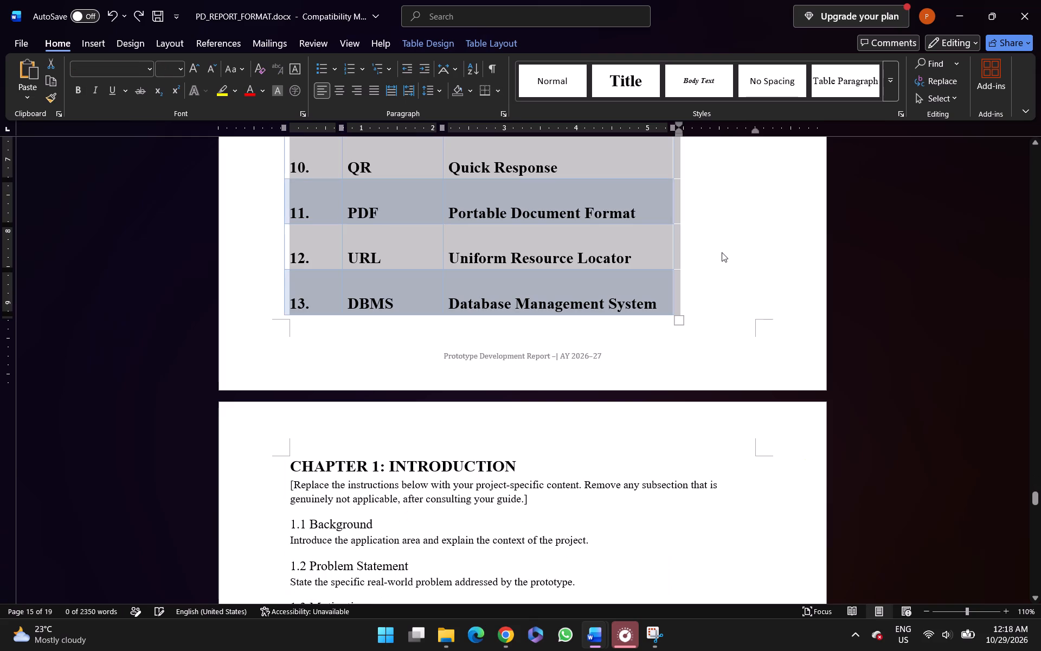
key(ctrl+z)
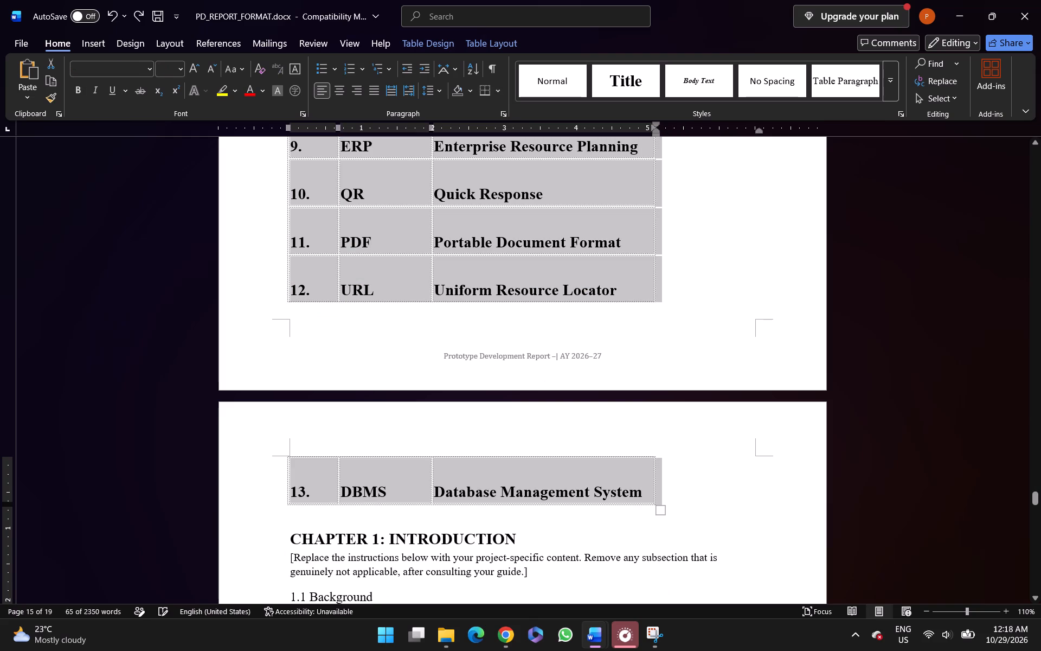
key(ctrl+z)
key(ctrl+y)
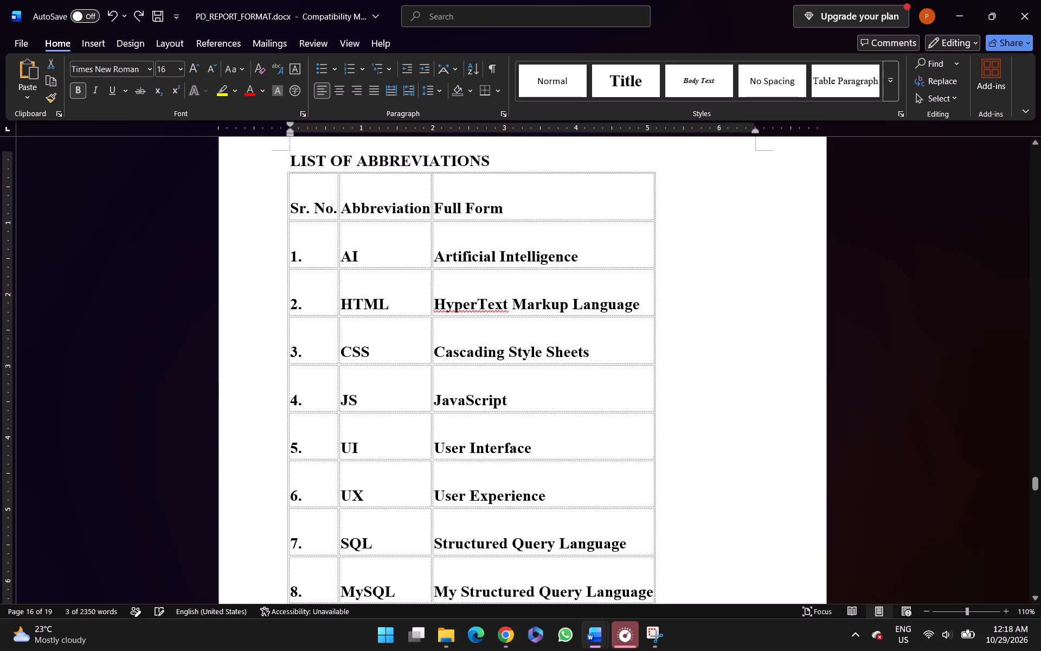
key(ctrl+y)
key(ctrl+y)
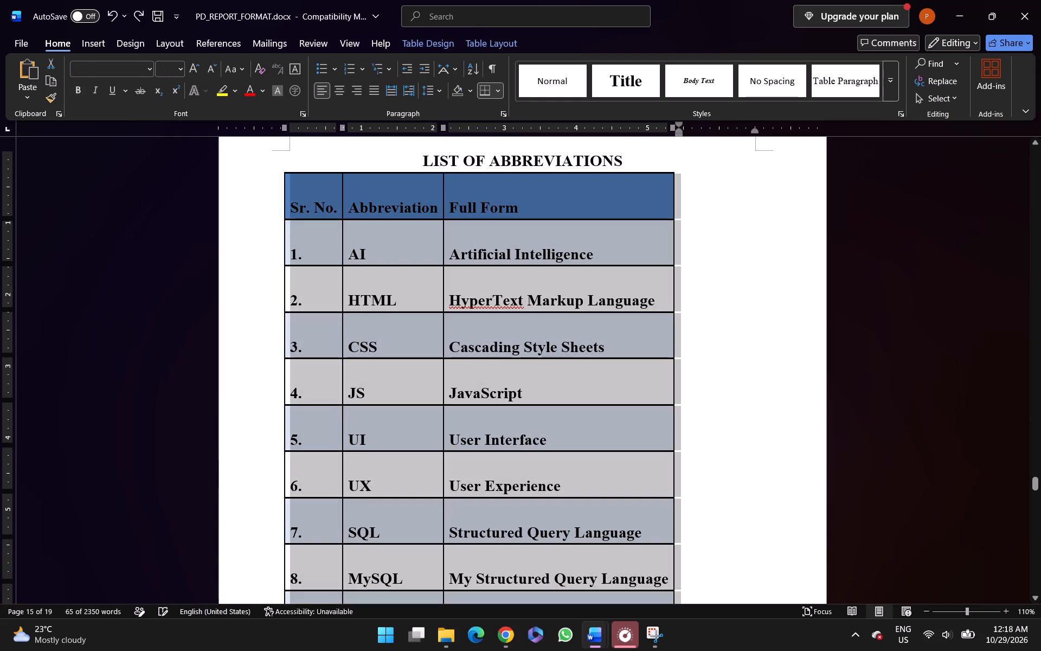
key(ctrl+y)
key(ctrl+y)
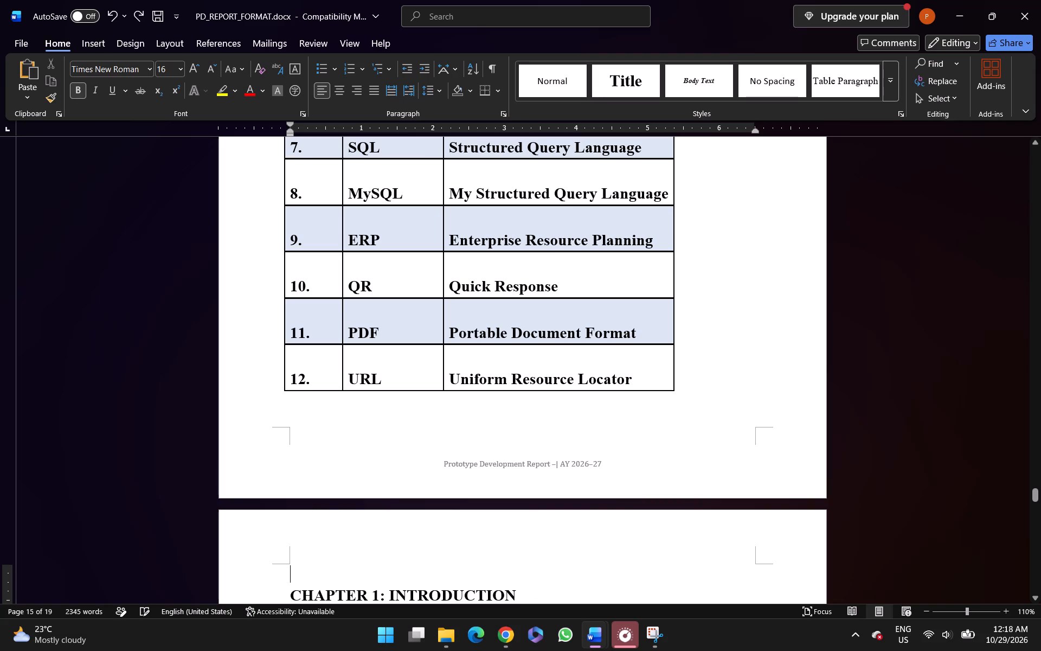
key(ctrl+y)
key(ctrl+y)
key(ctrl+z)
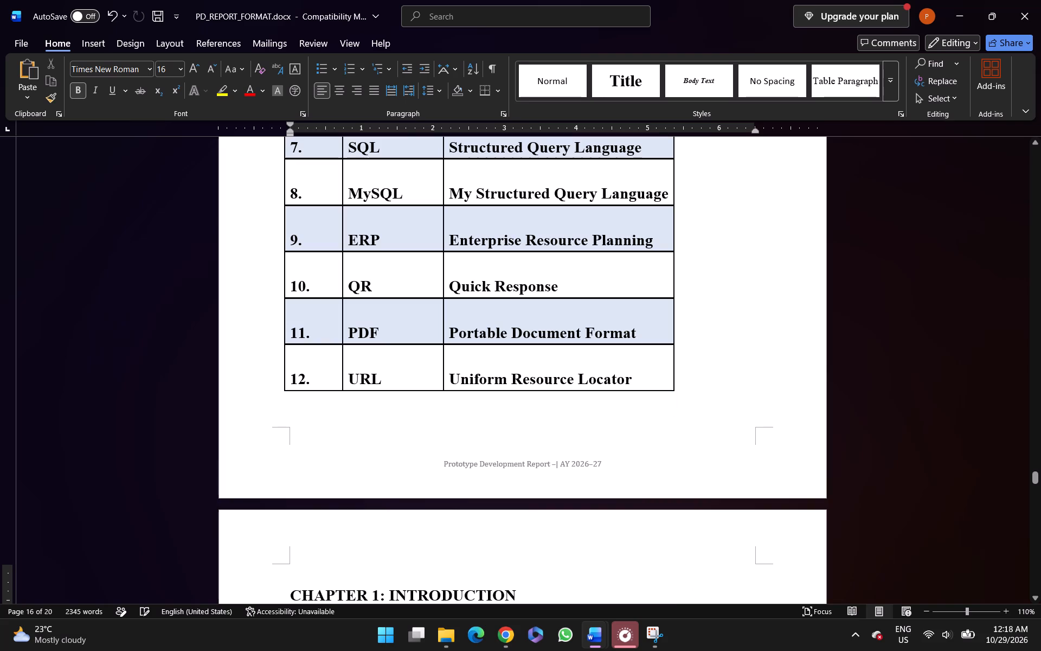
Centre the LIST OF ABBREVIATIONS table on its page.
scroll(224, 569, up, 2)
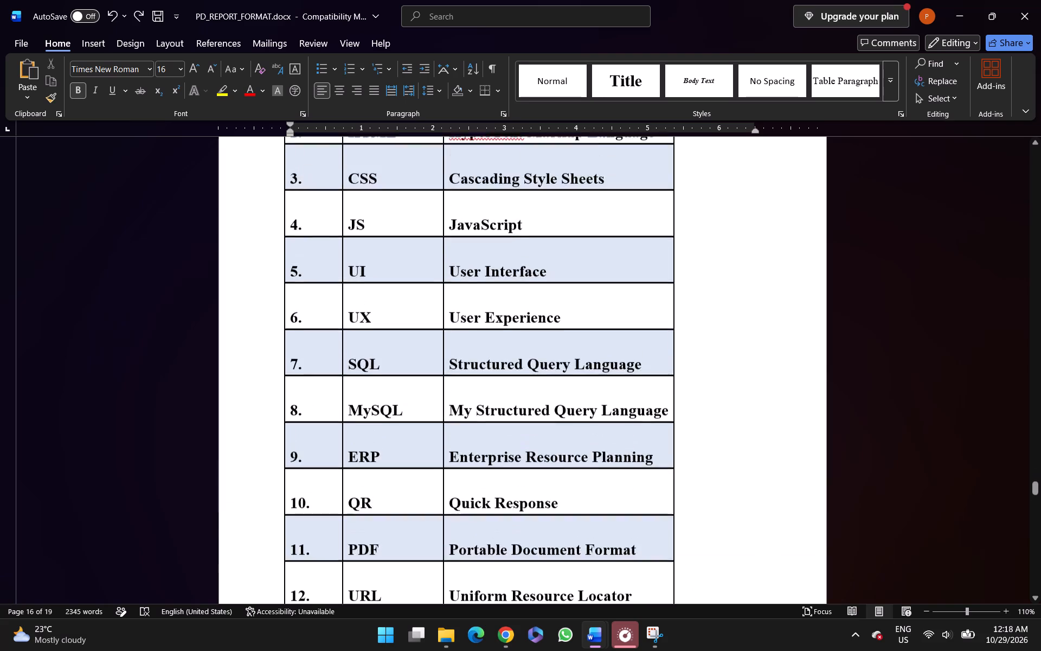
scroll(224, 569, up, 2)
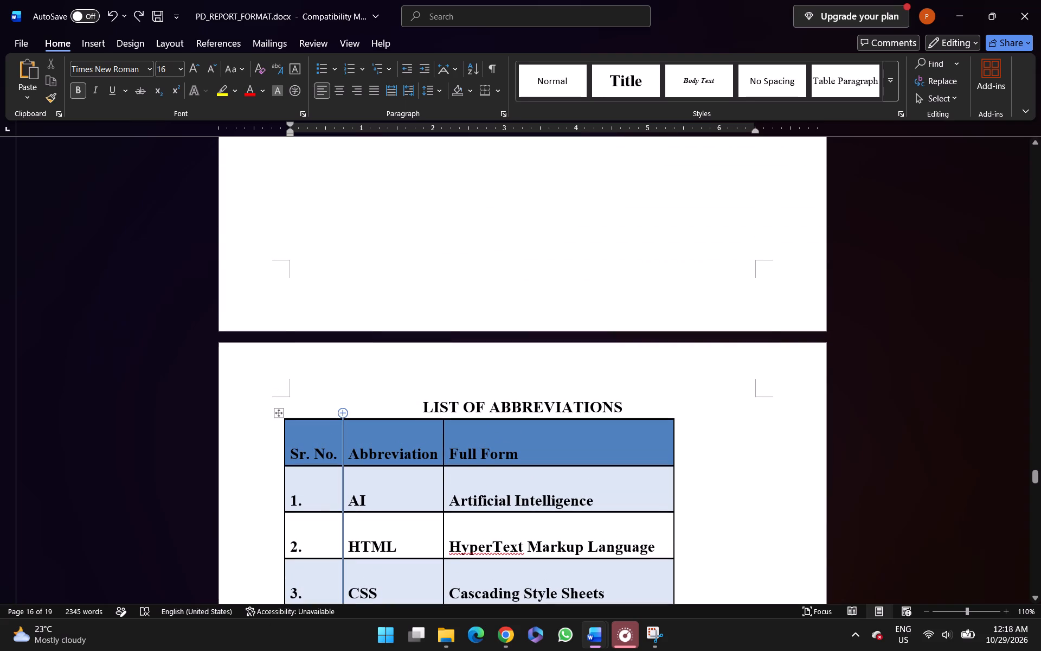
click(278, 411)
key(ctrl+e)
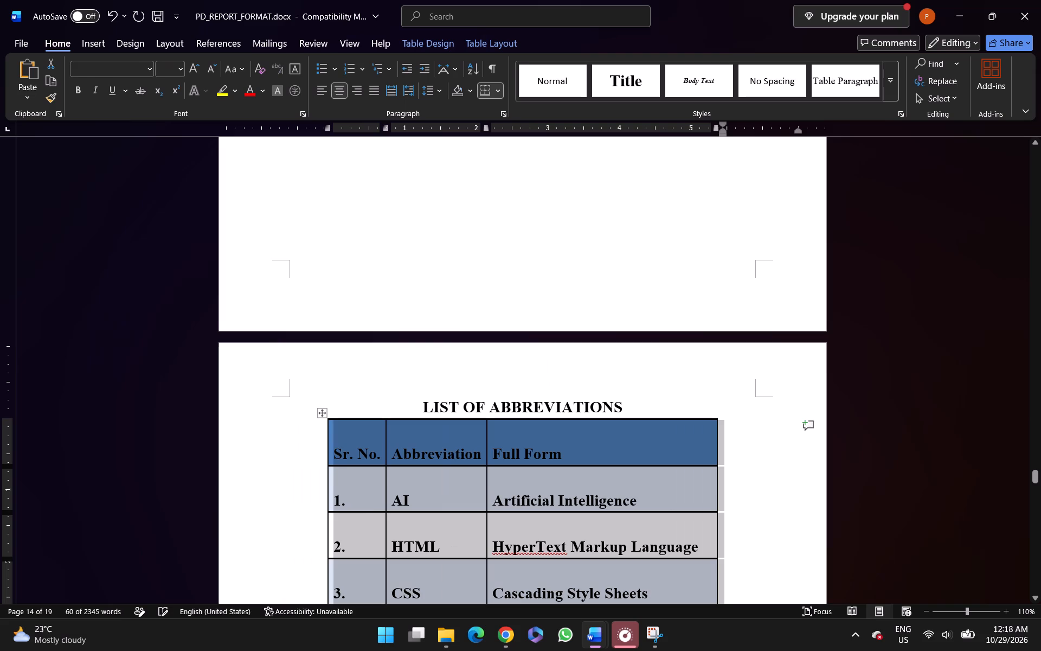
Examine how the centred abbreviations table sits between the LIST OF TABLES page and the start of CHAPTER 1.
scroll(278, 411, down, 4)
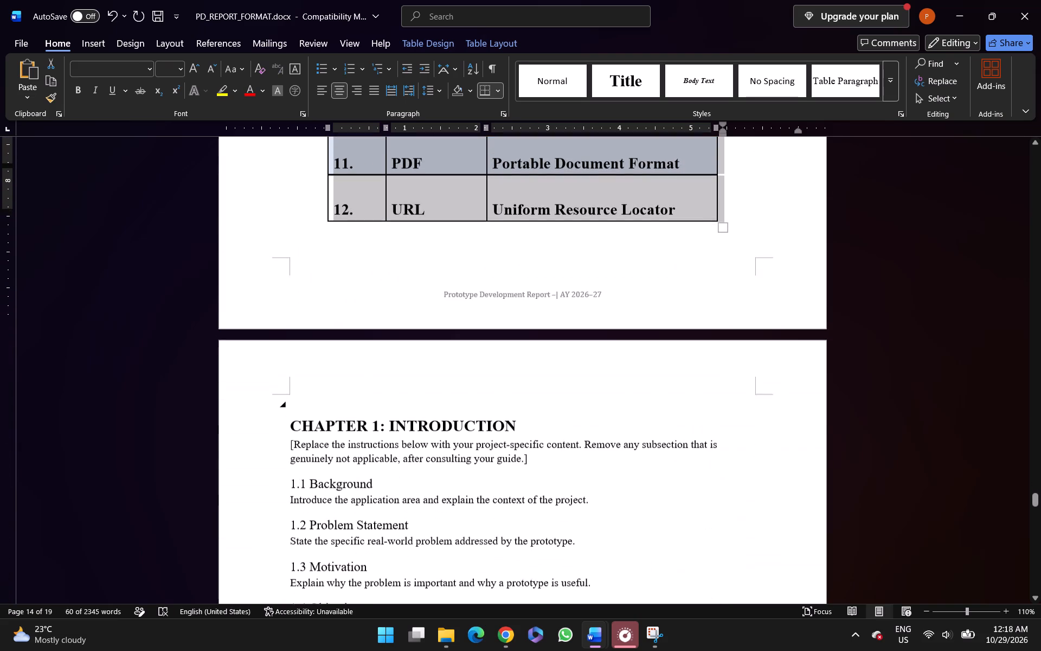
scroll(278, 411, down, 2)
click(505, 440)
scroll(505, 440, up, 1)
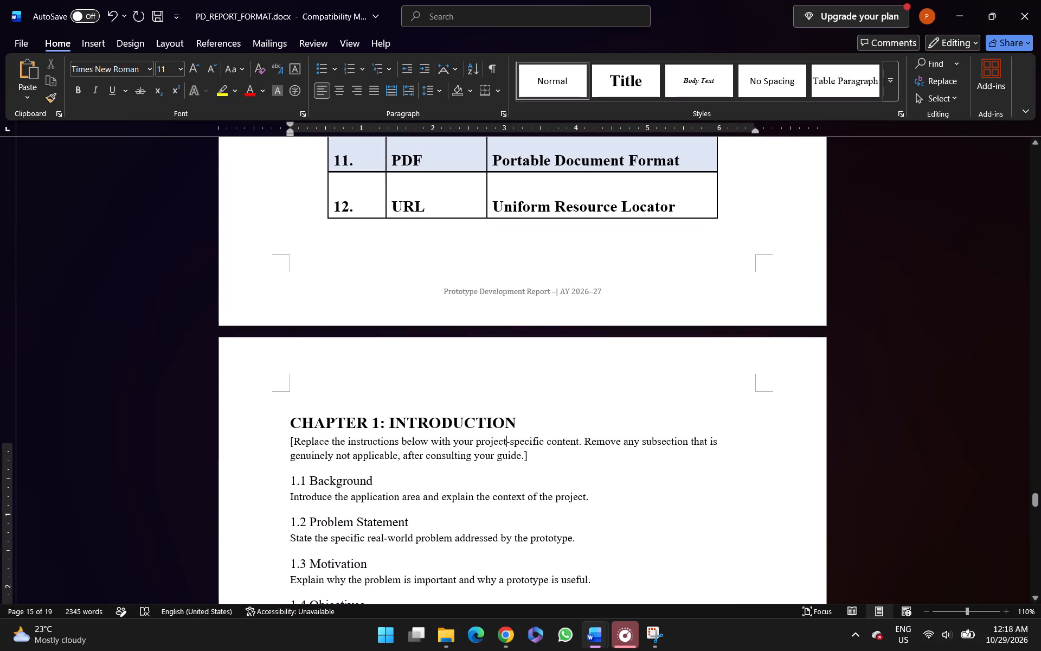
scroll(505, 440, up, 1)
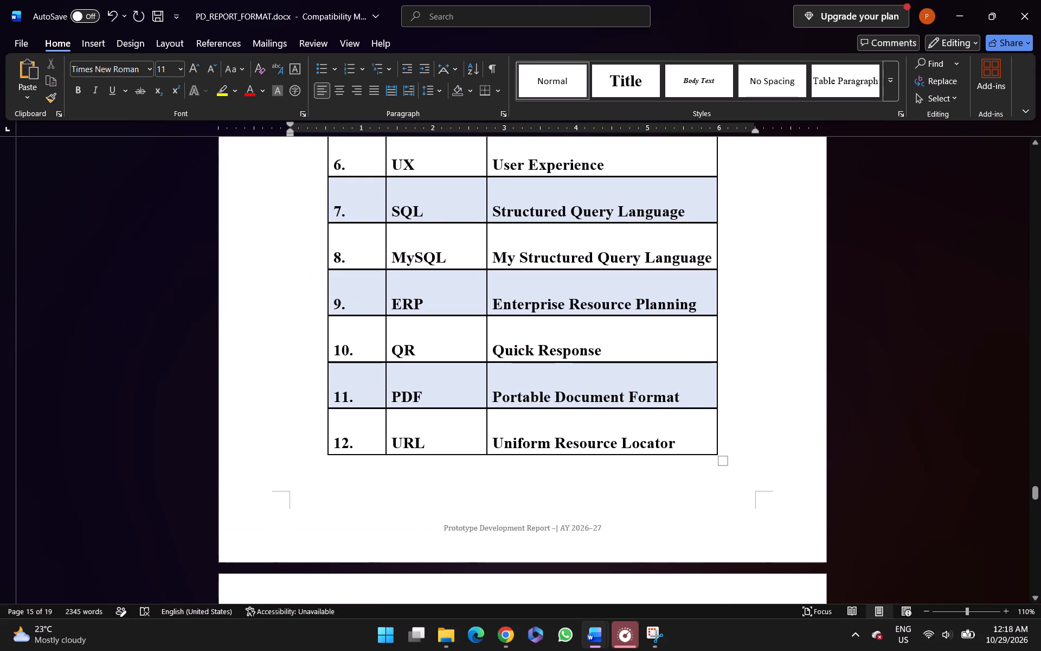
scroll(505, 440, up, 5)
scroll(505, 440, down, 1)
scroll(505, 440, up, 1)
scroll(505, 440, down, 1)
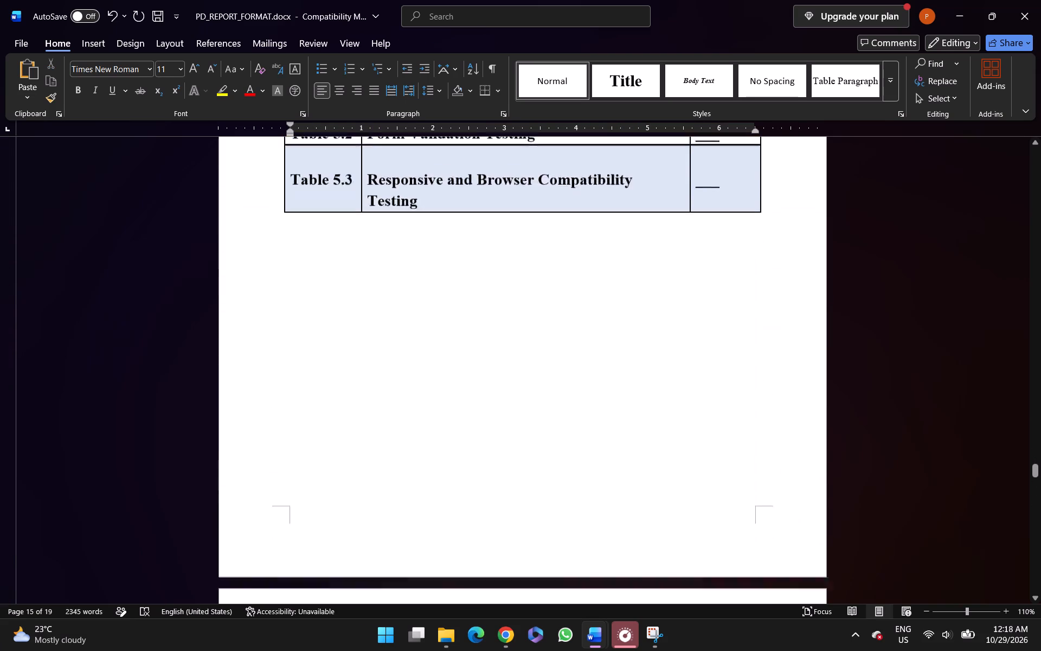
scroll(505, 440, down, 2)
scroll(505, 440, up, 1)
scroll(505, 440, down, 1)
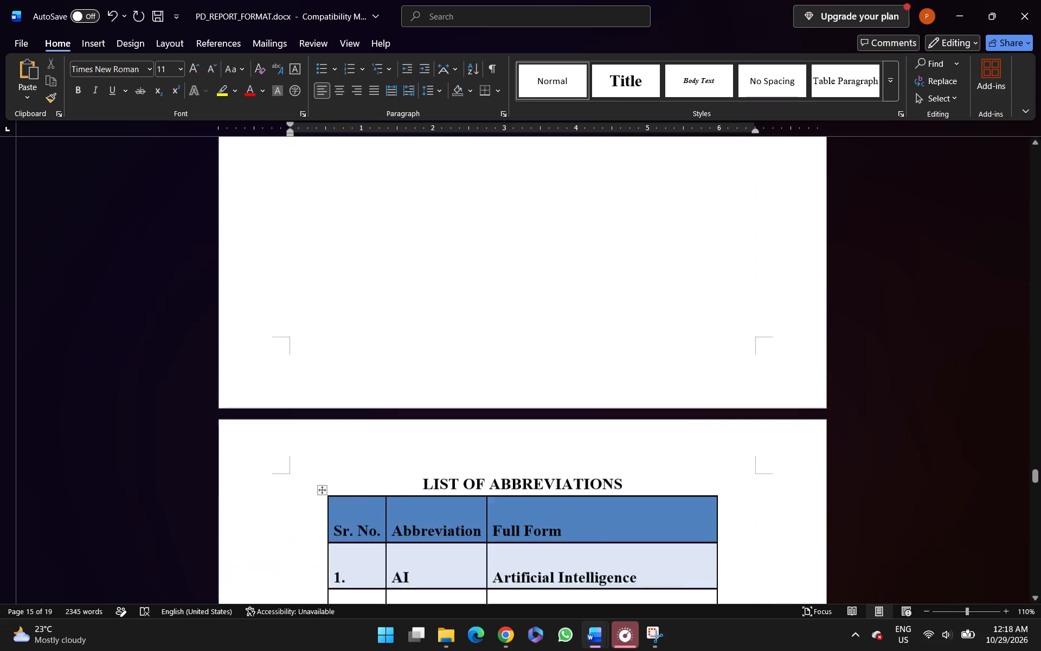
Add a blank line between the LIST OF ABBREVIATIONS heading and its table.
scroll(505, 440, down, 1)
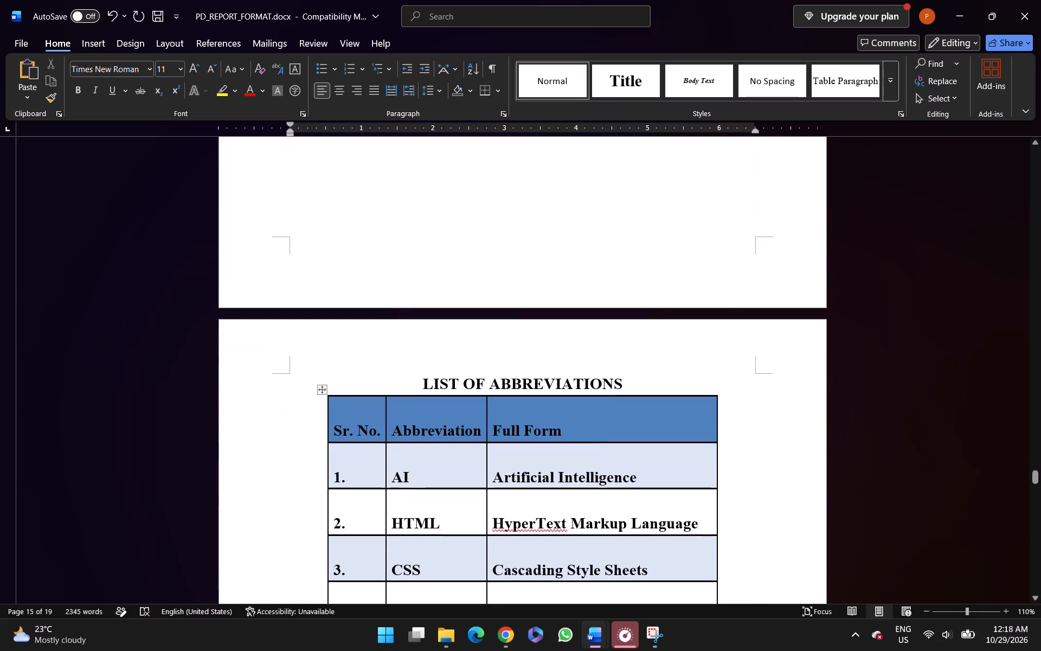
click(644, 379)
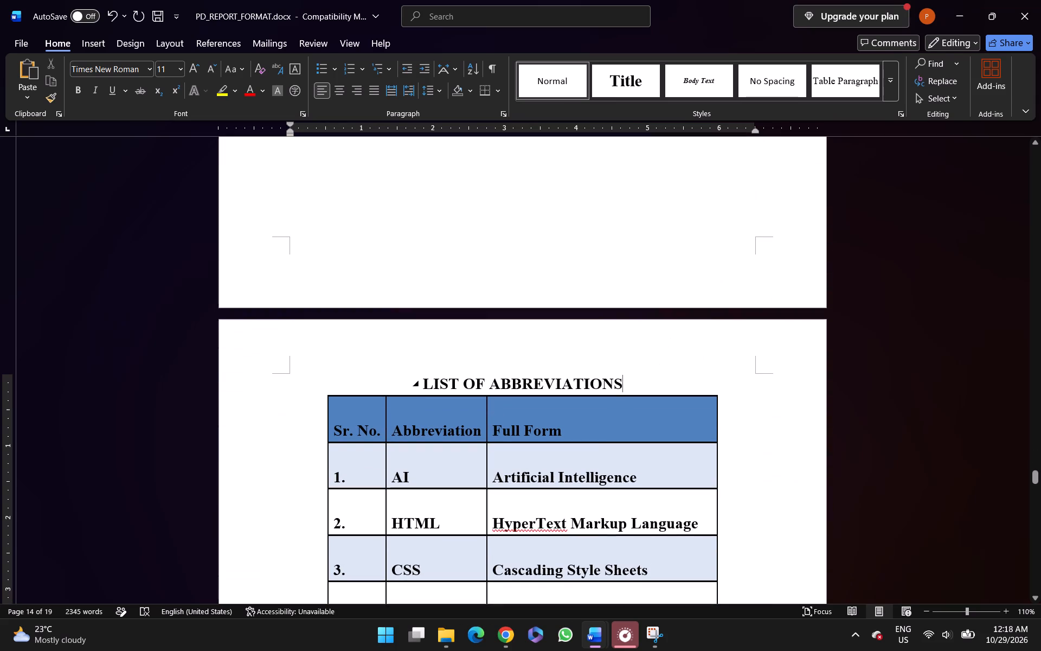
key(Return)
Examine how the abbreviations table fits above the page footer and where CHAPTER 1: INTRODUCTION starts.
scroll(644, 379, down, 5)
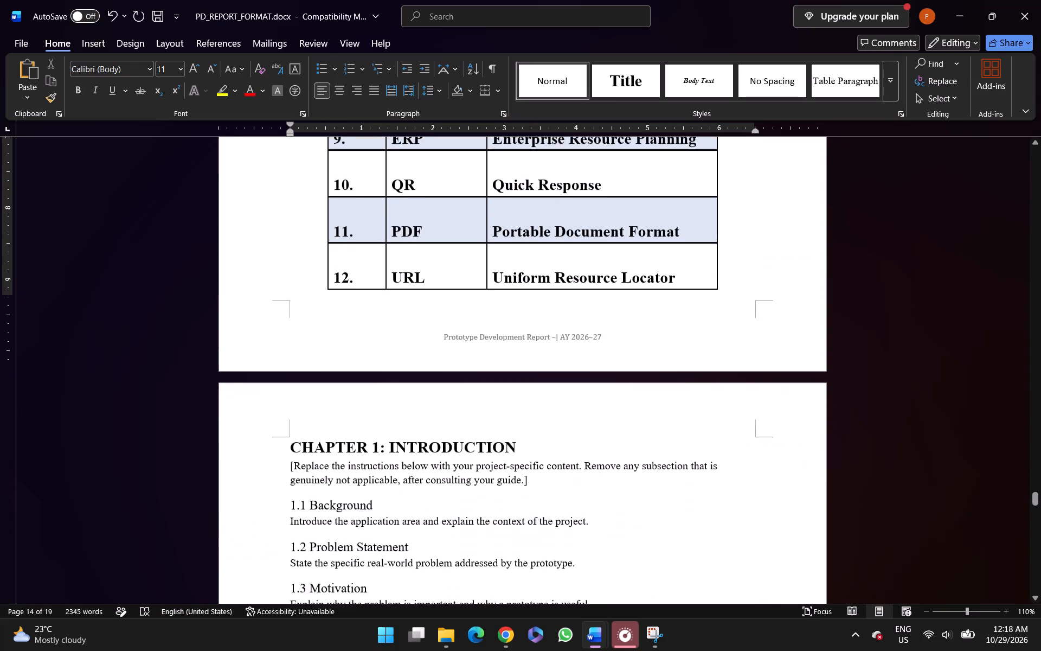
scroll(644, 379, down, 1)
click(750, 272)
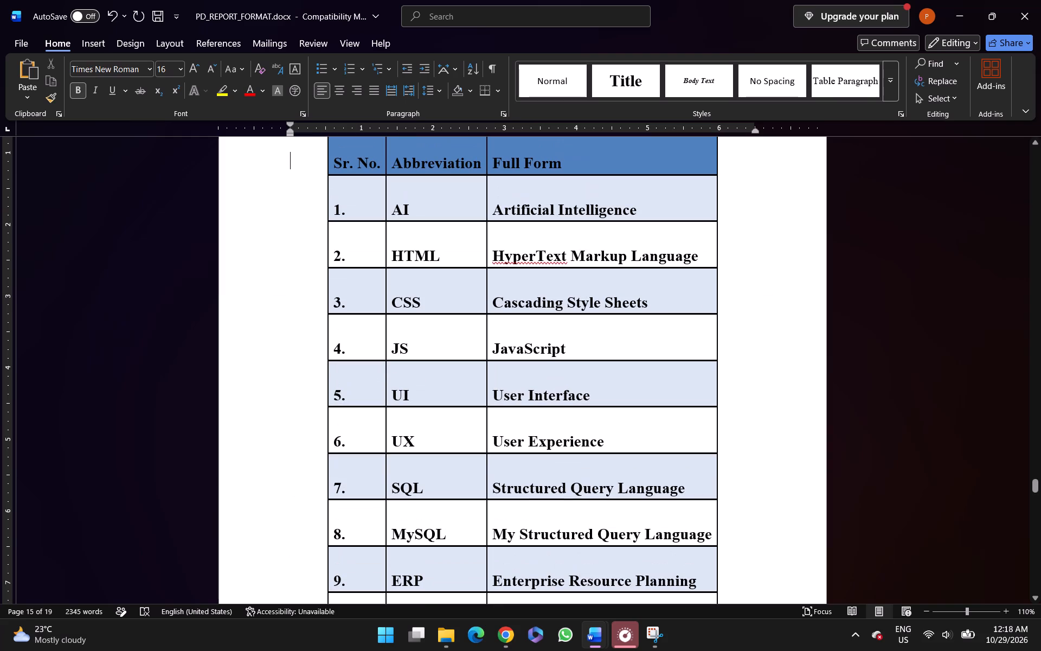
scroll(784, 39, up, 2)
scroll(721, 264, down, 4)
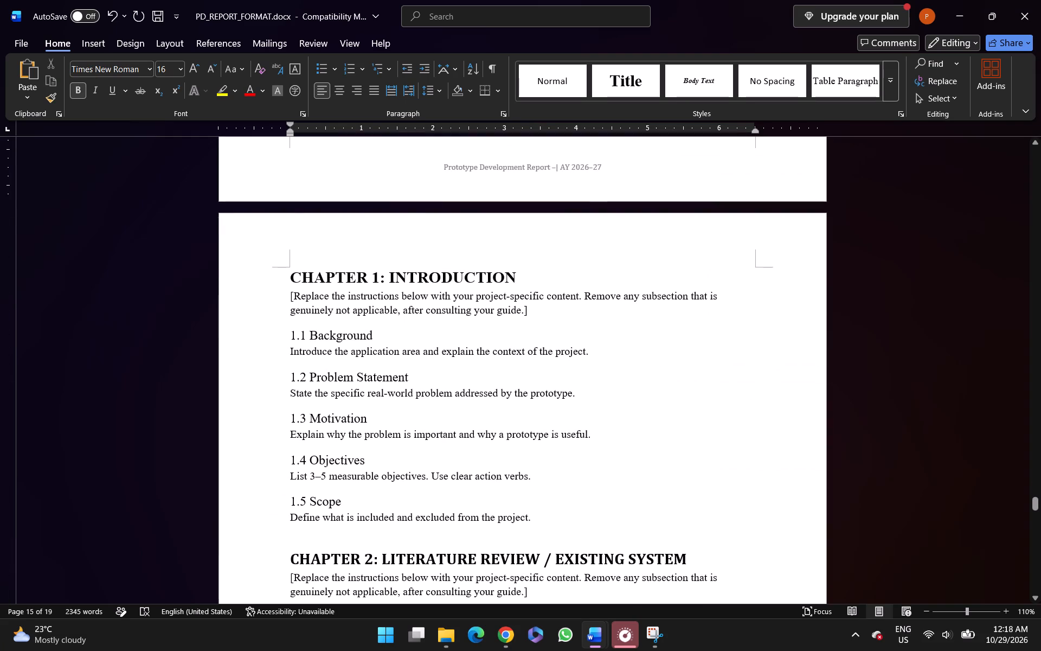
scroll(673, 310, up, 1)
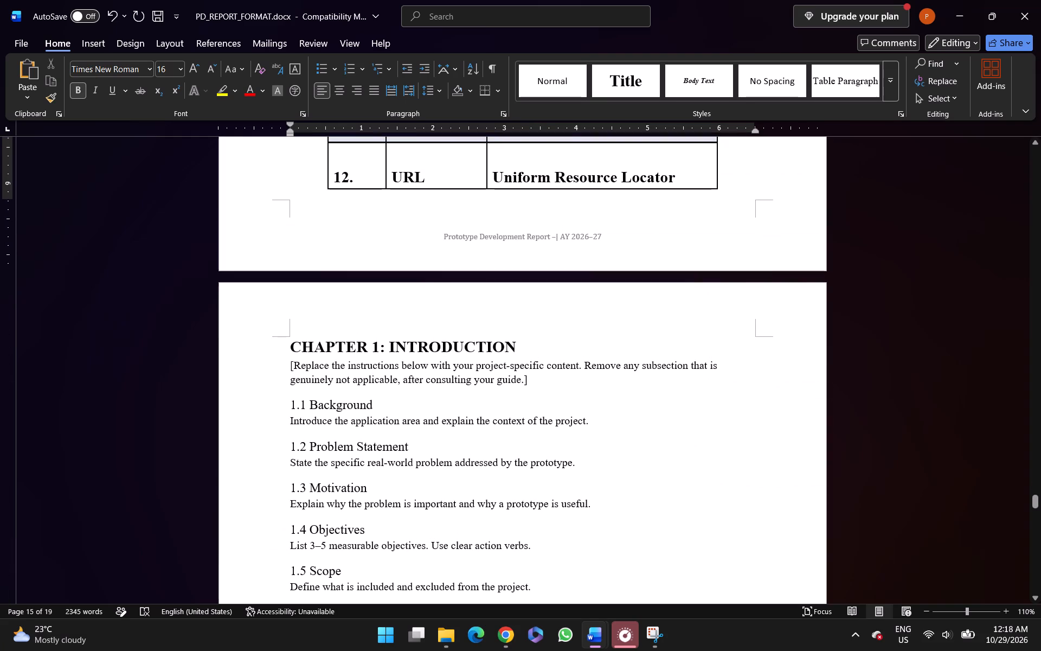
double_click(318, 206)
double_click(303, 185)
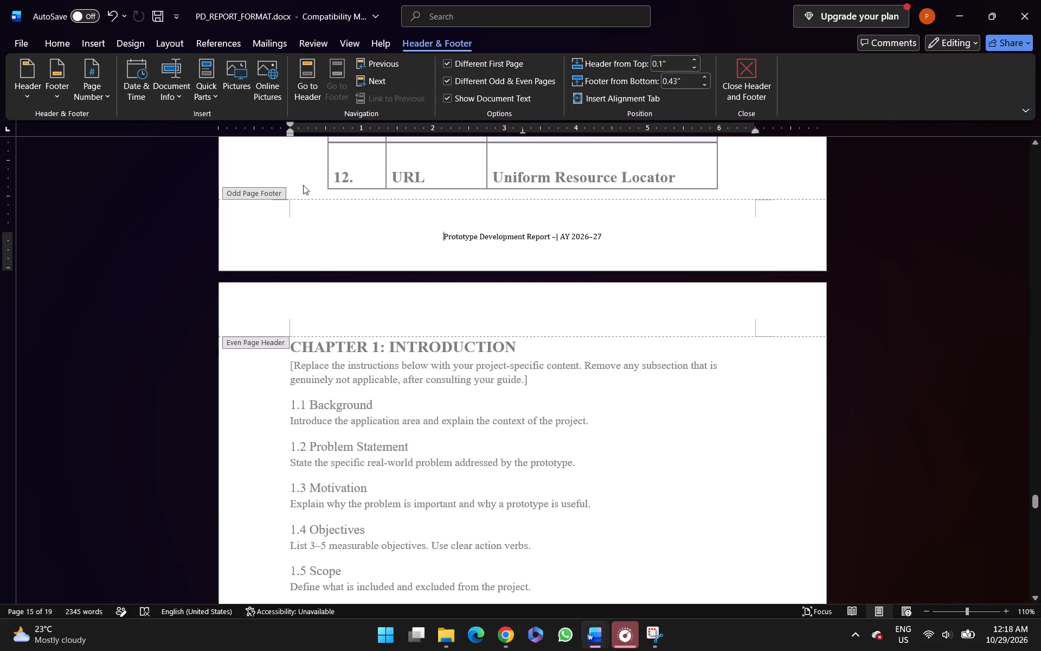
scroll(303, 185, up, 5)
scroll(303, 185, down, 8)
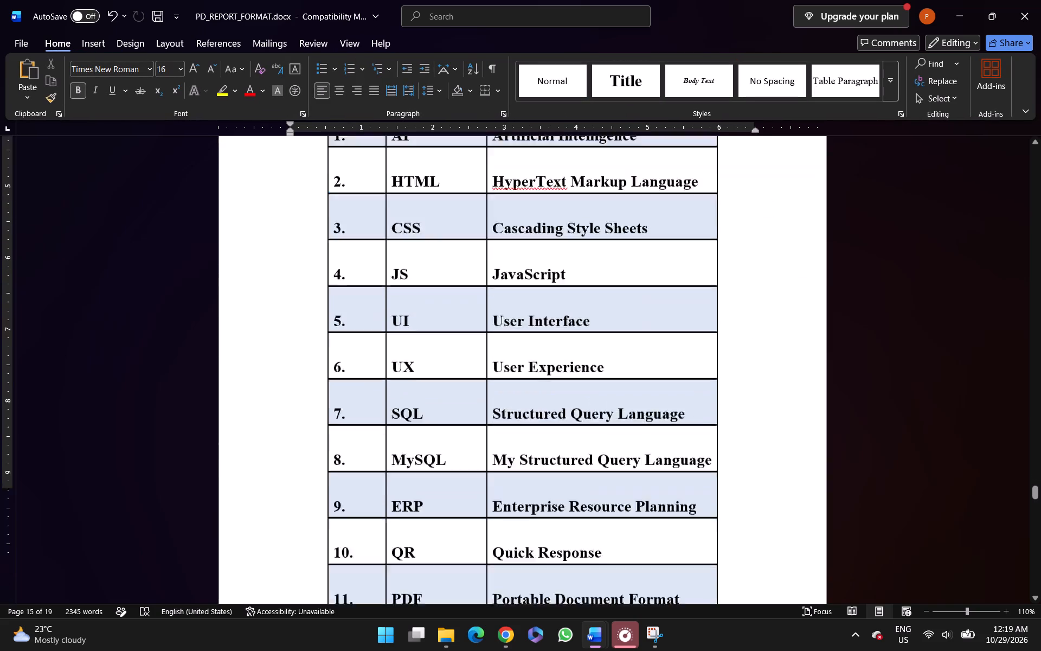
scroll(303, 185, down, 8)
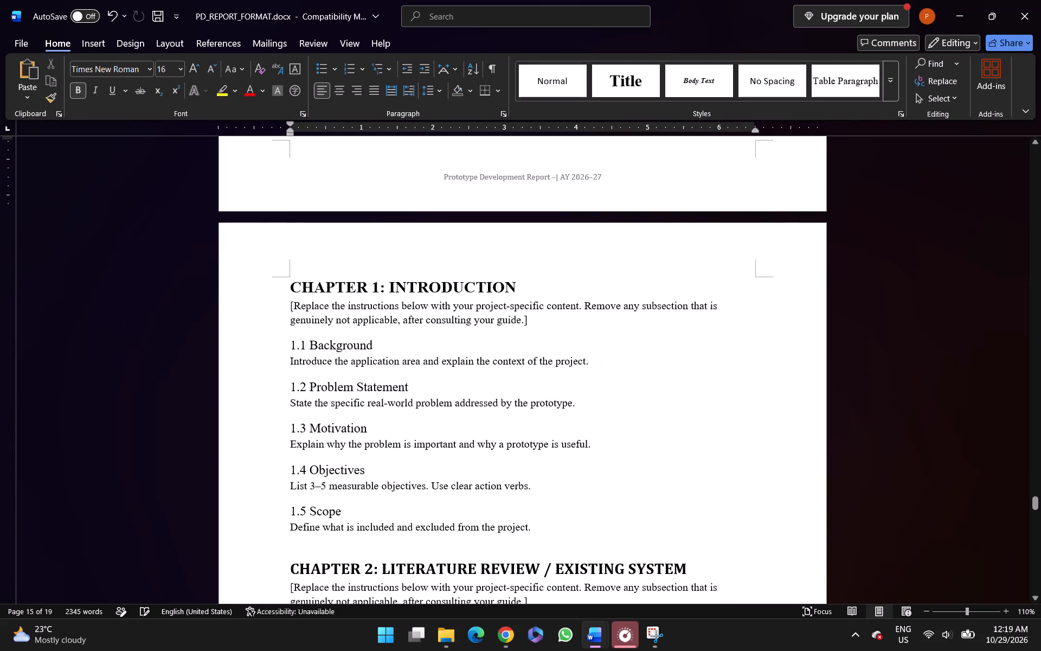
Collapse the content under the CHAPTER 1: INTRODUCTION heading.
click(285, 282)
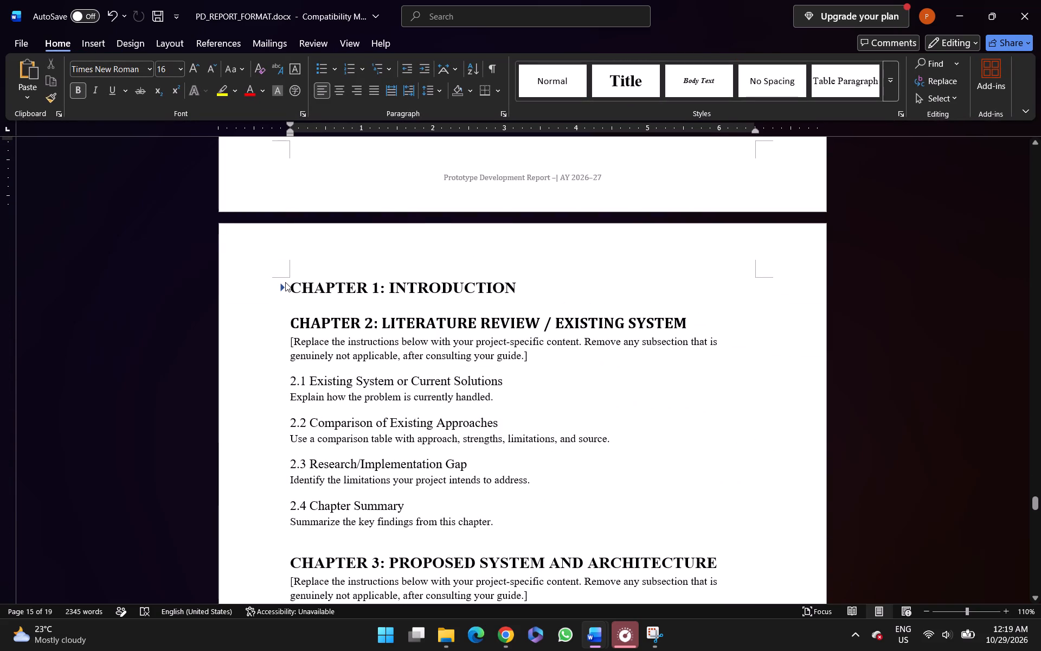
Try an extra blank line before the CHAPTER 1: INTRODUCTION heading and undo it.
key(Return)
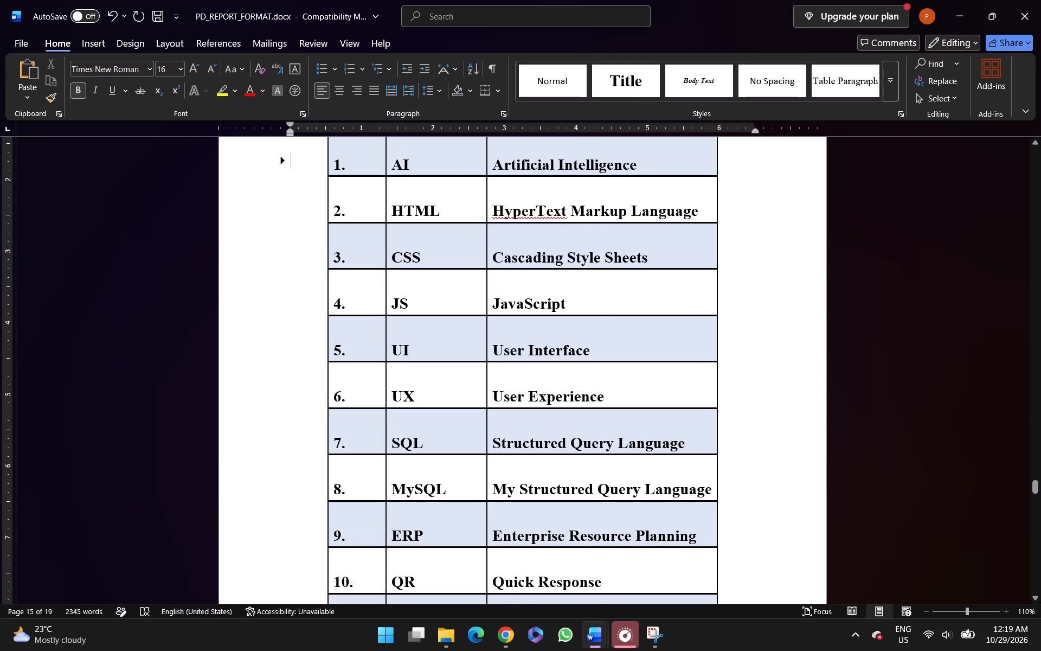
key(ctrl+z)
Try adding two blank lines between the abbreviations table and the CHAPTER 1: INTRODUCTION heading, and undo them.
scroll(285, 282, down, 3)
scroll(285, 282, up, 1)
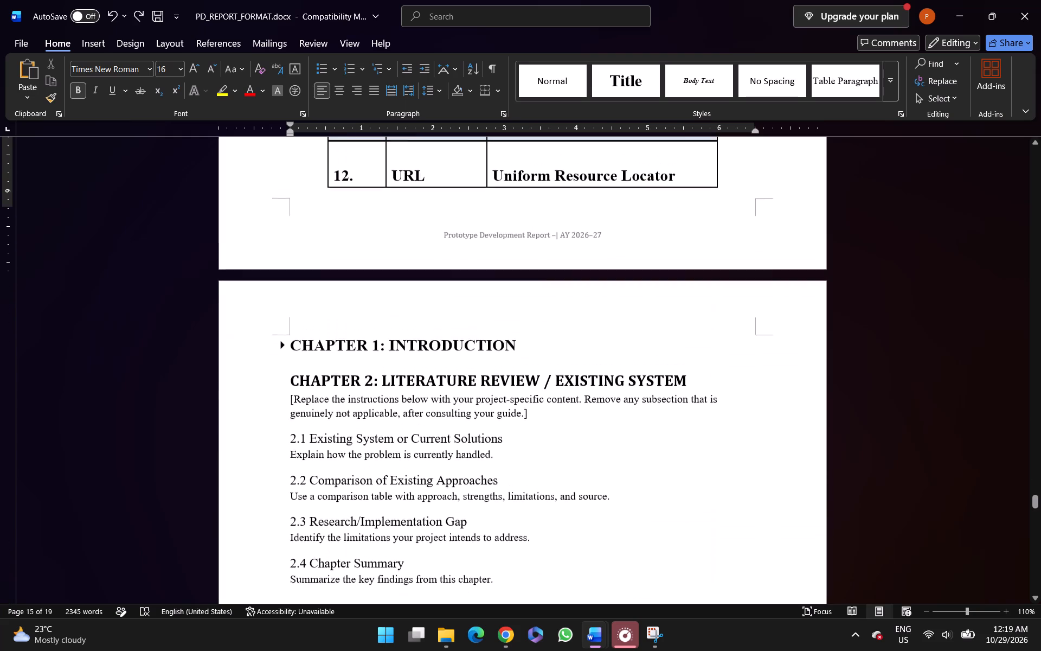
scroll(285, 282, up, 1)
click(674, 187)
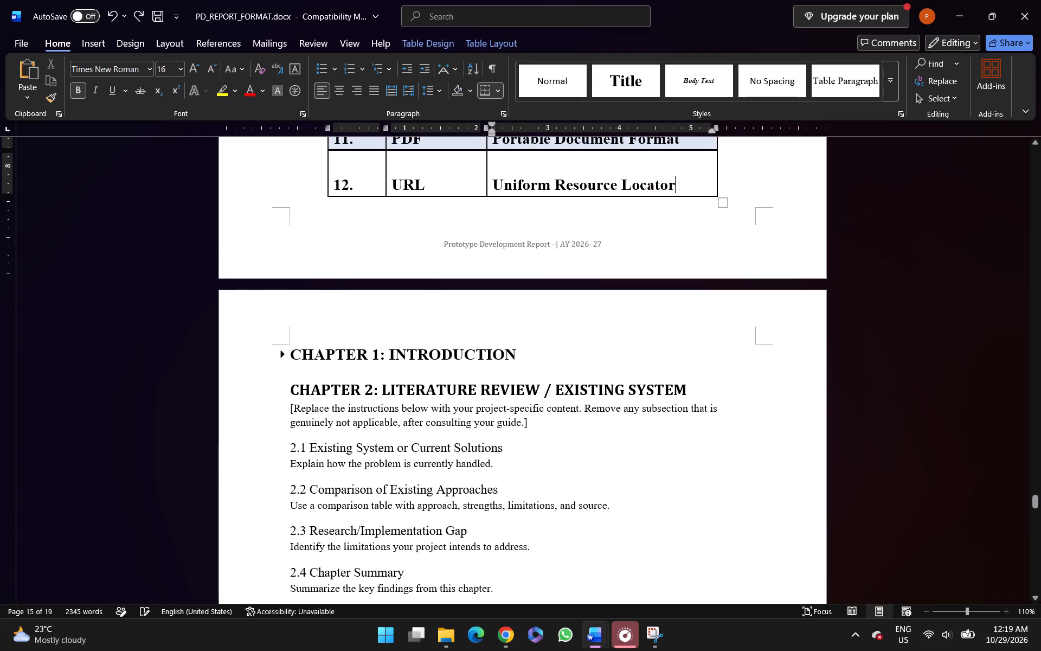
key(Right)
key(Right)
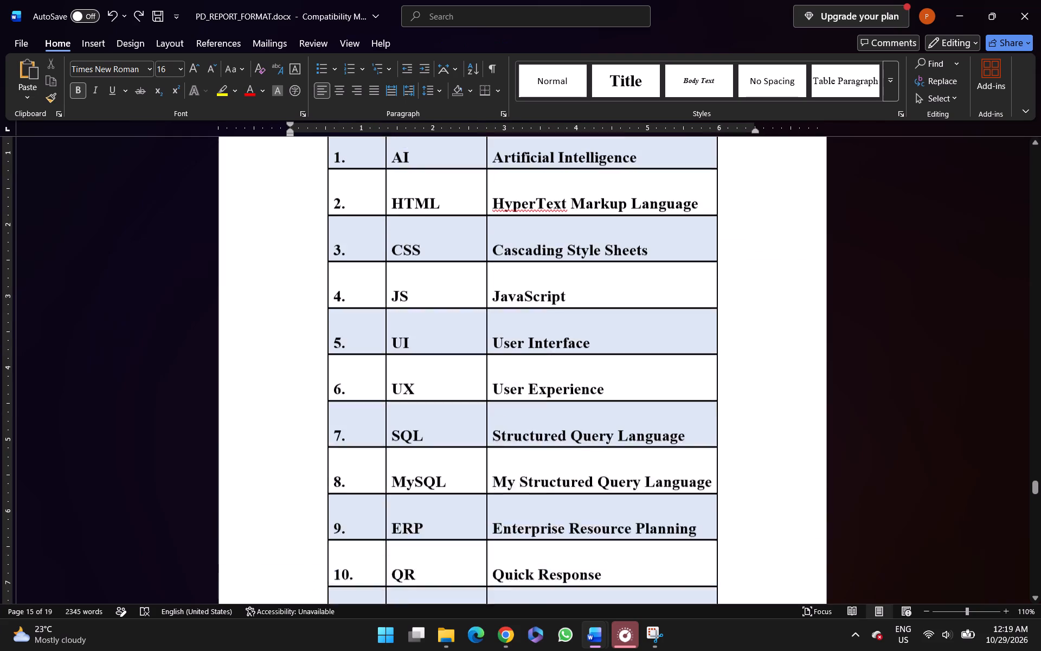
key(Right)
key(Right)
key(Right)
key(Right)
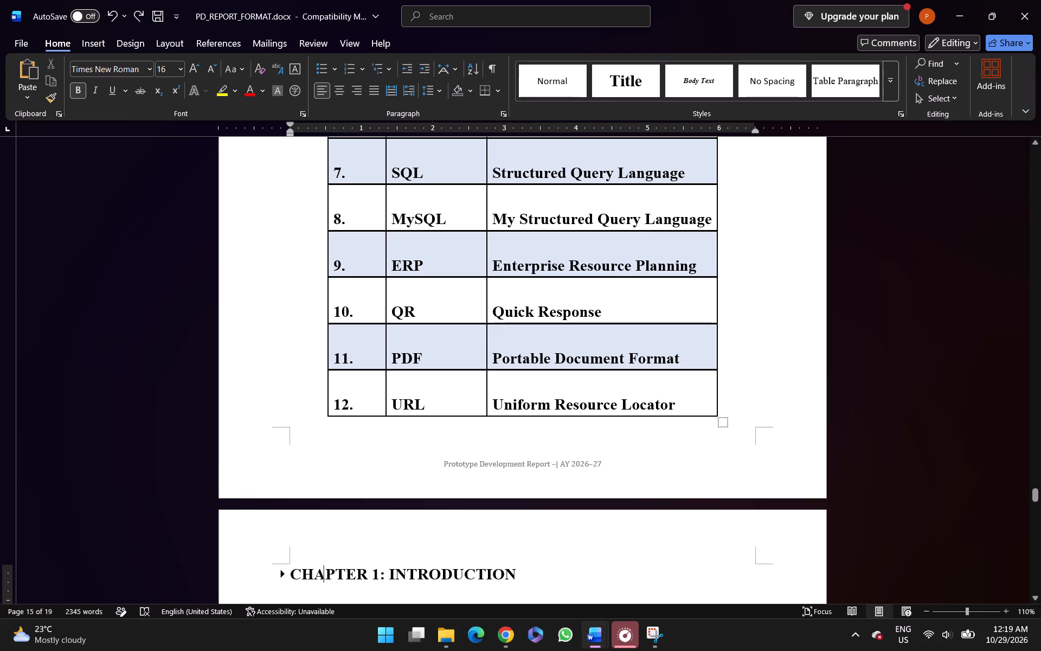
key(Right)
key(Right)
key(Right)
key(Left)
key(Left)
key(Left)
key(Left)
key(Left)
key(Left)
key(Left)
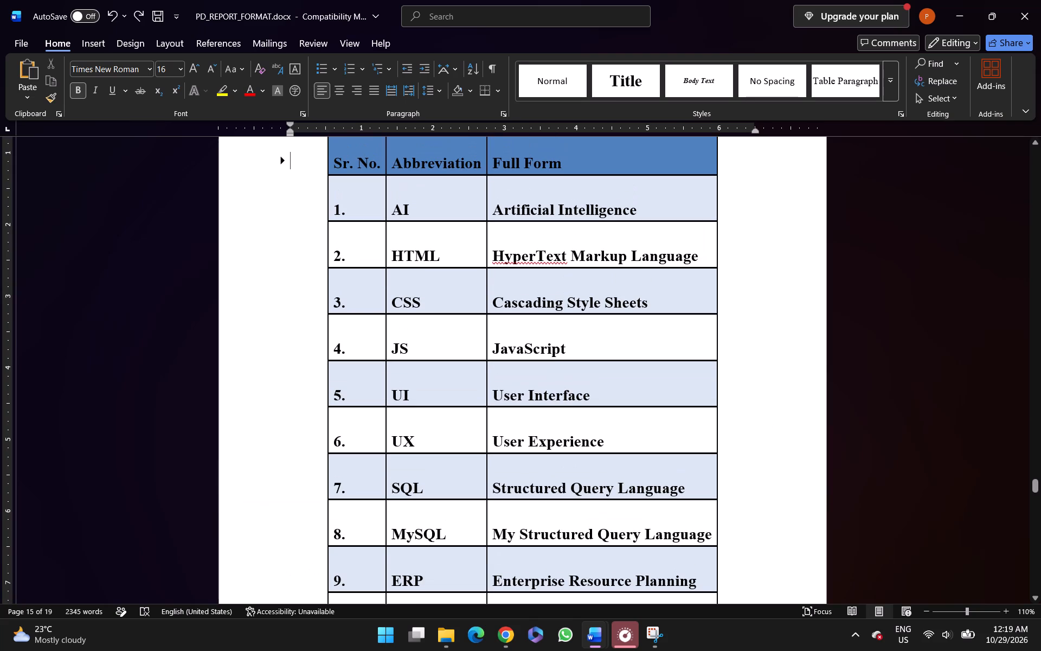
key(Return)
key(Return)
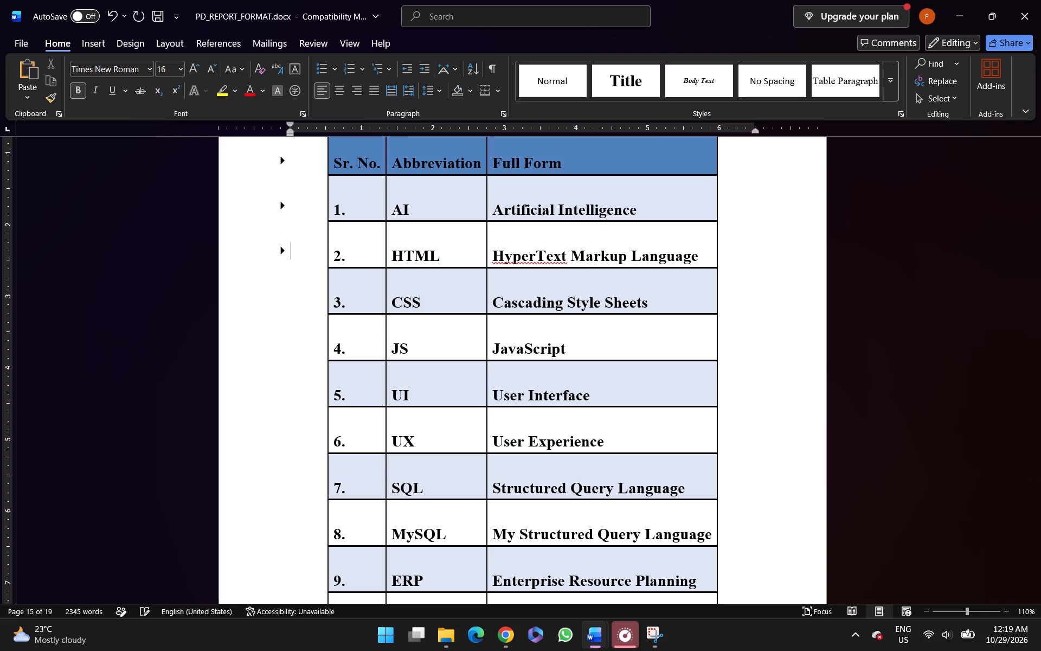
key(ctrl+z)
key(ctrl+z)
Insert a page break directly before the CHAPTER 1: INTRODUCTION heading.
scroll(674, 187, down, 1)
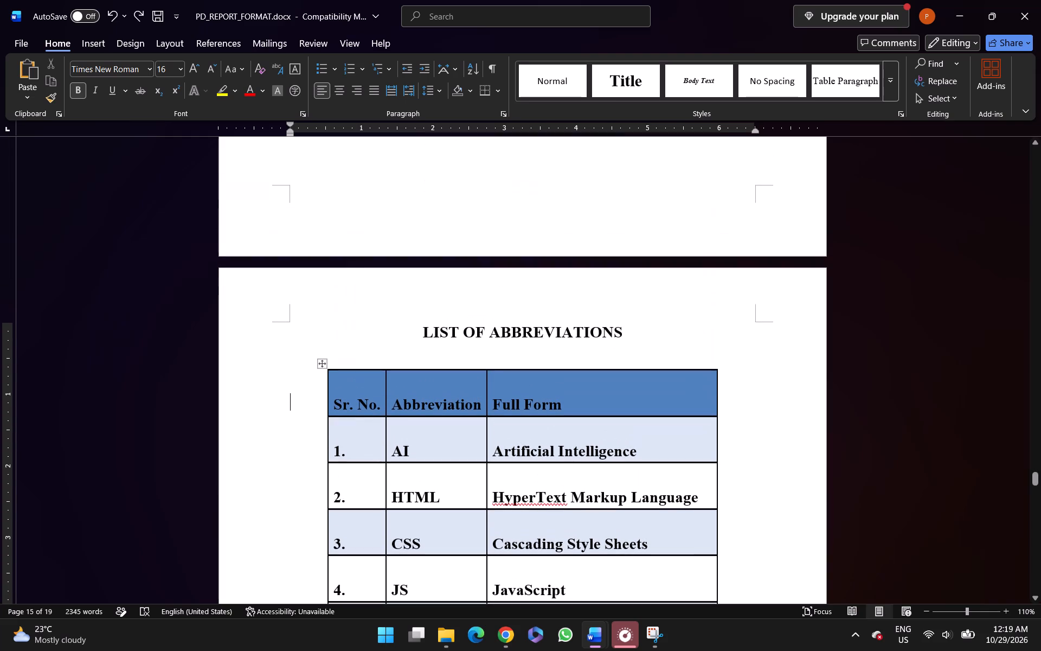
scroll(674, 187, down, 1)
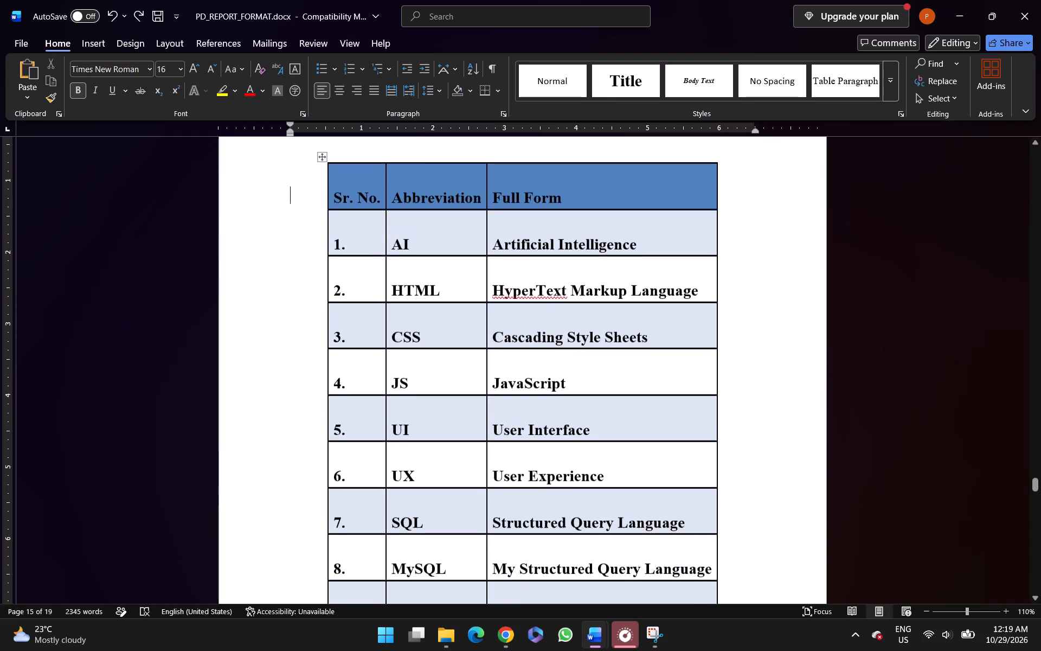
scroll(674, 187, down, 3)
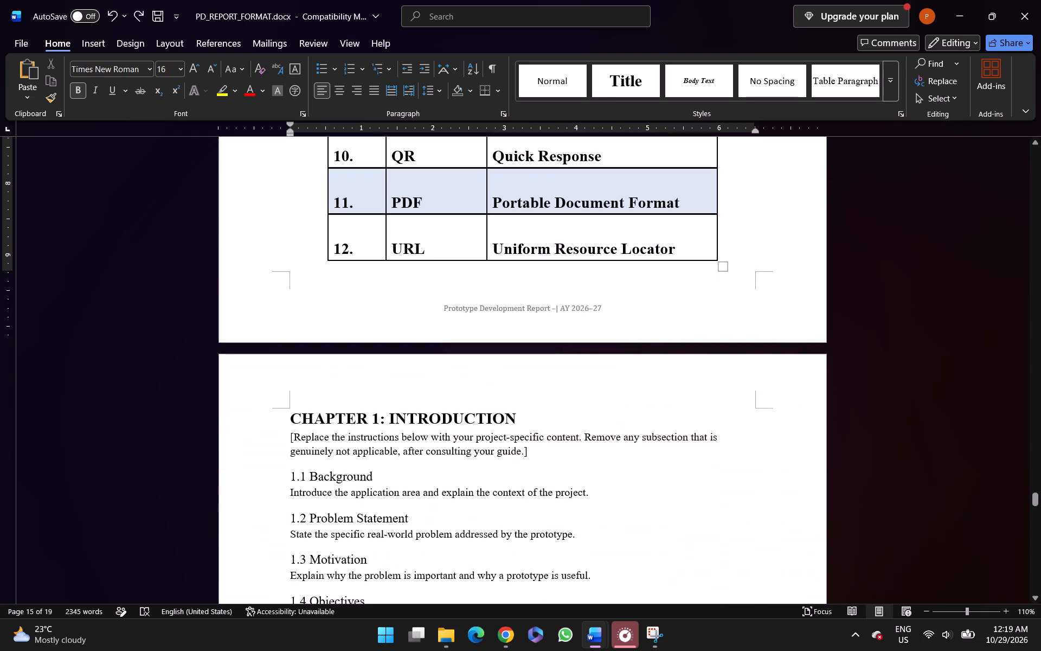
click(292, 416)
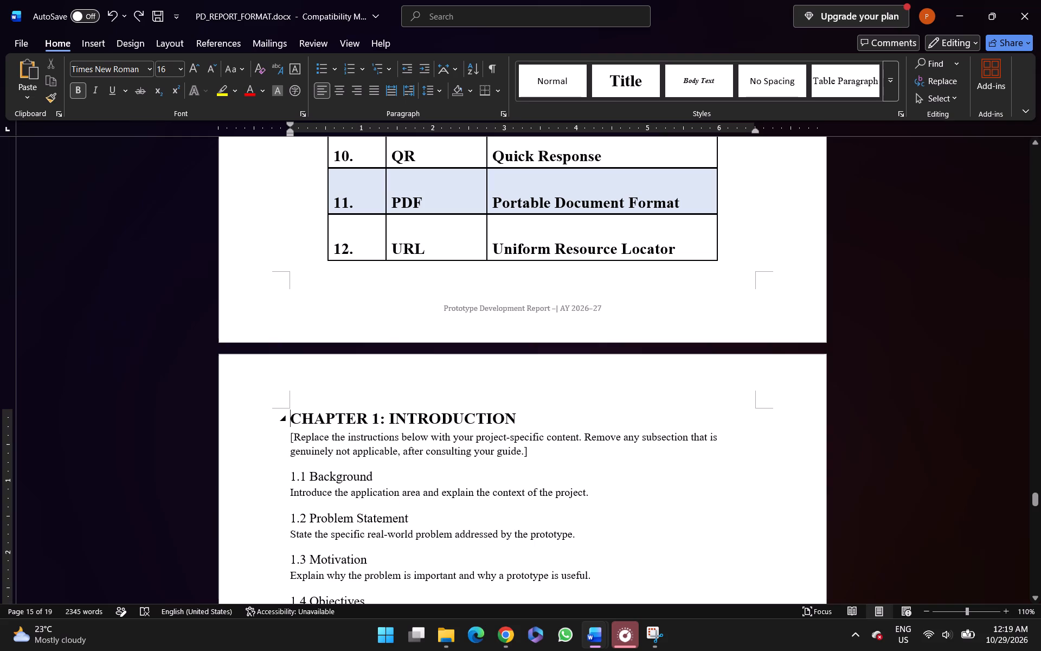
key(ctrl+Return)
scroll(292, 416, up, 5)
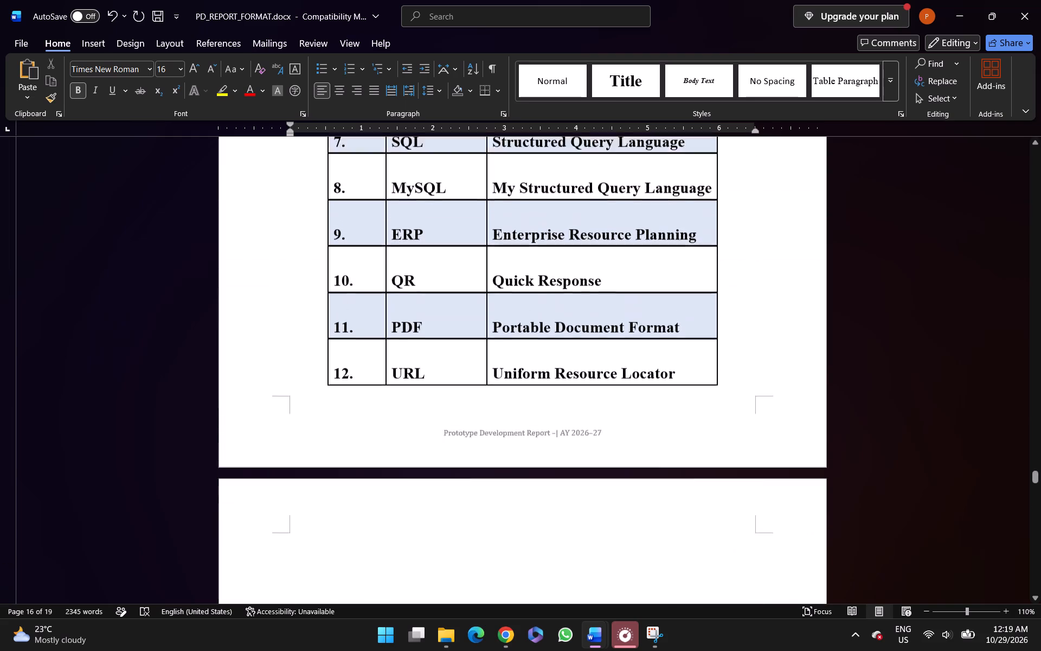
scroll(292, 416, down, 3)
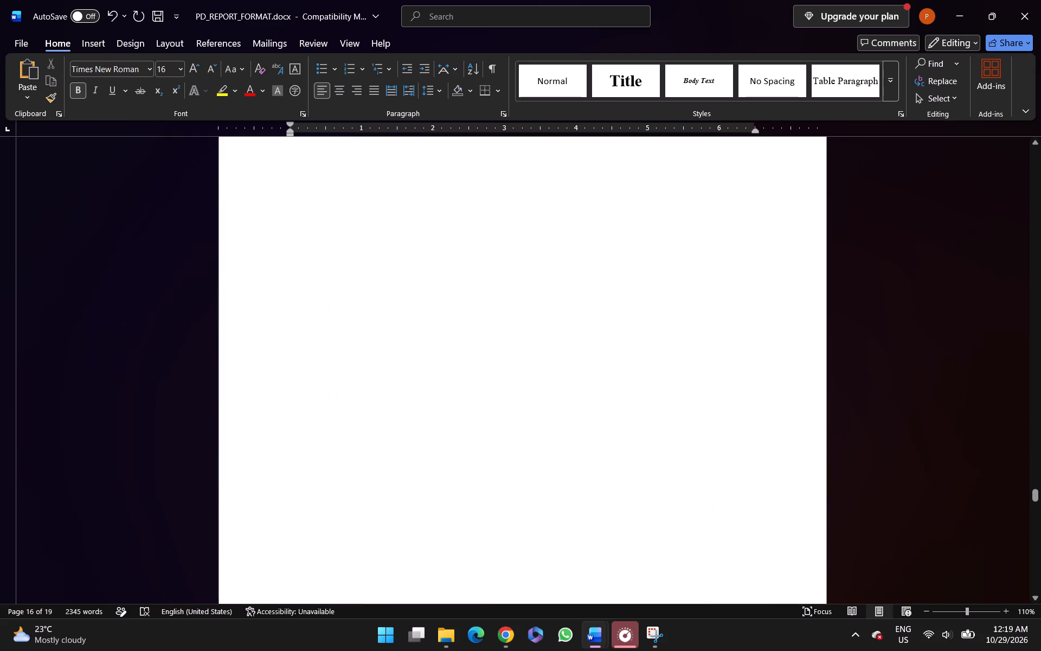
scroll(292, 416, down, 4)
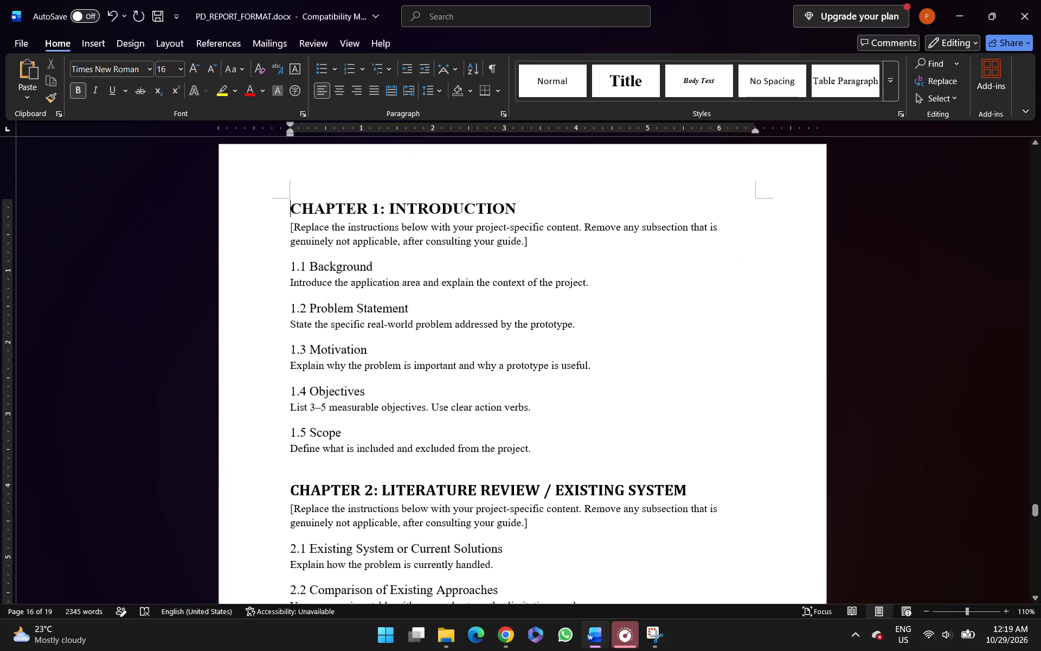
Copy the whole Chapter 1 template section, from the CHAPTER 1: INTRODUCTION heading through the 1.5 Scope instructions.
key(ctrl+shift+Down)
key(ctrl+shift+Down)
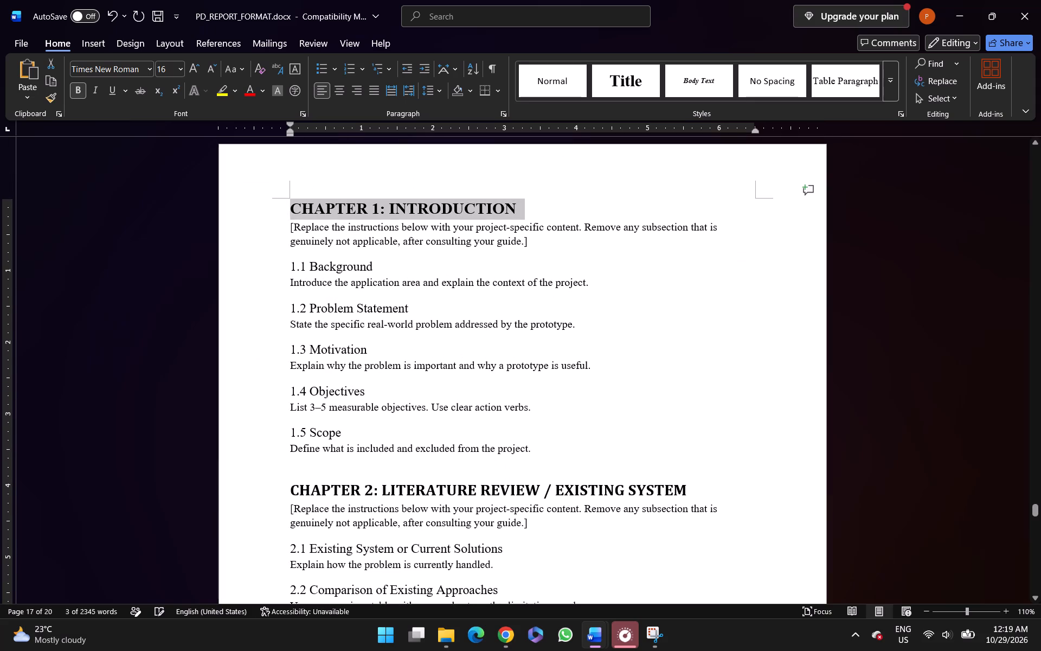
key(ctrl+shift+Down)
key(ctrl+shift+Down)
key(ctrl+shift+Down)
key(ctrl+shift+Down)
key(ctrl+shift+Down)
key(ctrl+shift+Down)
key(ctrl+shift+Down)
key(ctrl+shift+Down)
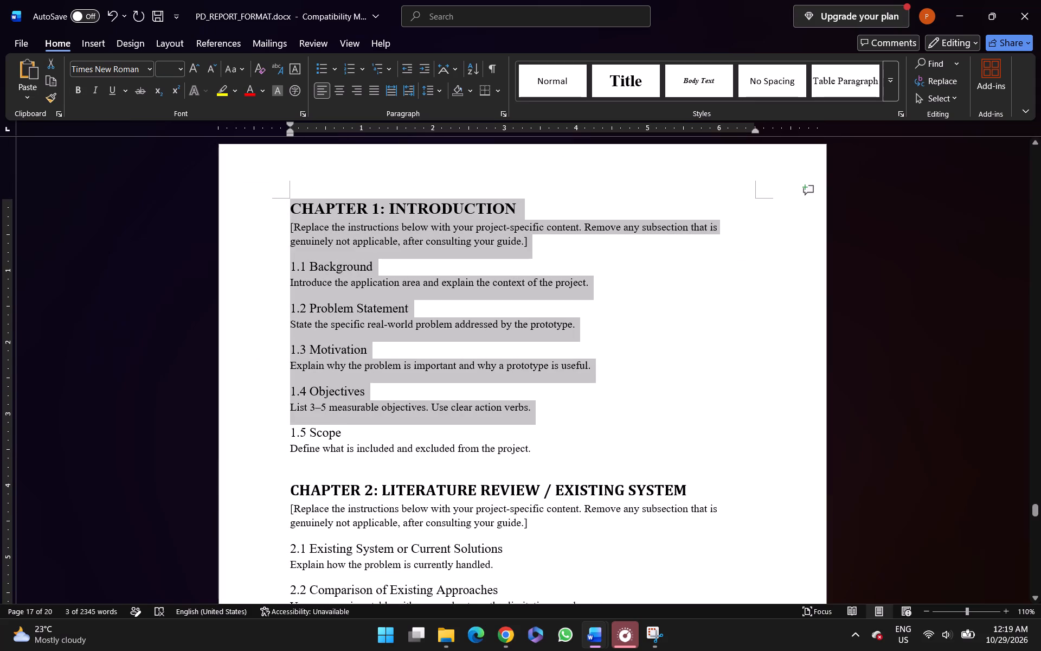
key(ctrl+shift+Down)
key(ctrl+shift+Down)
key(ctrl+c)
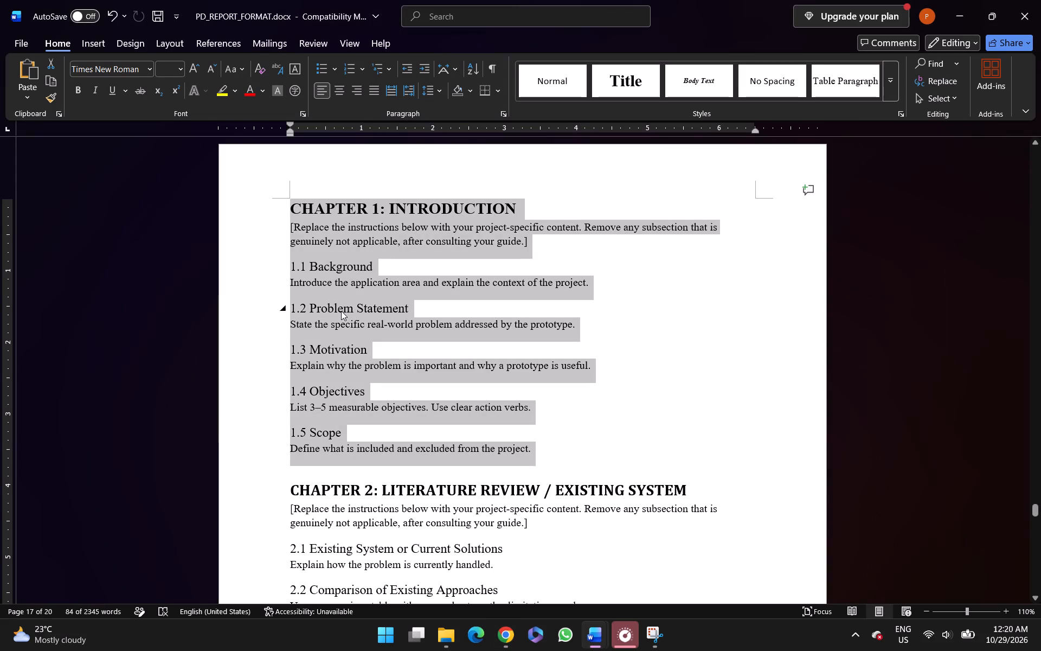
scroll(341, 311, up, 1)
key(BackSpace)
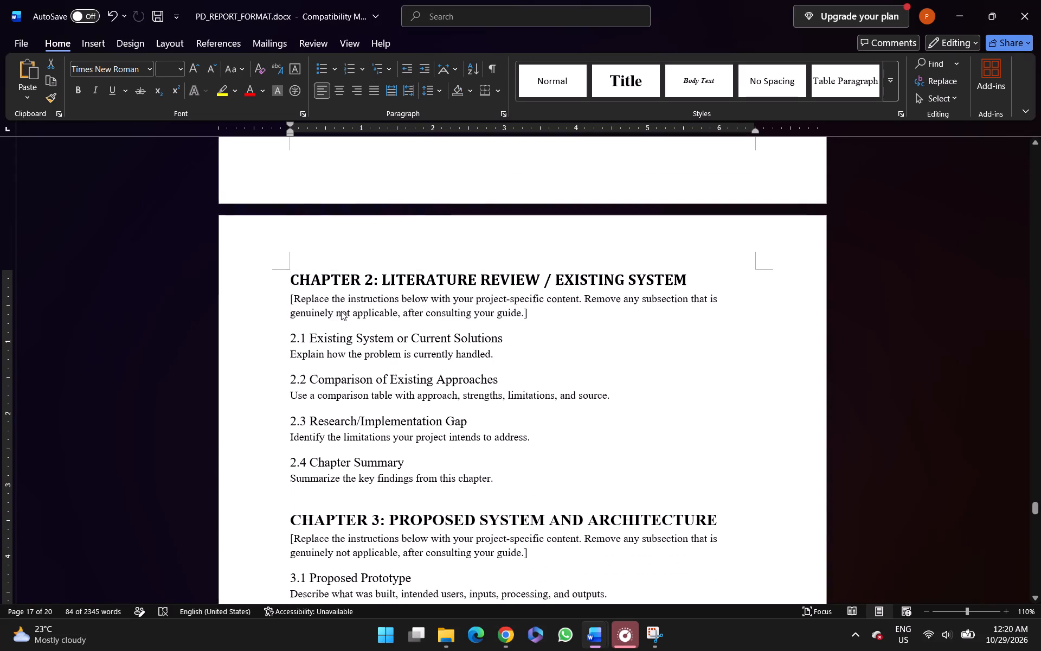
Paste the ChatGPT-written Chapter 1 at the start of the blank page after the abbreviations table.
scroll(341, 311, up, 3)
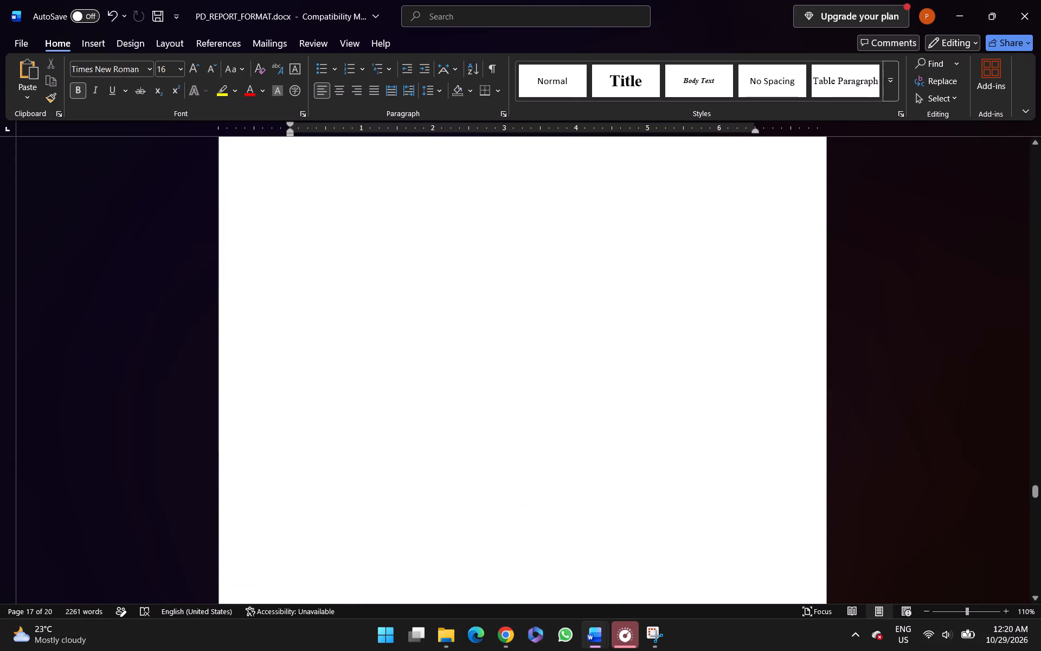
scroll(341, 311, up, 3)
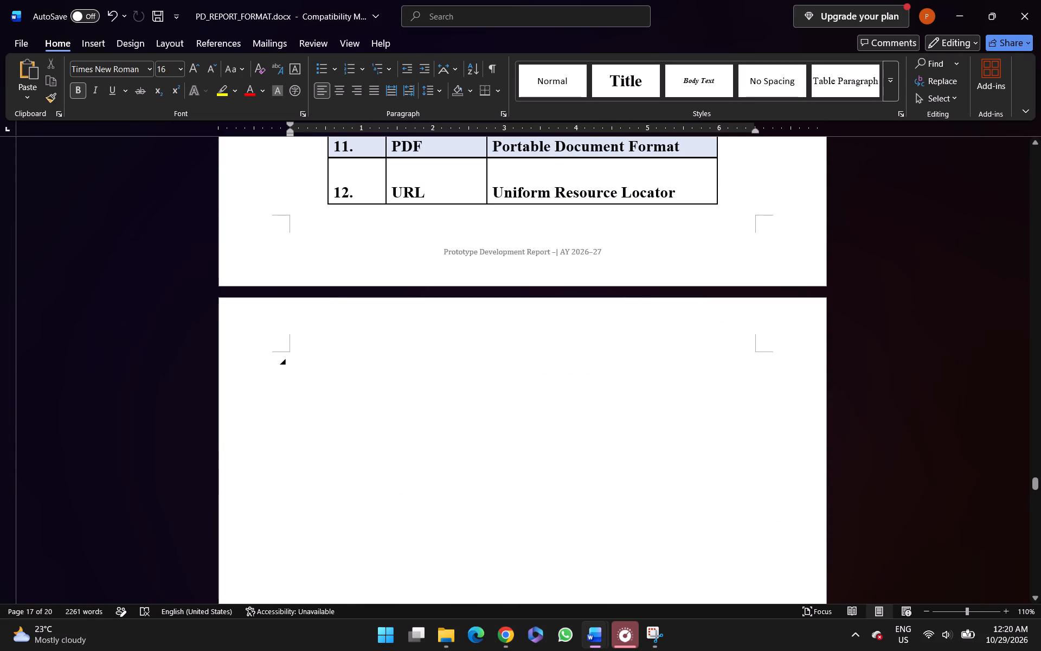
double_click(289, 362)
click(289, 362)
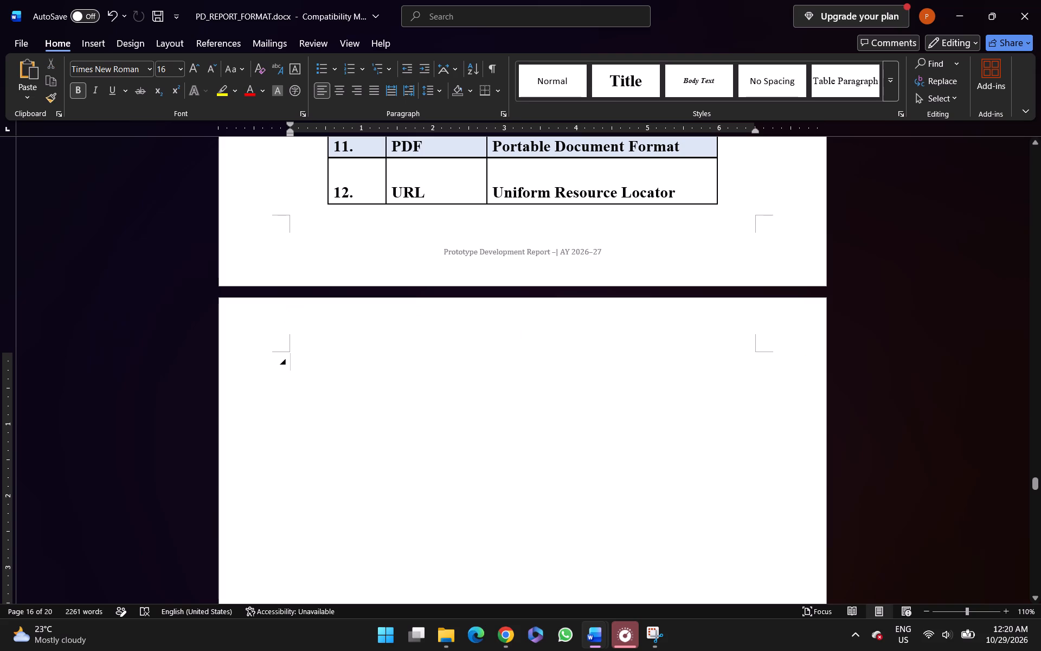
key(ctrl+v)
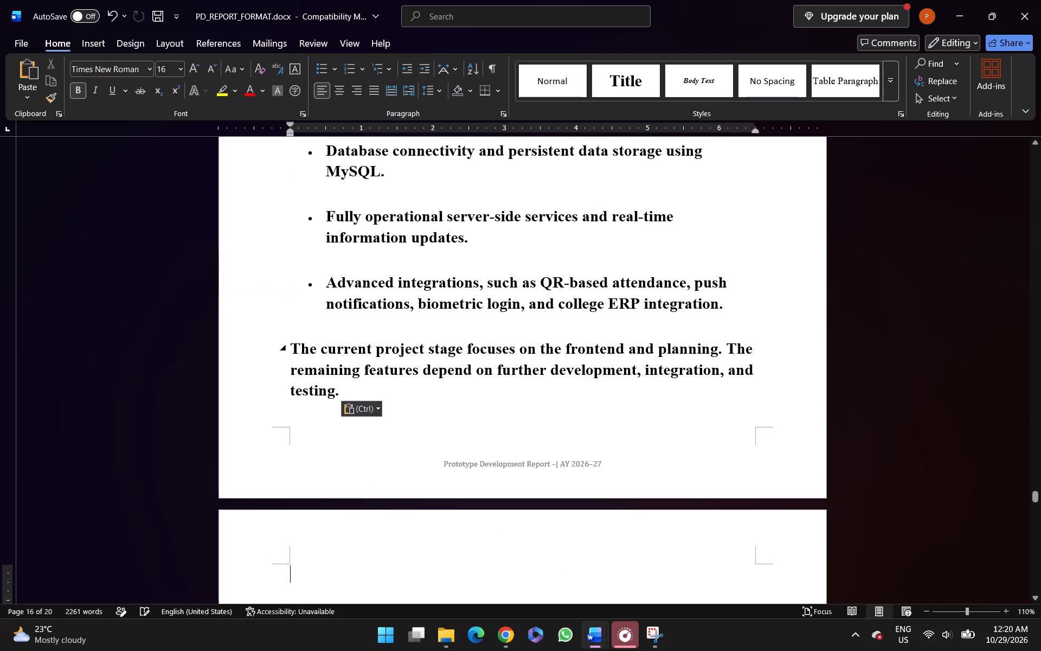
Center the CHAPTER 1: INTRODUCTION heading at the start of the pasted chapter.
scroll(289, 362, up, 2)
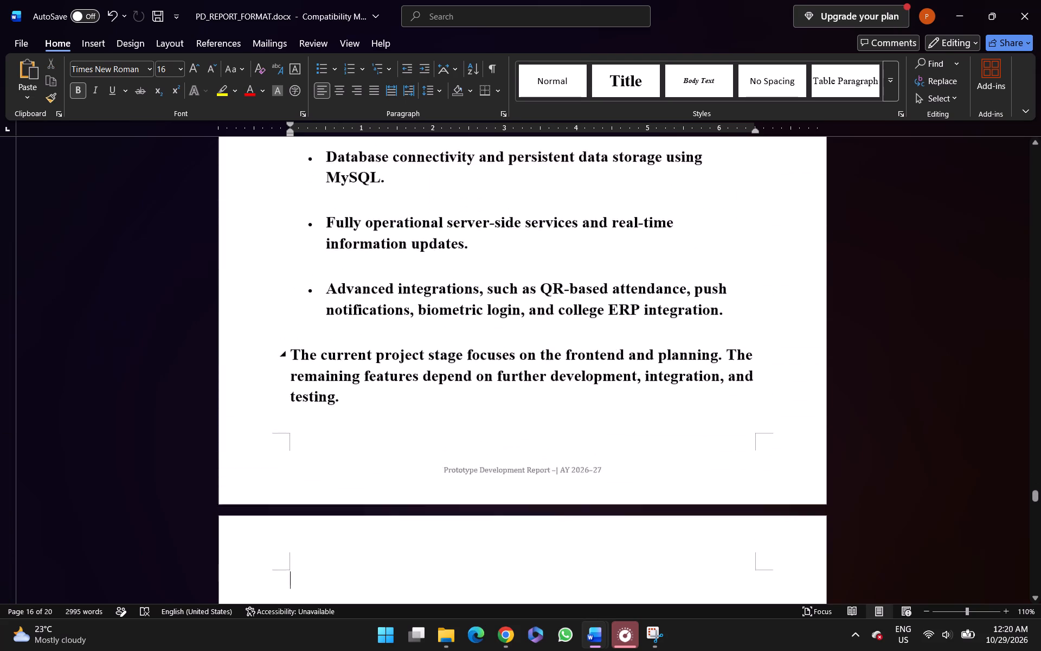
scroll(289, 362, up, 13)
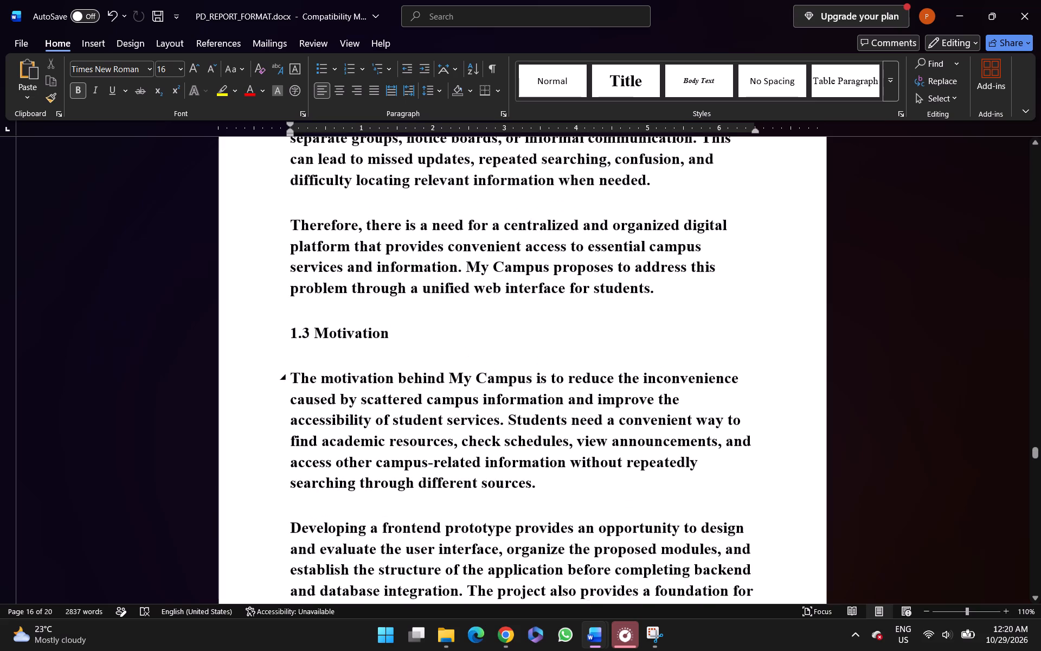
scroll(289, 362, up, 5)
scroll(289, 362, down, 1)
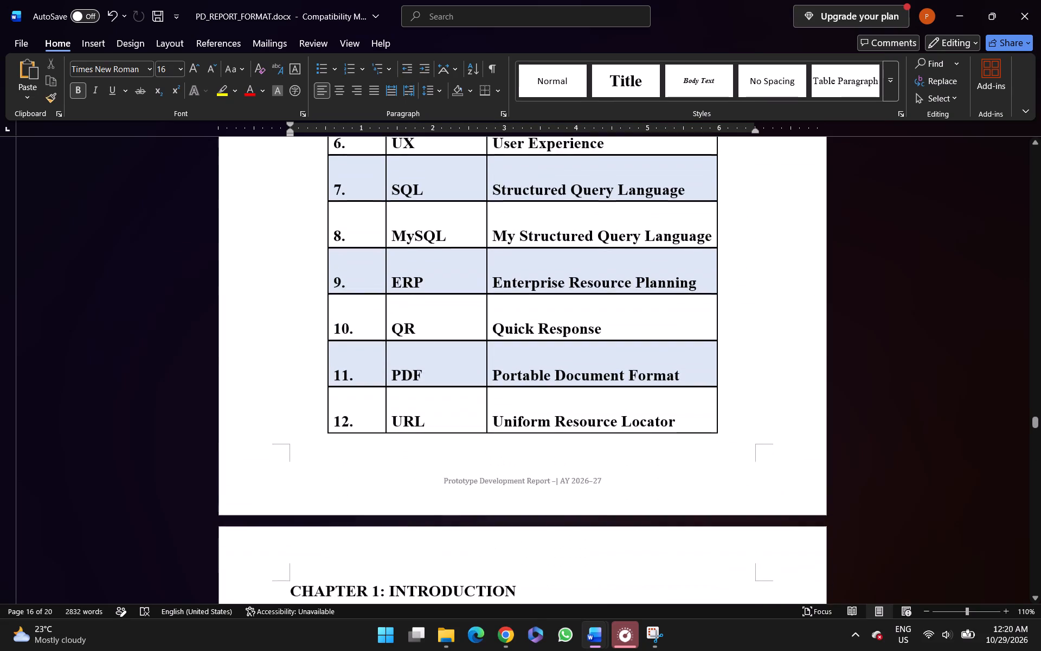
scroll(289, 362, down, 3)
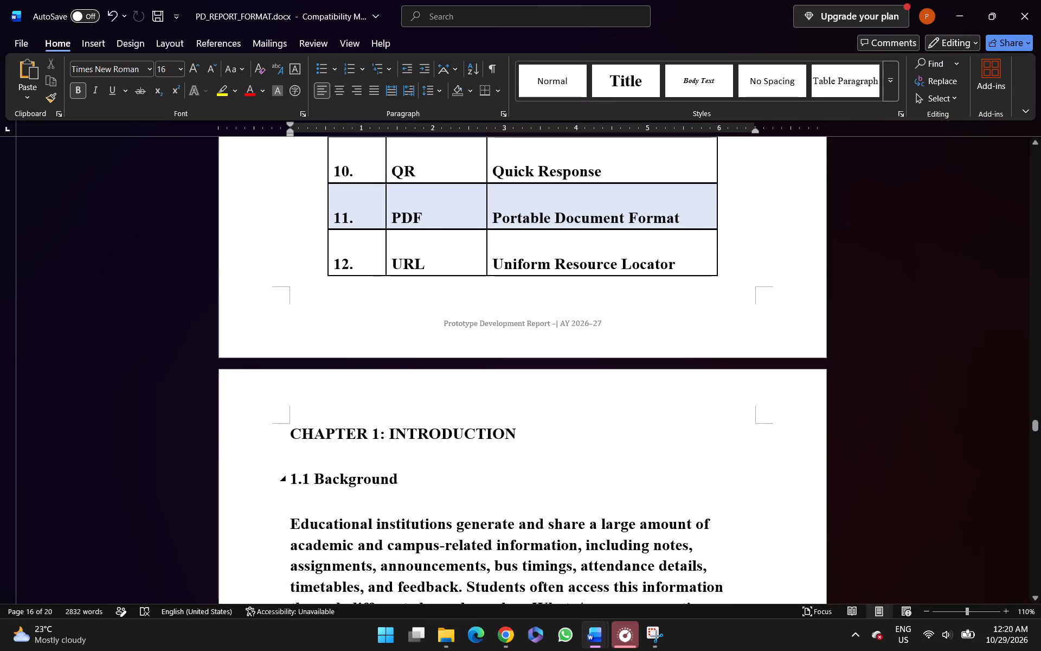
click(290, 429)
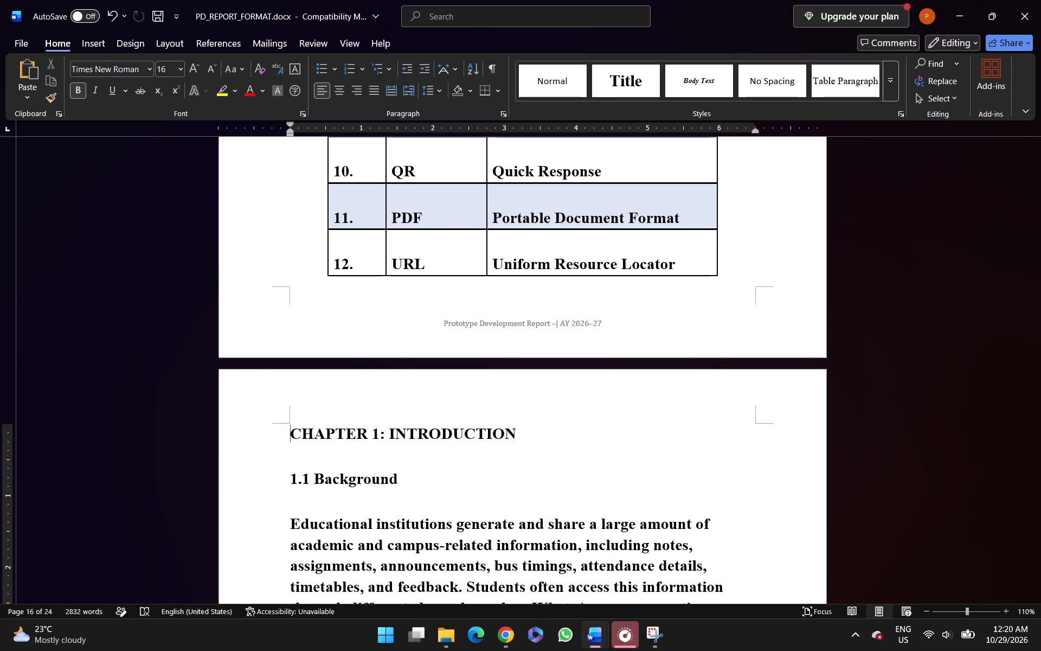
key(Right)
key(ctrl+shift+Down)
key(Down)
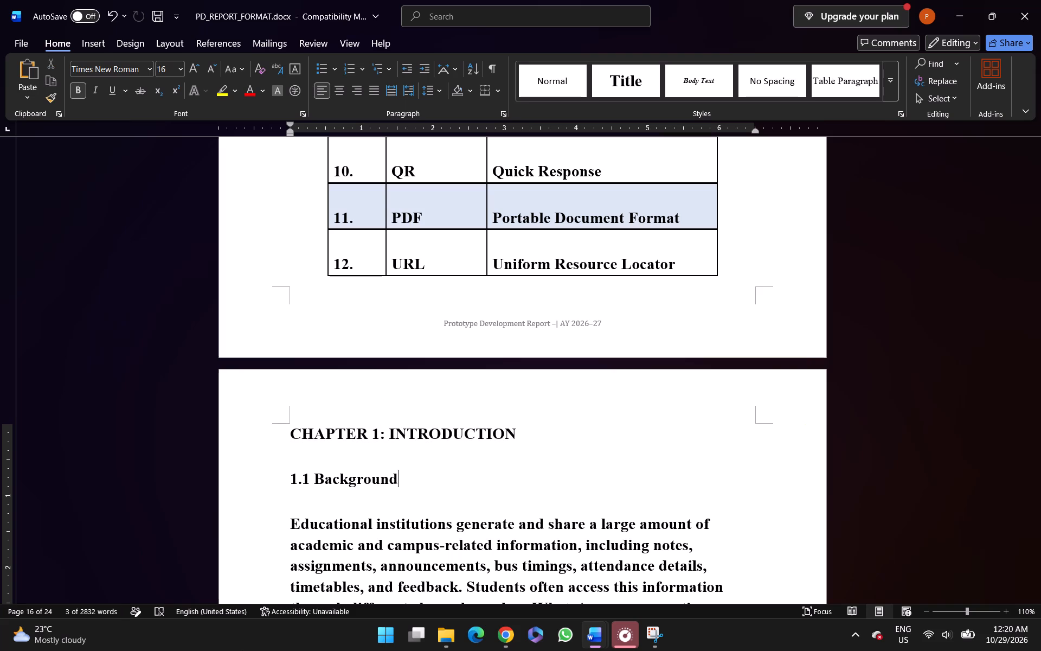
key(Up)
key(ctrl+shift+Left)
key(ctrl+shift+Left)
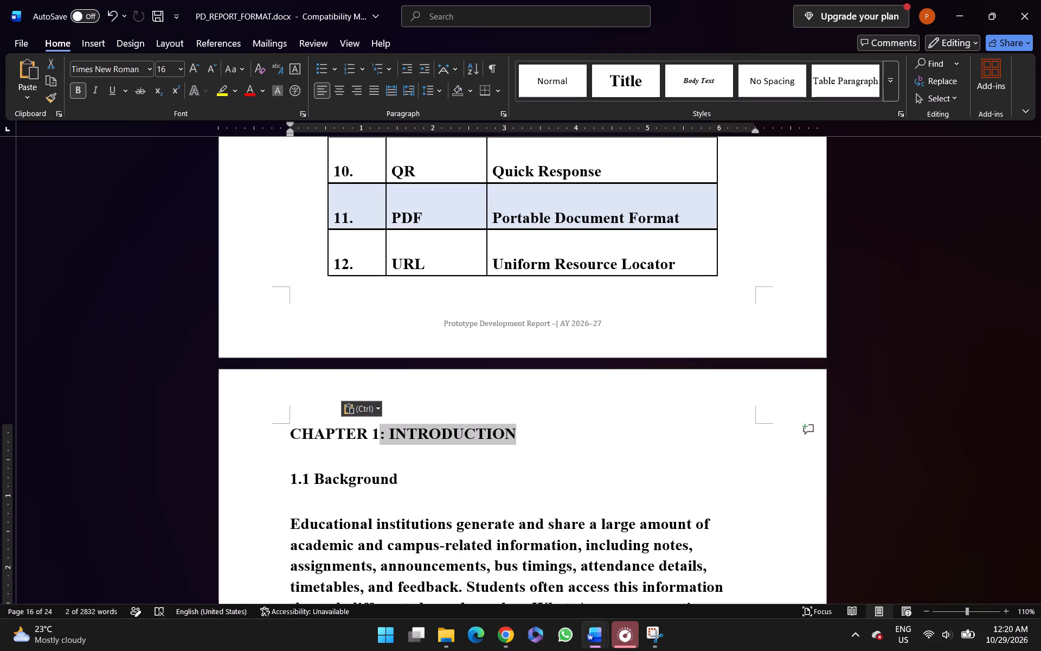
key(ctrl+shift+Left)
key(ctrl+shift+Left)
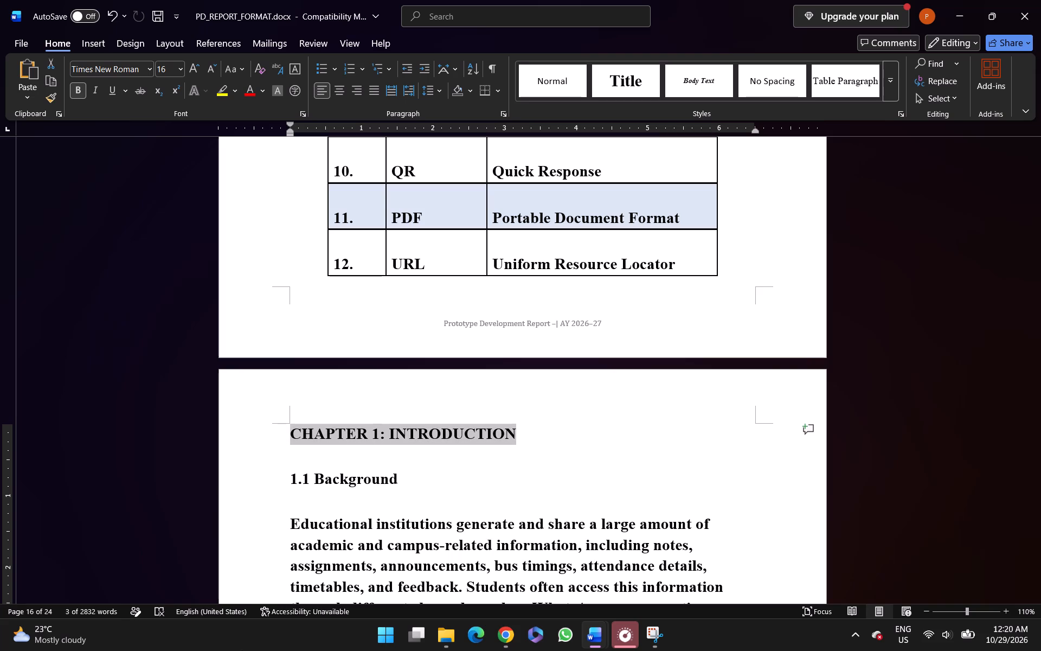
click(242, 650)
key(ctrl+e)
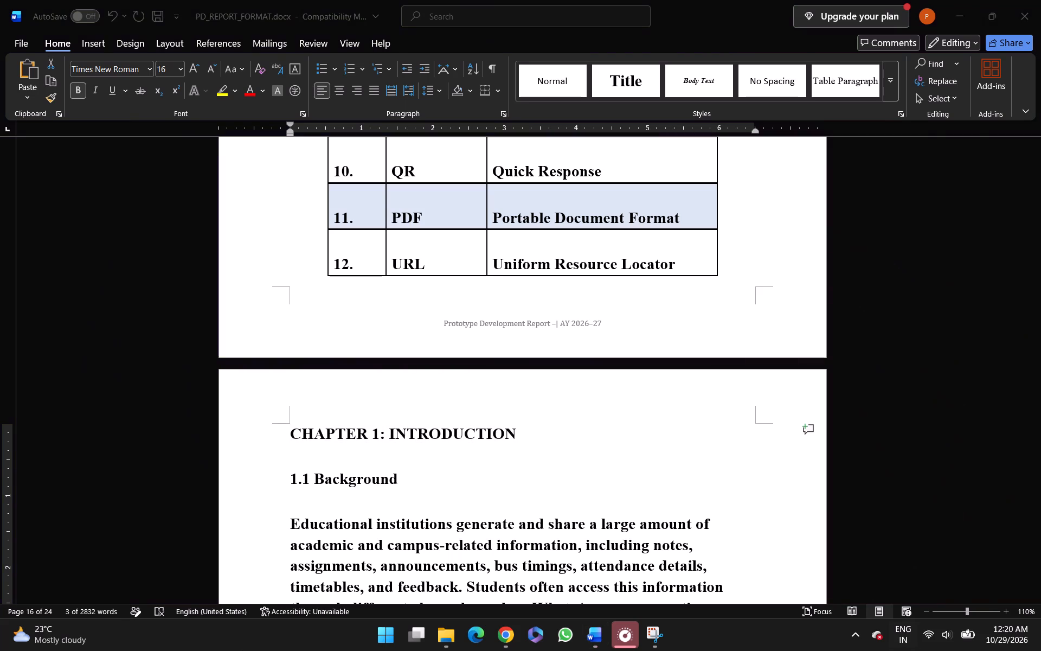
key(ctrl+e)
key(ctrl+z)
key(ctrl+z)
key(ctrl+z)
key(ctrl+z)
key(ctrl+z)
key(ctrl+z)
key(ctrl+z)
click(376, 507)
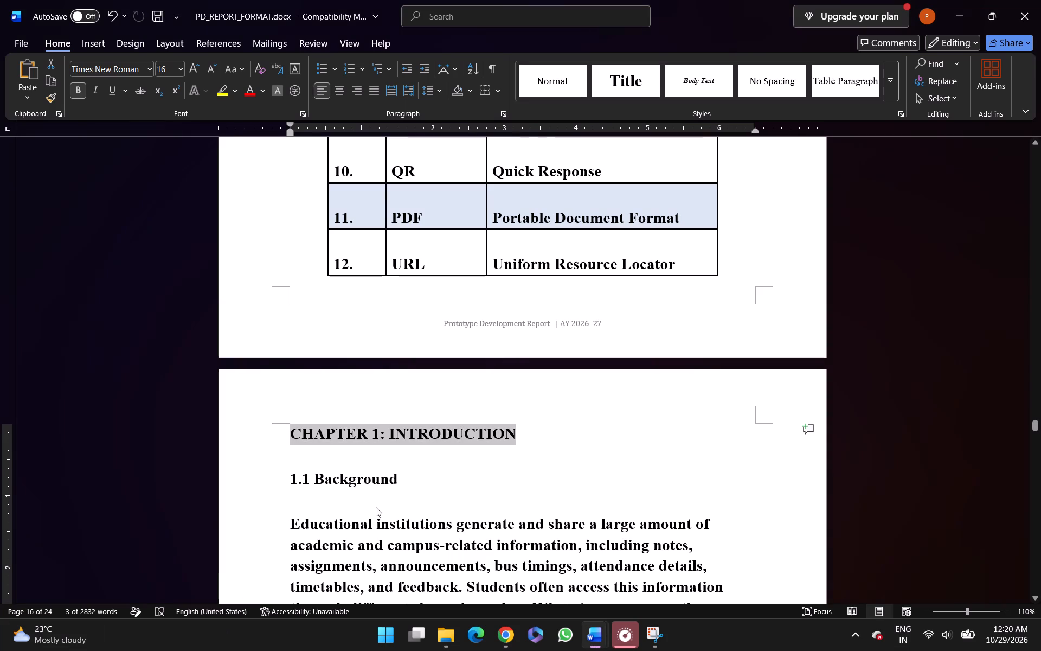
key(ctrl+e)
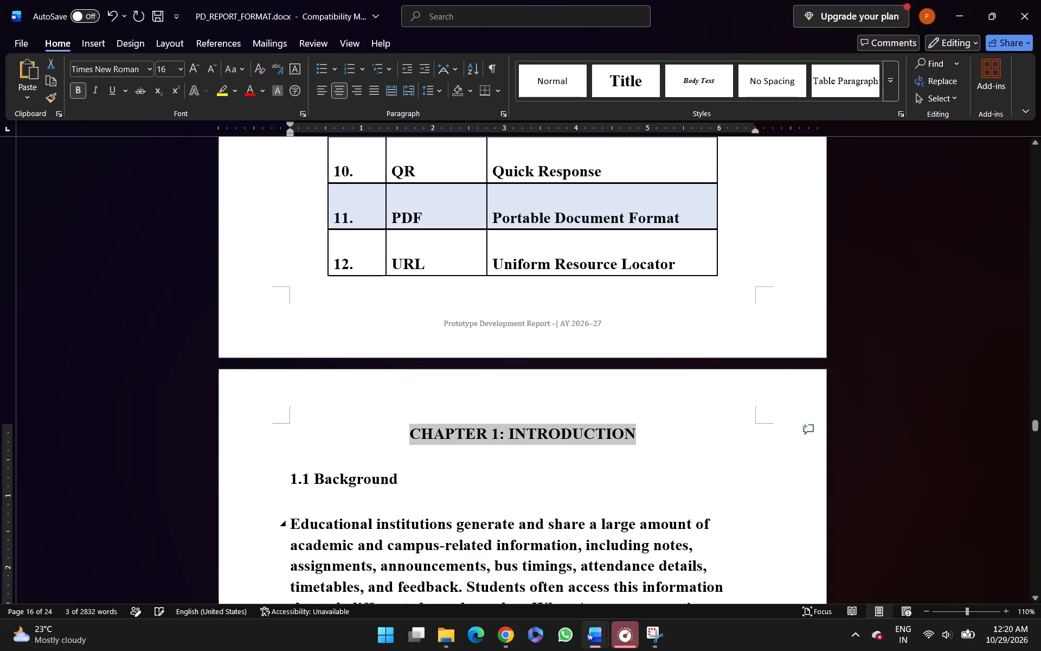
click(421, 498)
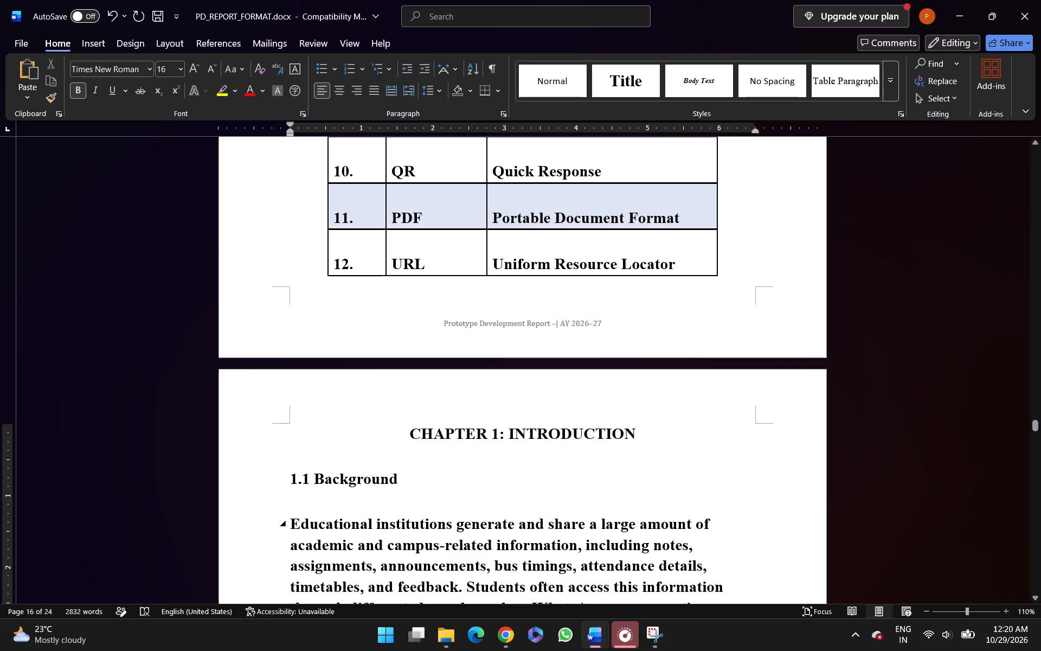
Format the three body paragraphs under 1.1 Background as 11 pt, non-bold, justified text.
drag(291, 526, 358, 528)
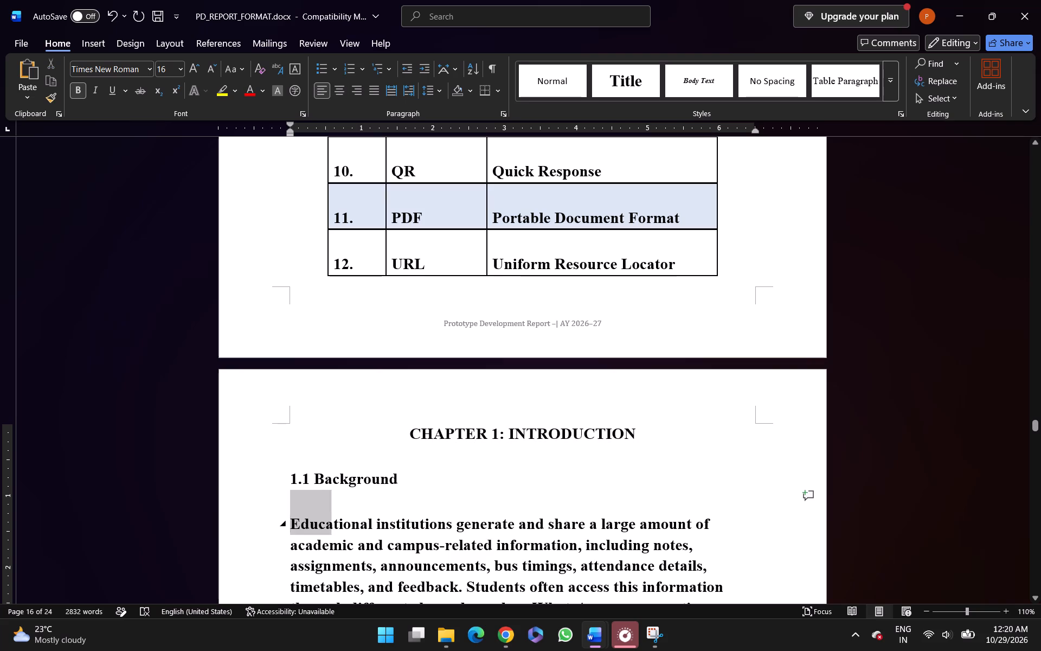
drag(358, 528, 383, 394)
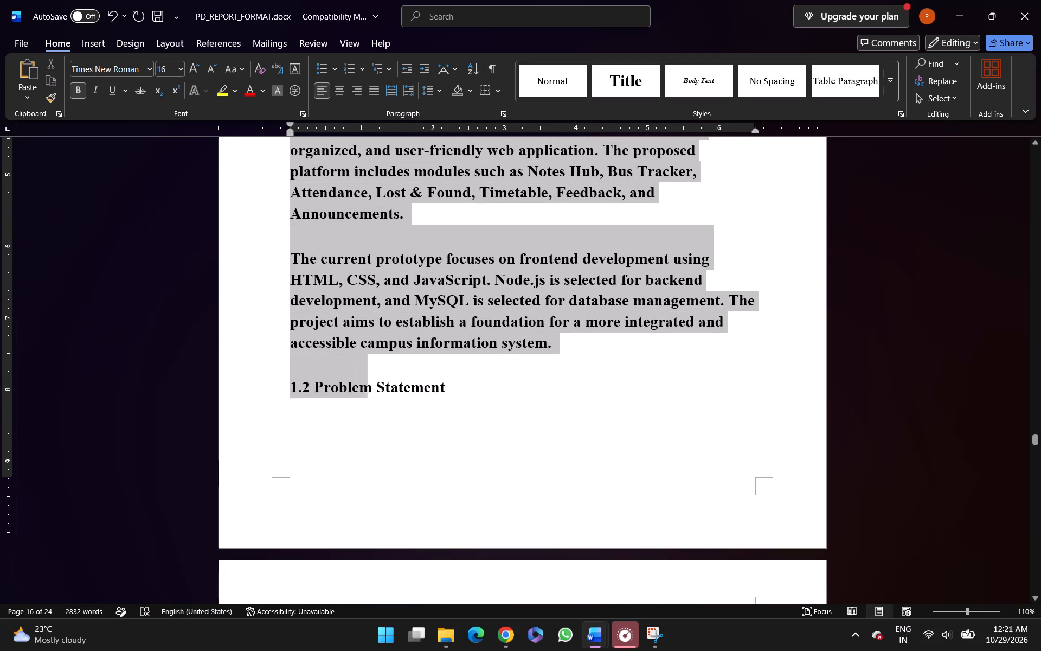
drag(383, 394, 587, 352)
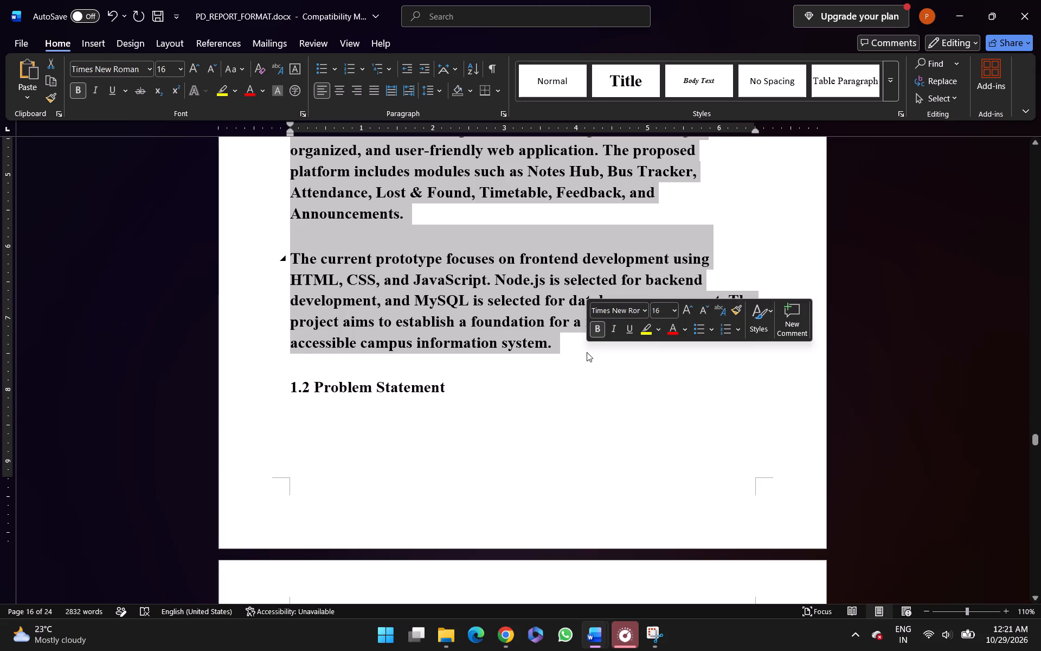
key(ctrl+shift+comma)
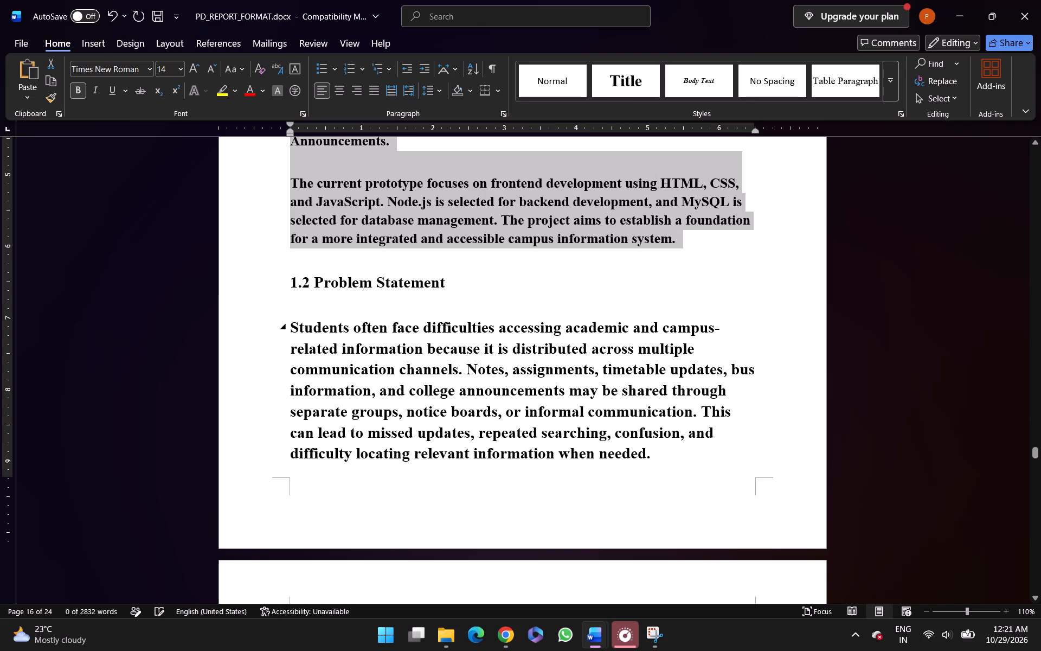
key(ctrl+shift+comma)
key(ctrl+shift+comma)
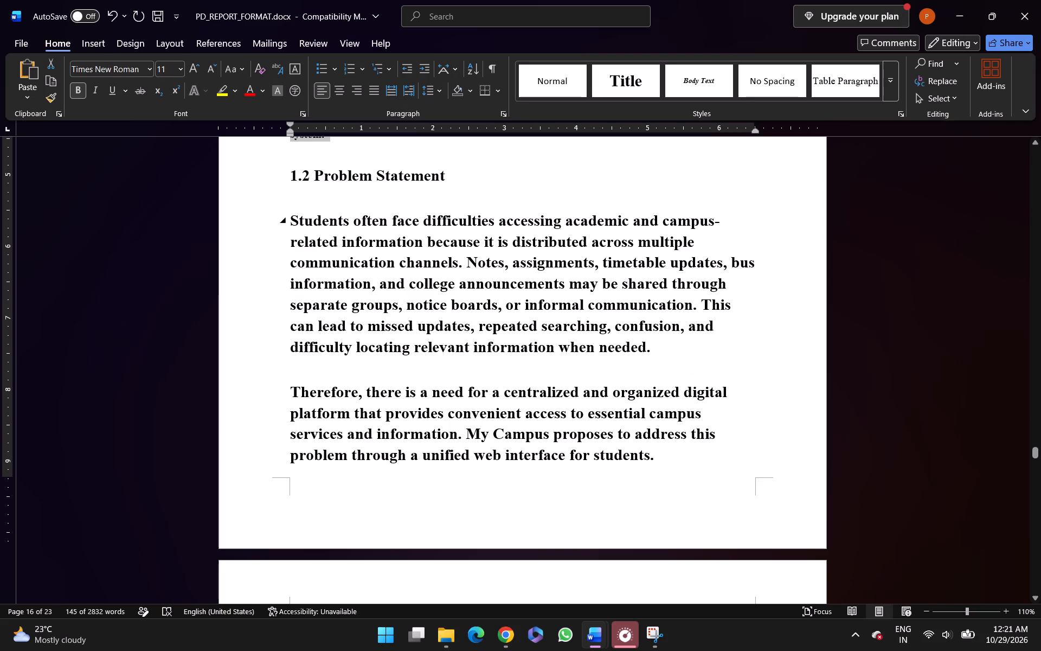
scroll(587, 352, up, 2)
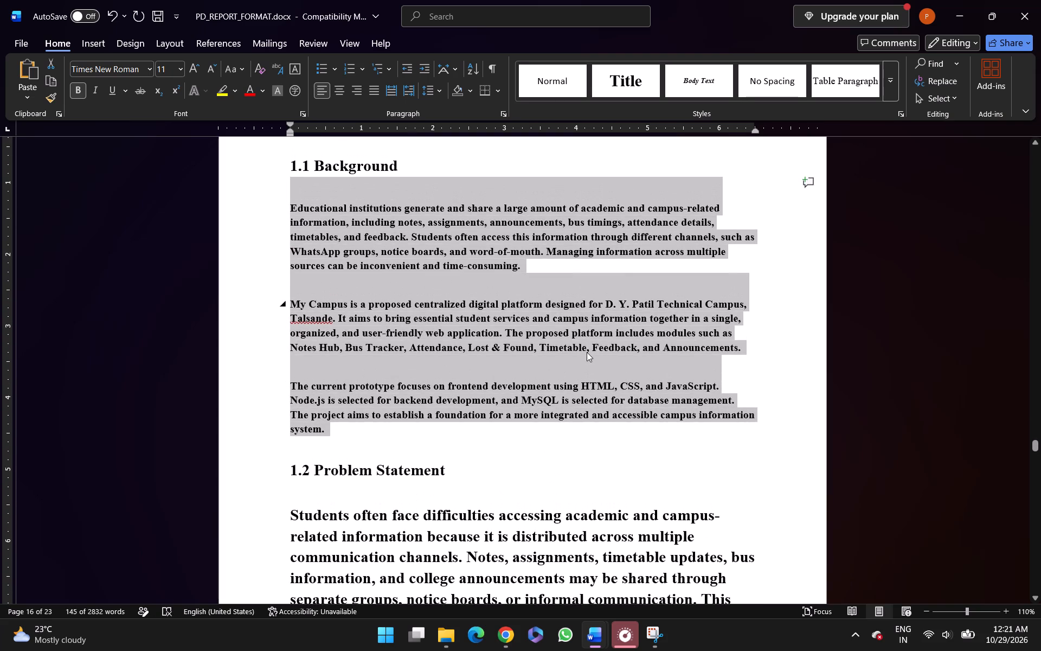
key(ctrl+b)
key(ctrl+j)
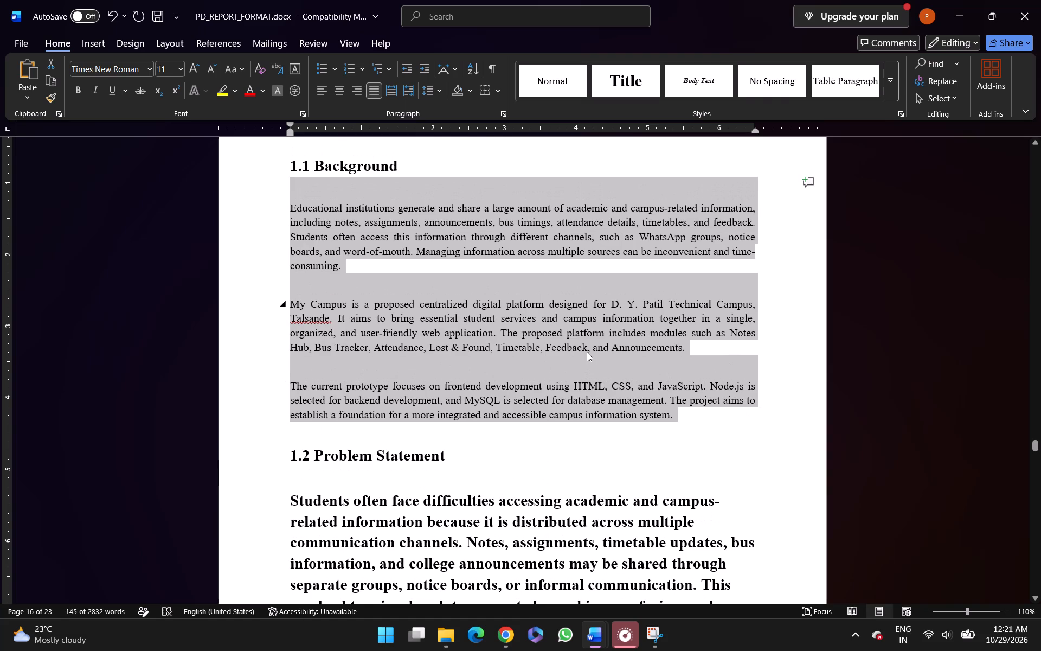
Format the two body paragraphs under 1.2 Problem Statement as justified, 11 pt, non-bold text.
scroll(587, 352, up, 2)
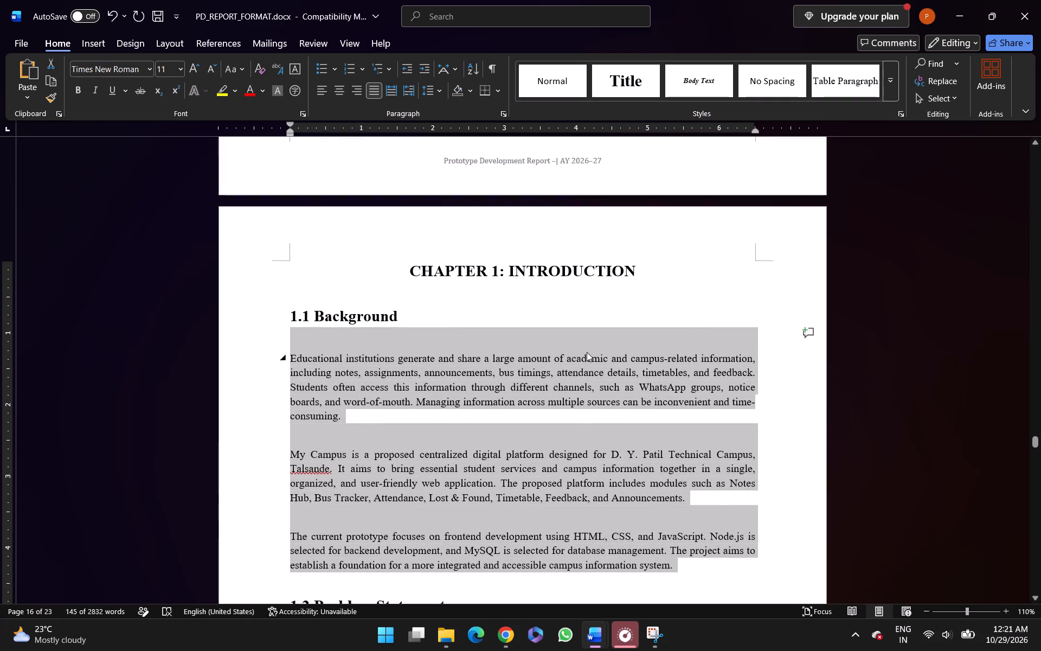
scroll(587, 352, down, 1)
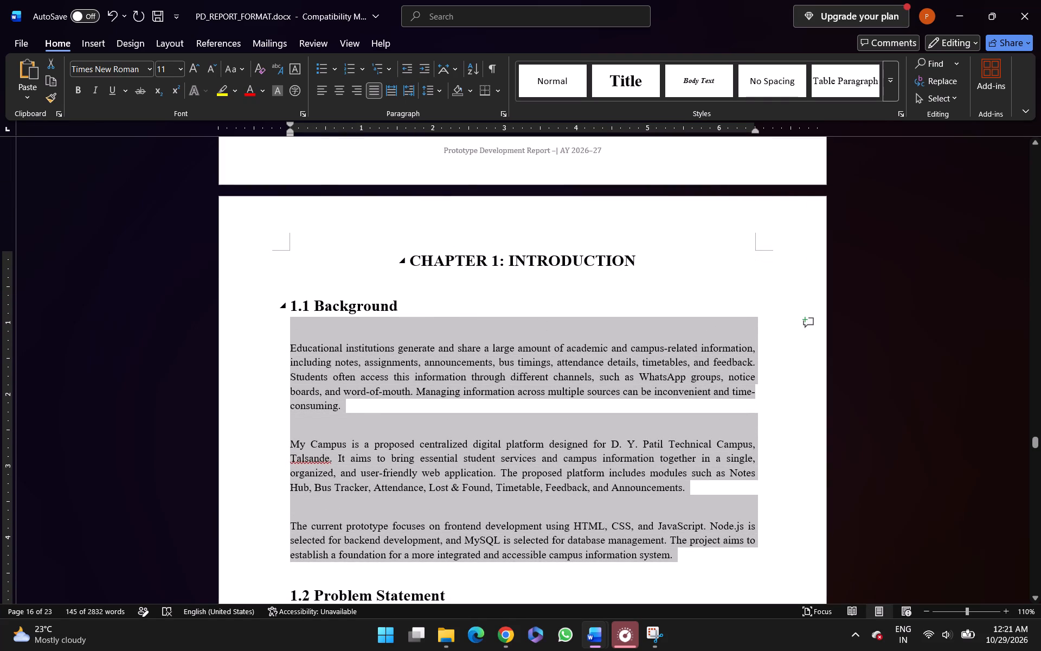
scroll(384, 309, down, 3)
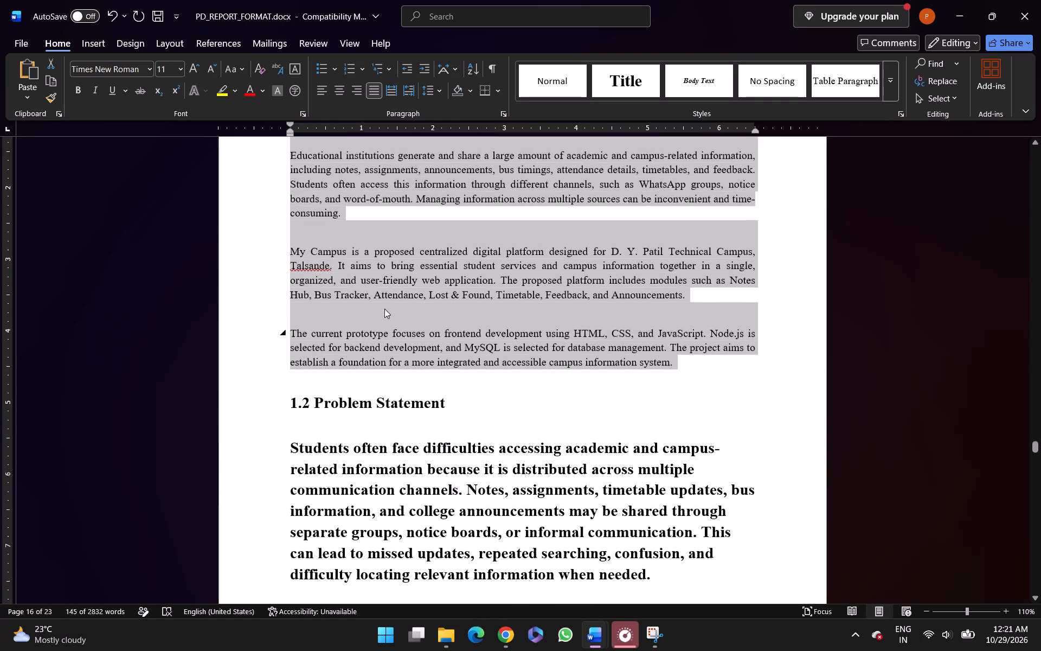
scroll(384, 309, down, 1)
click(292, 419)
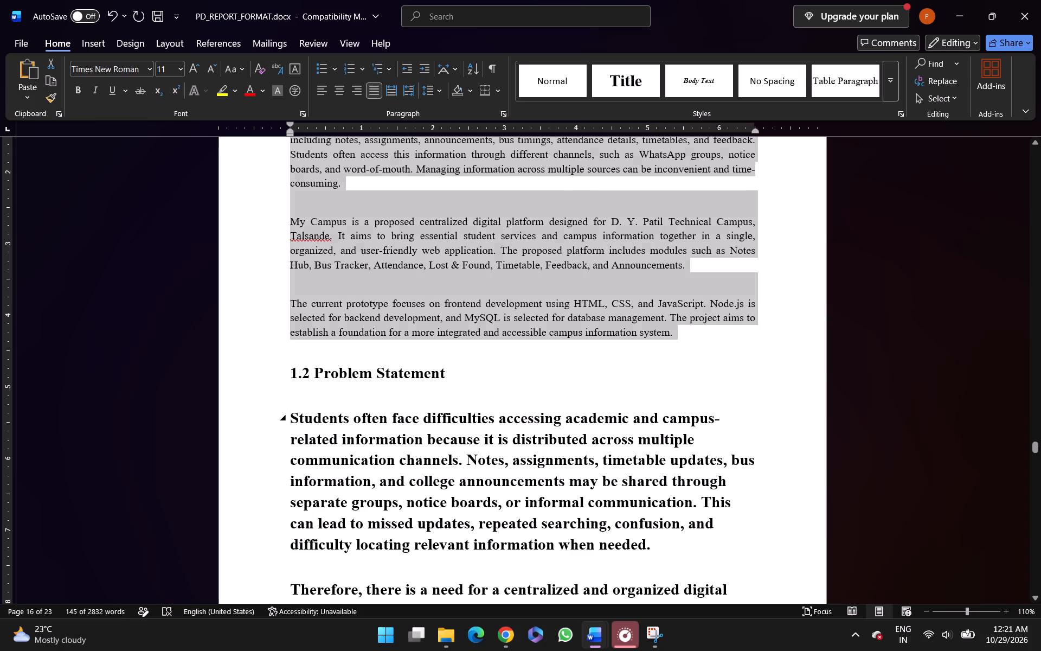
key(ctrl+shift+Down)
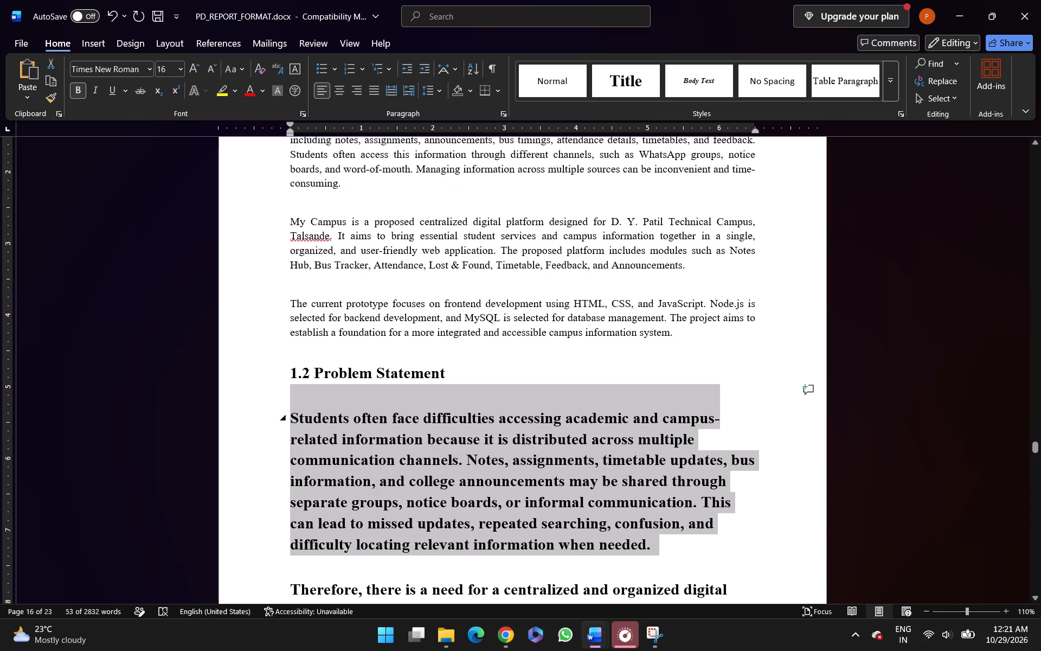
key(ctrl+shift+Down)
key(ctrl+shift+Down)
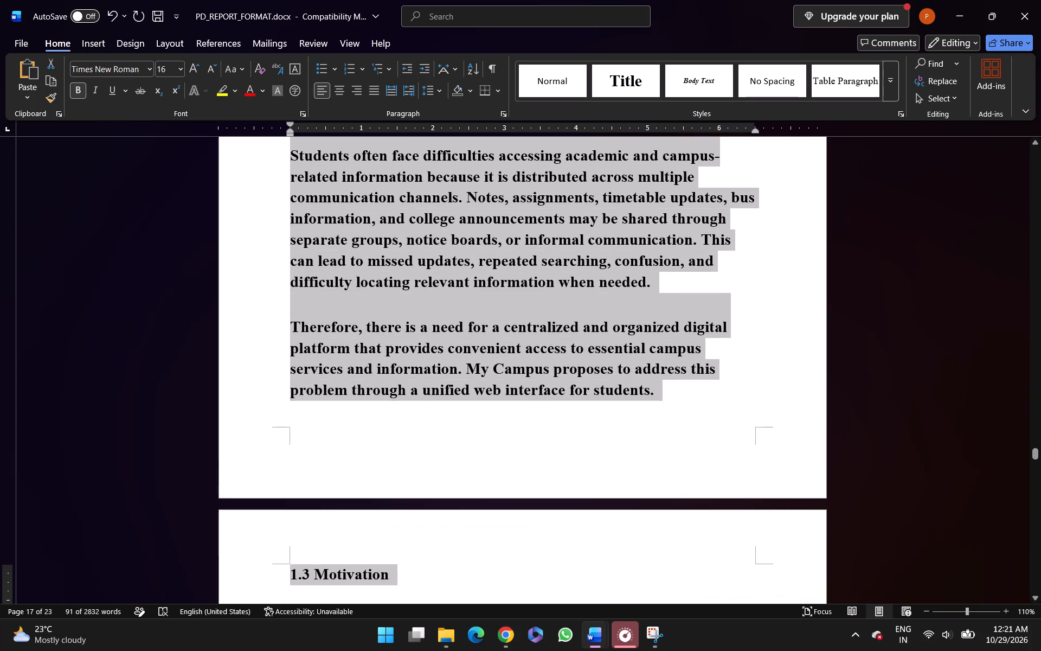
key(ctrl+shift+Up)
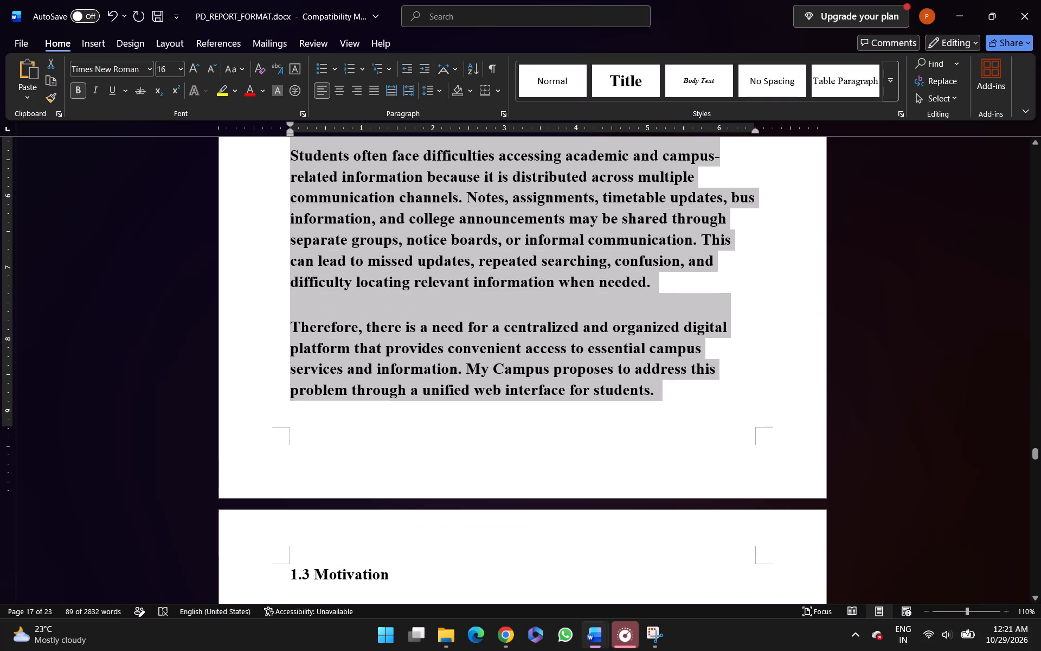
key(ctrl+j)
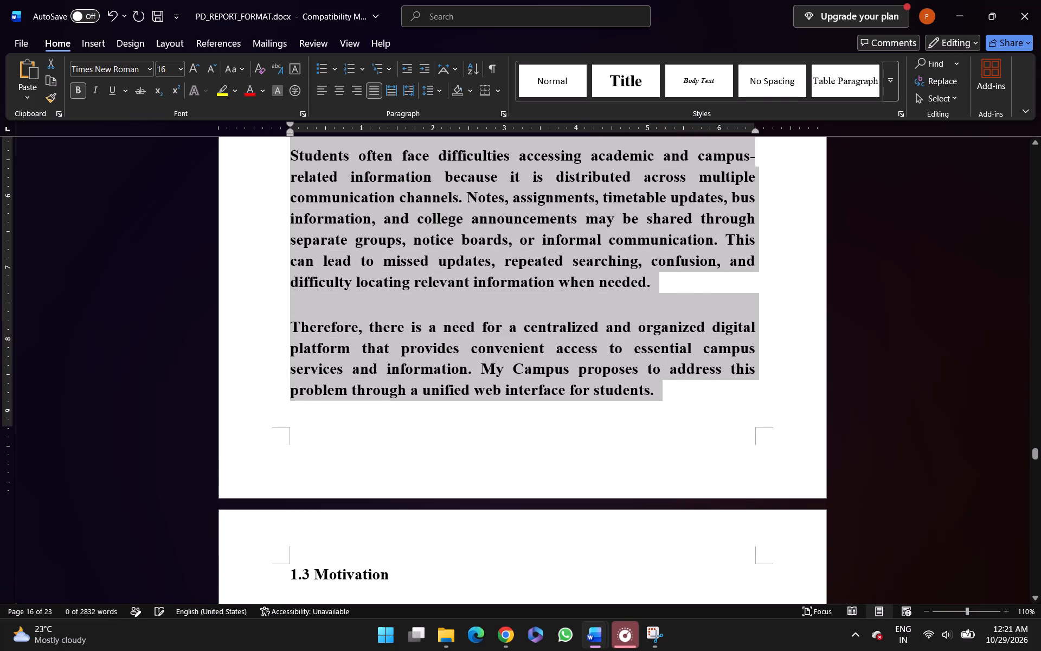
key(ctrl+shift+comma)
key(ctrl+shift+comma)
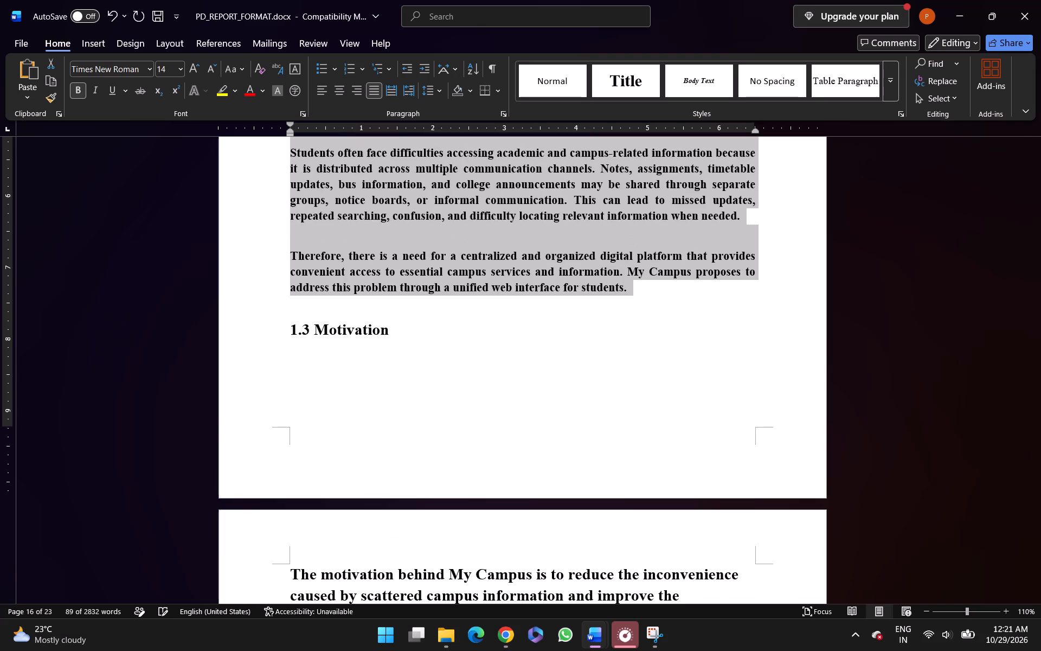
key(ctrl+shift+comma)
key(ctrl+b)
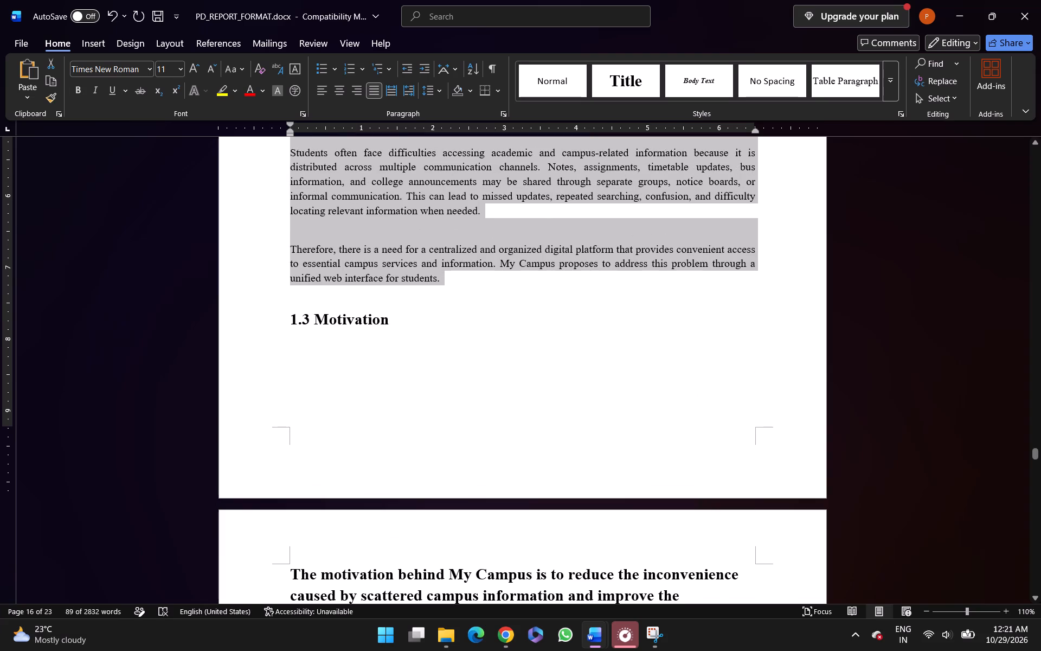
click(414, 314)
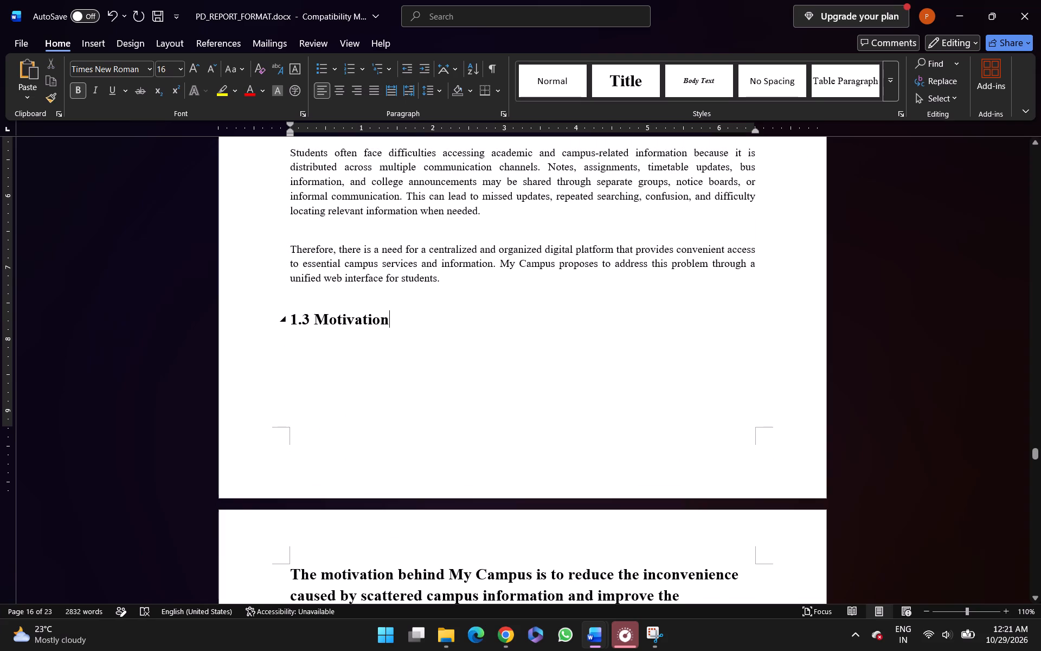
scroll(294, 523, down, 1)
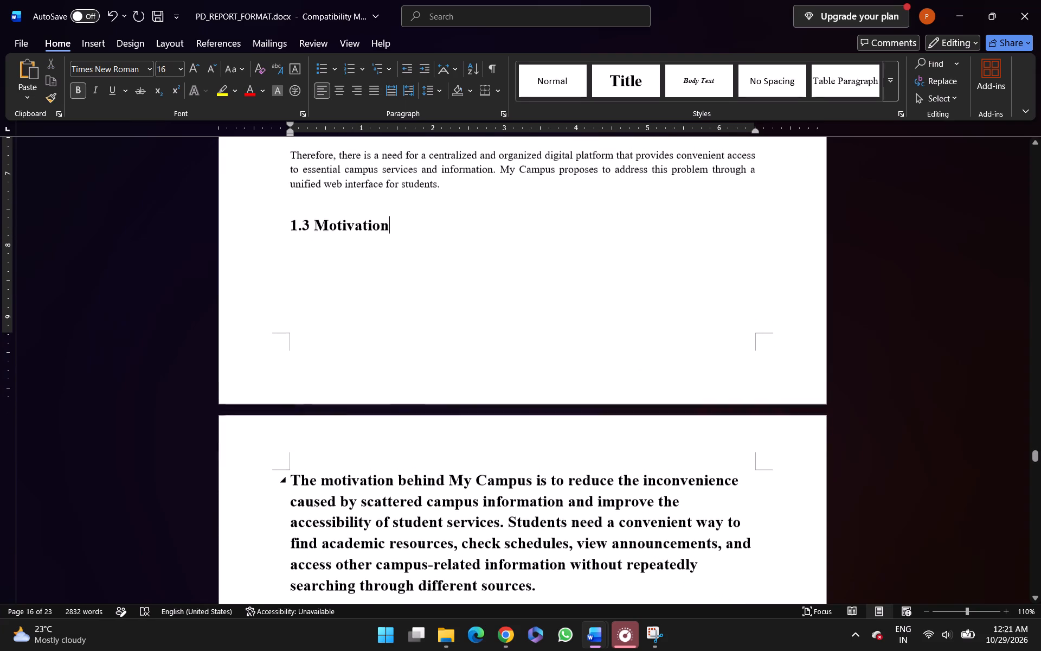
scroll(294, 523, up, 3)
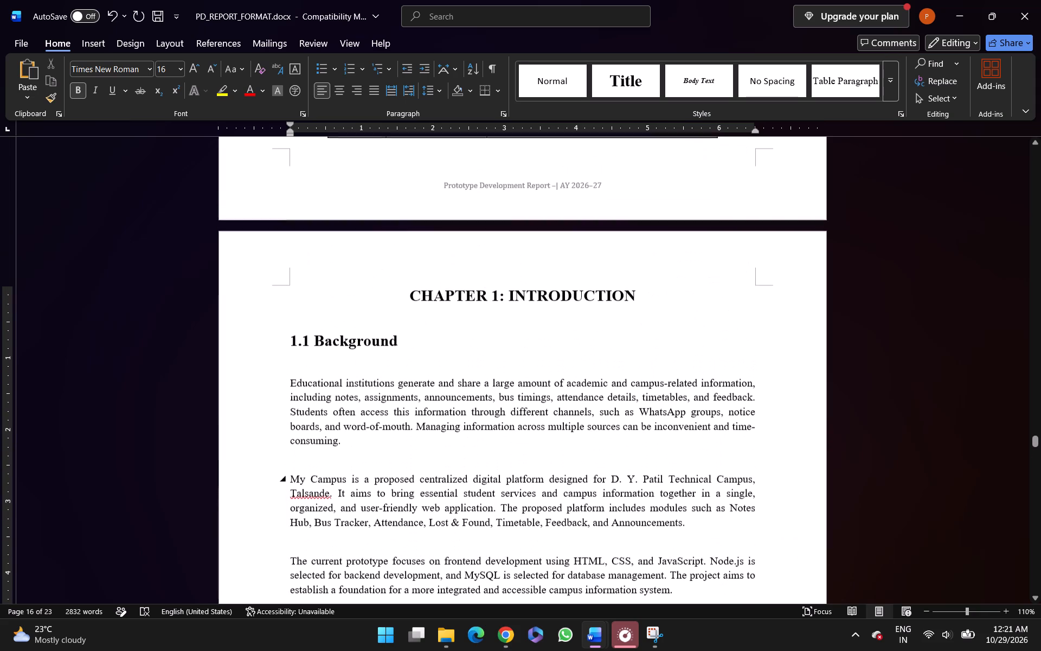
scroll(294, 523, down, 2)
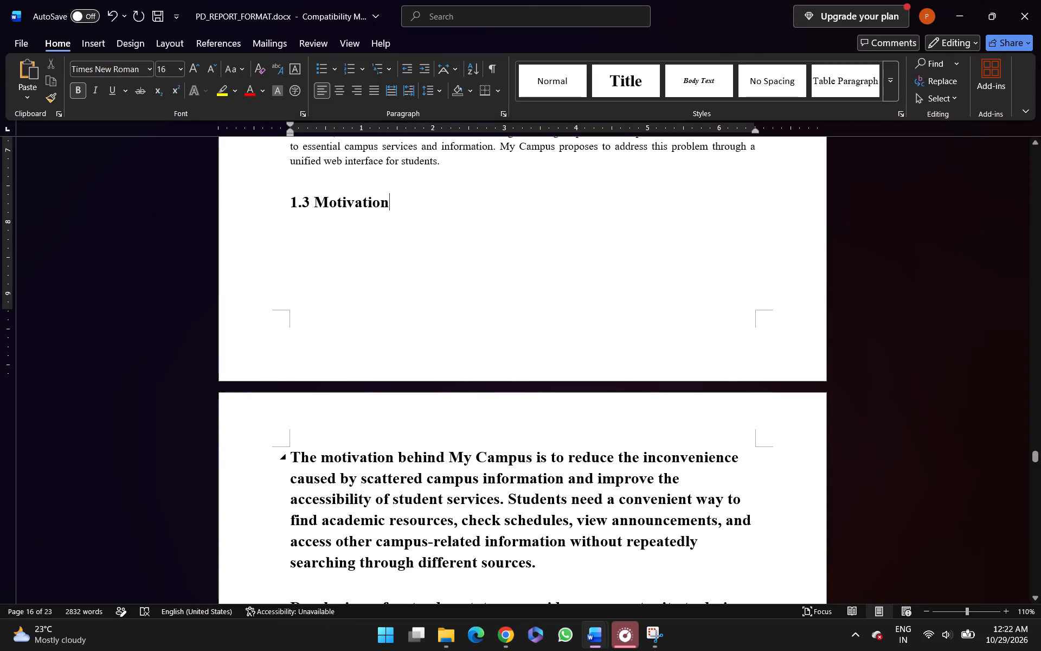
click(292, 457)
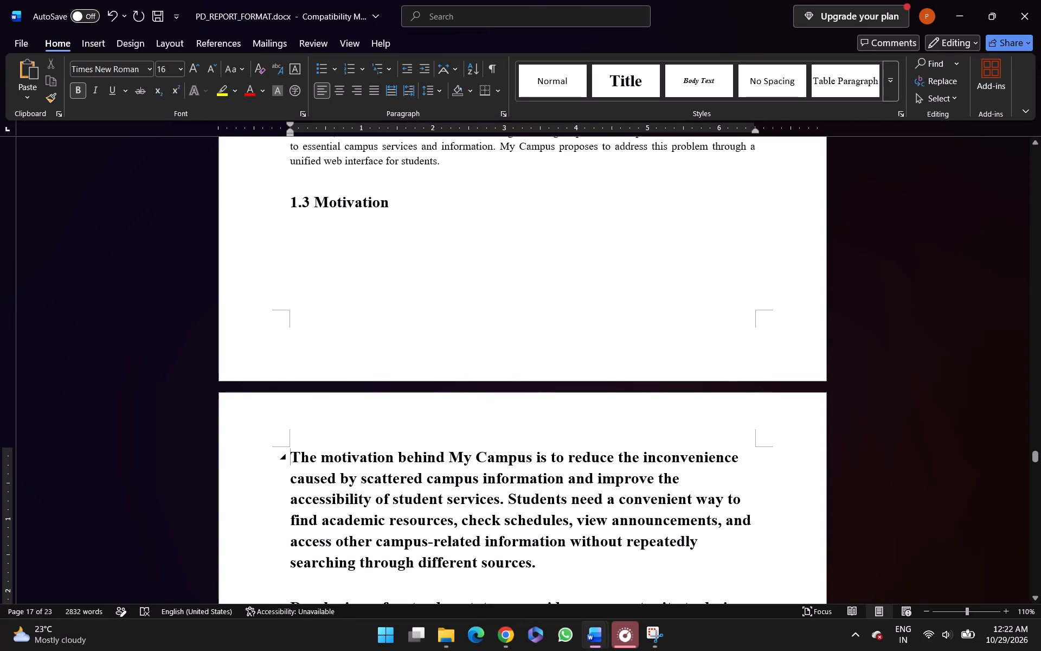
key(ctrl+shift+Down)
key(ctrl+shift+Down)
key(ctrl+shift+Down)
key(ctrl+shift+Up)
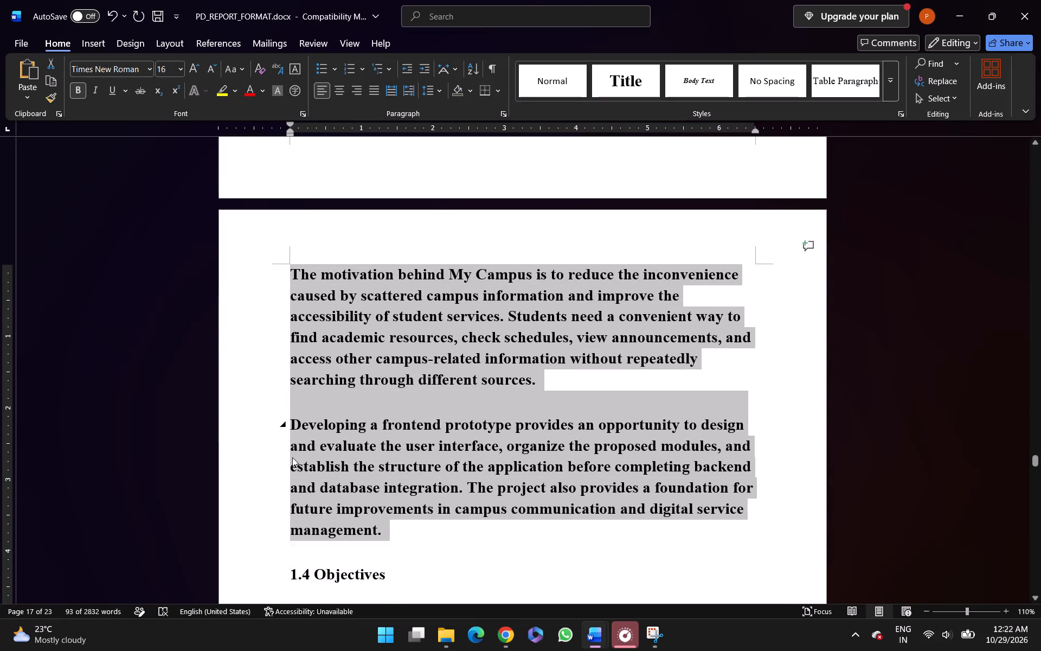
key(ctrl+j)
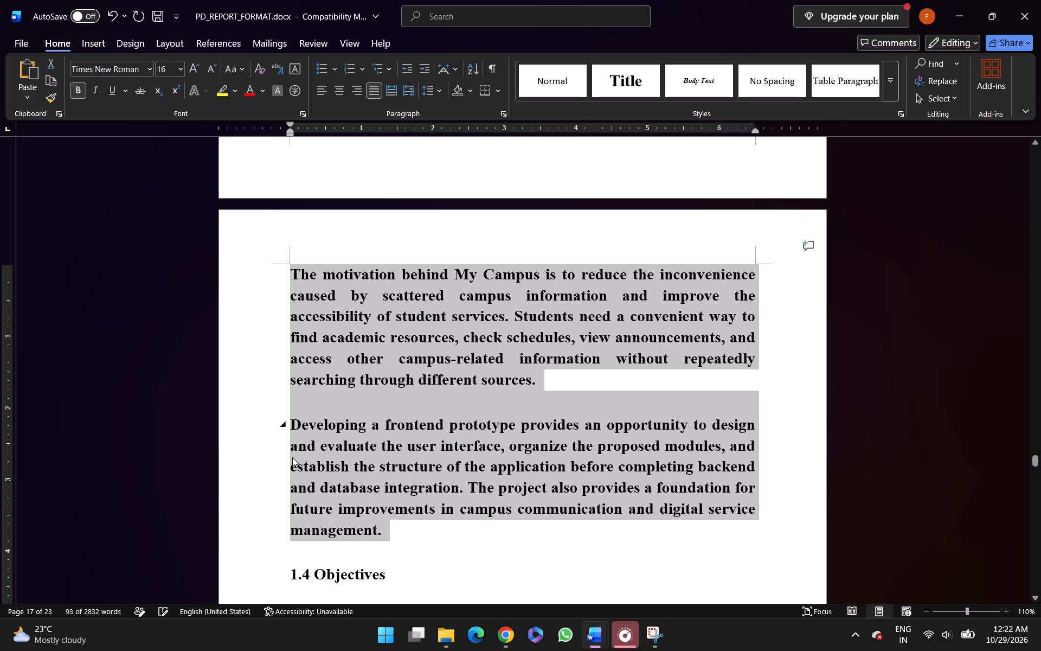
key(ctrl+shift+comma)
key(ctrl+shift+comma)
key(ctrl+shift+comma)
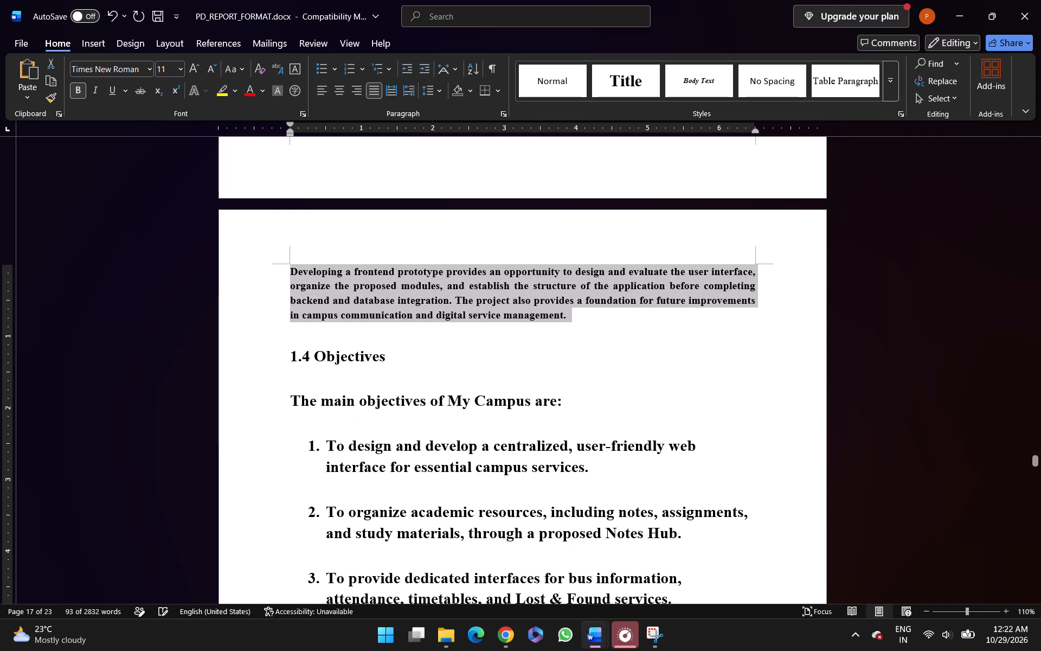
key(ctrl+b)
ctrl+click(292, 457)
scroll(292, 457, up, 3)
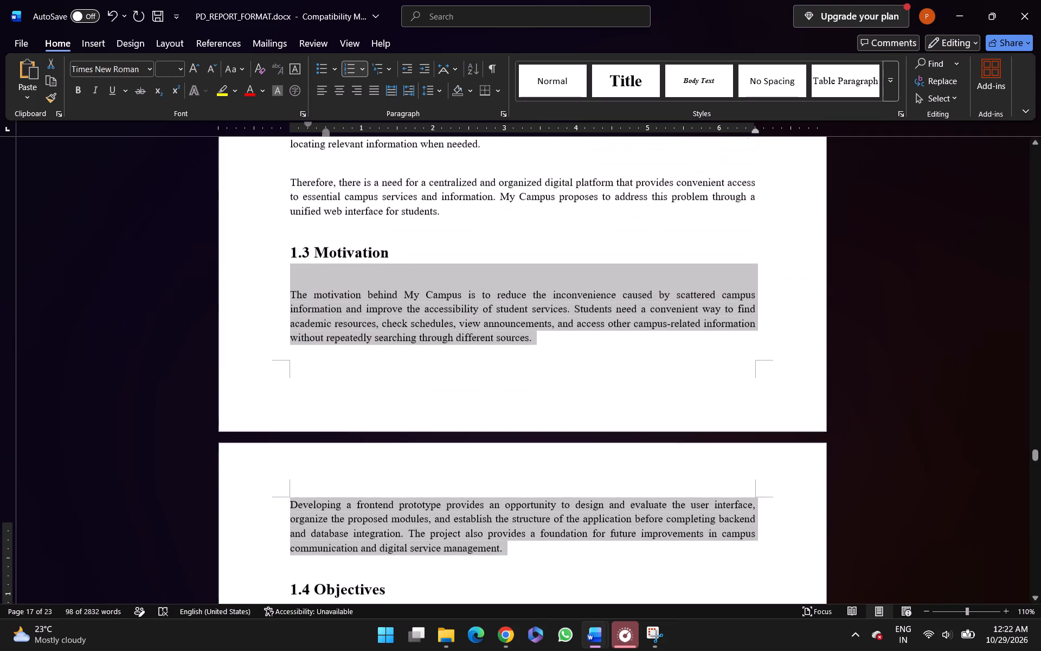
click(292, 457)
Format the introductory line and the five numbered objectives under 1.4 Objectives as justified, 11 pt, non-bold text.
scroll(292, 457, up, 2)
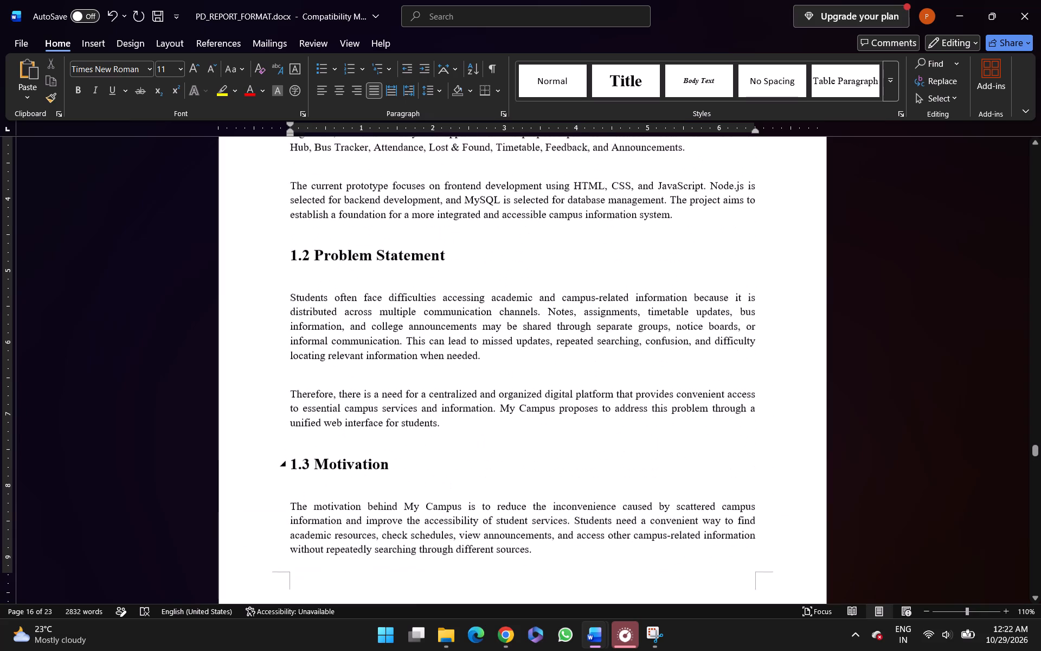
scroll(292, 457, up, 2)
scroll(292, 457, down, 1)
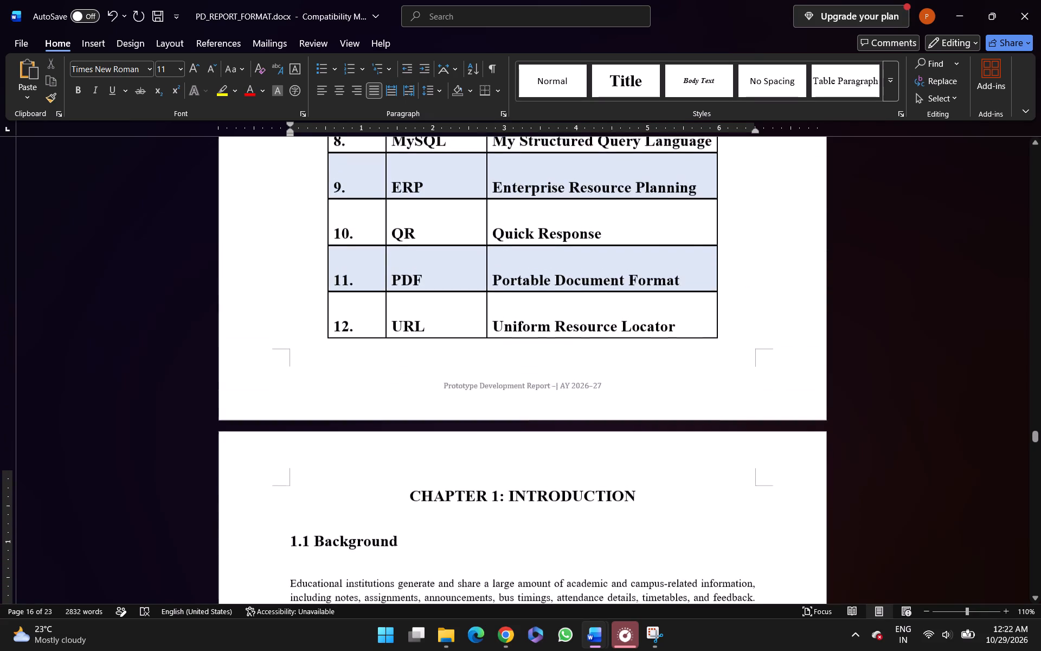
scroll(292, 457, down, 4)
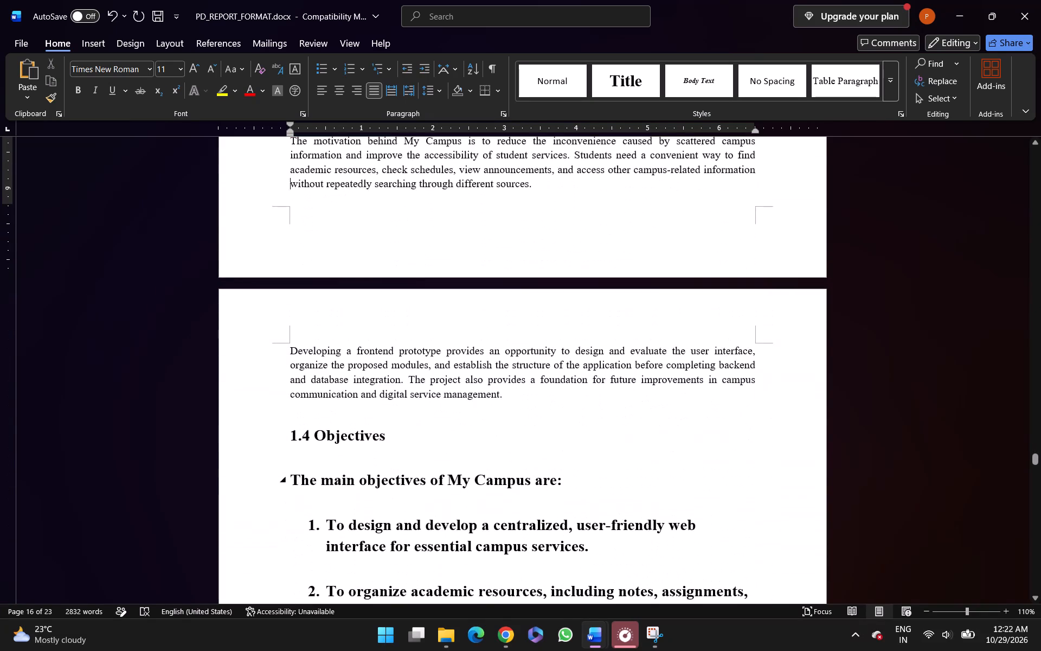
scroll(292, 457, down, 2)
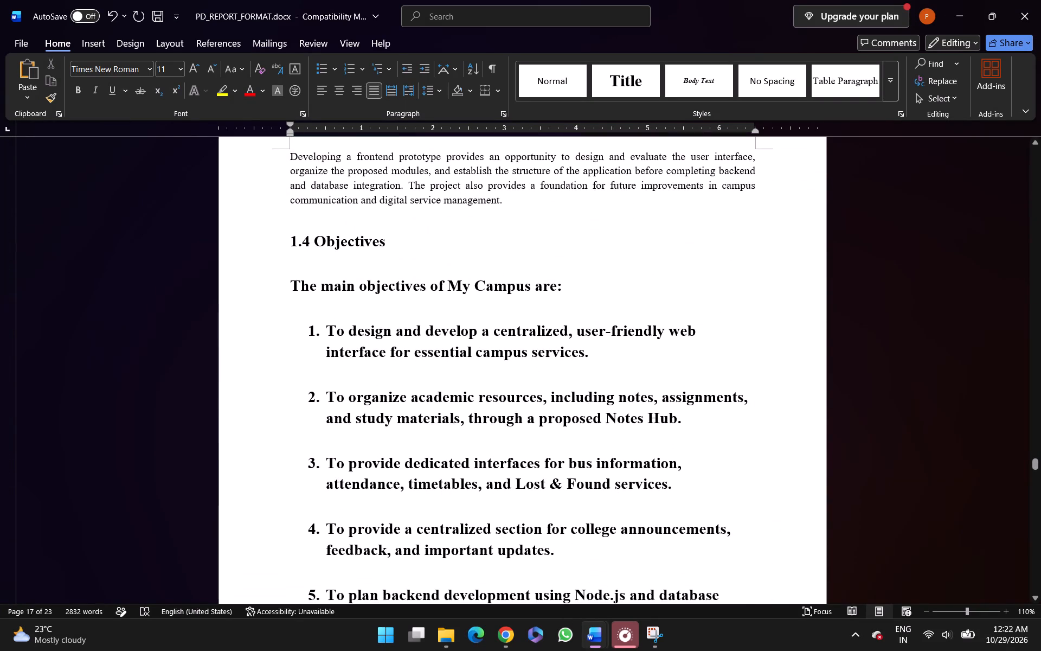
scroll(294, 350, down, 1)
click(288, 276)
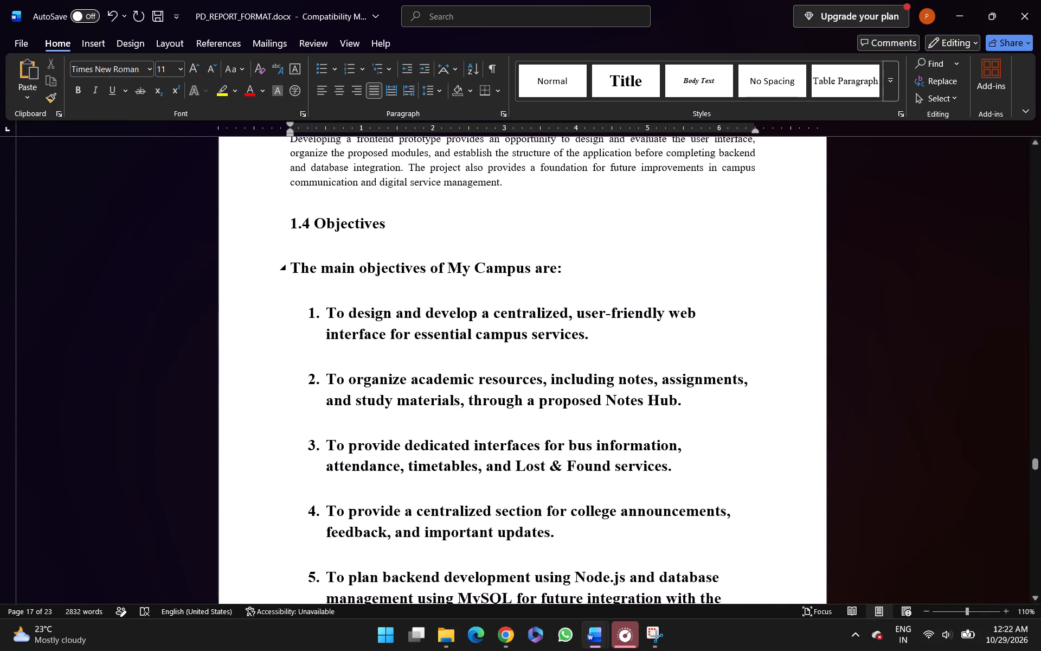
key(ctrl+shift+Down)
key(ctrl+shift+Down)
key(ctrl+shift+Down)
key(ctrl+shift+Down)
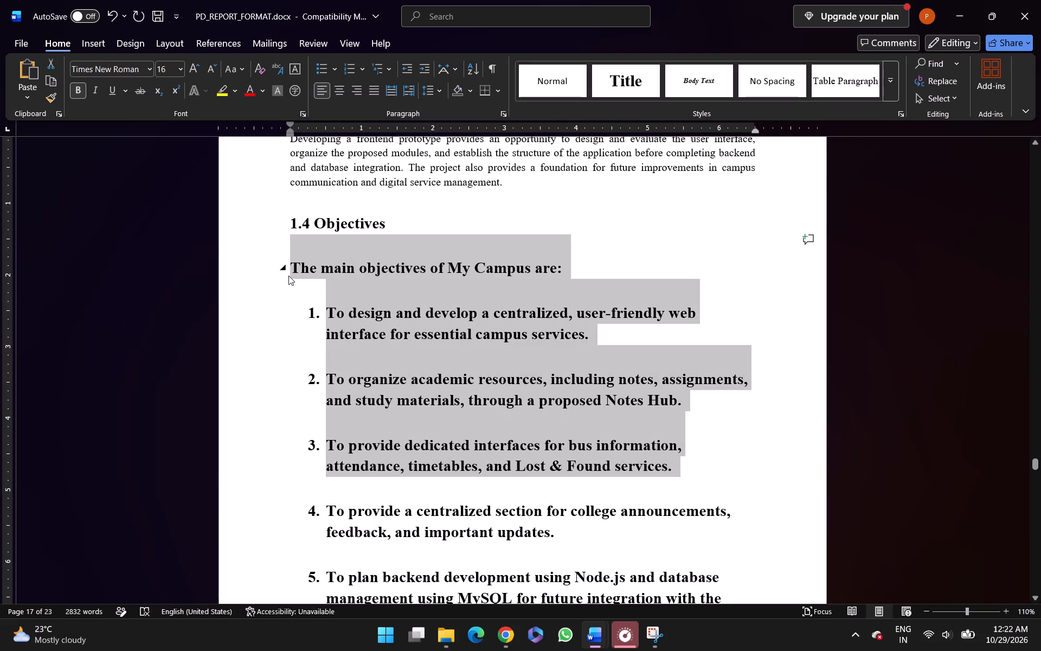
key(ctrl+shift+Down)
key(ctrl+shift+Down)
key(ctrl+shift+Down)
key(ctrl+shift+Down)
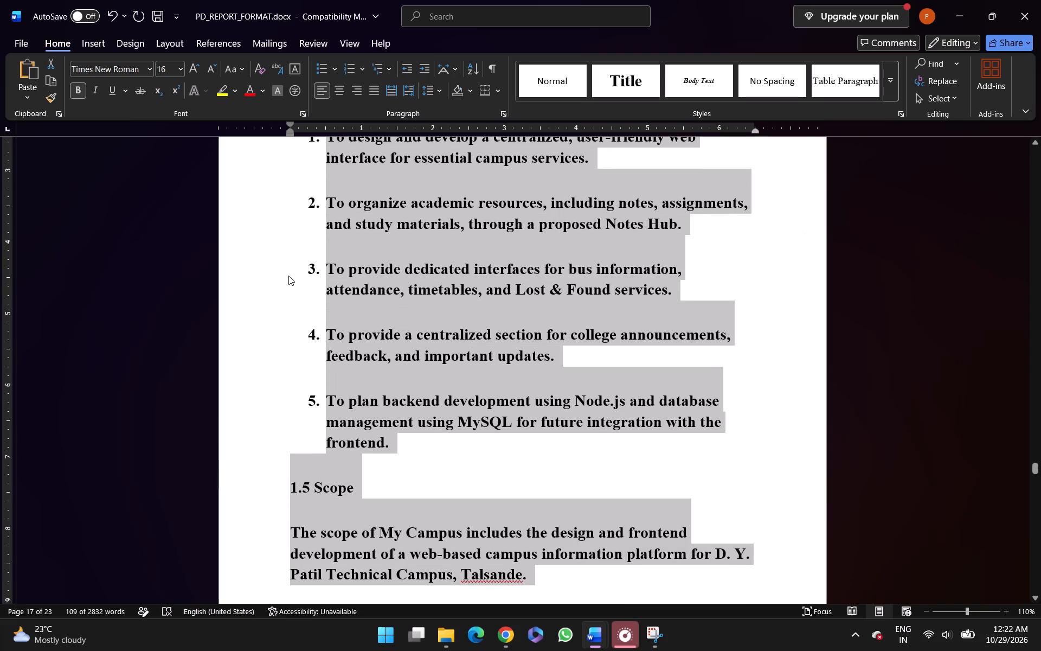
key(ctrl+shift+Up)
key(ctrl+shift+Up)
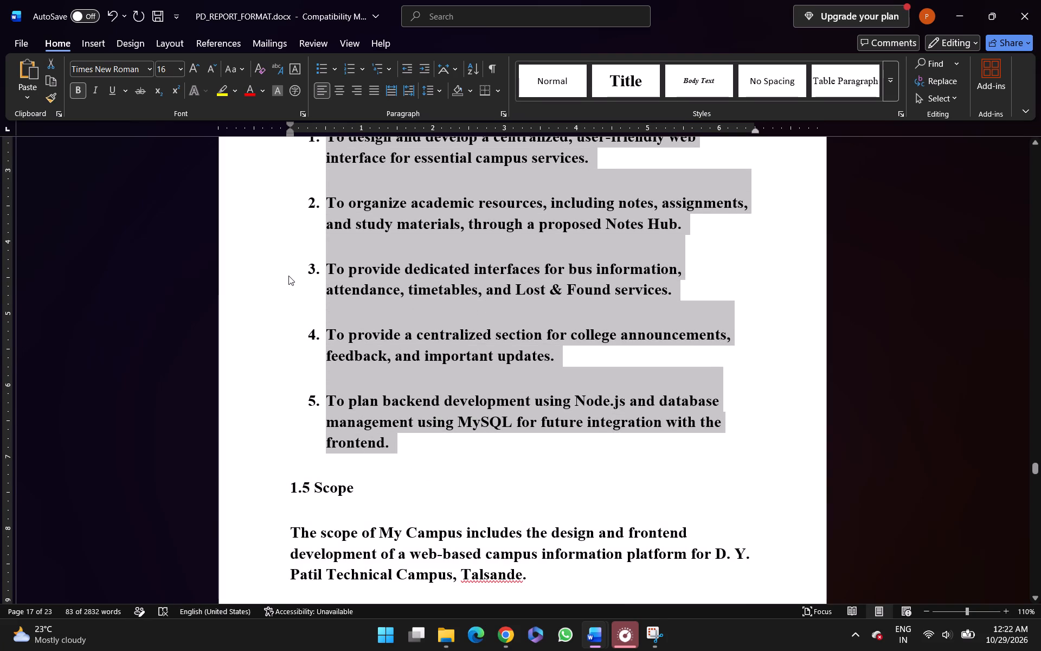
key(ctrl+j)
key(ctrl+shift+comma)
key(ctrl+shift+comma)
key(ctrl+shift+comma)
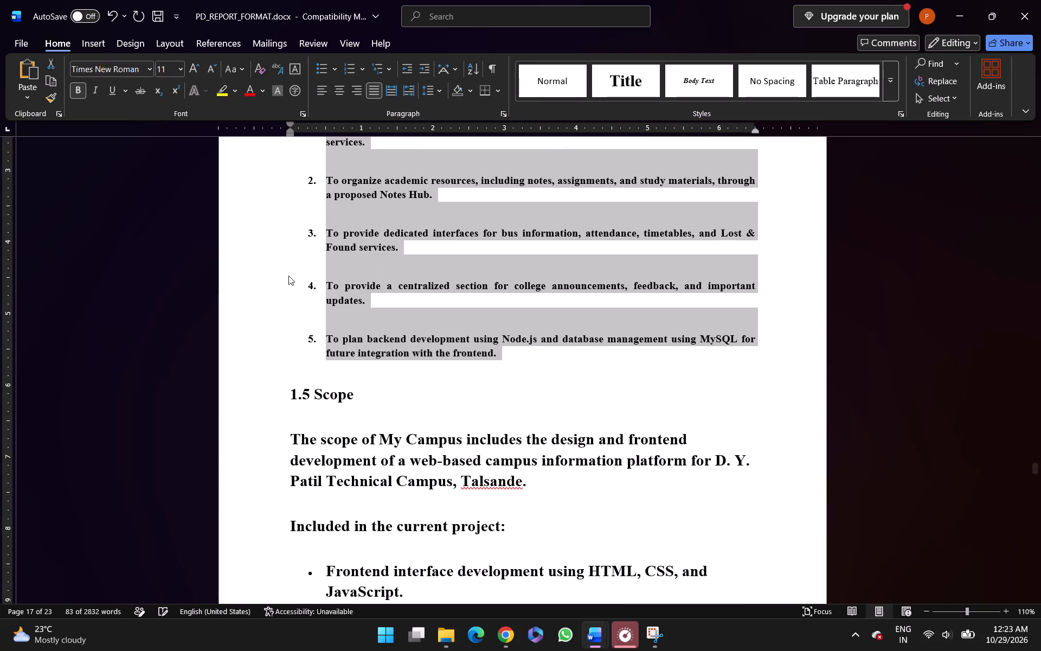
key(ctrl+b)
ctrl+click(288, 276)
scroll(288, 276, up, 2)
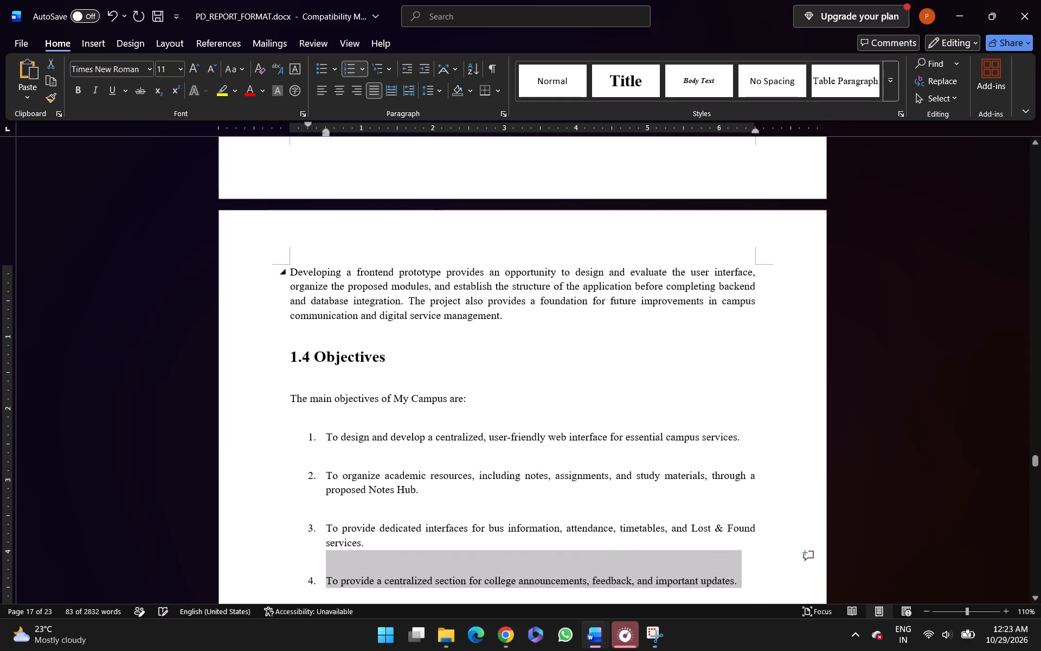
click(359, 396)
click(376, 438)
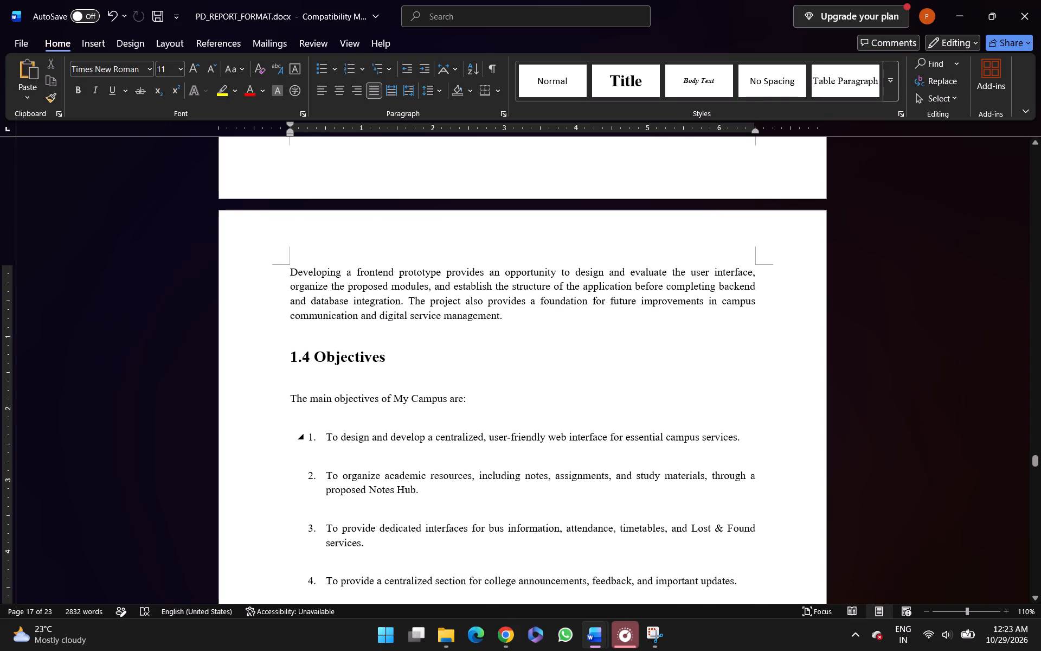
Format all body text and bullet points under 1.5 Scope, through the closing paragraph, as justified, 11 pt, non-bold text.
scroll(376, 438, down, 3)
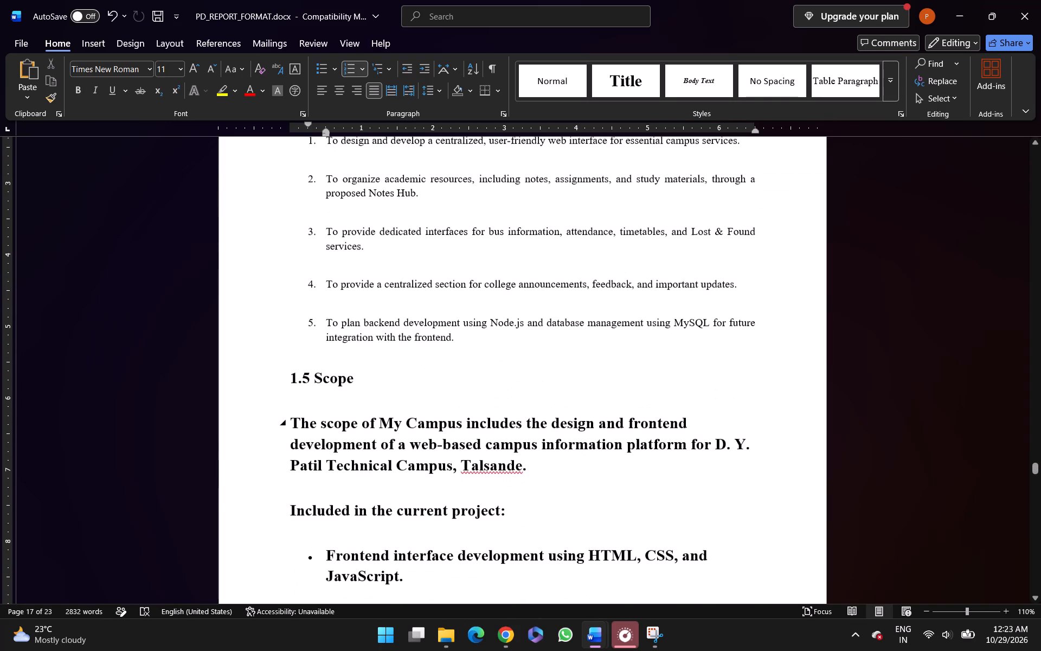
click(287, 419)
click(291, 425)
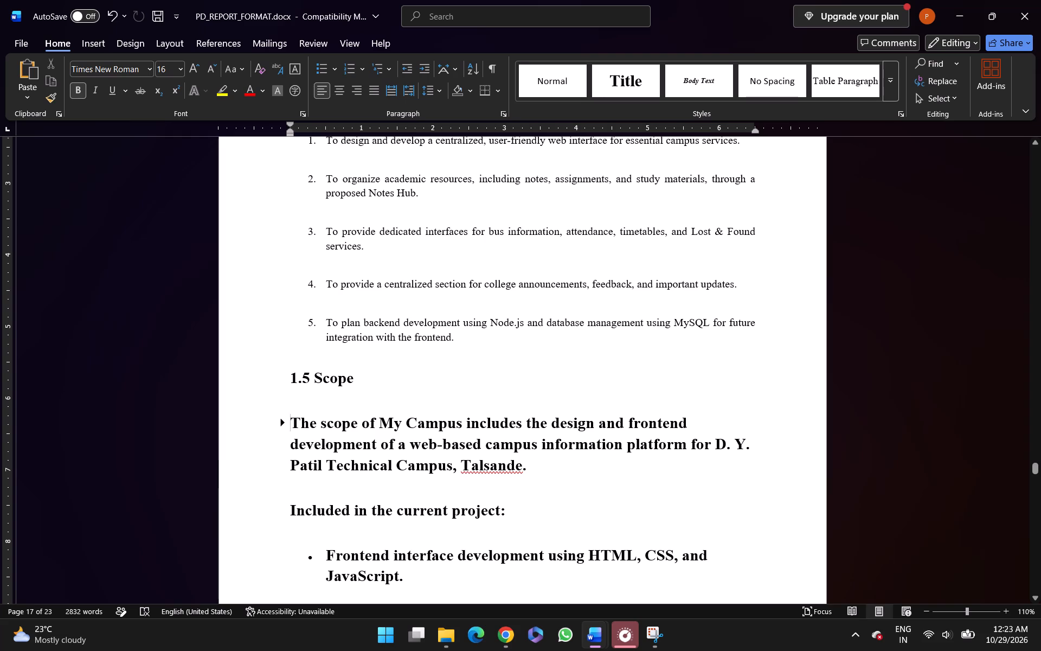
key(ctrl+shift+Down)
key(ctrl+shift+Down)
key(ctrl+shift+Down)
key(ctrl+shift+Down)
key(ctrl+shift+Down)
key(ctrl+shift+Down)
key(ctrl+shift+Down)
key(ctrl+shift+Down)
key(ctrl+shift+Down)
key(ctrl+shift+Down)
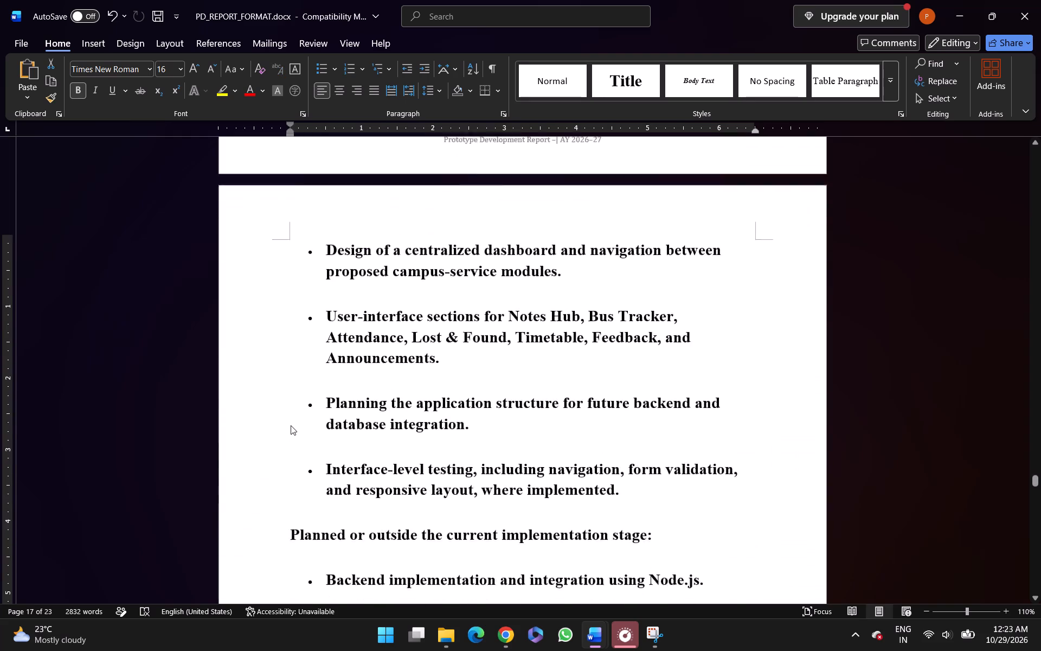
key(ctrl+shift+Down)
key(ctrl+shift+Down)
key(ctrl+shift+Down)
key(ctrl+shift+Down)
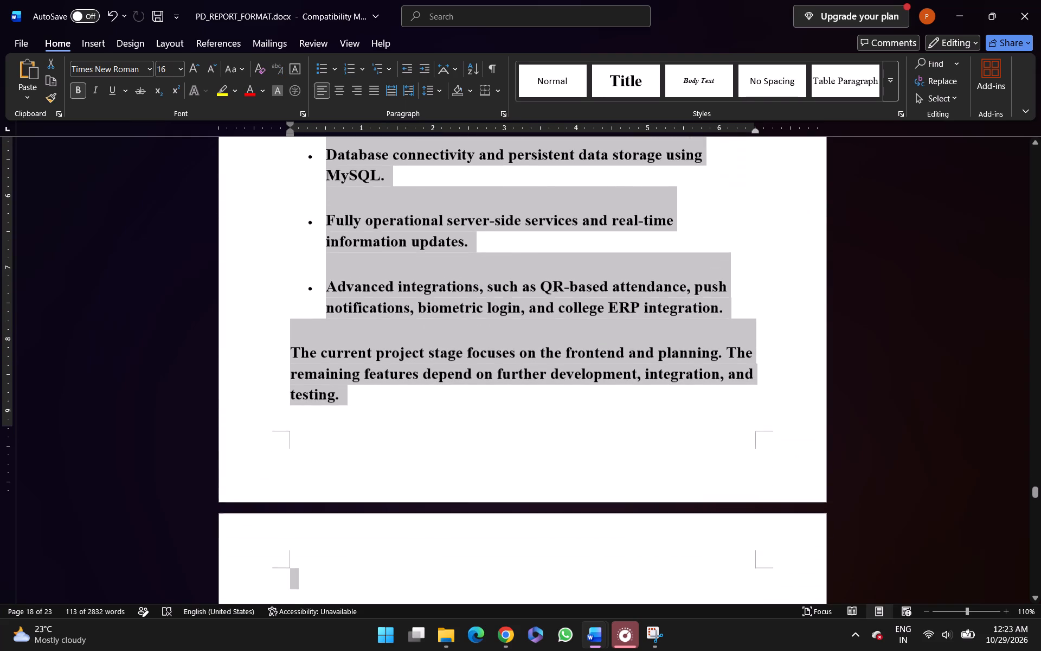
key(ctrl+shift+Down)
key(ctrl+shift+Down)
key(ctrl+shift+Down)
key(ctrl+shift+Up)
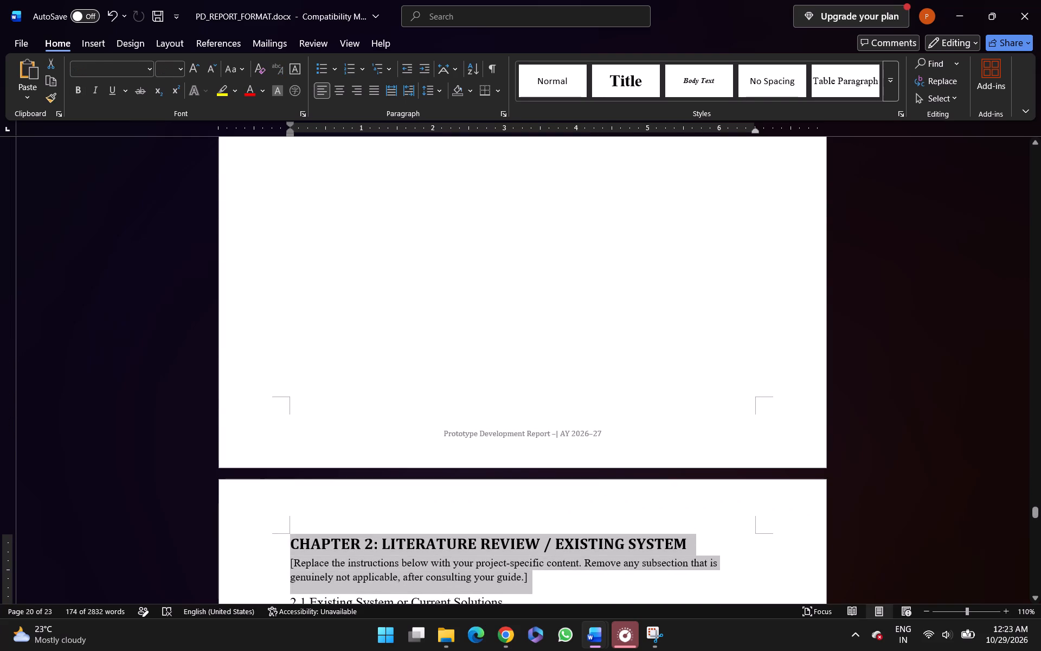
key(ctrl+shift+Up)
key(ctrl+shift+Up)
key(ctrl+shift+Up)
key(ctrl+shift+Up)
key(ctrl+shift+Up)
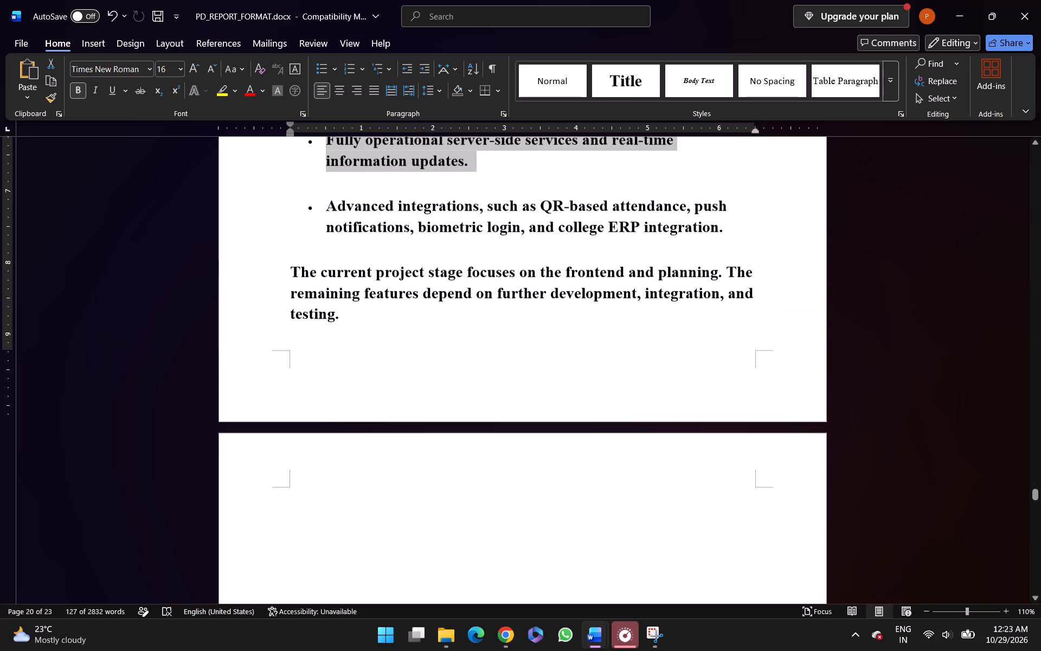
key(ctrl+shift+Down)
key(ctrl+shift+Down)
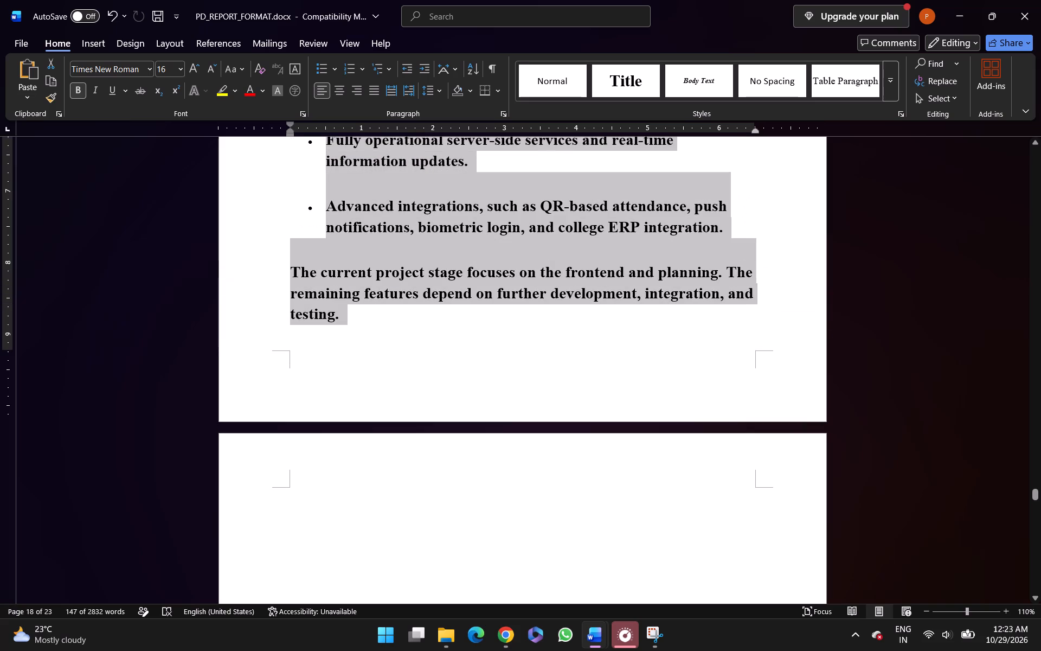
key(ctrl+j)
key(ctrl+shift+comma)
key(ctrl+shift+comma)
key(ctrl+shift+comma)
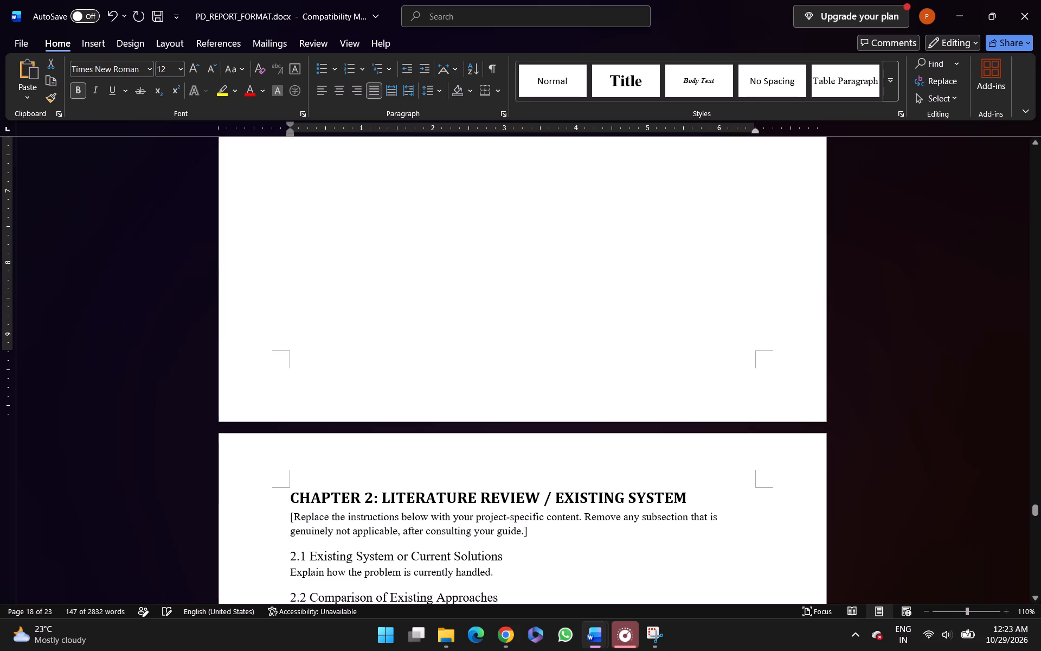
key(ctrl+b)
Review the layout of the 1.5 Scope section across its pages and the 1.4 Objectives above it.
scroll(291, 425, up, 4)
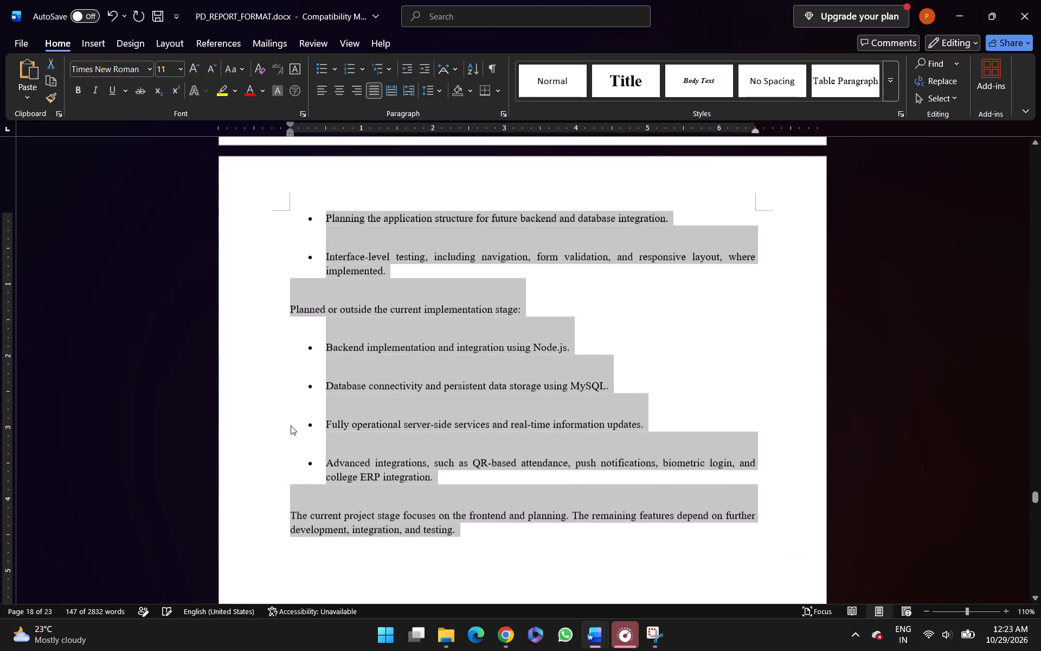
scroll(291, 425, up, 2)
scroll(291, 425, down, 1)
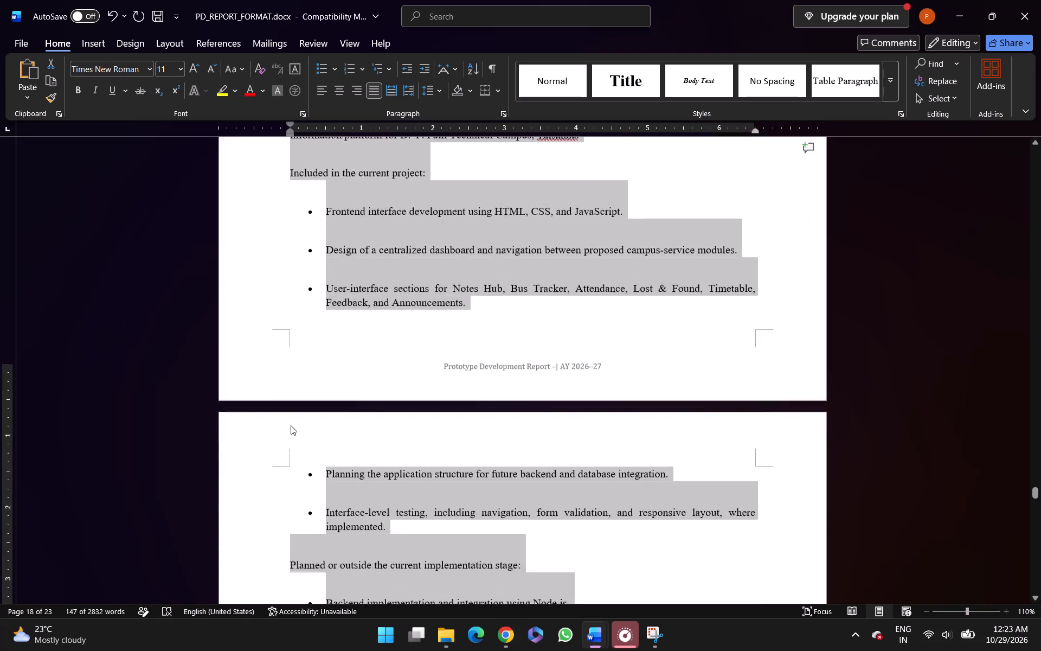
scroll(291, 425, down, 1)
scroll(291, 425, up, 1)
scroll(291, 425, down, 1)
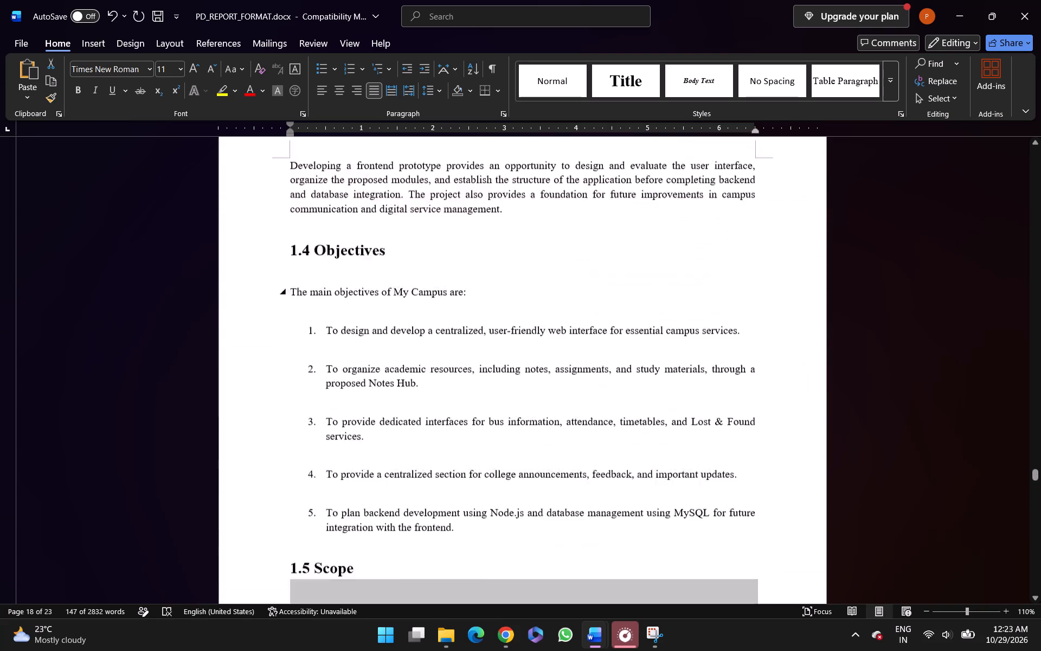
scroll(291, 425, down, 1)
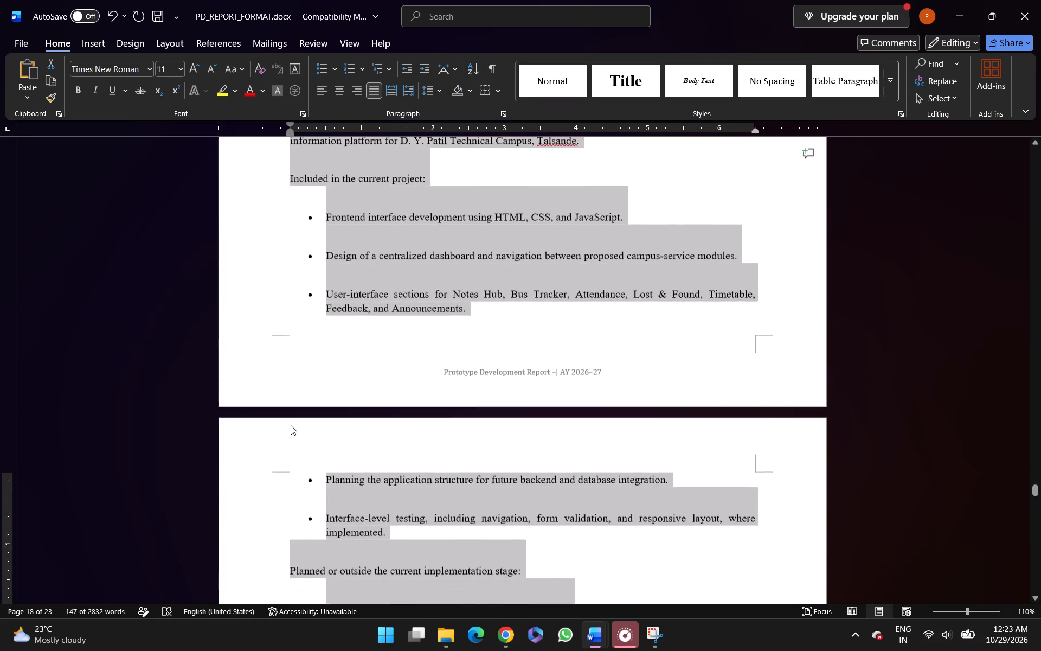
scroll(291, 425, down, 2)
Remove the empty paragraph after the closing paragraph of 1.5 Scope, then add a new line with a page break there.
click(291, 425)
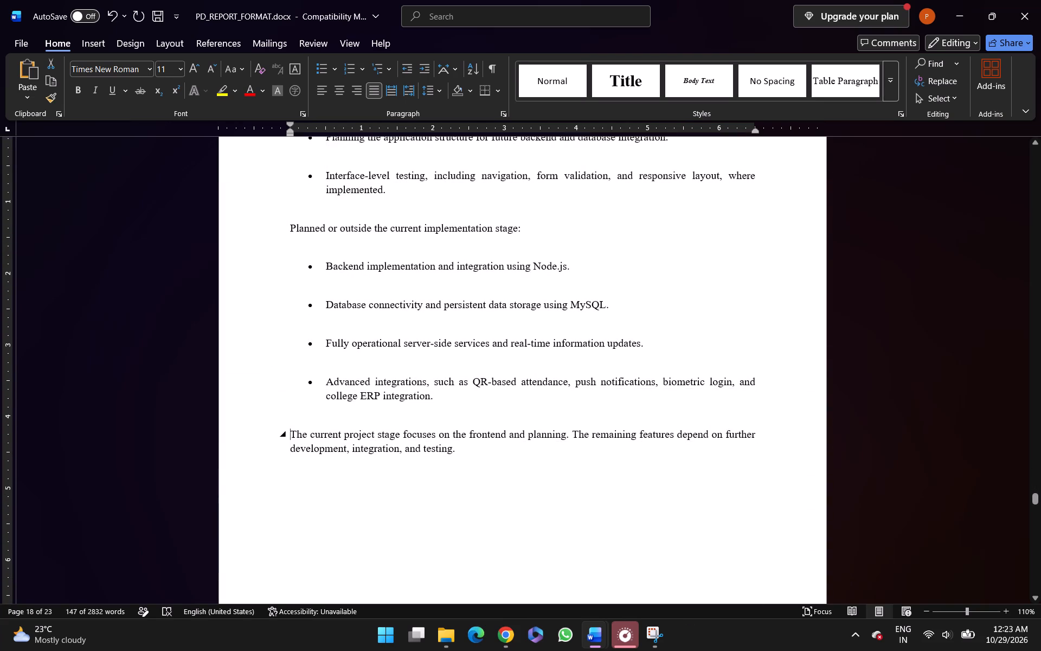
click(466, 456)
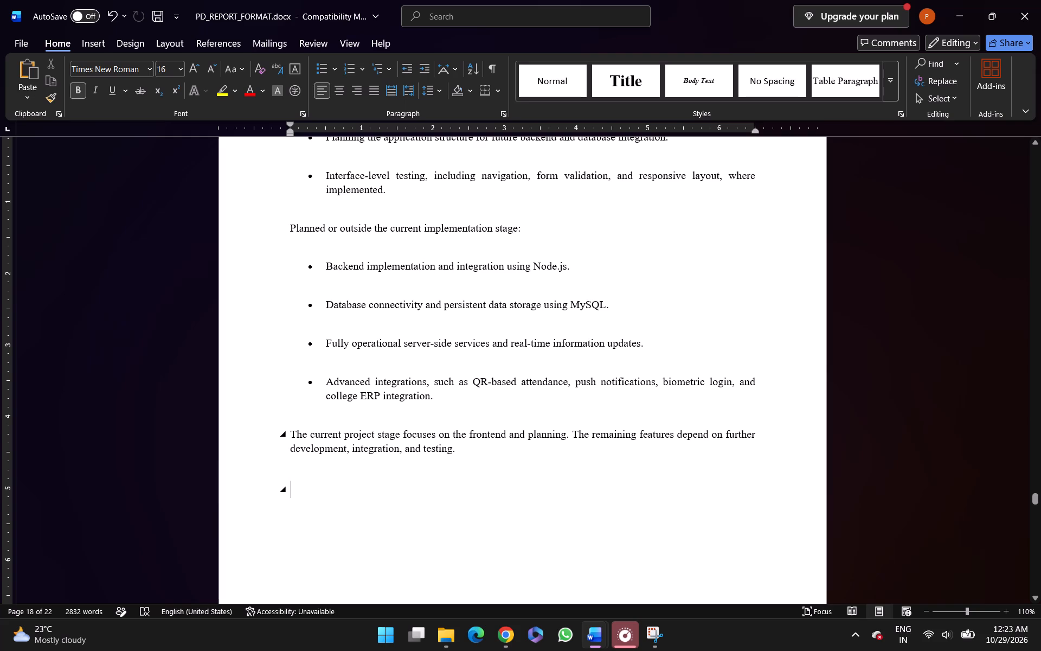
key(BackSpace)
key(Return)
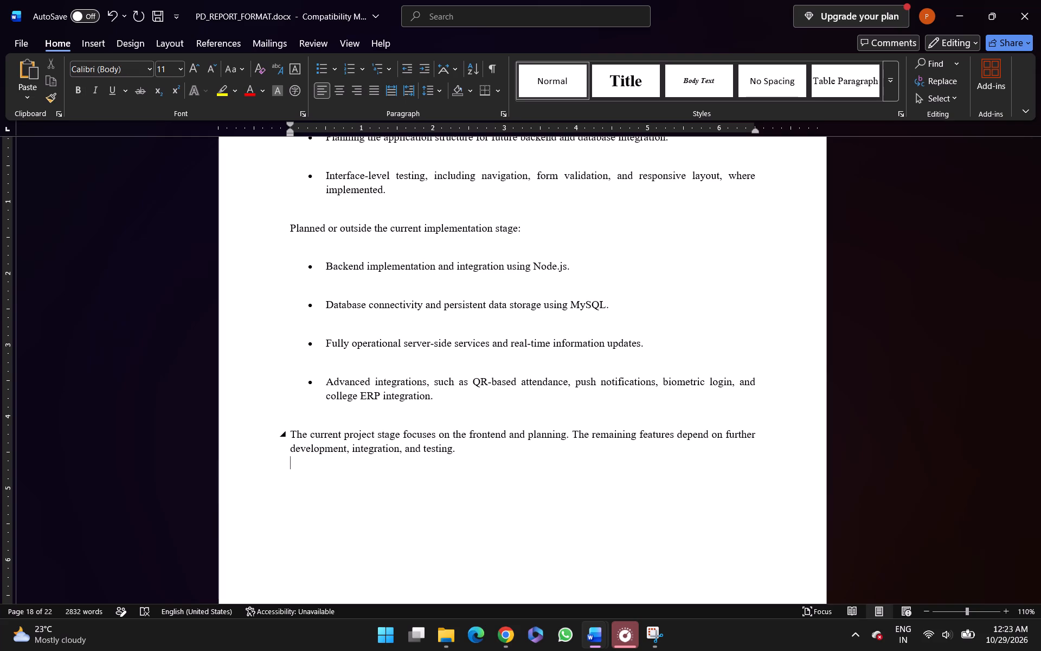
key(ctrl+Return)
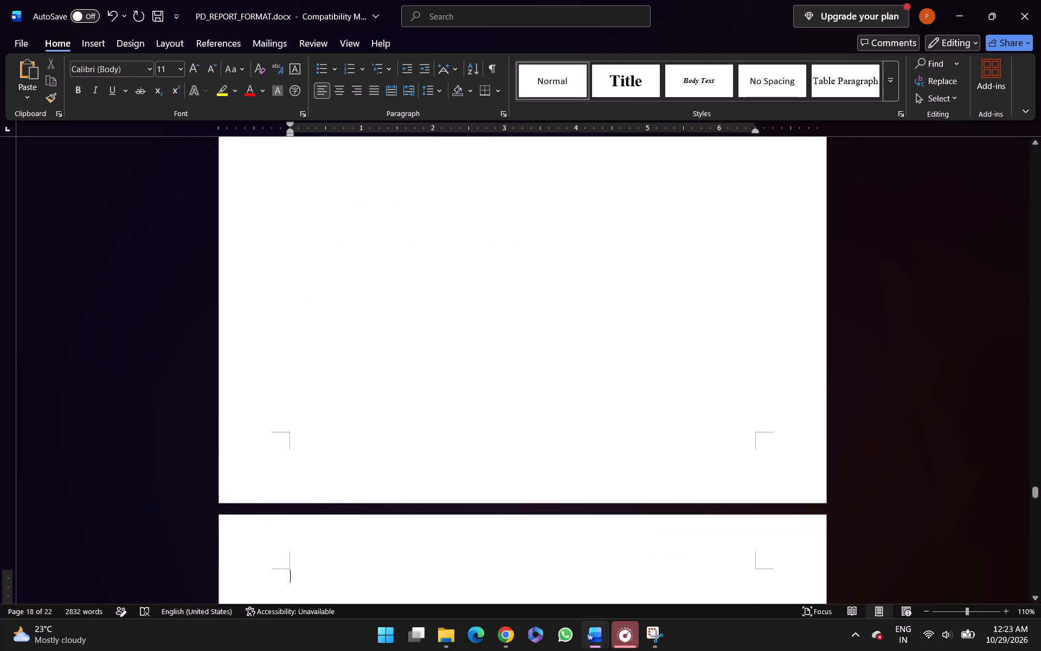
Cut the Chapter 2 template block, from the LITERATURE REVIEW / EXISTING SYSTEM heading through the 2.4 Chapter Summary instruction.
scroll(466, 456, down, 3)
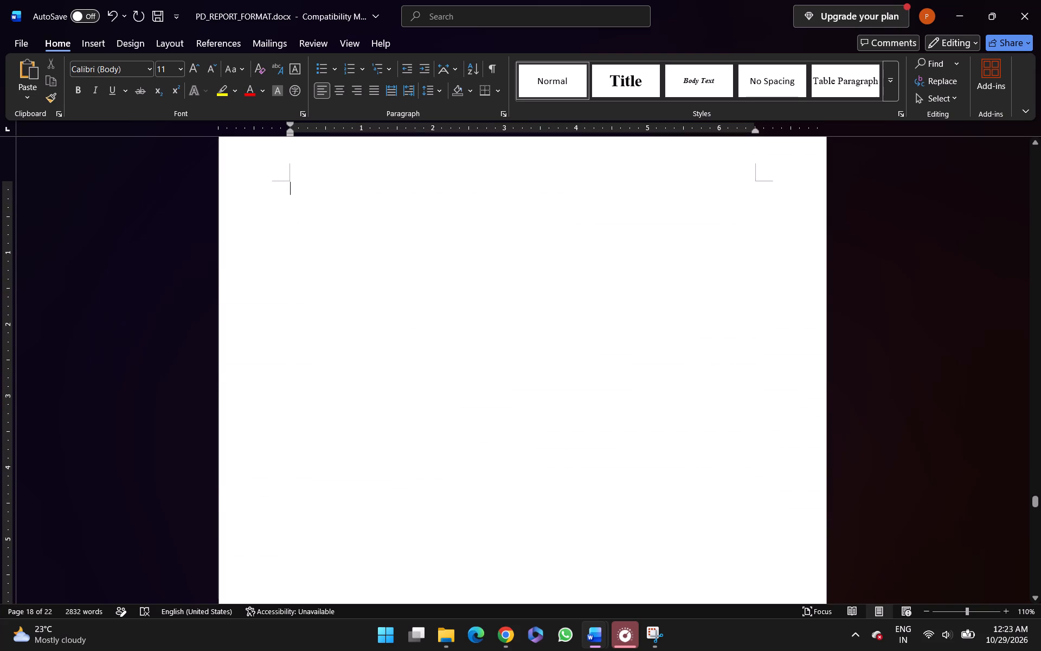
scroll(466, 456, down, 4)
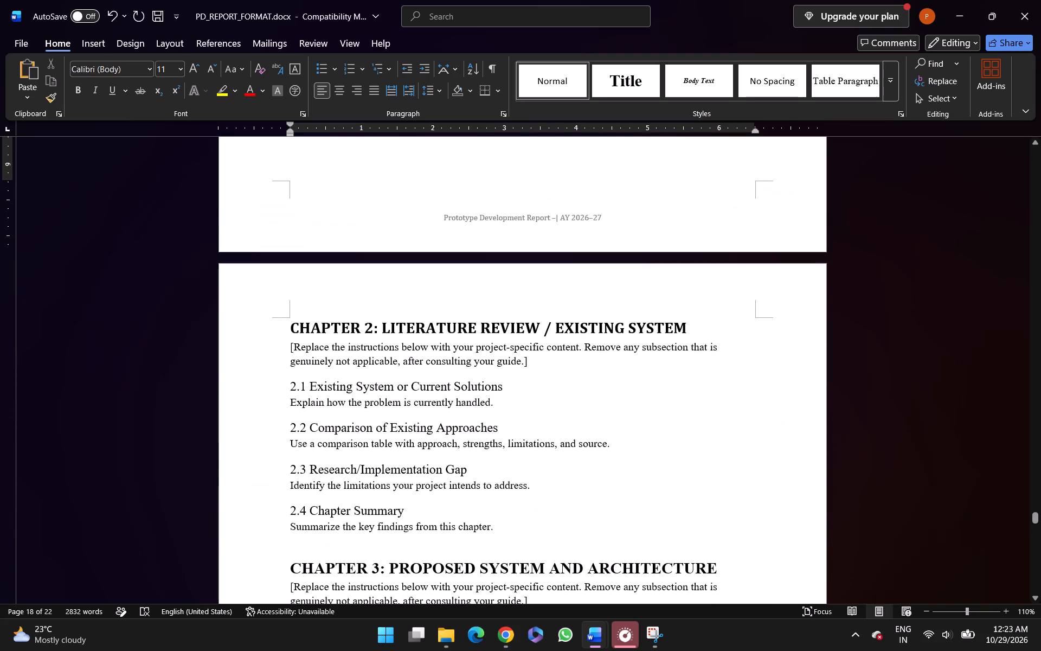
click(290, 325)
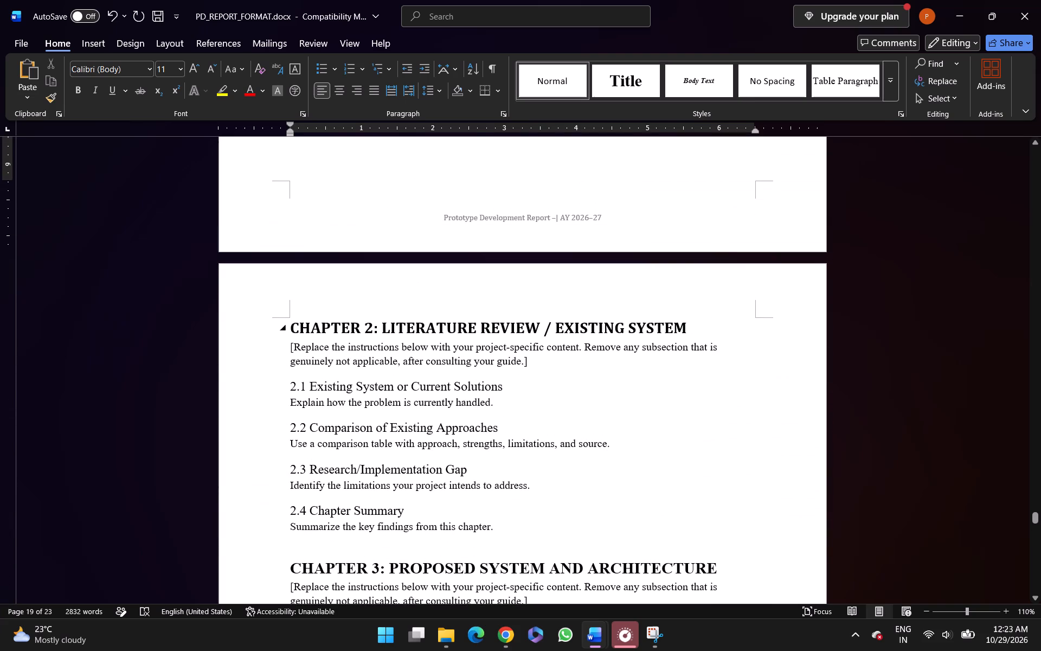
key(ctrl+shift+Down)
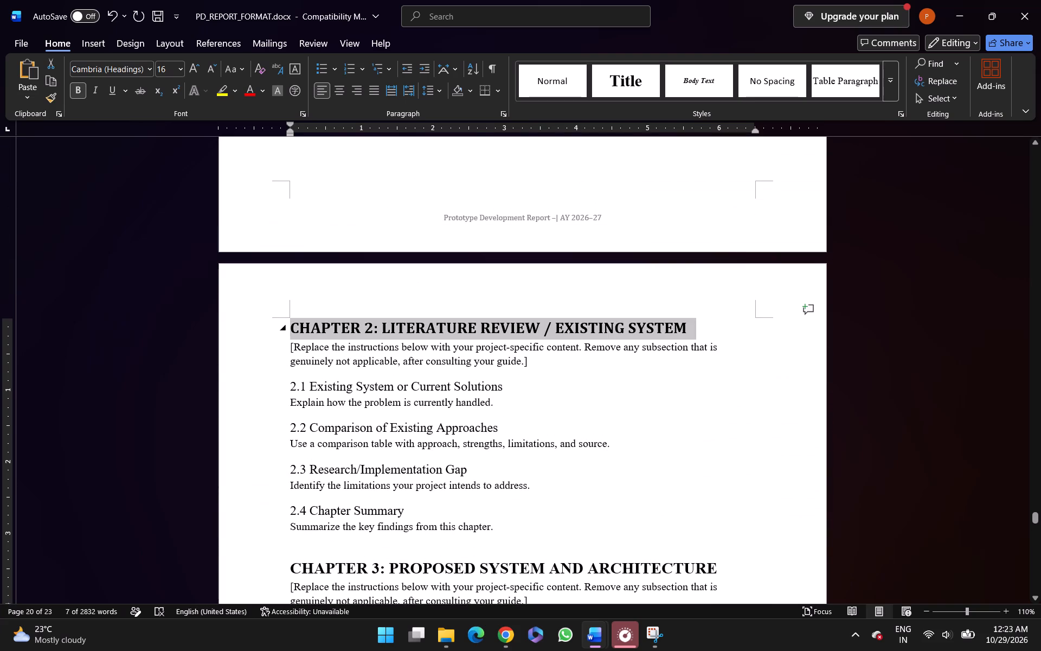
key(ctrl+shift+Down)
key(ctrl+shift+Down)
key(ctrl+shift+Down)
key(ctrl+shift+Down)
key(ctrl+shift+Down)
key(ctrl+shift+Down)
key(ctrl+shift+Down)
key(ctrl+shift+Down)
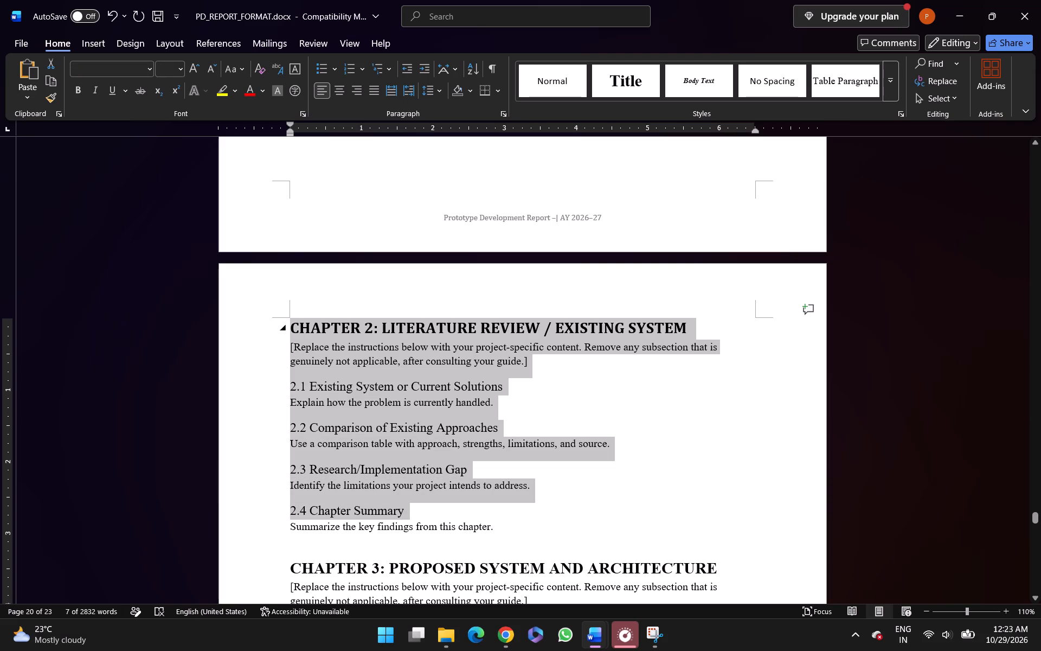
key(ctrl+shift+Down)
key(ctrl+x)
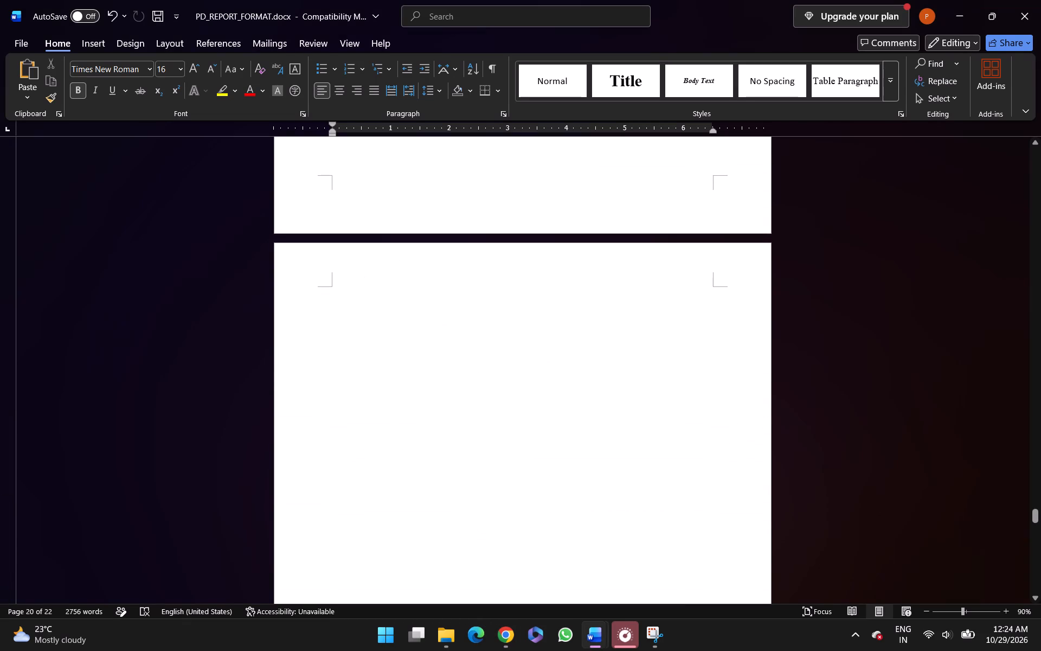
click(346, 293)
key(ctrl+v)
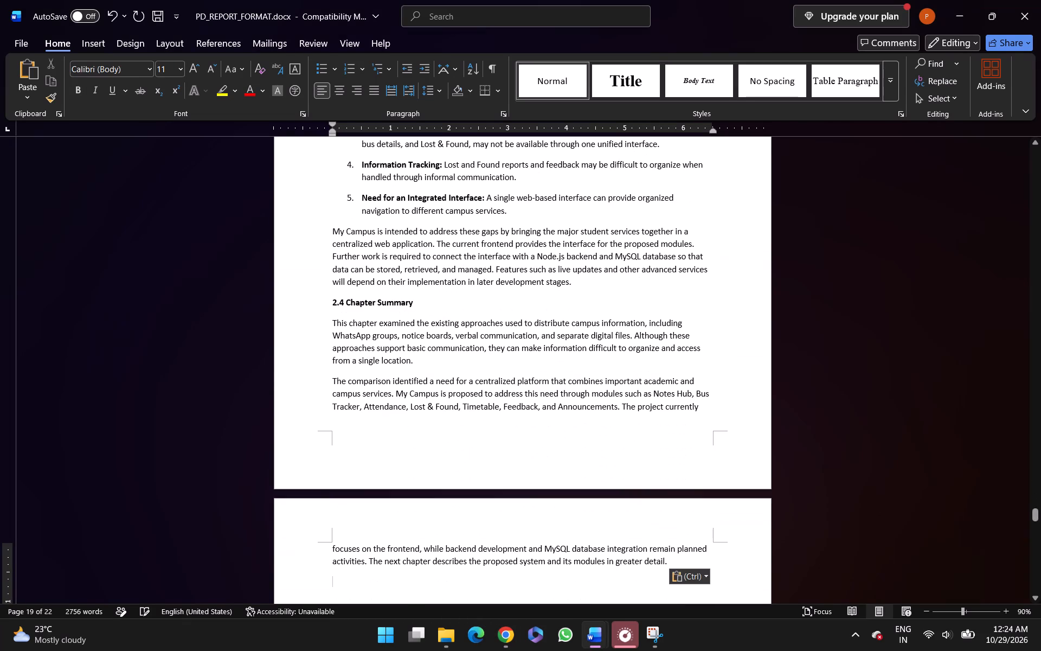
Enlarge the heading CHAPTER 2: LITERATURE REVIEW / EXISTING SYSTEM to 16 pt and centre it.
scroll(346, 293, up, 8)
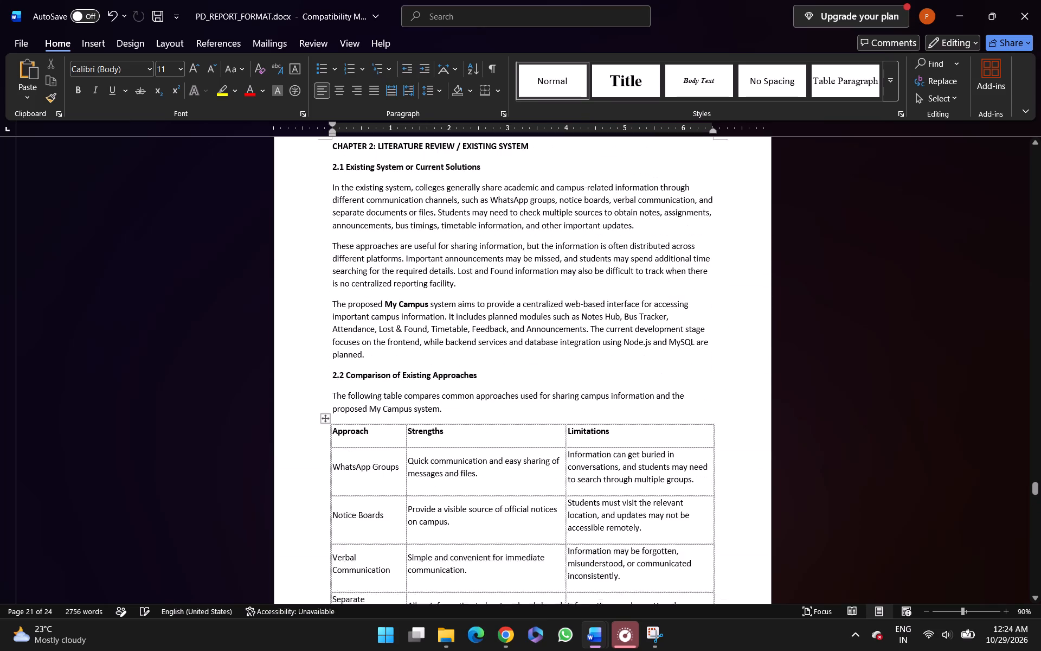
scroll(346, 293, up, 1)
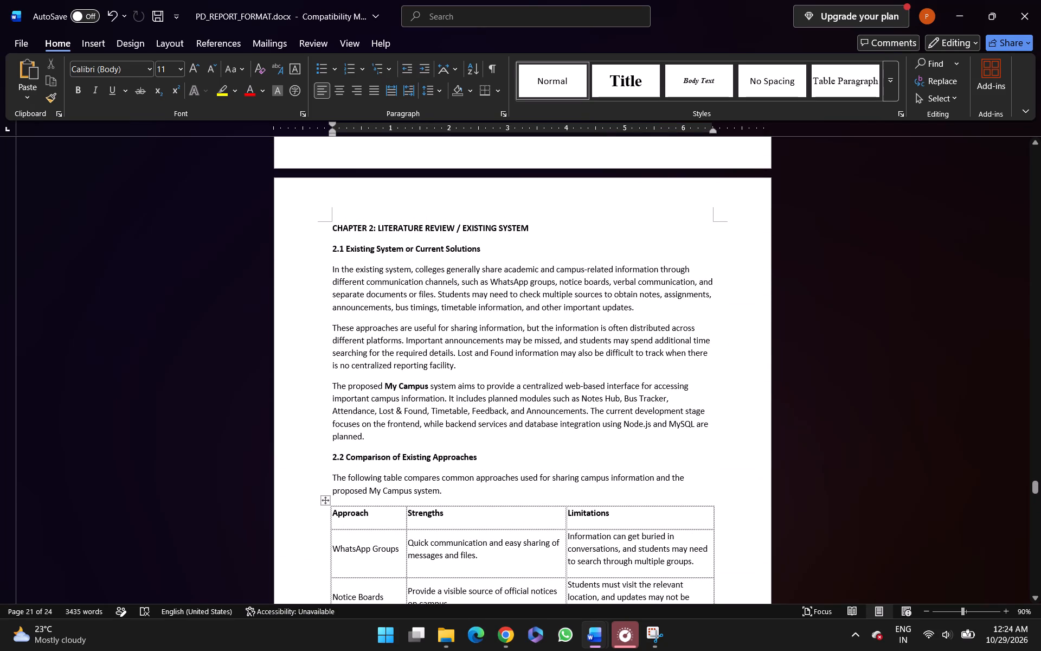
triple_click(348, 227)
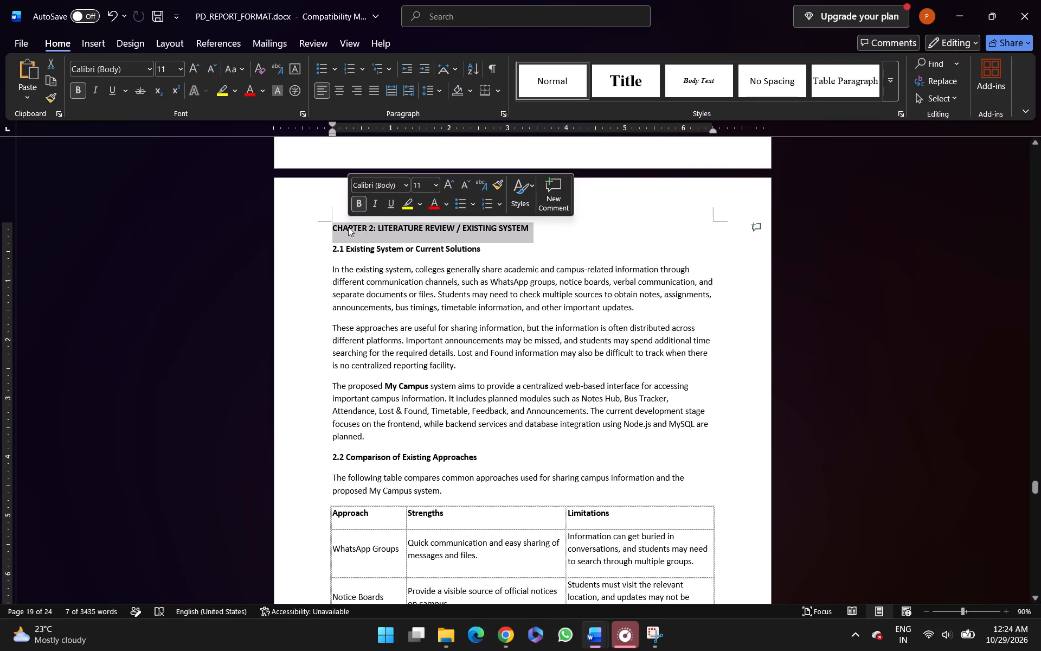
key(ctrl+shift+period)
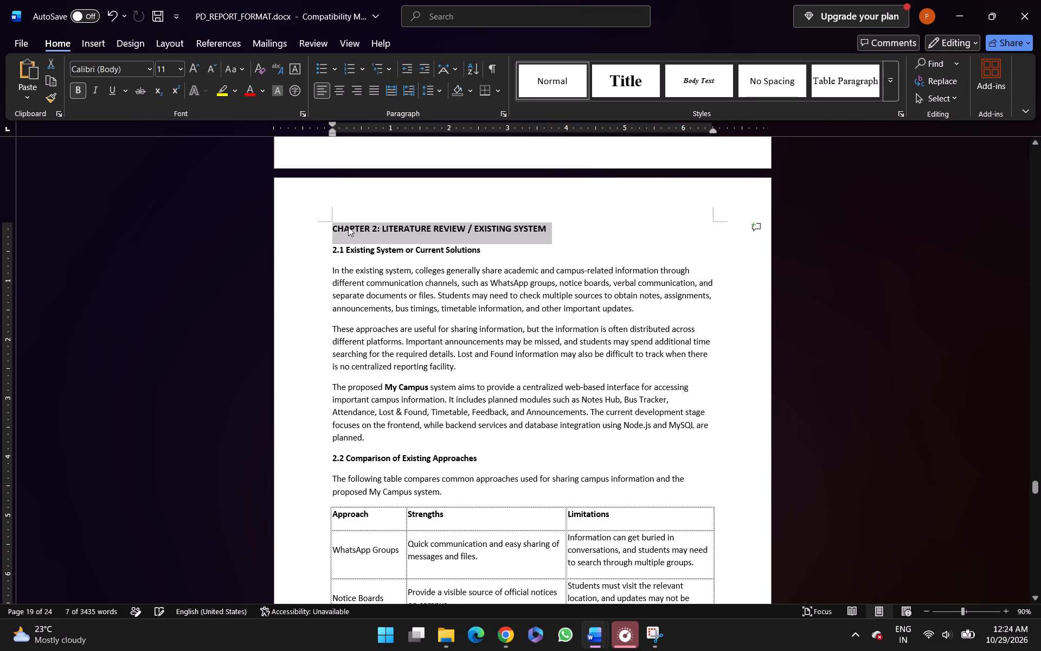
key(ctrl+shift+period)
key(ctrl+shift+period)
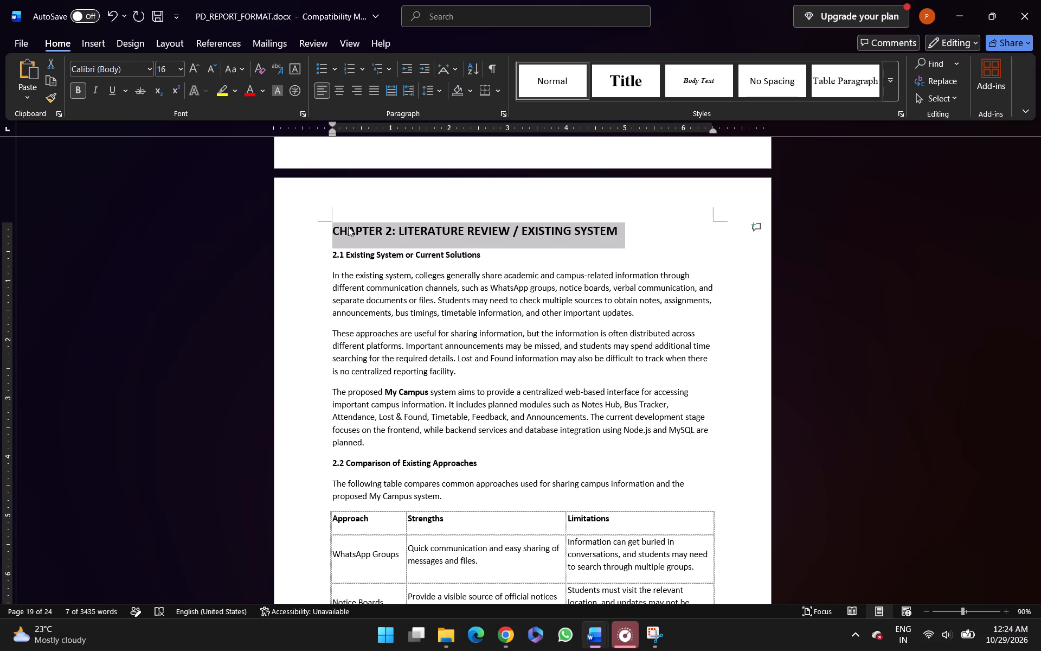
key(ctrl+e)
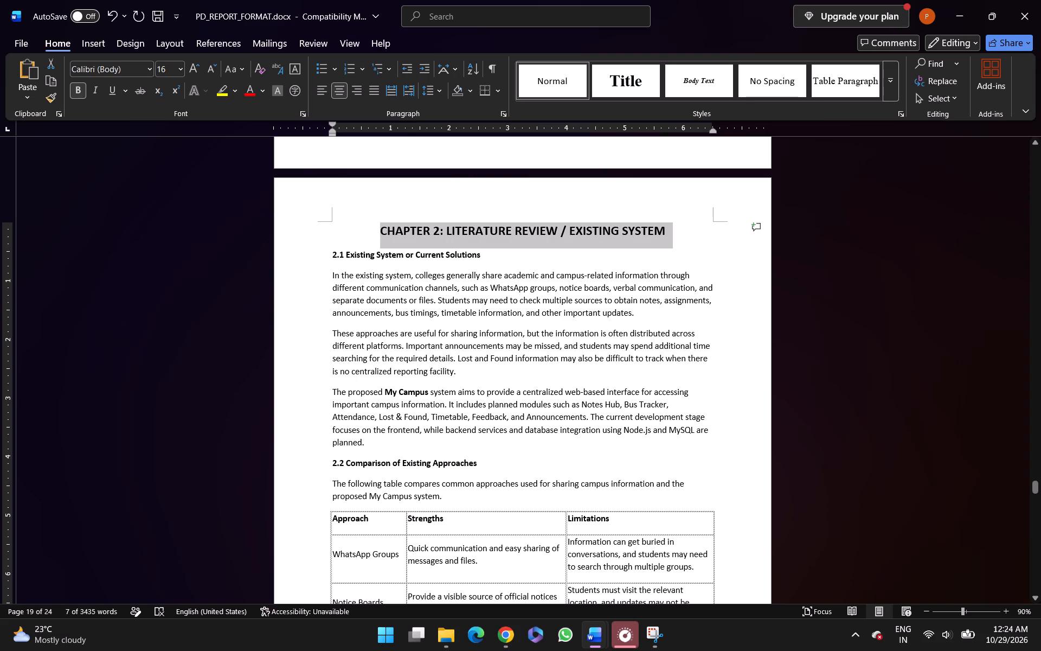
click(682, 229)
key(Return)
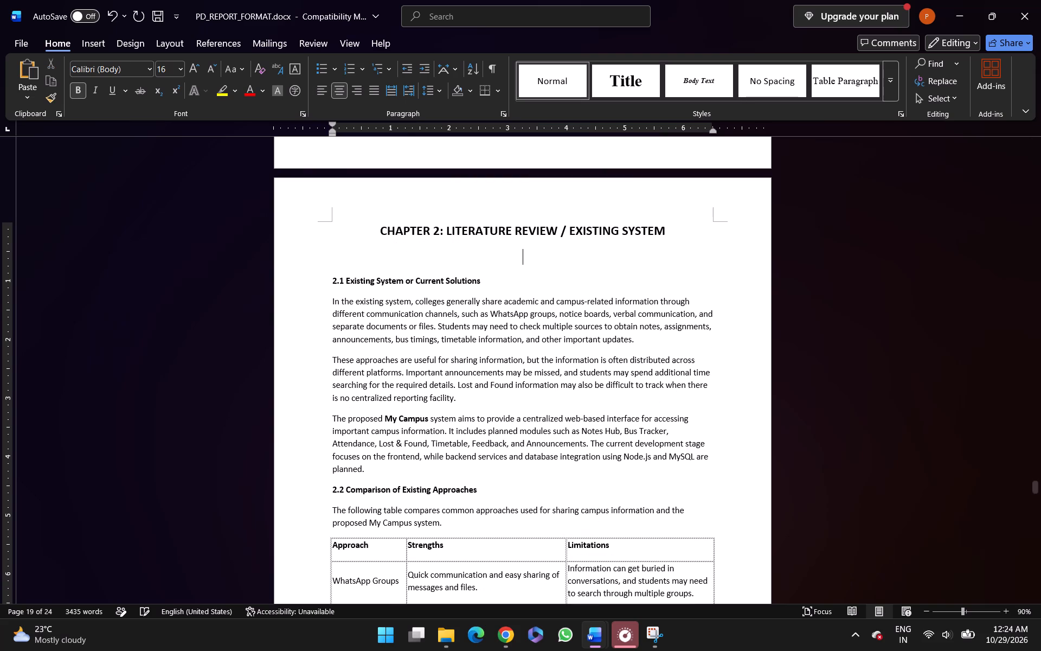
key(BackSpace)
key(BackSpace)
Enlarge the subheading 2.1 Existing System or Current Solutions to 16 pt.
click(485, 253)
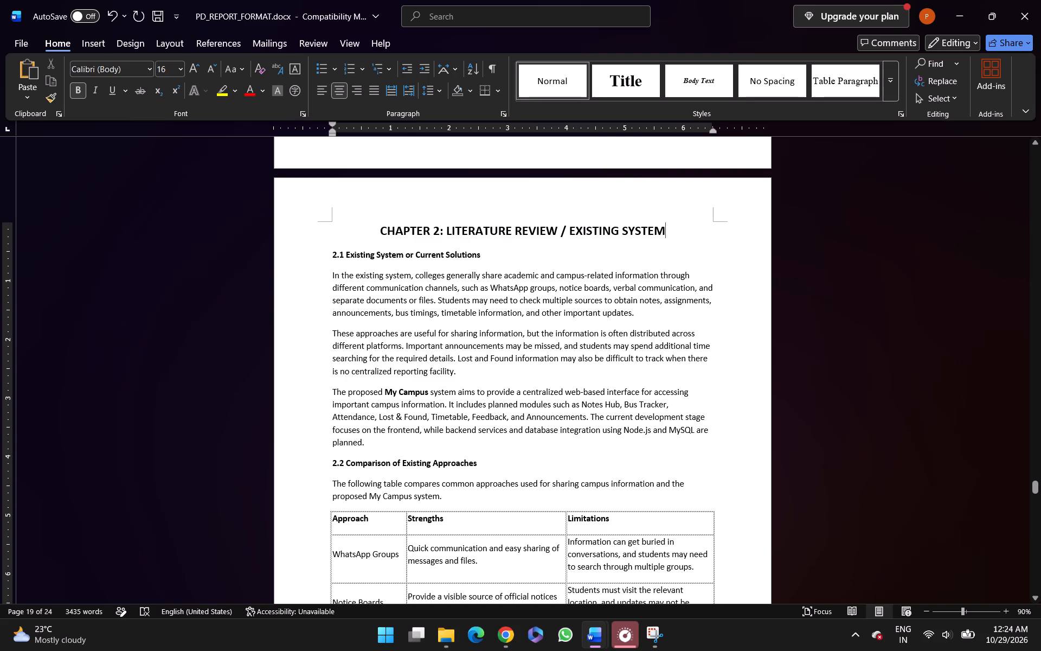
key(ctrl+shift+Left)
key(ctrl+shift+Left)
key(ctrl+shift+Left)
key(ctrl+shift+Left)
key(ctrl+shift+Left)
key(ctrl+shift+Left)
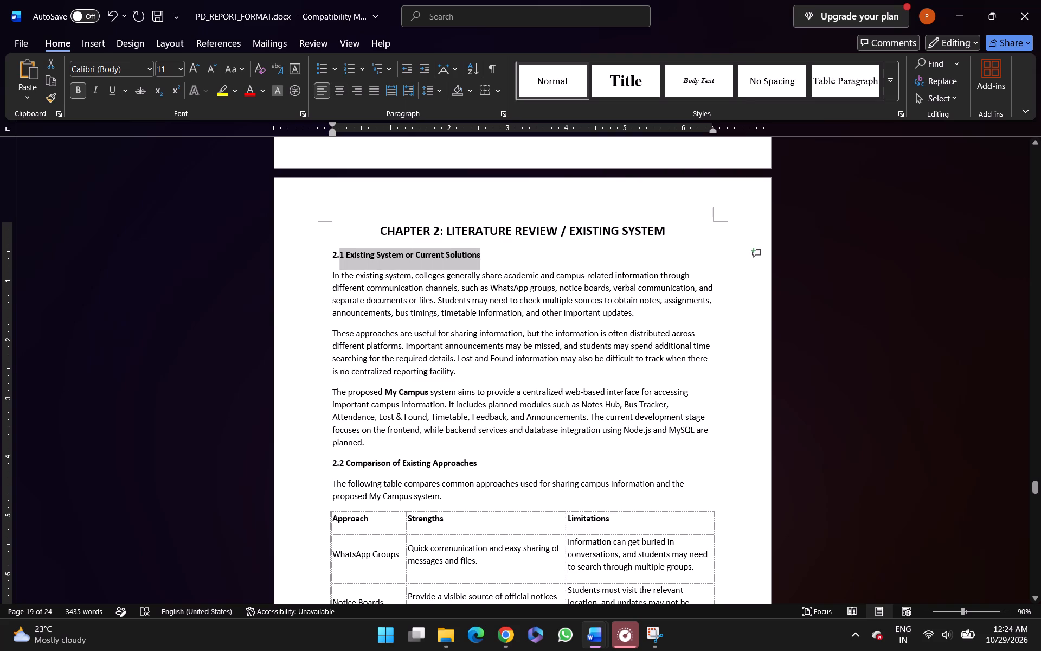
key(ctrl+shift+Left)
key(ctrl+shift+Left)
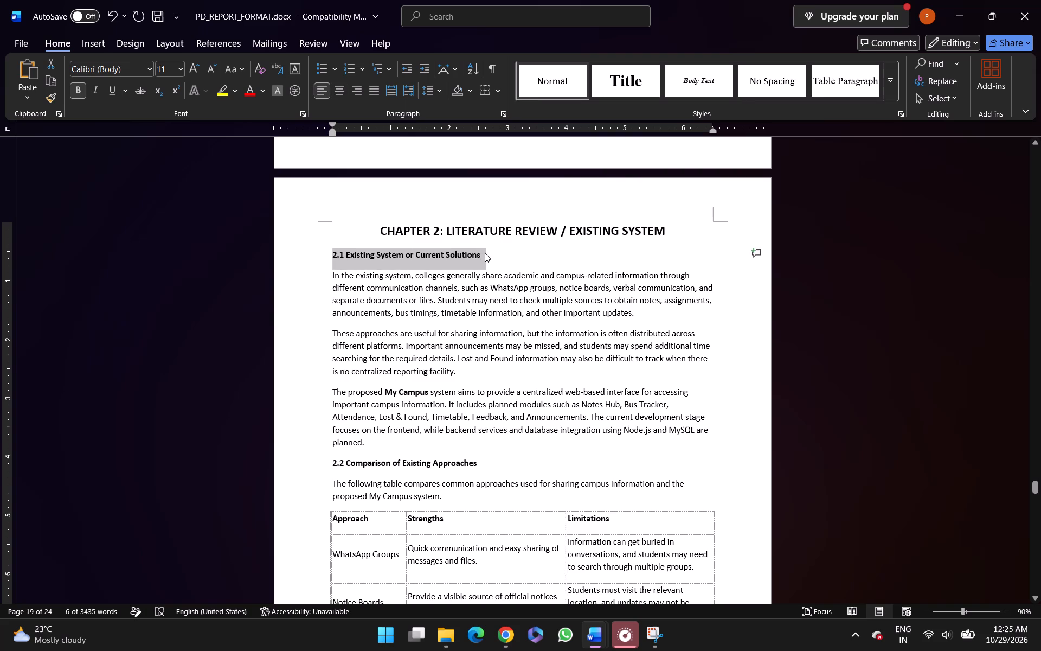
key(ctrl+shift+period)
key(ctrl+shift+period)
key(ctrl+shift+period)
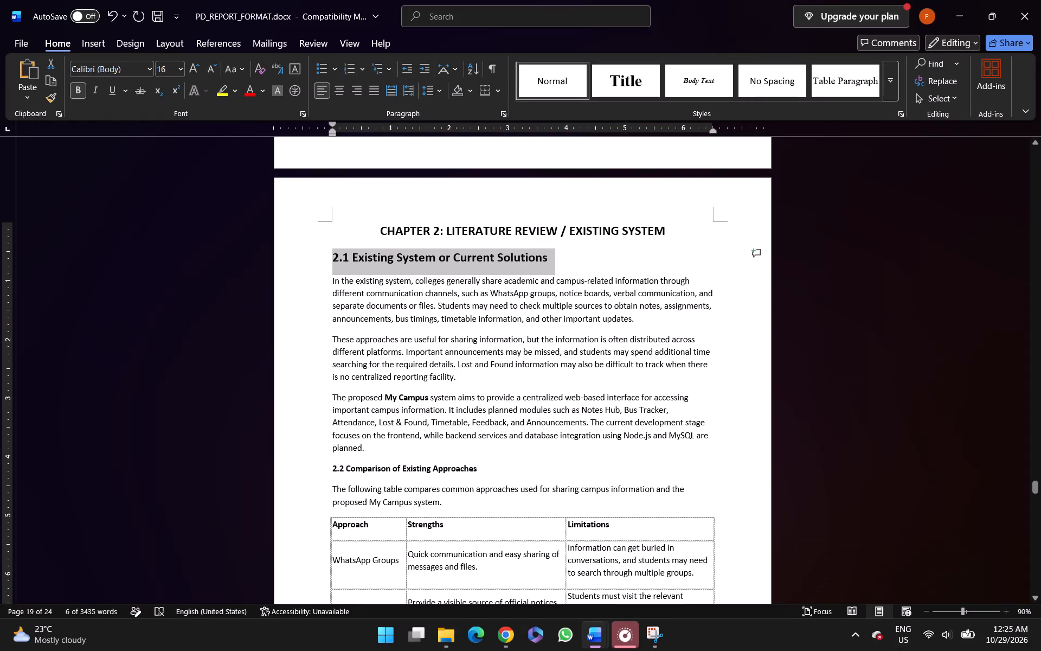
Justify the three body paragraphs under 2.1 Existing System or Current Solutions.
click(329, 285)
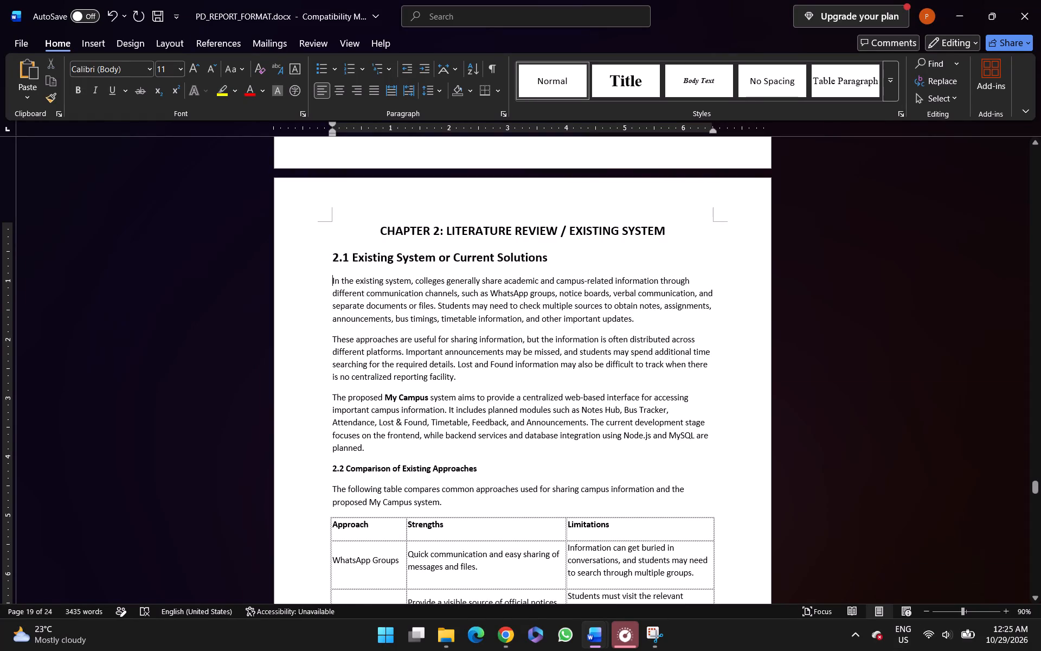
key(ctrl+shift+Down)
key(ctrl+shift+Down)
key(ctrl+shift+Down)
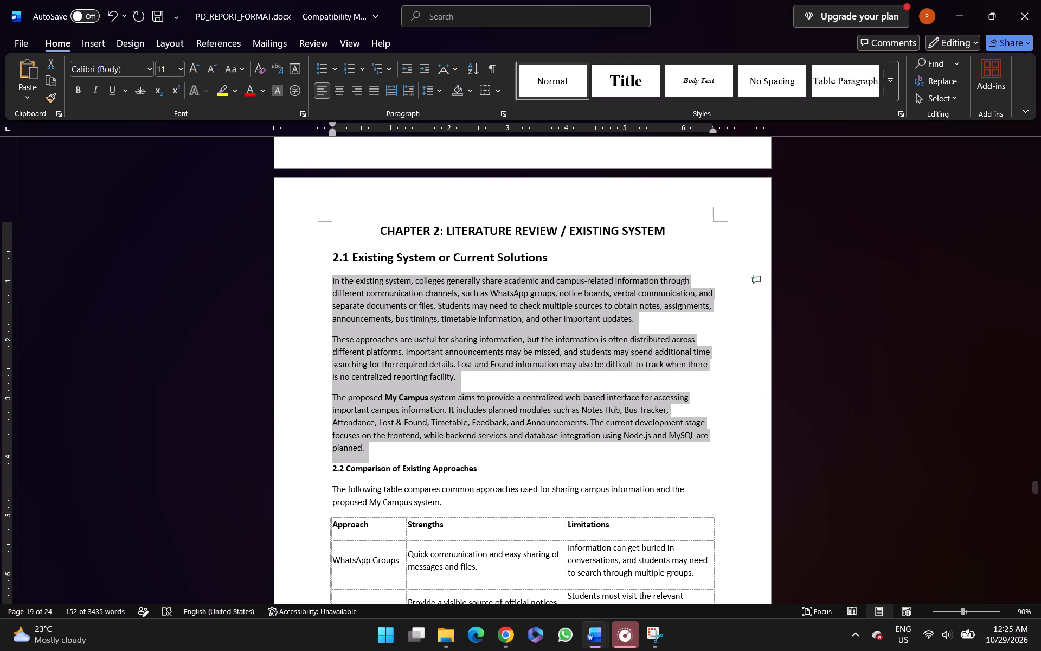
key(ctrl+j)
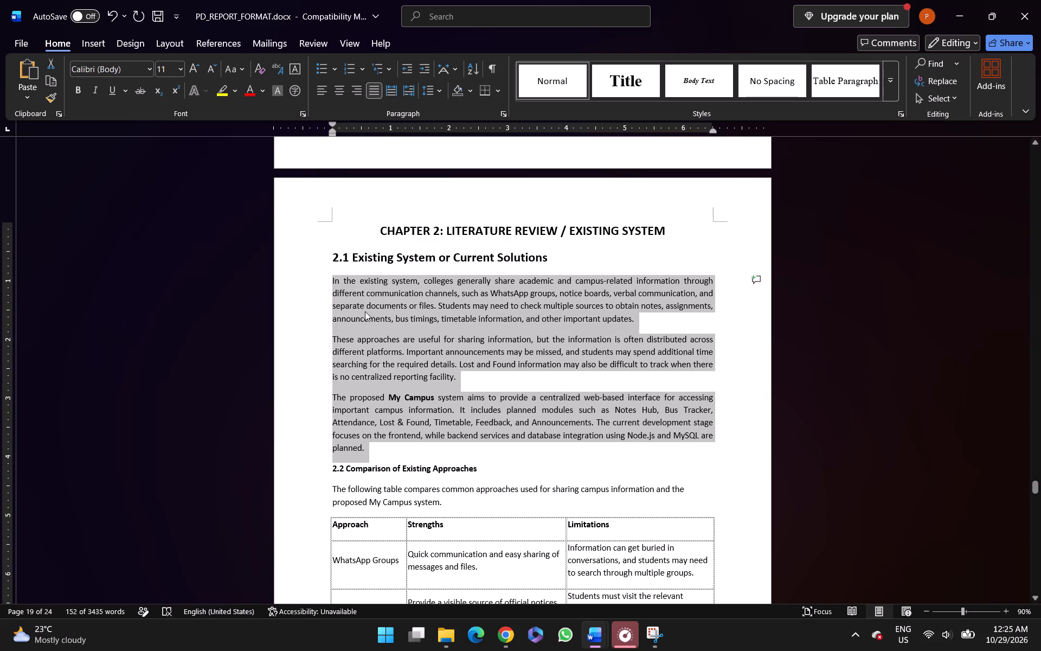
Check the font and size of the headings, body text and lists in 1.4 Objectives and 1.5 Scope against Chapter 2.
scroll(367, 314, up, 1)
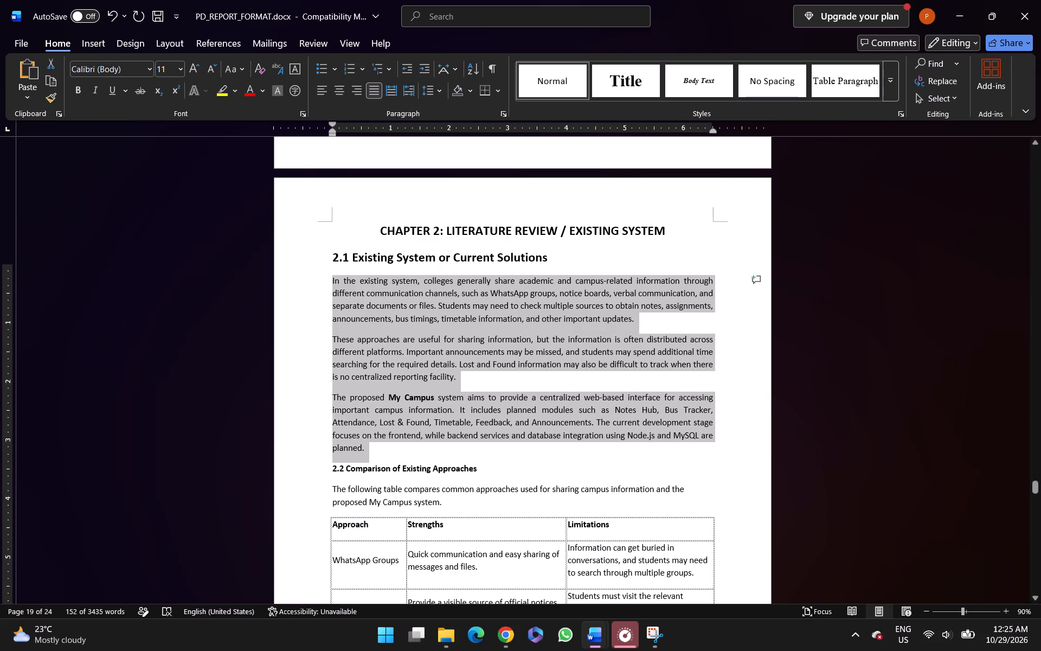
scroll(367, 314, up, 9)
click(398, 315)
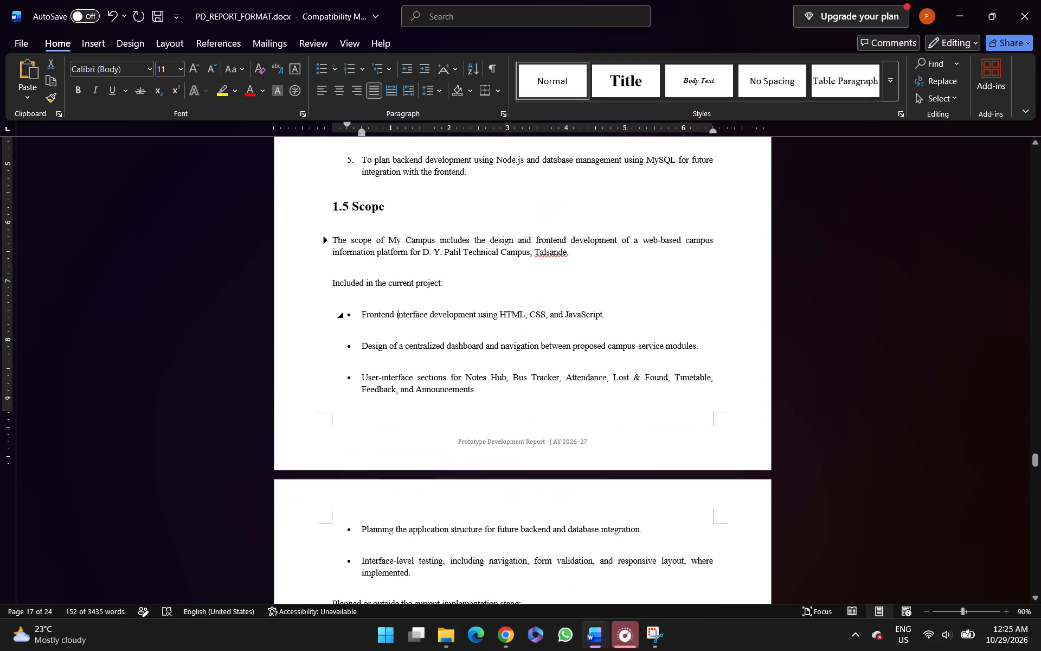
click(393, 256)
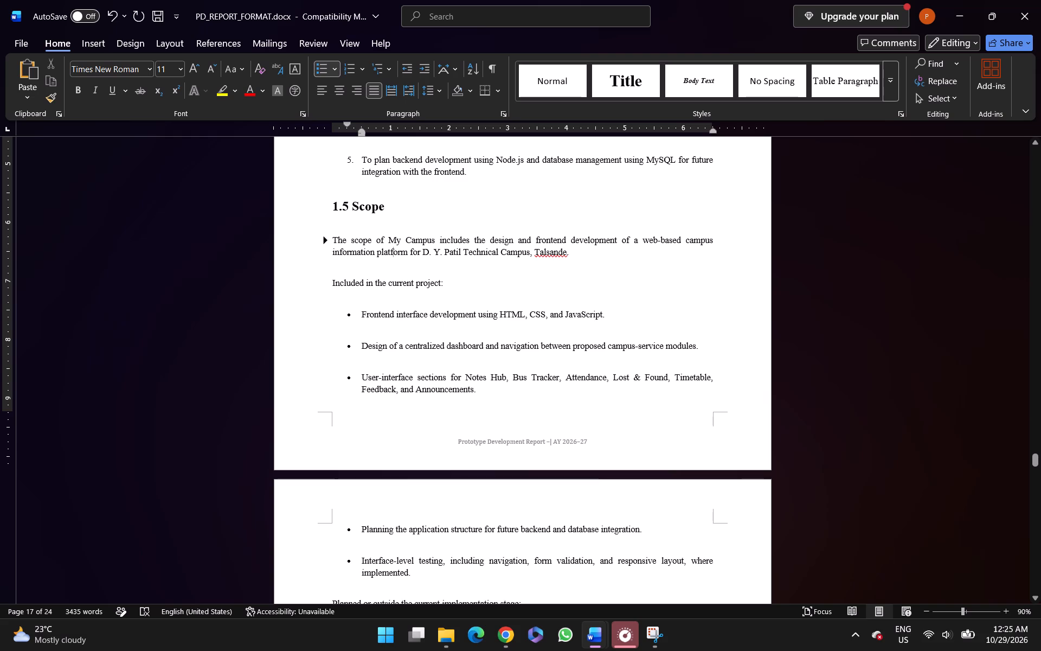
scroll(464, 343, up, 3)
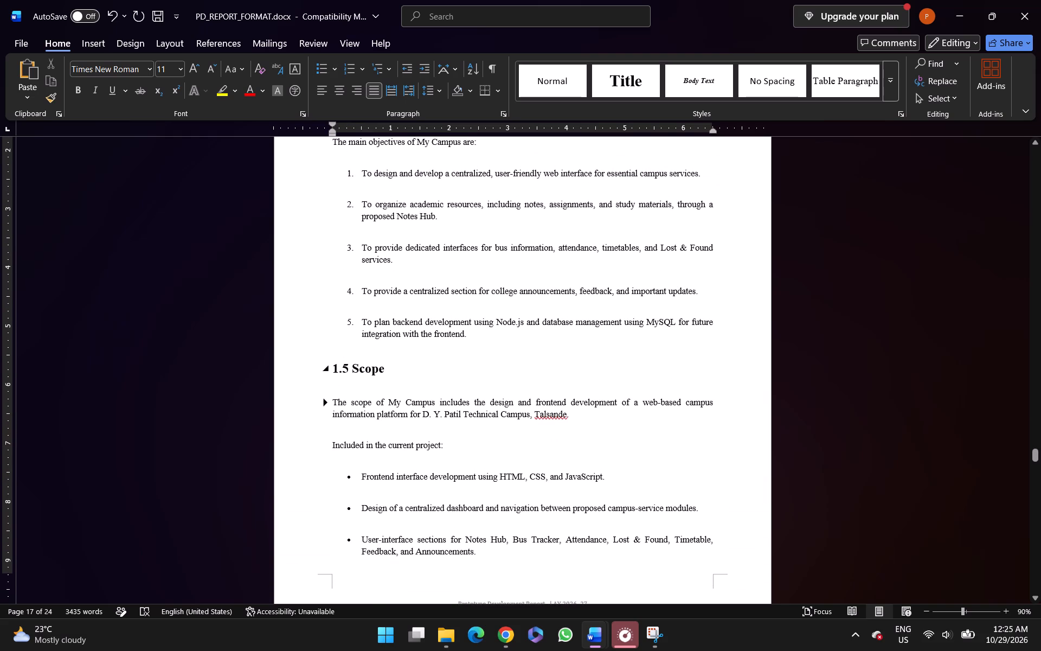
click(464, 343)
click(464, 343)
scroll(463, 357, up, 4)
click(463, 357)
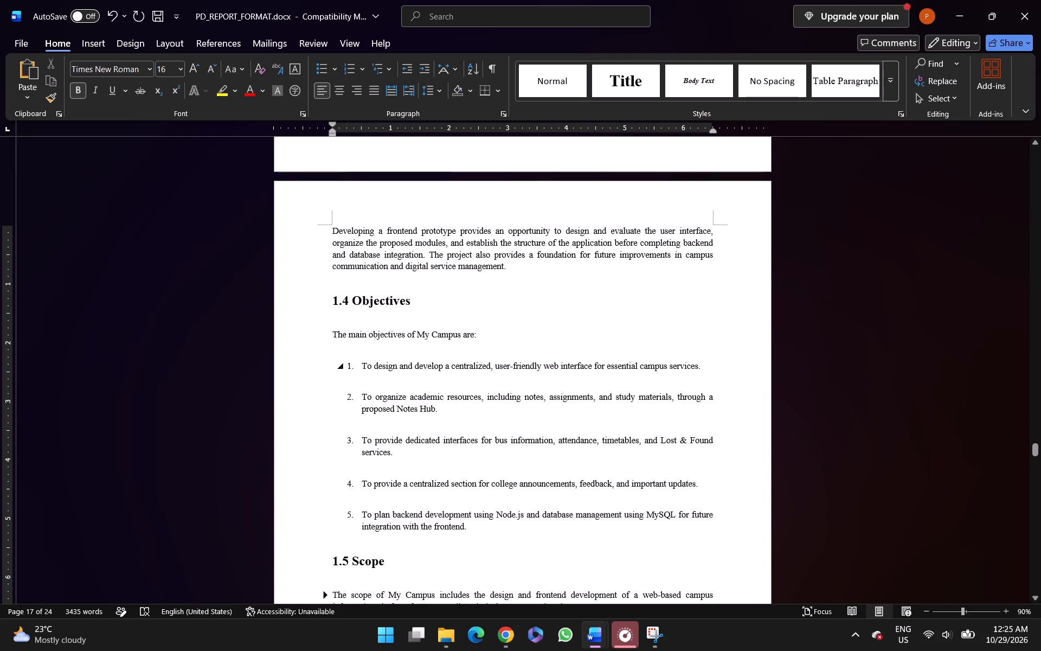
click(463, 357)
scroll(463, 357, down, 13)
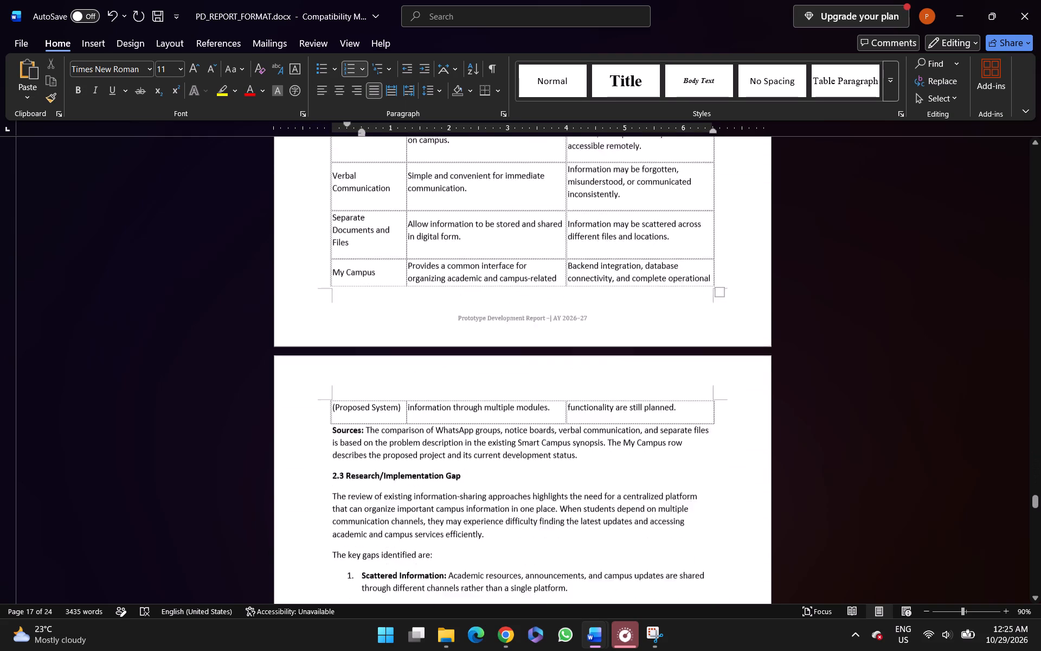
scroll(463, 357, up, 1)
scroll(463, 357, down, 1)
scroll(463, 357, up, 3)
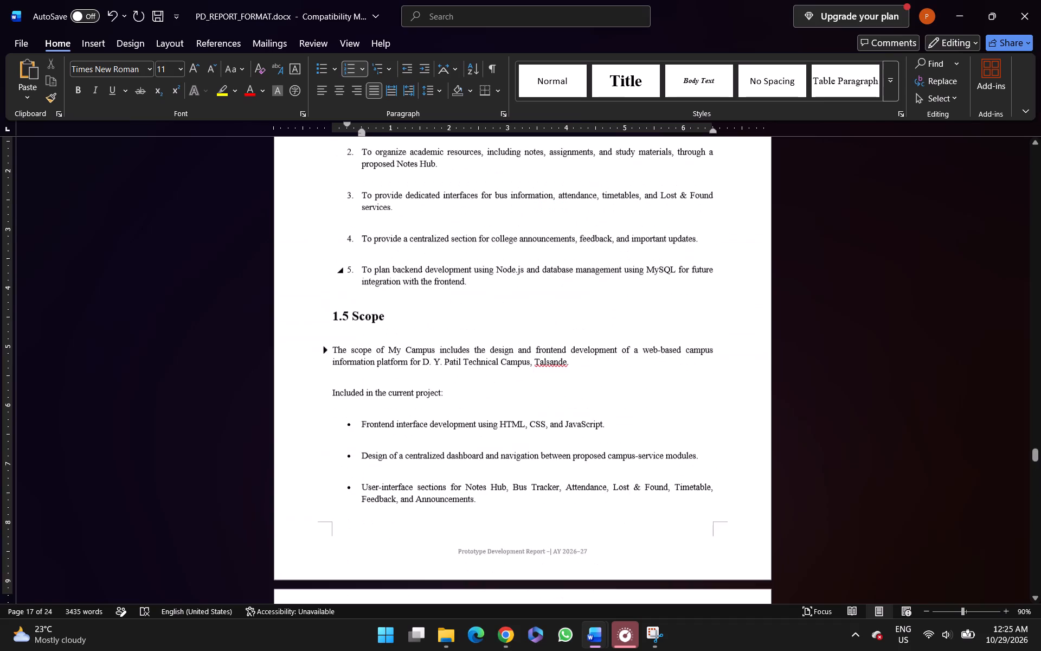
scroll(463, 357, down, 3)
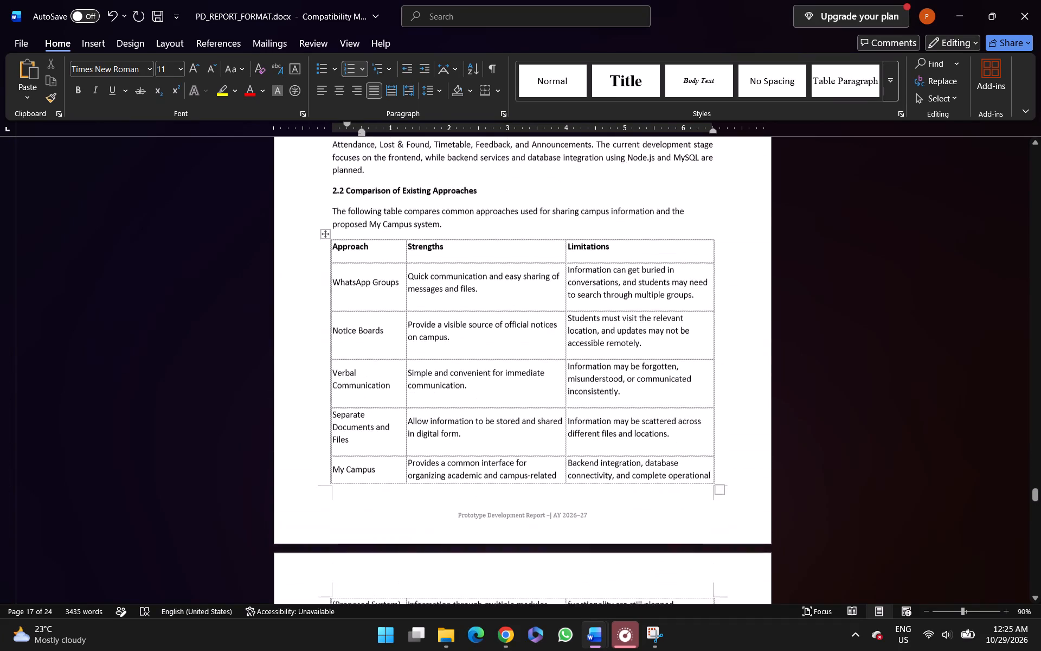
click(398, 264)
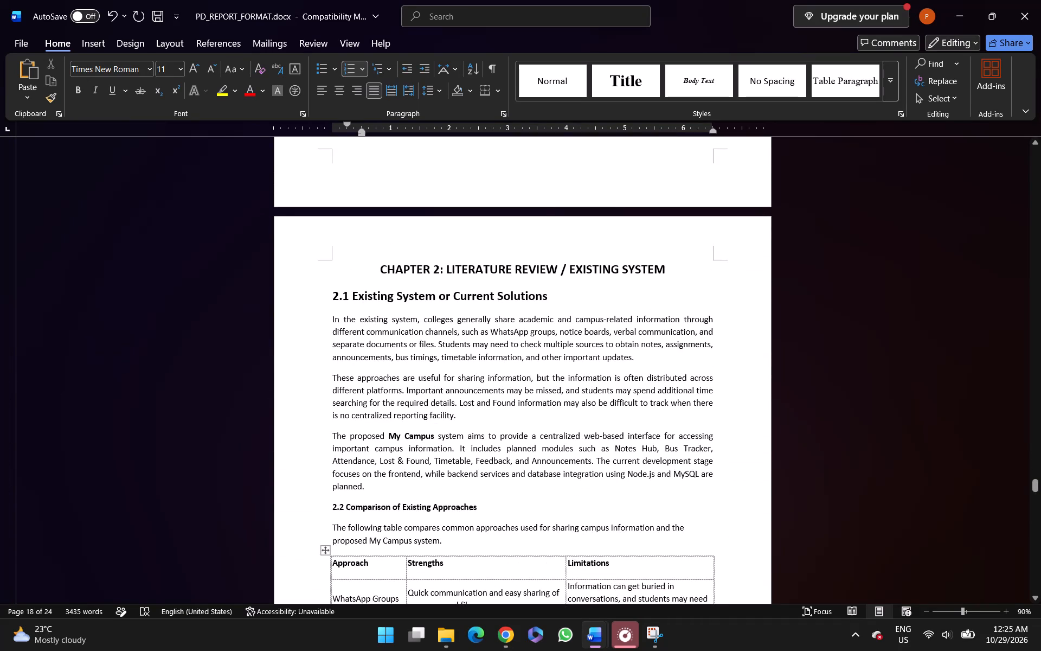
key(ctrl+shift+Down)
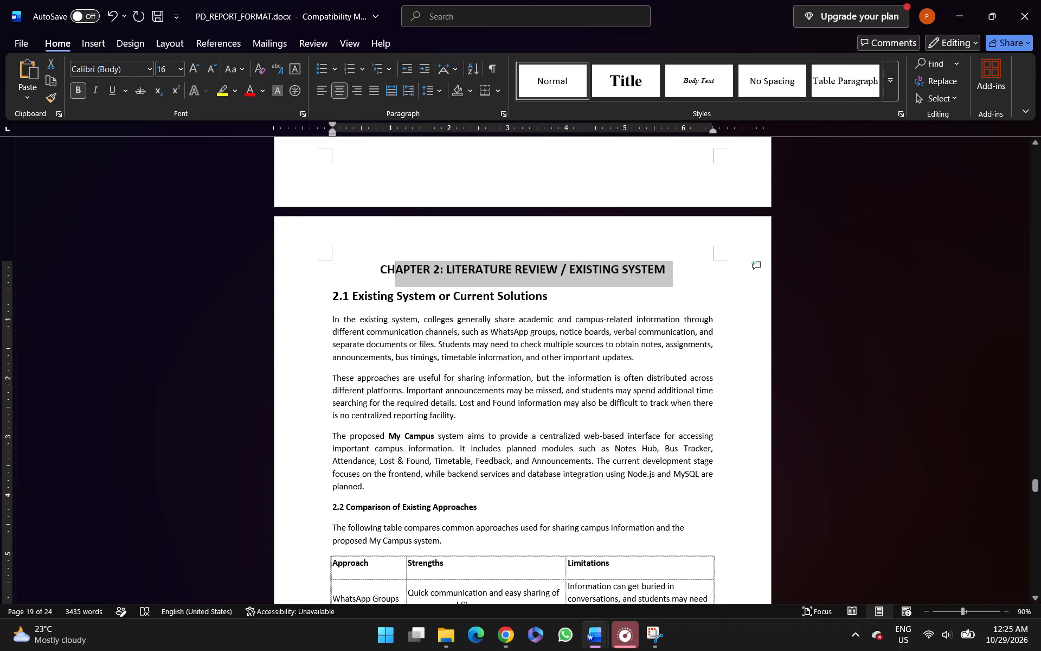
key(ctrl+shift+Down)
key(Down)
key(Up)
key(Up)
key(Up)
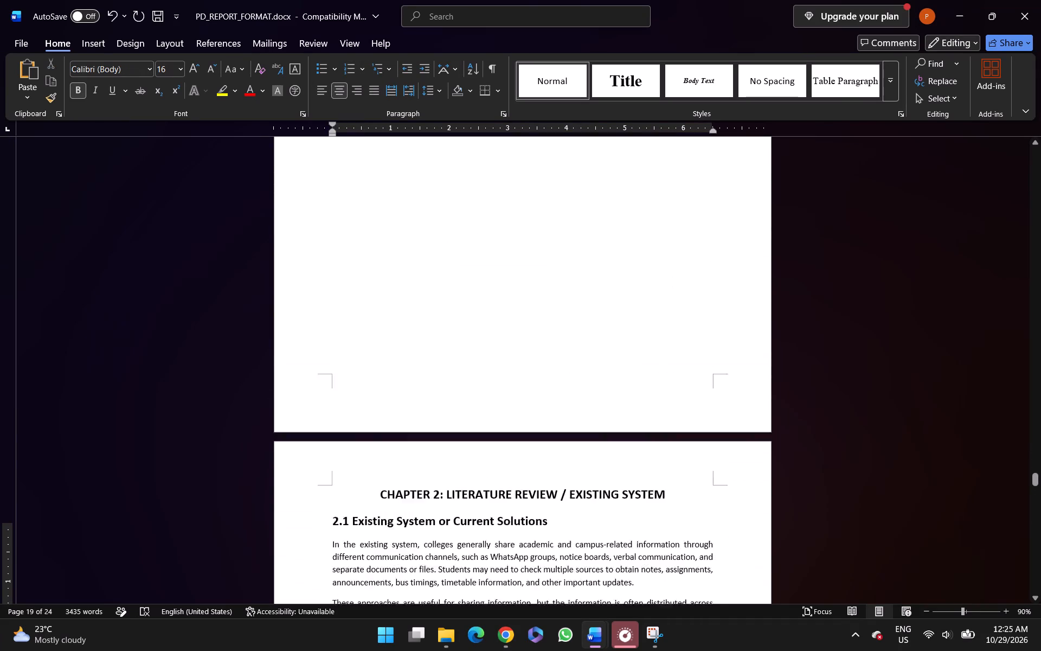
Change the font of all of Chapter 2, from its chapter heading to just before Chapter 3, to Times New Roman.
key(Down)
key(Up)
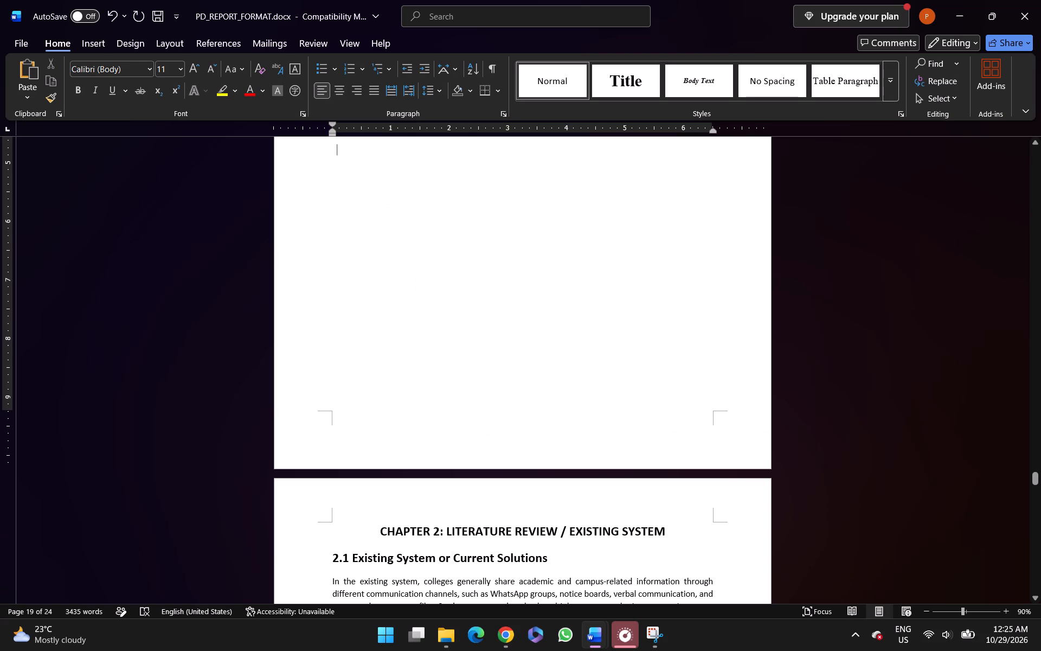
key(Up)
key(Up)
key(Down)
key(Down)
key(Down)
key(Down)
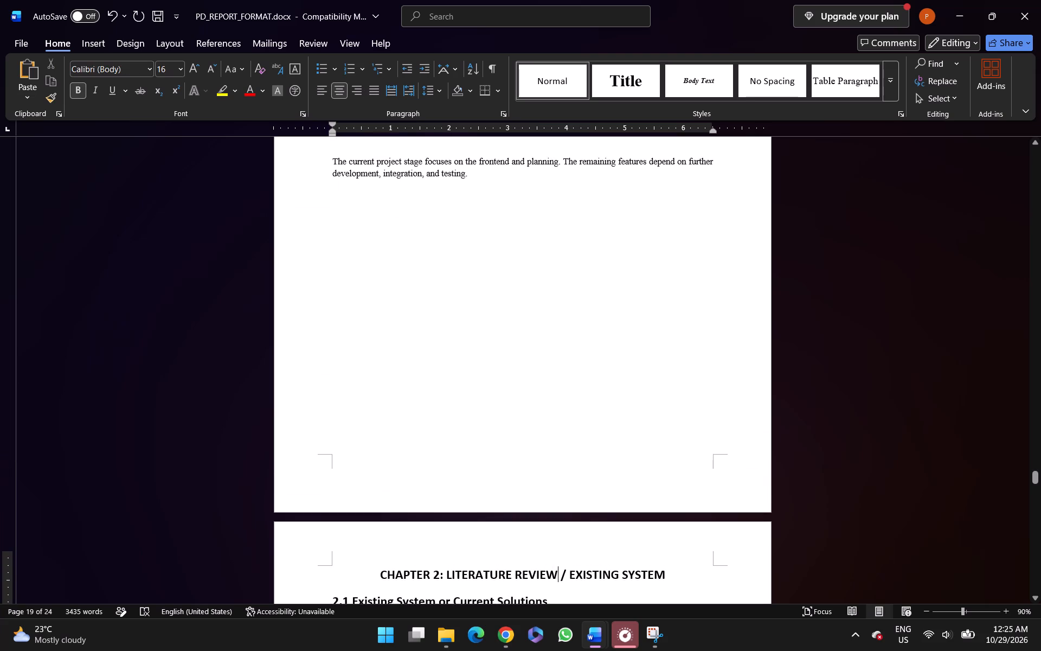
key(Left)
key(Left)
key(Left)
key(Left)
key(Left)
key(Left)
key(Left)
key(Left)
key(Left)
key(Left)
key(Left)
key(Left)
key(Left)
key(Left)
key(Left)
key(Left)
key(Left)
key(Left)
key(Left)
key(Left)
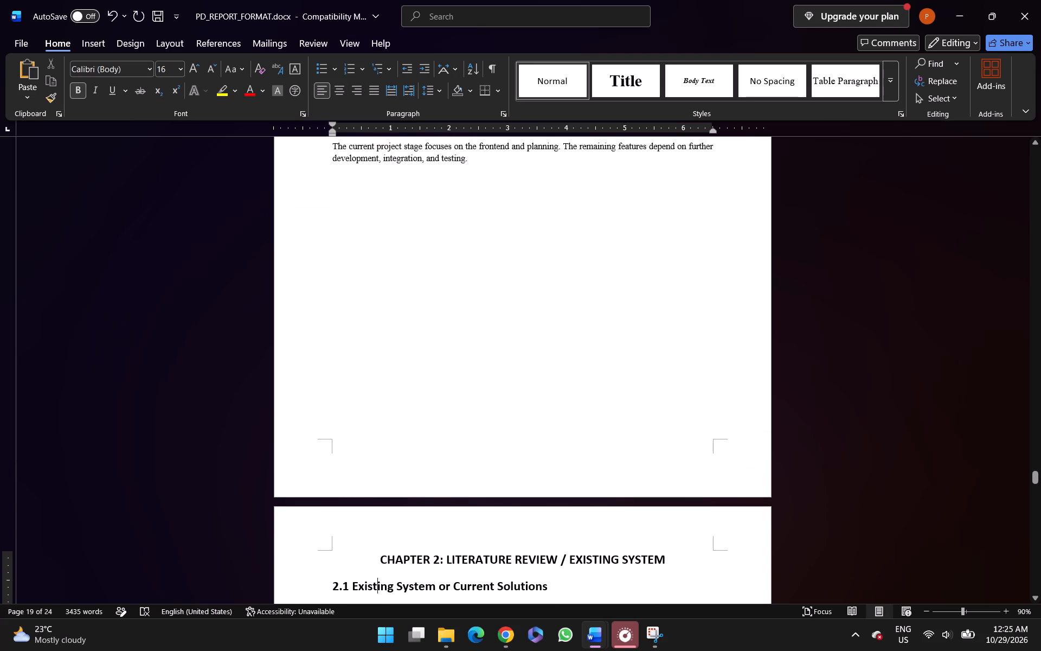
key(Left)
key(Left)
key(Left)
key(Left)
key(Left)
key(Left)
key(Left)
key(Left)
key(Left)
key(Left)
key(Left)
key(Left)
key(Left)
key(Left)
key(Left)
key(ctrl+shift+Down)
key(ctrl+shift+Down)
key(ctrl+shift+Down)
key(ctrl+shift+Down)
key(ctrl+shift+Down)
key(ctrl+shift+Down)
key(ctrl+shift+Down)
key(ctrl+shift+Down)
key(ctrl+shift+Down)
key(ctrl+shift+Down)
key(ctrl+shift+Down)
key(ctrl+shift+Down)
key(ctrl+shift+Down)
key(ctrl+shift+Down)
key(ctrl+shift+Down)
key(ctrl+shift+Down)
key(ctrl+shift+Down)
key(ctrl+shift+Down)
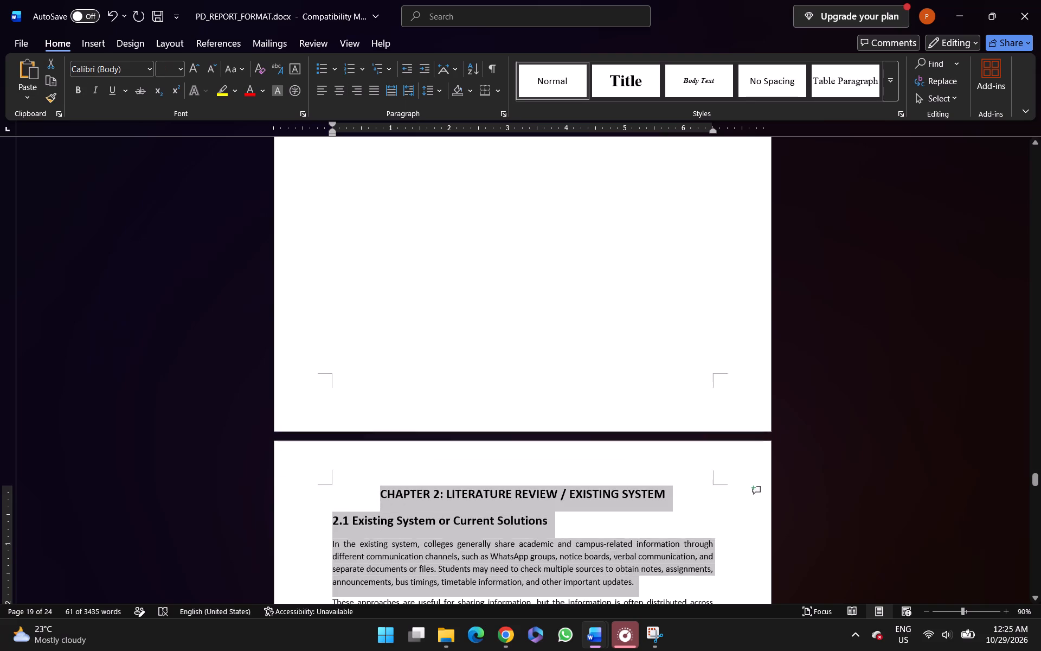
key(ctrl+shift+Down)
key(ctrl+shift+Down)
key(ctrl+shift+Down)
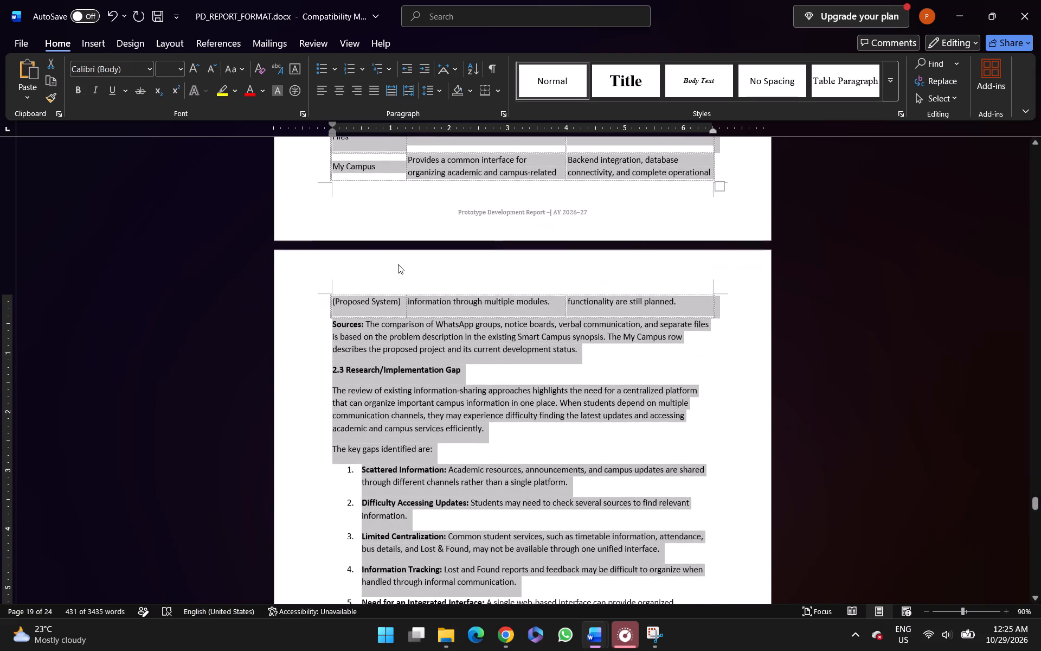
key(ctrl+shift+Down)
key(ctrl+shift+Down)
key(ctrl+shift+Down)
key(ctrl+shift+Down)
key(ctrl+shift+Down)
key(ctrl+shift+Down)
key(ctrl+shift+Down)
key(ctrl+shift+Down)
key(ctrl+shift+Down)
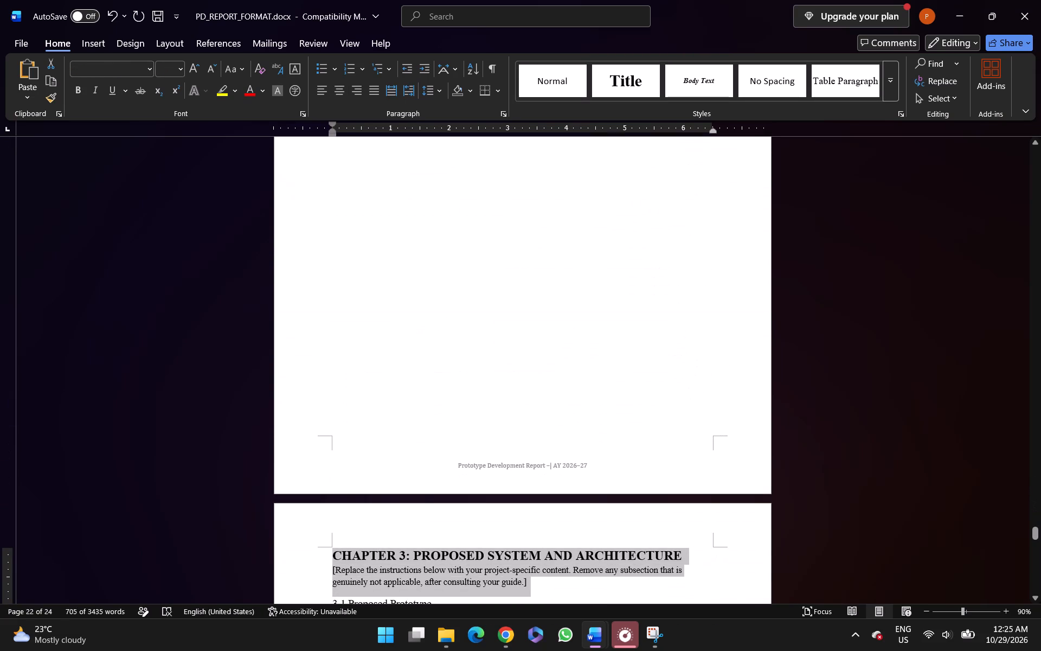
key(ctrl+shift+Up)
key(ctrl+shift+Up)
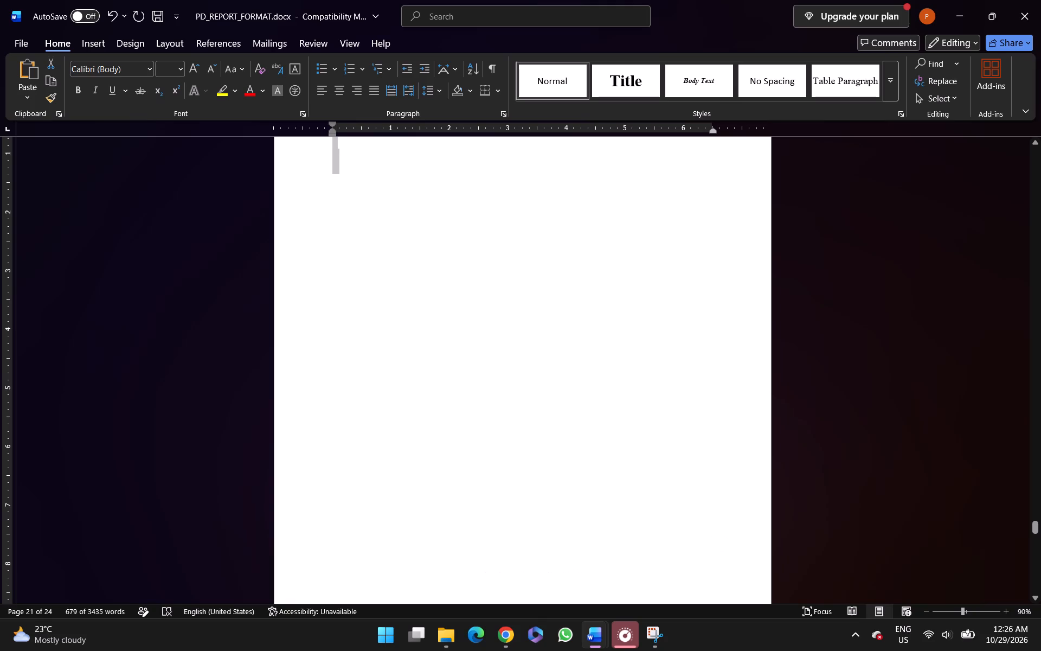
click(149, 67)
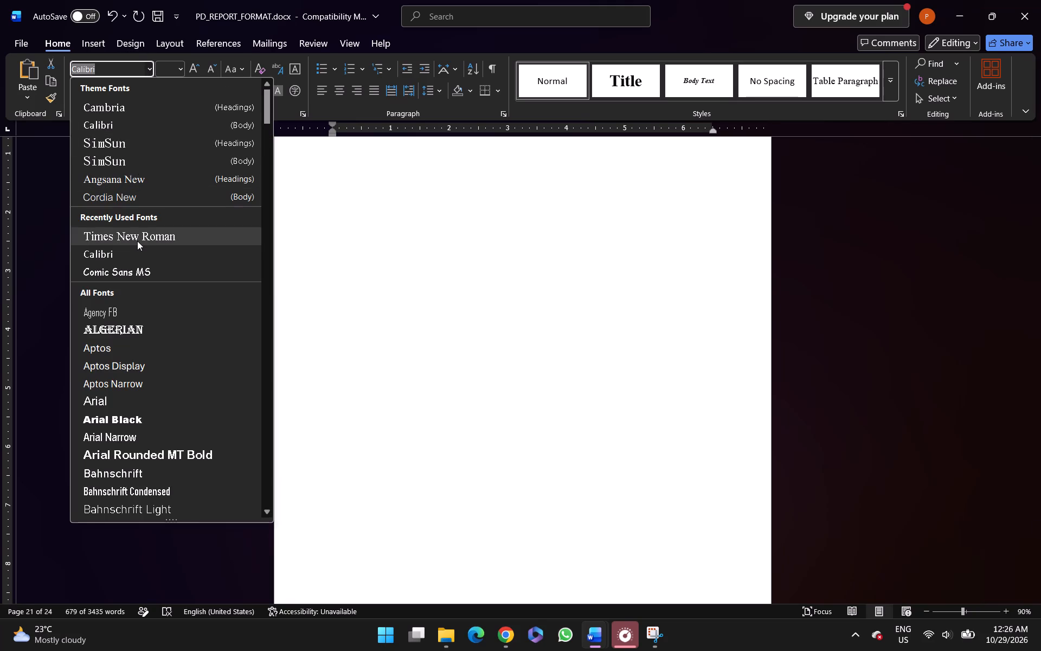
click(137, 241)
click(511, 325)
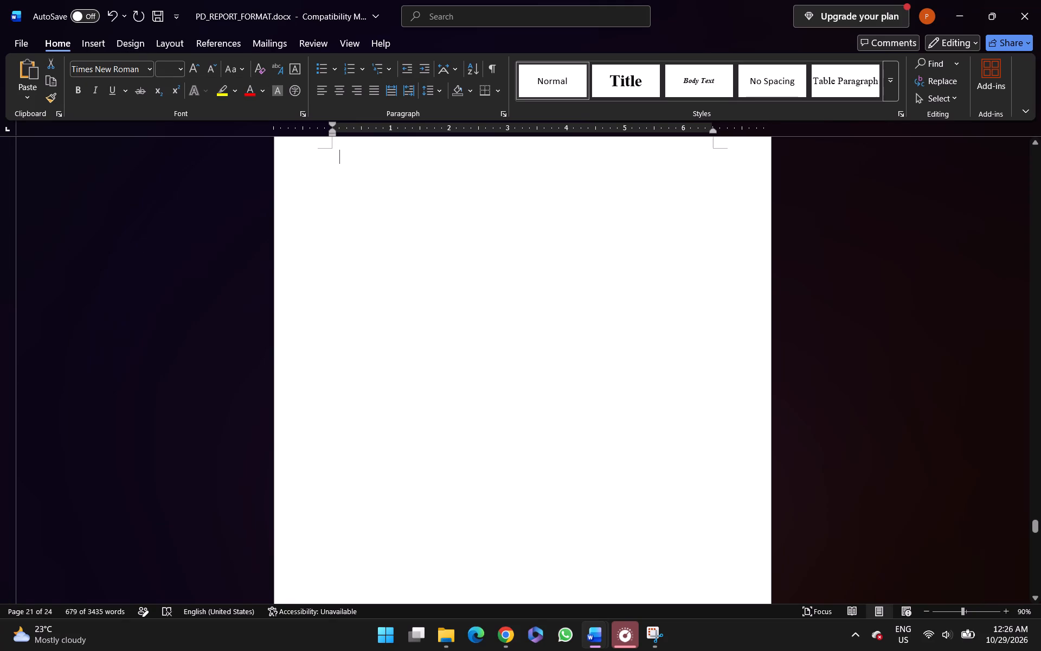
Enlarge the subheading 2.2 Comparison of Existing Approaches to 16 pt, keeping it bold.
scroll(511, 325, up, 10)
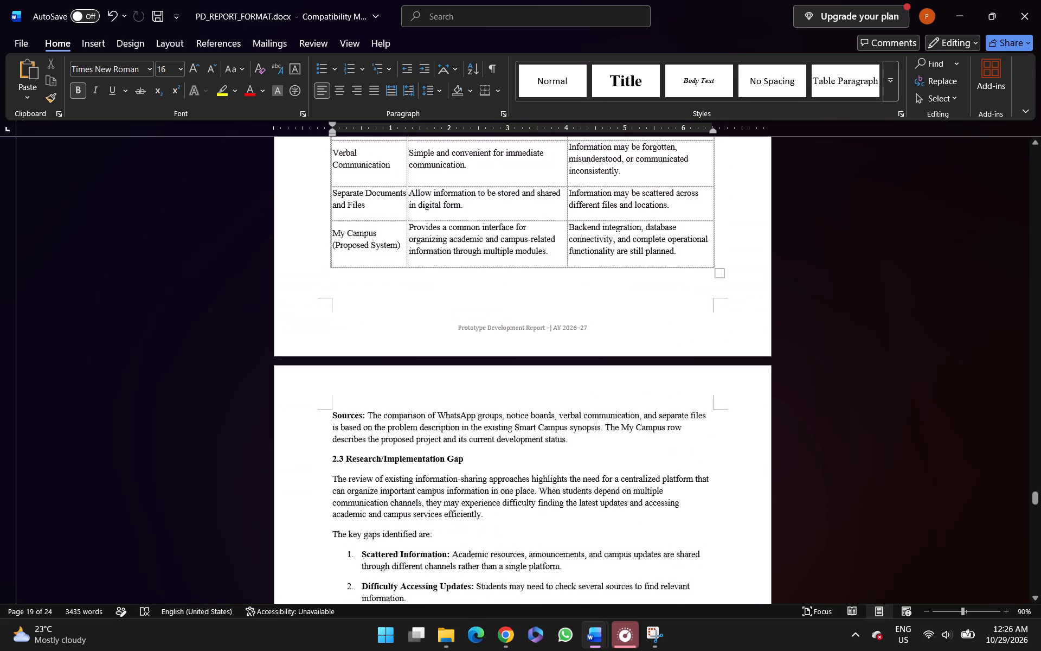
scroll(511, 325, up, 4)
scroll(511, 325, down, 1)
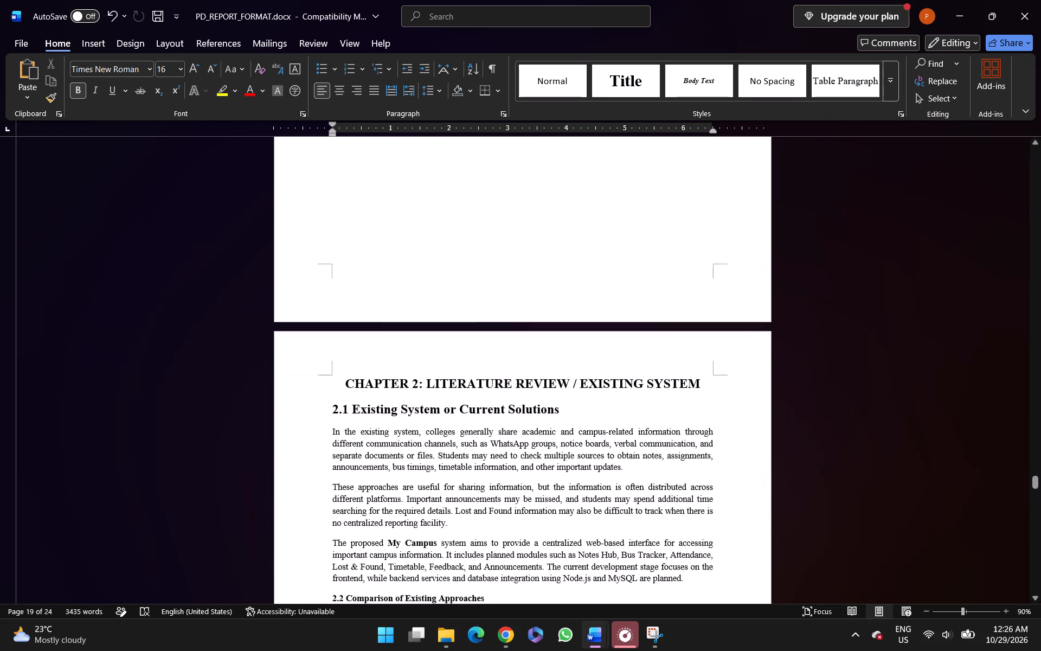
scroll(511, 325, down, 3)
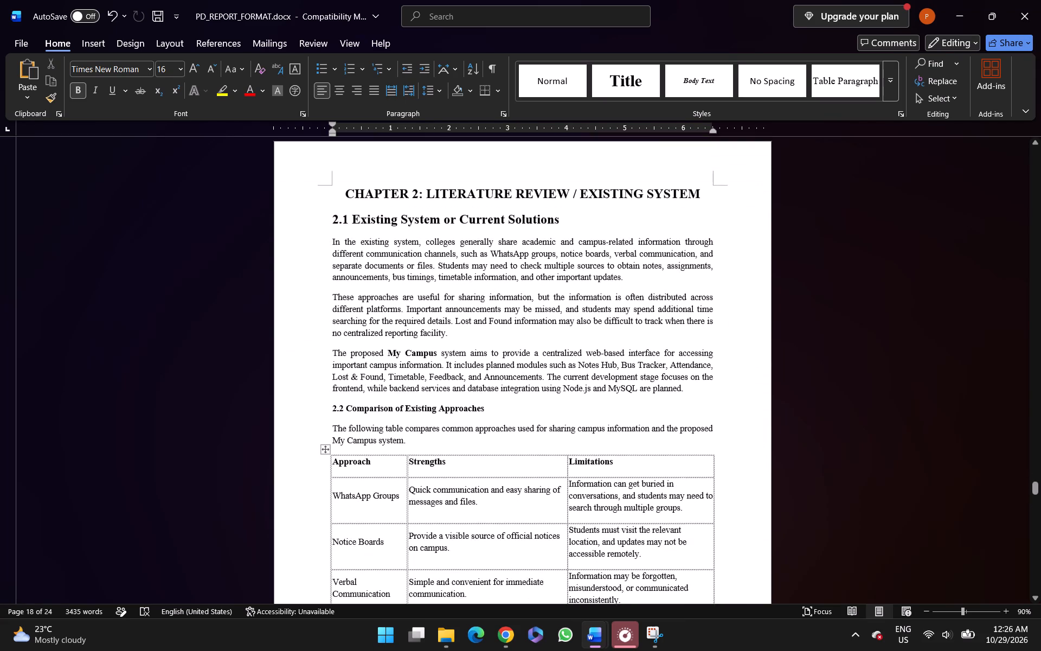
scroll(511, 325, down, 1)
click(493, 388)
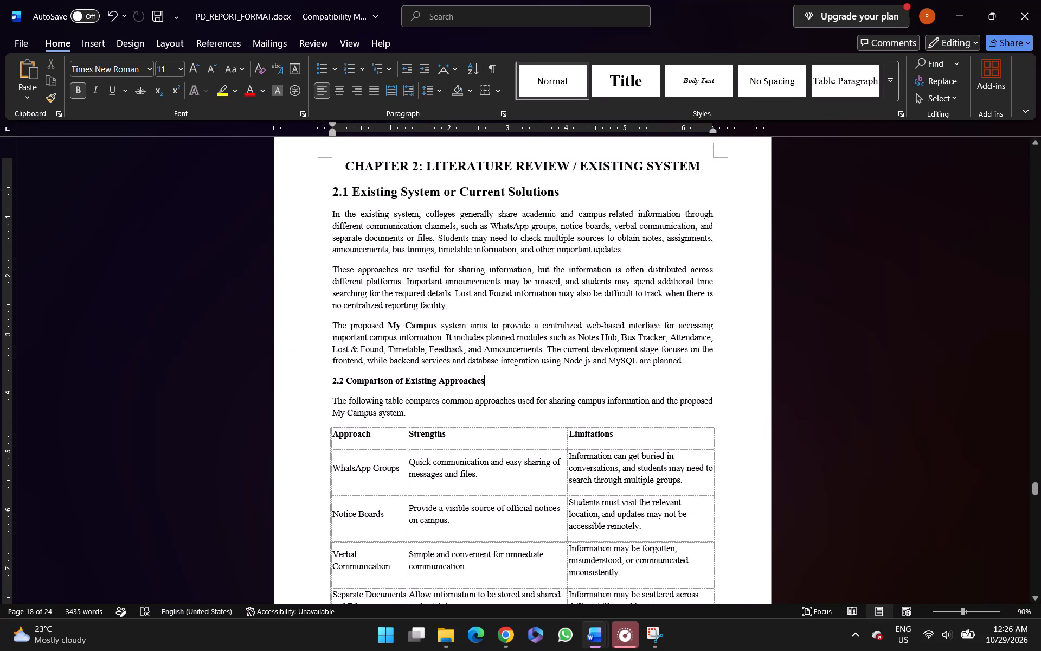
key(ctrl+shift+Left)
key(ctrl+shift+Left)
key(ctrl+shift+Left)
key(ctrl+shift+Left)
key(ctrl+shift+Left)
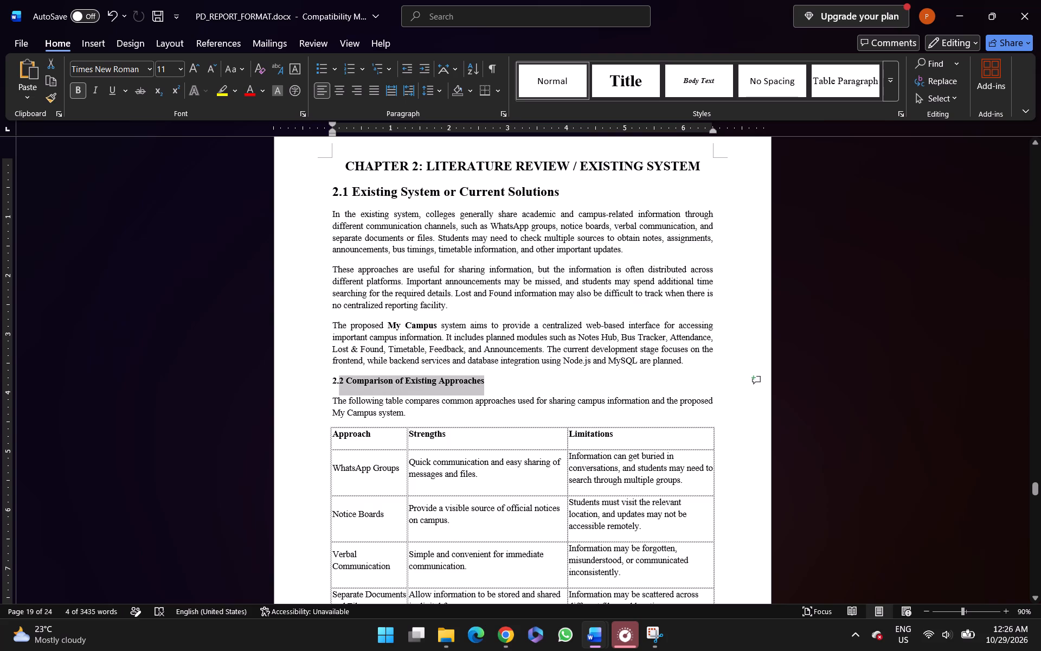
key(ctrl+shift+Left)
key(ctrl+shift+Left)
key(ctrl+b)
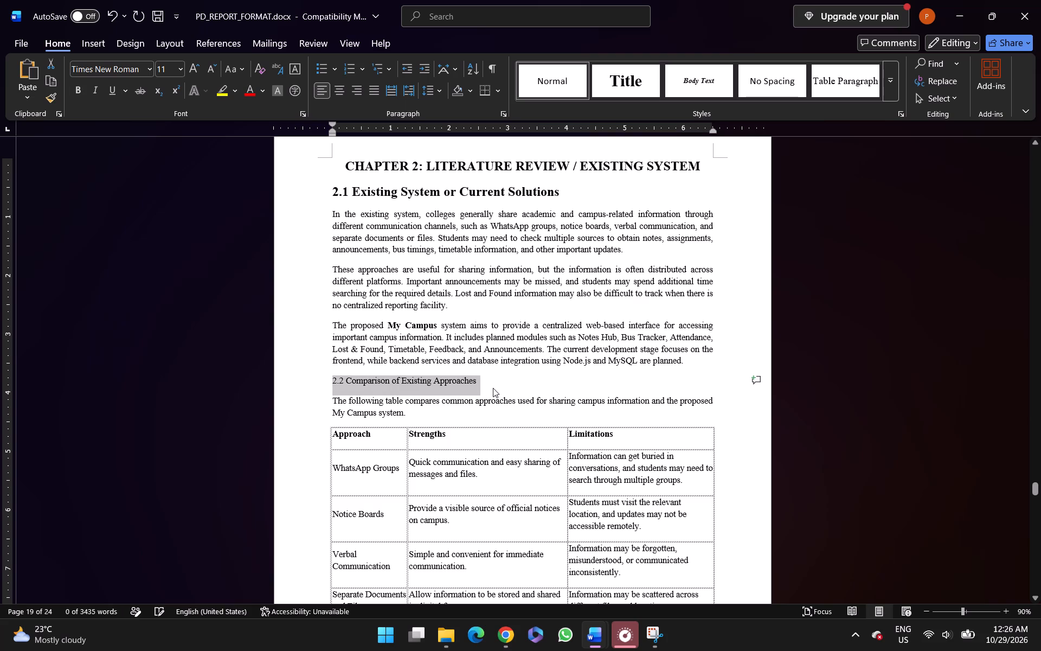
key(ctrl+b)
key(ctrl+b)
key(ctrl+b)
key(ctrl+shift+period)
key(ctrl+shift+period)
key(ctrl+shift+period)
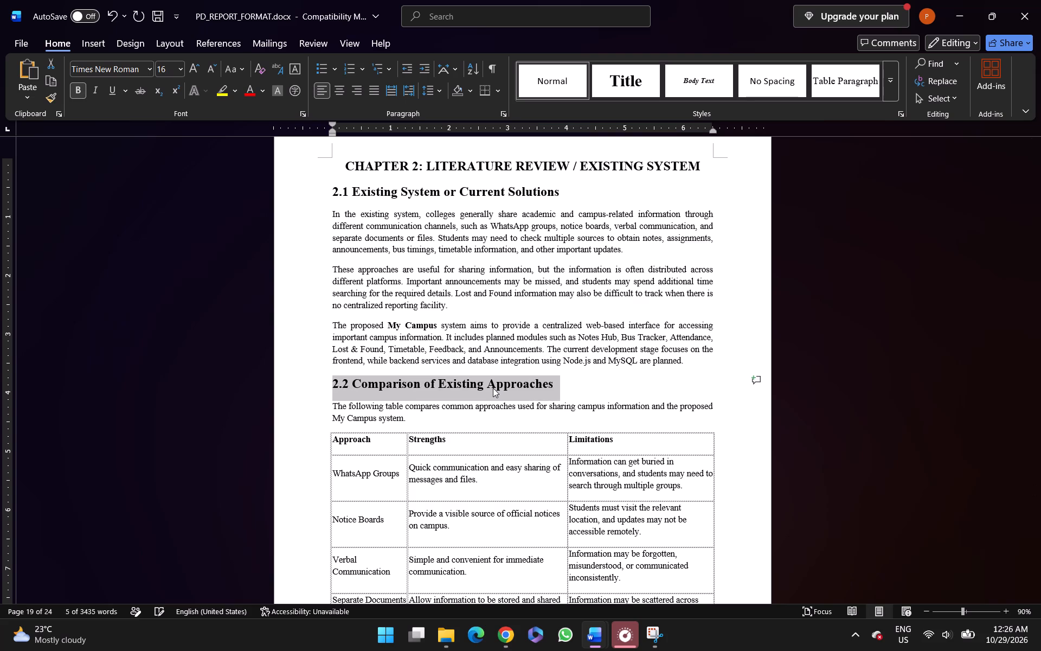
Add borders around every cell of the comparison table under 2.2 Comparison of Existing Approaches.
scroll(493, 388, down, 1)
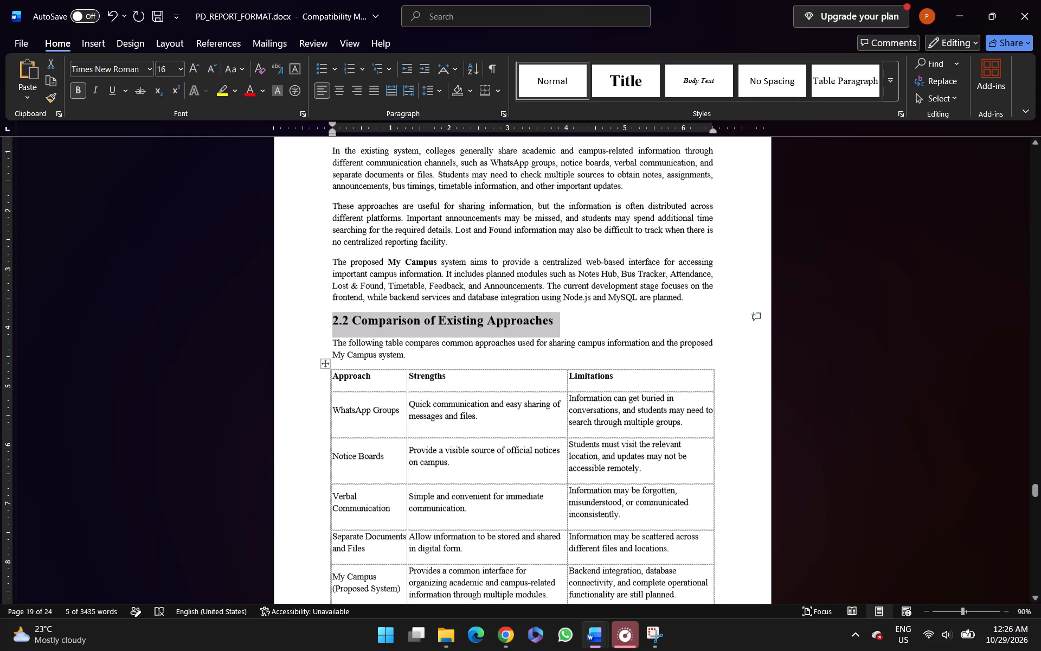
scroll(493, 388, down, 1)
click(320, 361)
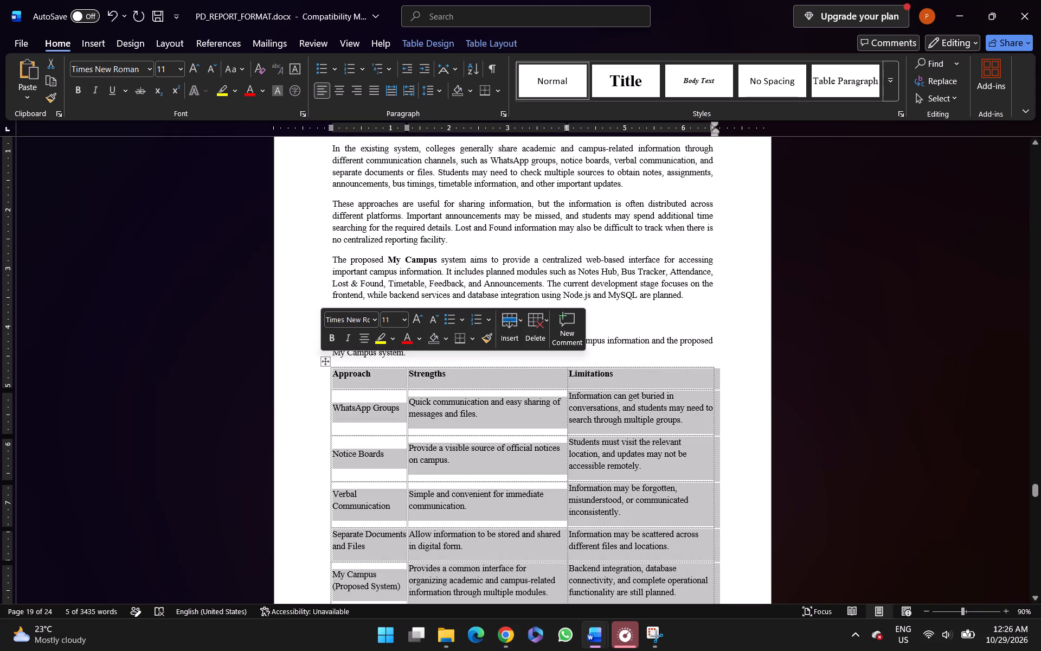
drag(432, 31, 432, 44)
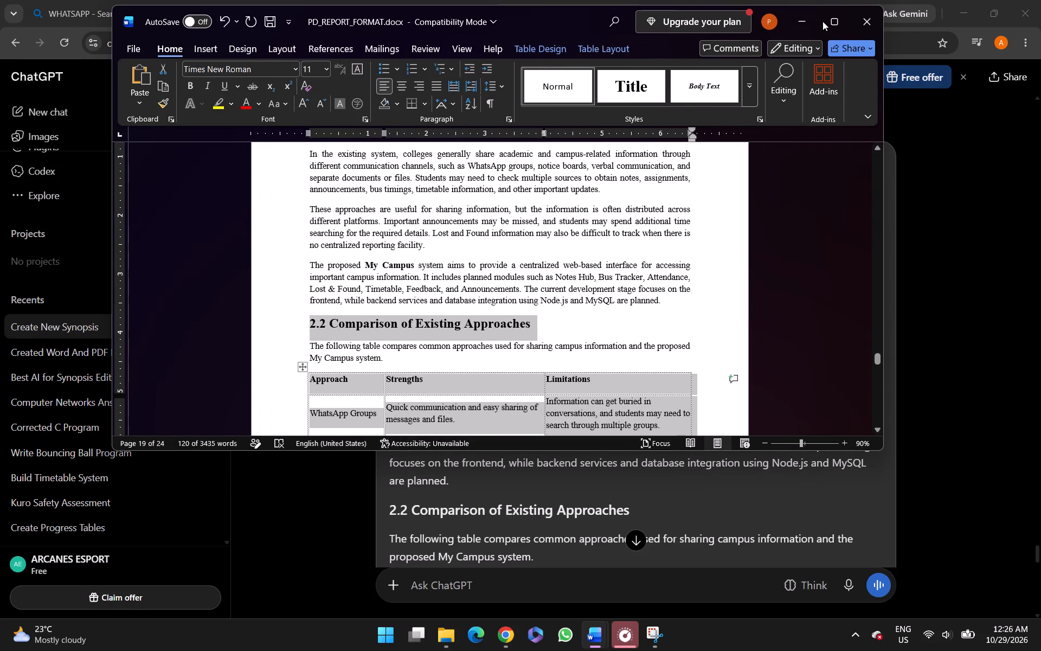
click(822, 21)
click(435, 35)
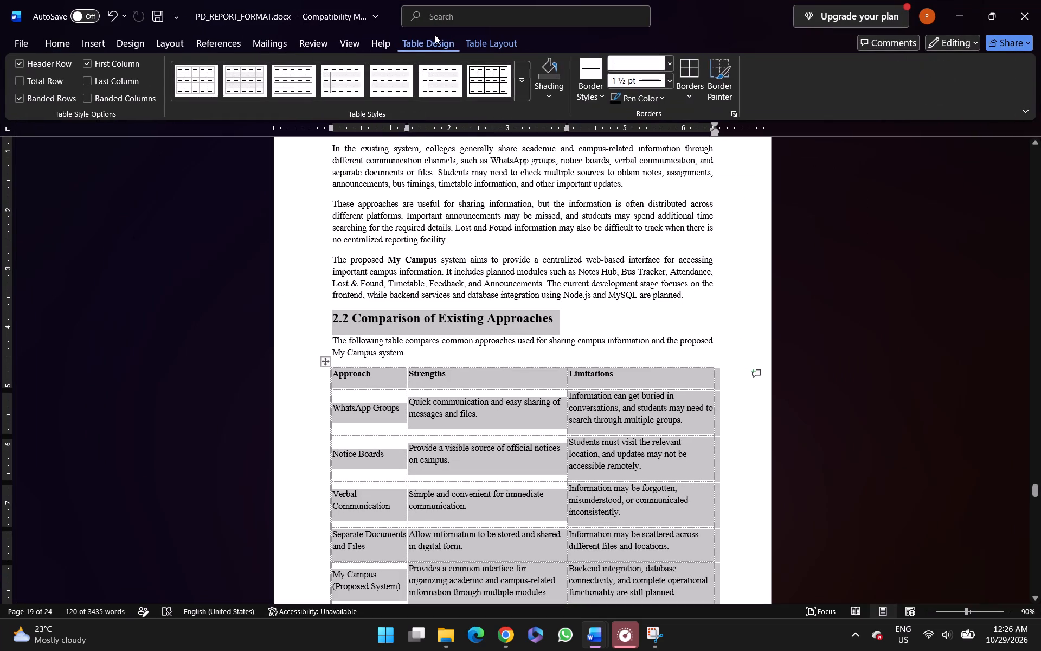
click(694, 73)
click(571, 321)
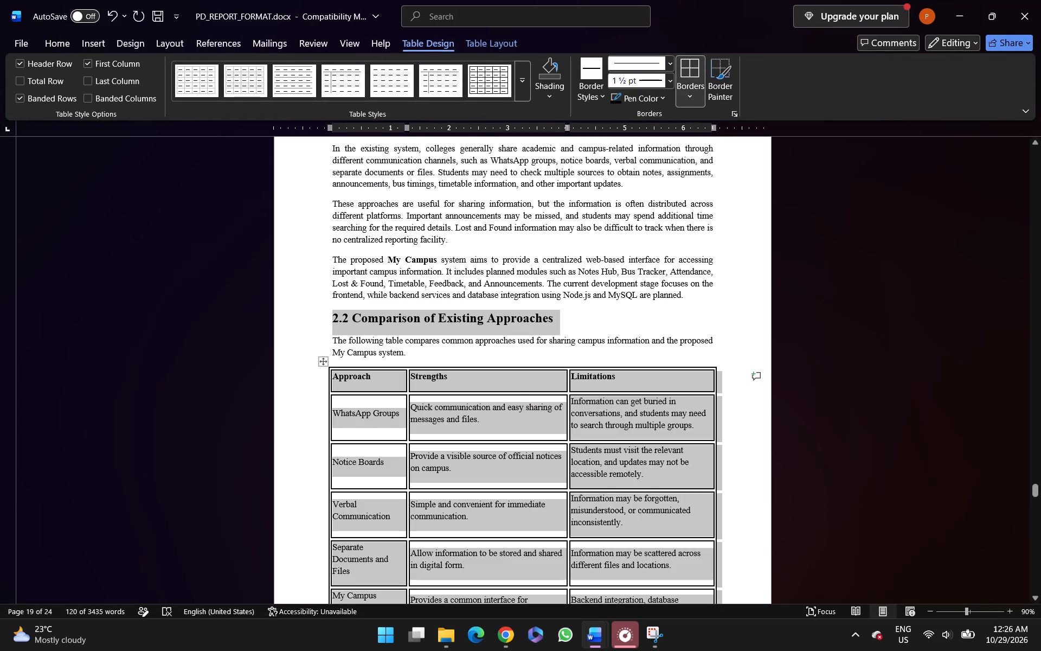
Enlarge the subheading 2.3 Research/Implementation Gap to 16 pt.
scroll(571, 321, down, 2)
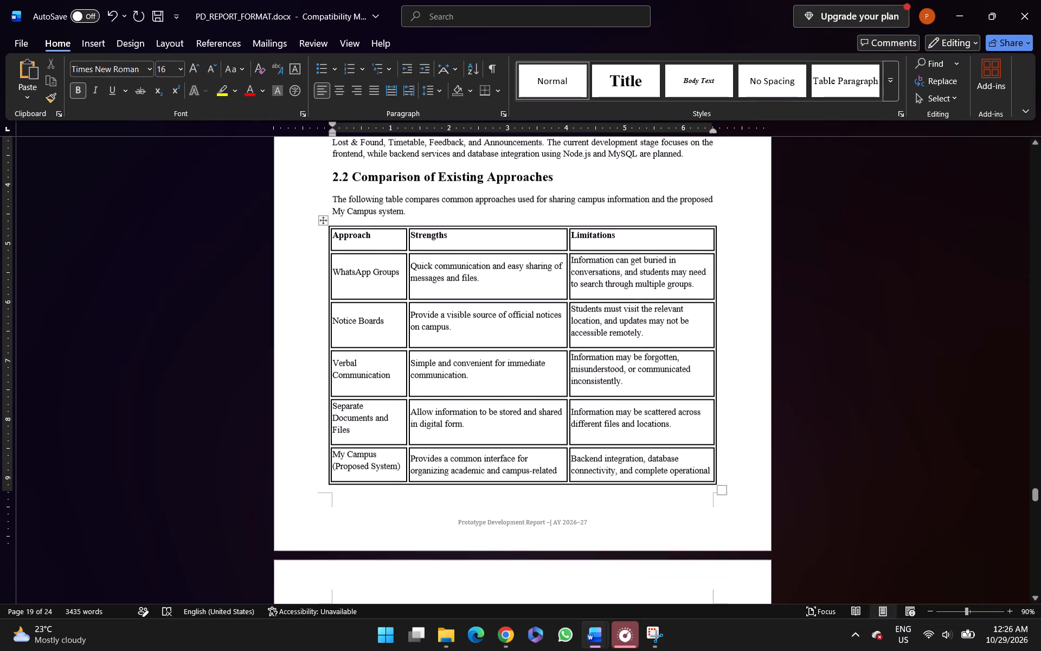
scroll(571, 321, down, 4)
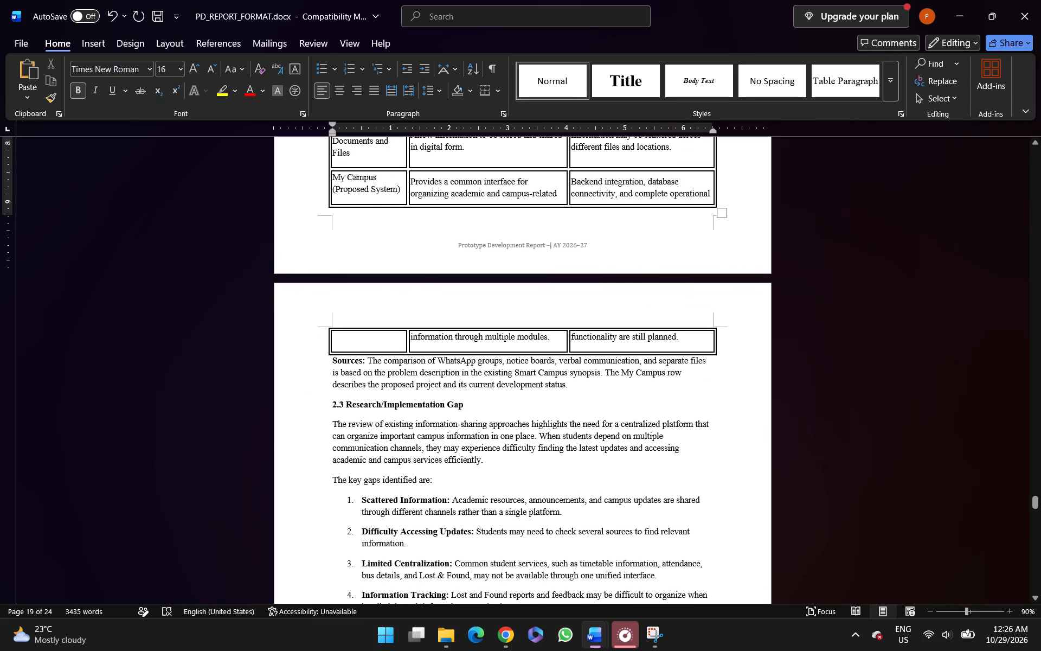
click(483, 407)
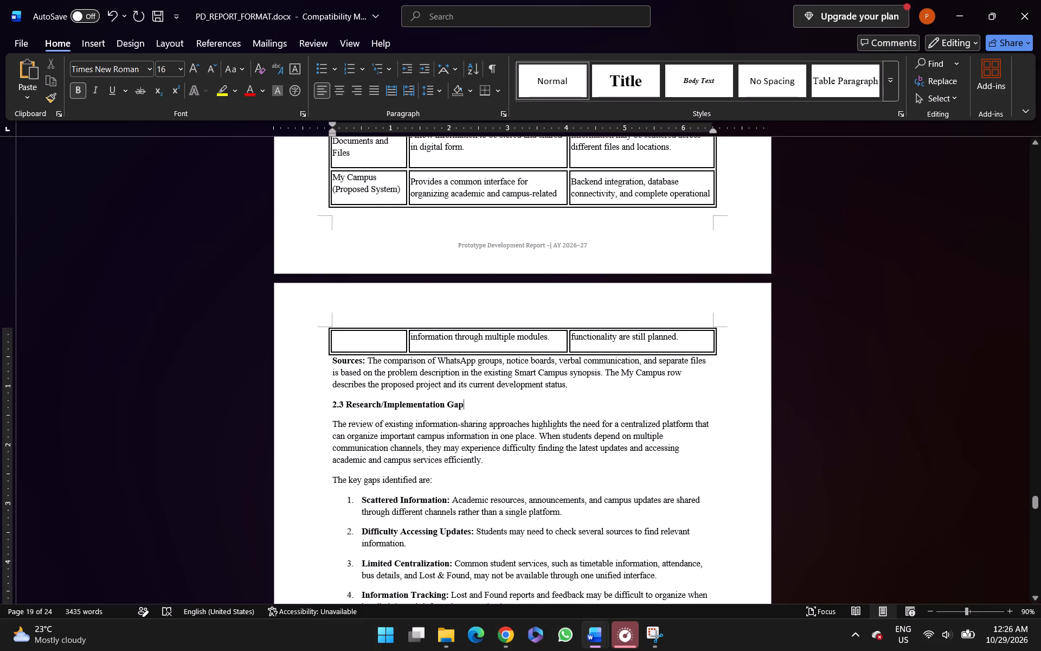
key(ctrl+shift+Left)
key(ctrl+shift+Left)
key(ctrl+shift+Left)
key(ctrl+shift+Left)
key(ctrl+shift+Left)
key(ctrl+shift+Left)
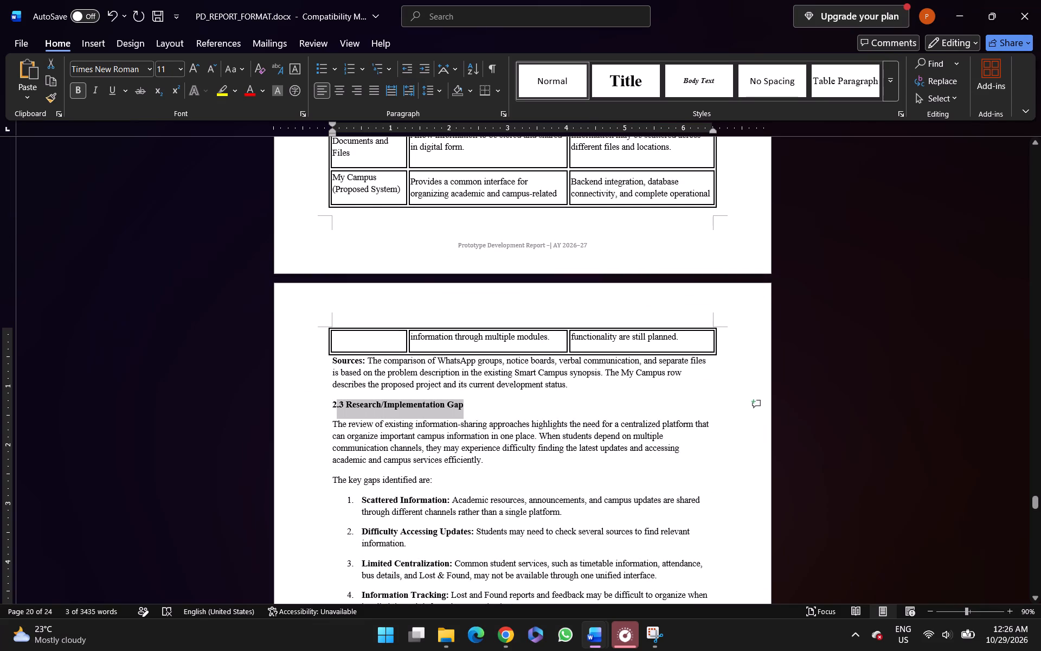
key(ctrl+shift+Left)
key(ctrl+shift+period)
key(ctrl+shift+period)
key(ctrl+shift+period)
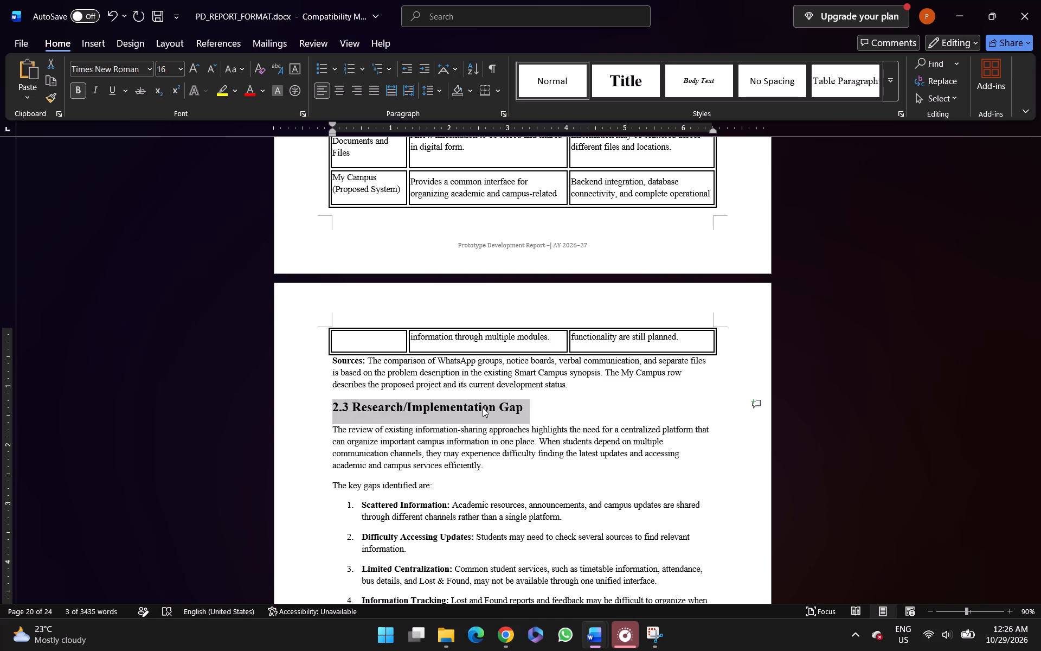
click(483, 407)
Enlarge the subheading 2.4 Chapter Summary to 16 pt, keeping it bold.
scroll(483, 407, up, 5)
scroll(483, 407, down, 1)
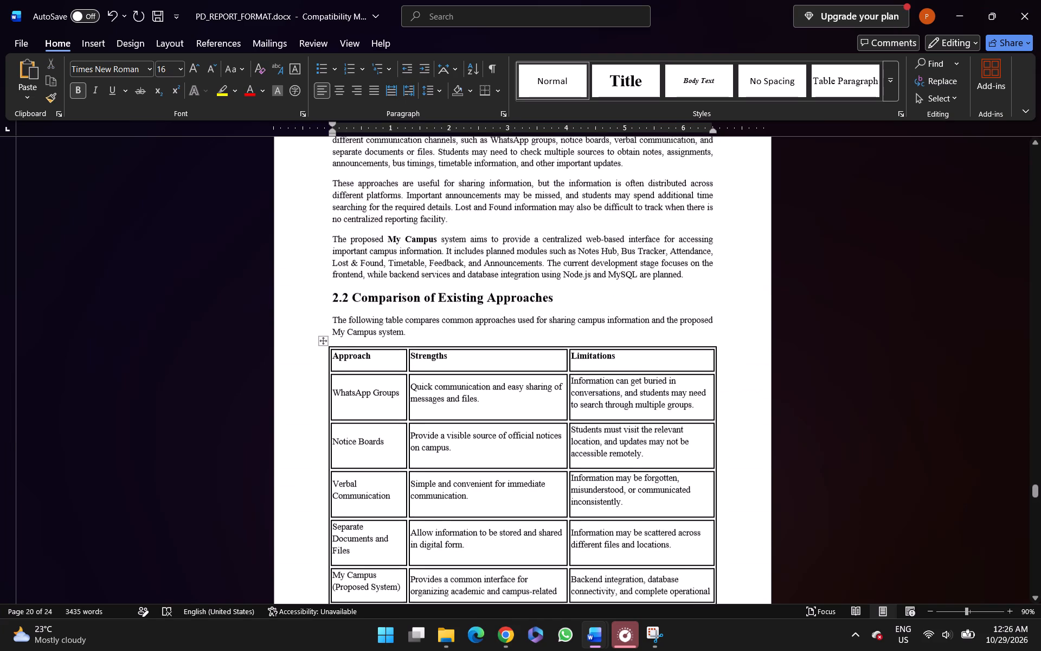
scroll(483, 407, down, 3)
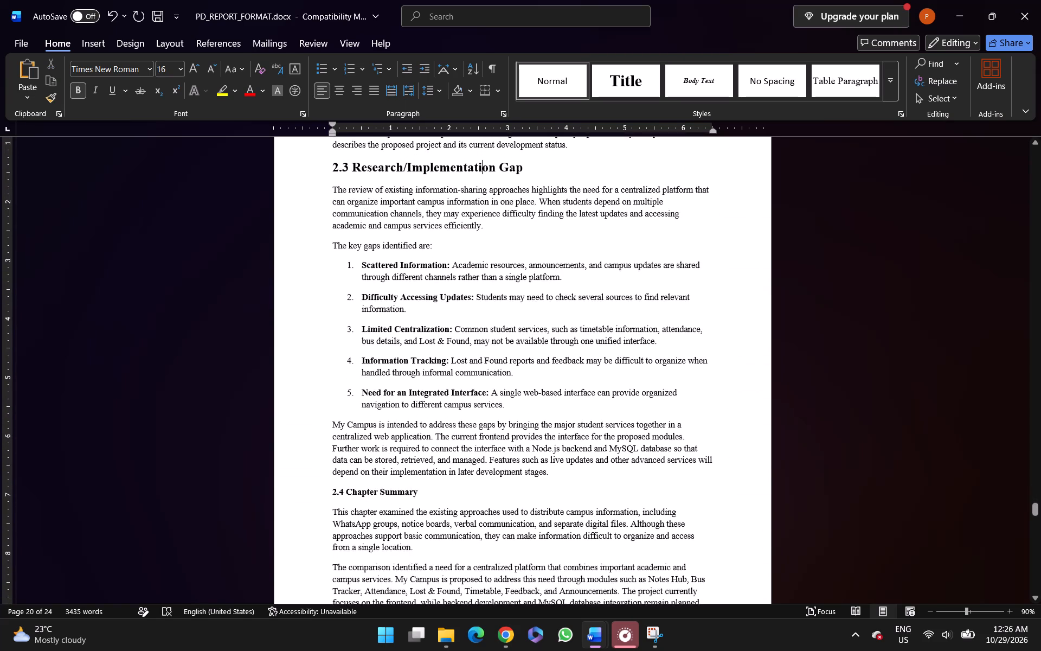
scroll(483, 407, down, 1)
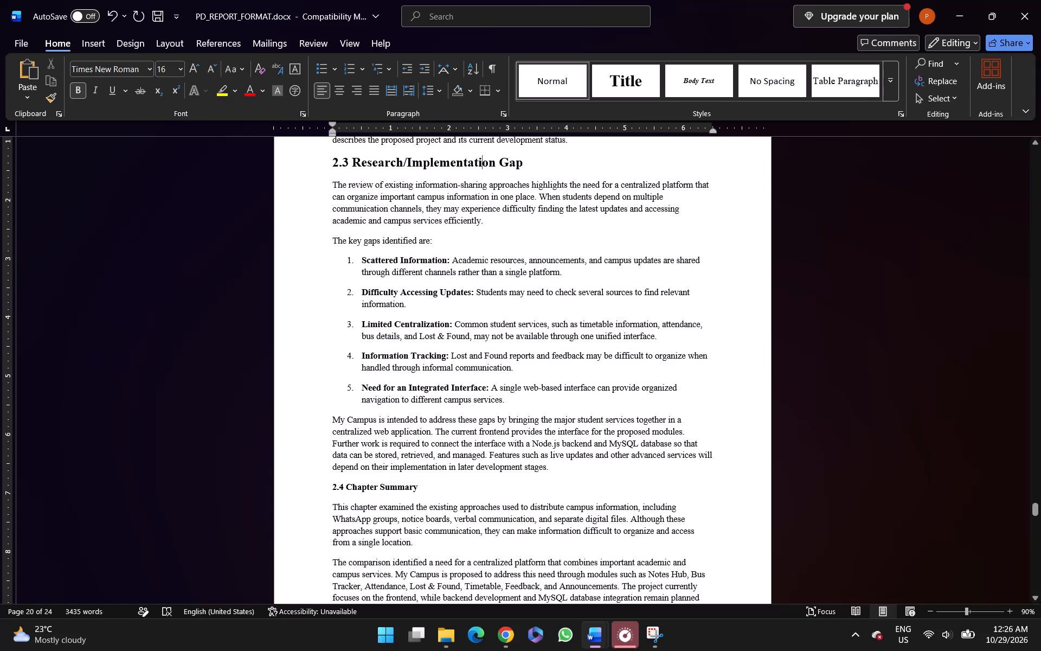
scroll(483, 407, down, 3)
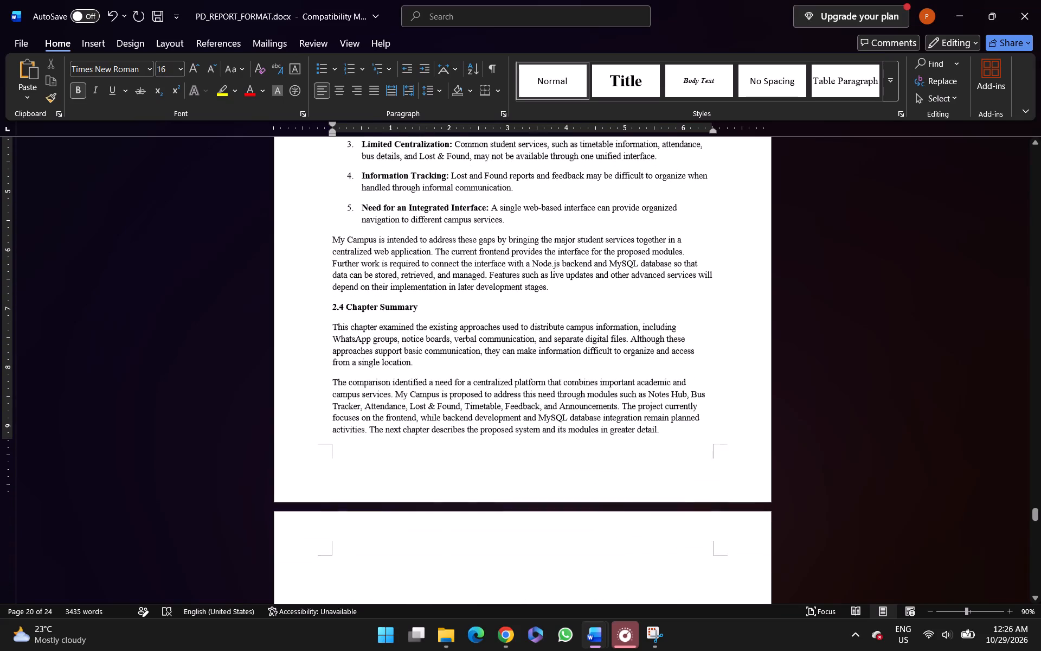
scroll(483, 407, down, 1)
click(424, 297)
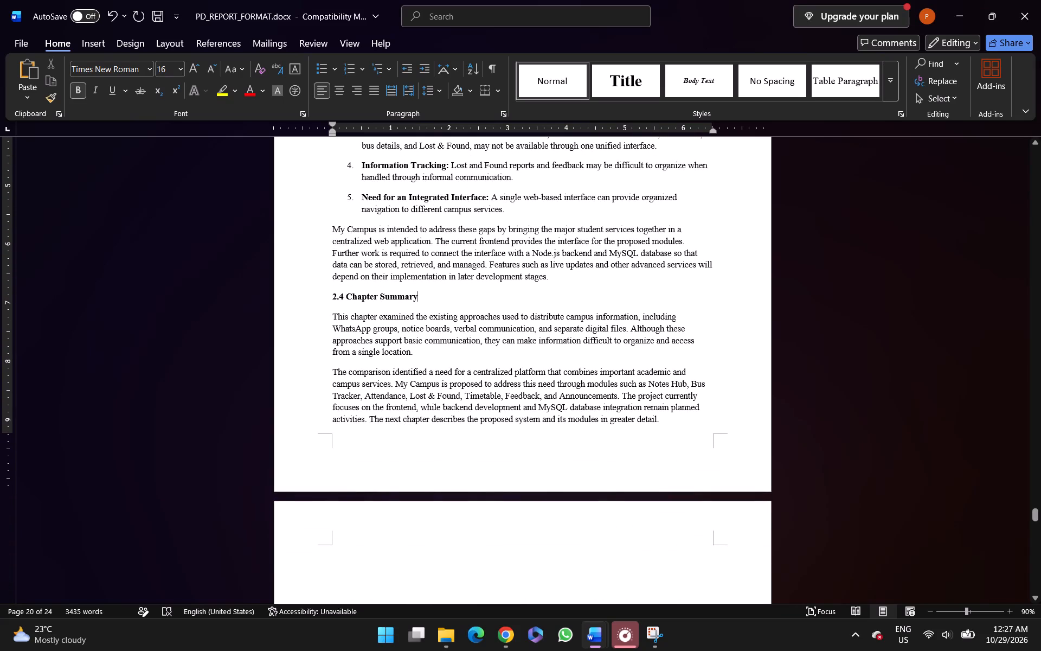
key(ctrl+shift+Left)
key(ctrl+shift+Left)
key(ctrl+shift+Left)
key(ctrl+shift+Left)
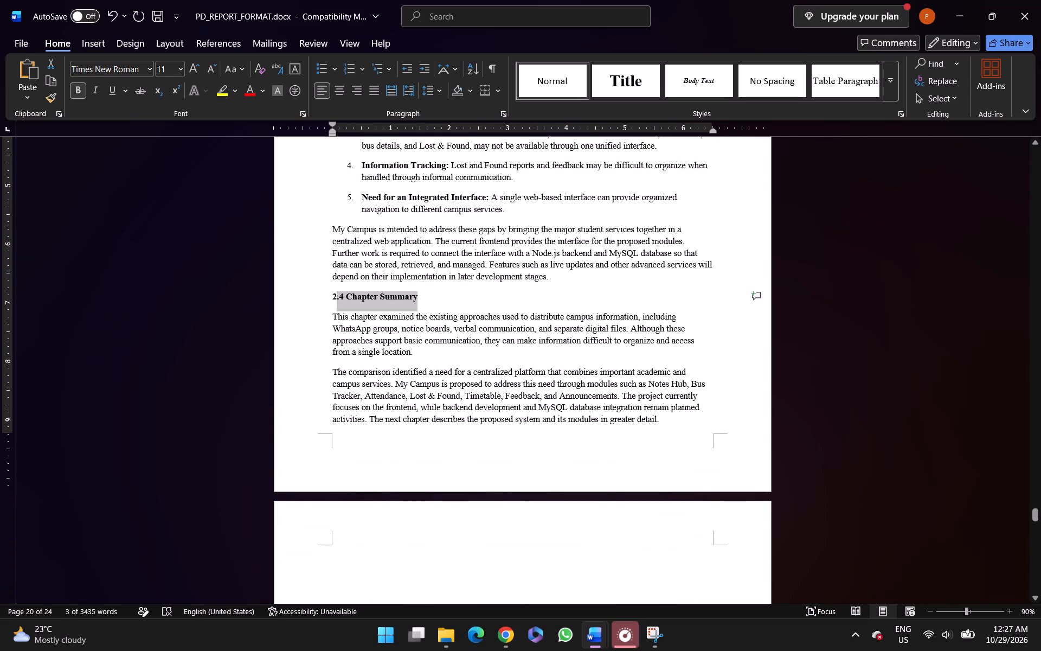
key(ctrl+shift+Left)
key(ctrl+shift+period)
key(ctrl+shift+period)
key(ctrl+shift+period)
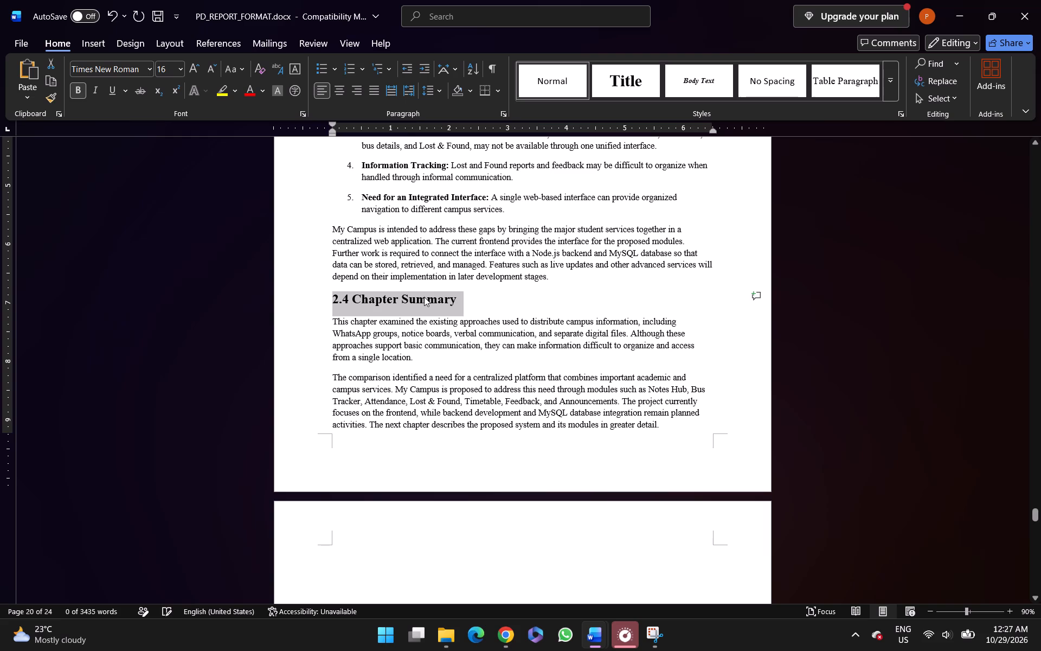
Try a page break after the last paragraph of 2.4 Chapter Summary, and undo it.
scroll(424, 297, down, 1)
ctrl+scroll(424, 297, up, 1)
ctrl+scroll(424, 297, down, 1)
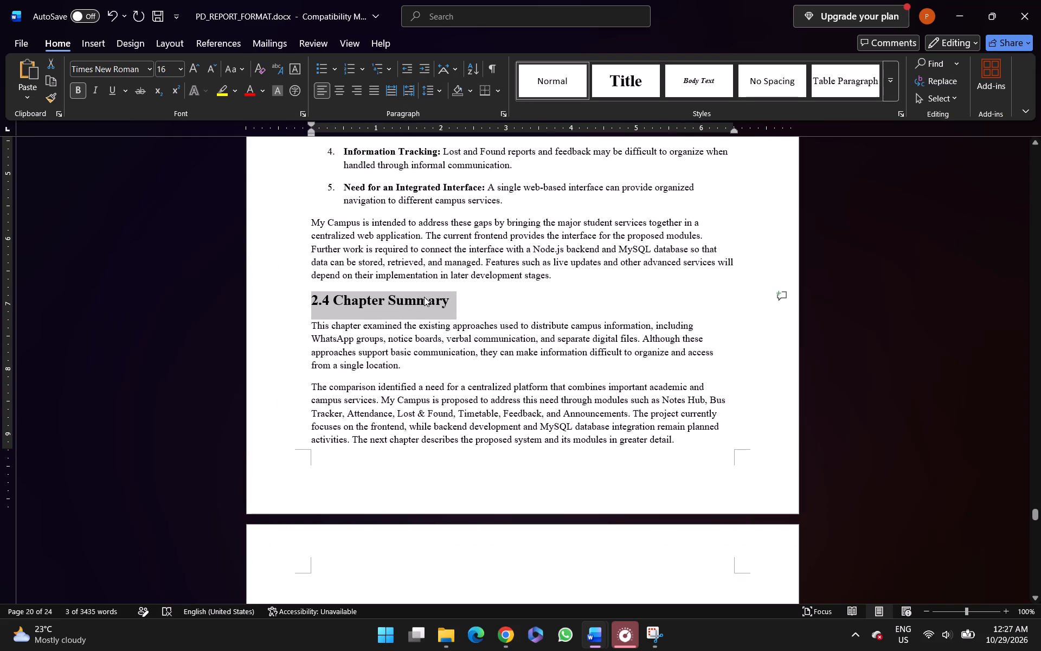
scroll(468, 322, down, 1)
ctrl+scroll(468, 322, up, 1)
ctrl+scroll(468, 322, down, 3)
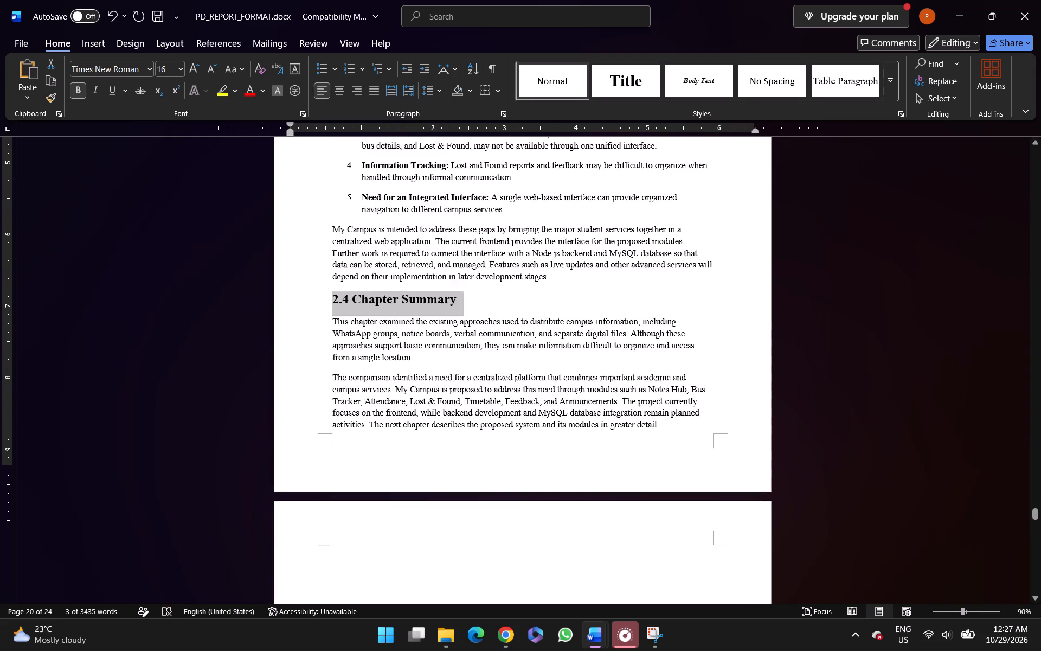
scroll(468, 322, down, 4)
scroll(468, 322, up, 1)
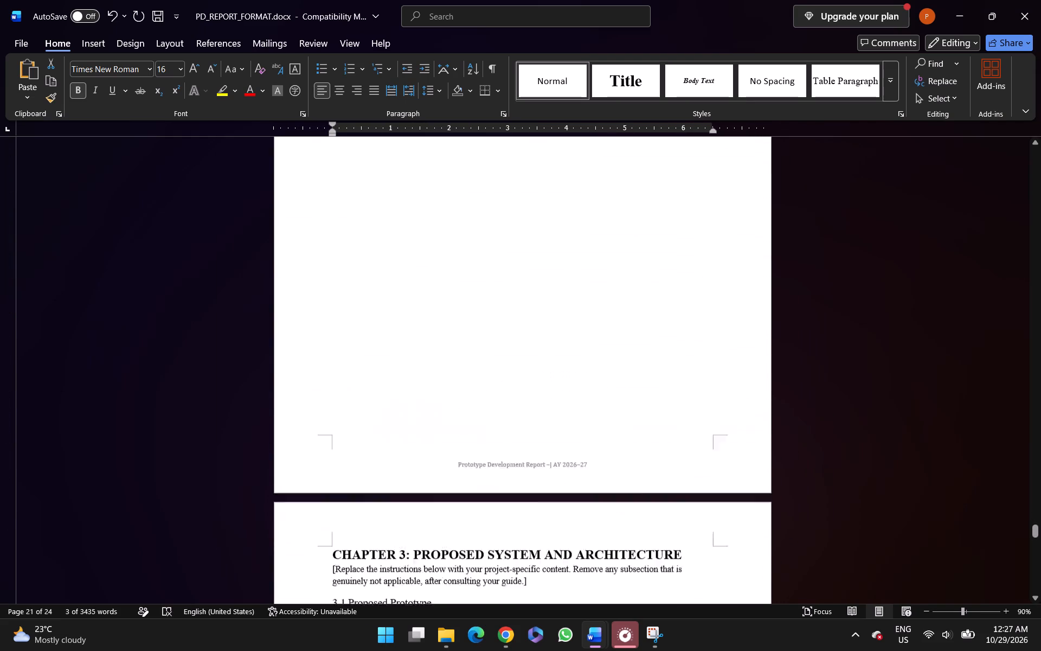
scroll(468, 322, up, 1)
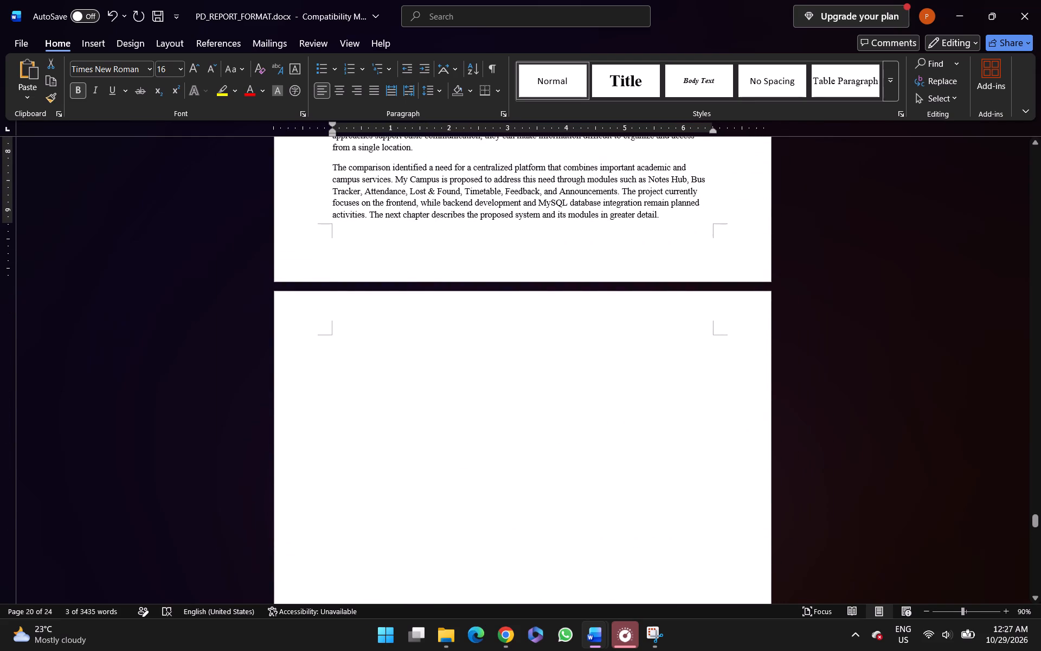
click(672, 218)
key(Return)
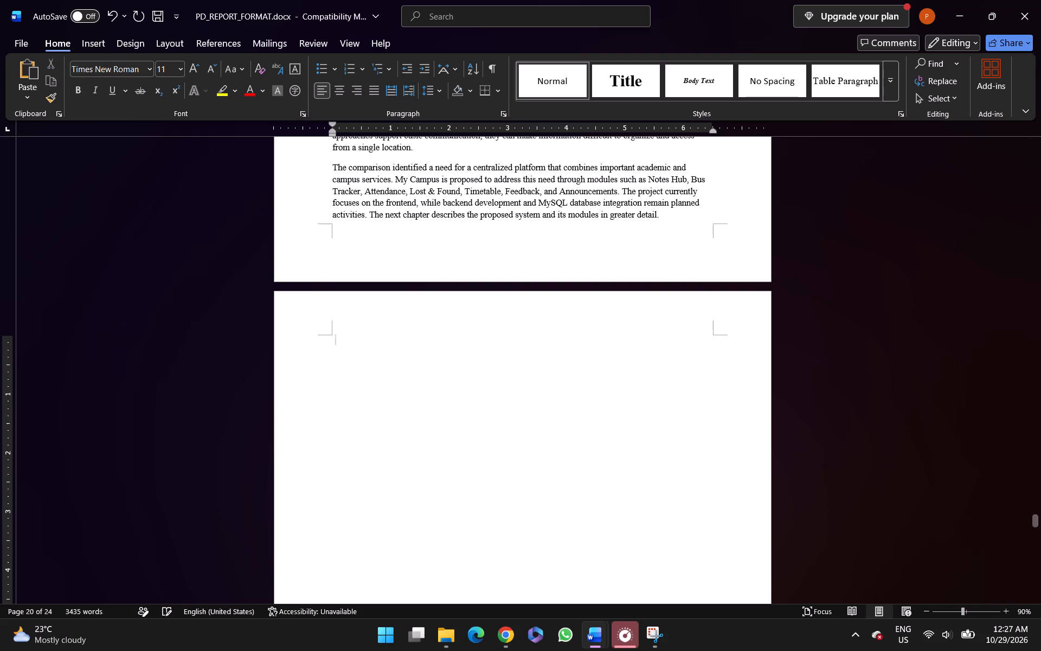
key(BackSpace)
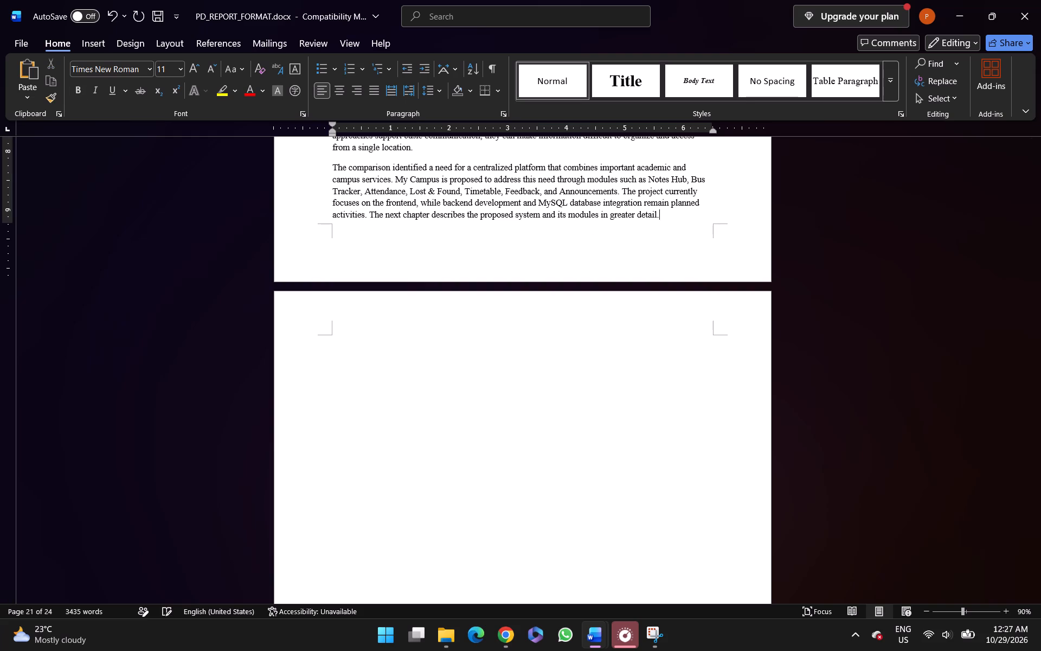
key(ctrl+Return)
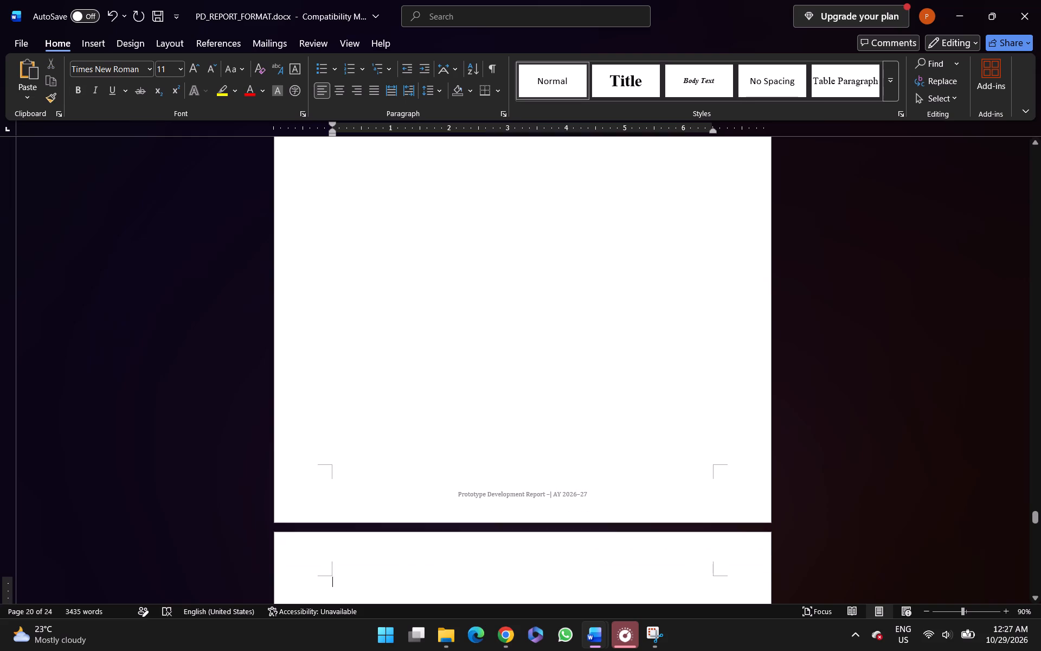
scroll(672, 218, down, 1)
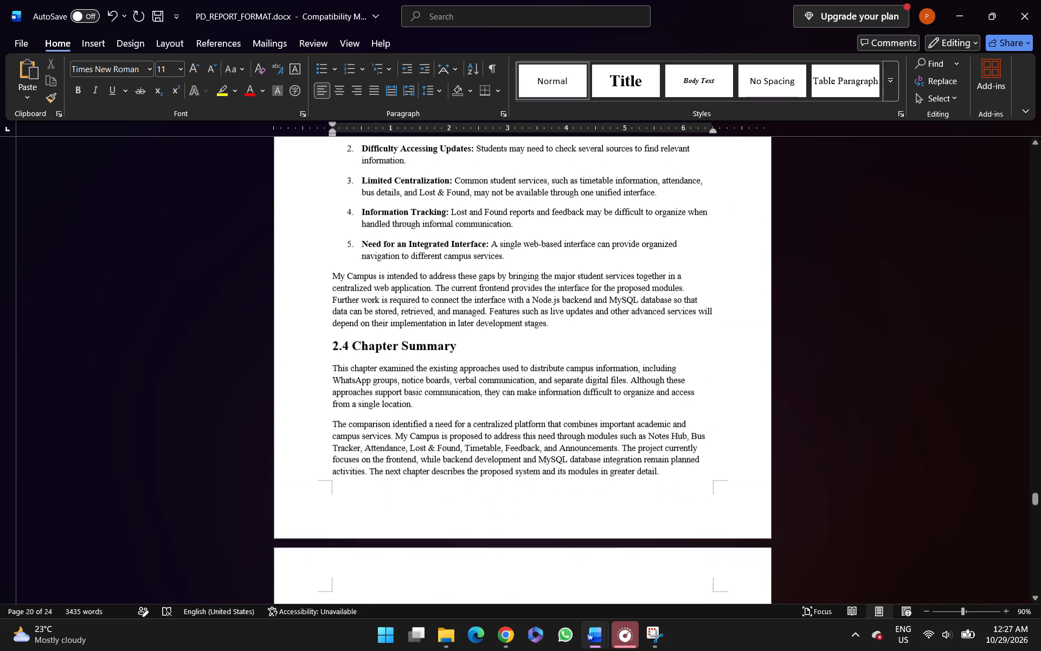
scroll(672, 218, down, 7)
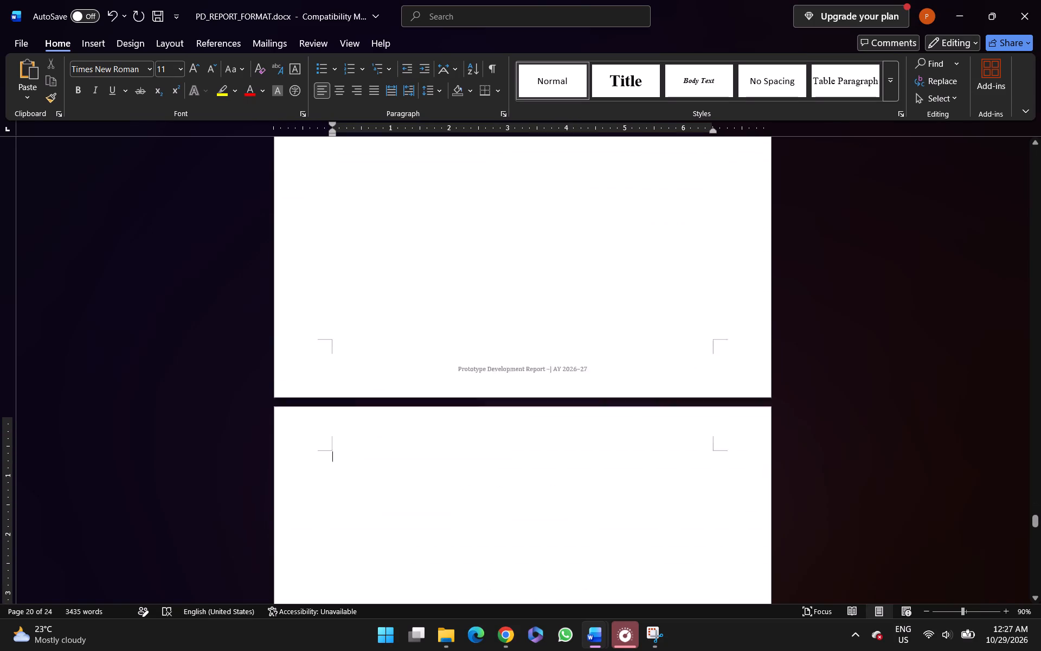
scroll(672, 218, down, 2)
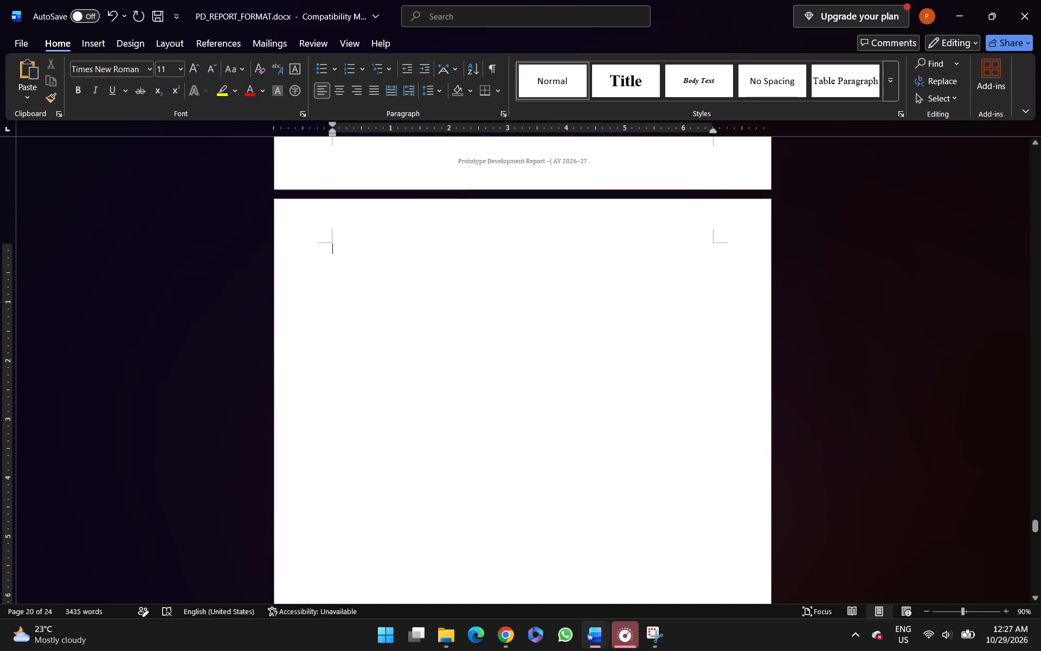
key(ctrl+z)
Examine the page transition between the end of Chapter 2 and the Chapter 3 heading.
scroll(672, 218, up, 7)
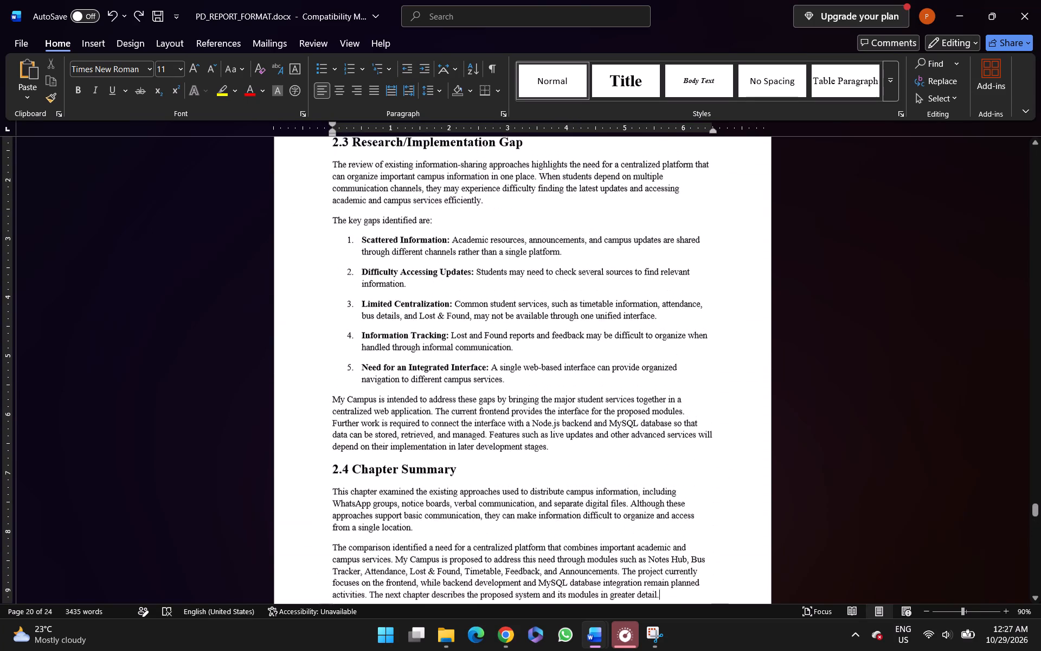
scroll(672, 218, down, 4)
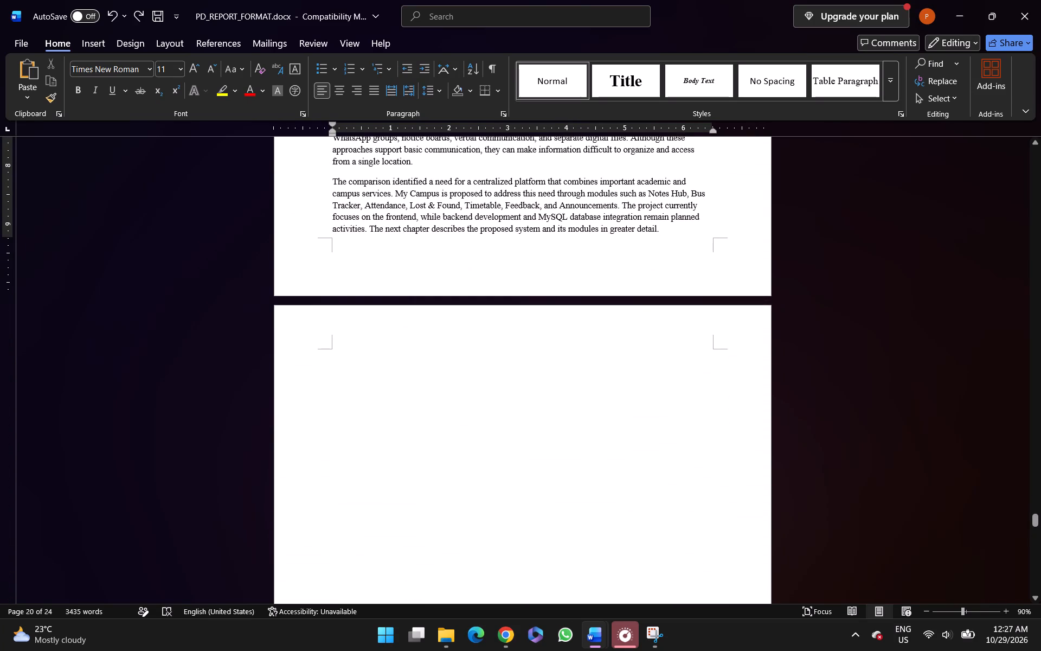
click(345, 362)
scroll(345, 362, up, 3)
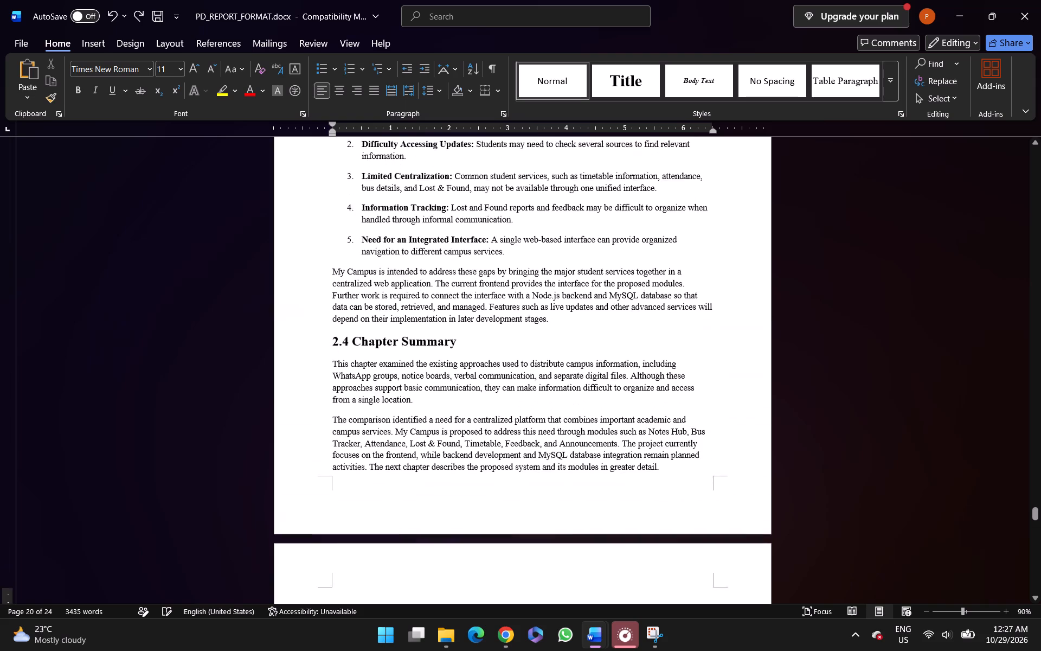
scroll(345, 362, down, 1)
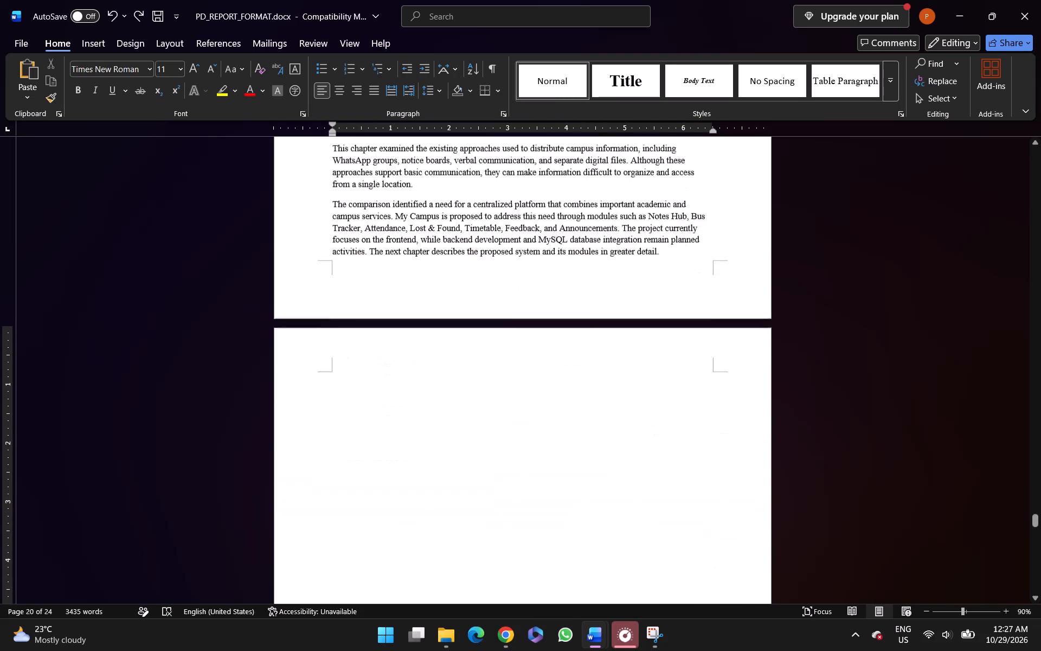
scroll(345, 362, down, 7)
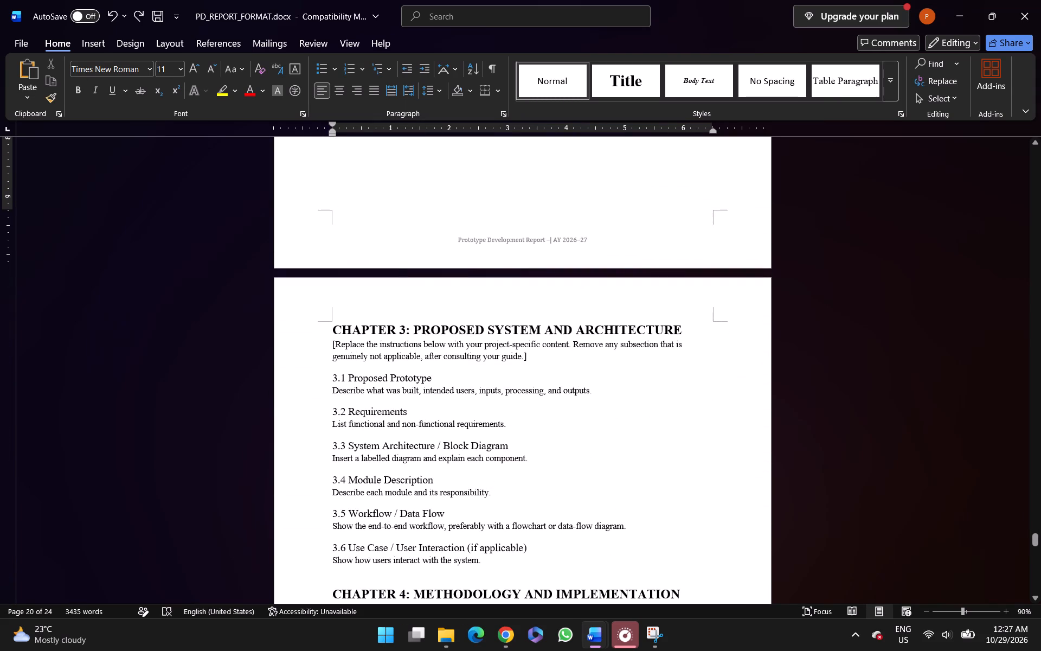
click(329, 328)
click(329, 328)
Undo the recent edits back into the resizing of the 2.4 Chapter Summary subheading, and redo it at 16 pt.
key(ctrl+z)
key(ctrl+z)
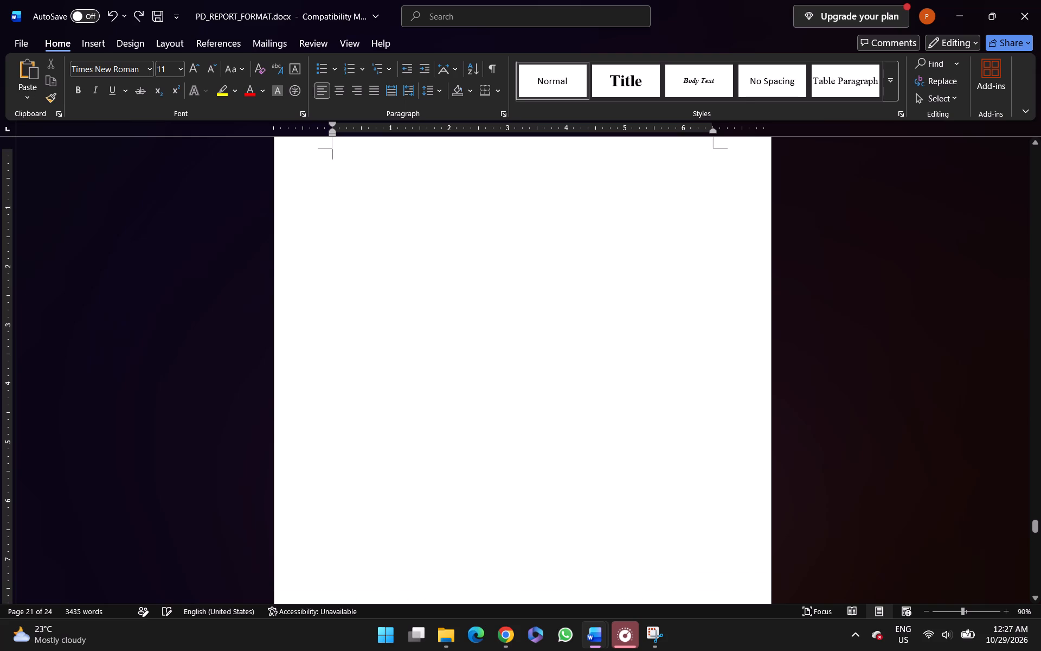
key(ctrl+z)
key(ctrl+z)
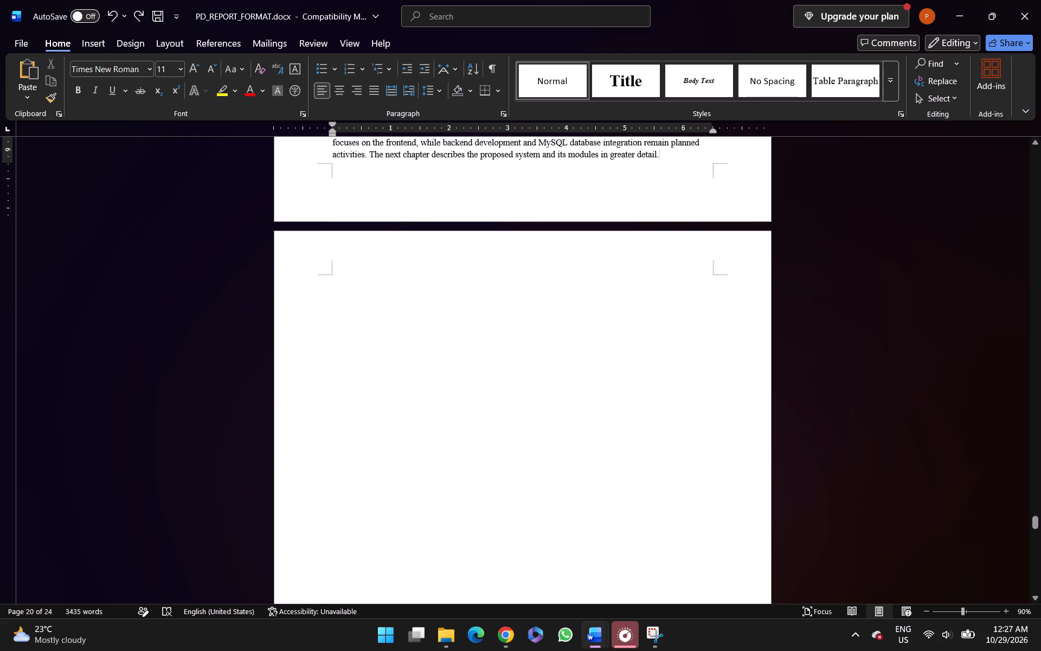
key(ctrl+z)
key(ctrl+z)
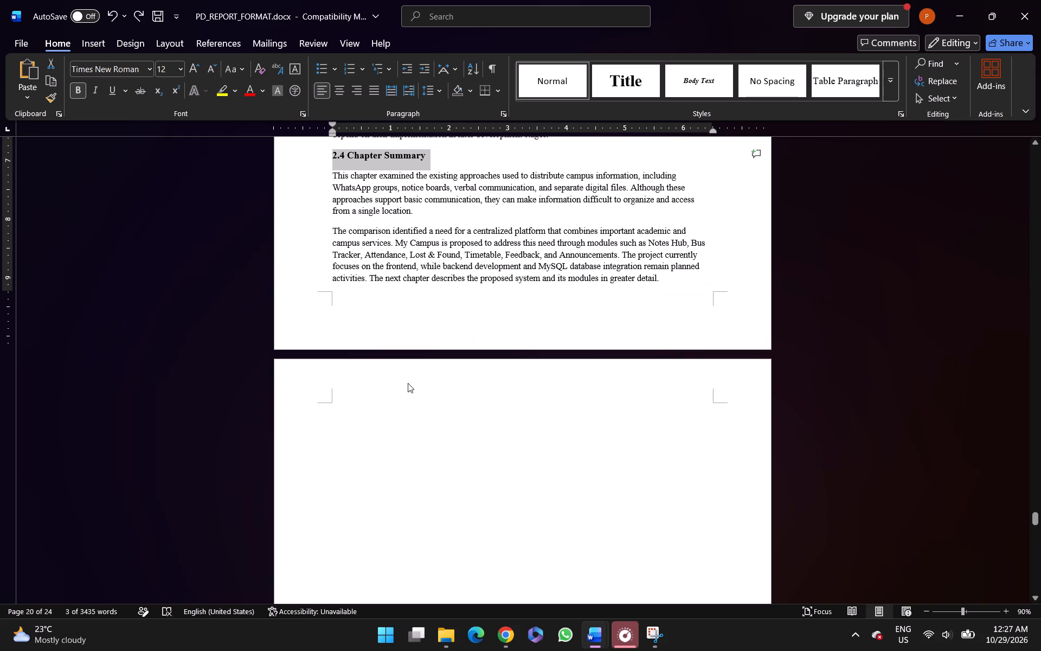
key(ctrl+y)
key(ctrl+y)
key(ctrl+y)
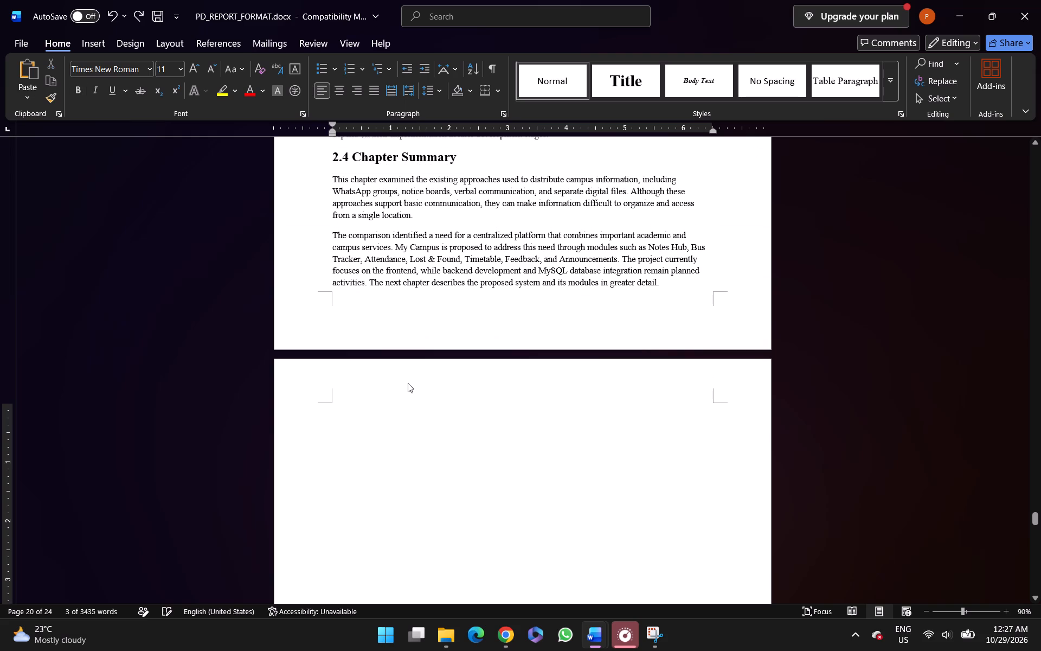
scroll(408, 383, down, 1)
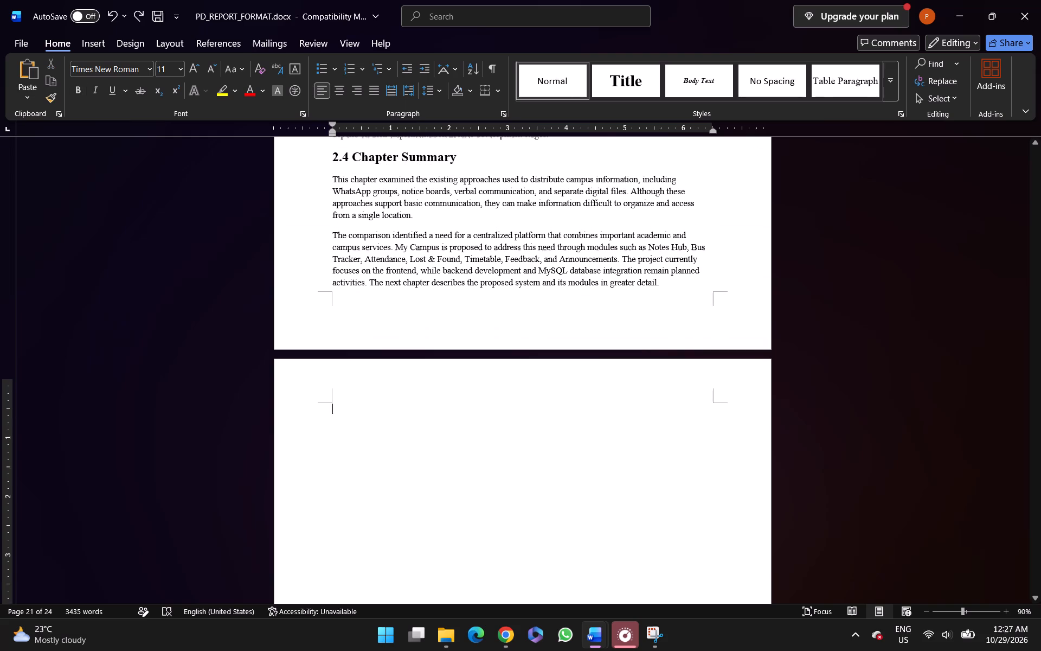
scroll(408, 383, down, 6)
scroll(384, 332, up, 1)
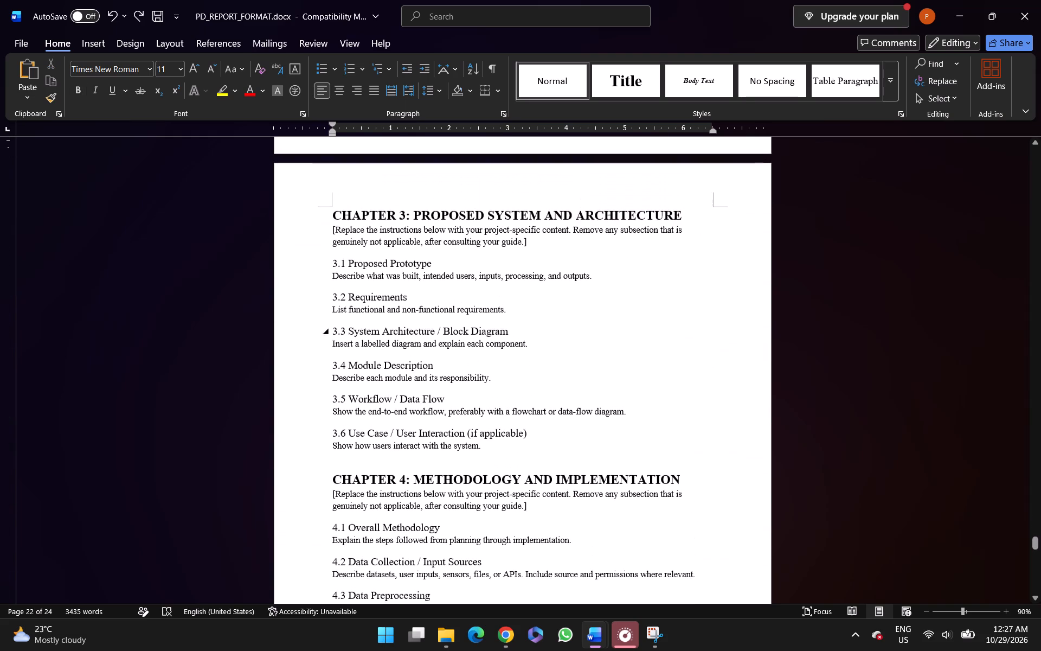
click(331, 216)
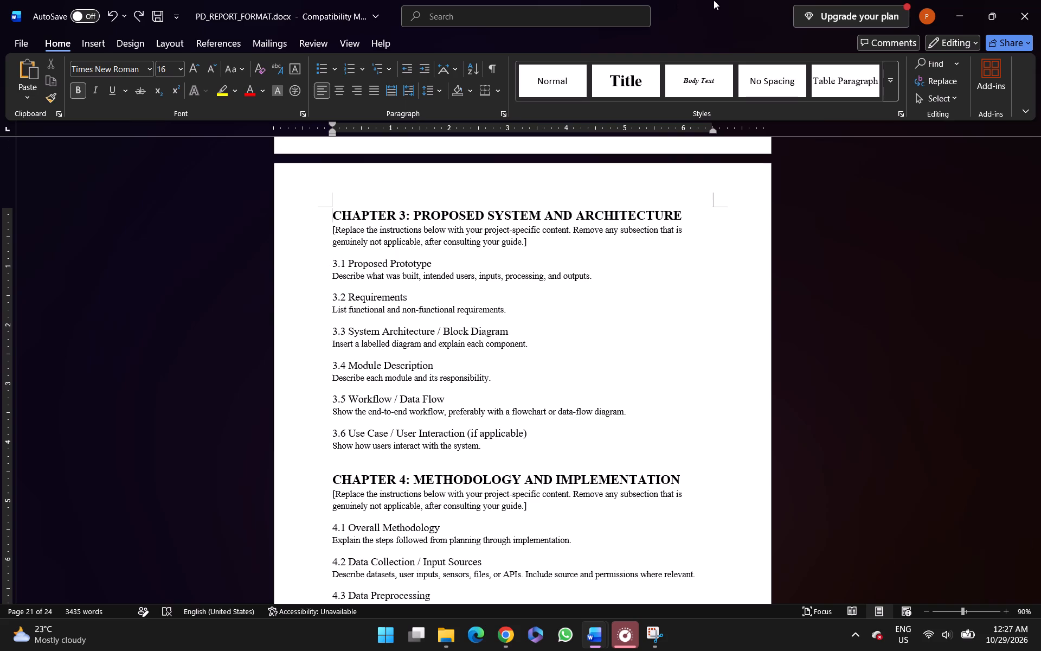
key(ctrl+shift+Down)
key(ctrl+shift+Down)
key(ctrl+shift+Down)
key(ctrl+shift+Down)
key(ctrl+shift+Down)
key(ctrl+shift+Down)
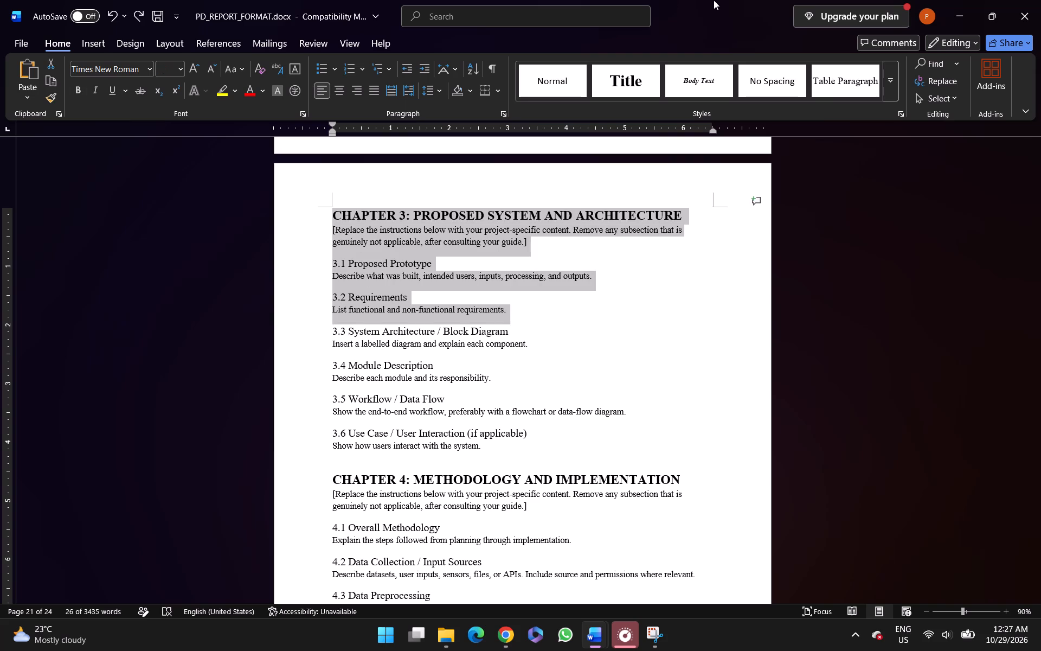
key(ctrl+shift+Down)
key(ctrl+shift+Down)
key(ctrl+shift+Down)
key(ctrl+shift+Down)
key(ctrl+shift+Down)
key(ctrl+shift+Down)
key(ctrl+shift+Down)
key(ctrl+shift+Down)
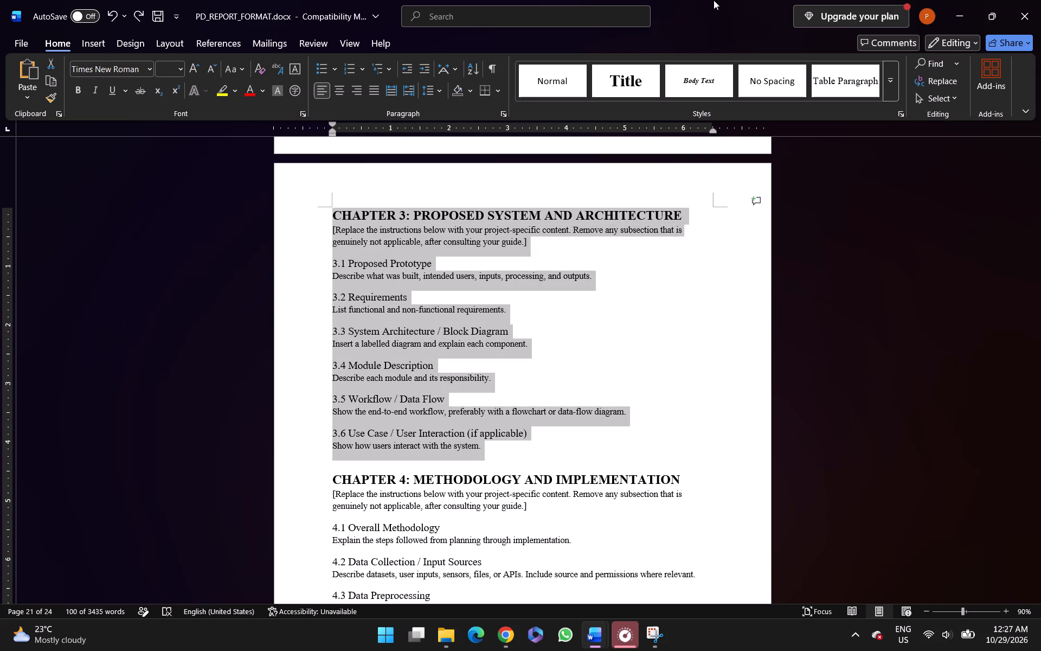
key(ctrl+c)
scroll(714, 0, up, 6)
scroll(486, 340, up, 16)
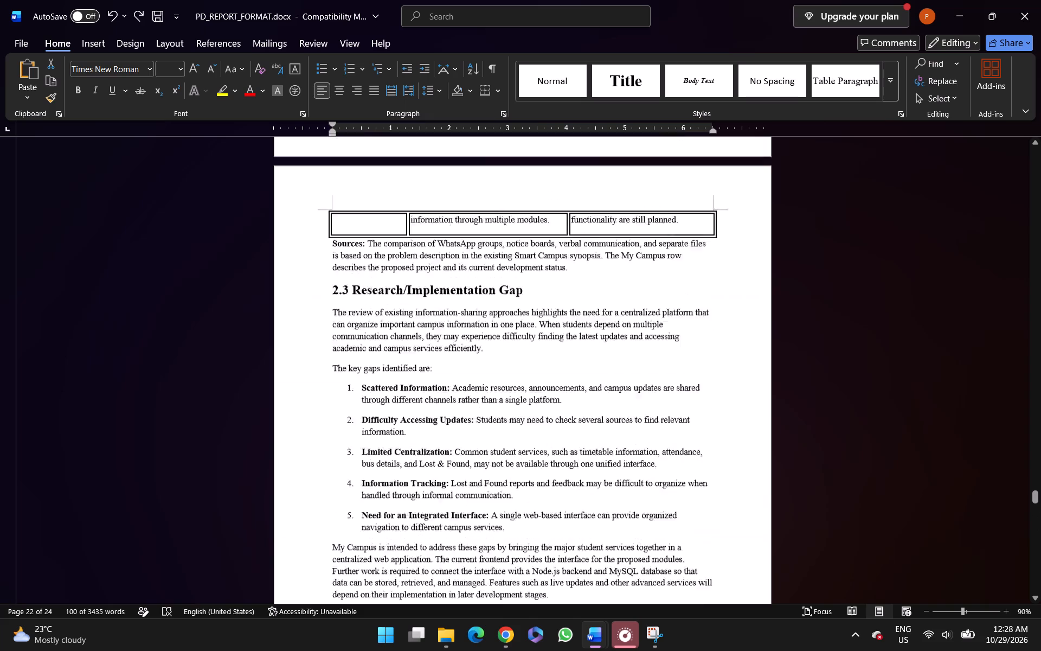
scroll(486, 340, down, 1)
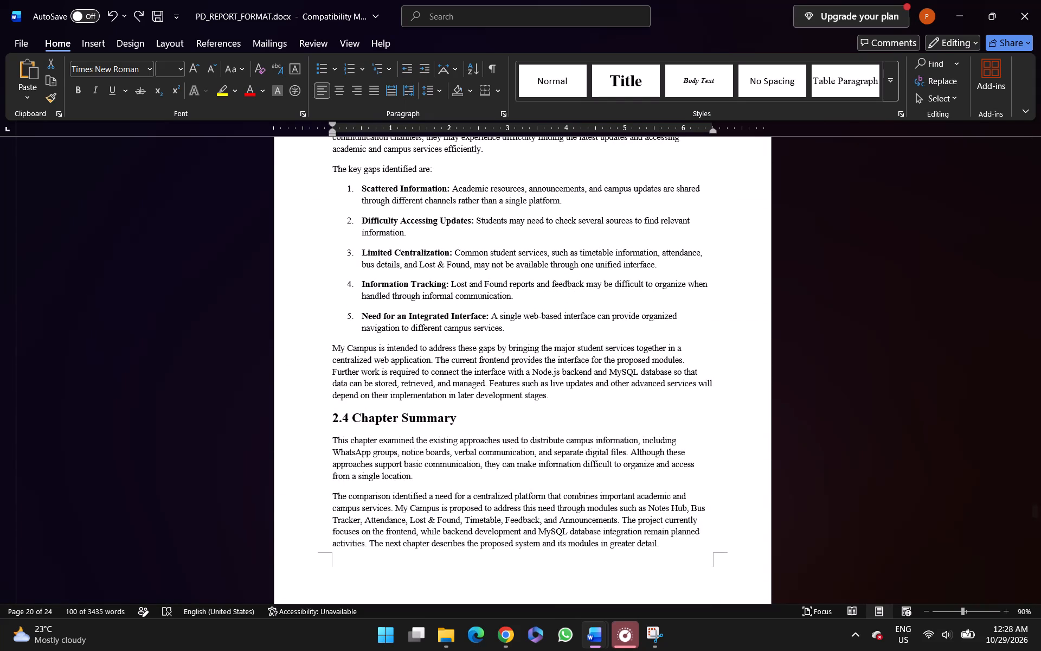
scroll(486, 340, down, 6)
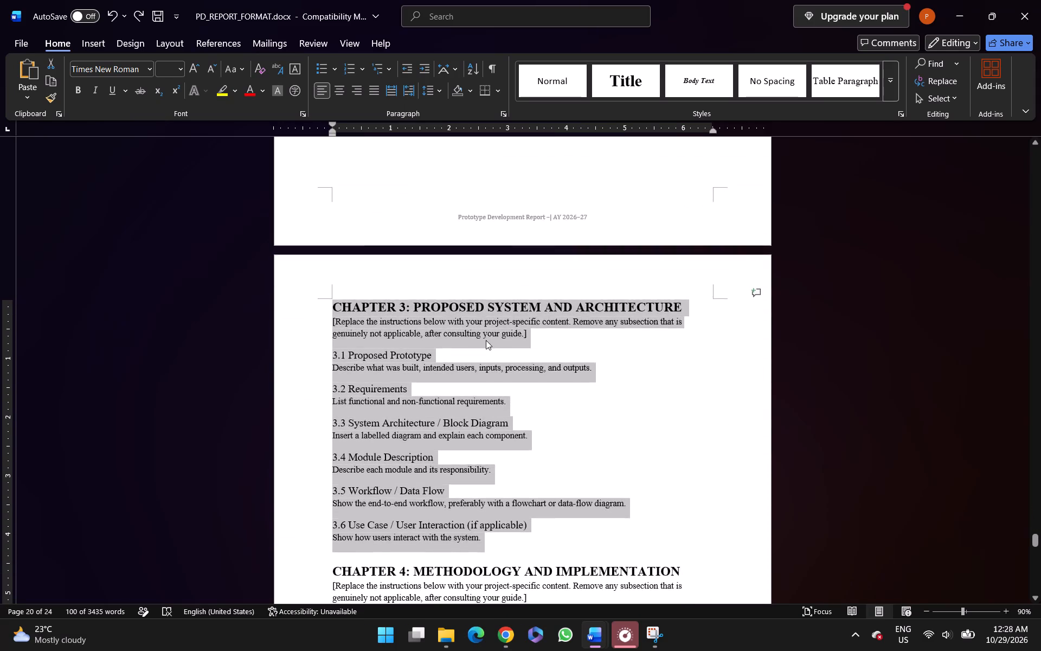
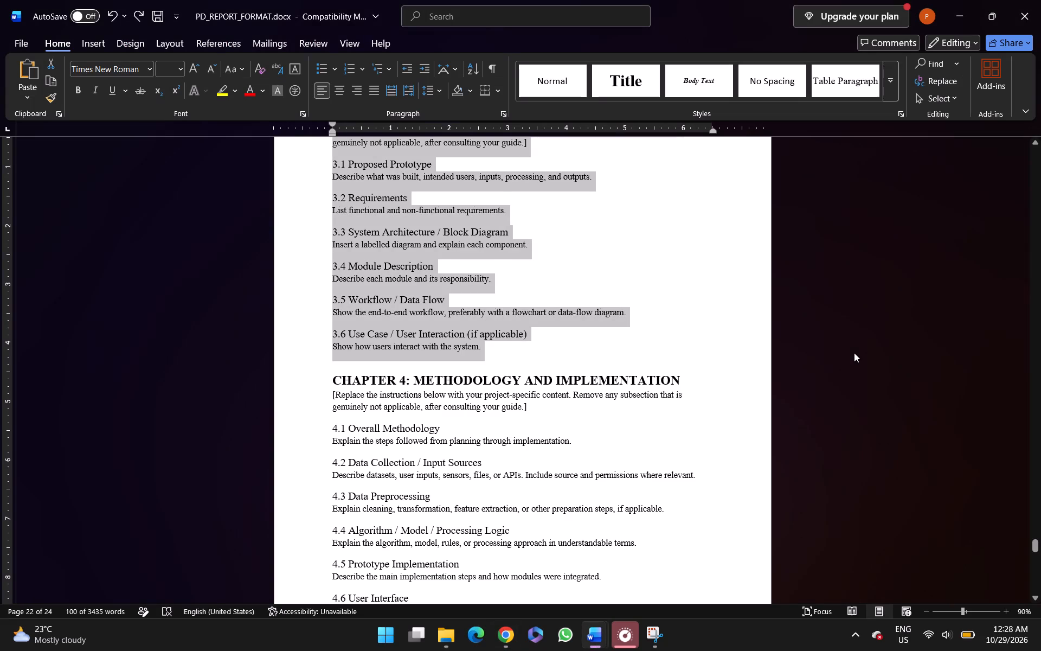
Switch to the Word report and paste the copied Chapter 3 content on the blank page before the template's Chapter 3 outline.
scroll(854, 353, up, 4)
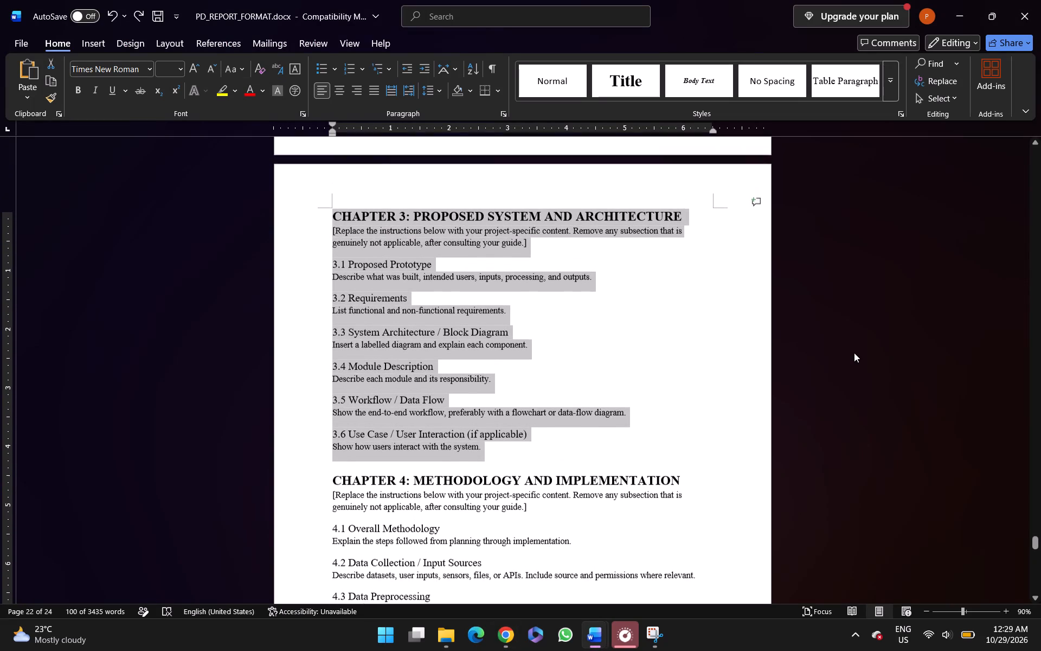
scroll(854, 353, up, 5)
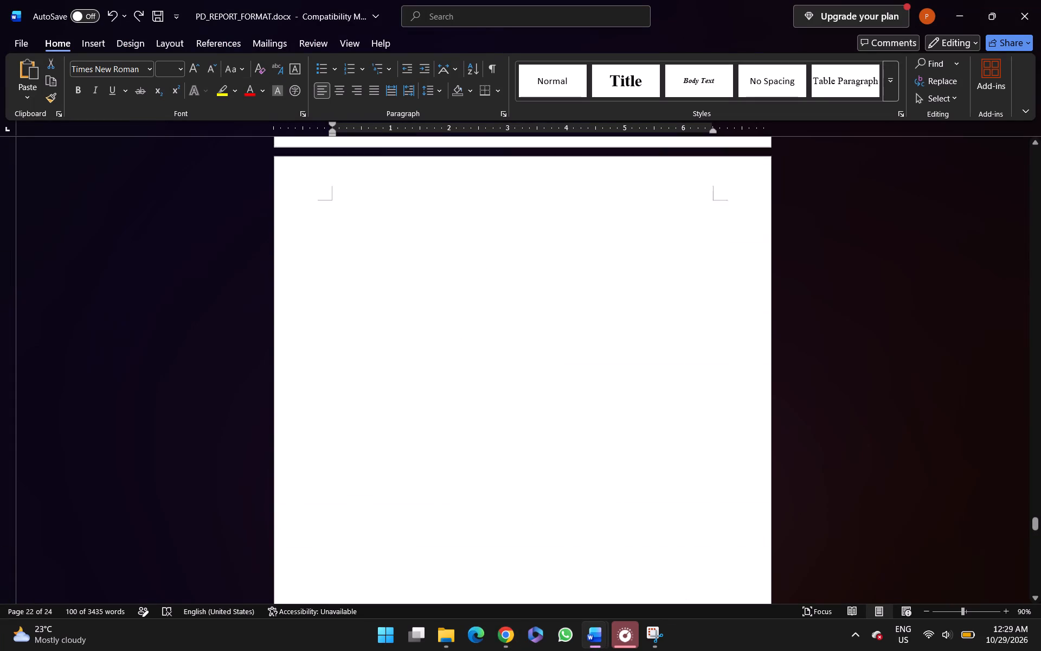
scroll(854, 353, up, 1)
click(332, 257)
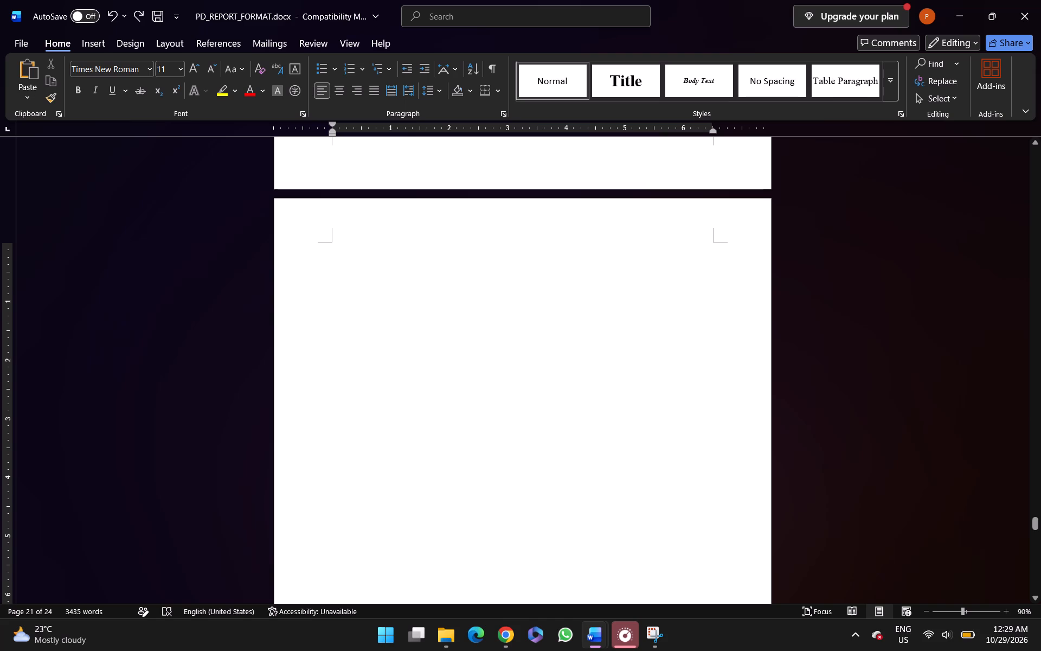
key(ctrl+v)
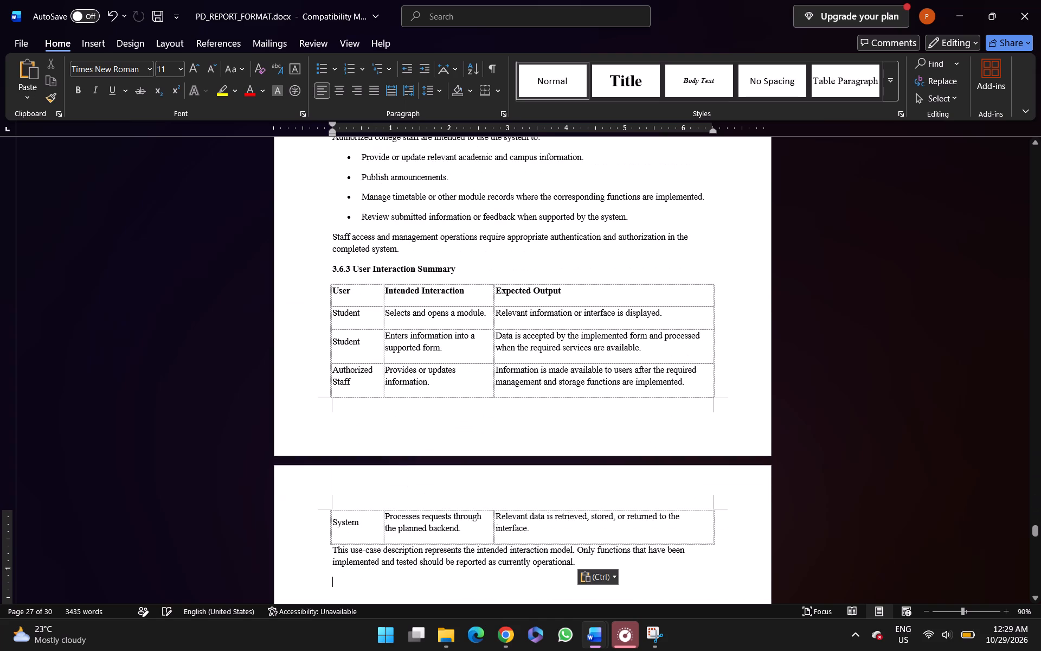
Examine the pasted Chapter 3 text and tables against the formatted Chapter 2 pages, including the transition between the chapters.
scroll(332, 257, up, 7)
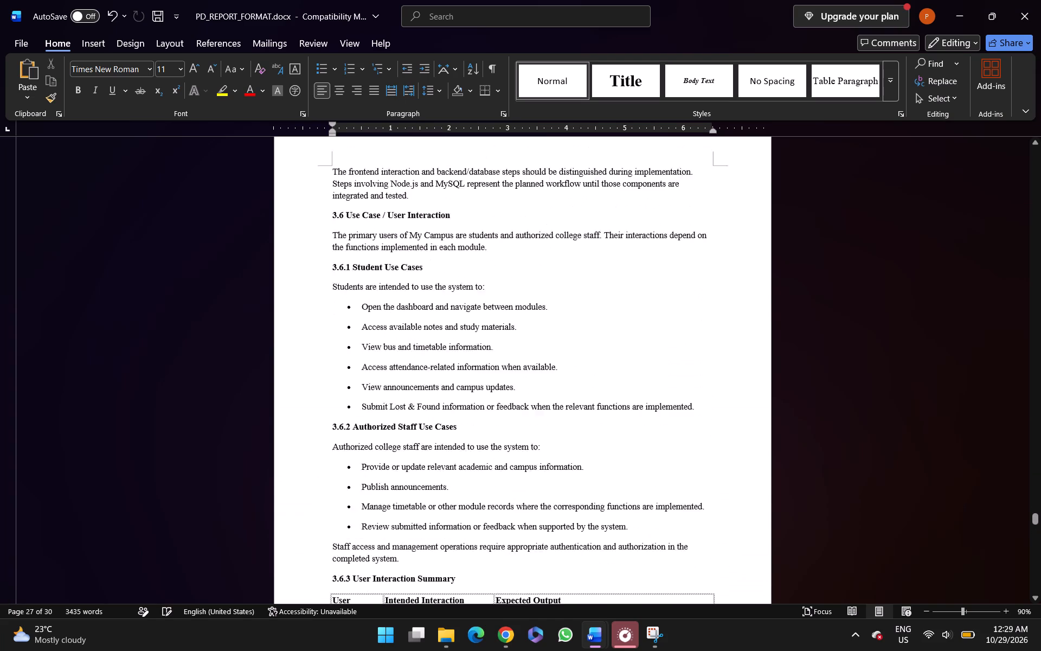
scroll(332, 257, up, 13)
scroll(332, 257, down, 1)
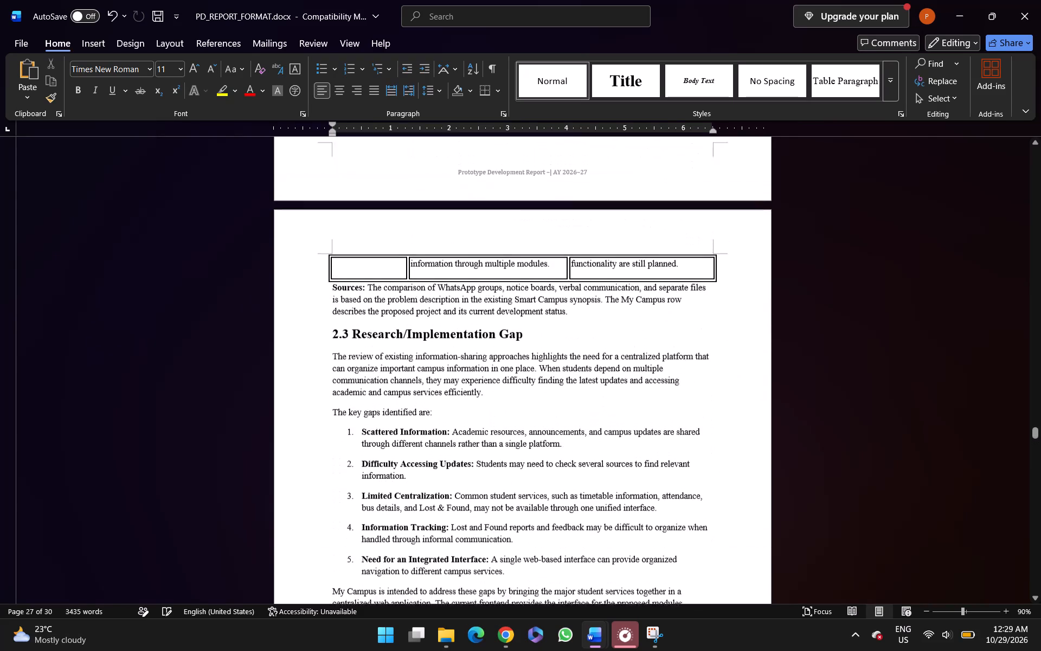
scroll(332, 257, down, 4)
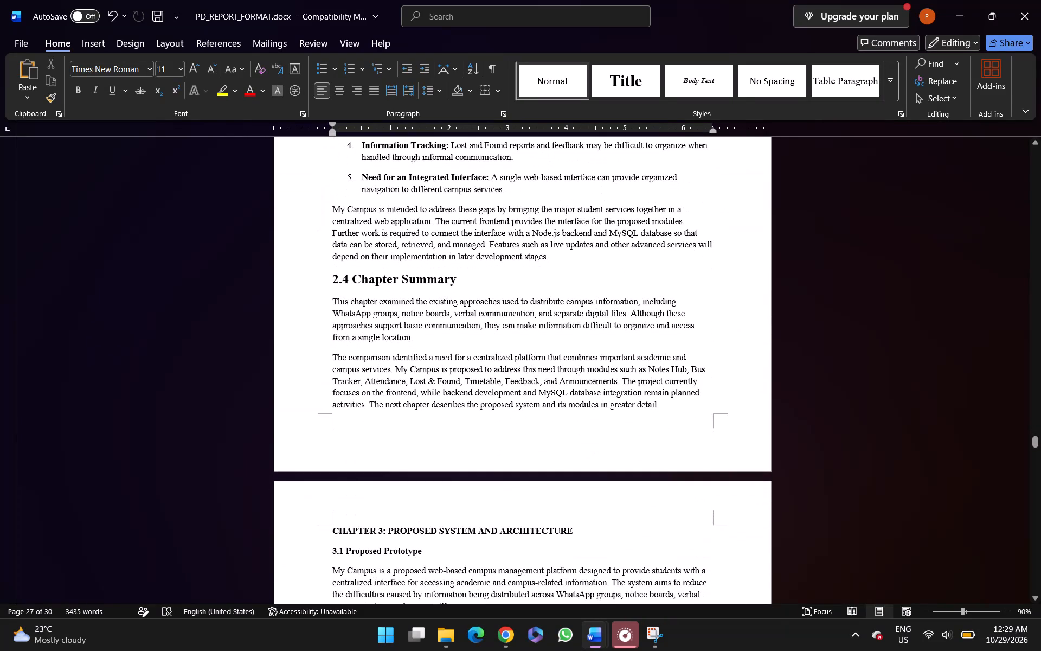
scroll(332, 257, down, 4)
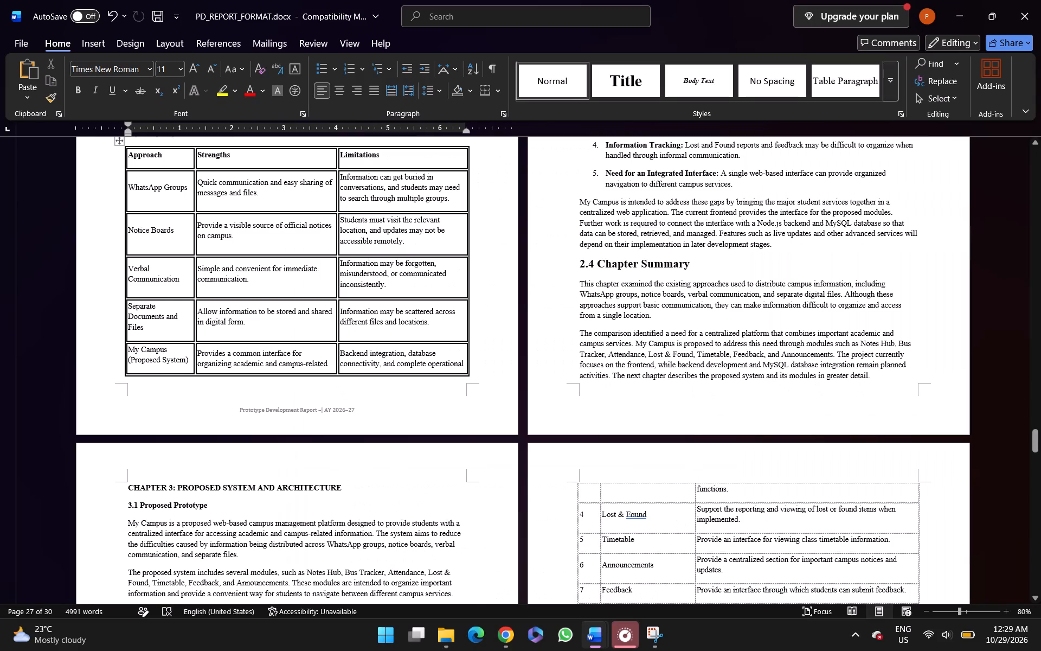
ctrl+scroll(332, 257, up, 5)
scroll(332, 257, down, 3)
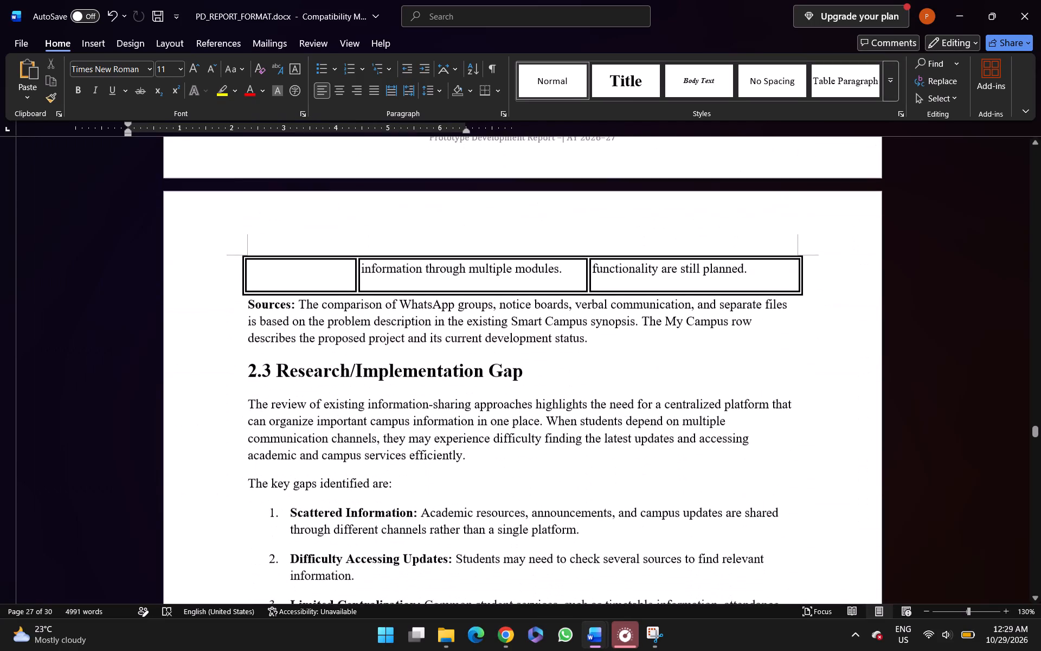
ctrl+scroll(332, 257, down, 4)
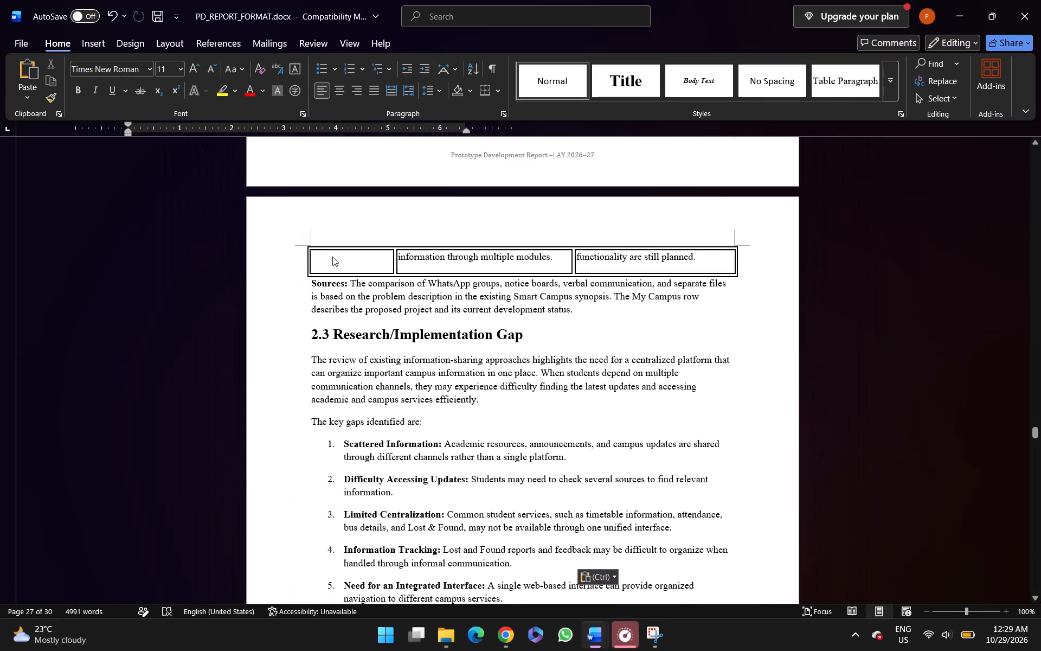
ctrl+scroll(332, 257, down, 3)
ctrl+scroll(332, 257, up, 4)
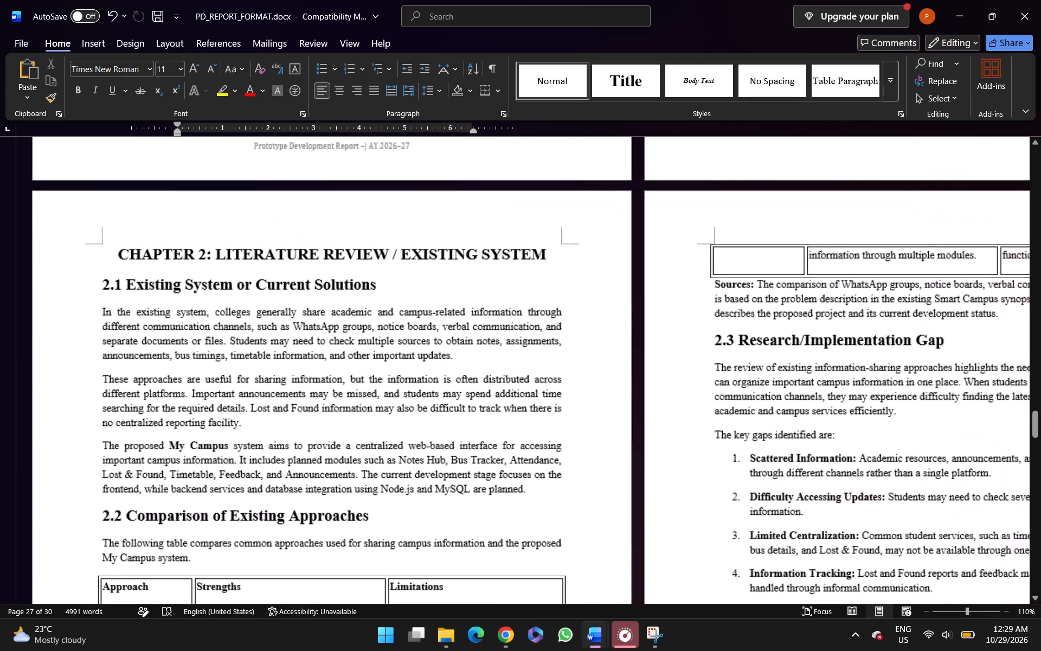
ctrl+scroll(332, 257, down, 3)
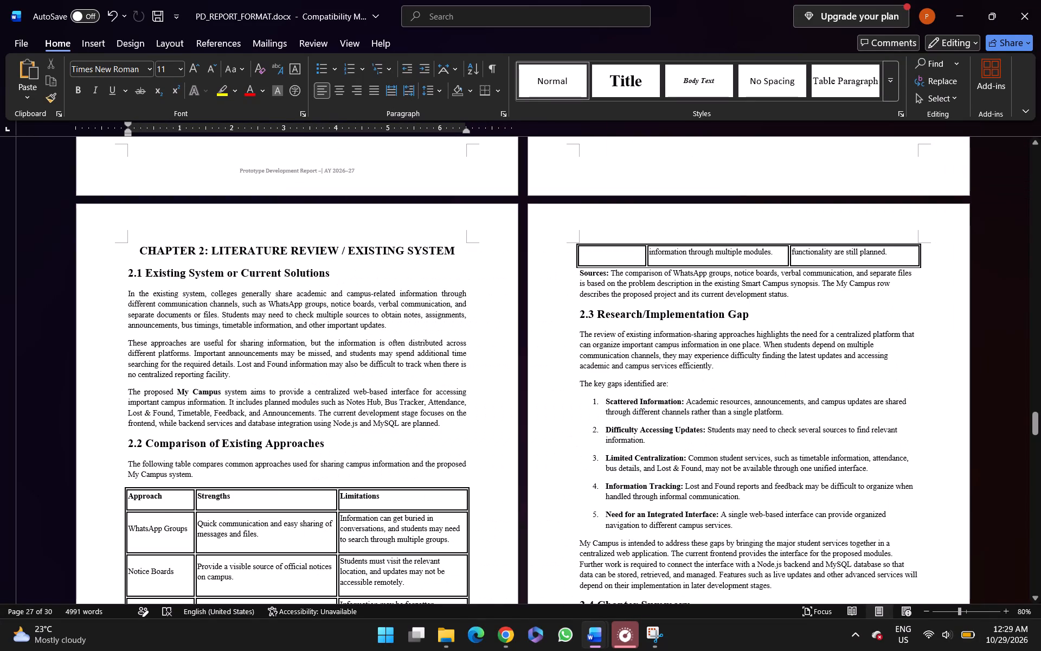
ctrl+scroll(332, 257, up, 1)
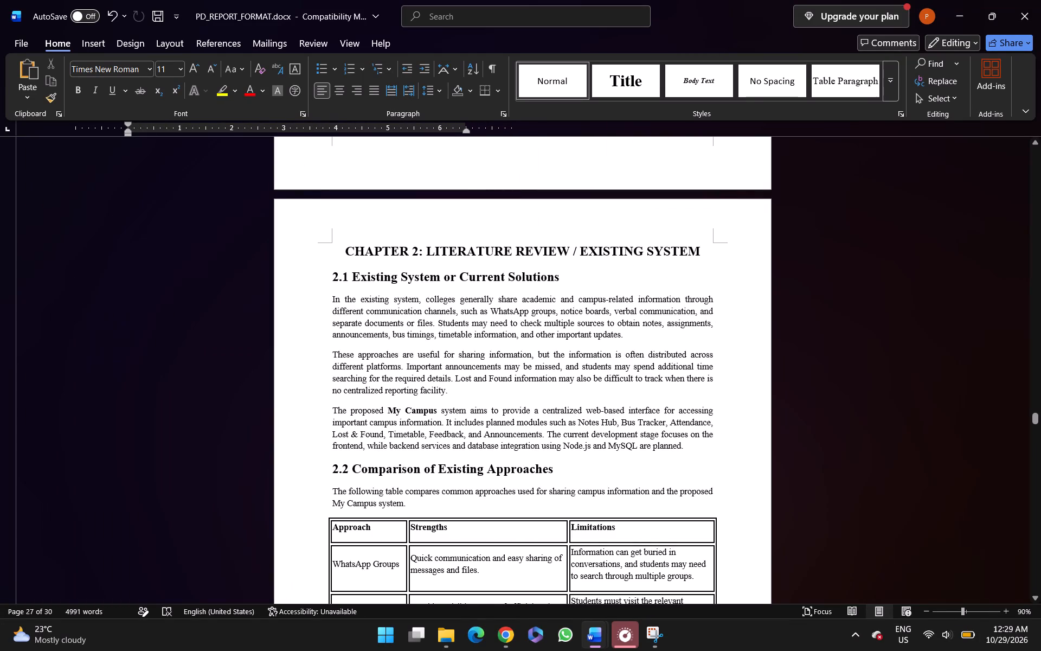
scroll(332, 257, down, 5)
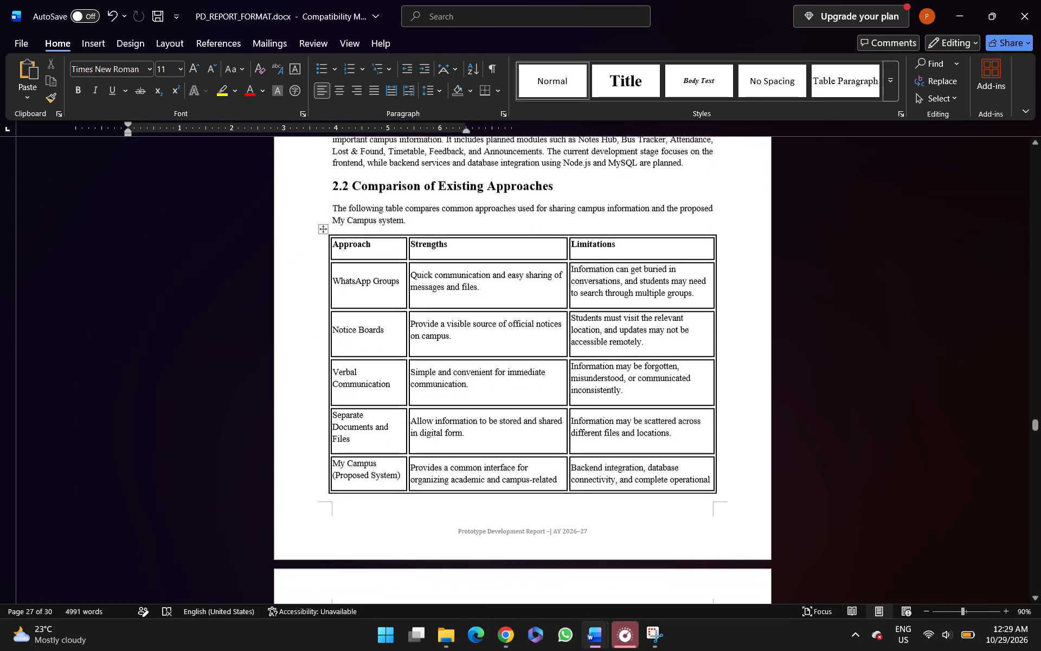
scroll(332, 257, down, 13)
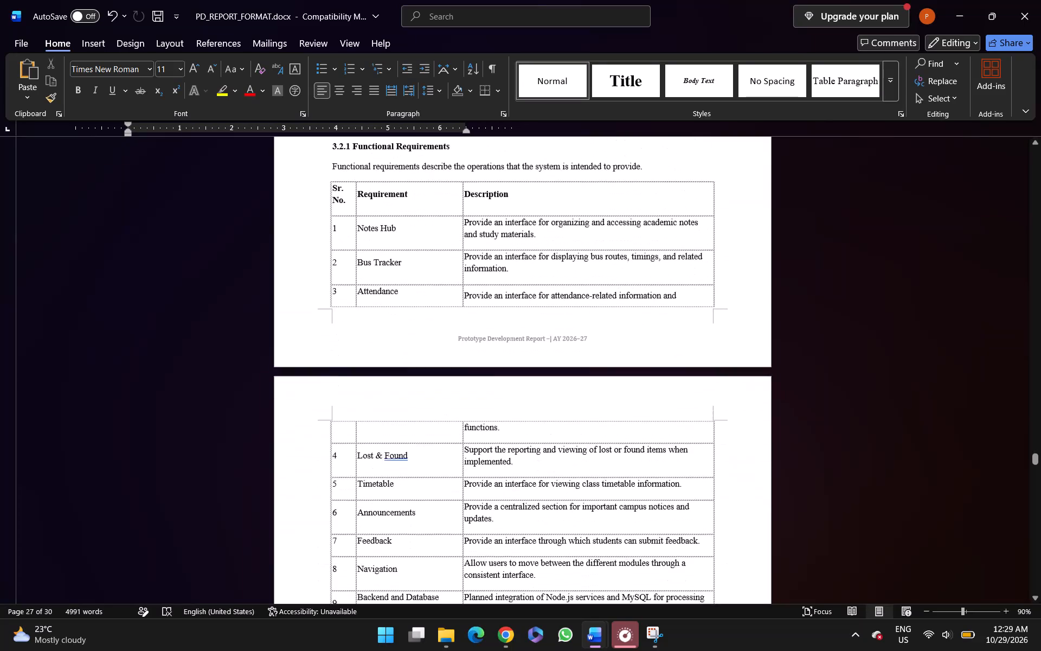
scroll(332, 257, down, 4)
scroll(332, 257, up, 13)
scroll(332, 257, up, 14)
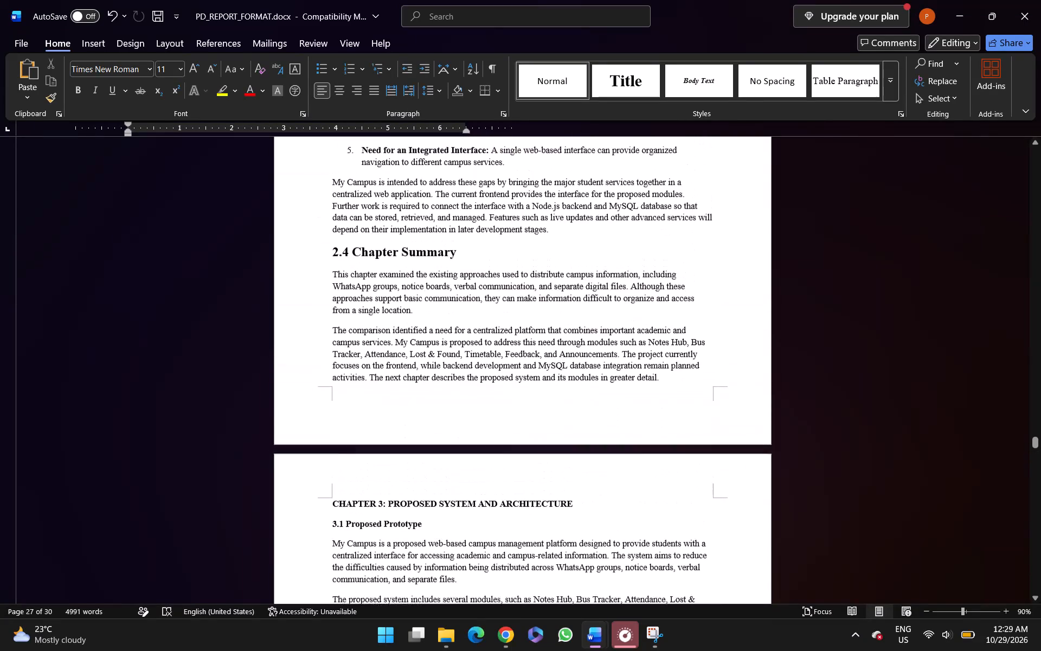
Set the pasted Chapter 3: Proposed System and Architecture heading to 16 pt and centre it.
scroll(332, 257, up, 2)
scroll(332, 257, down, 8)
scroll(332, 257, up, 1)
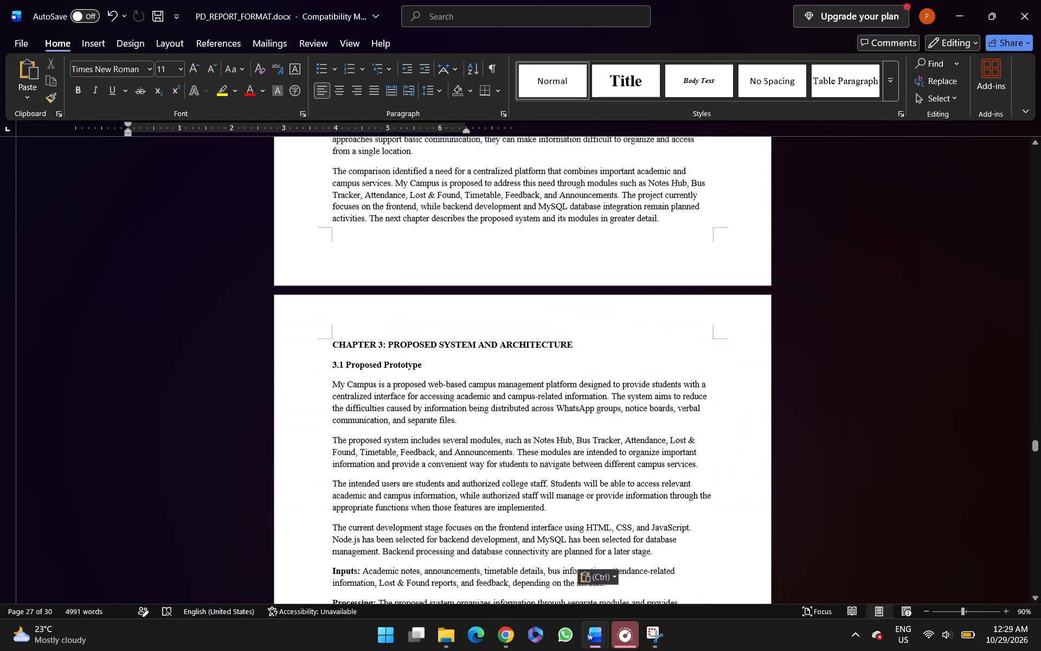
triple_click(364, 353)
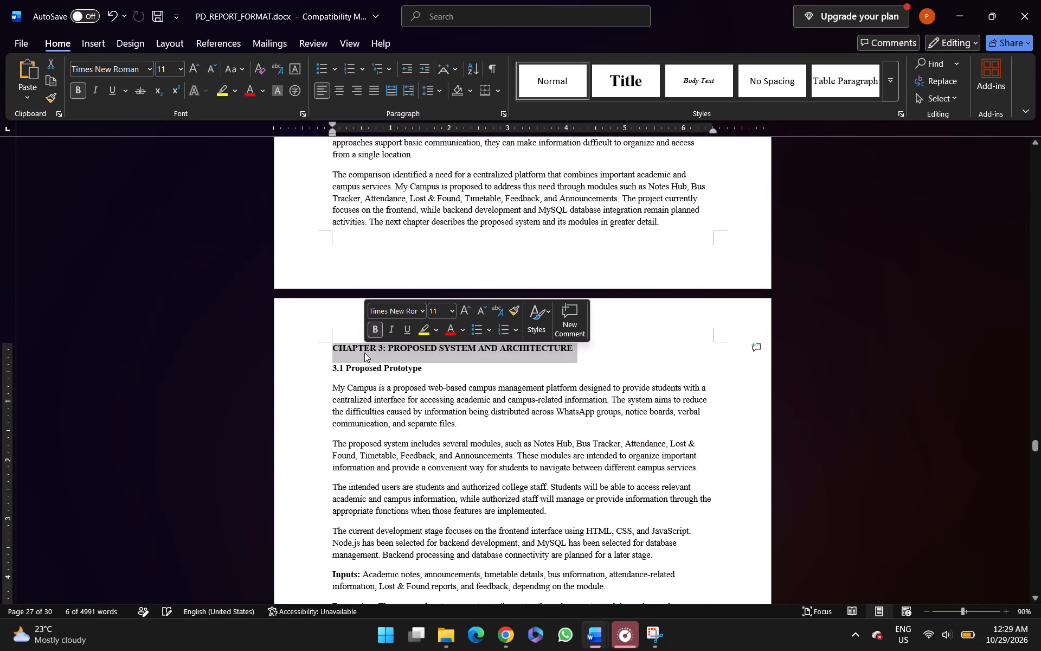
key(ctrl+shift+period)
key(ctrl+shift+period)
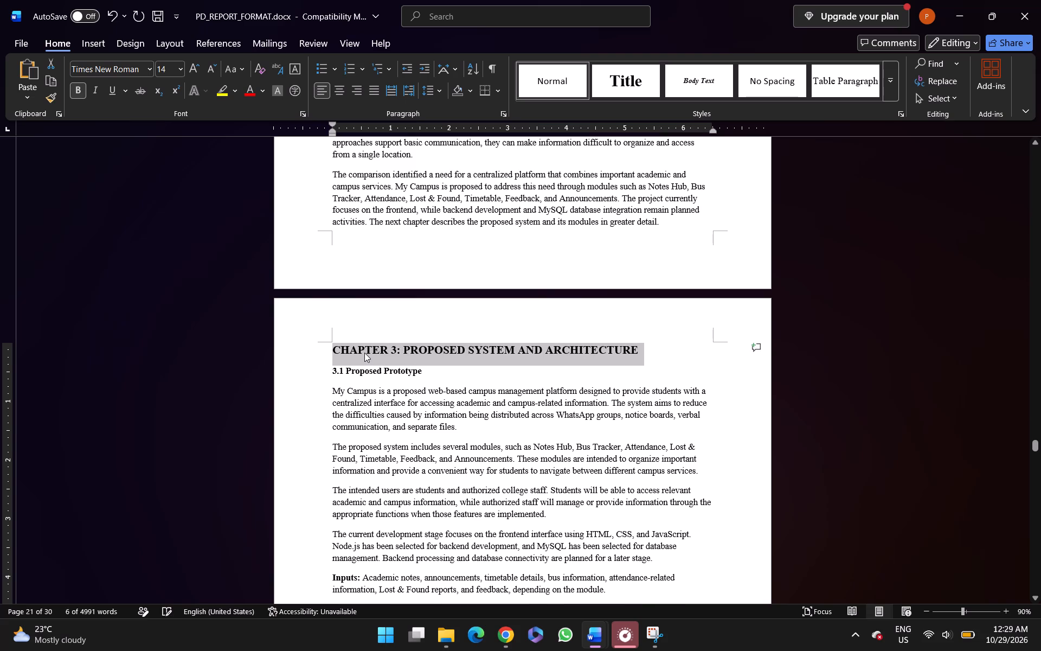
key(ctrl+shift+period)
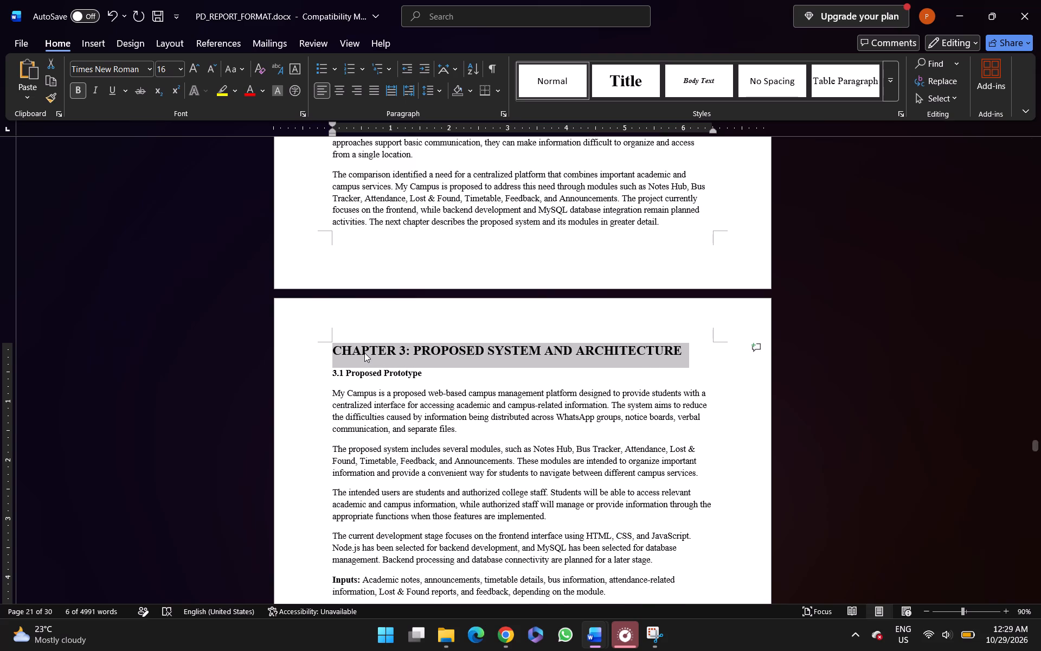
key(ctrl+e)
Set the 3.1 Proposed Prototype subheading to 16 pt.
triple_click(371, 375)
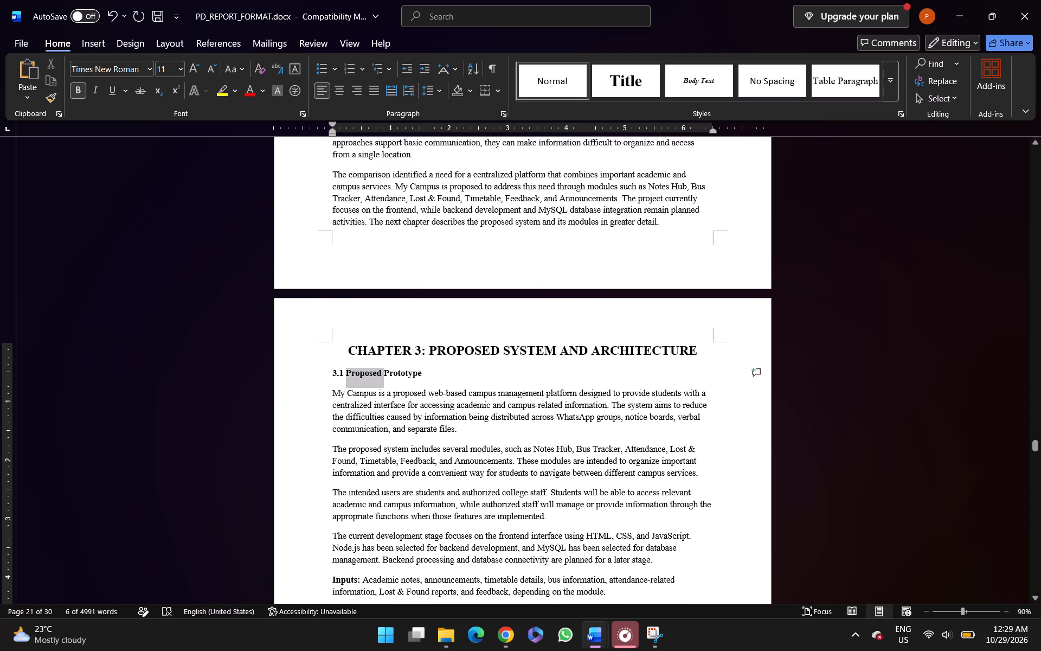
key(ctrl+shift+period)
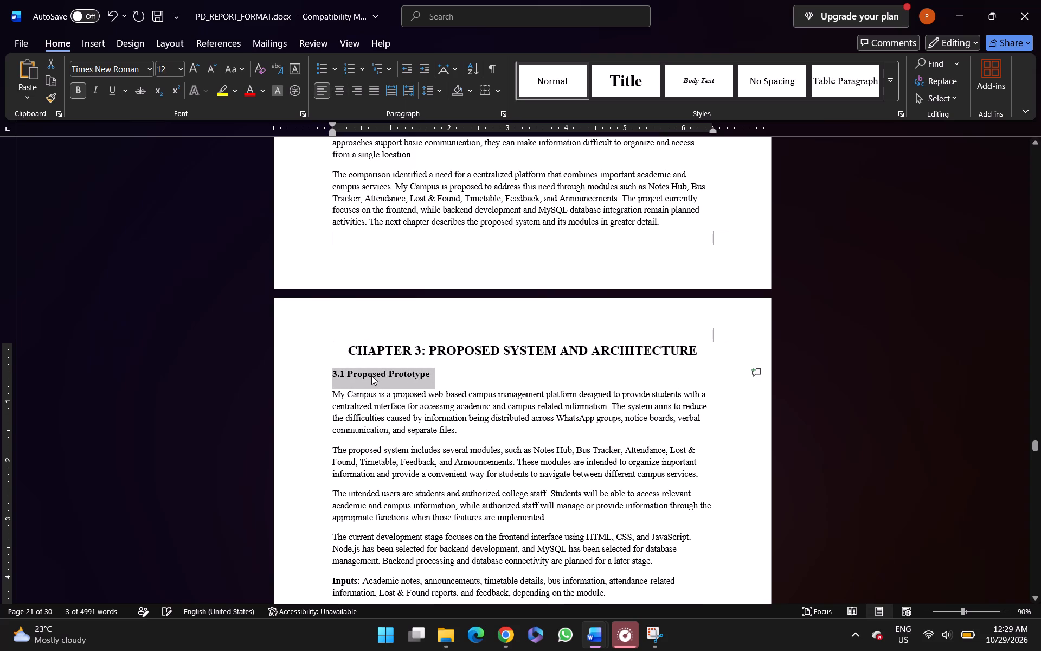
key(ctrl+shift+period)
key(ctrl+shift+period)
key(ctrl+shift+period)
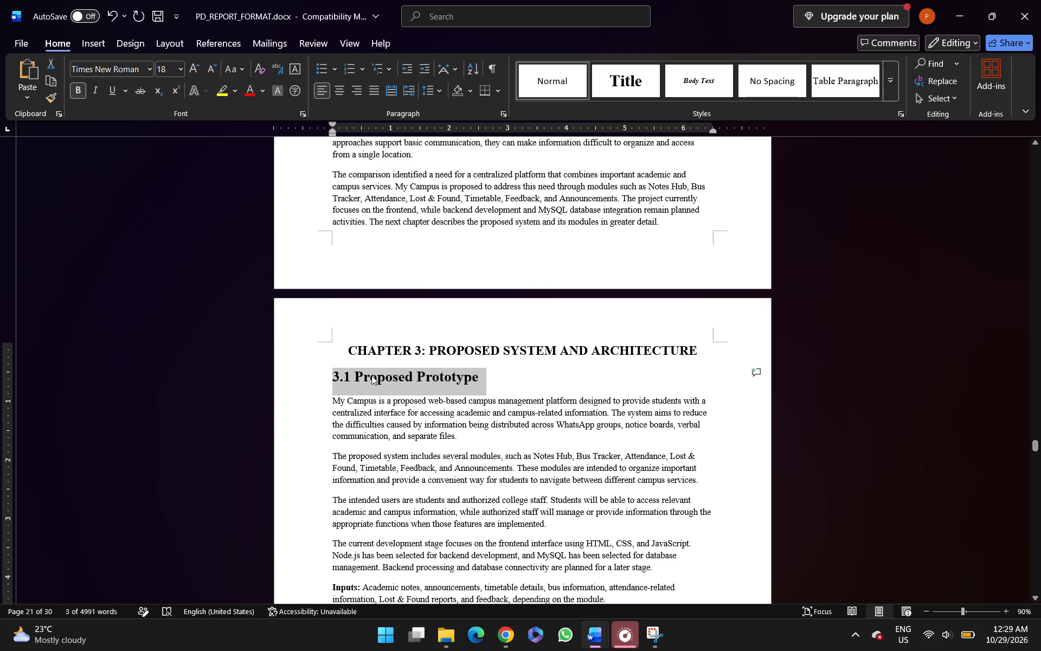
key(ctrl+shift+comma)
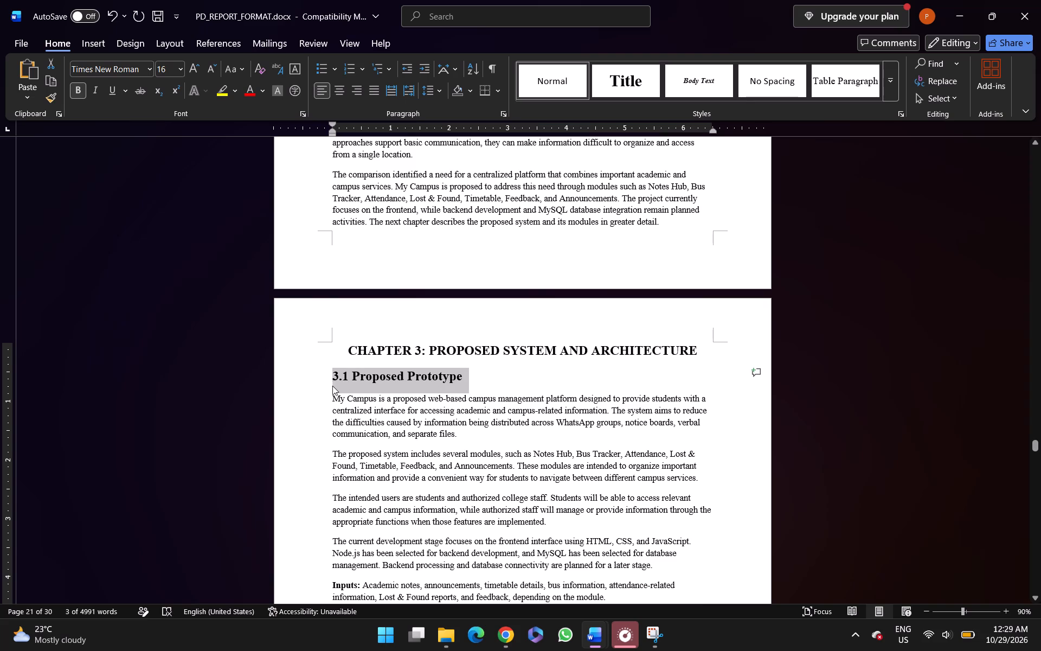
Justify all pasted Chapter 3 content from the first paragraph under 3.1 Proposed Prototype through the closing use-case paragraph after the 3.6.3 table.
click(330, 401)
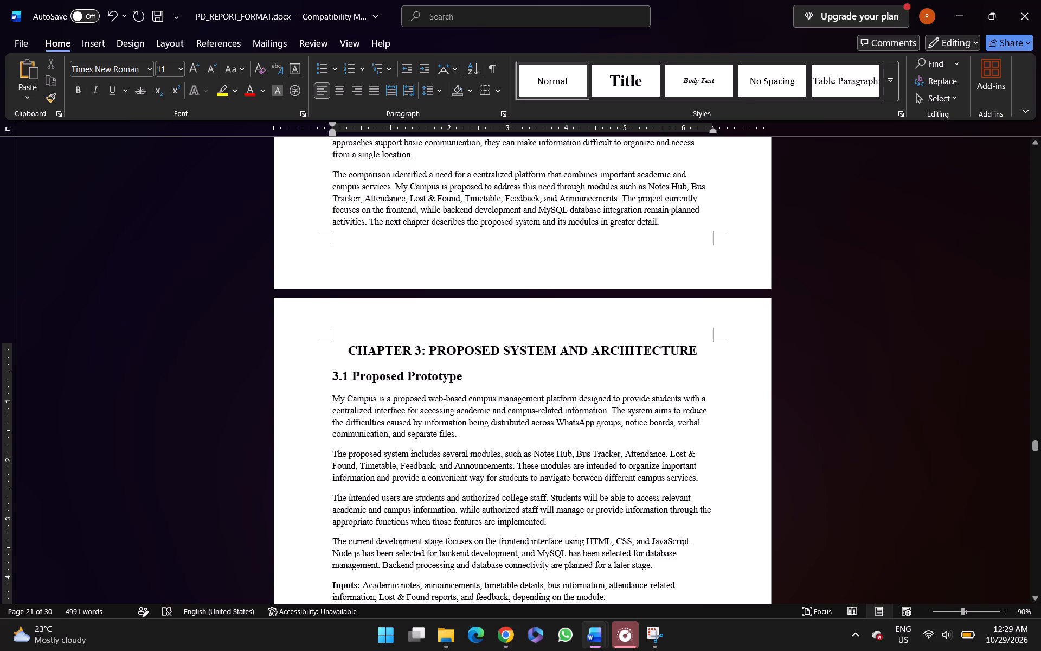
key(ctrl+shift+Down)
key(ctrl+shift+Down)
key(ctrl+shift+Down)
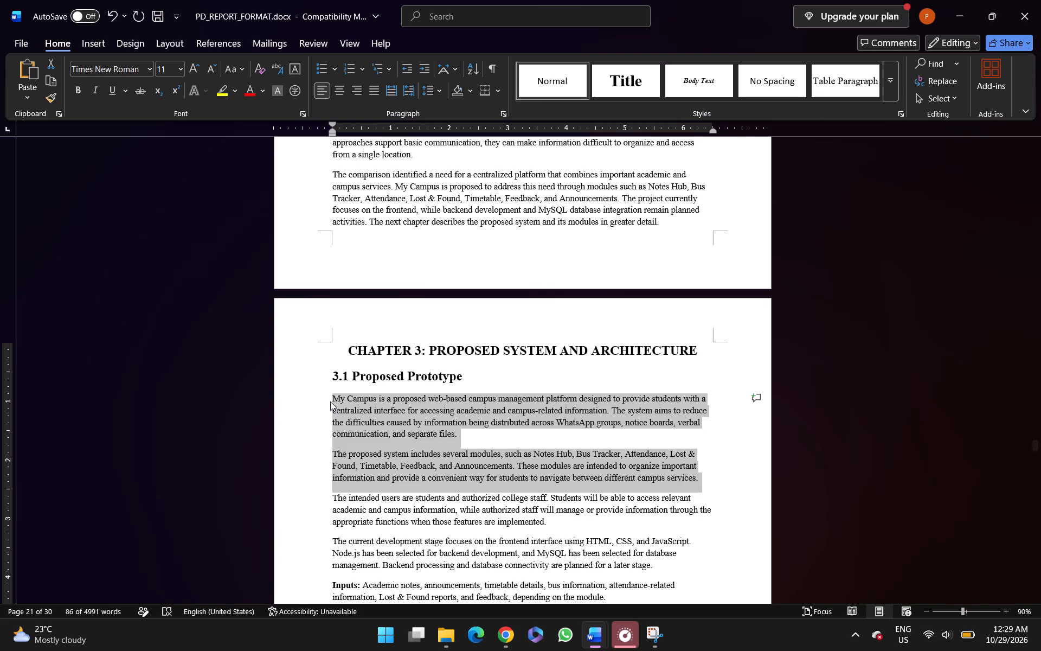
key(ctrl+shift+Down)
key(ctrl+shift+Down)
key(ctrl+shift+Down)
key(ctrl+shift+Down)
key(ctrl+shift+Down)
key(ctrl+shift+Down)
key(ctrl+shift+Down)
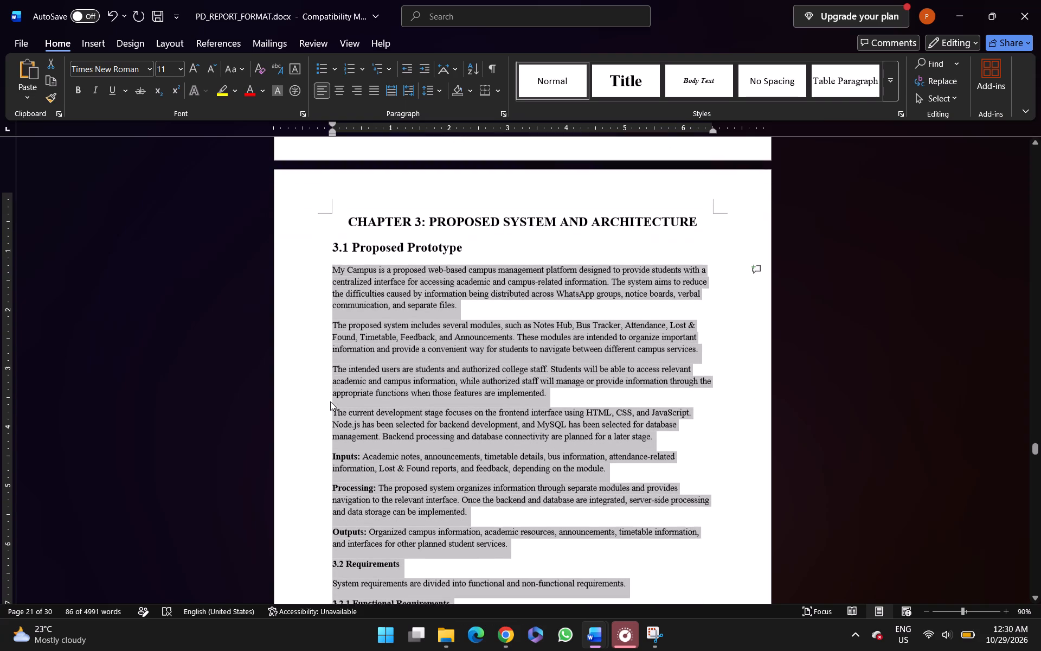
key(ctrl+shift+Down)
key(ctrl+shift+Down)
key(ctrl+shift+Down)
key(ctrl+shift+Down)
key(ctrl+shift+Down)
key(ctrl+shift+Down)
key(ctrl+shift+Down)
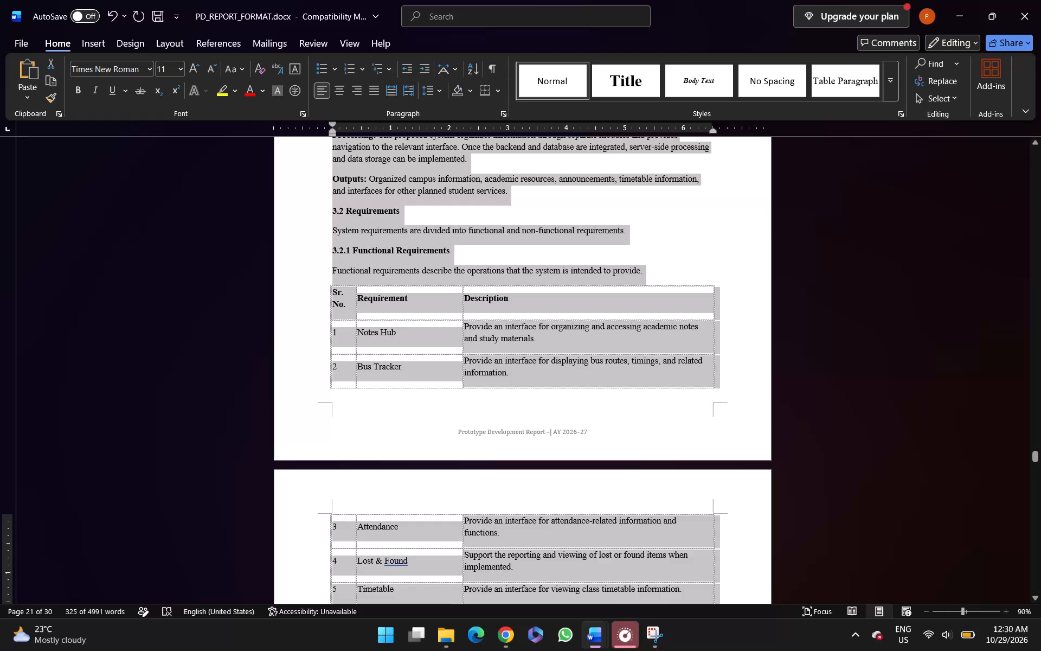
key(ctrl+shift+Down)
key(ctrl+shift+Down)
key(ctrl+shift+Down)
key(ctrl+shift+Down)
key(ctrl+shift+Down)
key(ctrl+shift+Down)
key(ctrl+shift+Down)
key(ctrl+shift+Down)
key(ctrl+shift+Down)
key(ctrl+shift+Down)
key(ctrl+shift+Down)
key(ctrl+shift+Down)
key(ctrl+shift+Down)
key(ctrl+shift+Down)
key(ctrl+shift+Down)
key(ctrl+shift+Down)
key(ctrl+shift+Down)
key(ctrl+shift+Down)
key(ctrl+shift+Down)
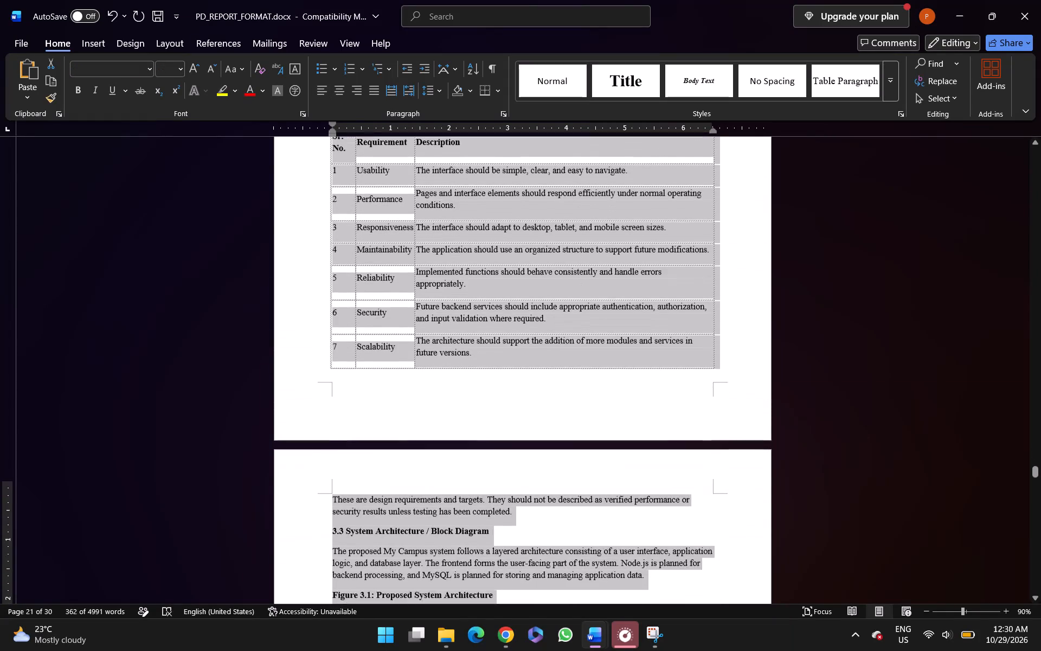
key(ctrl+shift+Down)
key(ctrl+shift+Down)
key(ctrl+shift+Down)
key(ctrl+shift+Down)
key(ctrl+shift+Down)
key(ctrl+shift+Down)
key(ctrl+shift+Down)
key(ctrl+shift+Down)
key(ctrl+shift+Down)
key(ctrl+shift+Down)
key(ctrl+shift+Down)
key(ctrl+shift+Down)
key(ctrl+shift+Down)
key(ctrl+shift+Down)
key(ctrl+shift+Down)
key(ctrl+shift+Down)
key(ctrl+shift+Down)
key(ctrl+shift+Down)
key(ctrl+shift+Down)
key(ctrl+shift+Down)
key(ctrl+shift+Down)
key(ctrl+shift+Down)
key(ctrl+shift+Down)
key(ctrl+shift+Down)
key(ctrl+shift+Down)
key(ctrl+shift+Down)
key(ctrl+shift+Down)
key(ctrl+shift+Down)
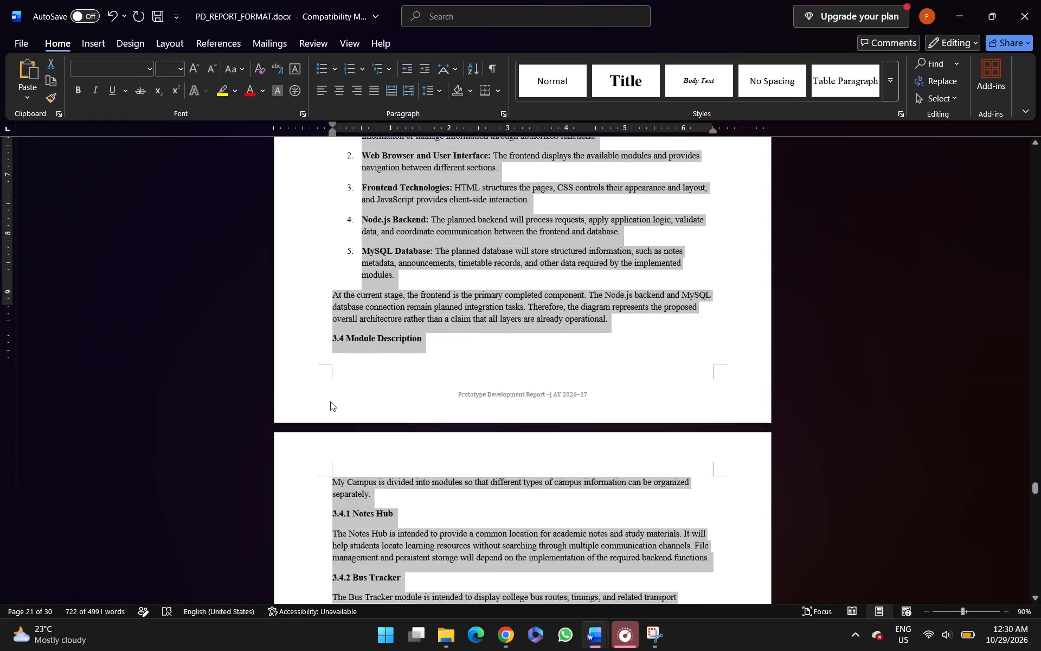
key(ctrl+shift+Down)
key(ctrl+shift+Down)
key(ctrl+shift+Down)
key(ctrl+shift+Down)
key(ctrl+shift+Down)
key(ctrl+shift+Down)
key(ctrl+shift+Down)
key(ctrl+shift+Down)
key(ctrl+shift+Down)
key(ctrl+shift+Down)
key(ctrl+shift+Down)
key(ctrl+shift+Down)
key(ctrl+shift+Down)
key(ctrl+shift+Down)
key(ctrl+shift+Down)
key(ctrl+shift+Down)
key(ctrl+shift+Down)
key(ctrl+shift+Down)
key(ctrl+shift+Down)
key(ctrl+shift+Down)
key(ctrl+shift+Down)
key(ctrl+shift+Down)
key(ctrl+shift+Down)
key(ctrl+shift+Down)
key(ctrl+shift+Down)
key(ctrl+shift+Down)
key(ctrl+shift+Down)
key(ctrl+shift+Down)
key(ctrl+shift+Down)
key(ctrl+shift+Down)
key(ctrl+shift+Down)
key(ctrl+shift+Down)
key(ctrl+shift+Down)
key(ctrl+shift+Down)
key(ctrl+shift+Down)
key(ctrl+shift+Down)
key(ctrl+shift+Down)
key(ctrl+shift+Down)
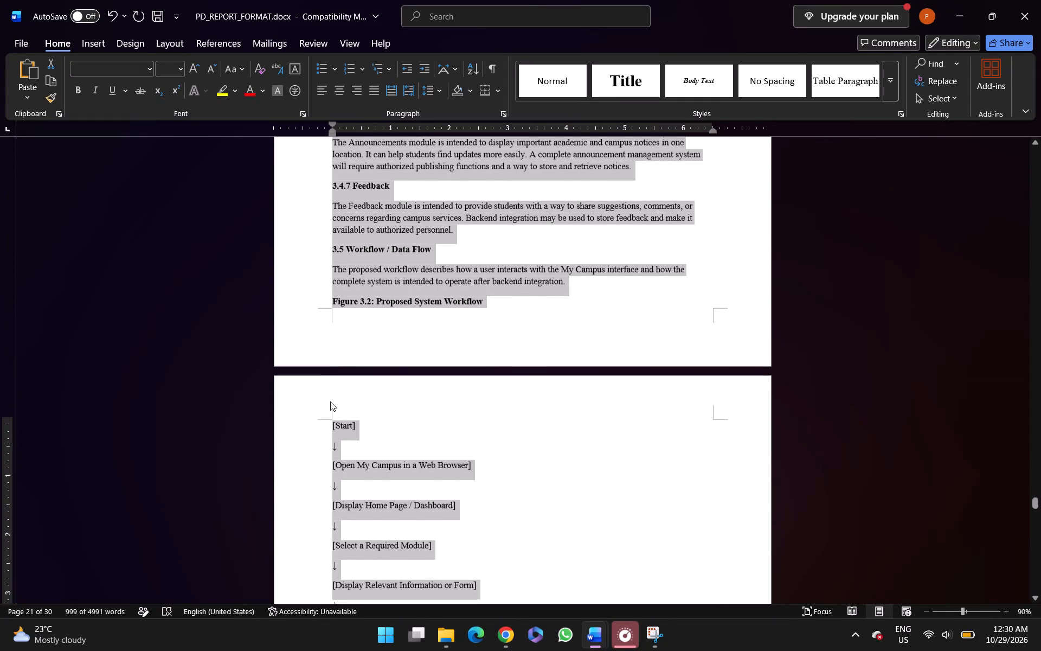
key(ctrl+shift+Down)
key(ctrl+shift+Down)
key(ctrl+shift+Down)
key(ctrl+shift+Down)
key(ctrl+shift+Down)
key(ctrl+shift+Down)
key(ctrl+shift+Down)
key(ctrl+shift+Down)
key(ctrl+shift+Down)
key(ctrl+shift+Down)
key(ctrl+shift+Down)
key(ctrl+shift+Down)
key(ctrl+shift+Down)
key(ctrl+shift+Down)
key(ctrl+shift+Down)
key(ctrl+shift+Down)
key(ctrl+shift+Down)
key(ctrl+shift+Down)
key(ctrl+shift+Down)
key(ctrl+shift+Down)
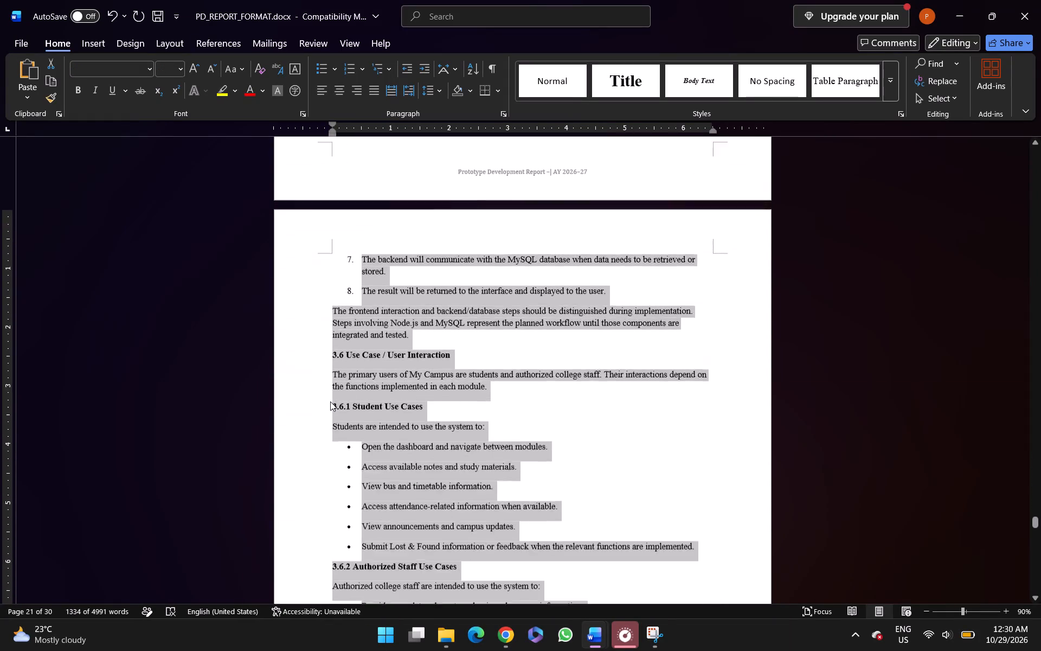
key(ctrl+shift+Down)
key(ctrl+shift+Down)
key(ctrl+shift+Down)
key(ctrl+shift+Down)
key(ctrl+shift+Down)
key(ctrl+shift+Down)
key(ctrl+shift+Down)
key(ctrl+shift+Down)
key(ctrl+shift+Down)
key(ctrl+shift+Down)
key(ctrl+shift+Down)
key(ctrl+shift+Down)
key(ctrl+shift+Down)
key(ctrl+shift+Down)
key(ctrl+shift+Down)
key(ctrl+shift+Down)
key(ctrl+shift+Down)
key(ctrl+shift+Down)
key(ctrl+shift+Down)
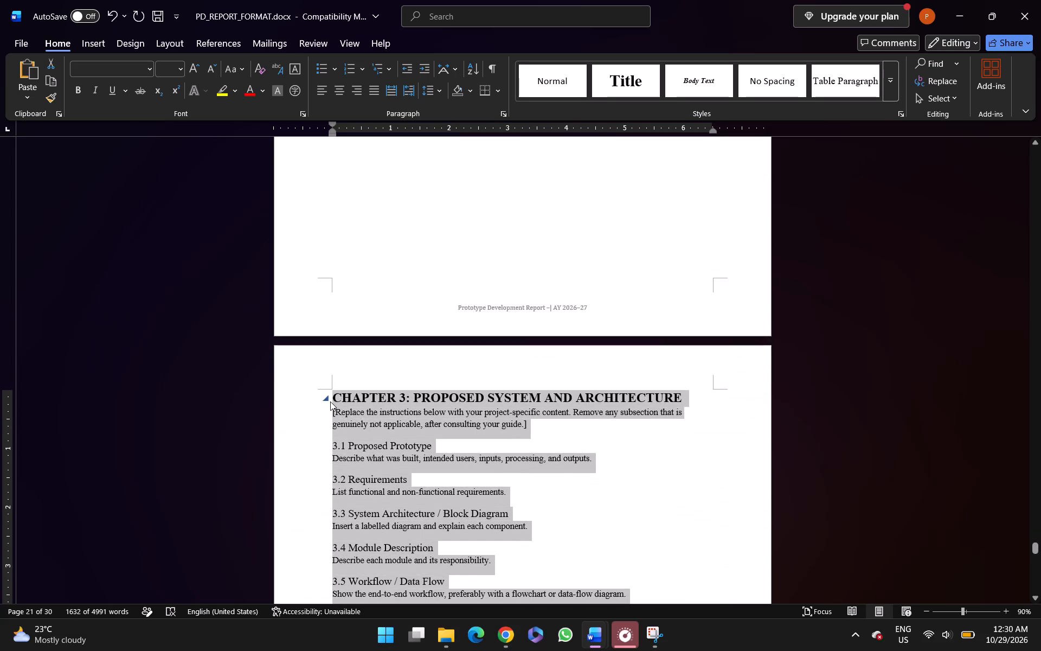
key(ctrl+shift+Up)
key(ctrl+shift+Up)
key(ctrl+shift+Up)
key(ctrl+shift+Up)
key(ctrl+shift+Up)
key(ctrl+shift+Up)
key(ctrl+shift+Up)
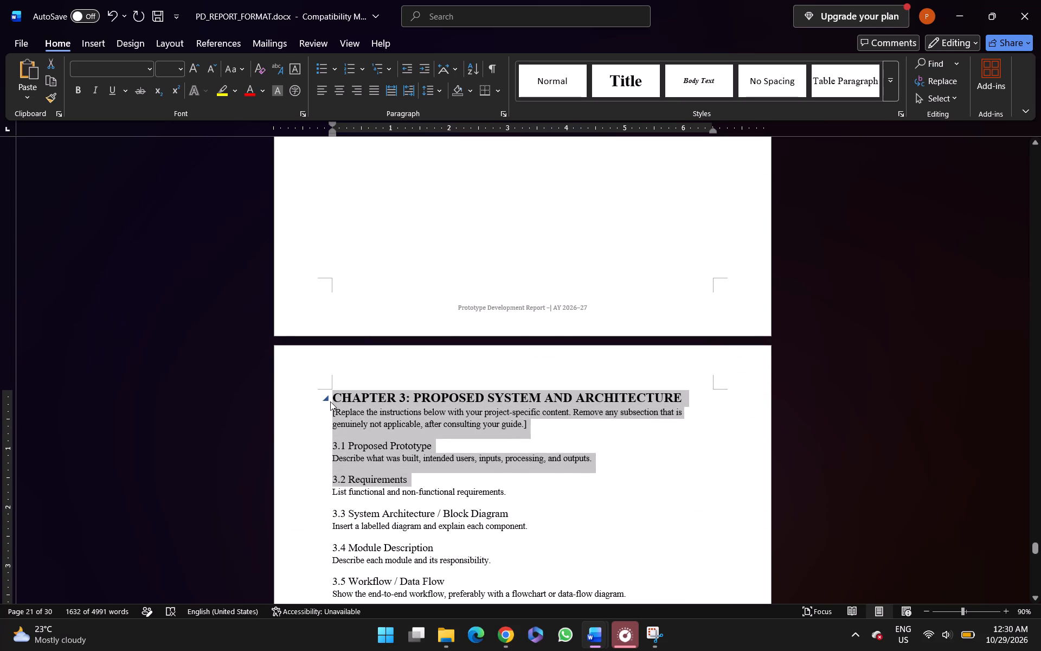
key(ctrl+shift+Up)
key(ctrl+shift+Up)
key(ctrl+shift+Up)
key(ctrl+shift+Up)
key(ctrl+shift+Up)
key(ctrl+shift+Up)
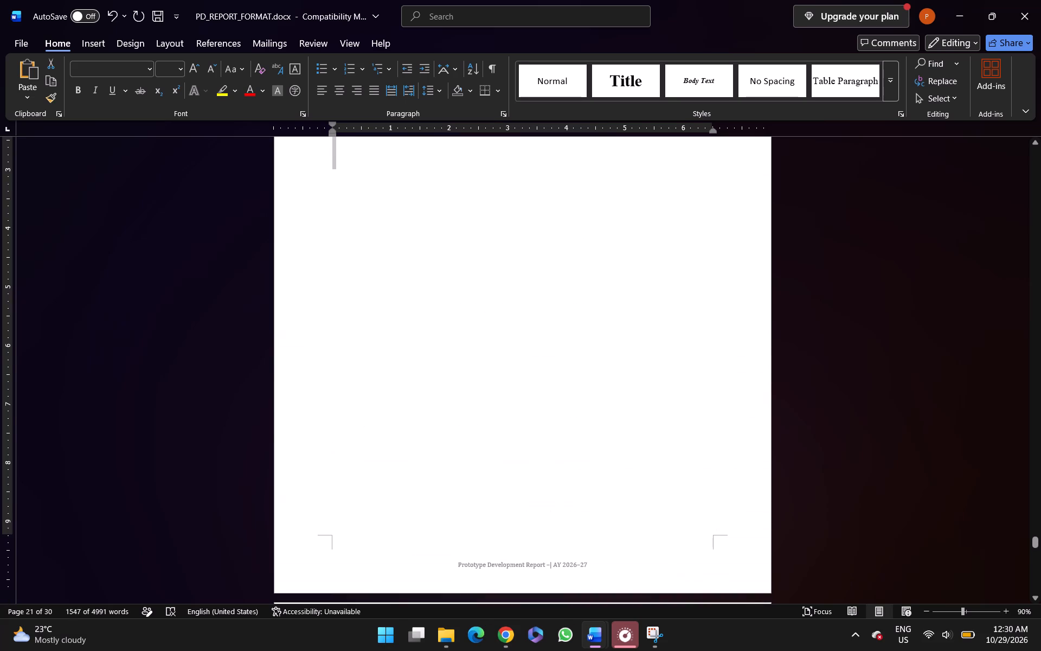
key(ctrl+shift+Up)
key(ctrl+shift+Up)
key(ctrl+j)
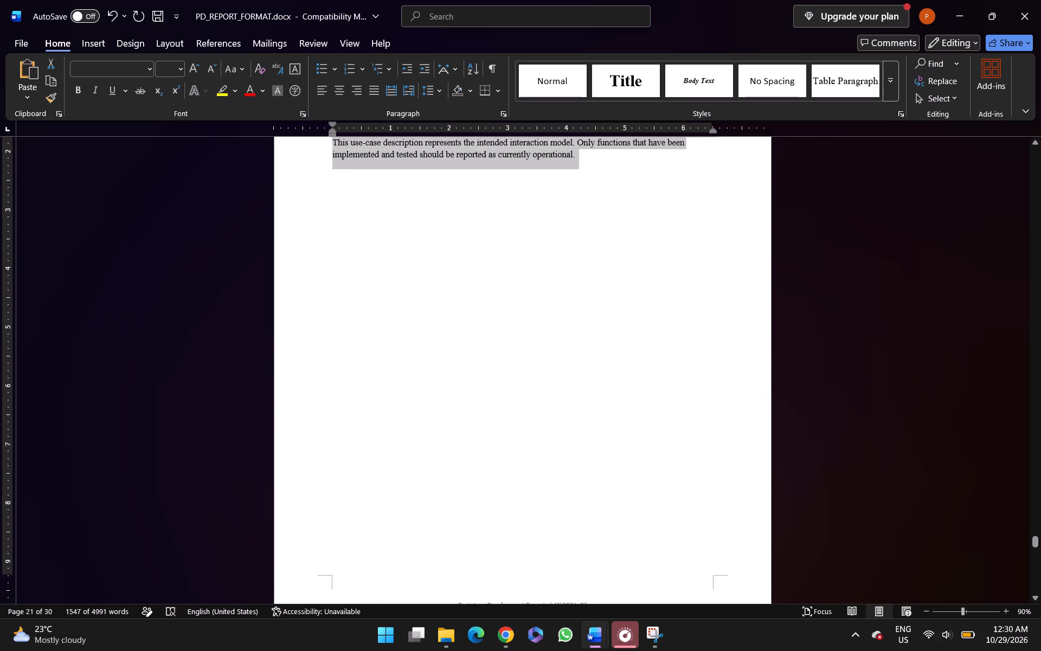
scroll(330, 401, up, 4)
click(330, 401)
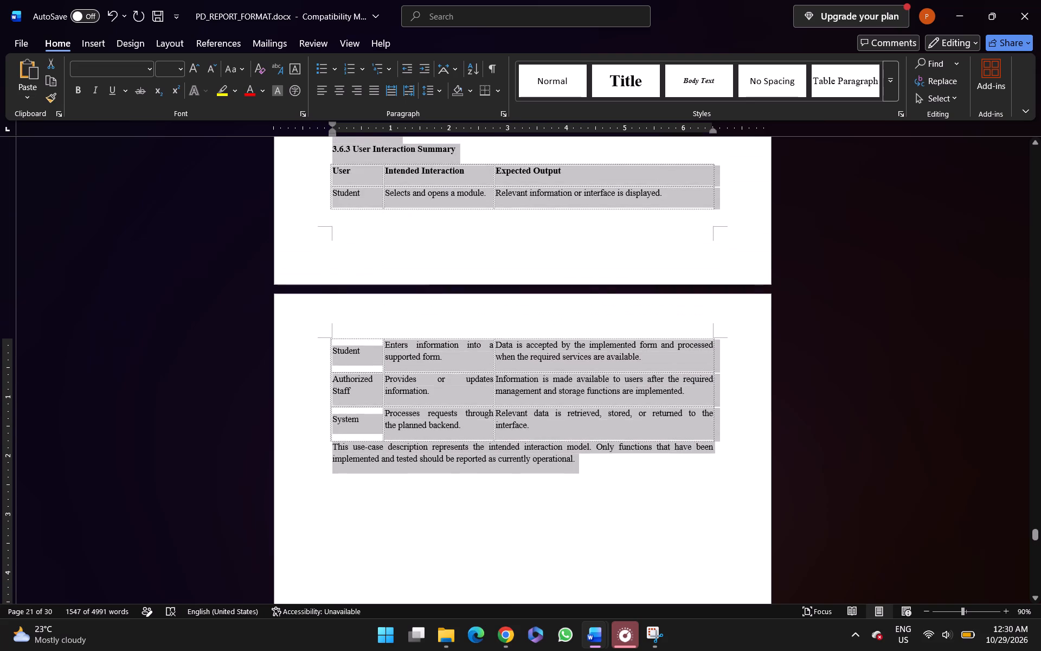
Review the justified Chapter 3 pages and compare them with Chapter 2's text alignment, headings and bordered comparison table.
scroll(330, 401, up, 2)
click(330, 401)
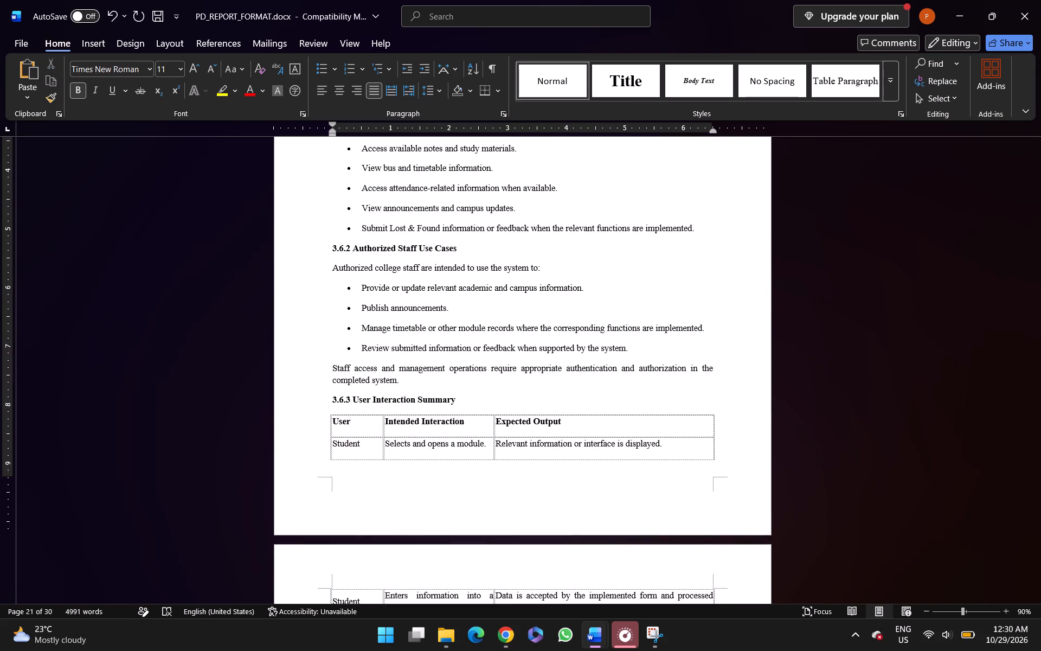
scroll(292, 650, up, 5)
scroll(390, 498, up, 3)
scroll(390, 498, up, 20)
scroll(390, 498, down, 1)
scroll(390, 498, up, 9)
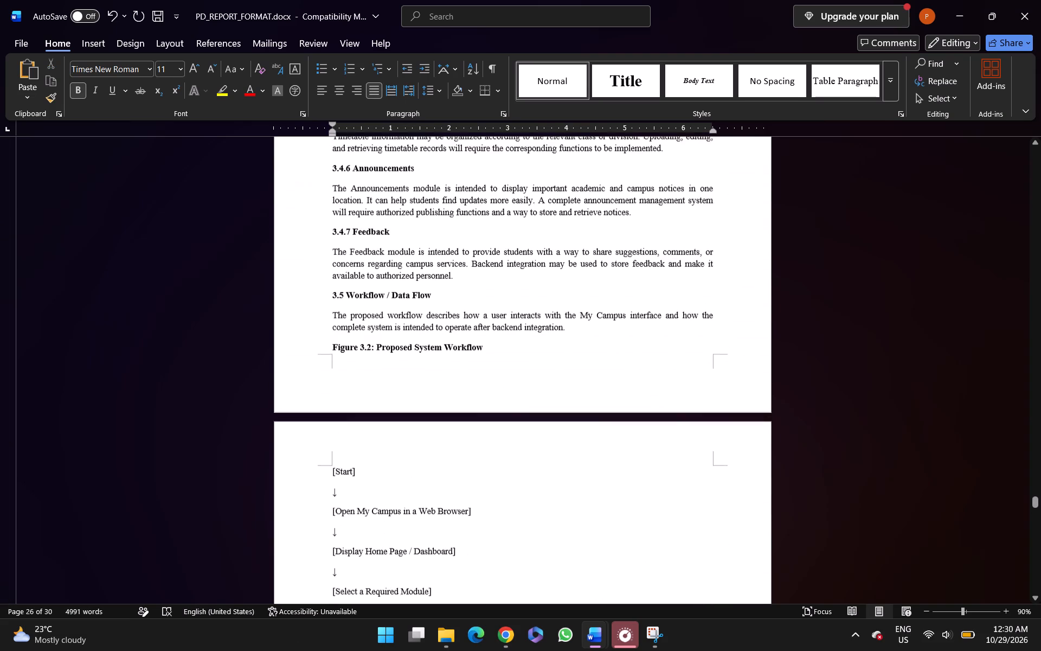
scroll(390, 498, up, 20)
scroll(390, 498, up, 15)
scroll(390, 498, down, 1)
scroll(390, 529, up, 10)
scroll(390, 529, down, 1)
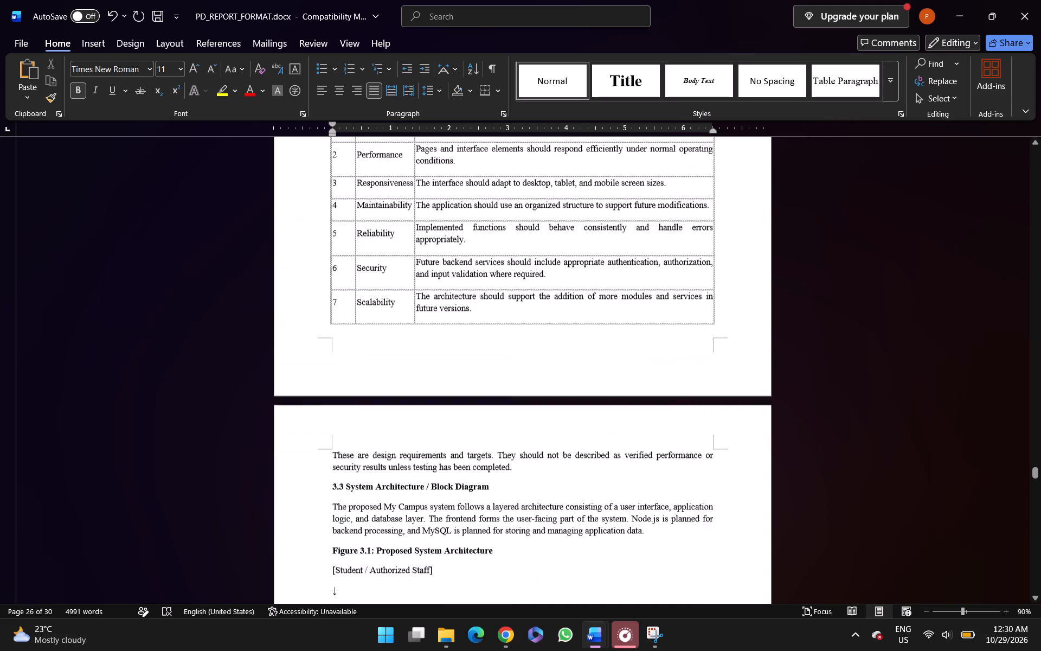
scroll(390, 529, up, 16)
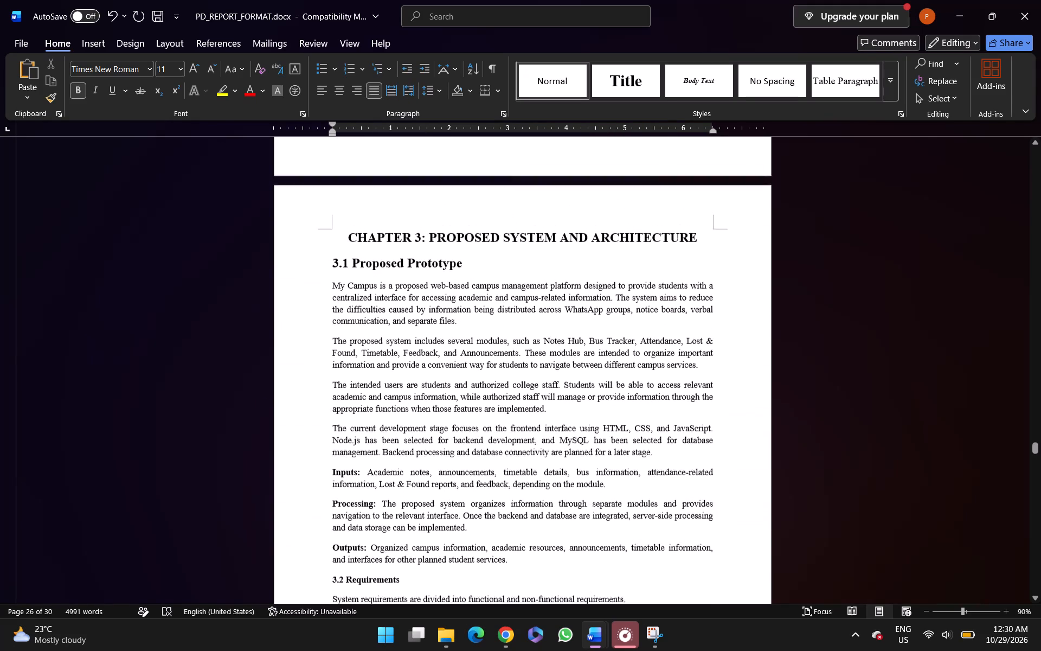
scroll(390, 529, up, 1)
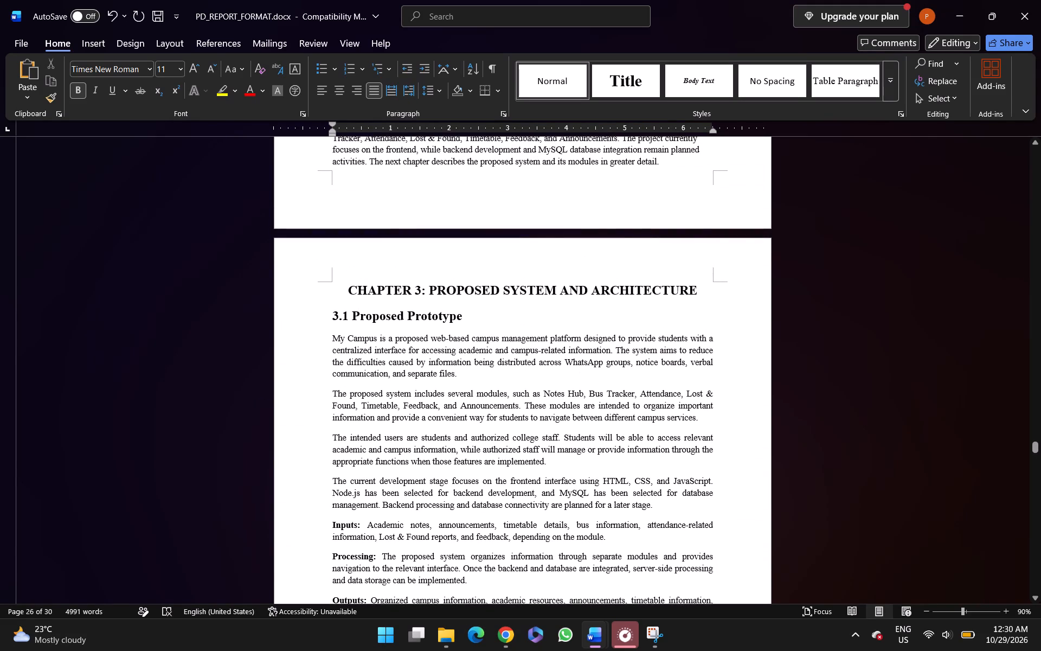
click(379, 350)
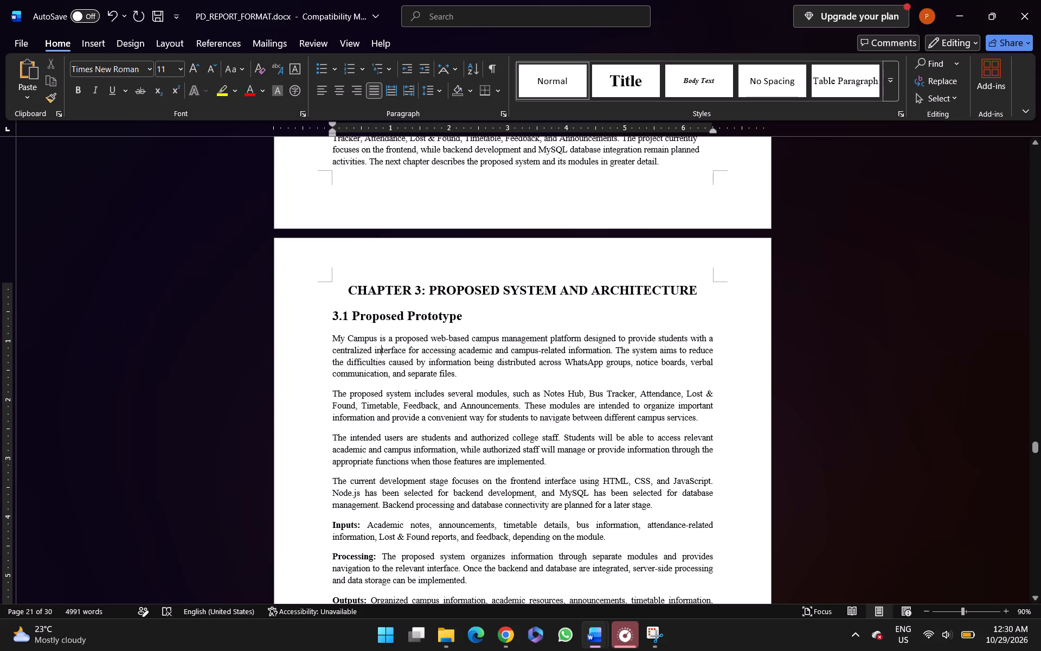
click(458, 161)
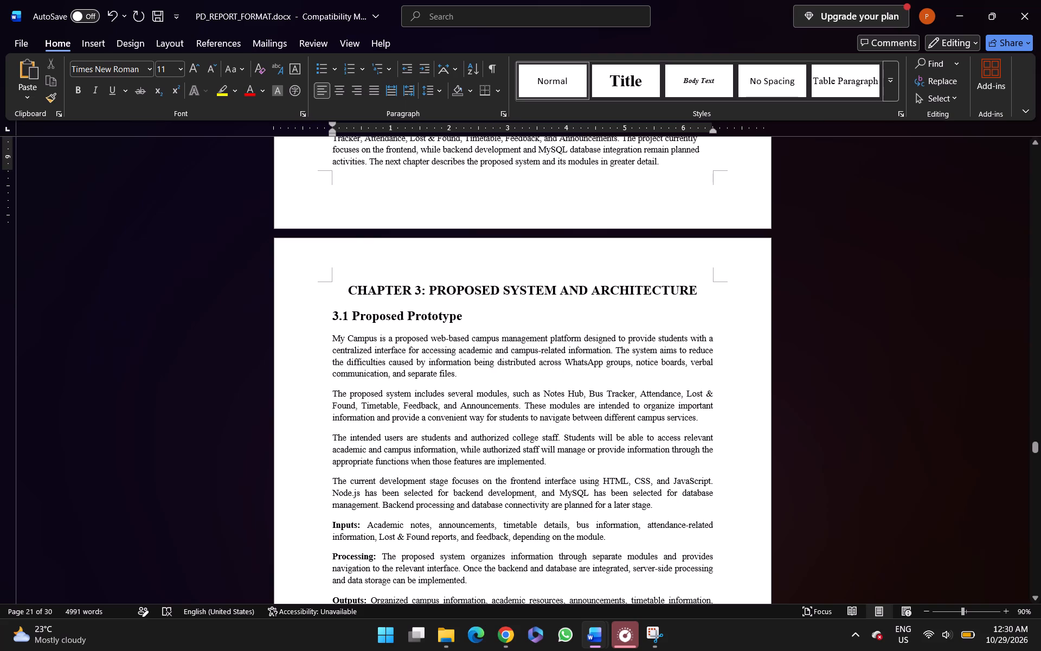
click(458, 161)
scroll(458, 161, up, 6)
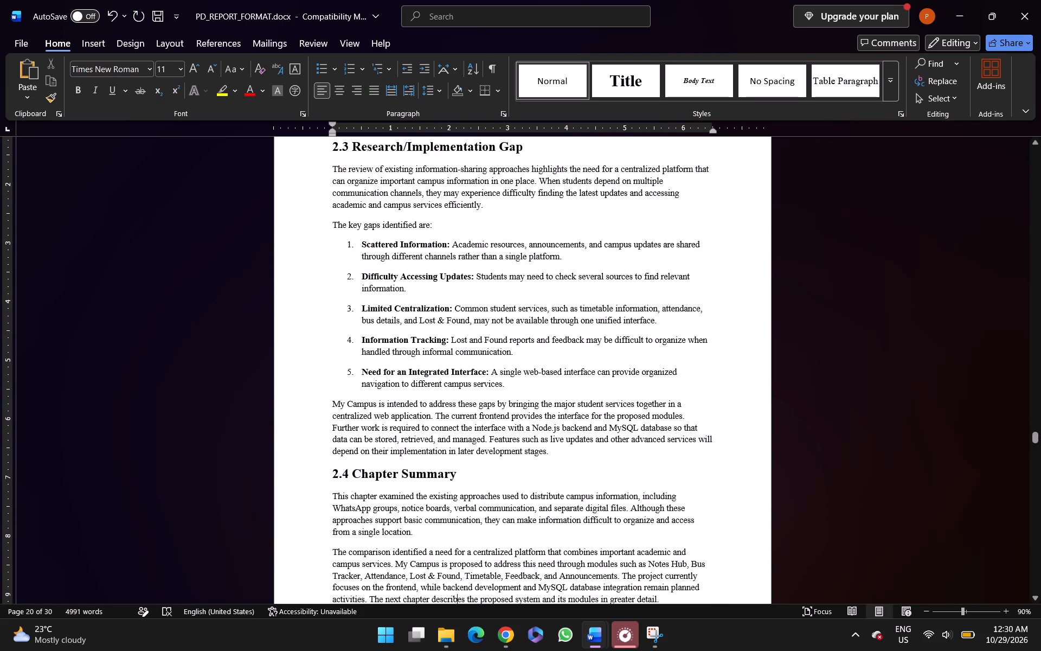
scroll(458, 161, up, 2)
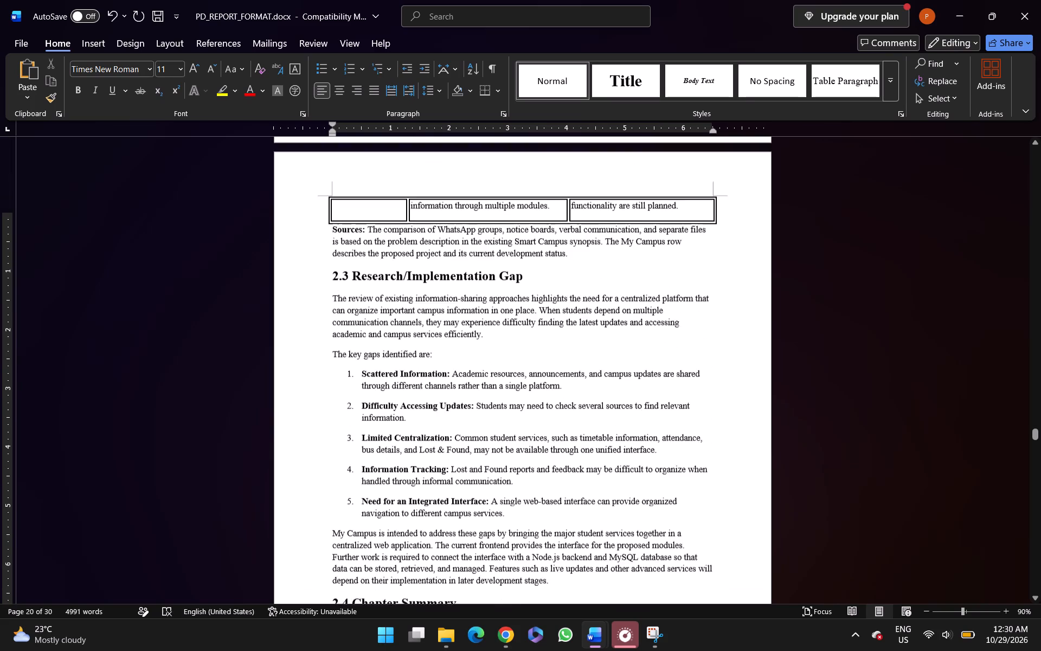
scroll(458, 161, up, 3)
scroll(458, 161, down, 2)
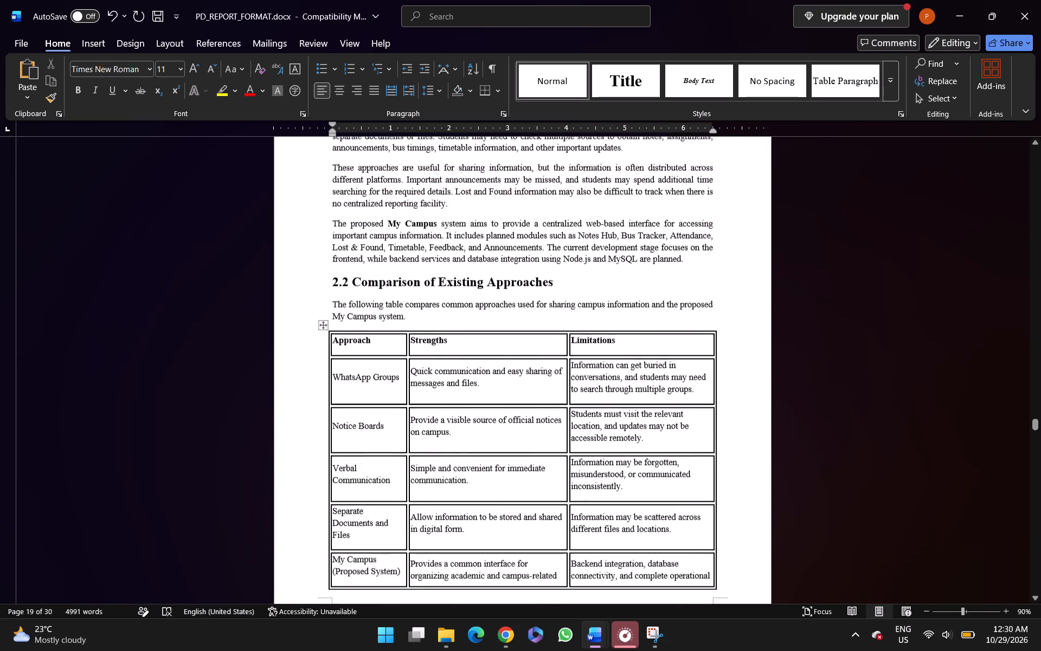
Apply 1½ pt borders to all cells of the table under 3.2.1 Functional Requirements.
scroll(458, 161, down, 7)
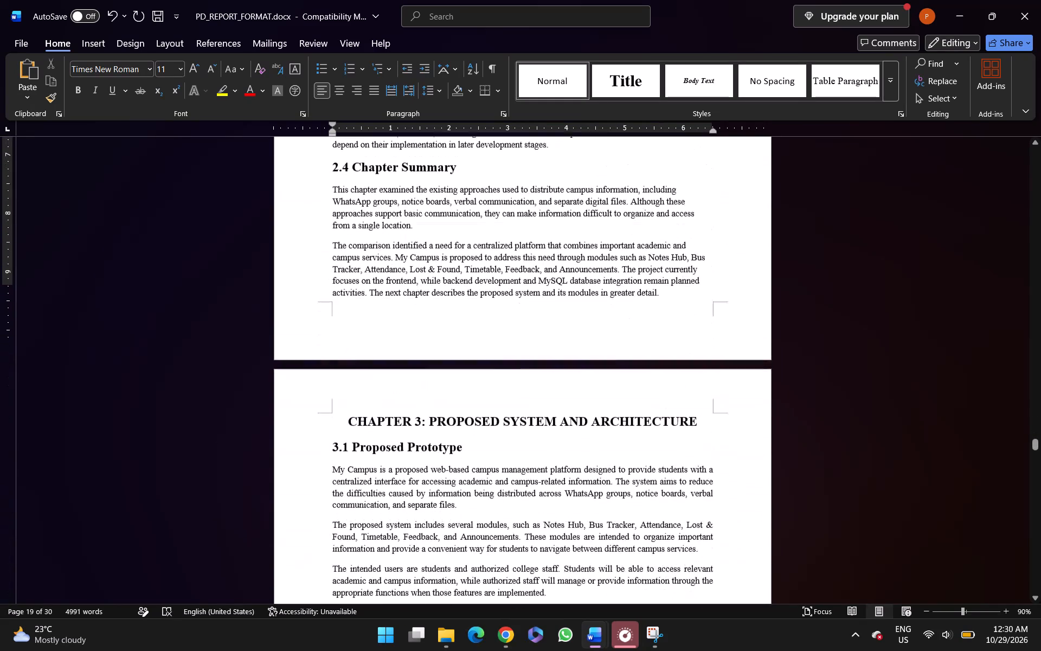
scroll(458, 161, down, 4)
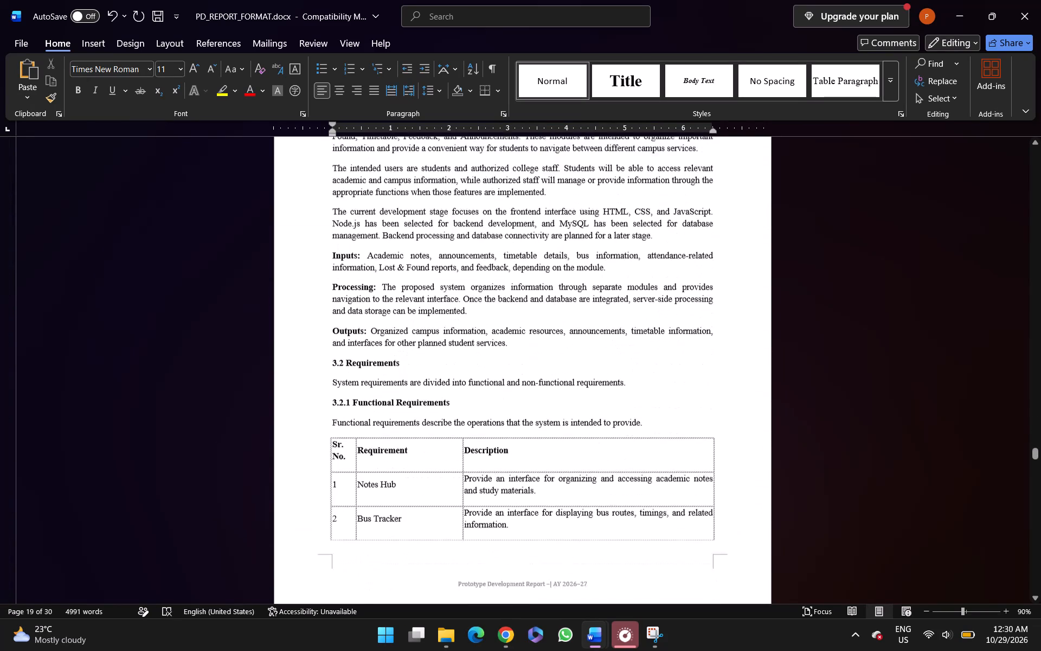
scroll(458, 161, down, 2)
right_click(458, 161)
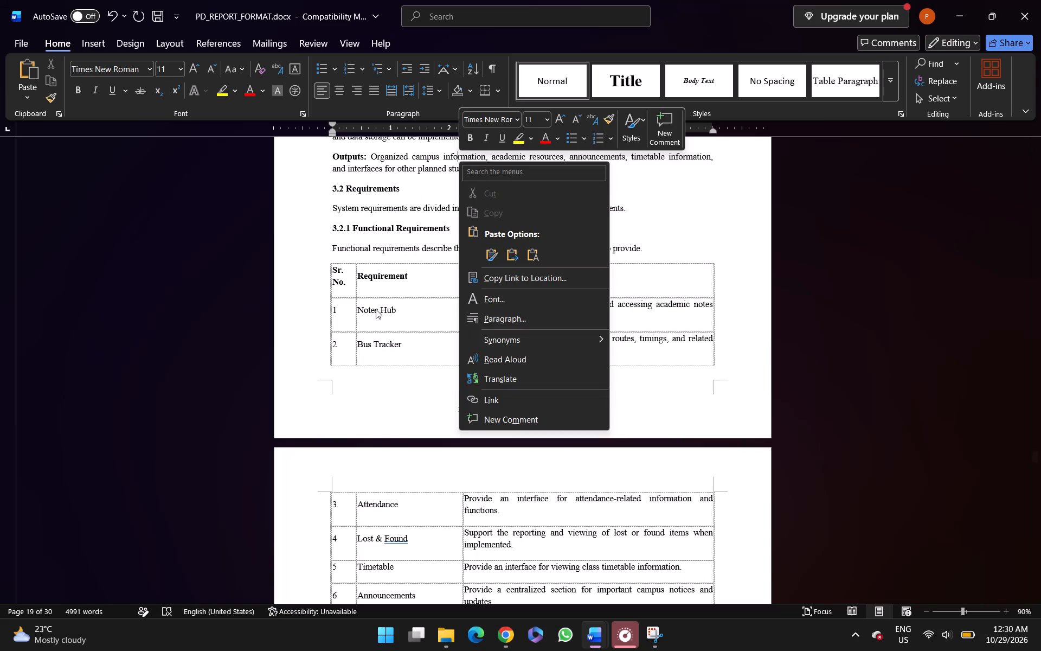
click(376, 309)
click(322, 255)
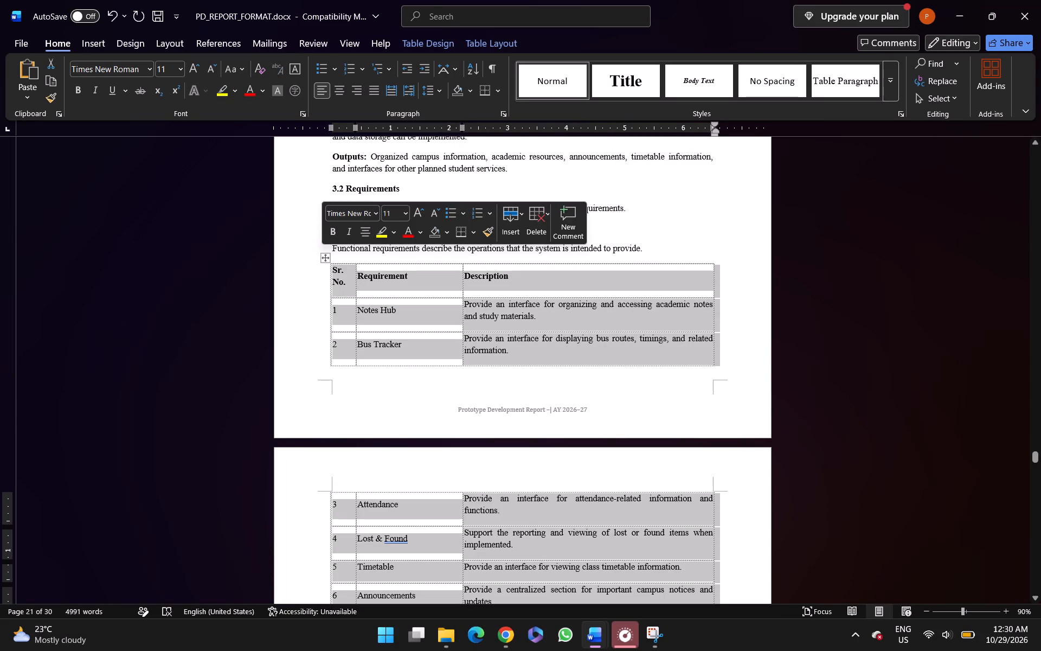
click(435, 38)
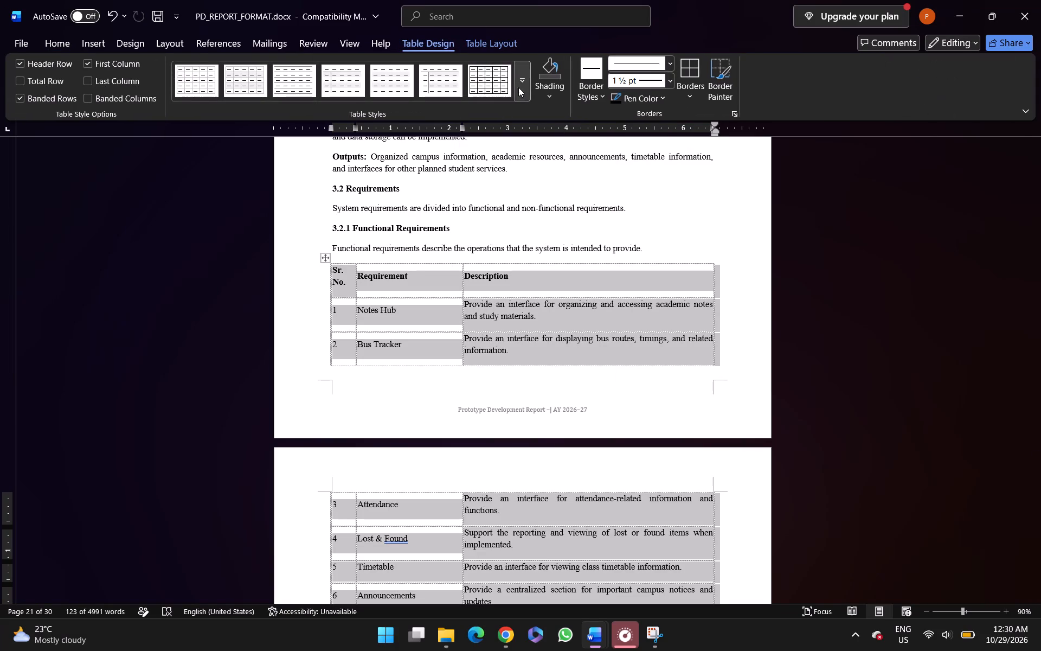
click(692, 70)
click(664, 186)
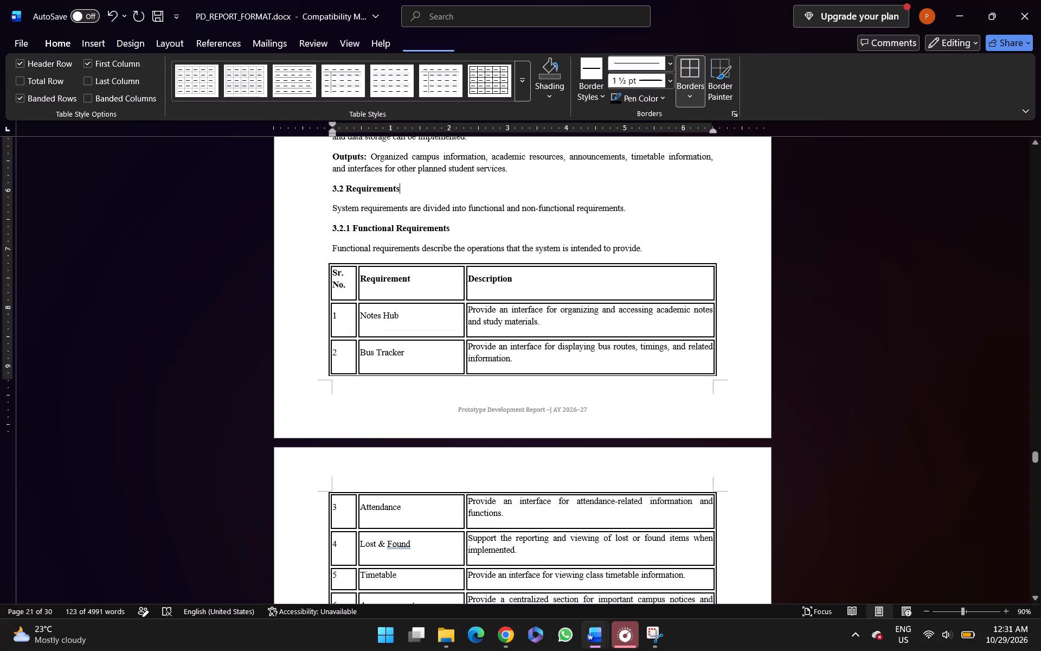
Set the 3.2 Requirements subheading to 16 pt.
scroll(664, 186, up, 4)
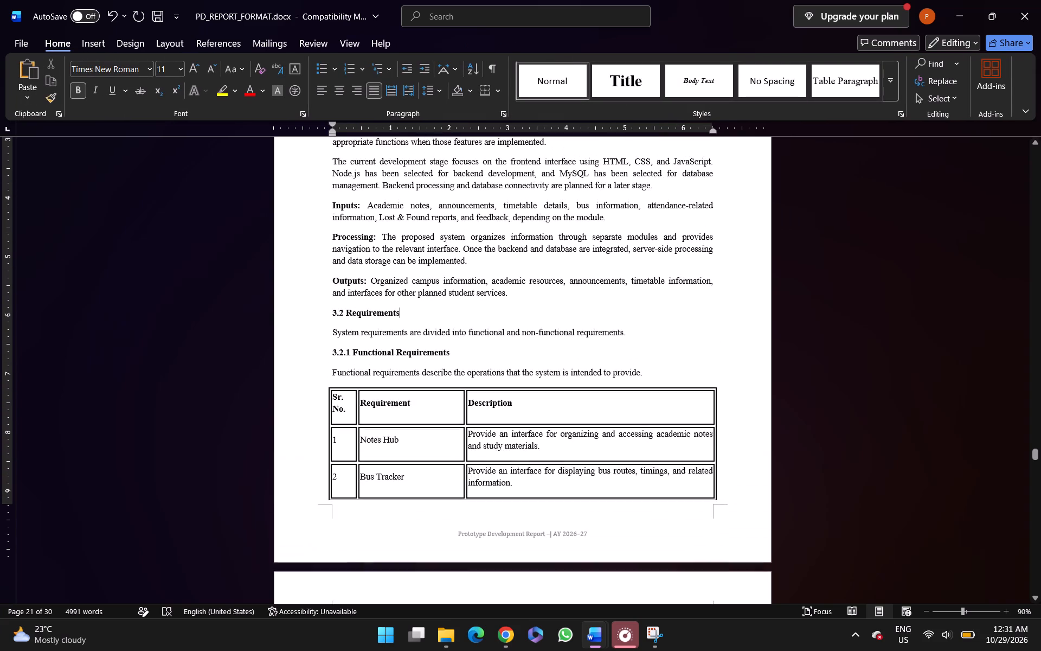
scroll(664, 186, up, 10)
scroll(664, 186, down, 3)
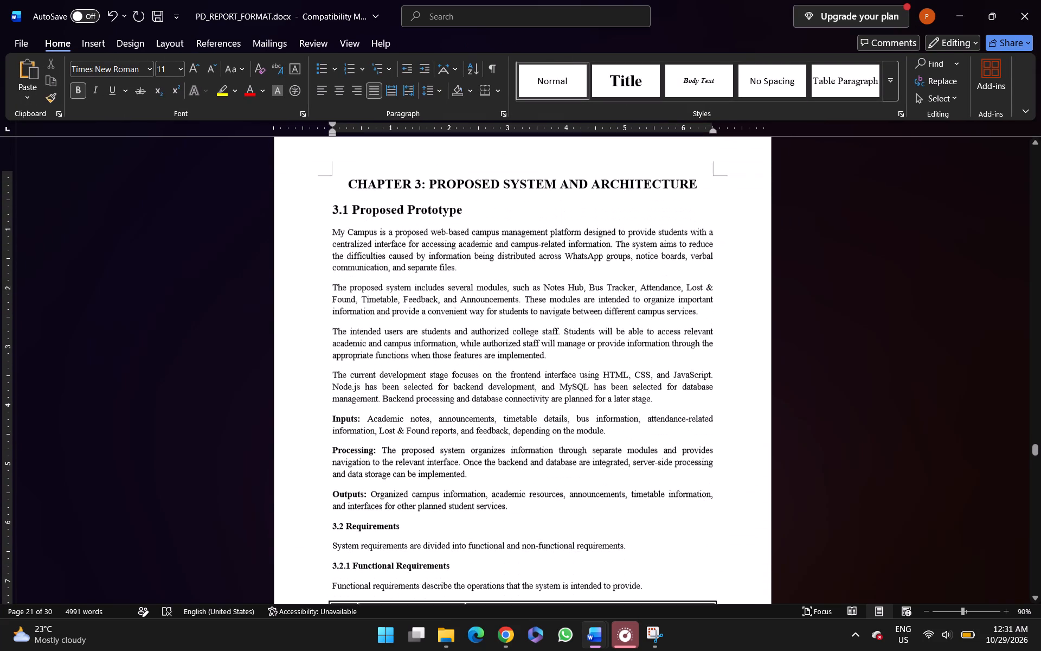
scroll(664, 186, down, 1)
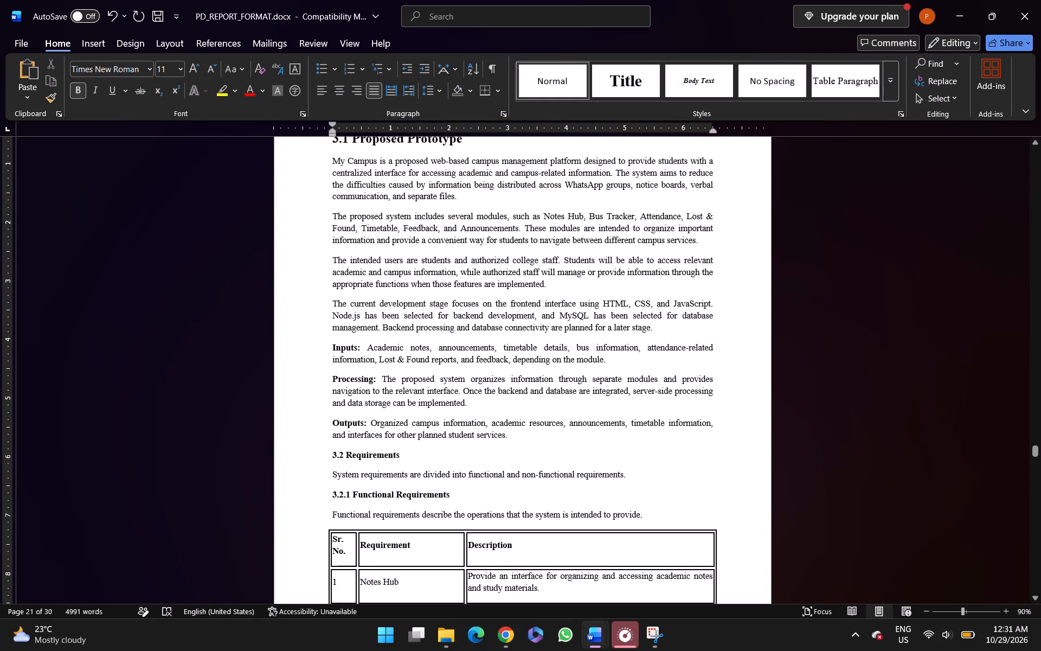
triple_click(370, 449)
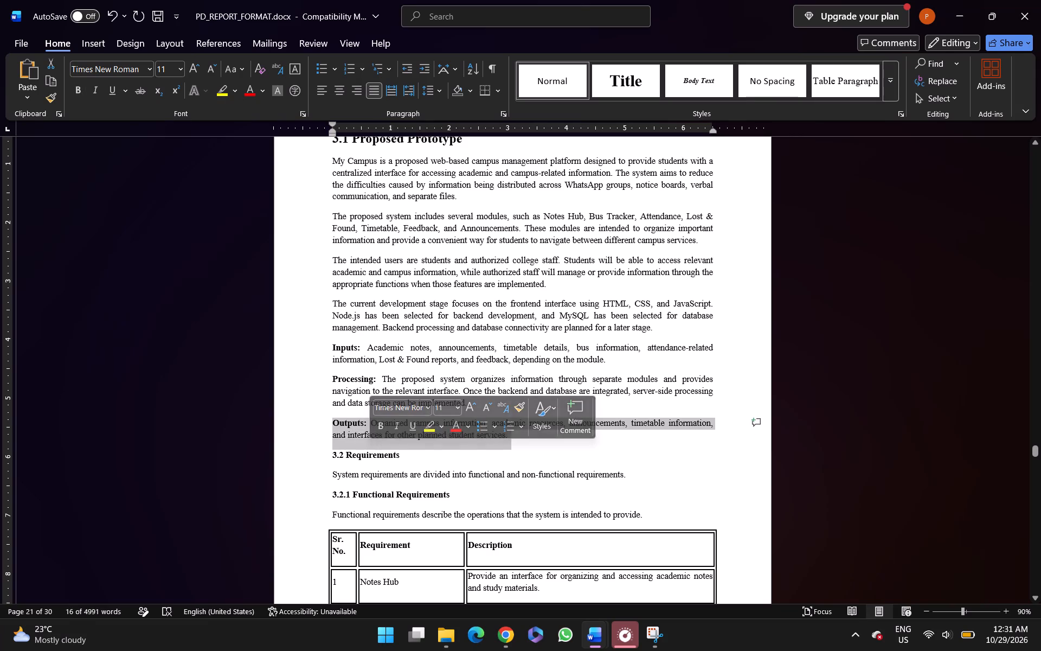
triple_click(362, 462)
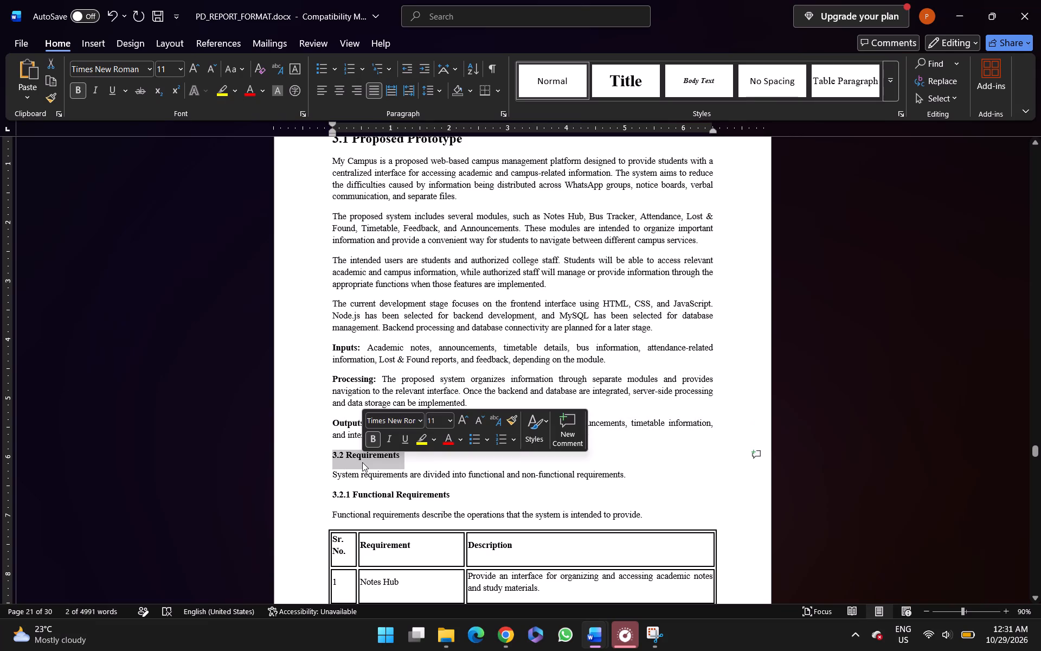
key(ctrl+shift+period)
key(ctrl+shift+period)
key(ctrl+shift+period)
key(ctrl+shift+period)
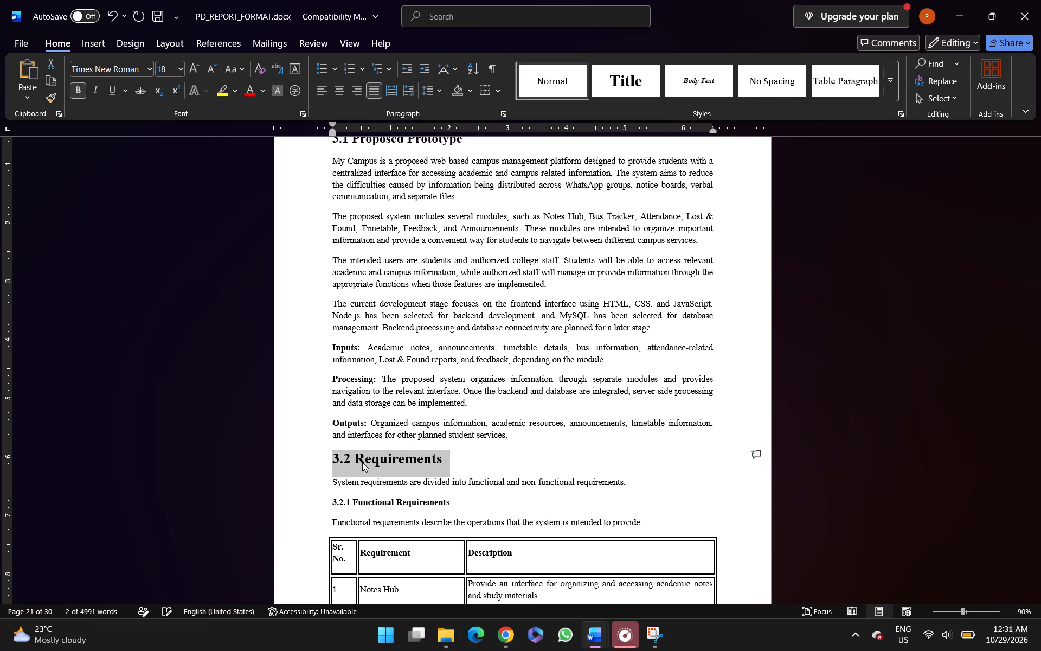
key(ctrl+shift+comma)
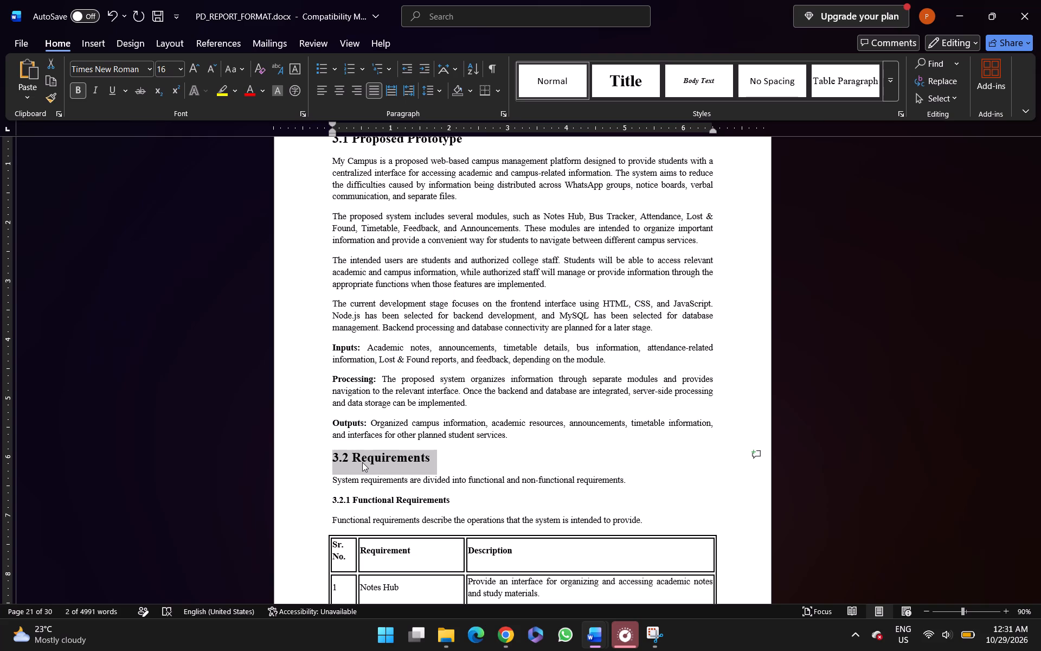
Set the whole 3.2.1 Functional Requirements subheading to 16 pt.
triple_click(363, 506)
click(363, 506)
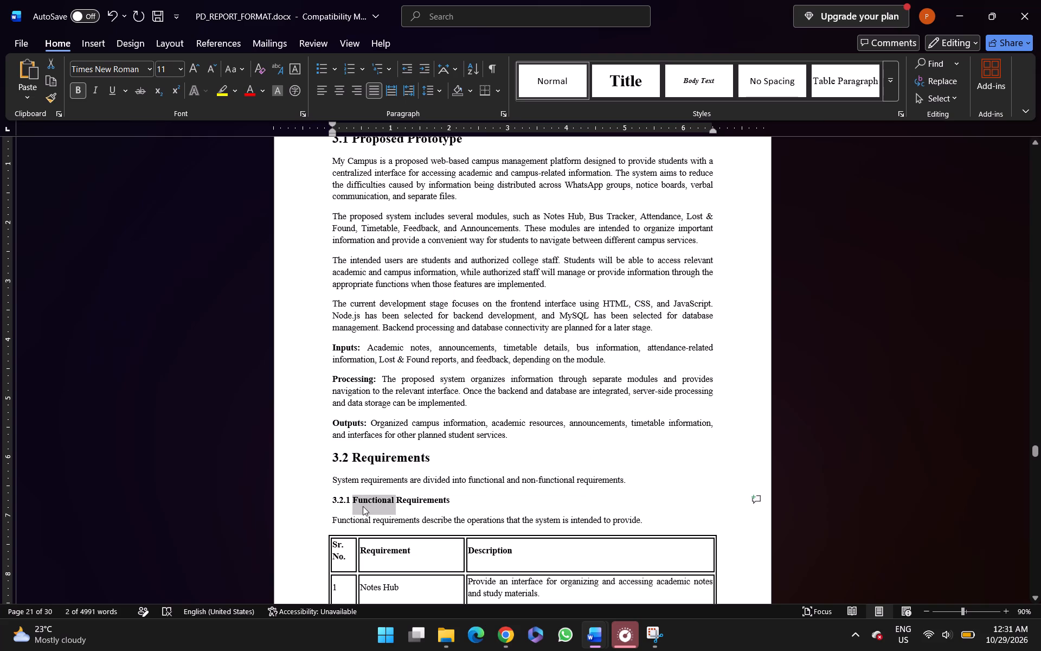
click(363, 506)
triple_click(363, 506)
key(ctrl+shift+period)
key(ctrl+shift+period)
key(ctrl+shift+period)
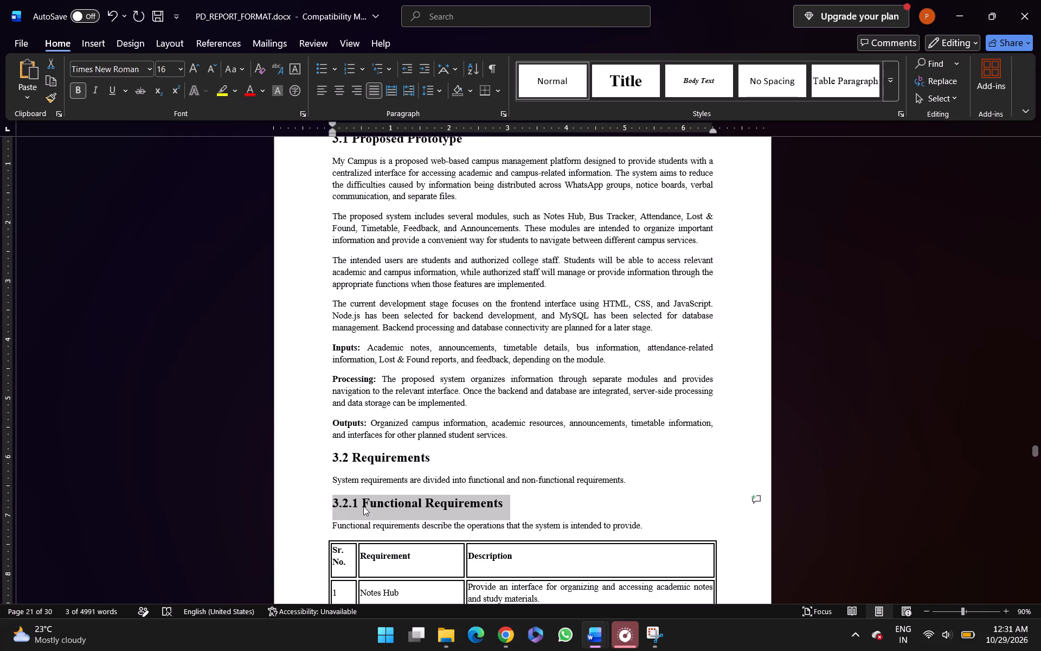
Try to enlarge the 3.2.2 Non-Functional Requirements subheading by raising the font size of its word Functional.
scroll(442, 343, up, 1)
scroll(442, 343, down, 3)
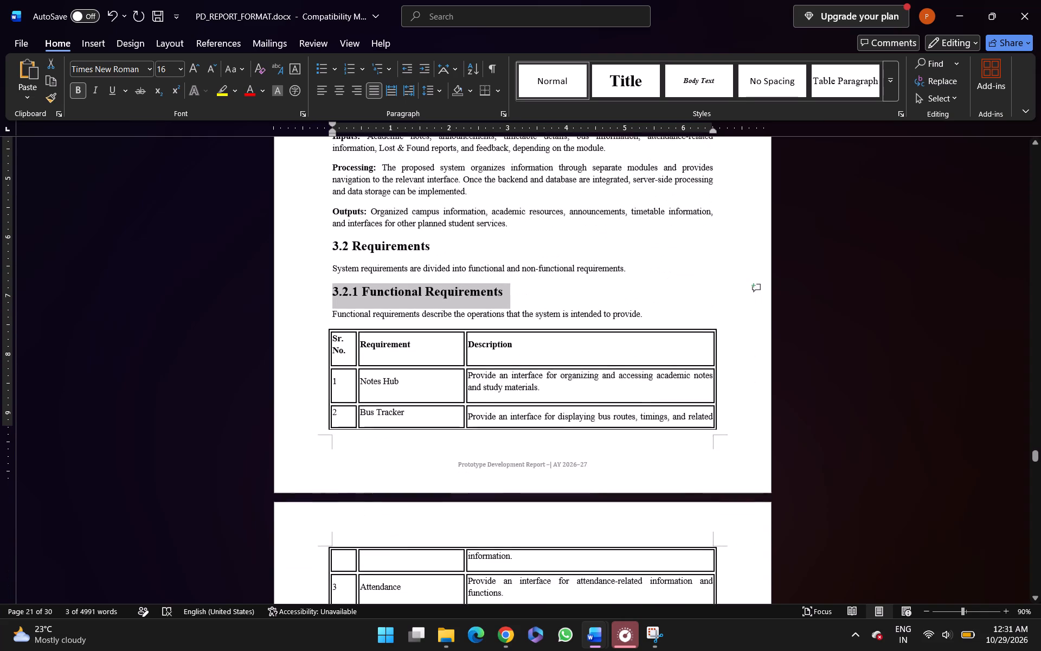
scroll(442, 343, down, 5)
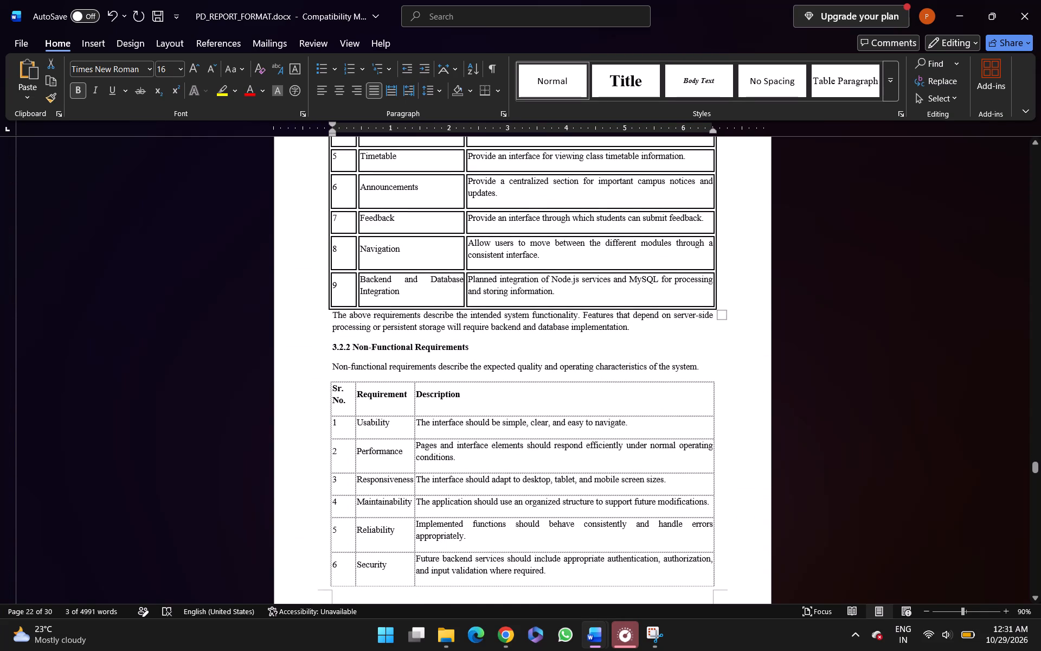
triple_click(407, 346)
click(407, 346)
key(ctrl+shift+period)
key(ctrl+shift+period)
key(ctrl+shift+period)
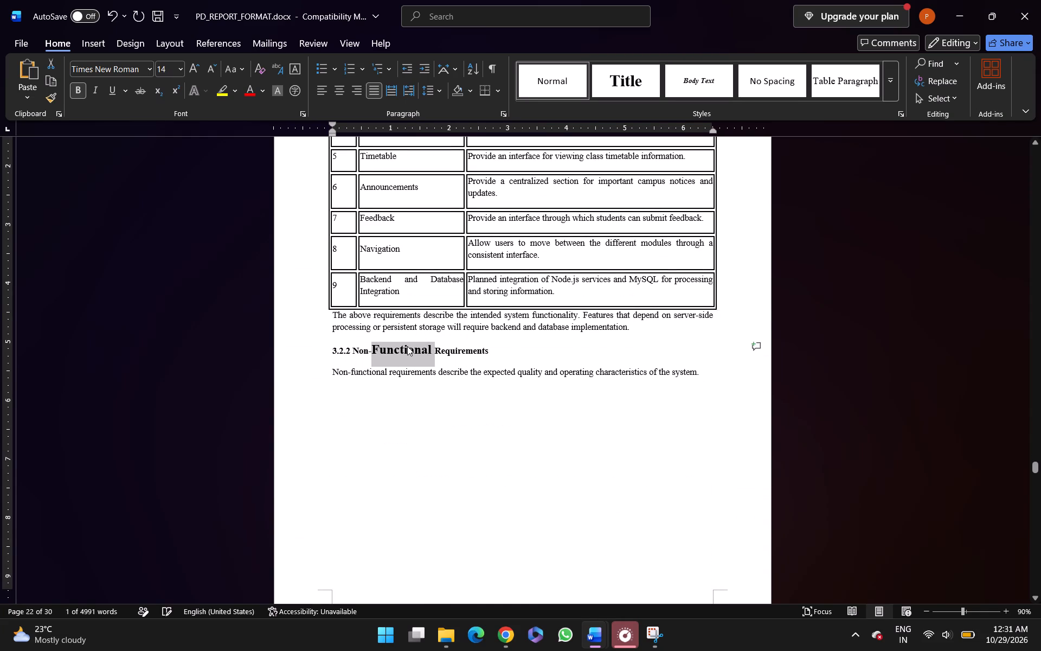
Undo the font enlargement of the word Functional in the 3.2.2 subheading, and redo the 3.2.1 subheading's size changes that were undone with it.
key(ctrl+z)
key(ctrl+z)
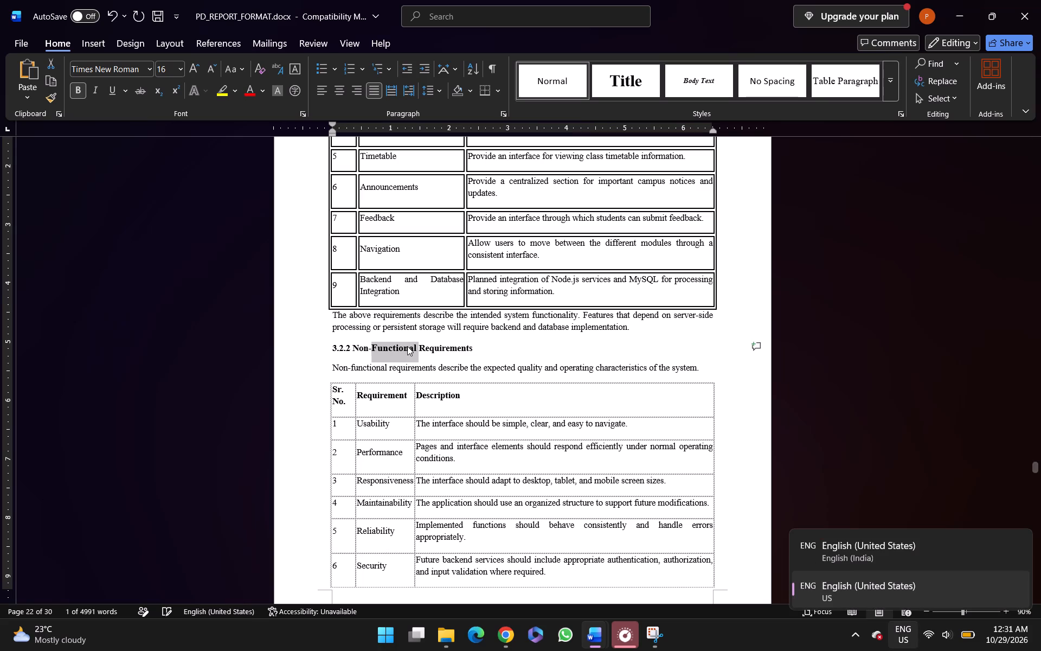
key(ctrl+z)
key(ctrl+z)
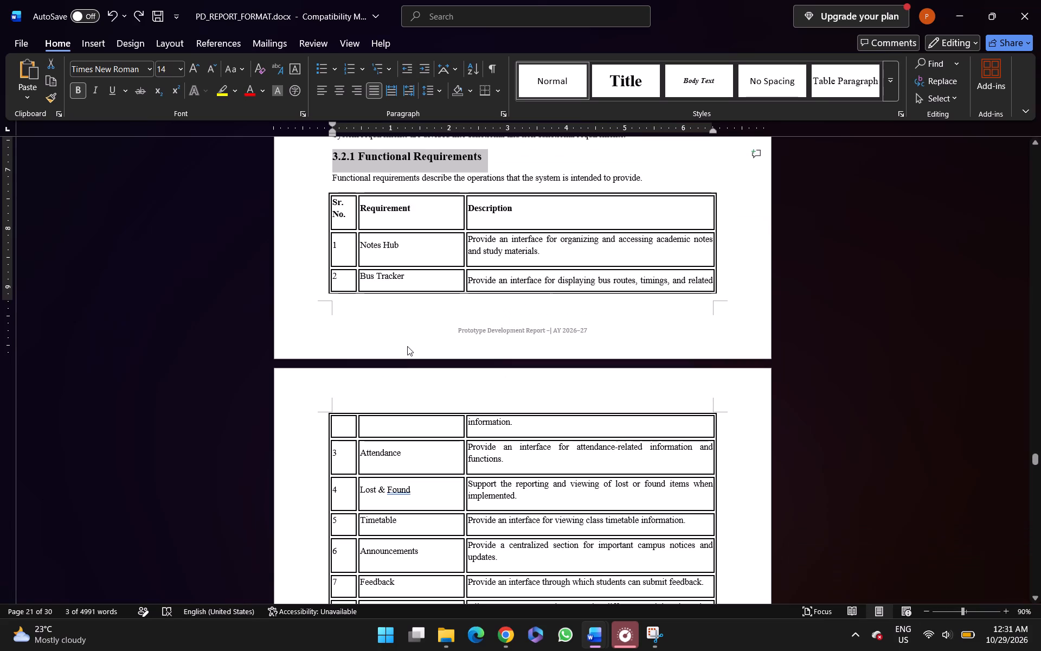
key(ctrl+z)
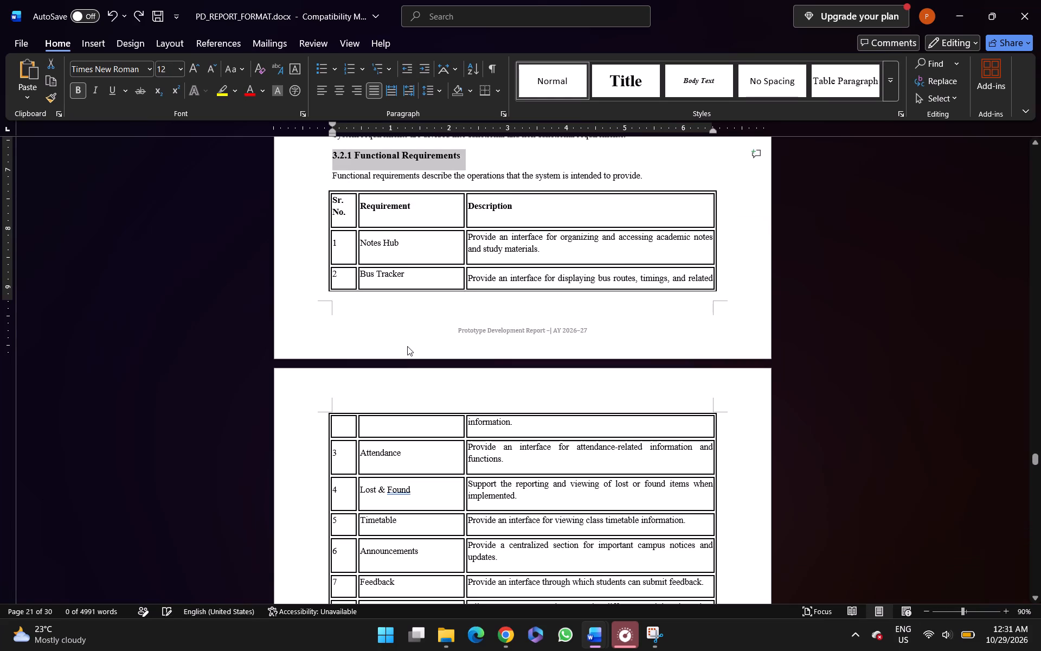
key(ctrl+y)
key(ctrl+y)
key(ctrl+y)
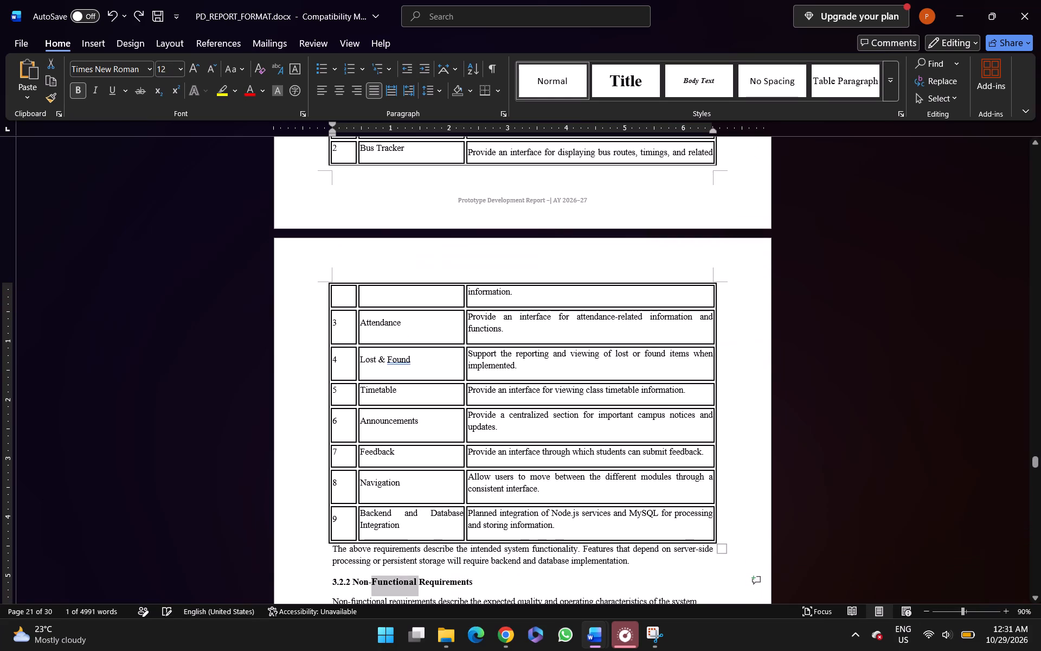
Set the whole 3.2.2 Non-Functional Requirements subheading to 16 pt.
triple_click(381, 580)
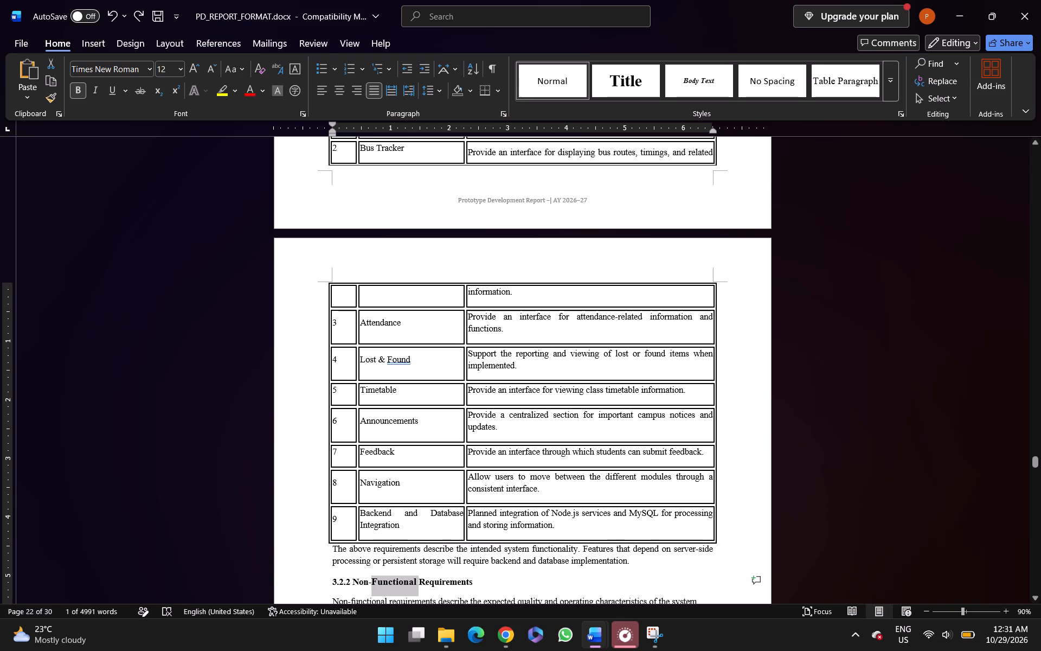
key(ctrl+shift+period)
key(ctrl+shift+period)
key(ctrl+shift+period)
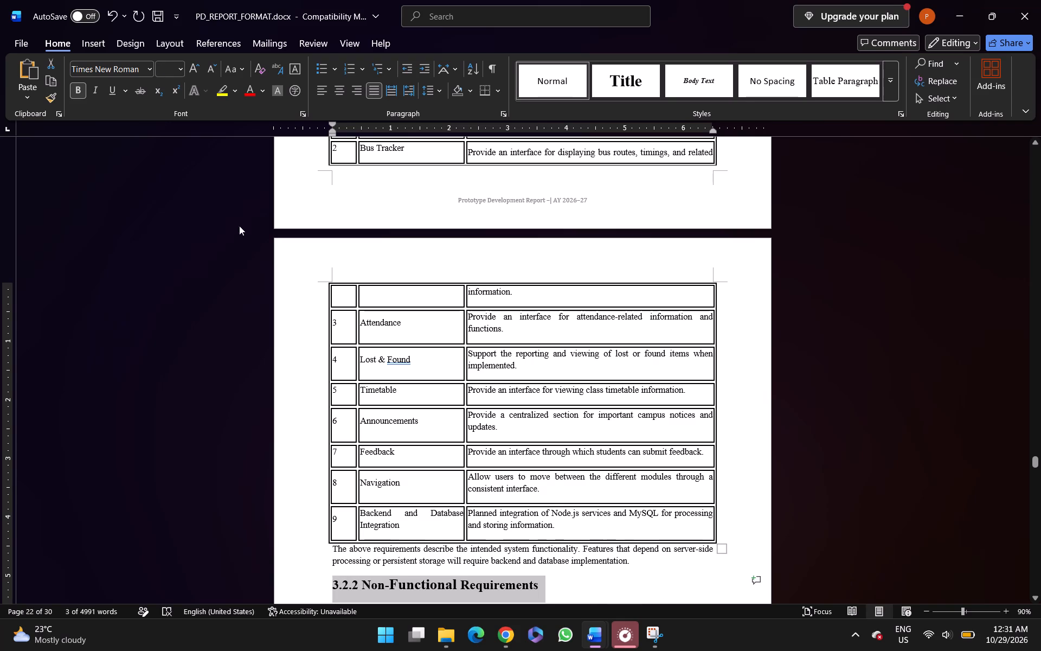
click(463, 385)
scroll(463, 385, down, 2)
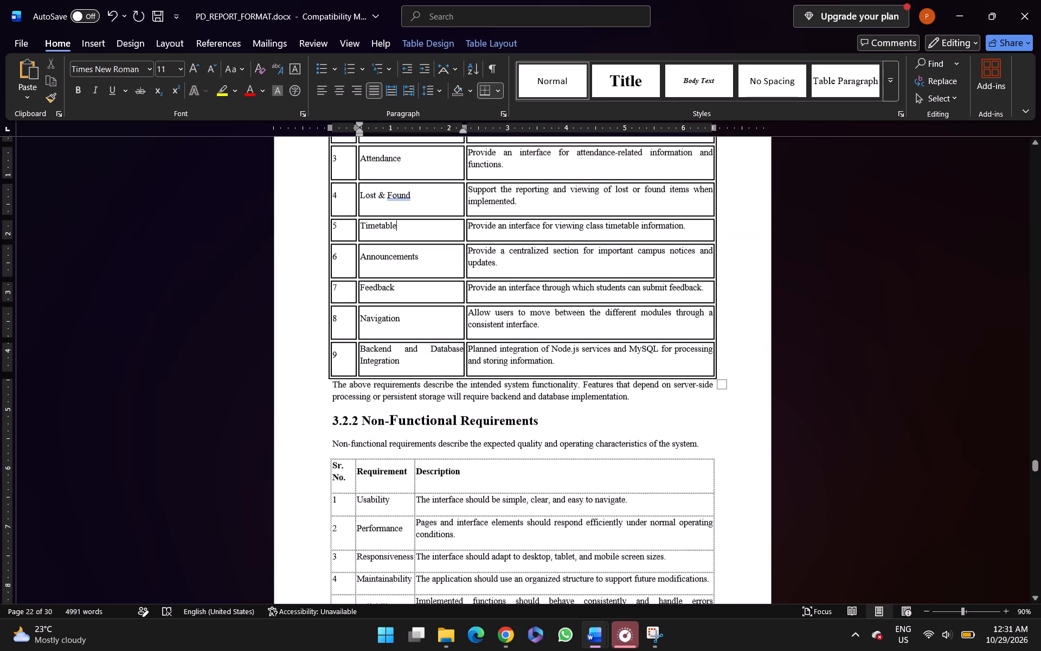
click(435, 418)
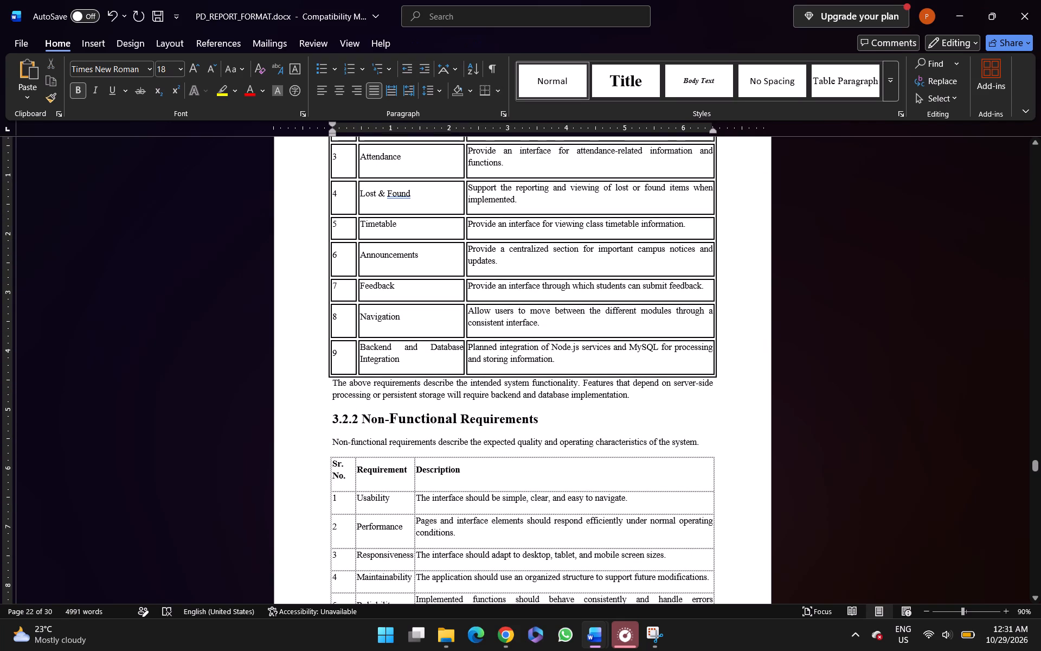
triple_click(435, 418)
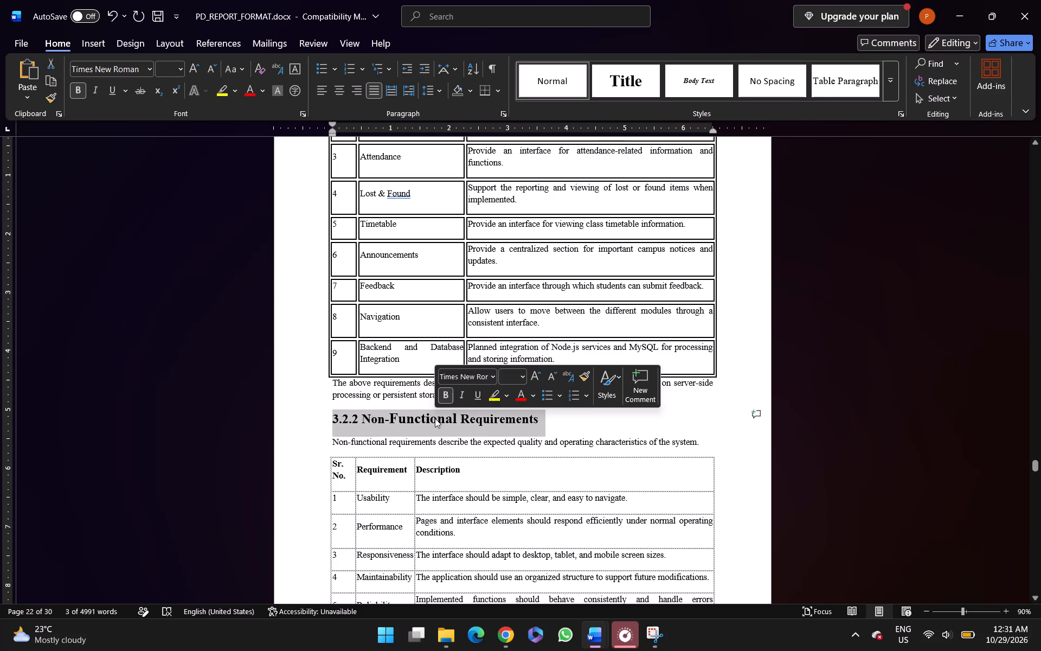
key(ctrl+shift+comma)
click(435, 418)
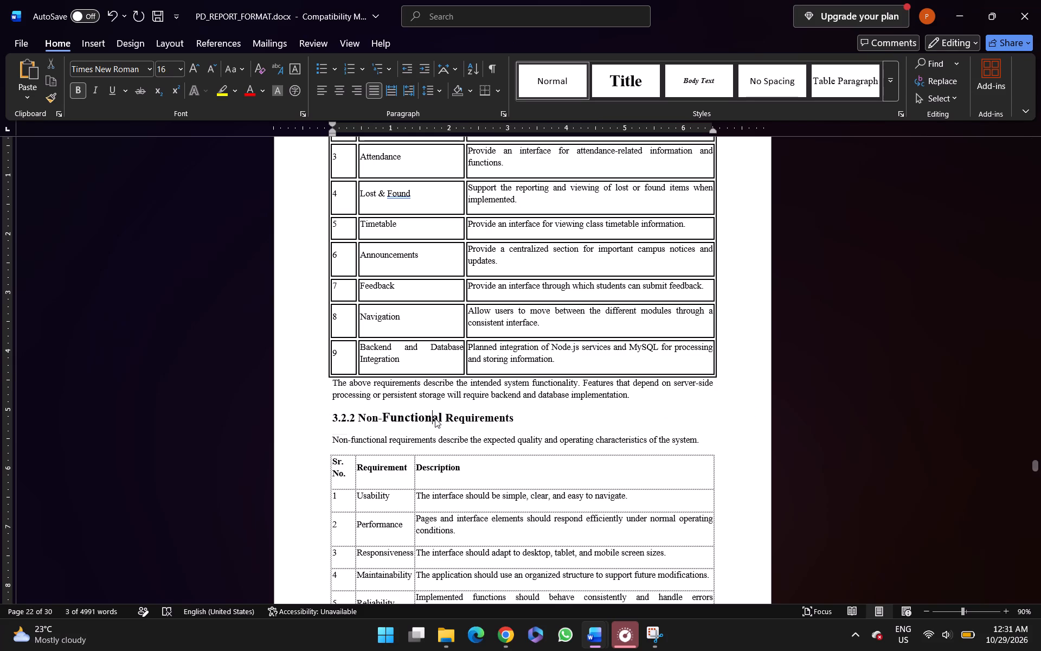
Apply 1 ½ pt borders to all cells of the requirements table under 3.2.2 Non-Functional Requirements.
scroll(435, 418, down, 3)
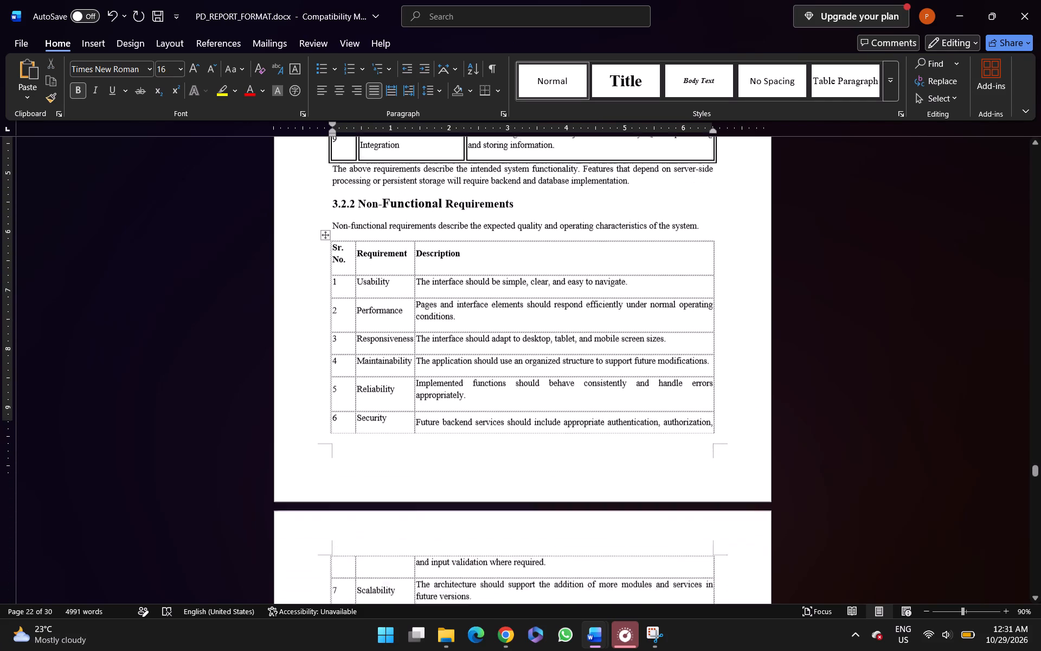
scroll(435, 418, down, 4)
scroll(435, 418, up, 2)
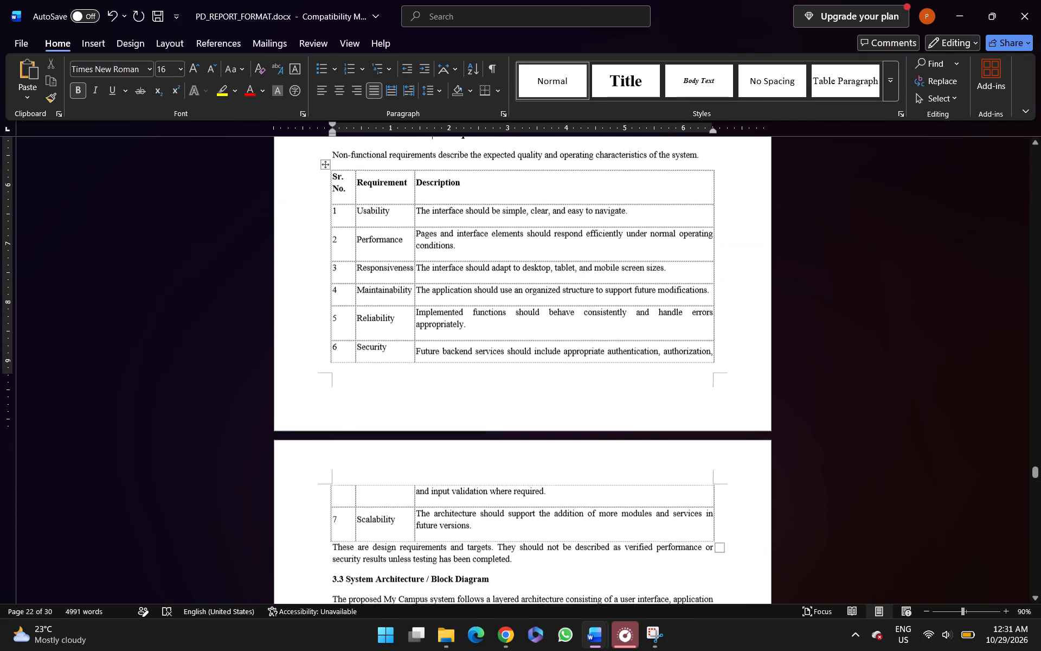
scroll(435, 418, up, 1)
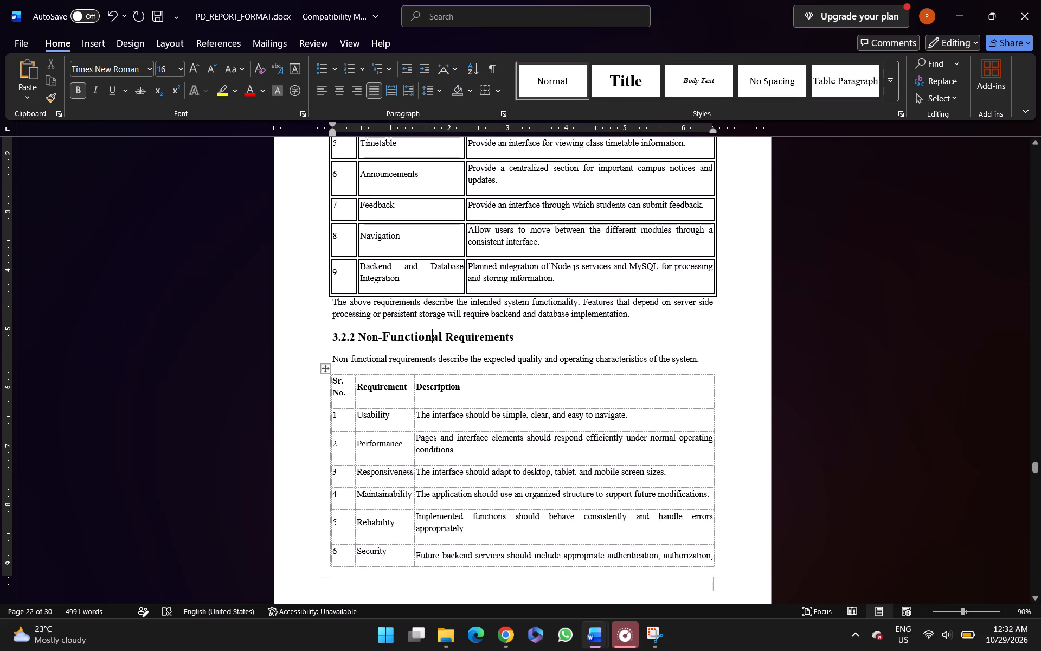
click(324, 367)
click(428, 48)
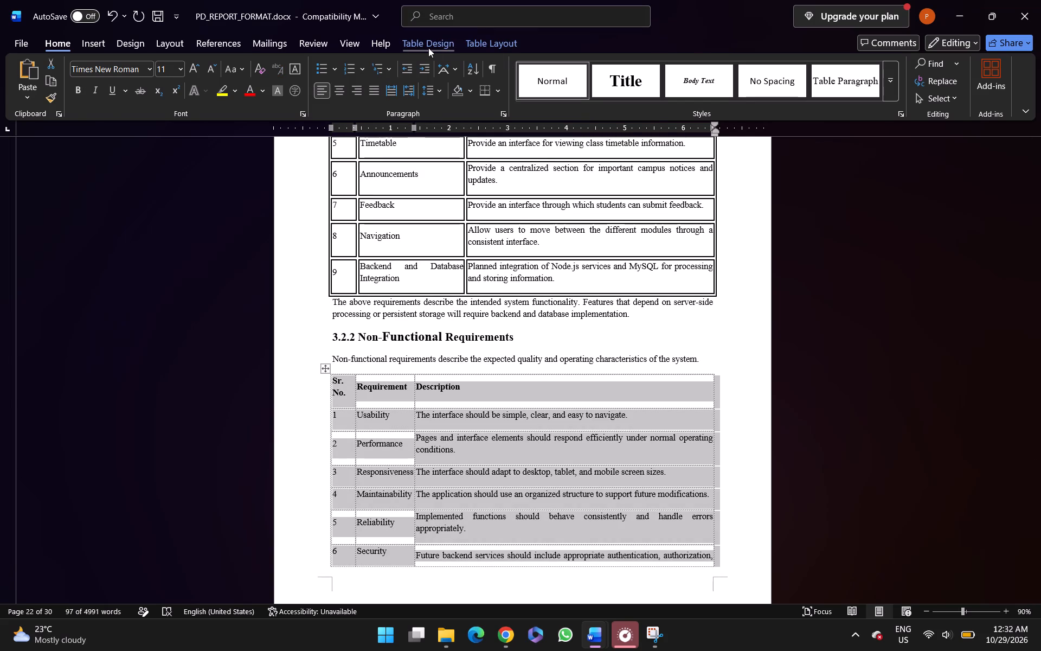
click(689, 70)
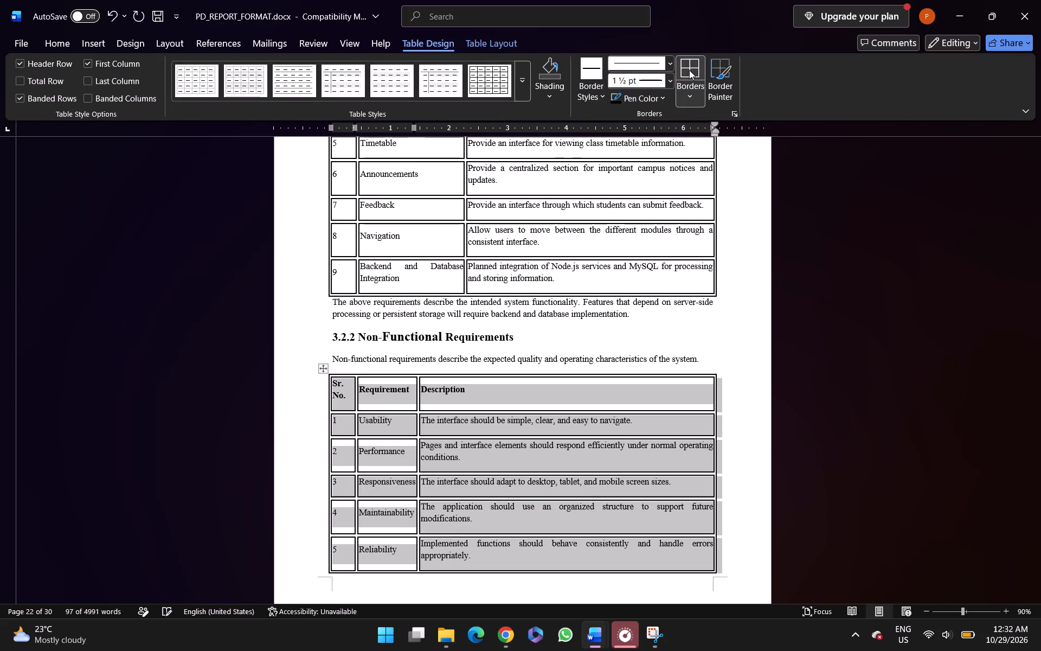
Set the 3.3 System Architecture / Block Diagram subheading to 16 pt.
scroll(572, 335, down, 3)
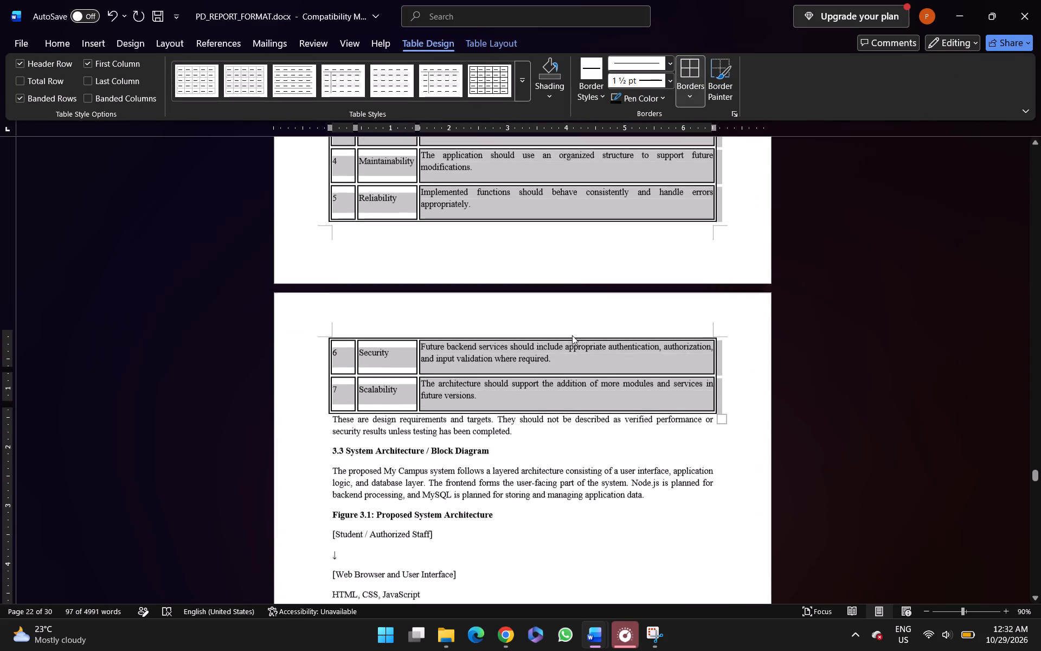
scroll(572, 335, down, 2)
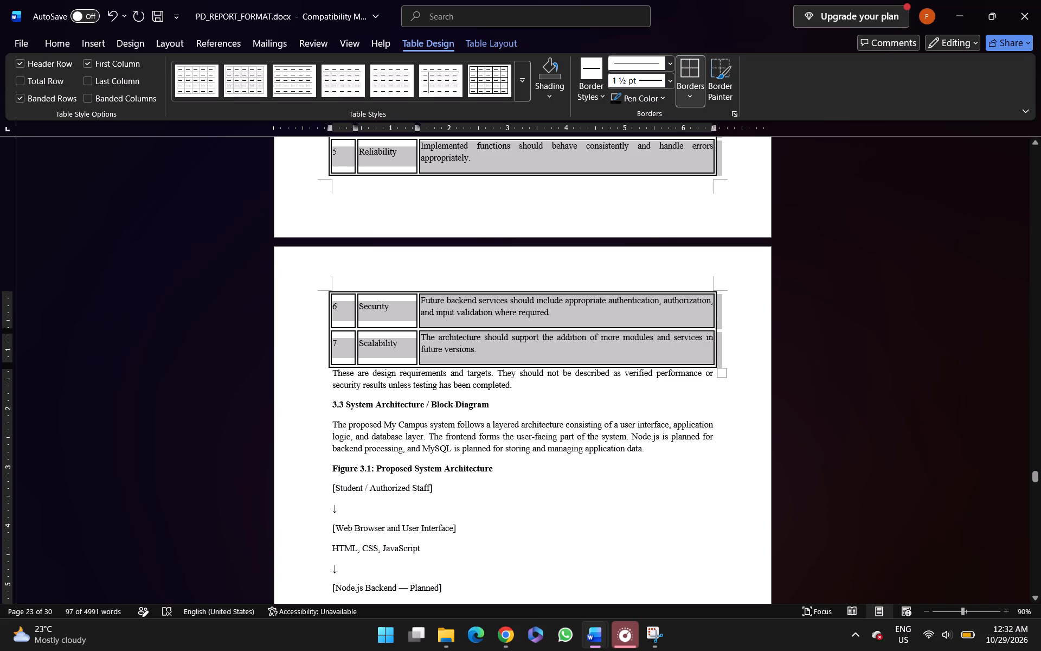
triple_click(435, 401)
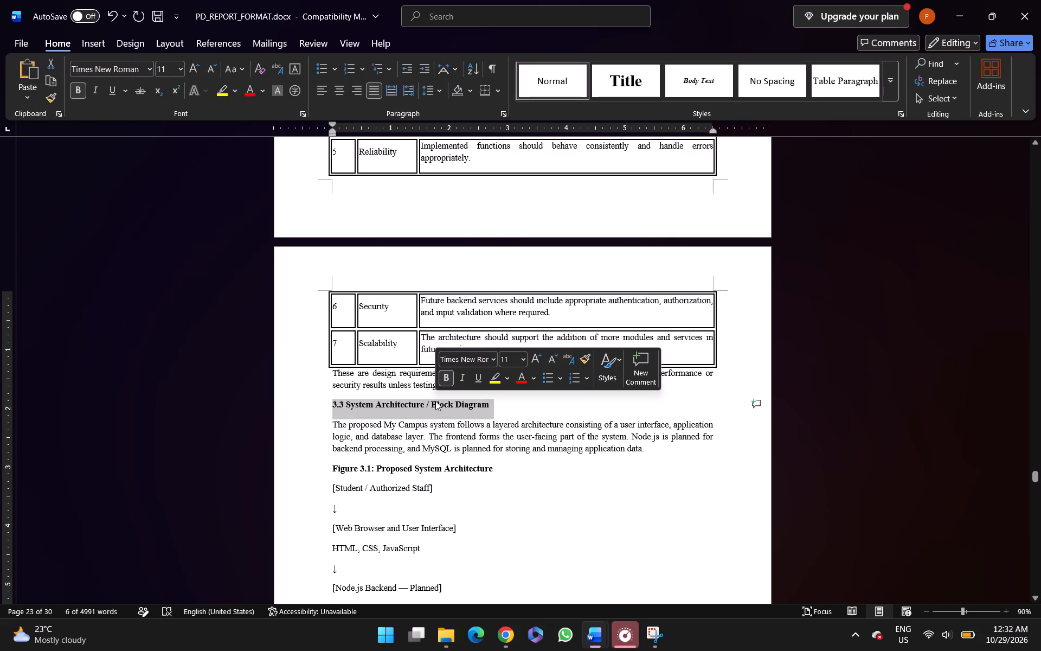
key(ctrl+shift+period)
key(ctrl+shift+period)
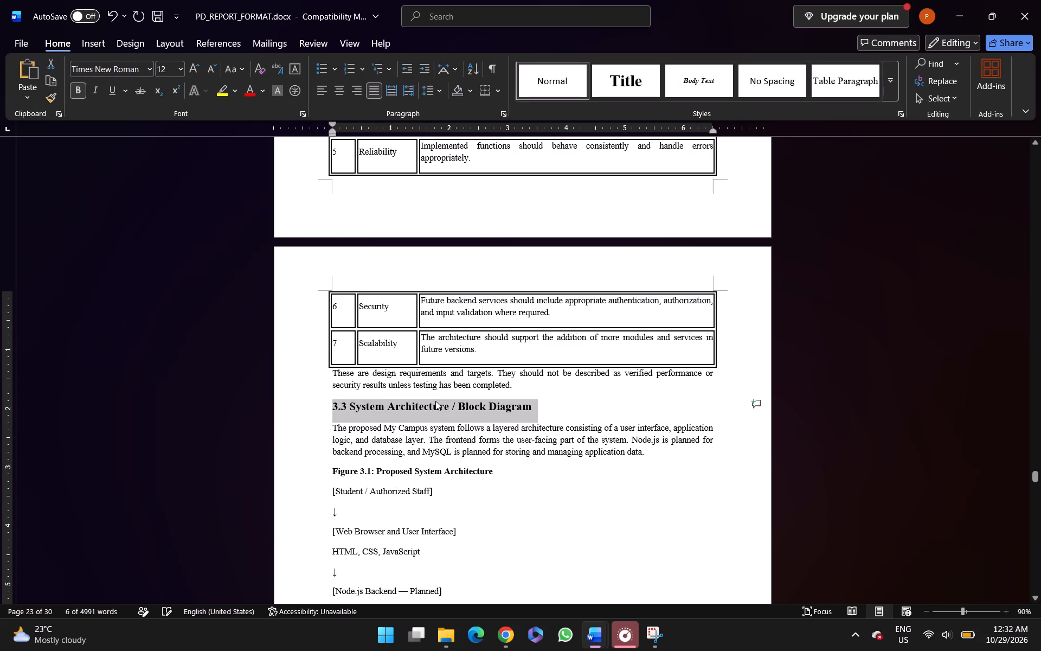
key(ctrl+shift+period)
Switch to the SMART CAMPUS DYP TALSANDE document and look through its introduction, objectives and Existing System pages.
scroll(435, 401, down, 1)
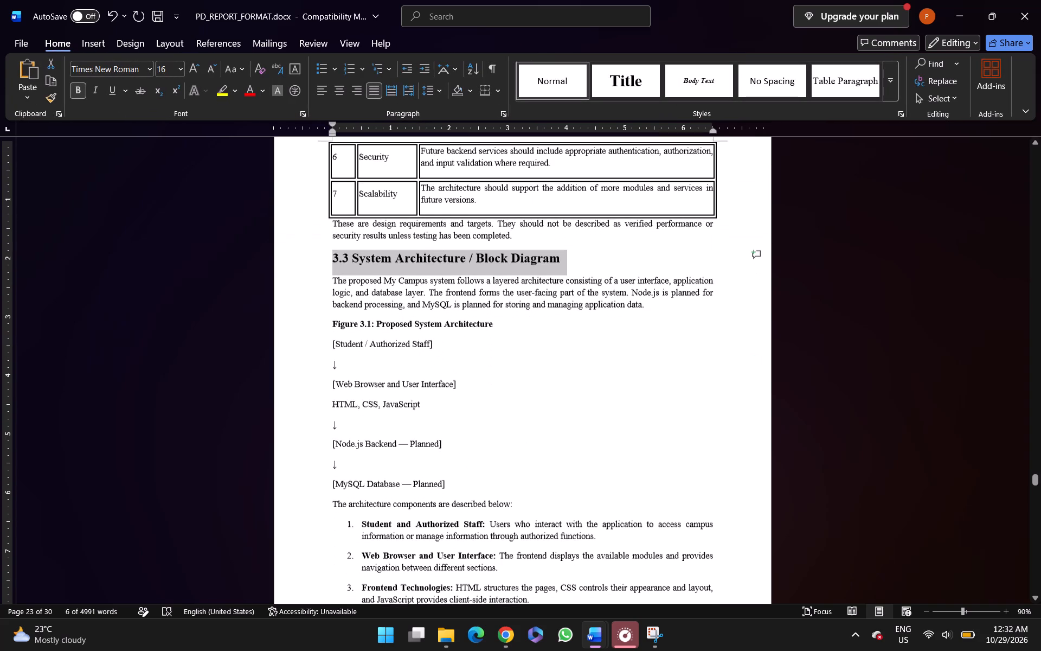
click(410, 323)
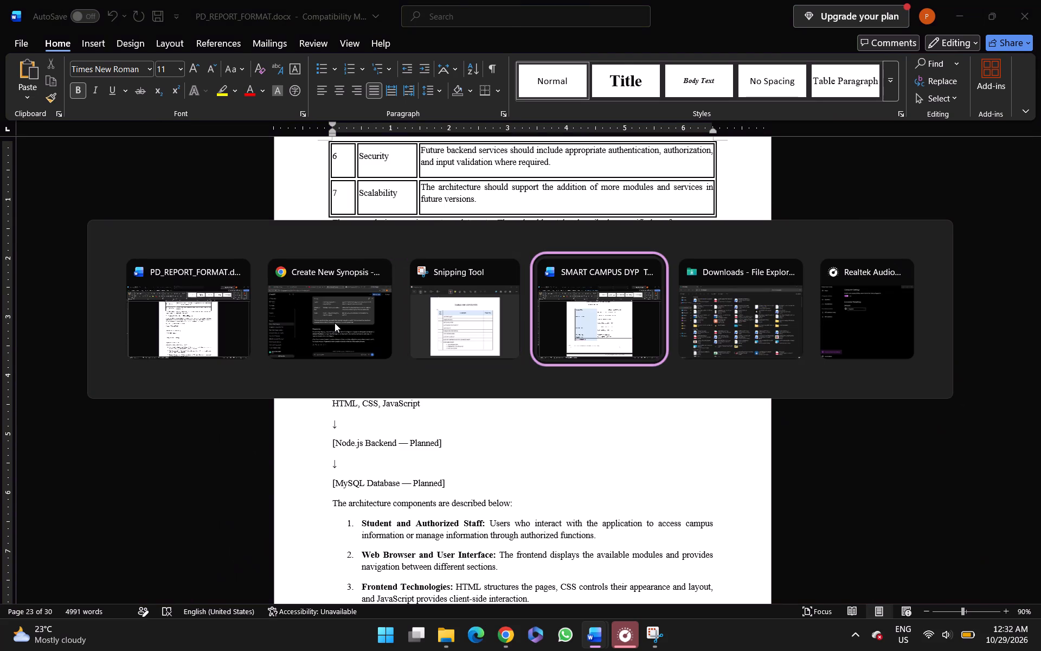
scroll(335, 323, down, 8)
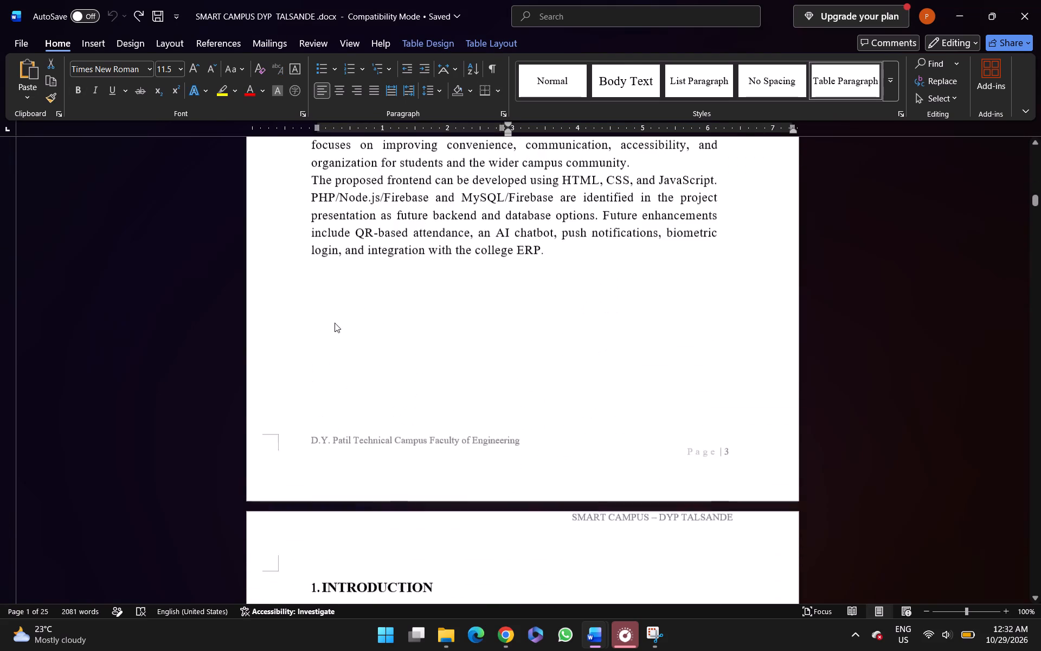
scroll(335, 323, down, 12)
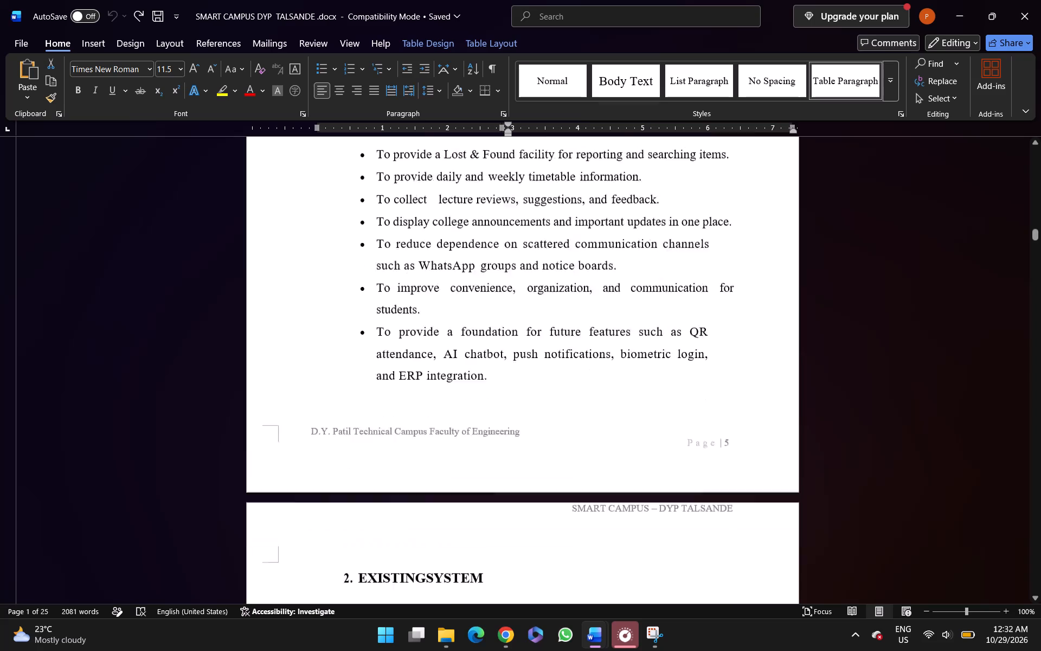
scroll(335, 323, down, 5)
scroll(335, 323, up, 1)
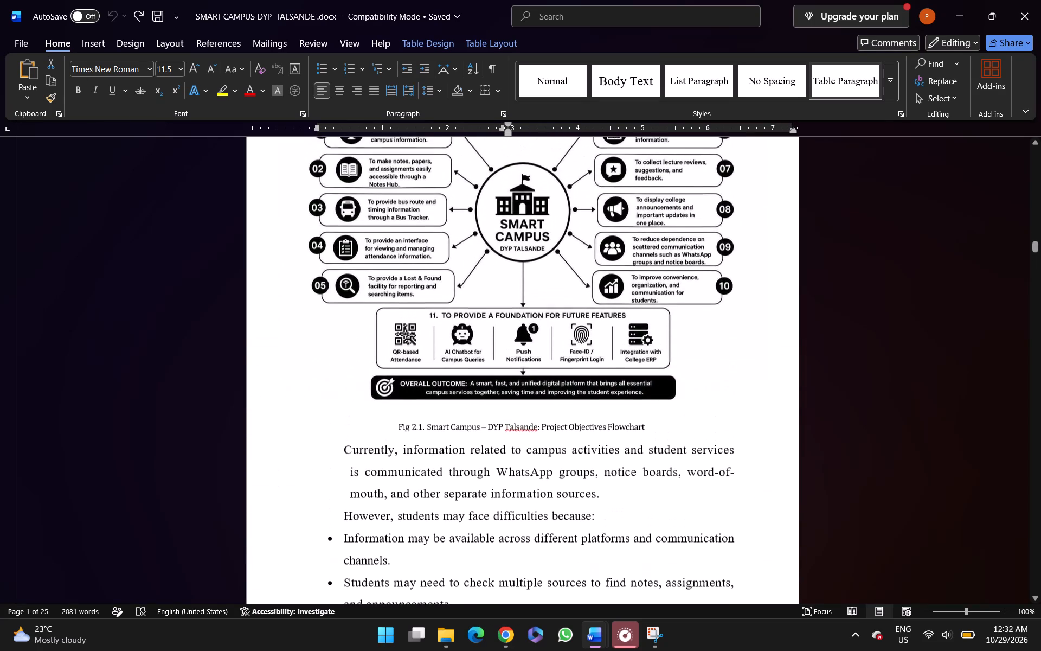
scroll(335, 323, up, 1)
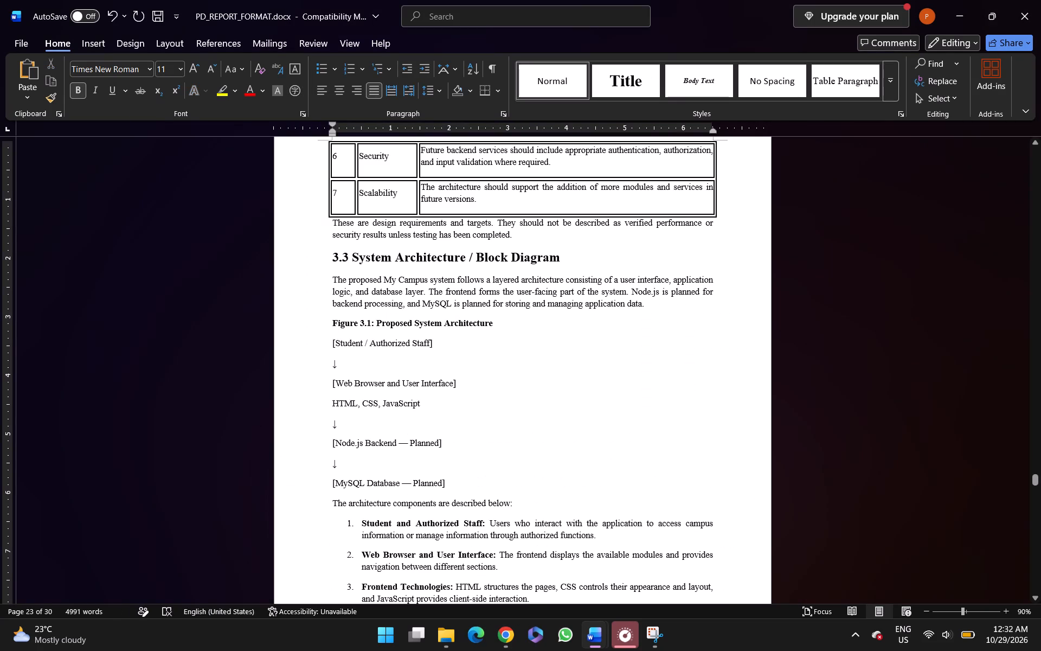
Return to PD_REPORT_FORMAT and review the subheadings and tables of Chapters 2 and 3 through the Figure 3.1 architecture outline.
scroll(335, 323, up, 14)
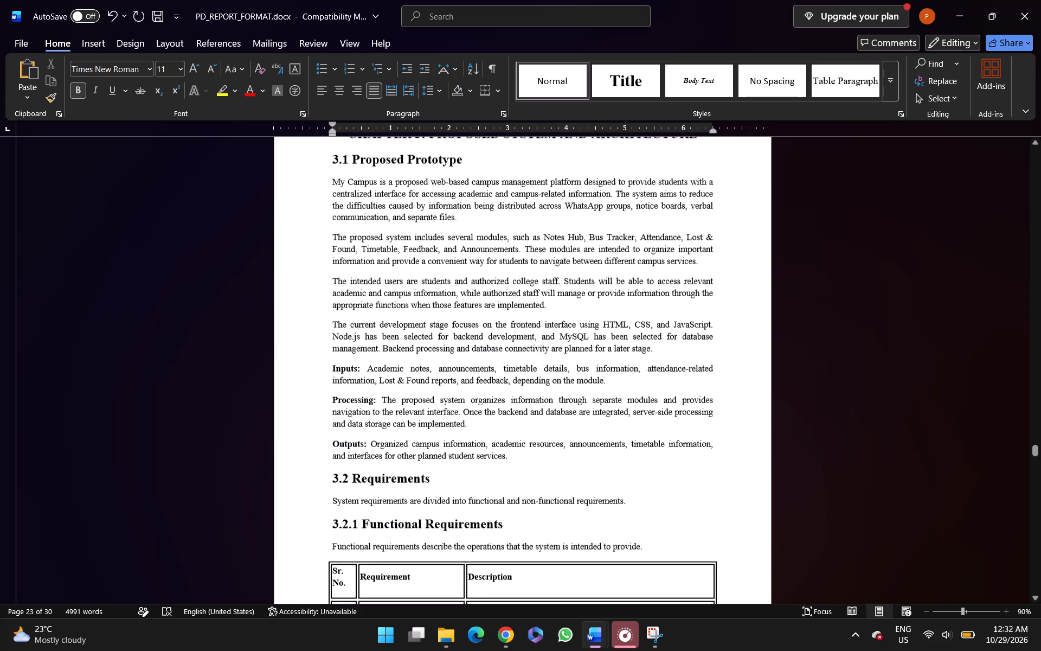
scroll(335, 323, up, 6)
scroll(335, 323, down, 2)
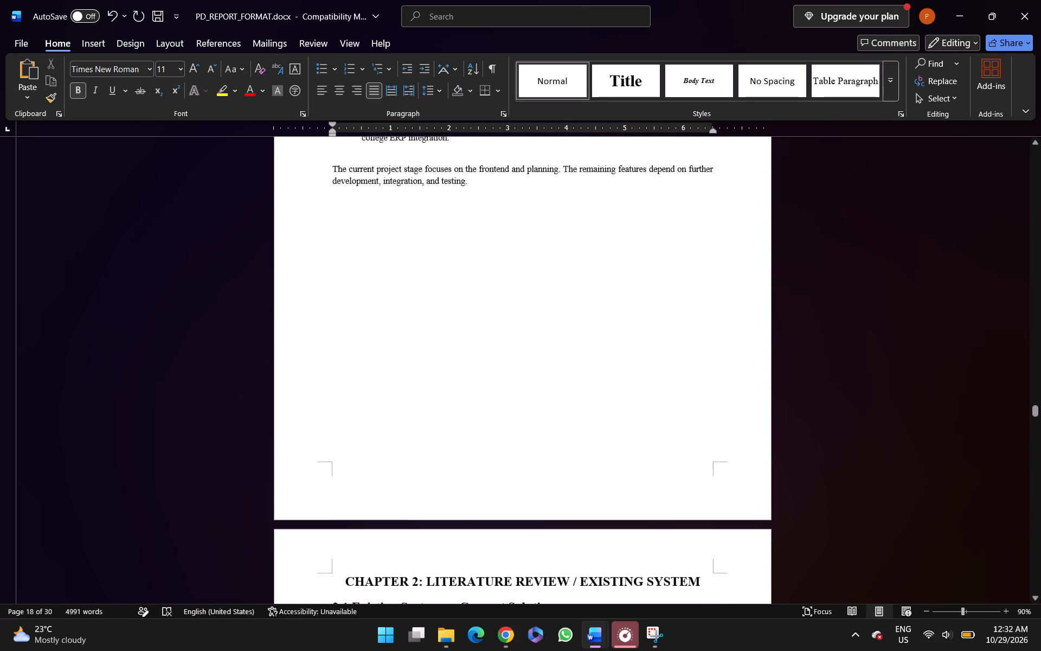
scroll(335, 323, down, 3)
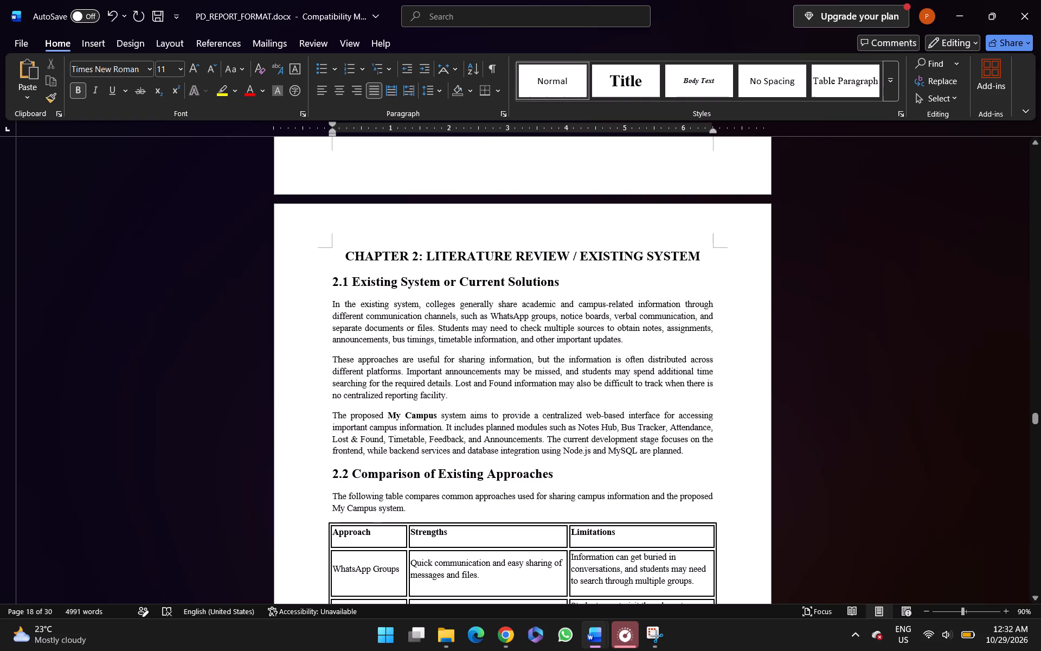
scroll(335, 323, down, 7)
scroll(335, 323, up, 3)
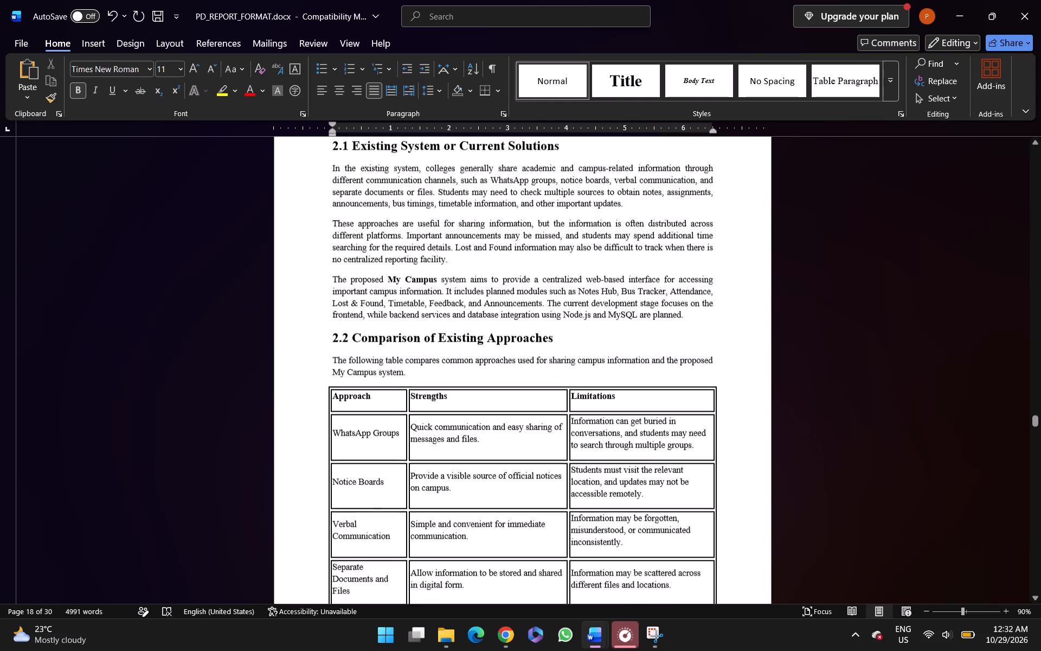
scroll(335, 323, up, 3)
scroll(335, 323, down, 5)
scroll(335, 323, up, 1)
scroll(335, 323, down, 2)
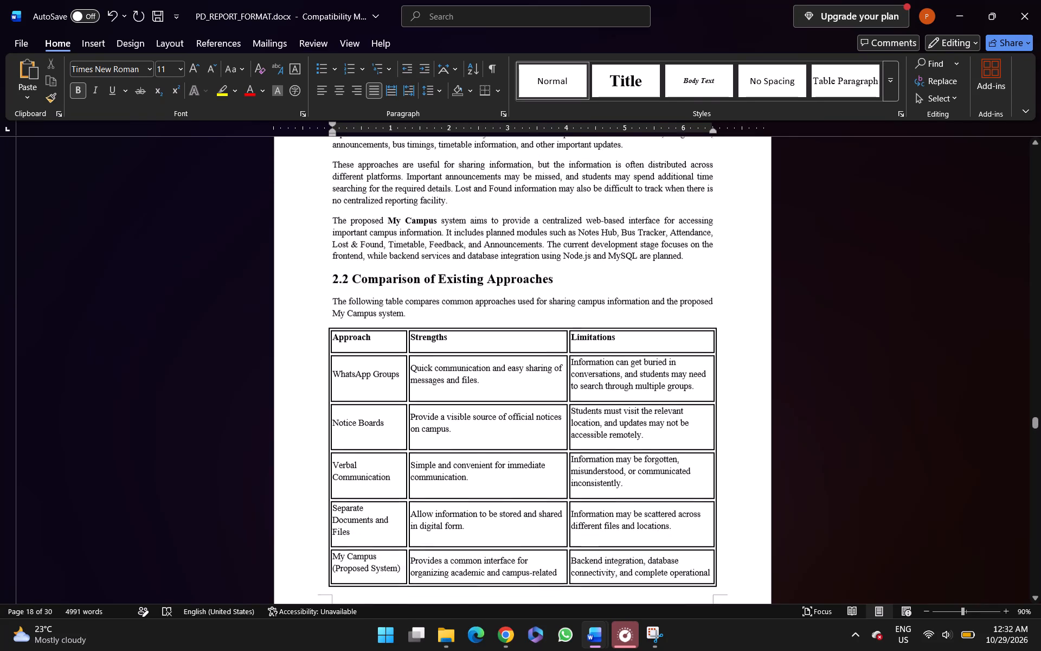
scroll(335, 323, down, 13)
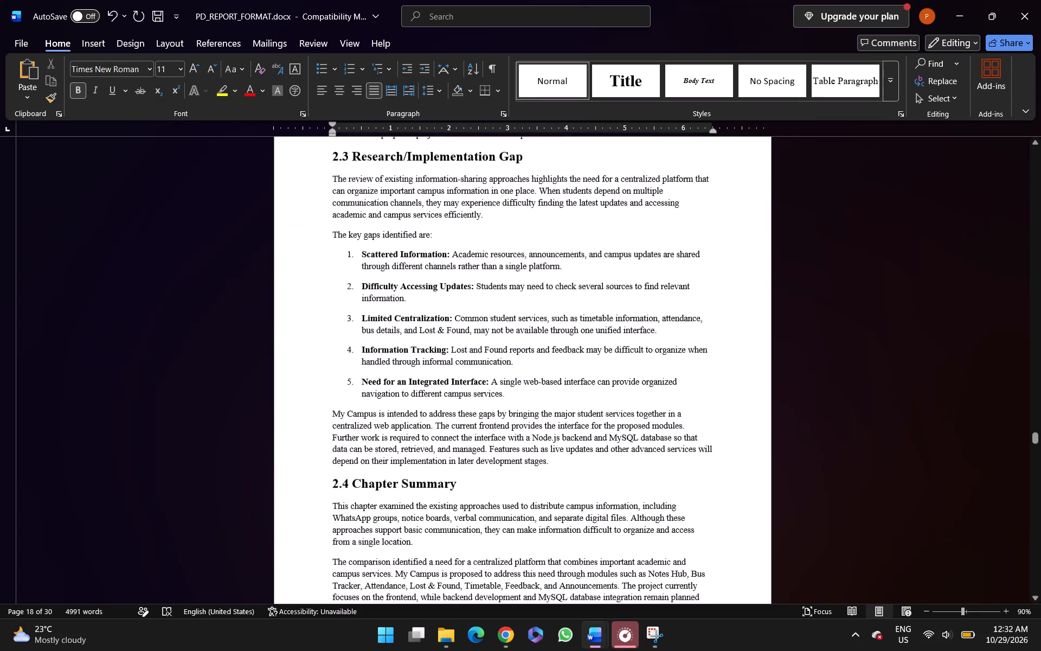
scroll(335, 323, down, 4)
scroll(335, 323, up, 1)
scroll(335, 323, down, 8)
scroll(335, 323, up, 1)
scroll(335, 323, down, 13)
scroll(335, 323, up, 1)
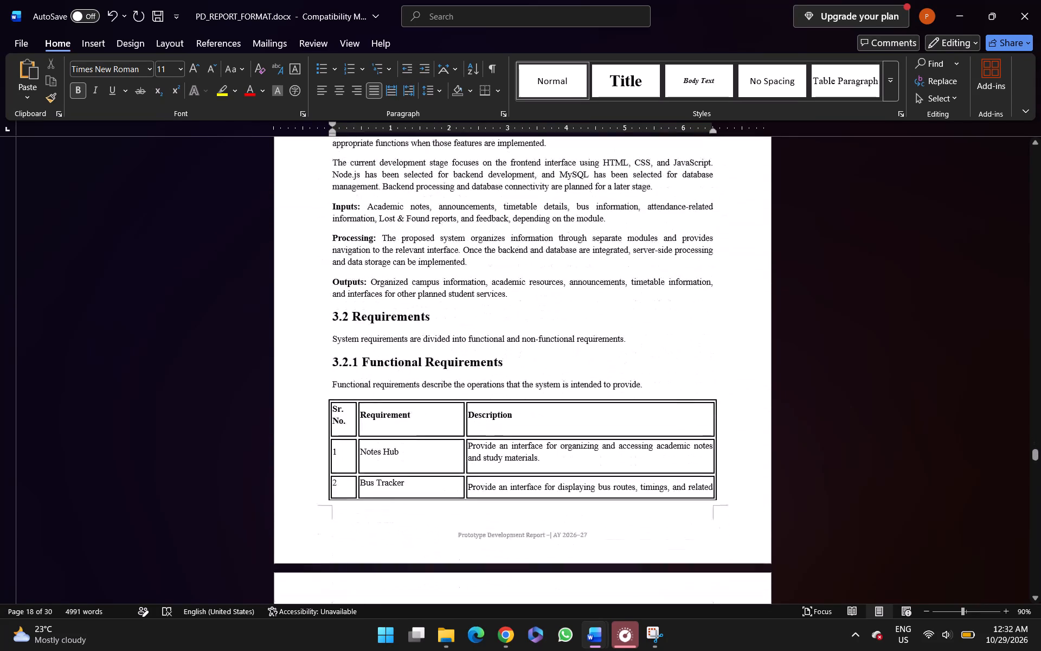
scroll(335, 323, down, 11)
scroll(335, 323, down, 17)
scroll(335, 323, up, 3)
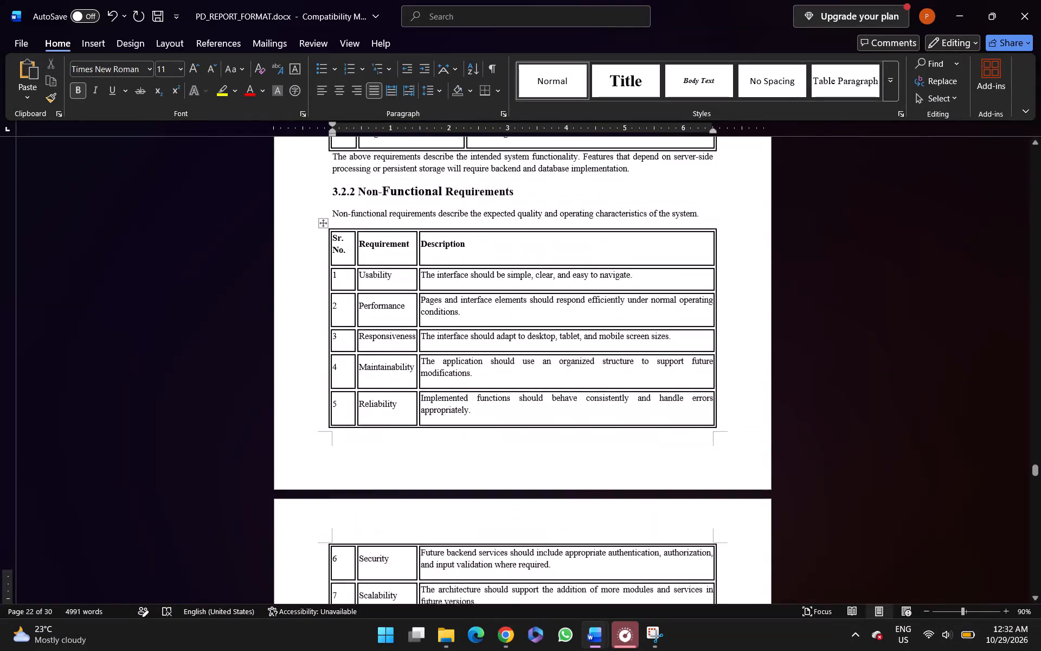
scroll(335, 323, up, 3)
scroll(335, 323, down, 15)
scroll(335, 323, up, 1)
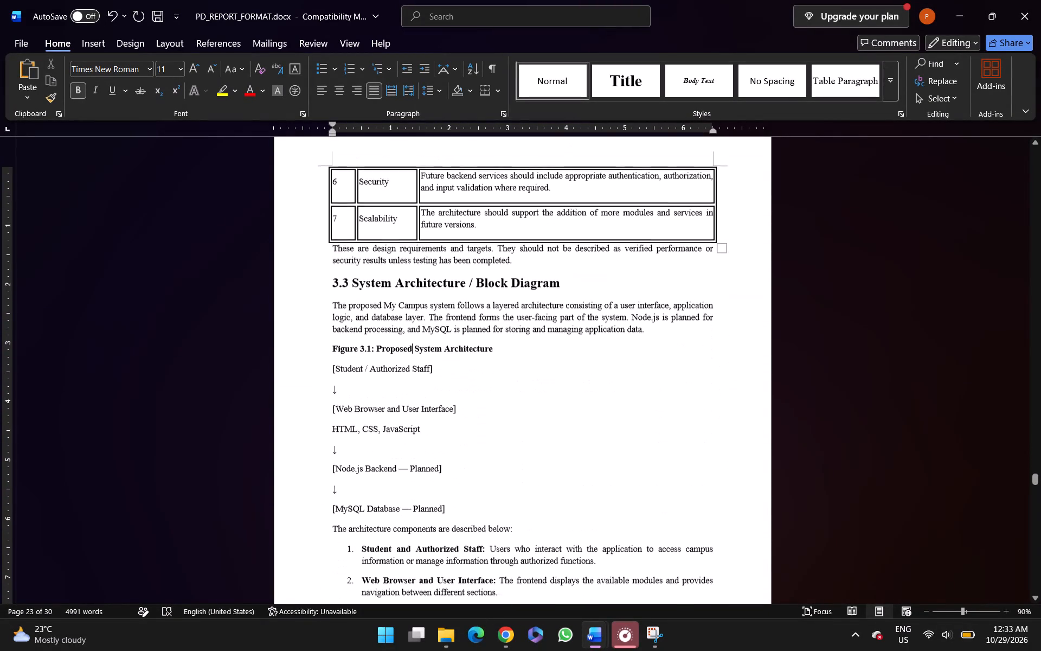
scroll(335, 323, down, 1)
Switch to the SMART CAMPUS DYP TALSANDE document, examine the pages from the objectives flowchart to Proposed User Workflow, and return to PD_REPORT_FORMAT.
scroll(335, 323, left, 1)
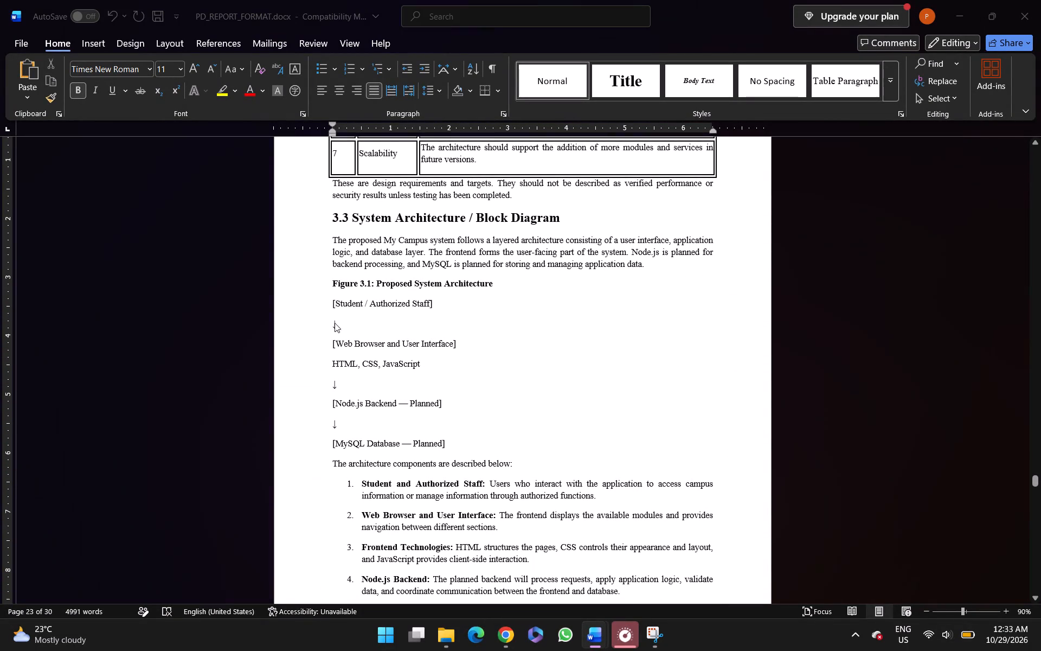
scroll(335, 323, left, 1)
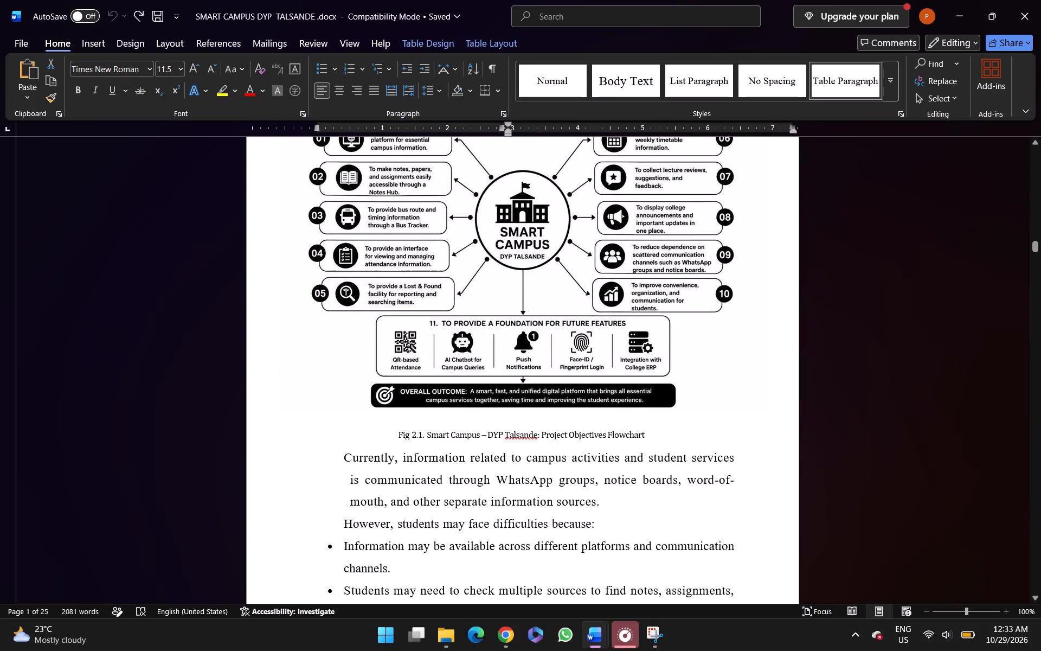
scroll(335, 323, down, 3)
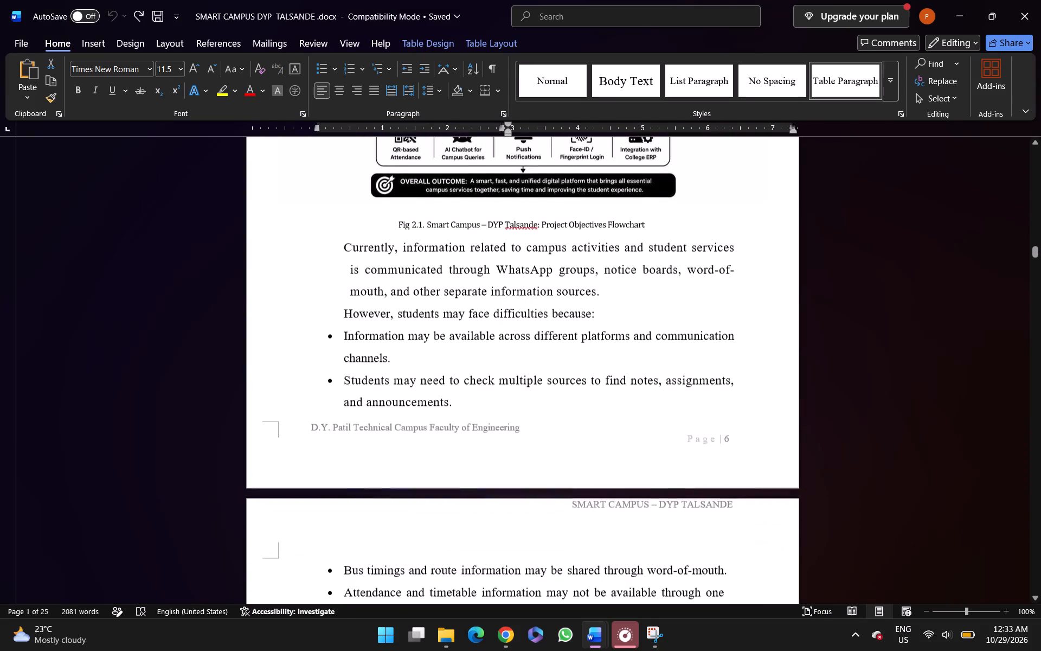
scroll(335, 323, down, 8)
scroll(335, 323, up, 1)
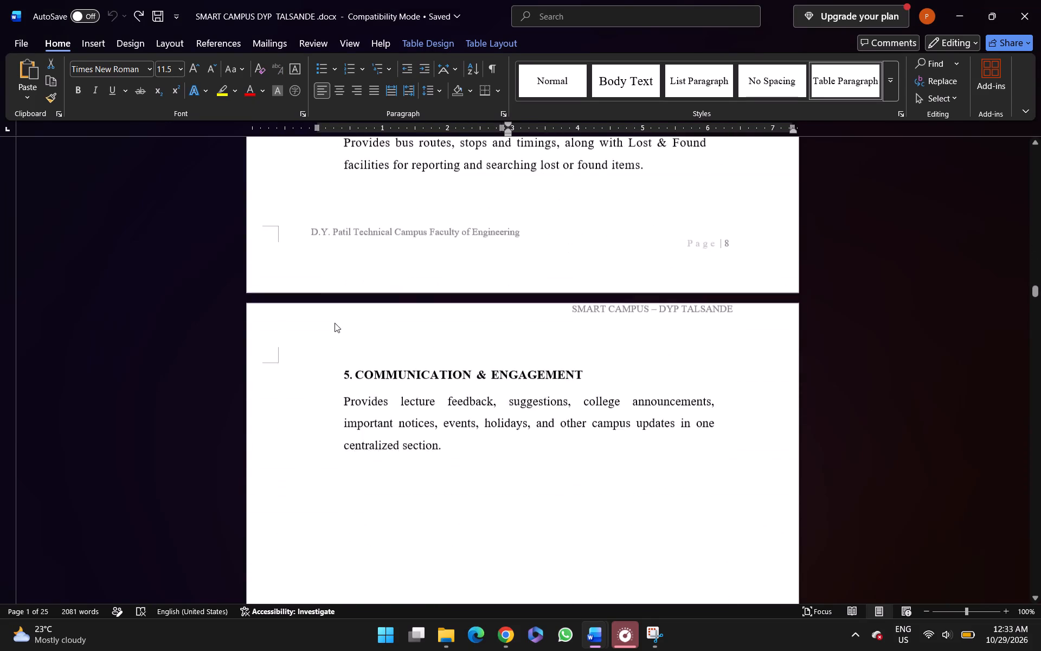
scroll(335, 323, down, 3)
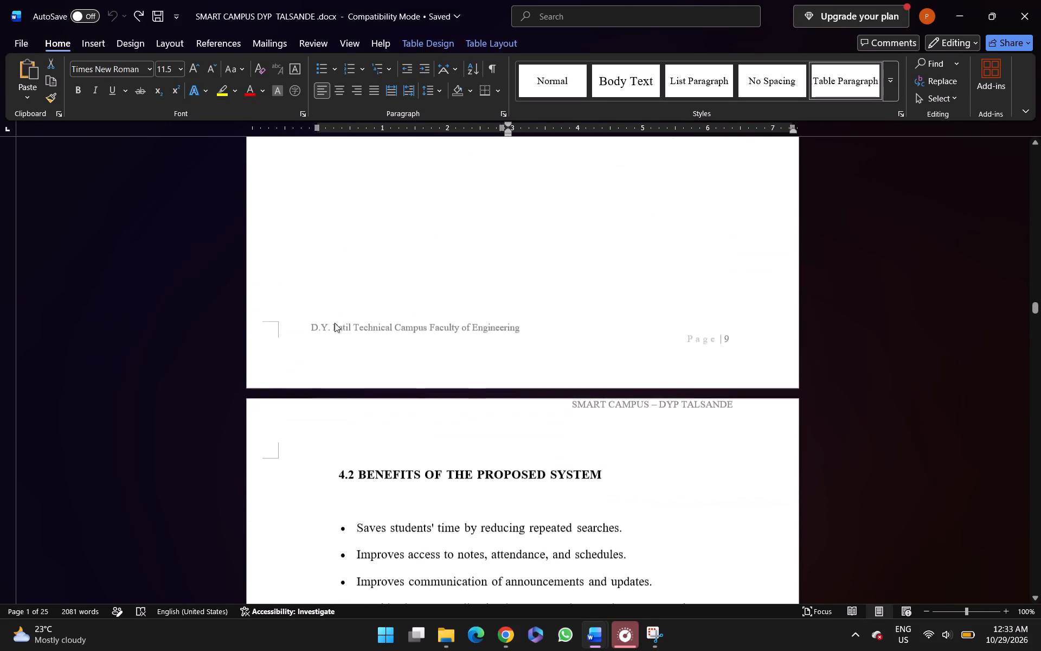
scroll(335, 323, down, 7)
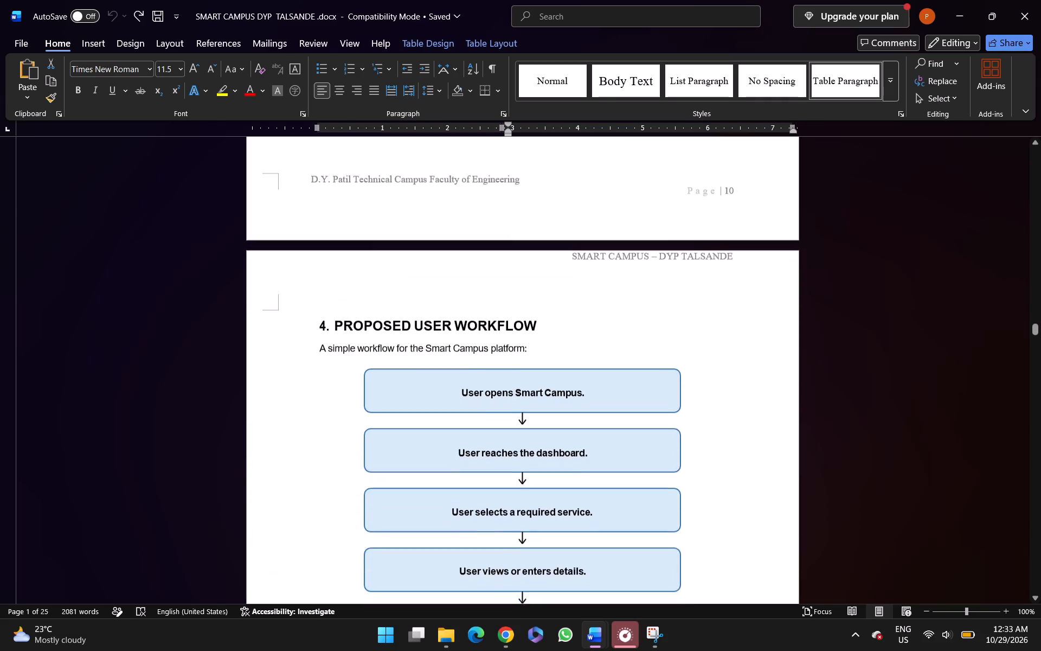
scroll(335, 323, down, 1)
scroll(335, 323, left, 1)
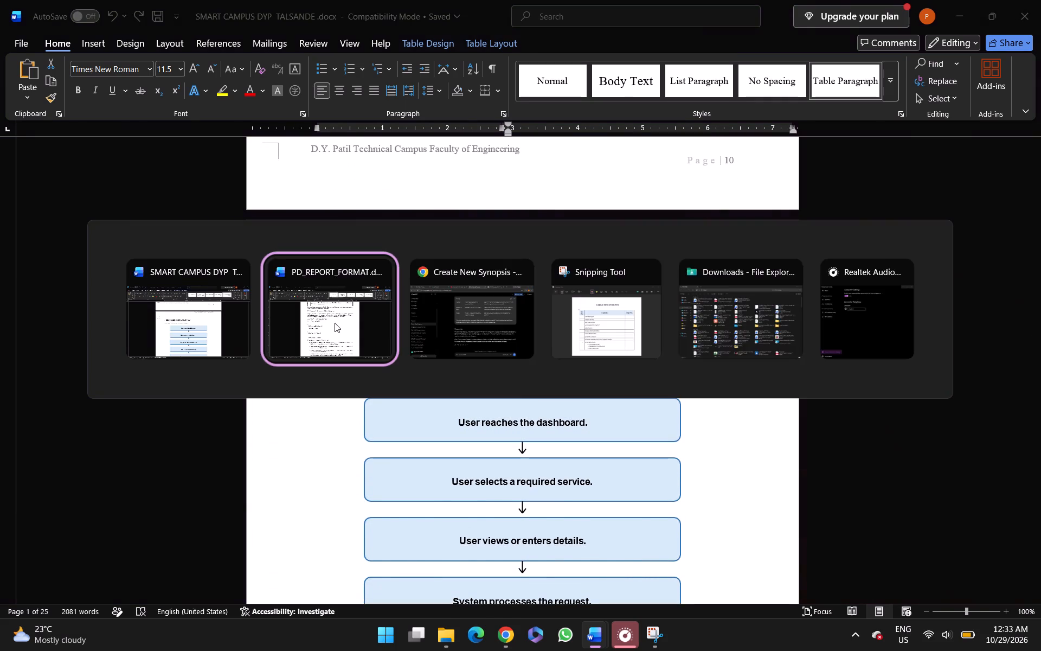
scroll(335, 323, left, 1)
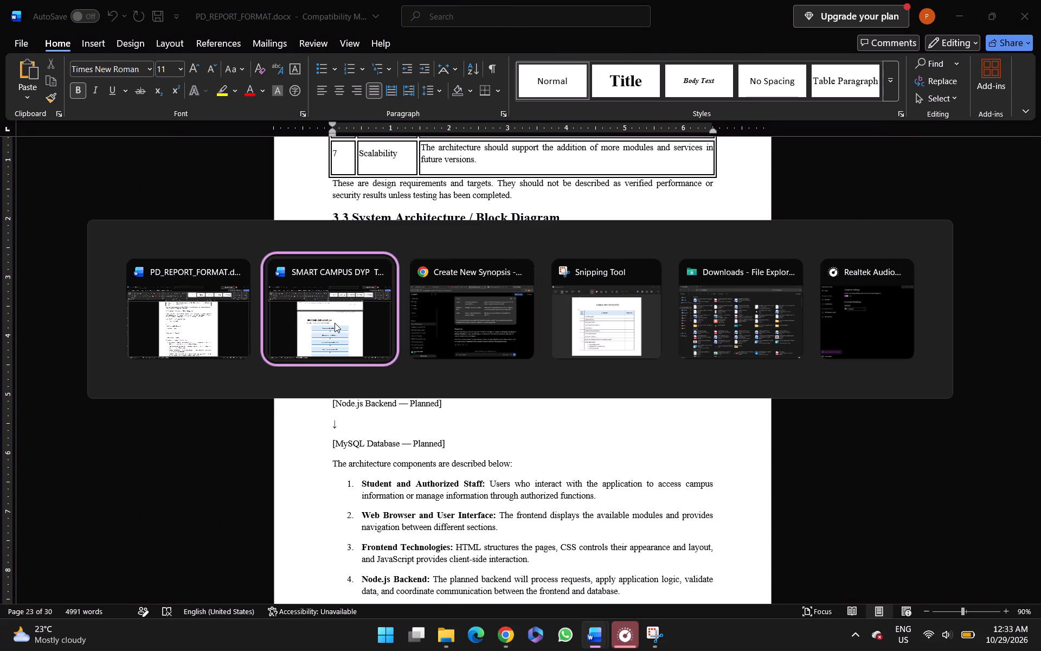
scroll(335, 323, down, 1)
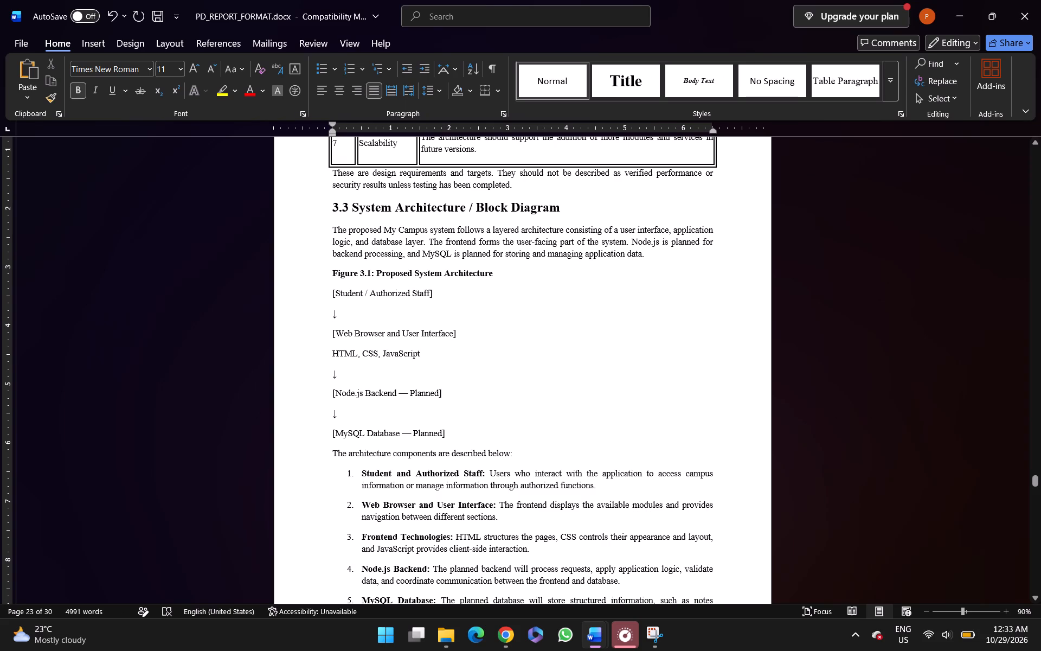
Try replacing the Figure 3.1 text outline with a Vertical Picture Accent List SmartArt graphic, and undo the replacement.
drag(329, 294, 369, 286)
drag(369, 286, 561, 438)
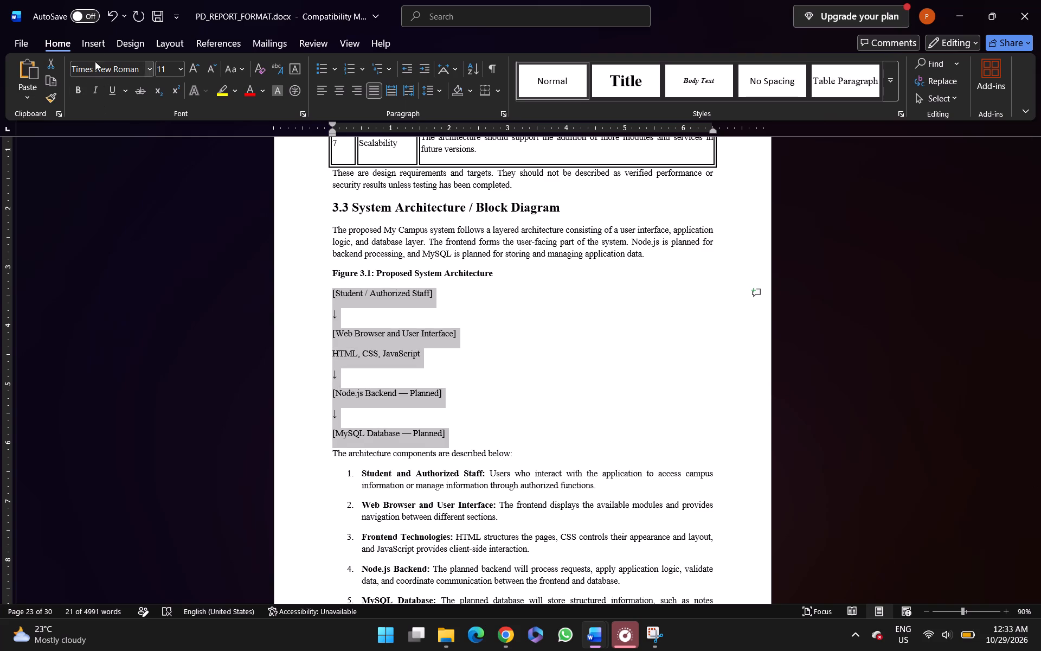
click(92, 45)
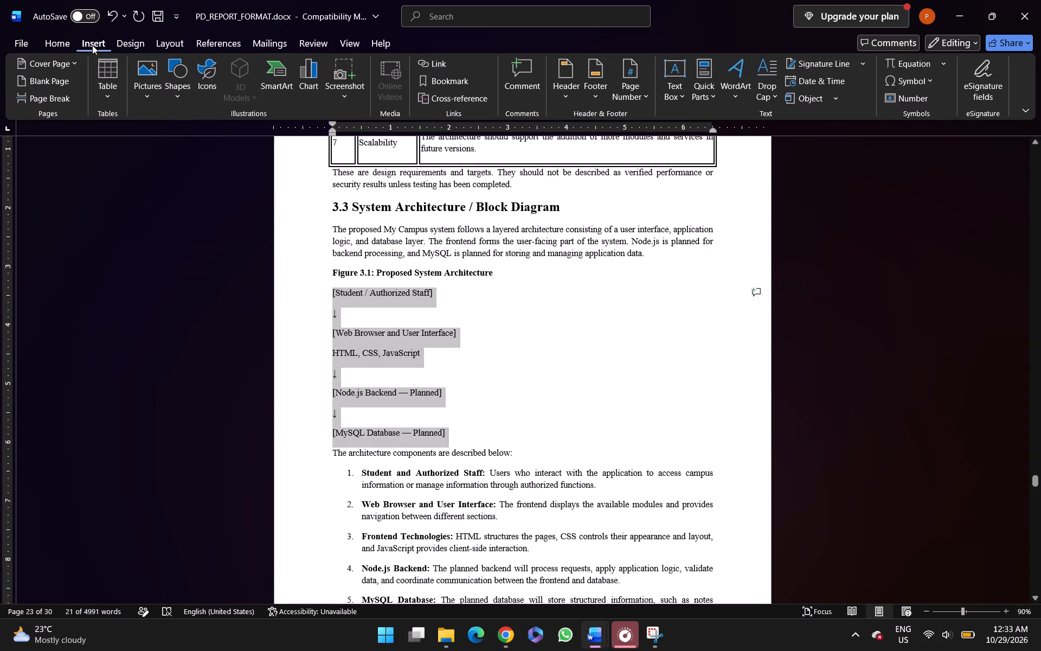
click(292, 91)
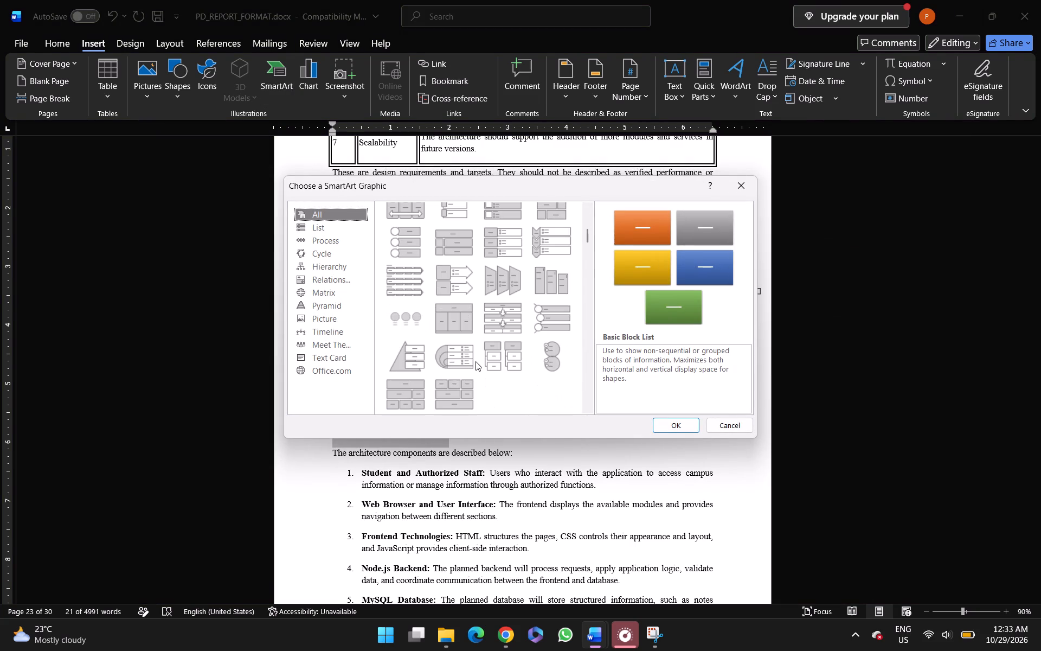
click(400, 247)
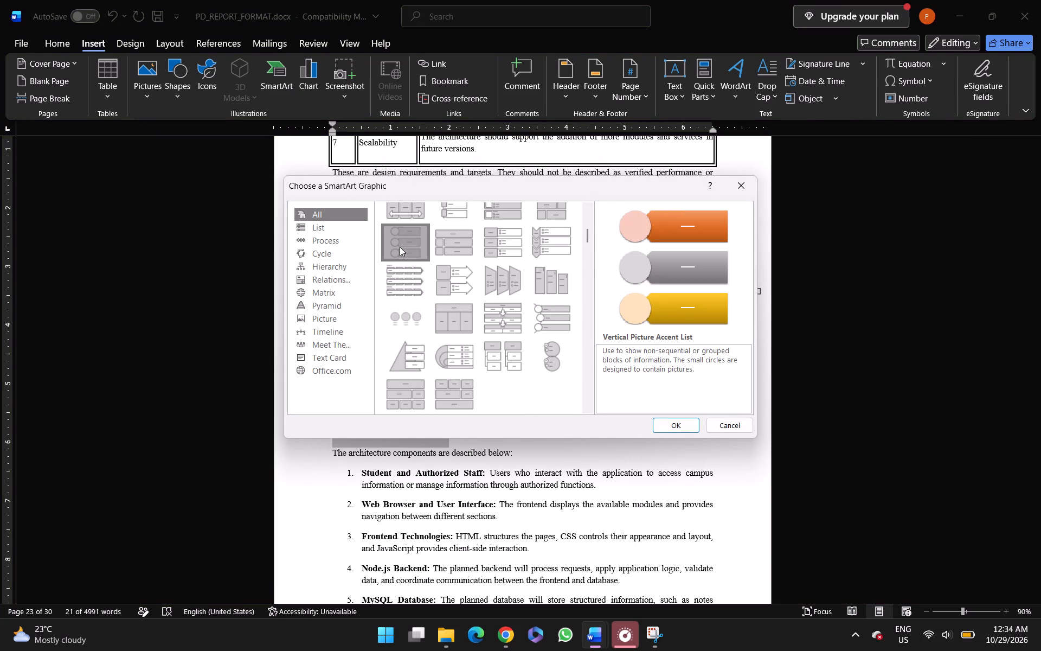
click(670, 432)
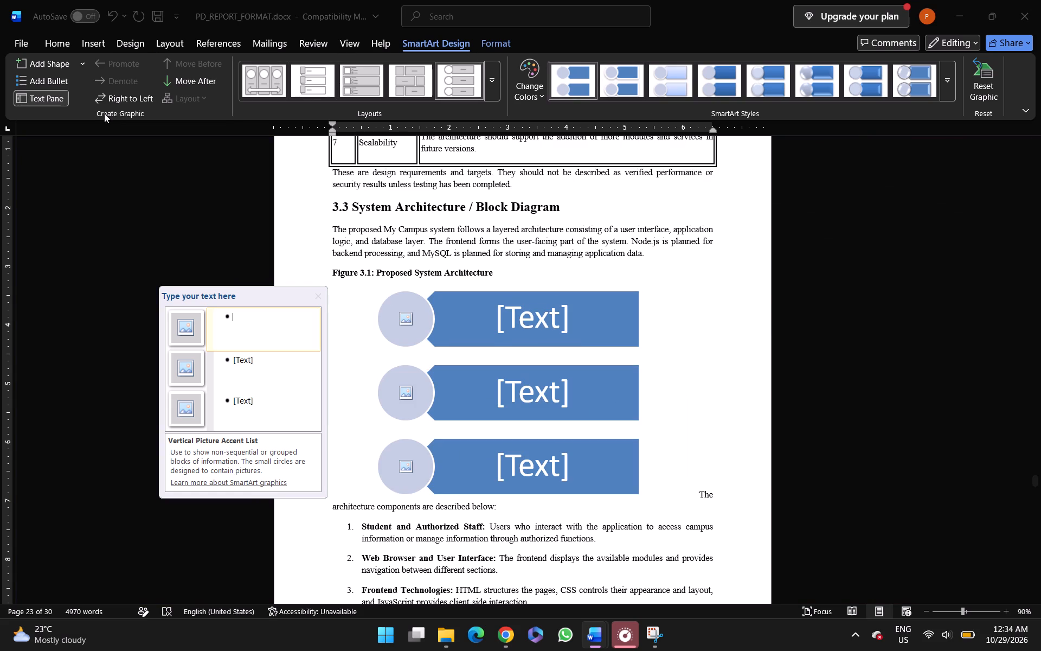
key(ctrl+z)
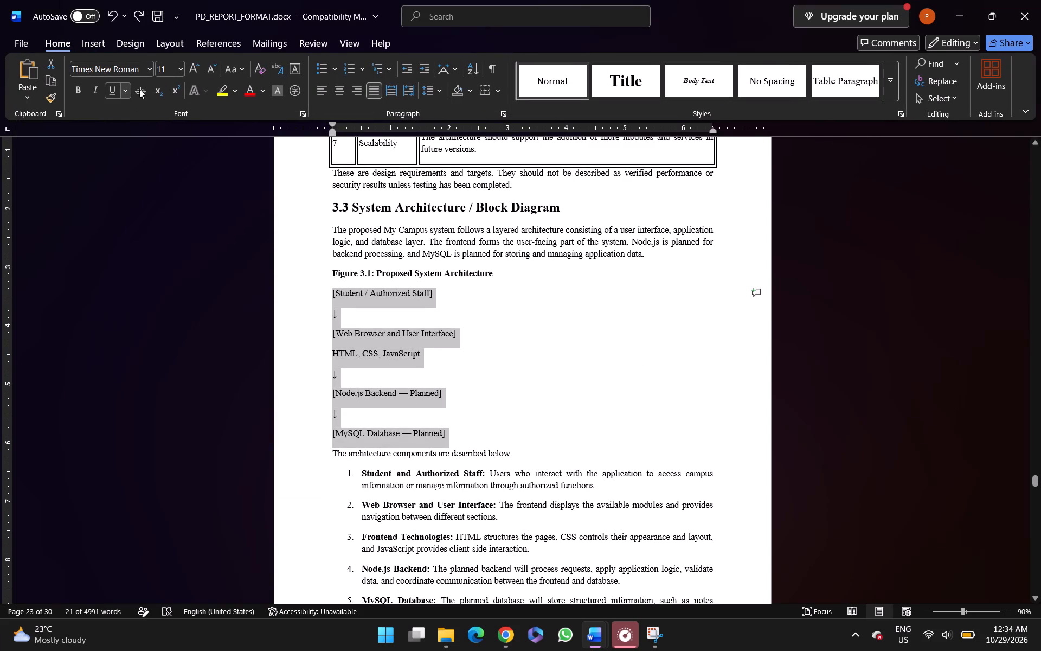
Add an empty line directly below the Figure 3.1: Proposed System Architecture caption.
click(428, 305)
click(509, 283)
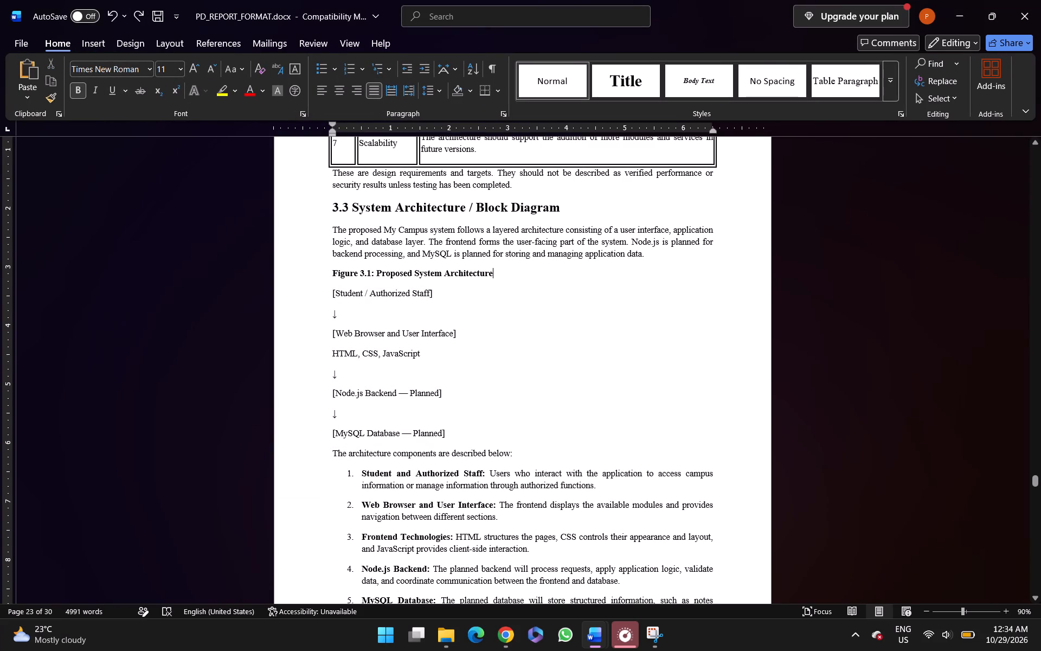
key(Return)
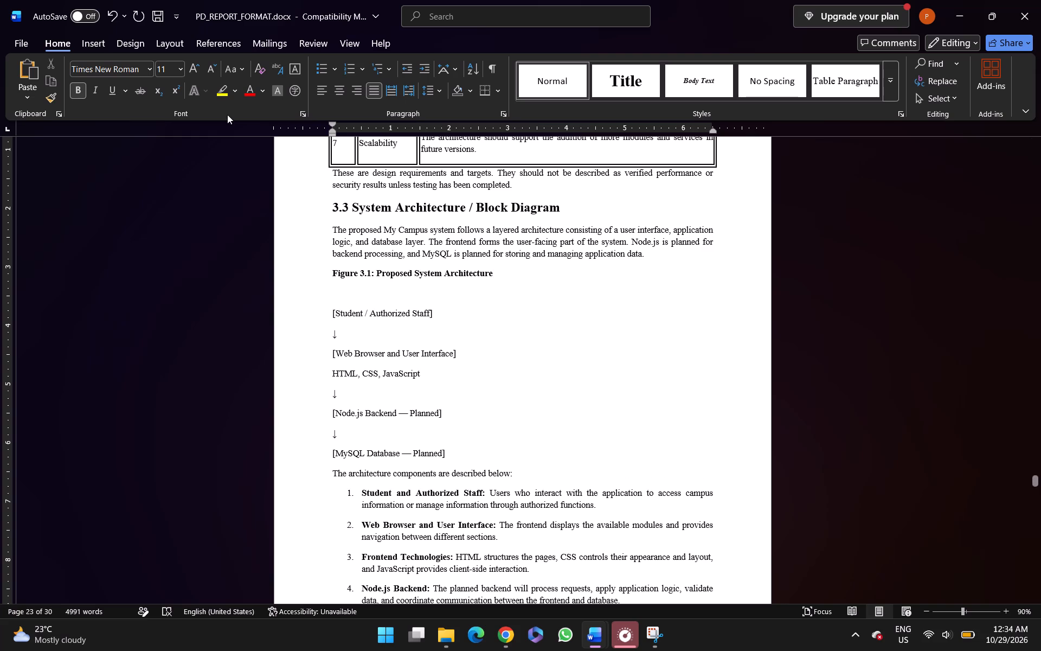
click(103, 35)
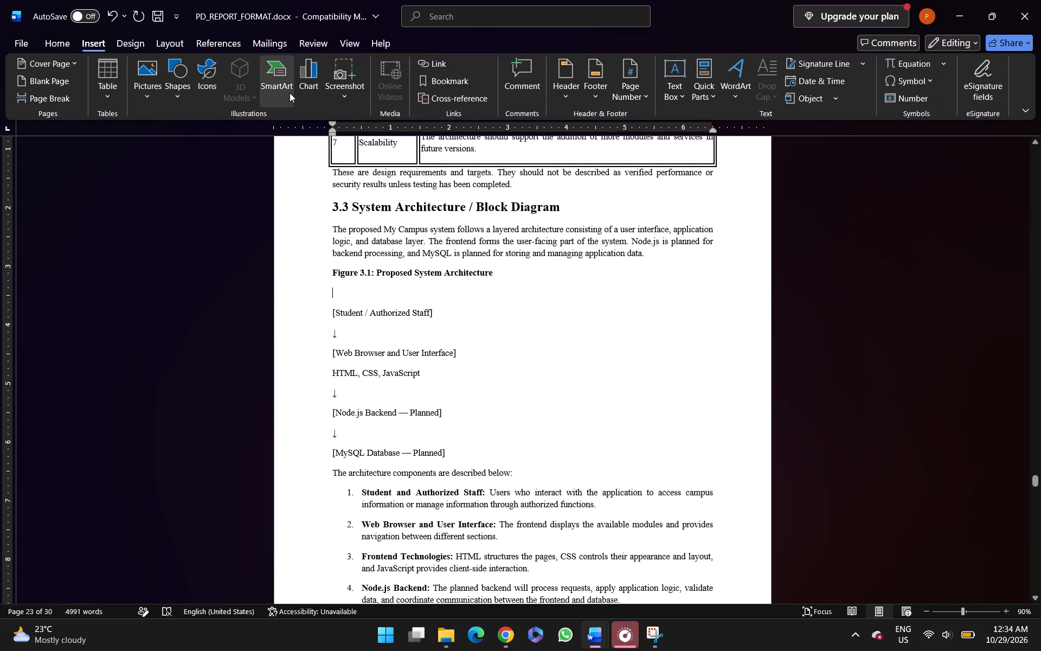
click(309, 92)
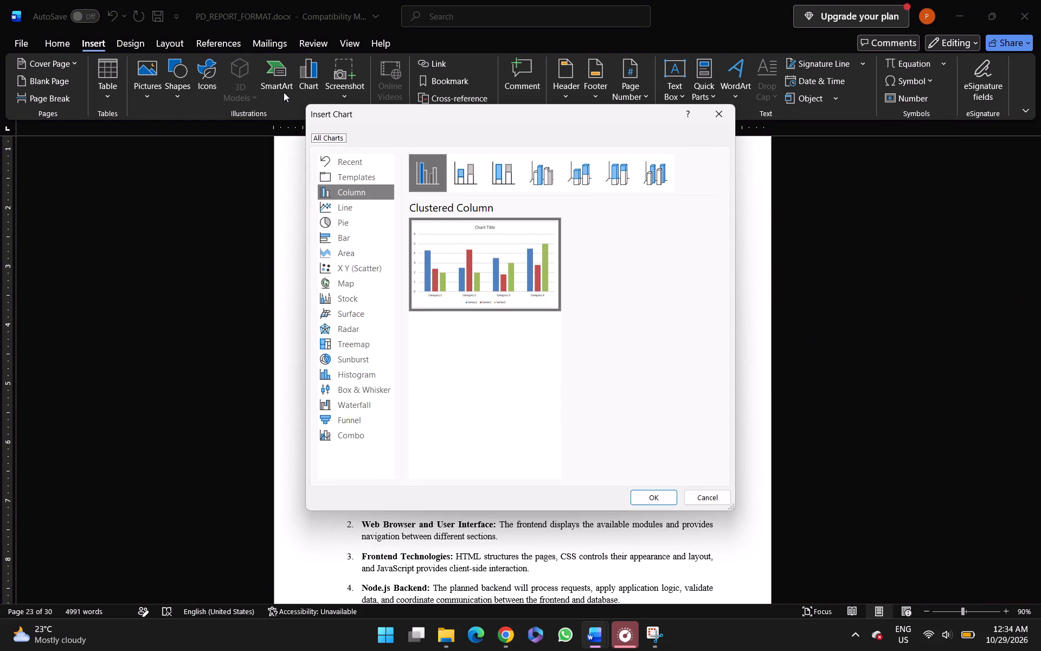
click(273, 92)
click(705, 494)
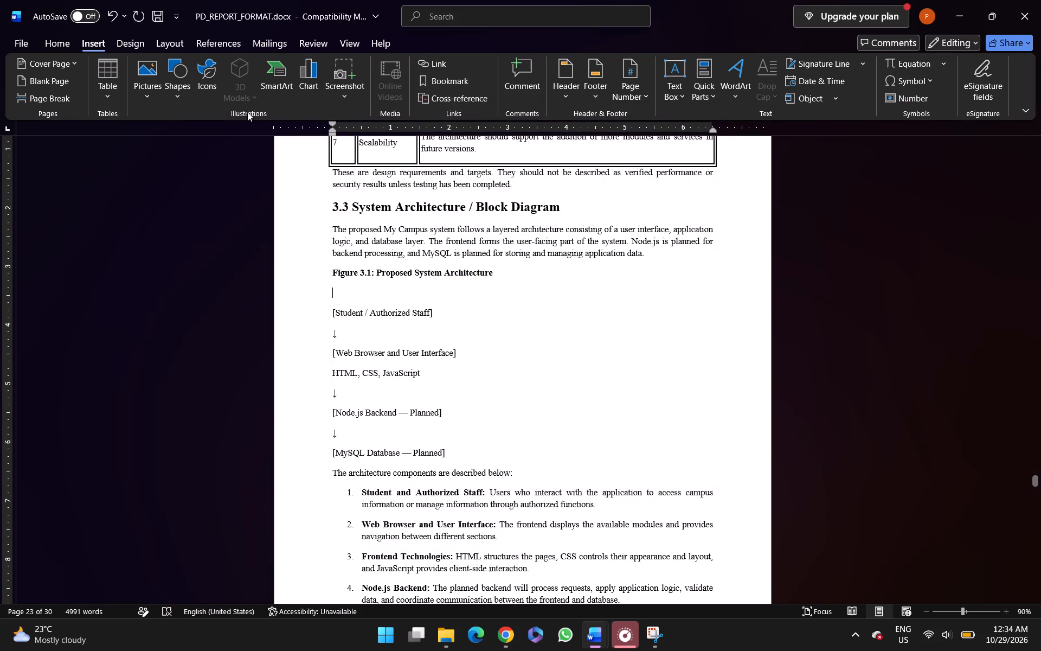
Insert a Vertical Box List SmartArt graphic on the empty line below the Figure 3.1 caption.
click(270, 74)
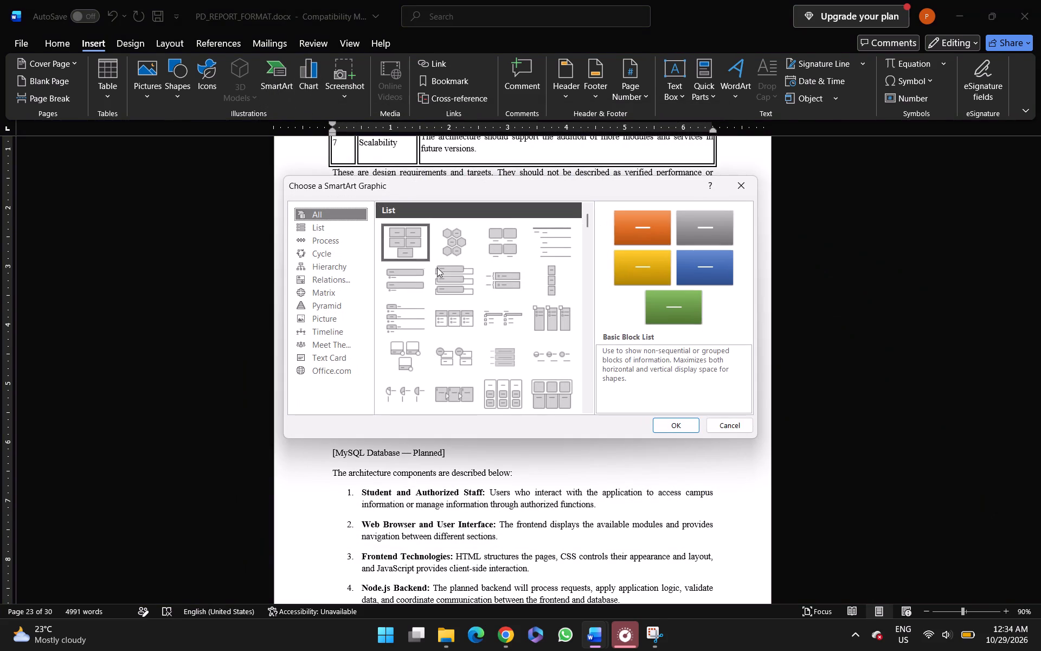
click(309, 222)
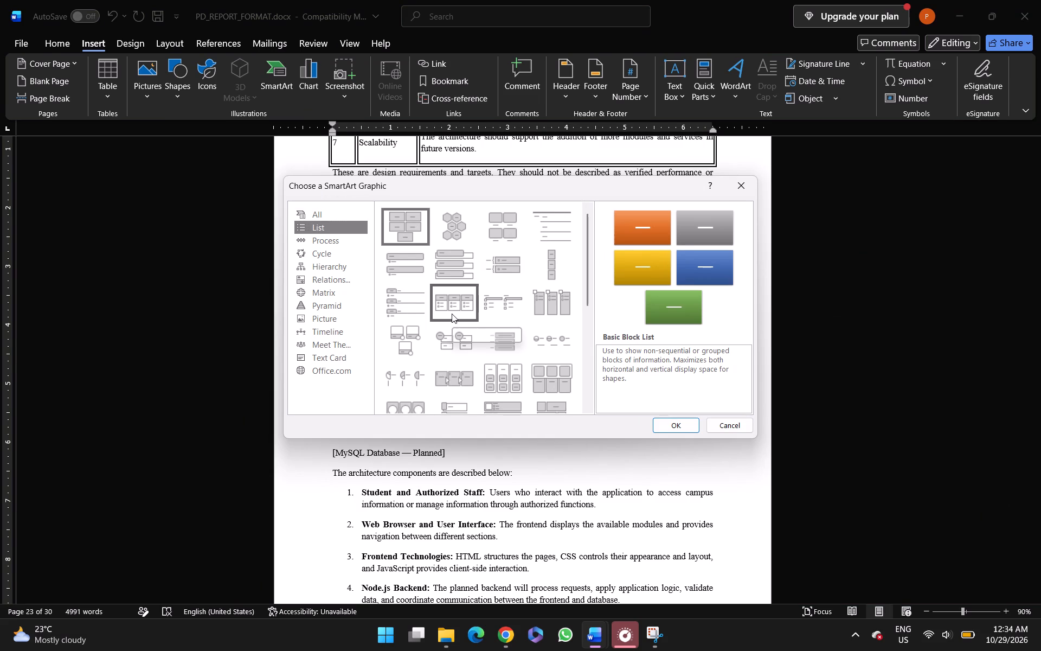
click(415, 278)
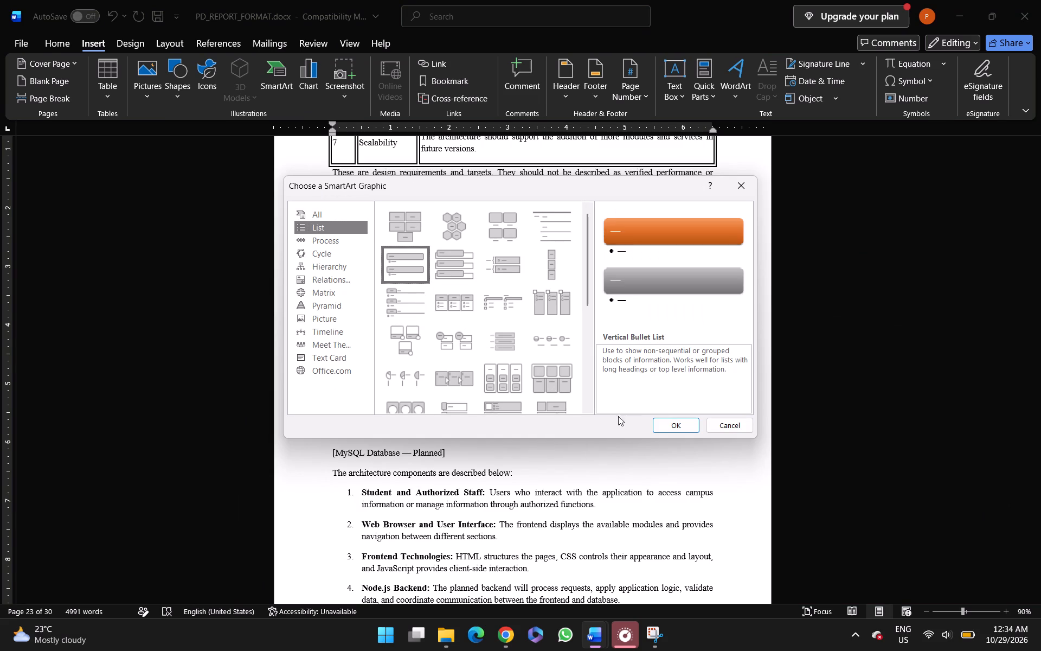
scroll(510, 328, down, 1)
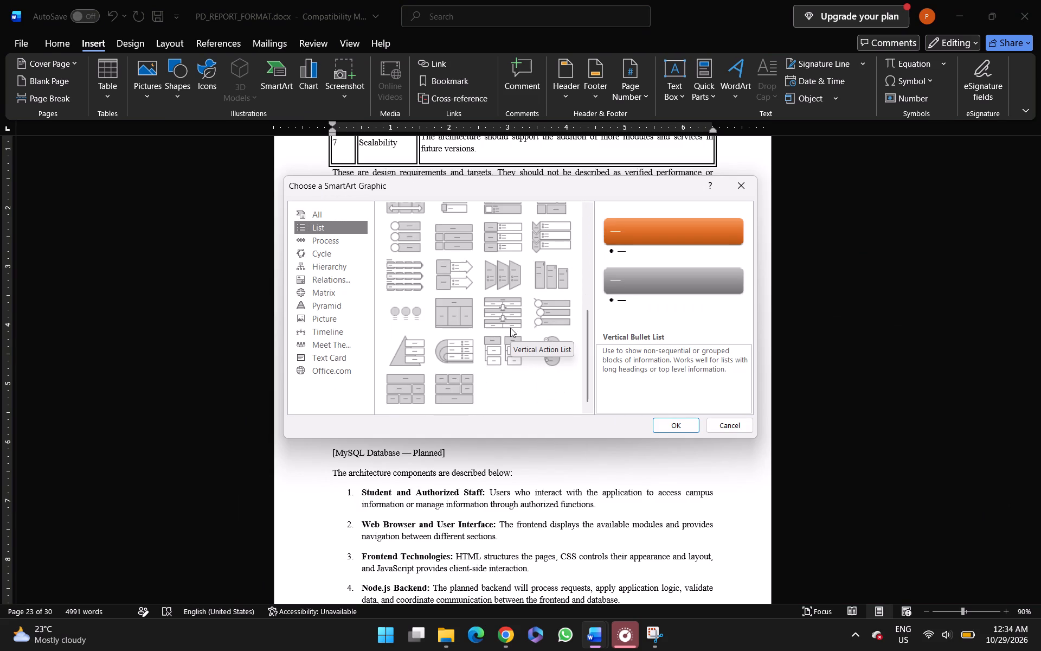
scroll(510, 328, down, 2)
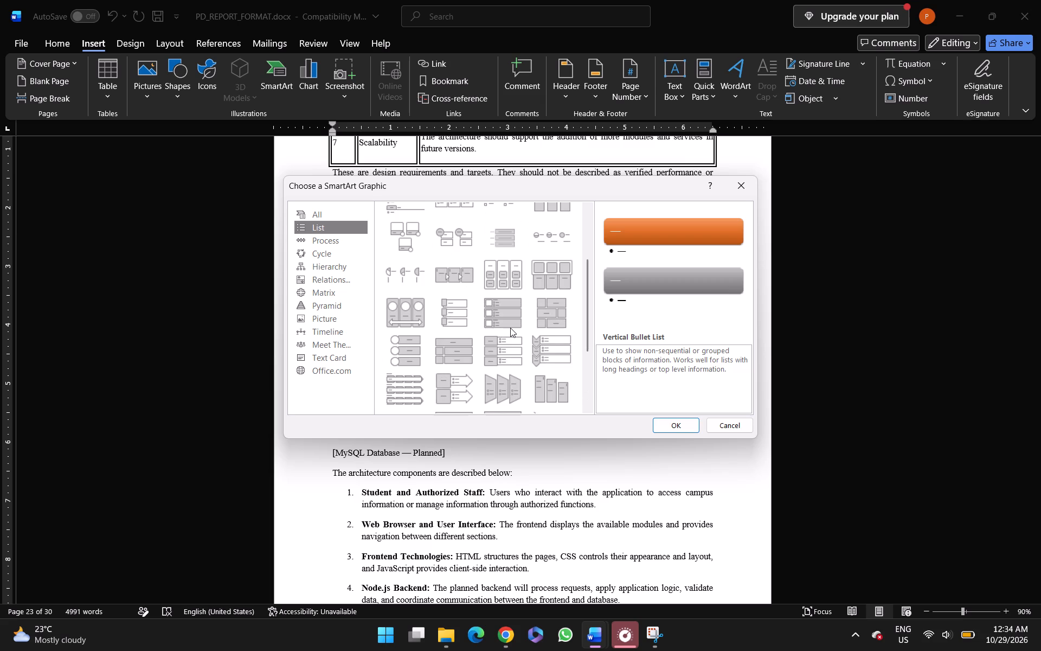
scroll(510, 328, down, 1)
scroll(510, 328, up, 2)
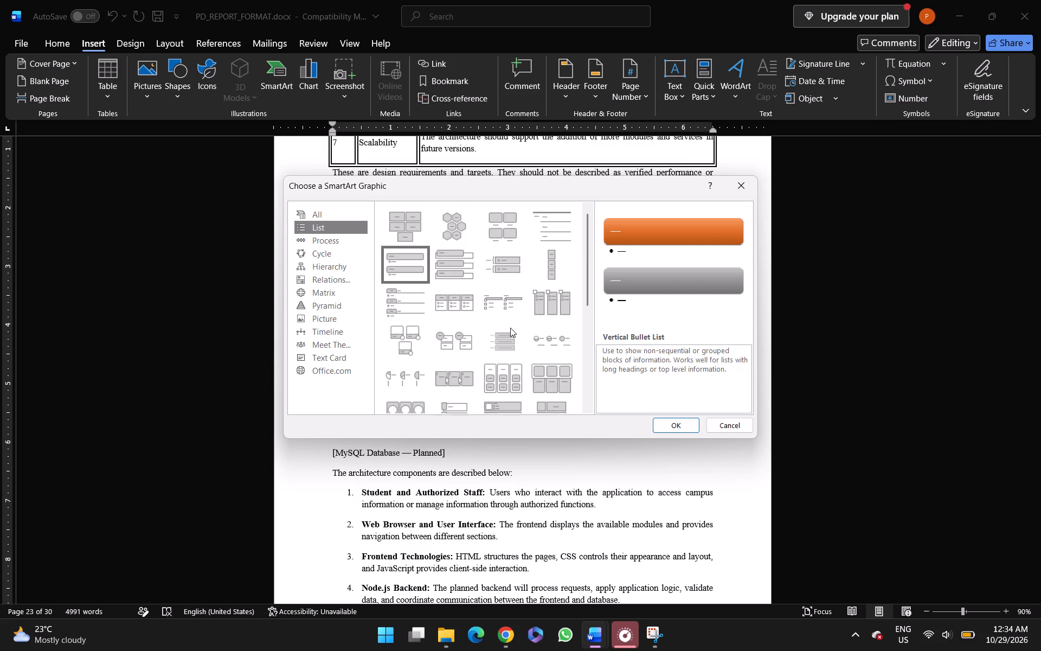
click(459, 262)
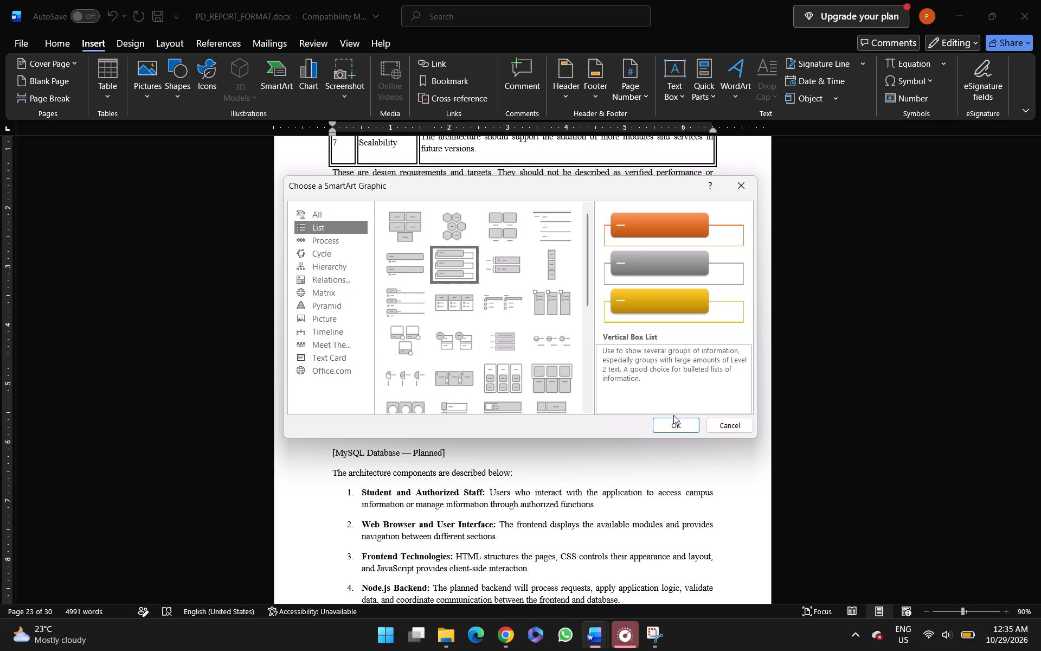
click(673, 418)
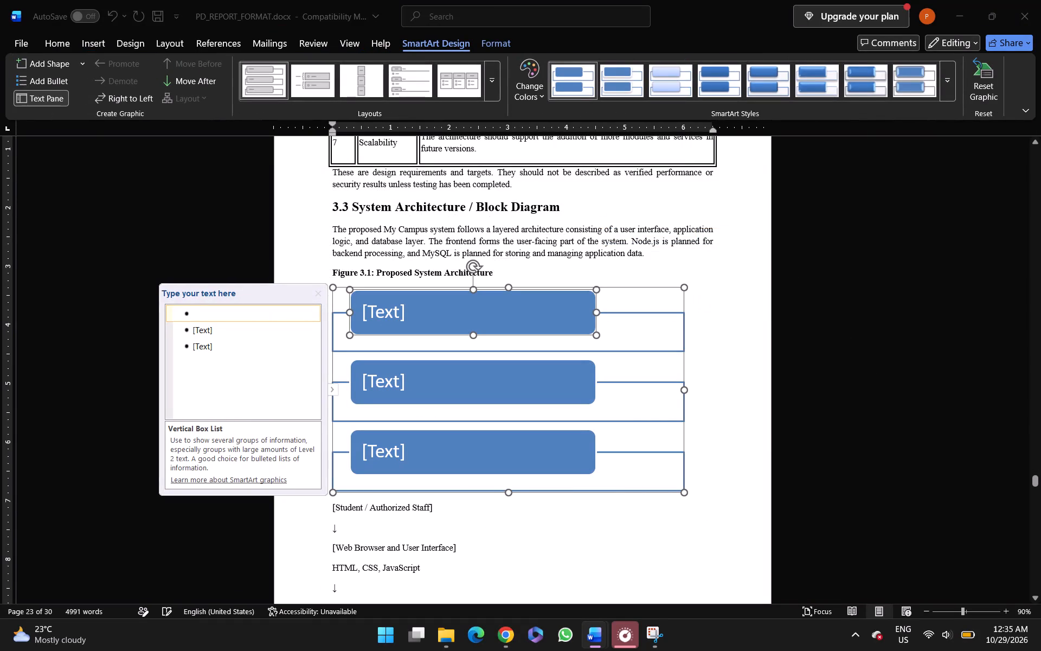
Move the text Student / Authorized Staff from the outline's brackets into the first box of the Figure 3.1 SmartArt.
scroll(499, 351, down, 1)
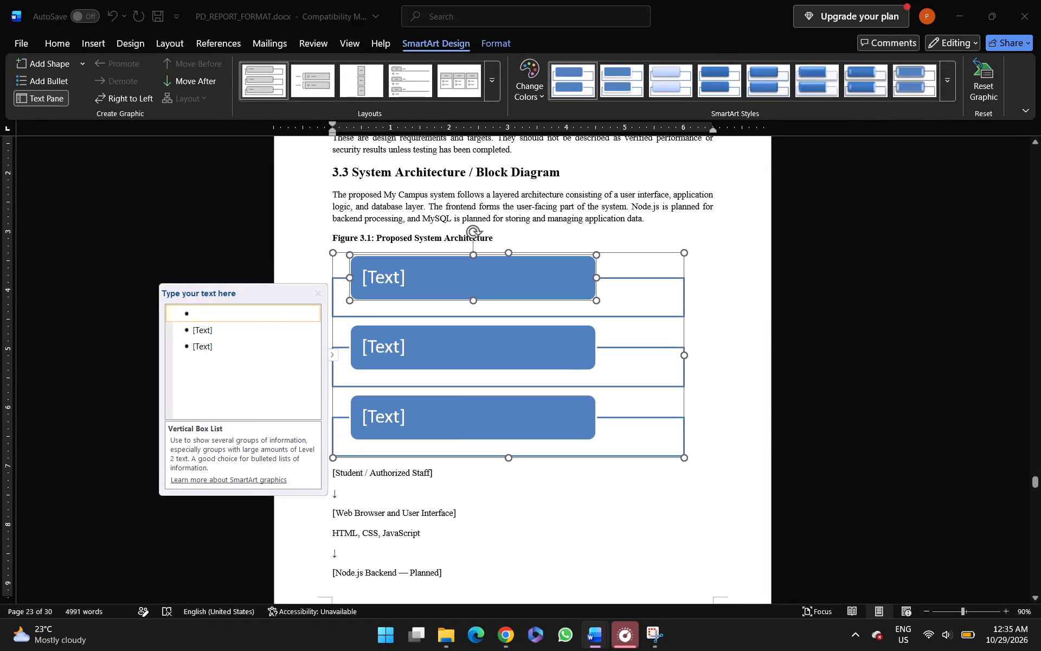
scroll(499, 351, down, 1)
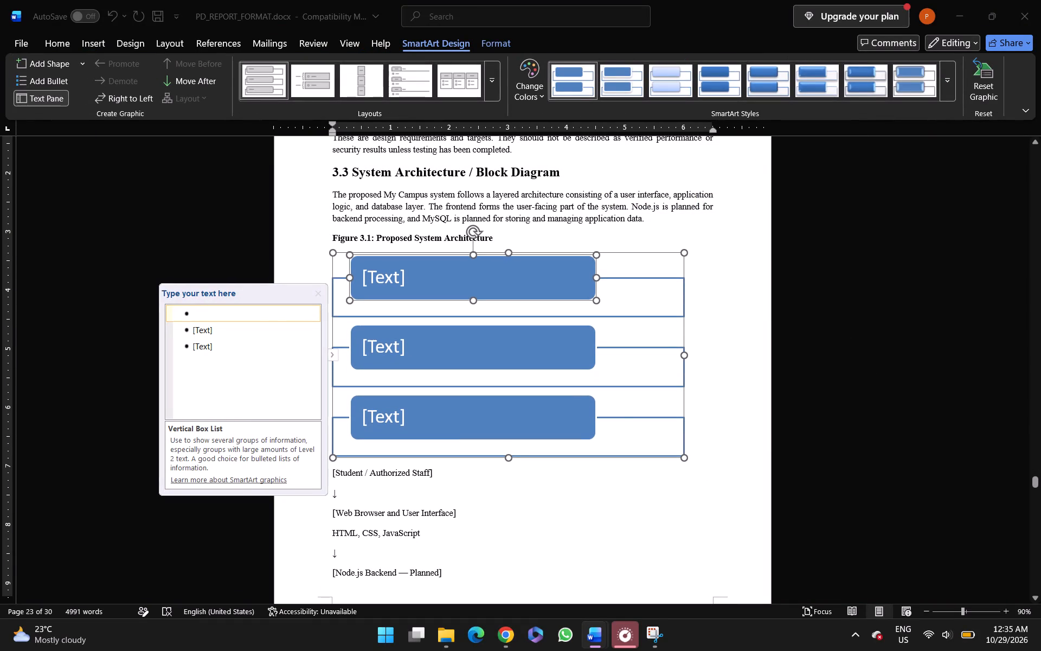
double_click(402, 474)
click(402, 474)
triple_click(402, 474)
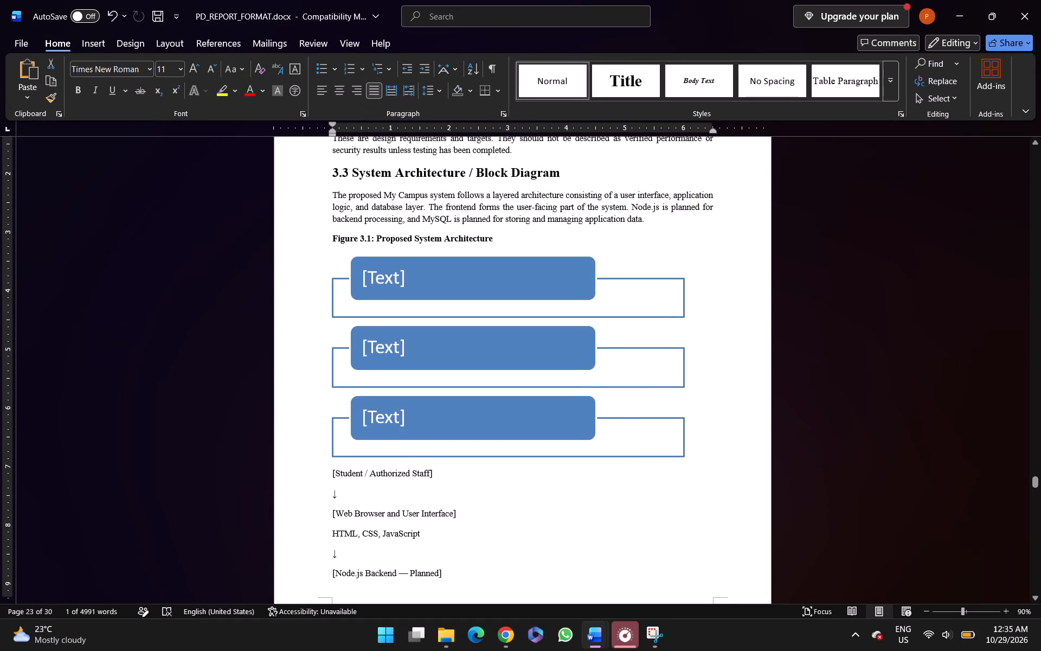
click(402, 474)
click(402, 474)
drag(429, 474, 343, 473)
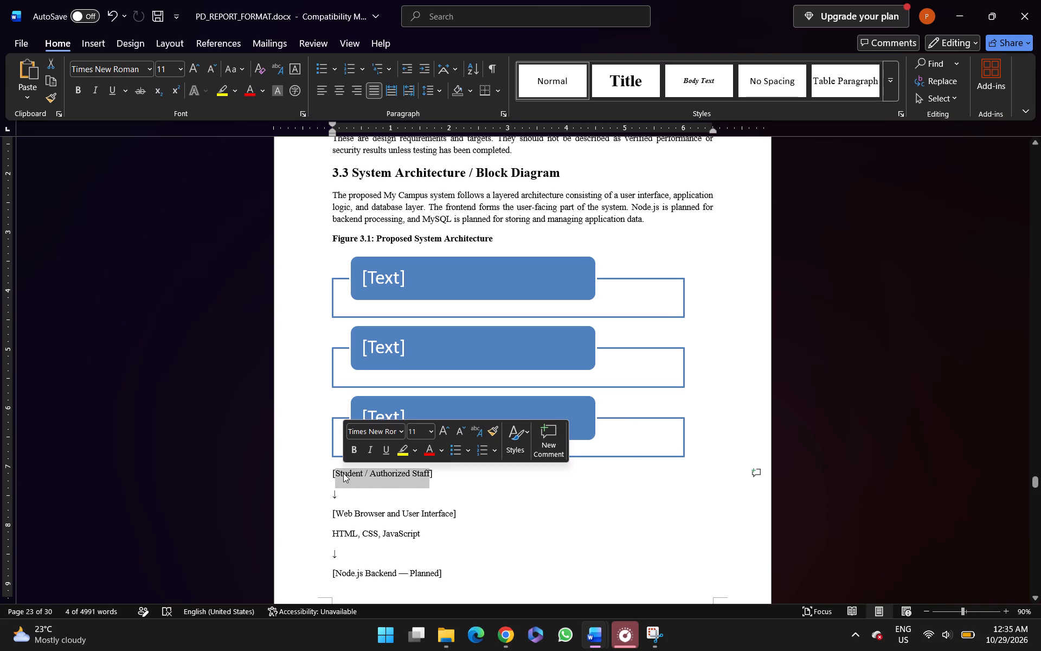
key(ctrl+x)
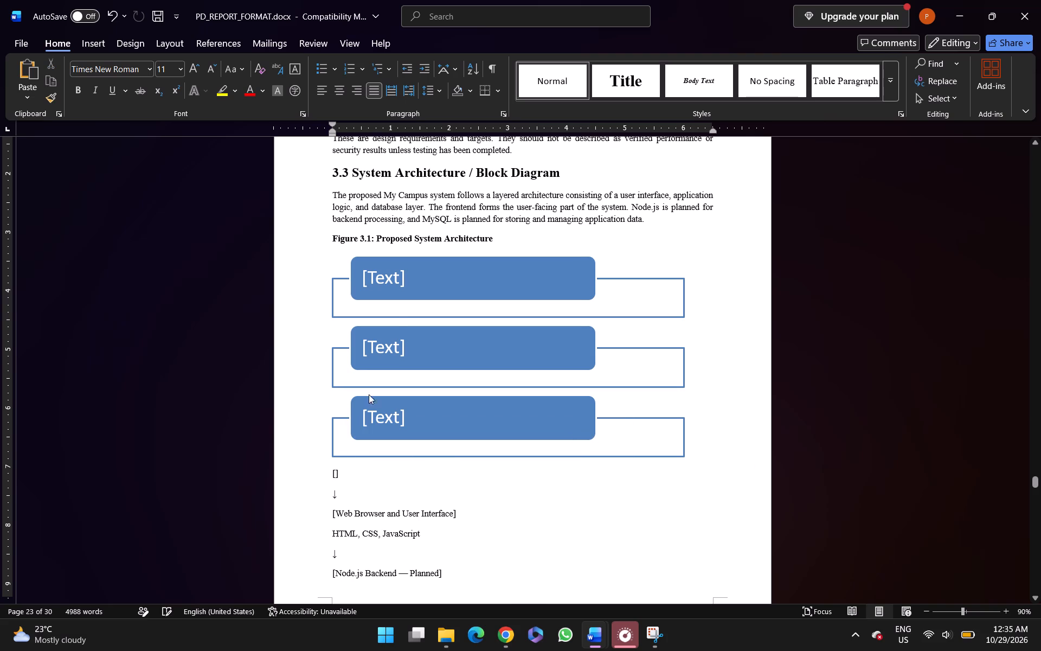
click(392, 288)
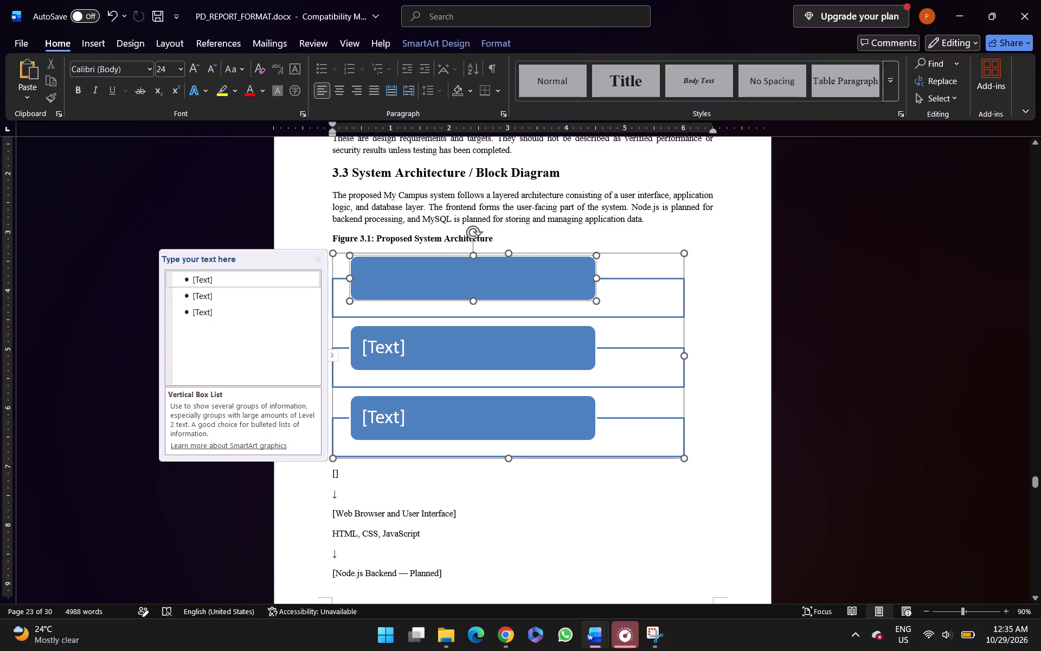
key(ctrl+v)
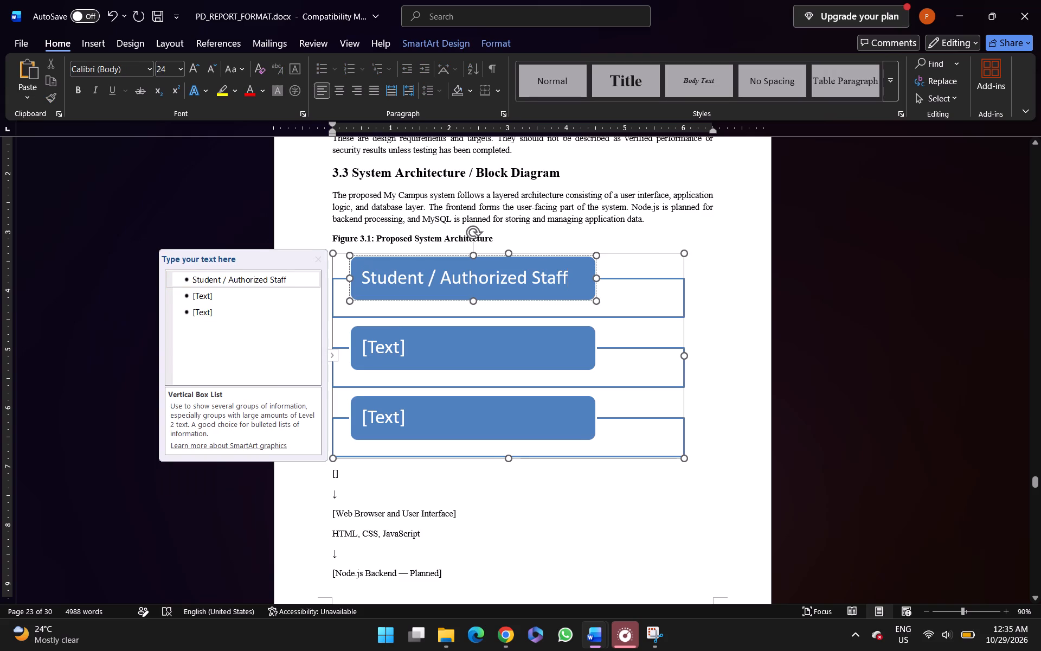
key(Return)
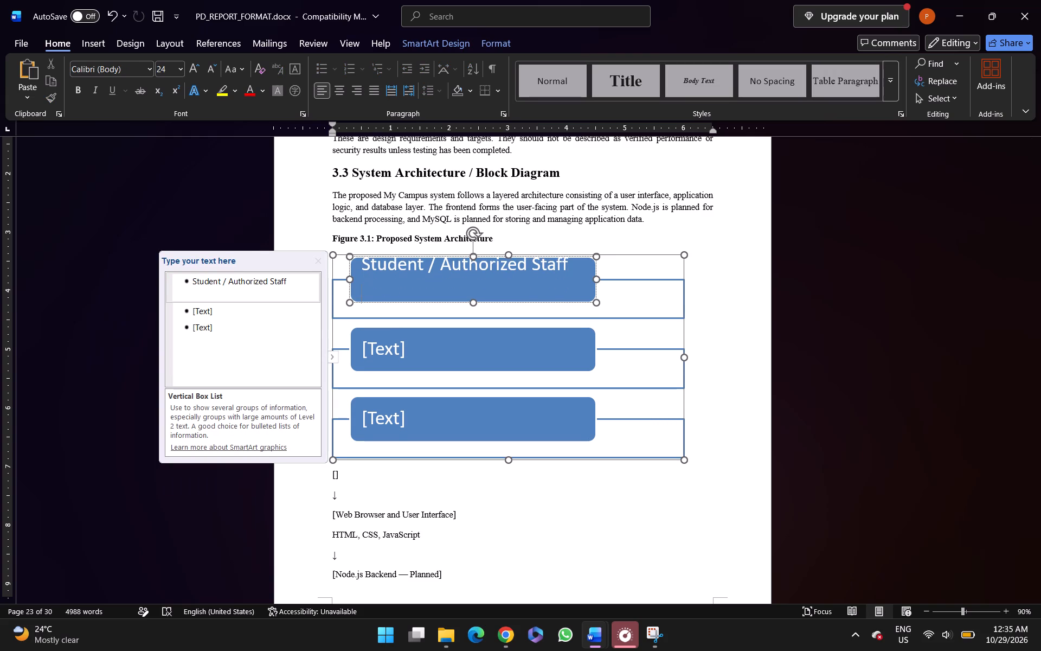
key(BackSpace)
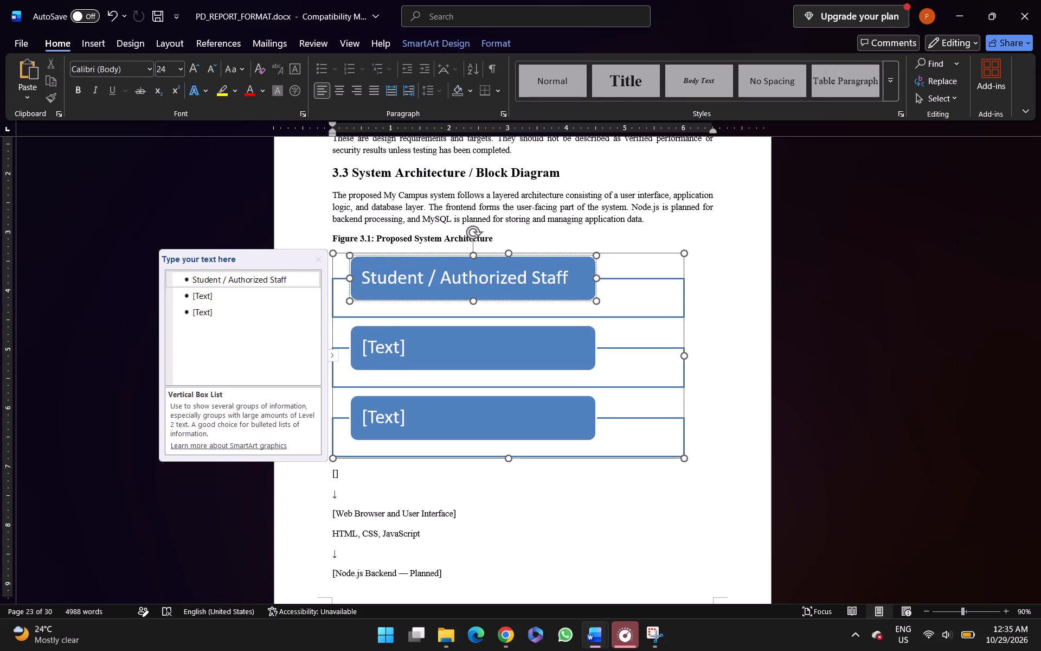
Move the text Web Browser and User Interface from the outline's brackets into the second SmartArt box.
click(189, 294)
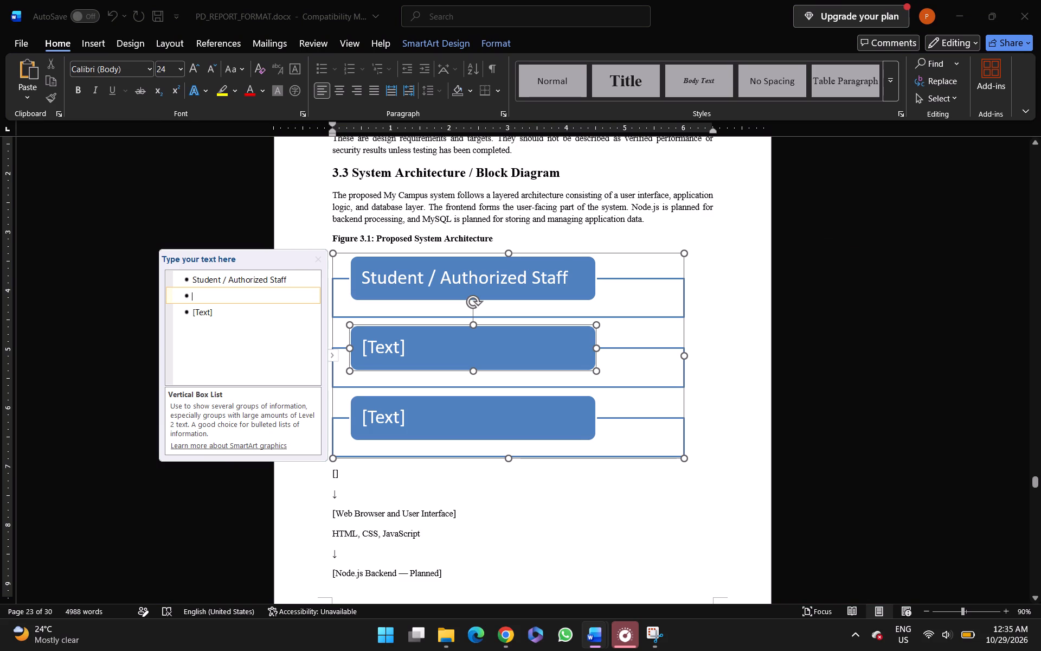
double_click(374, 517)
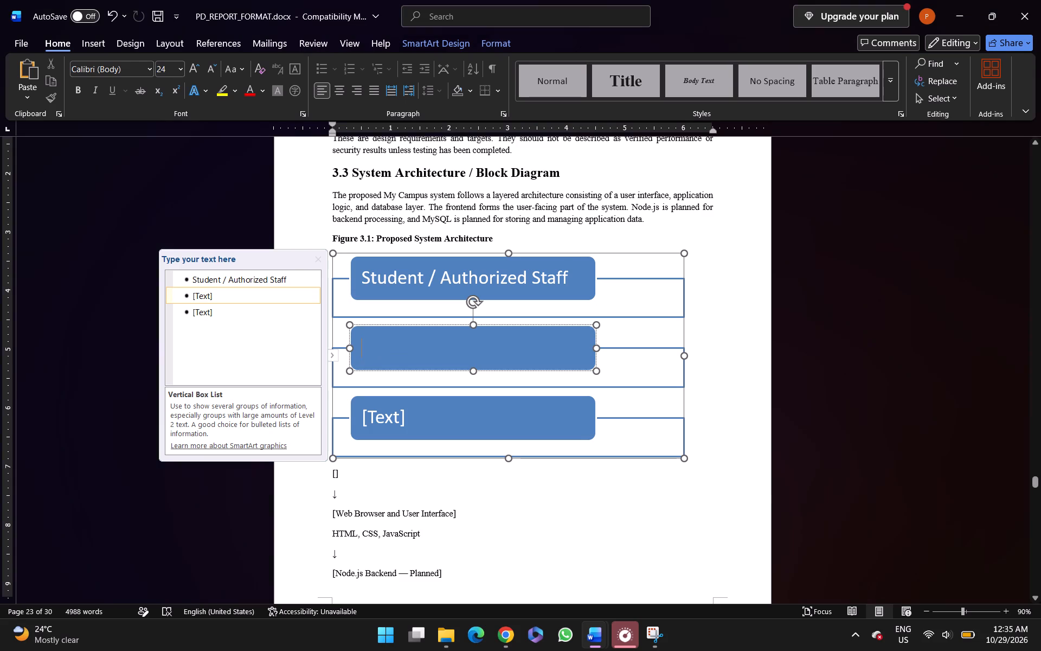
click(374, 517)
click(374, 517)
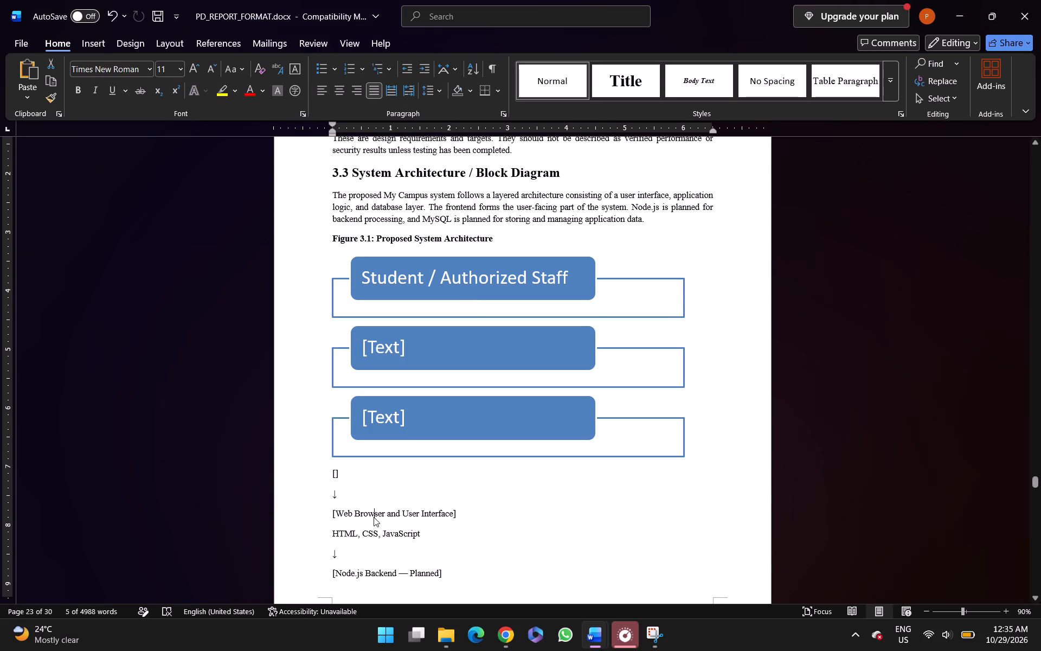
key(Left)
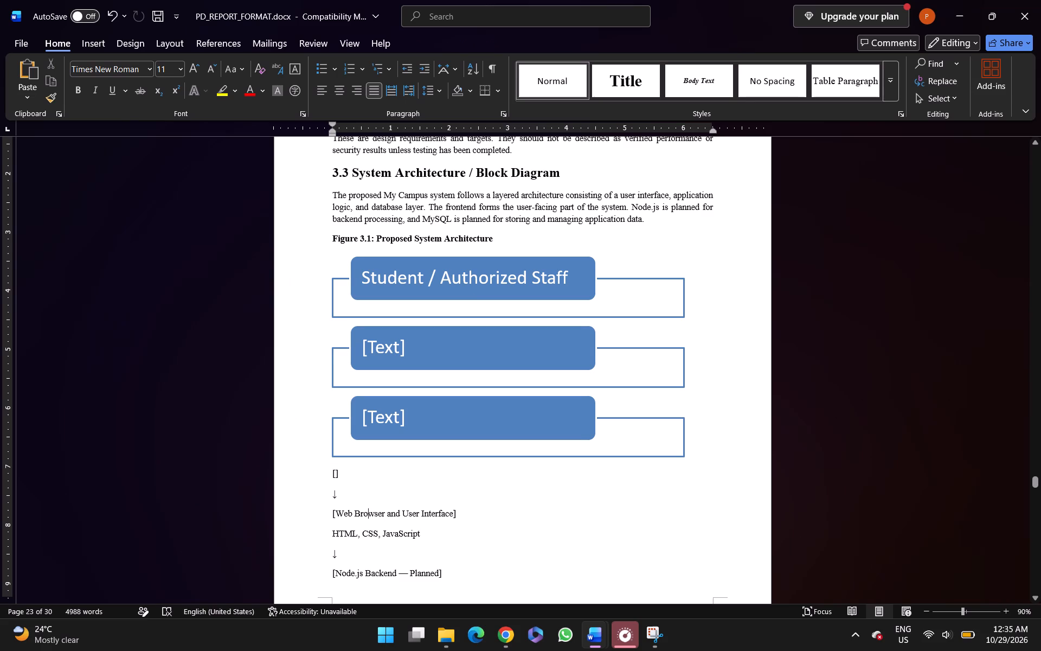
key(ctrl+Left)
key(ctrl+Left)
key(shift+Right)
key(ctrl+shift+Right)
key(ctrl+shift+Right)
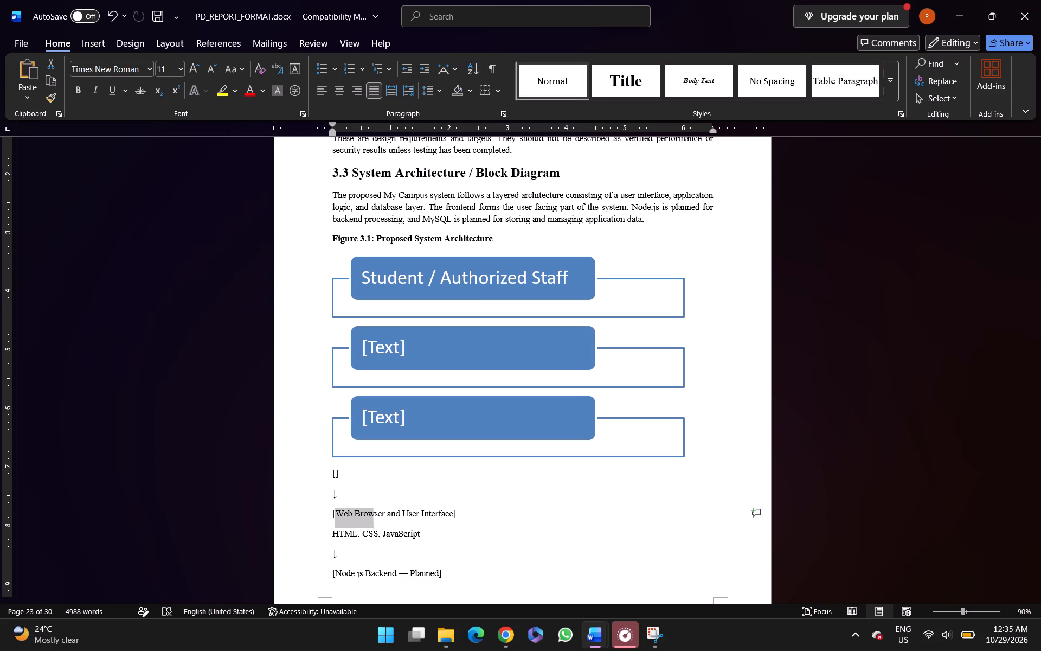
key(ctrl+shift+Right)
key(ctrl+shift+Right)
key(ctrl+shift+Right)
key(ctrl+shift+Right)
key(ctrl+shift+Left)
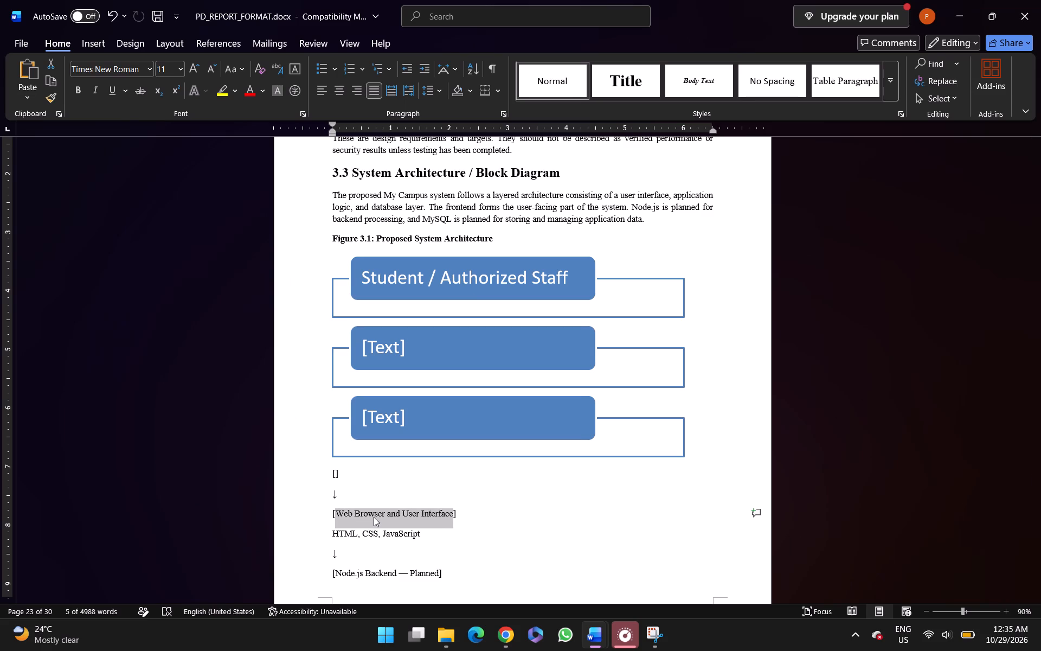
key(ctrl+x)
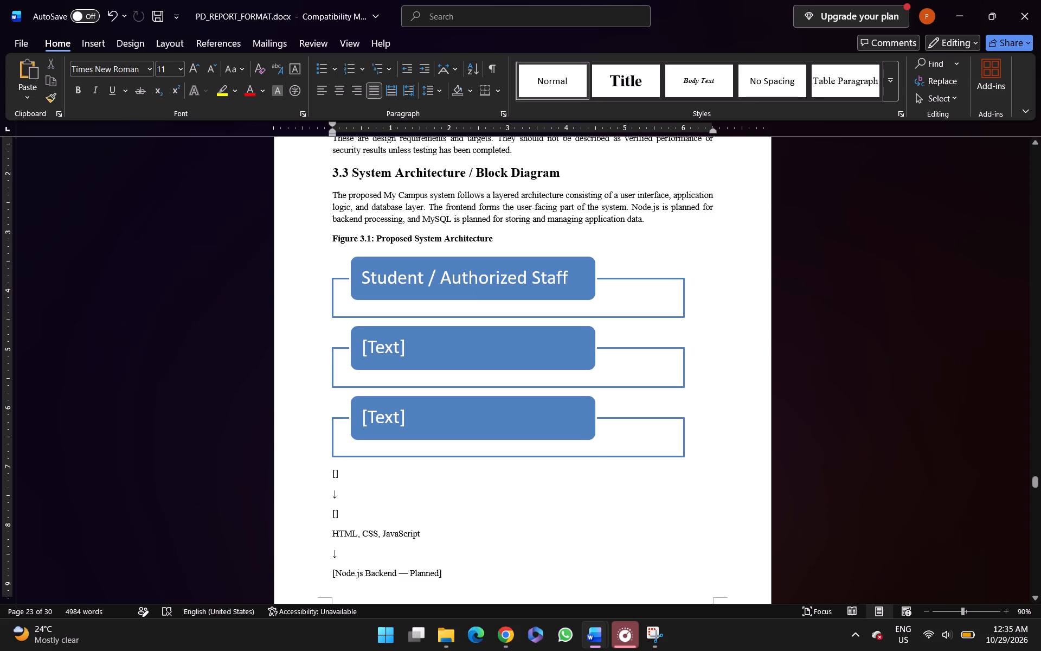
click(396, 345)
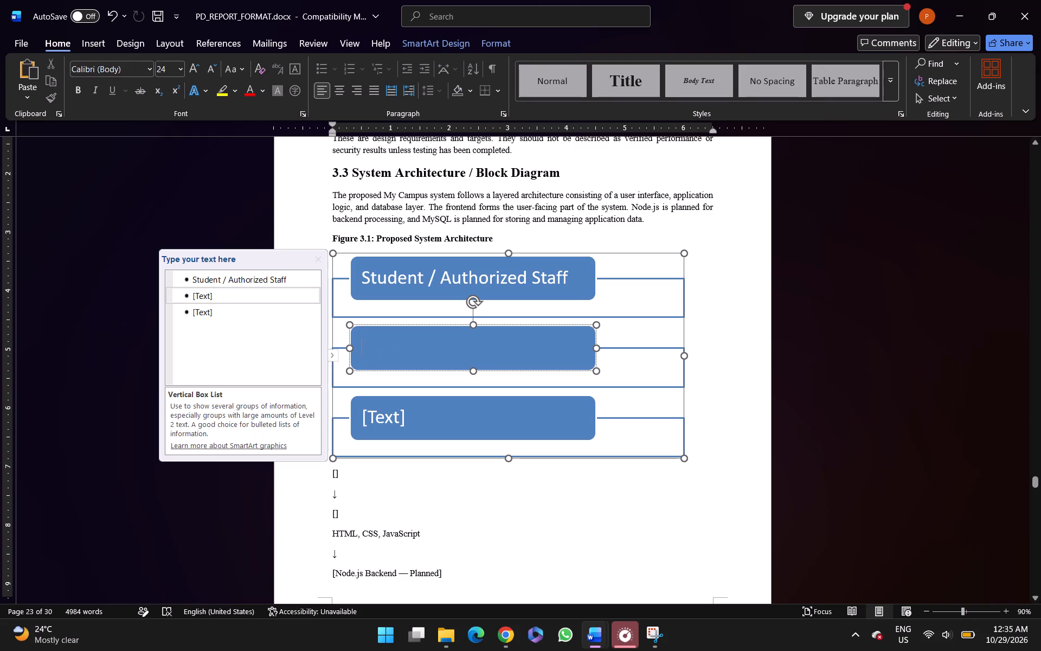
key(ctrl+v)
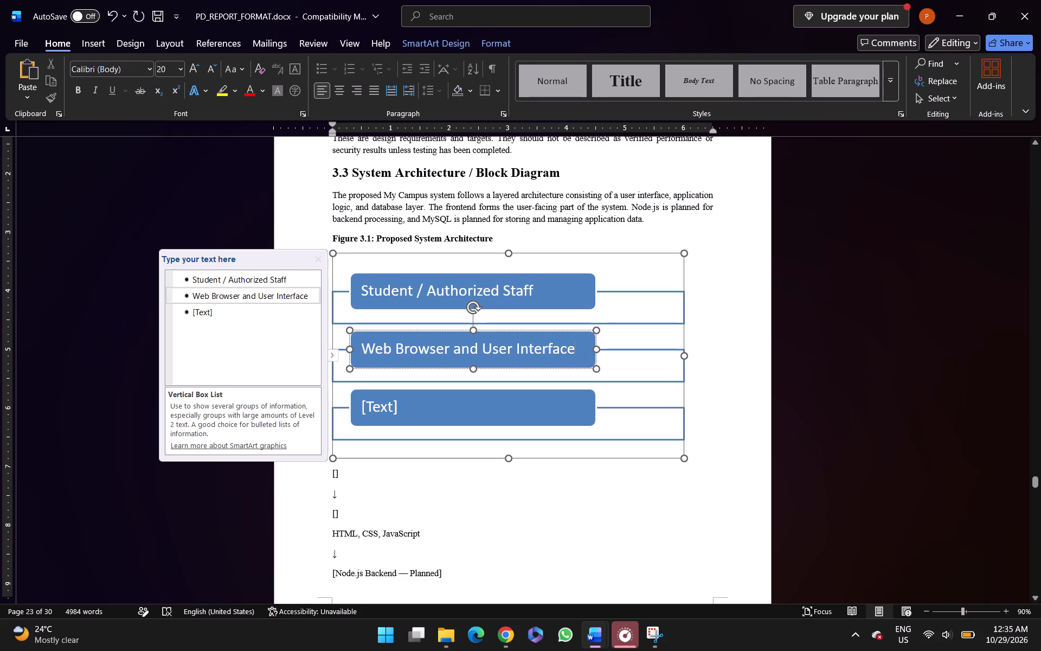
Move the outline line HTML, CSS, JavaScript into the third SmartArt box.
triple_click(337, 530)
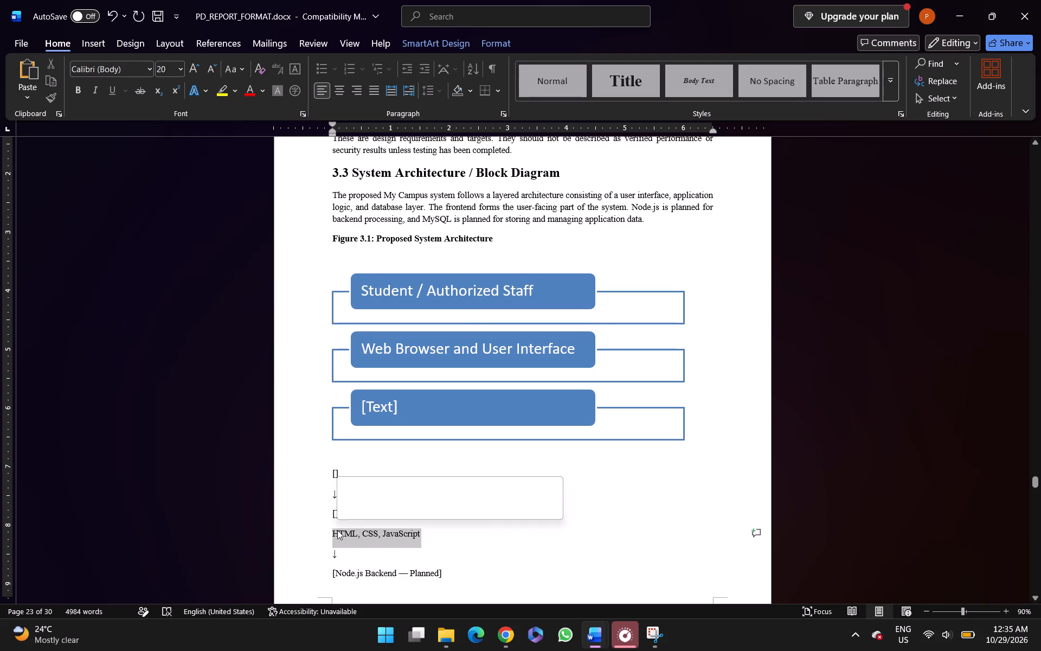
key(ctrl+x)
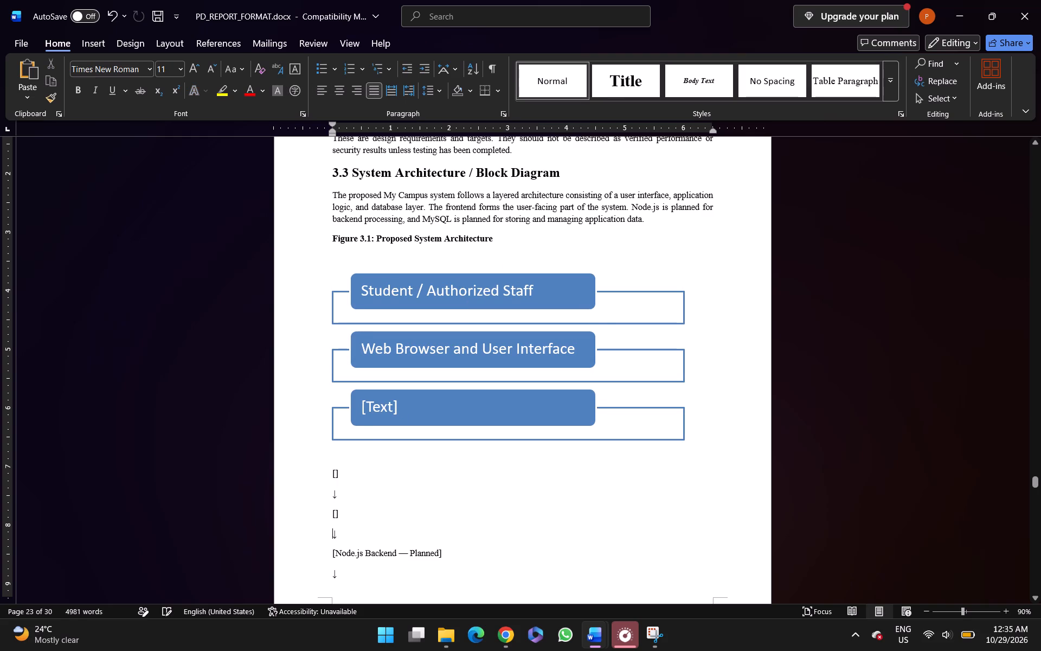
click(382, 405)
key(ctrl+v)
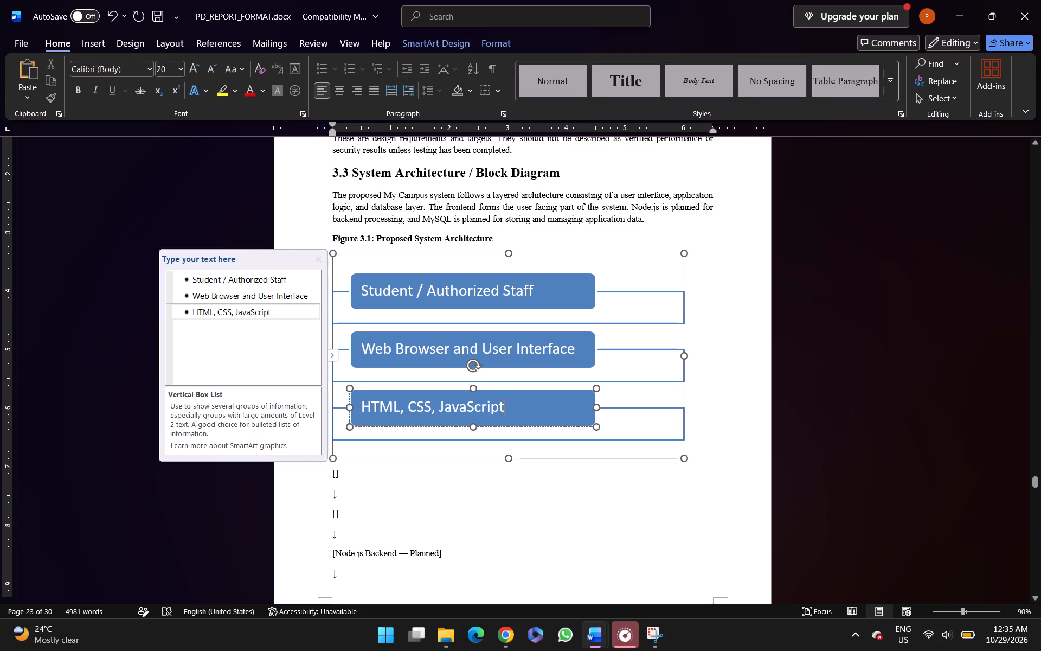
key(Return)
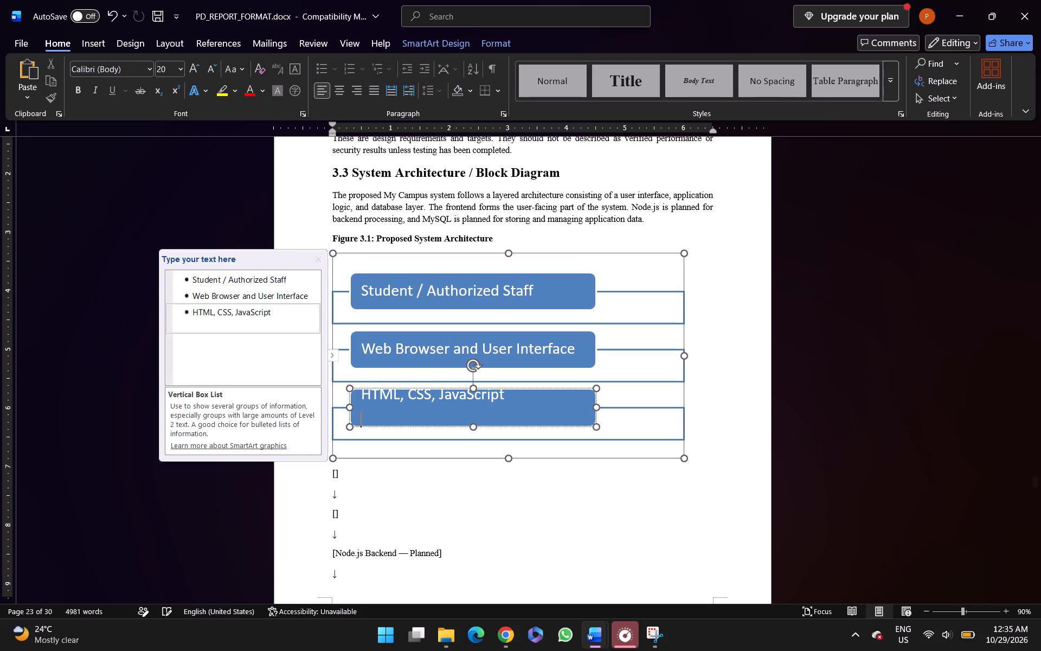
key(BackSpace)
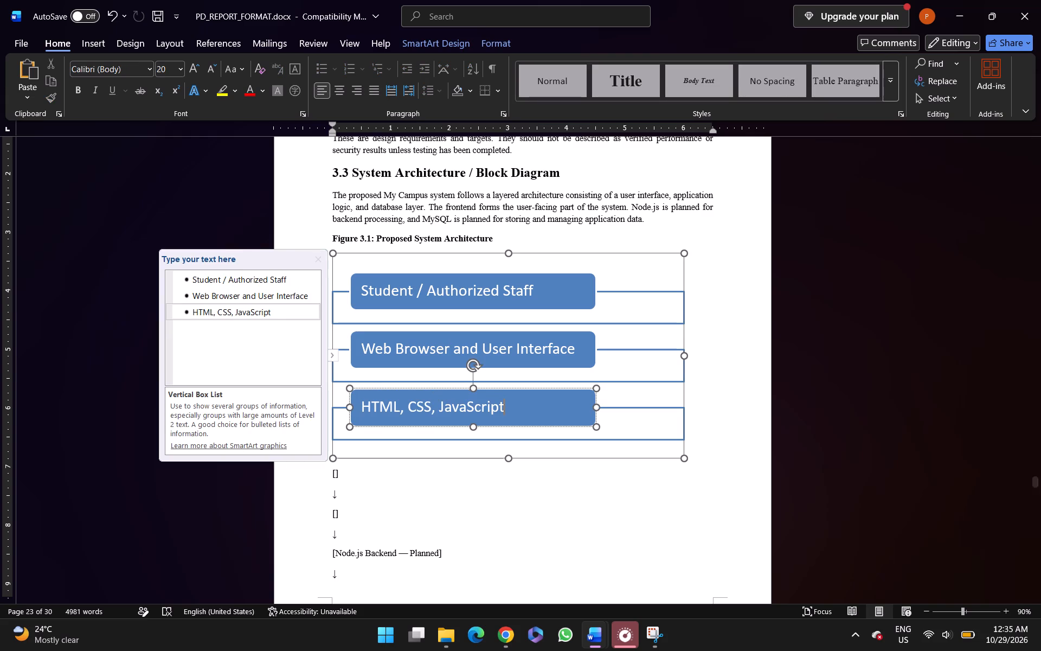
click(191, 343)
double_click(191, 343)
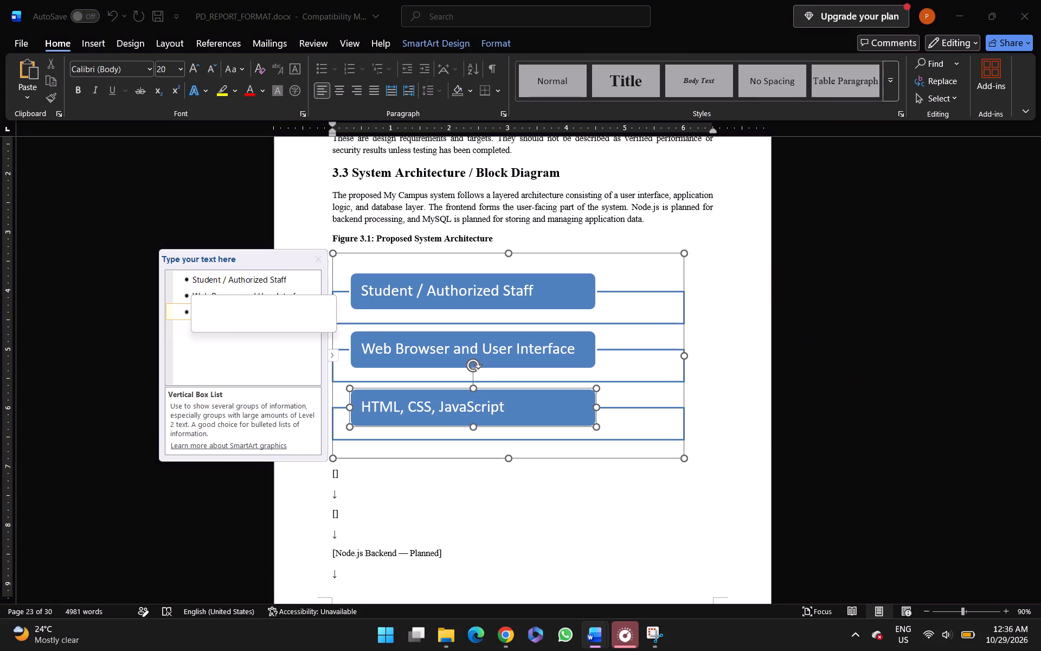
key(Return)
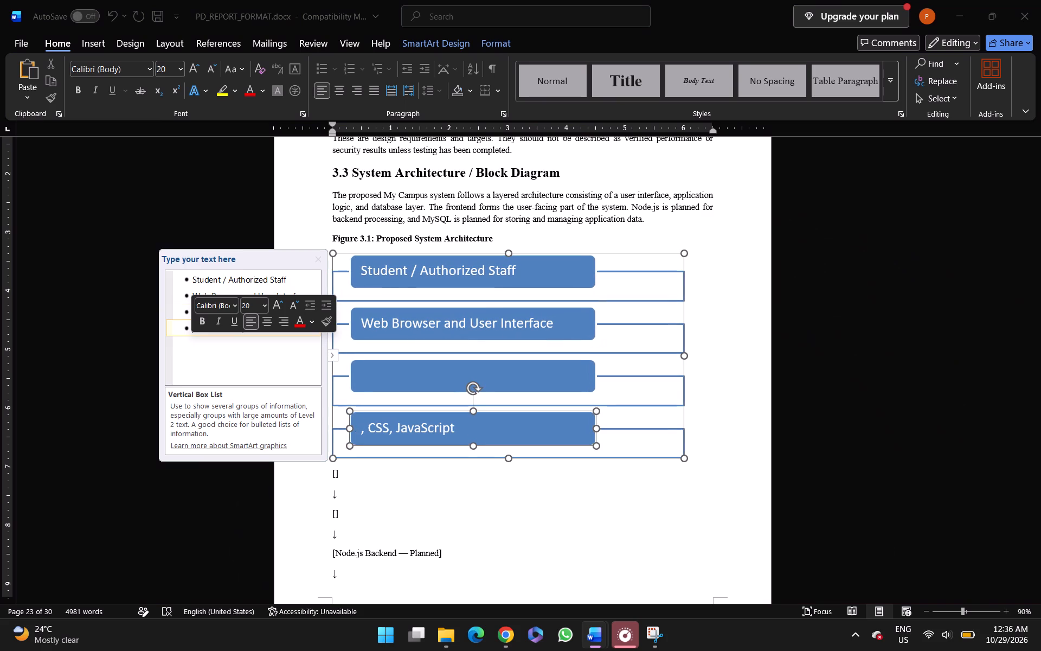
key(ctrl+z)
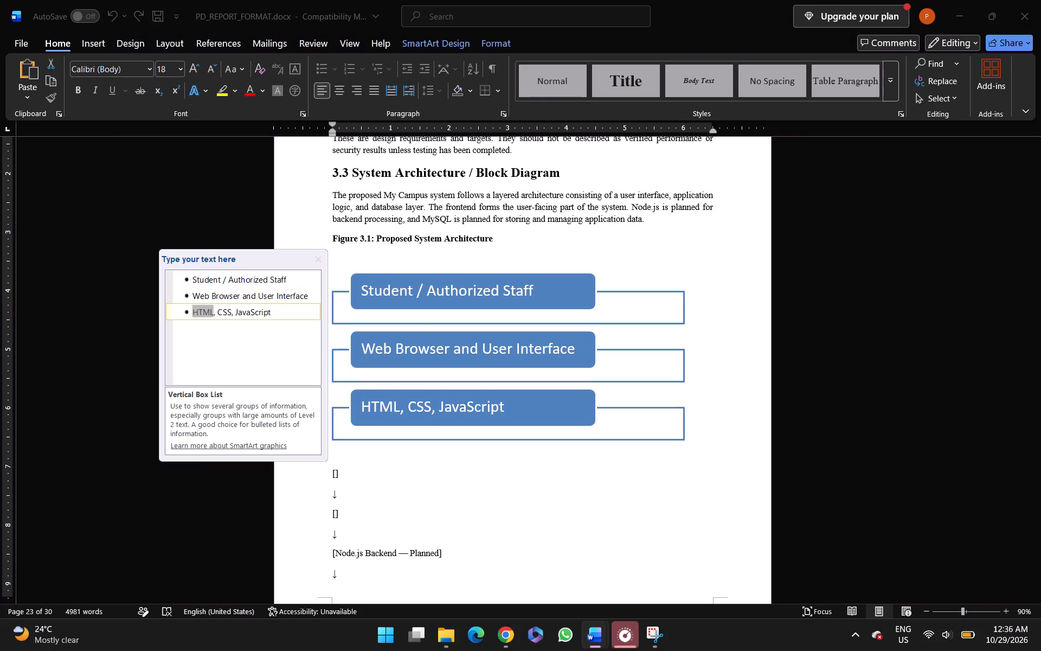
Add an empty fourth box to the SmartArt after HTML, CSS, JavaScript.
click(517, 411)
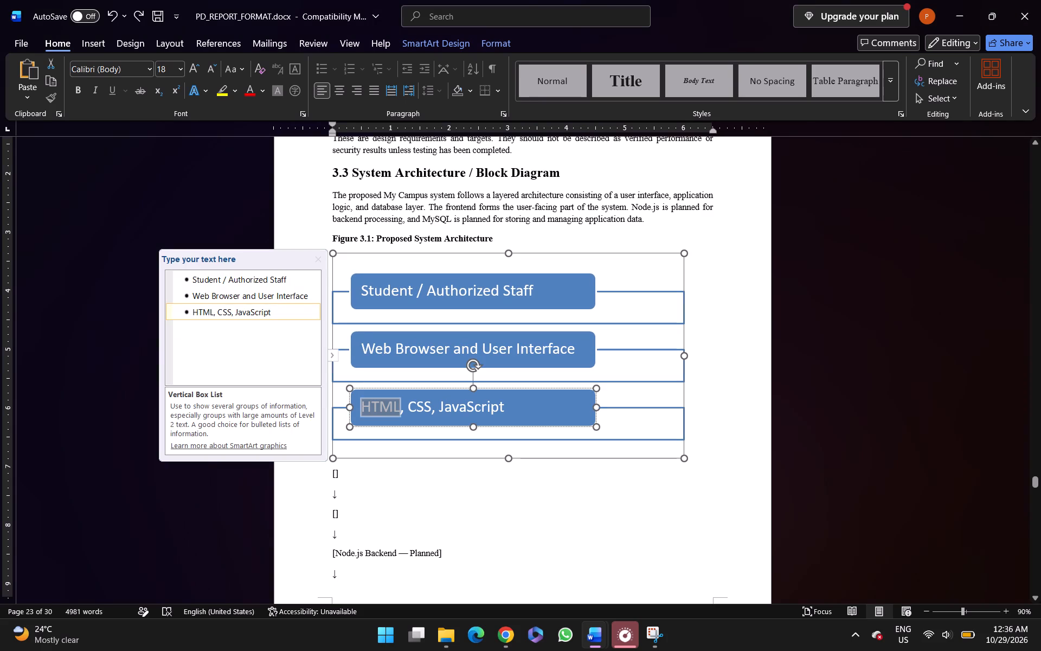
click(287, 311)
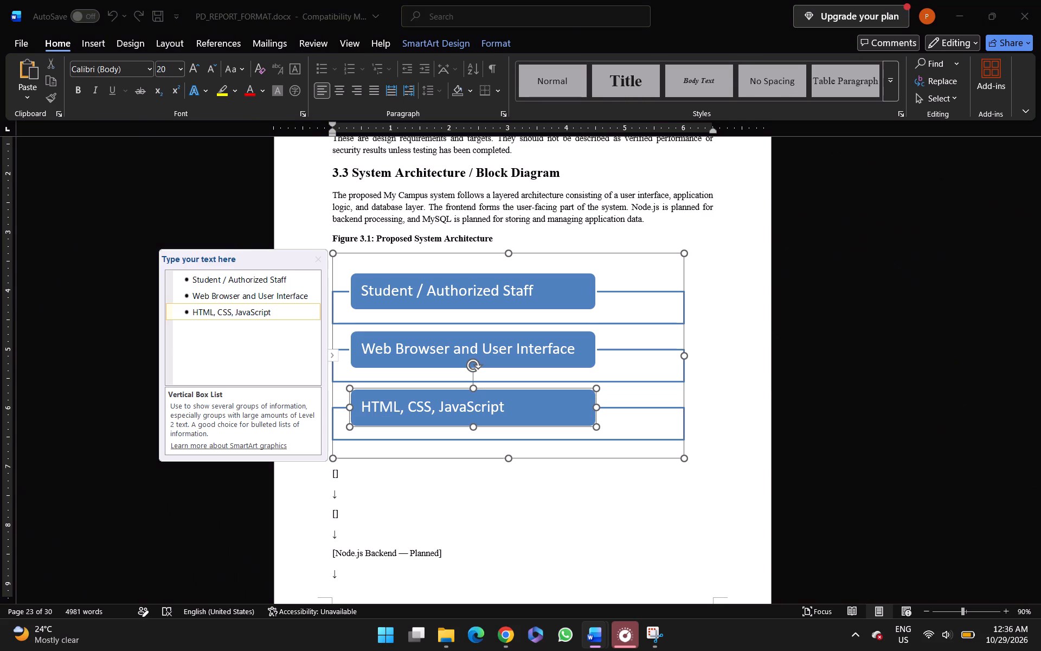
key(Return)
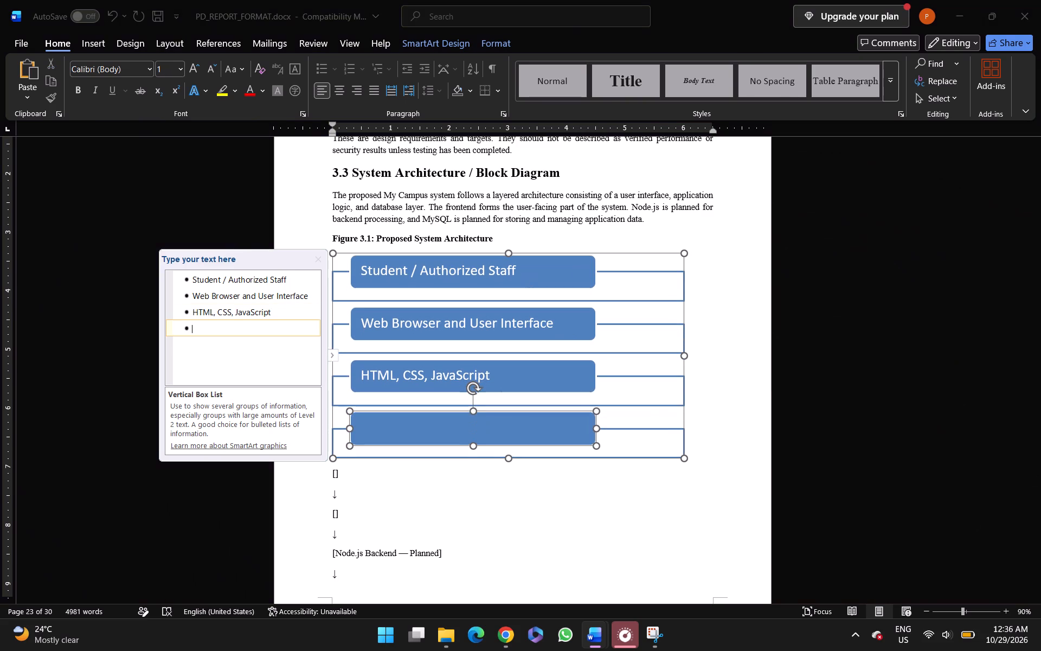
Cut the text Node.js Backend — Planned from inside the outline's brackets below the Figure 3.1 SmartArt.
scroll(287, 311, down, 1)
scroll(333, 548, down, 1)
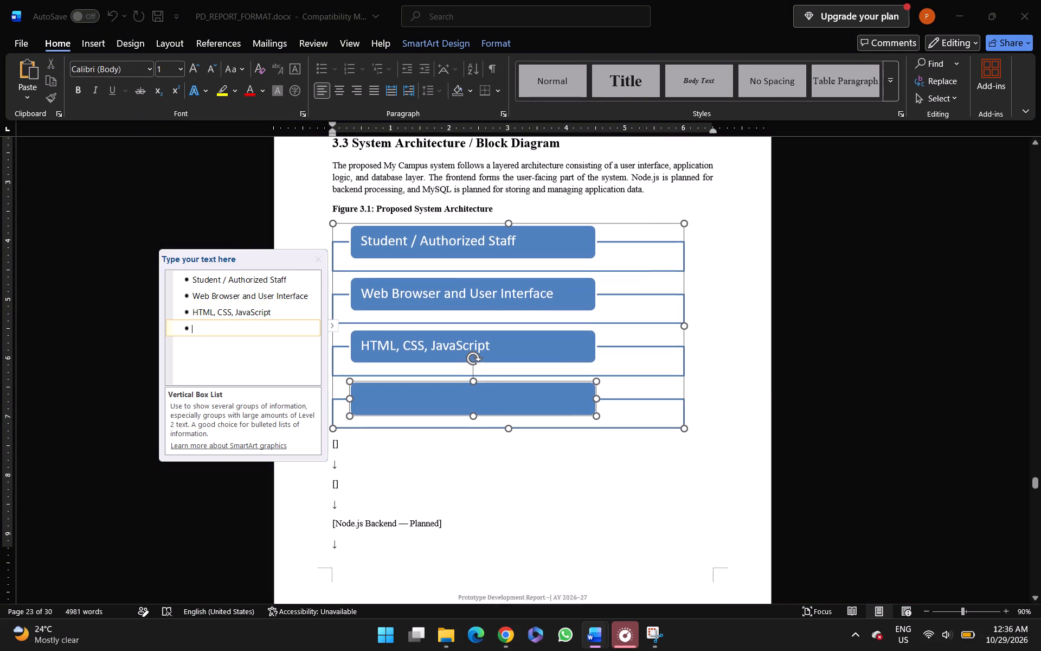
scroll(333, 548, down, 1)
click(349, 501)
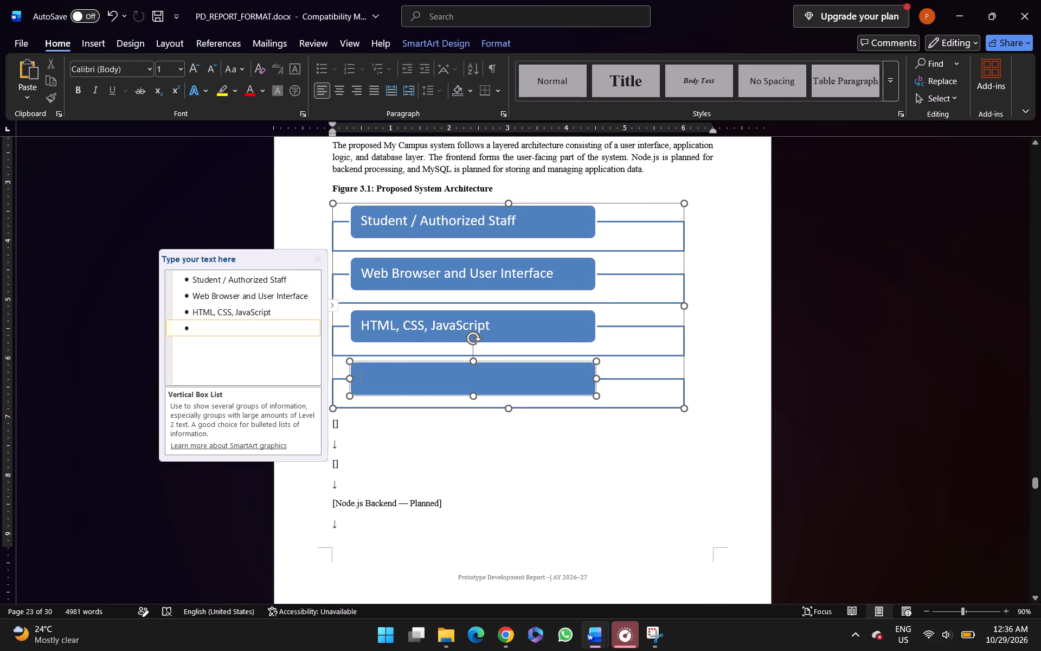
click(349, 501)
key(Left)
key(Left)
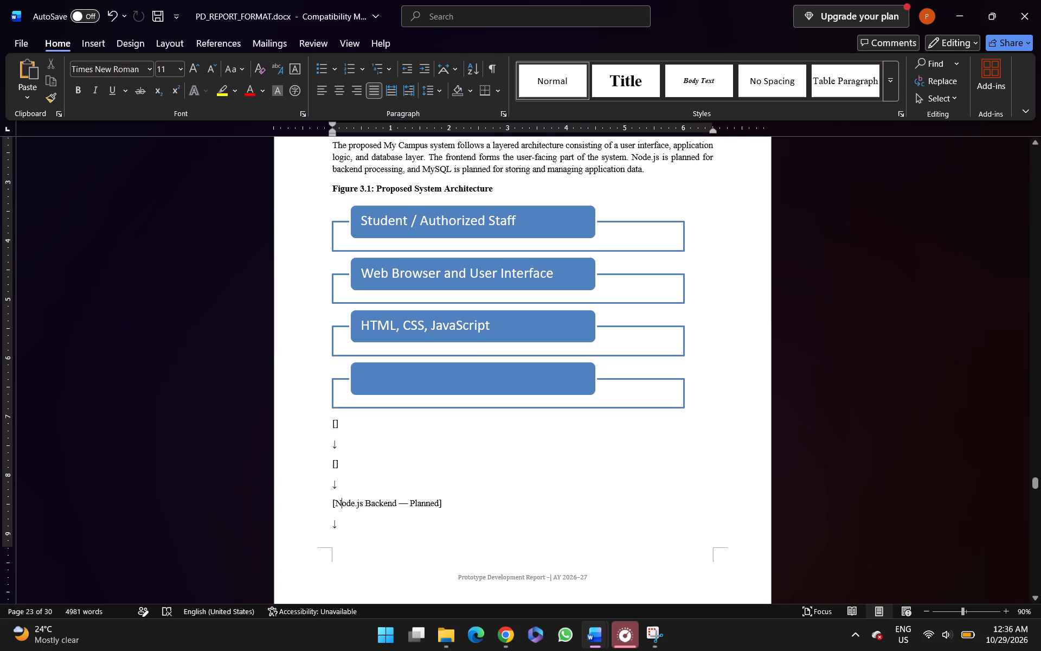
key(Left)
key(ctrl+Right)
key(ctrl+shift+Right)
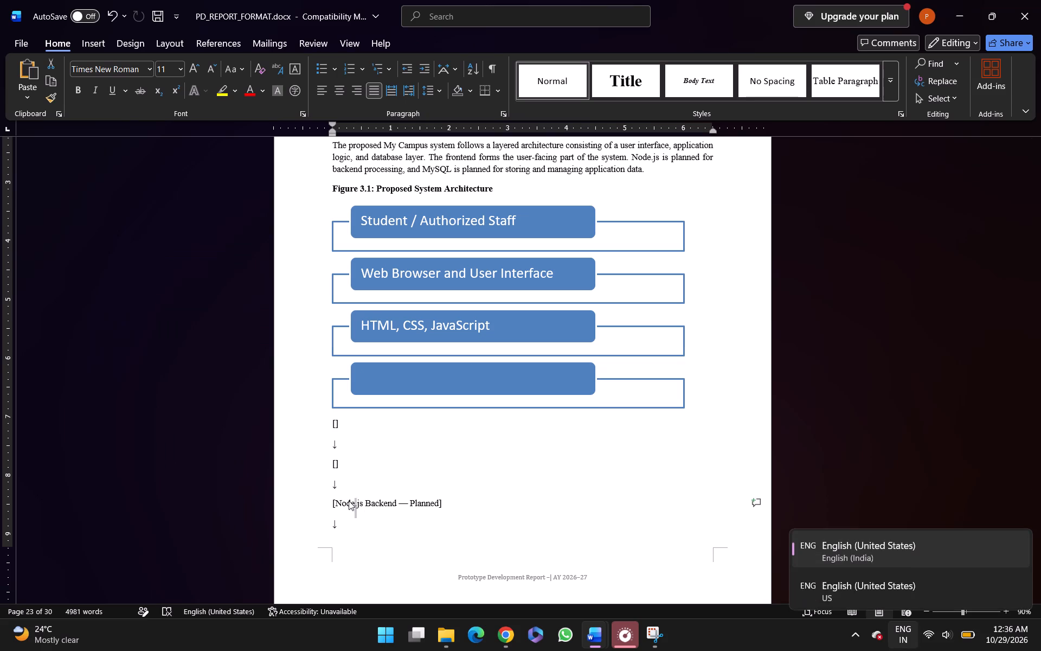
key(ctrl+shift+Right)
key(Left)
key(Left)
key(Left)
key(Left)
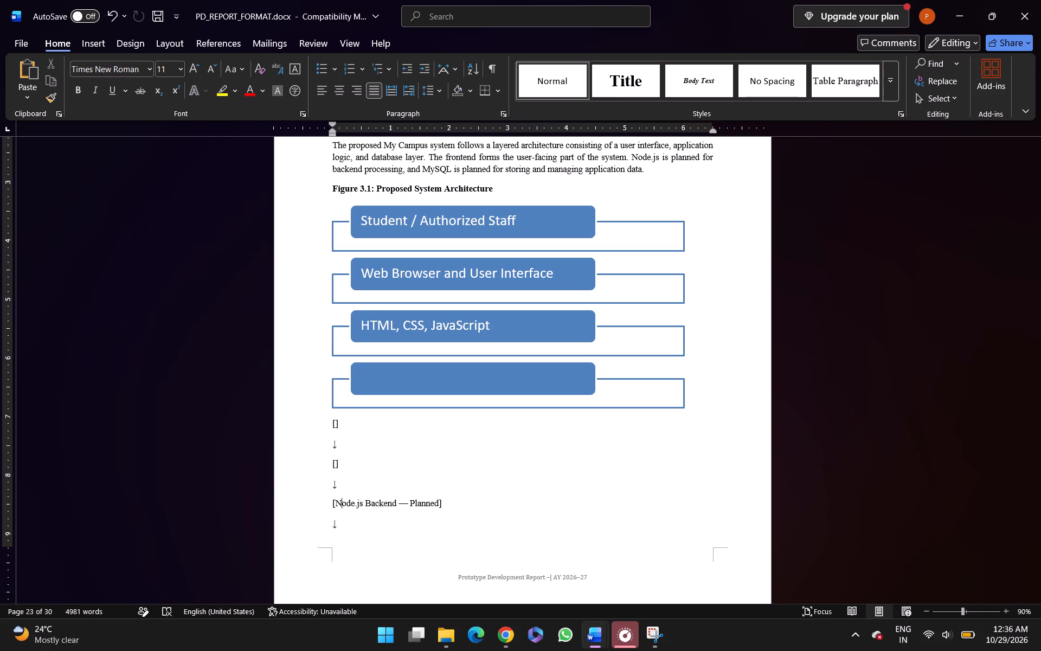
key(Left)
key(ctrl+shift+Right)
key(ctrl+shift+Right)
key(ctrl+shift+Right)
key(ctrl+shift+Right)
key(ctrl+shift+Right)
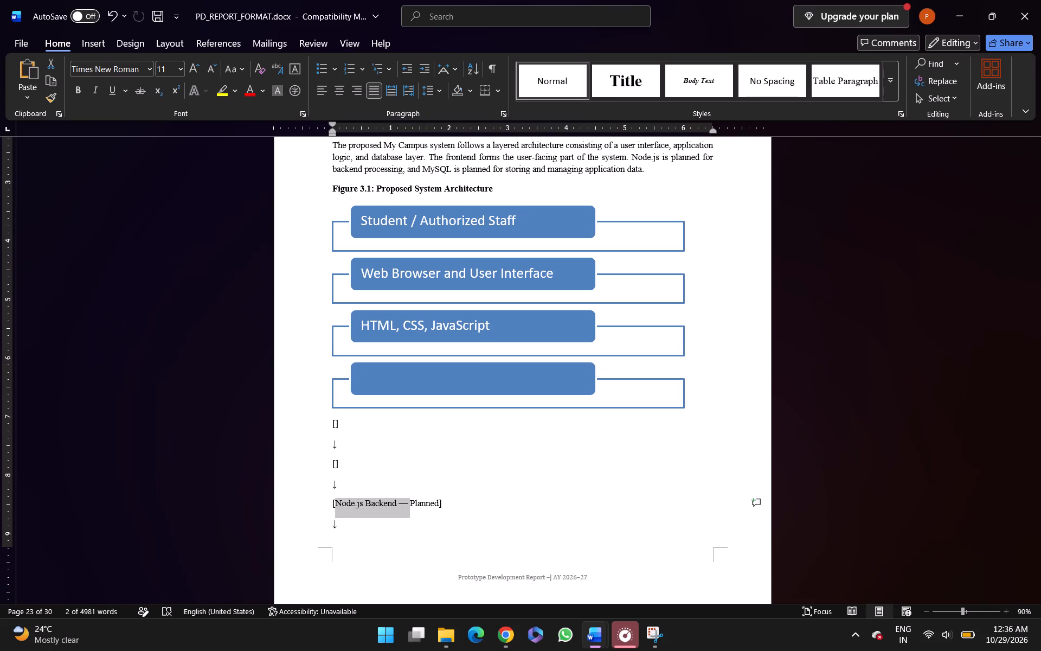
key(ctrl+shift+Right)
key(ctrl+x)
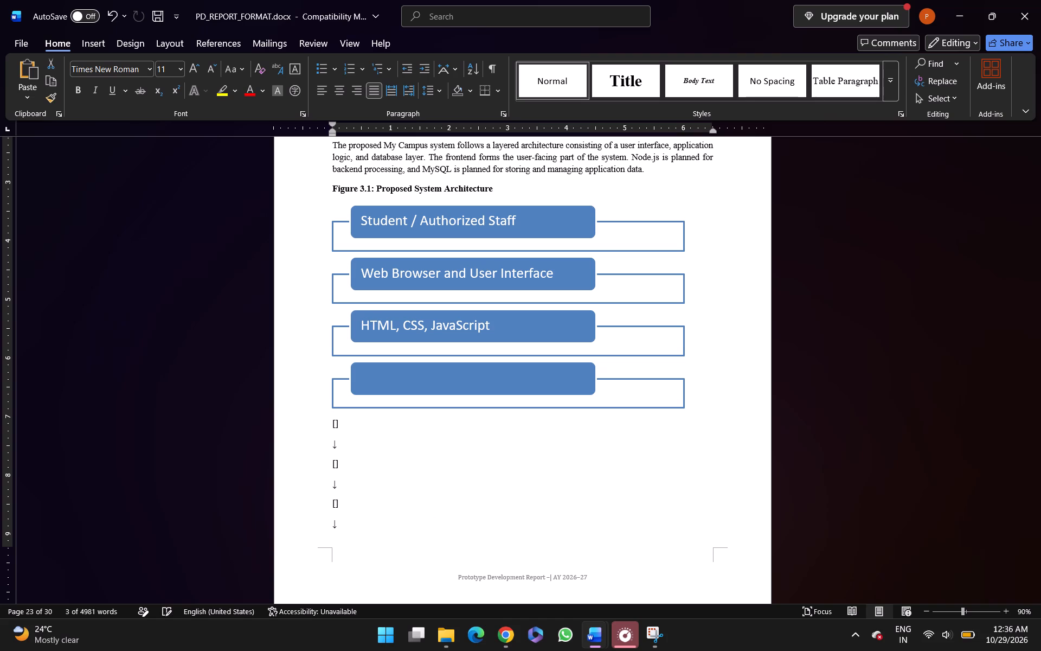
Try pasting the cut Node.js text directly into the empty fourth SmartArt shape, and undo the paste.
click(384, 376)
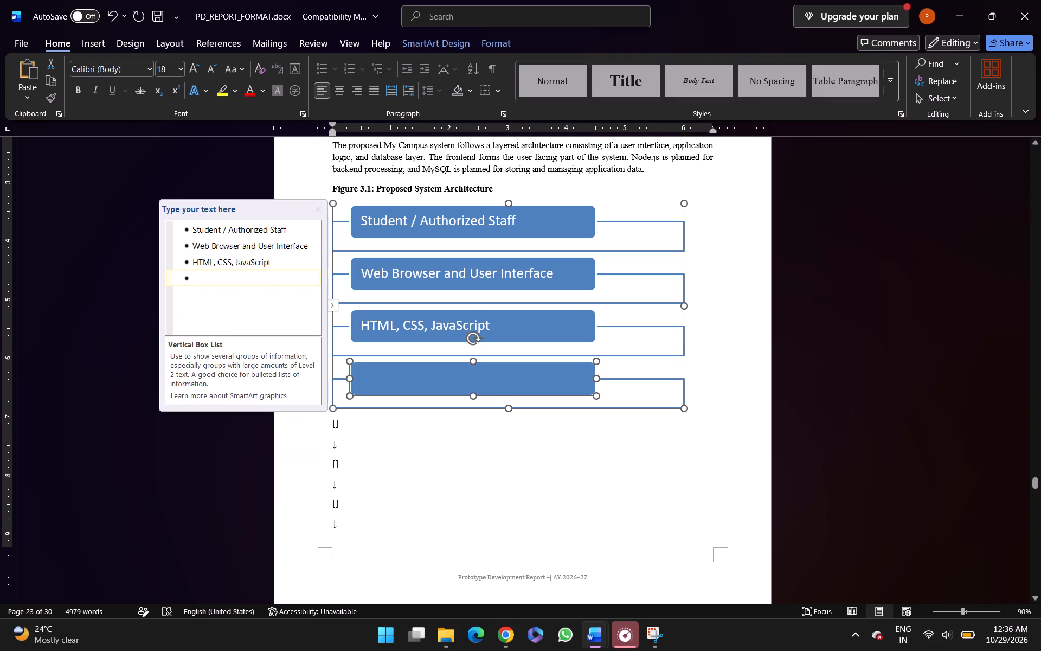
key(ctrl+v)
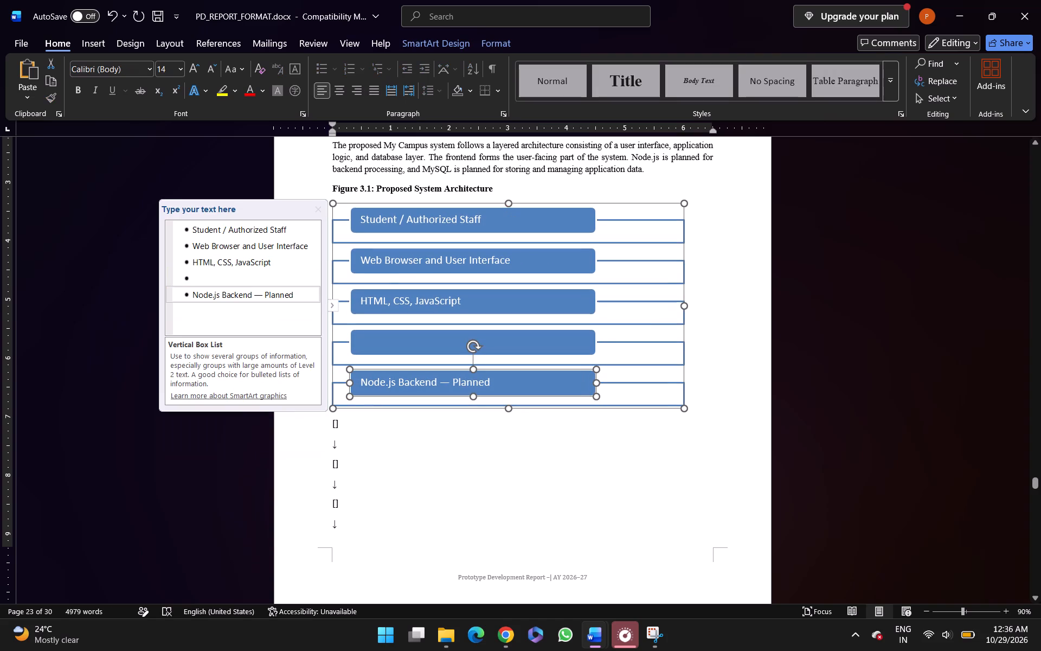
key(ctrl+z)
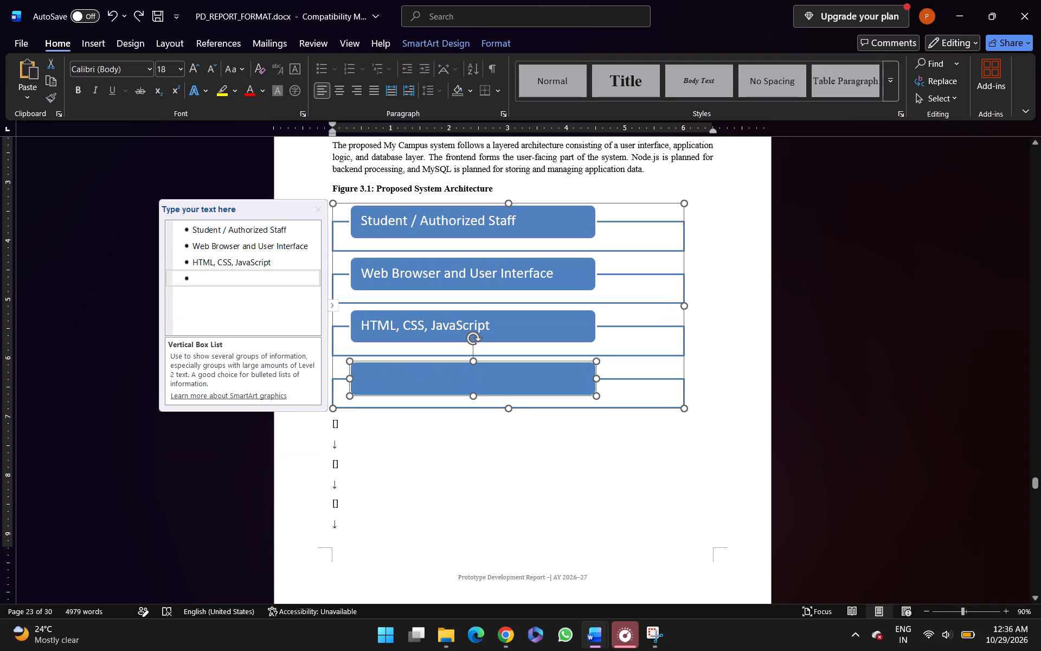
Paste Node.js Backend — Planned into the empty fourth bullet of the SmartArt's text list.
click(226, 273)
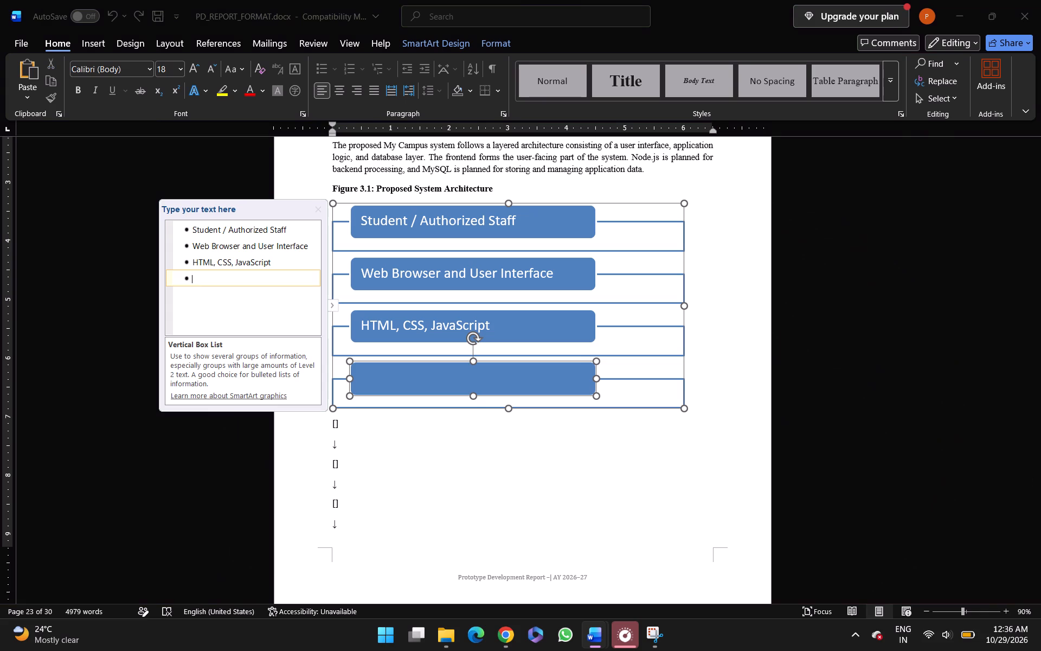
key(ctrl+v)
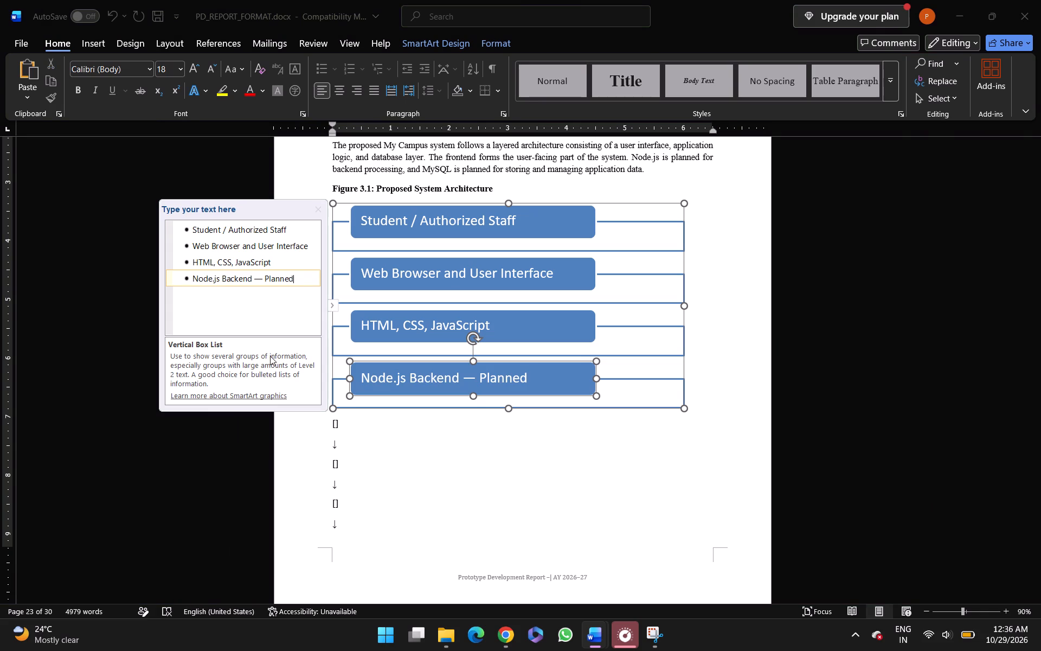
Add an empty fifth box to the SmartArt after Node.js Backend — Planned.
scroll(379, 458, down, 1)
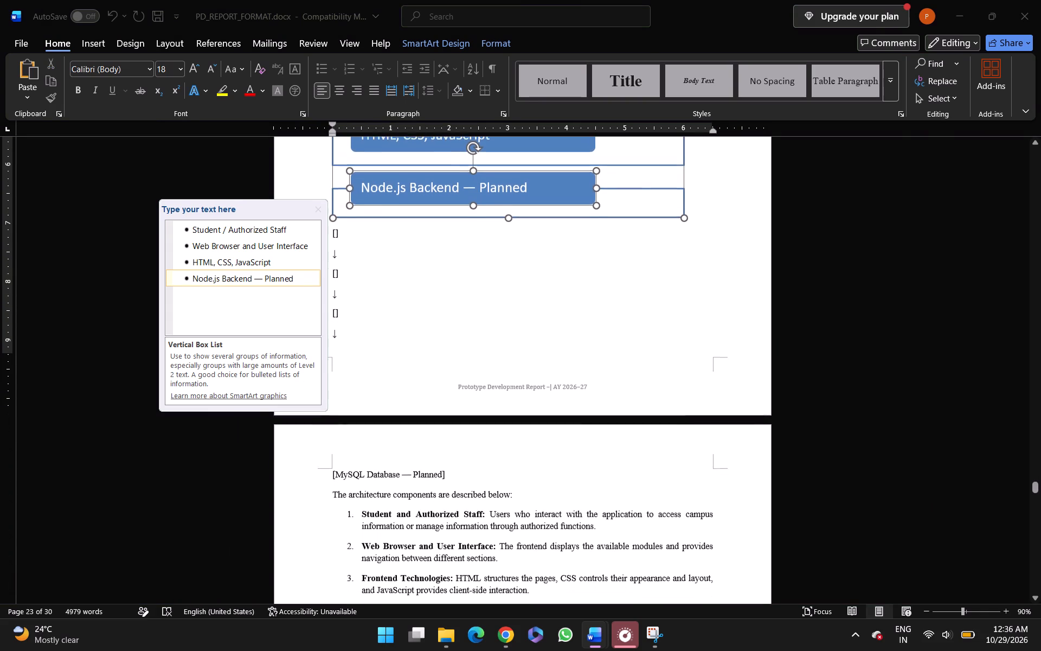
scroll(379, 458, down, 1)
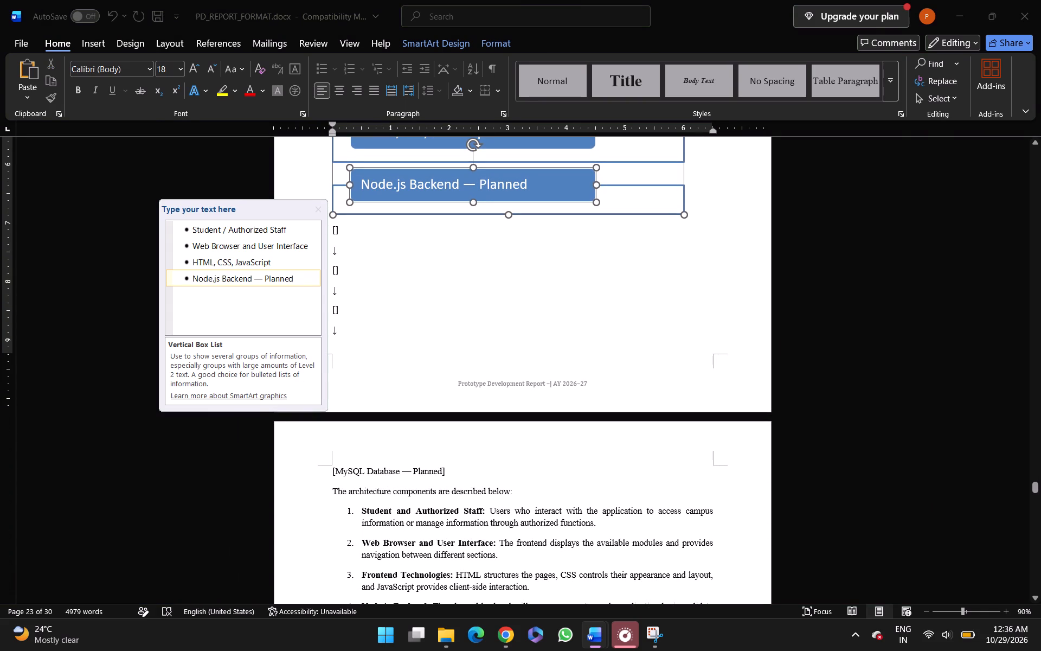
click(272, 312)
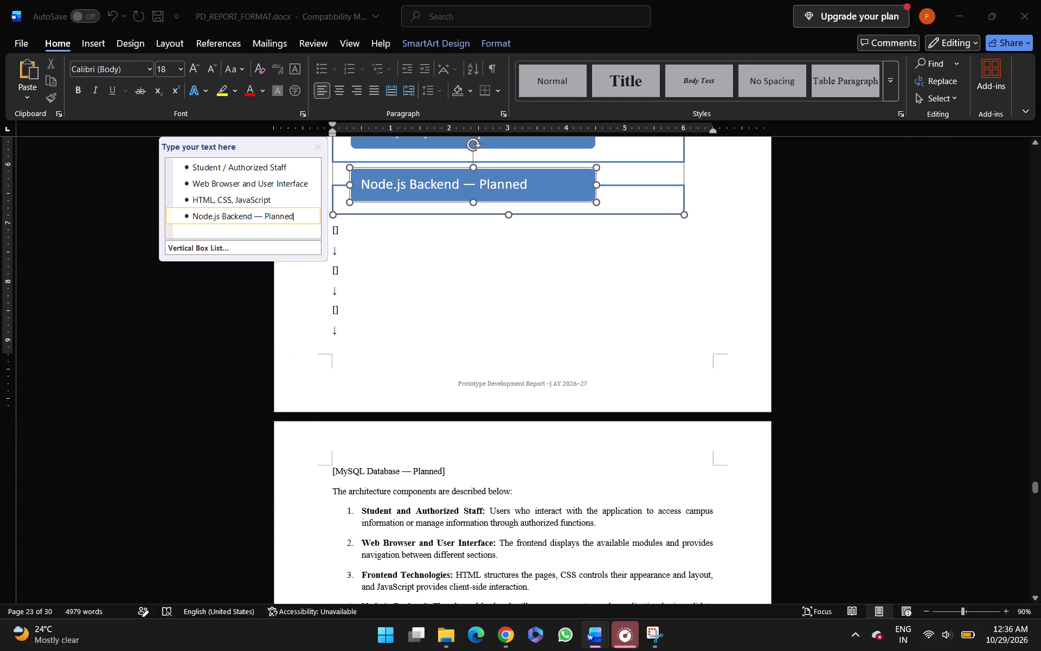
scroll(291, 245, up, 1)
scroll(291, 245, down, 1)
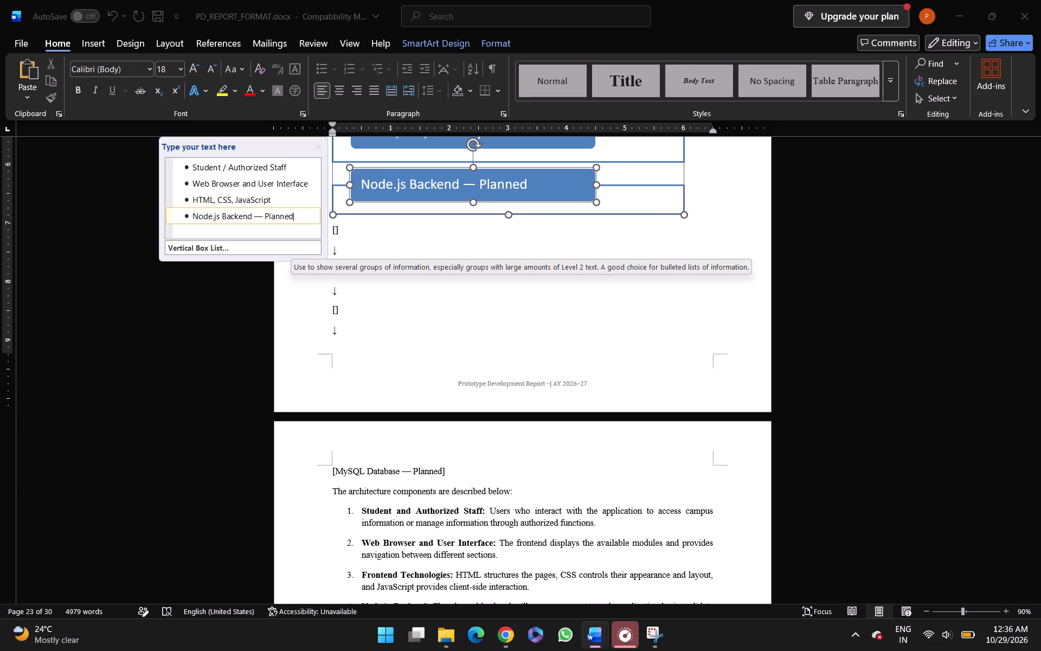
click(303, 210)
click(303, 192)
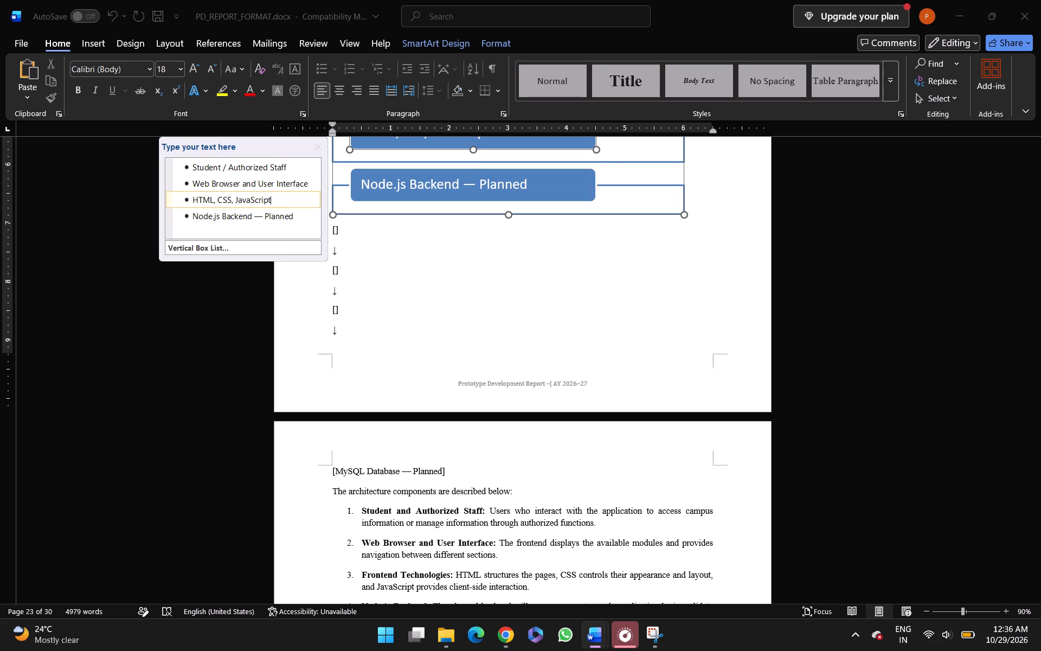
click(300, 214)
key(Return)
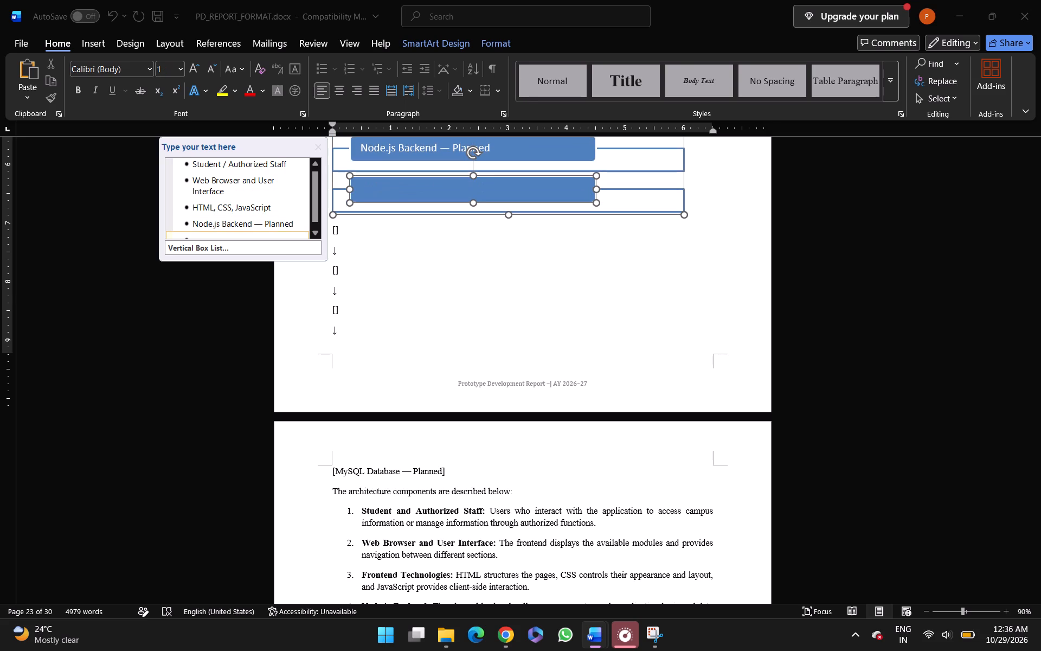
Cut the text MySQL Database — Planned from inside the outline's brackets on the following page.
scroll(300, 214, down, 1)
click(369, 478)
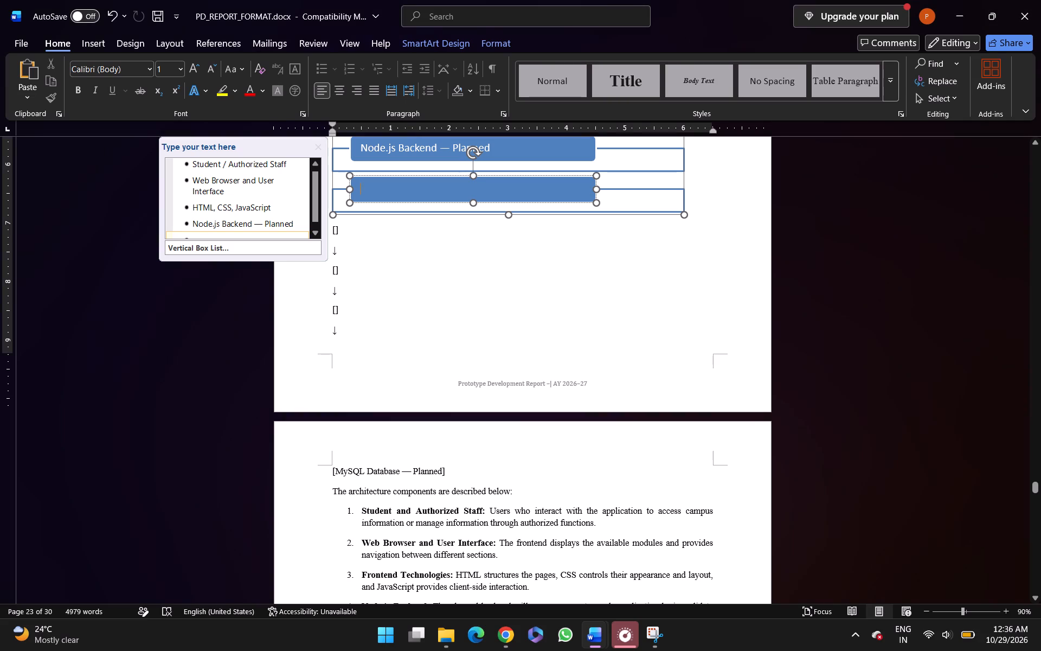
click(343, 469)
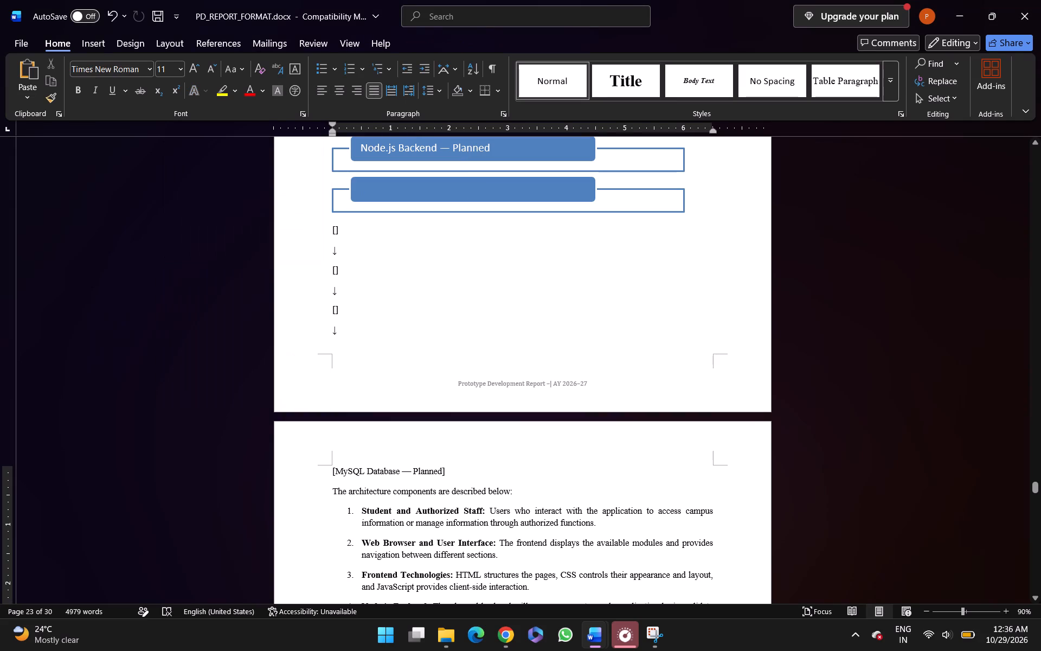
key(Left)
key(ctrl+shift+Right)
key(ctrl+shift+Right)
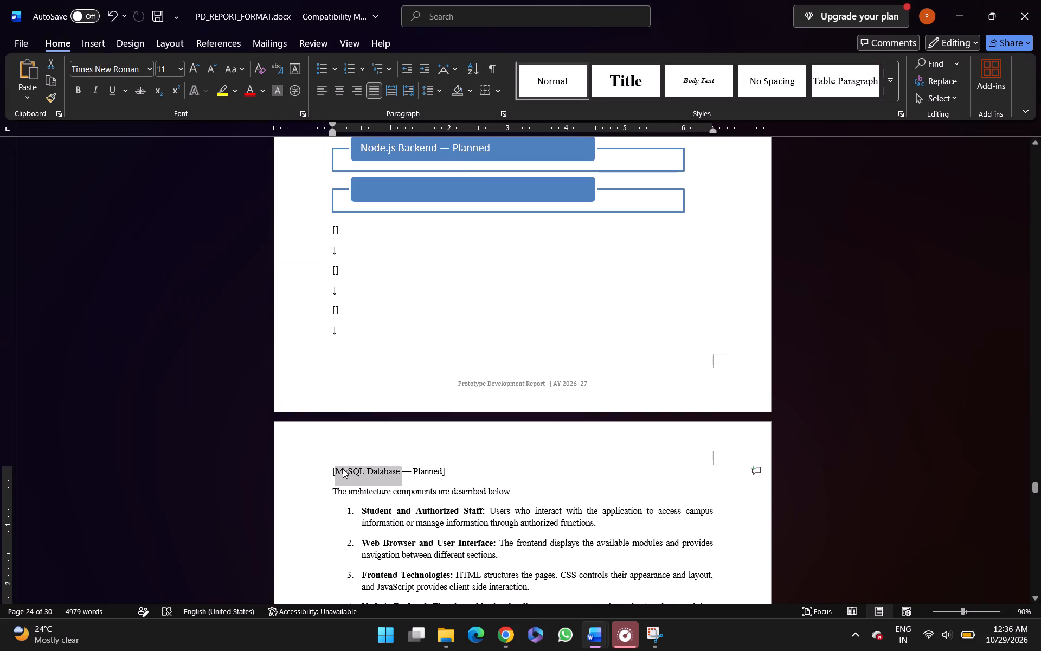
key(ctrl+shift+Right)
key(ctrl+shift+Right)
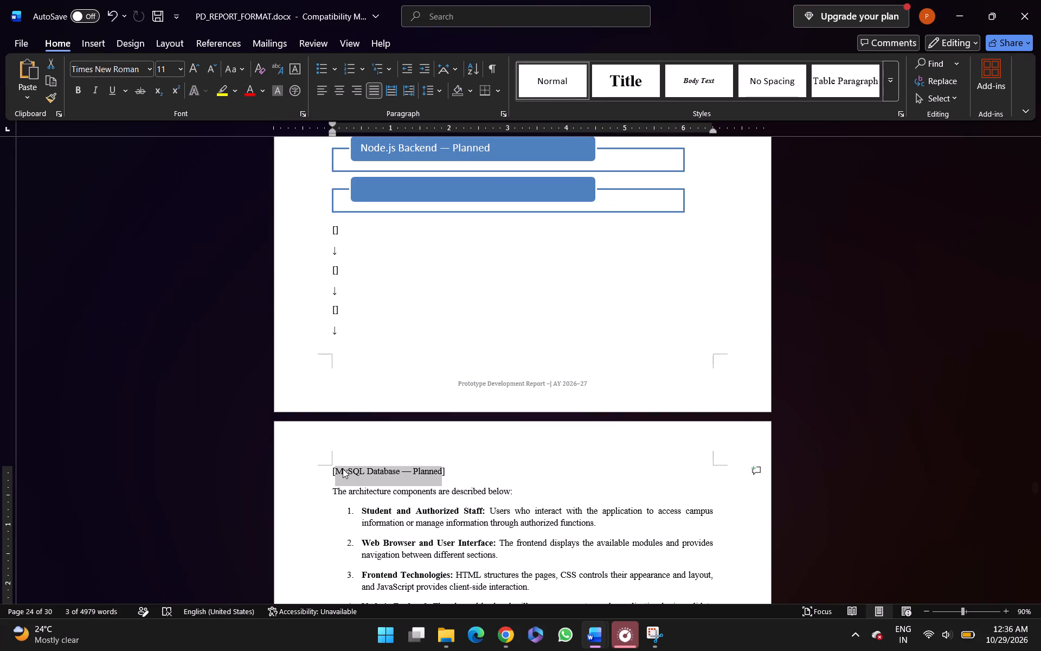
key(ctrl+x)
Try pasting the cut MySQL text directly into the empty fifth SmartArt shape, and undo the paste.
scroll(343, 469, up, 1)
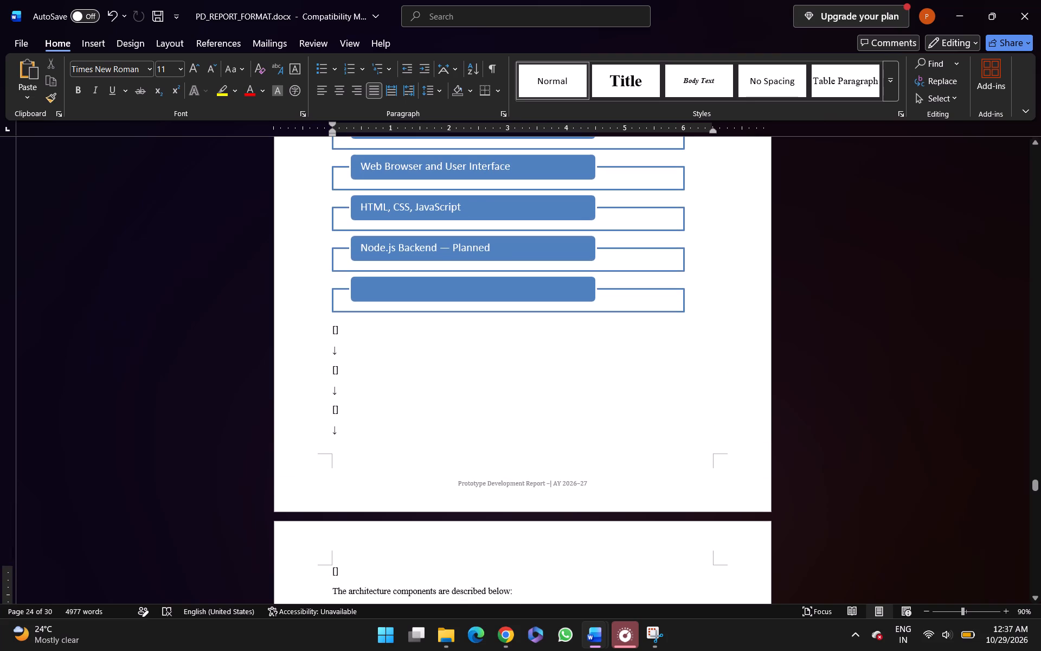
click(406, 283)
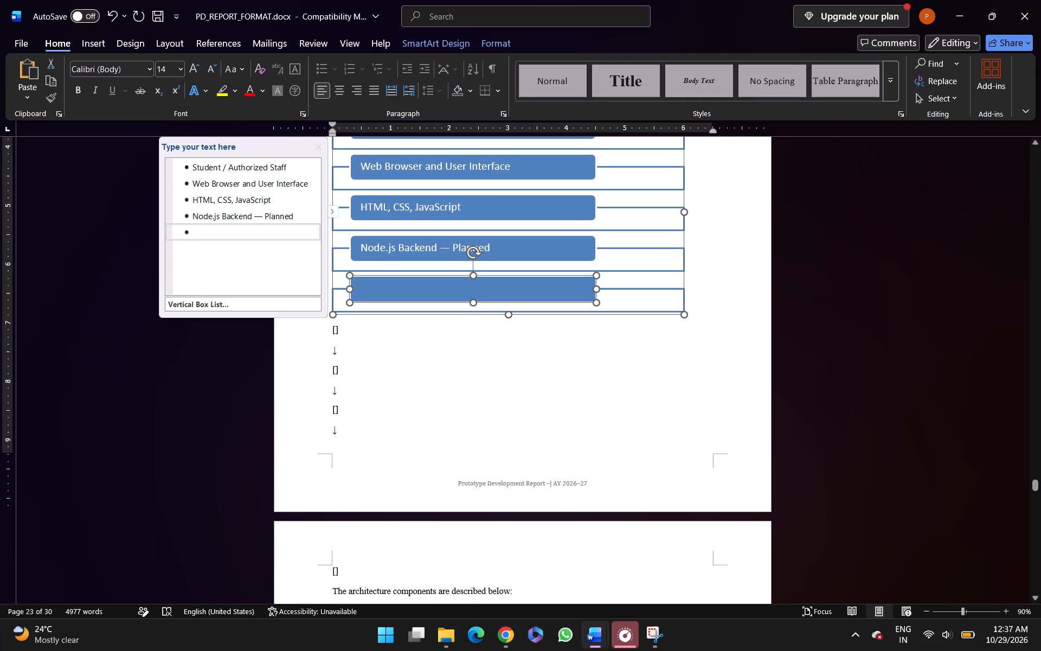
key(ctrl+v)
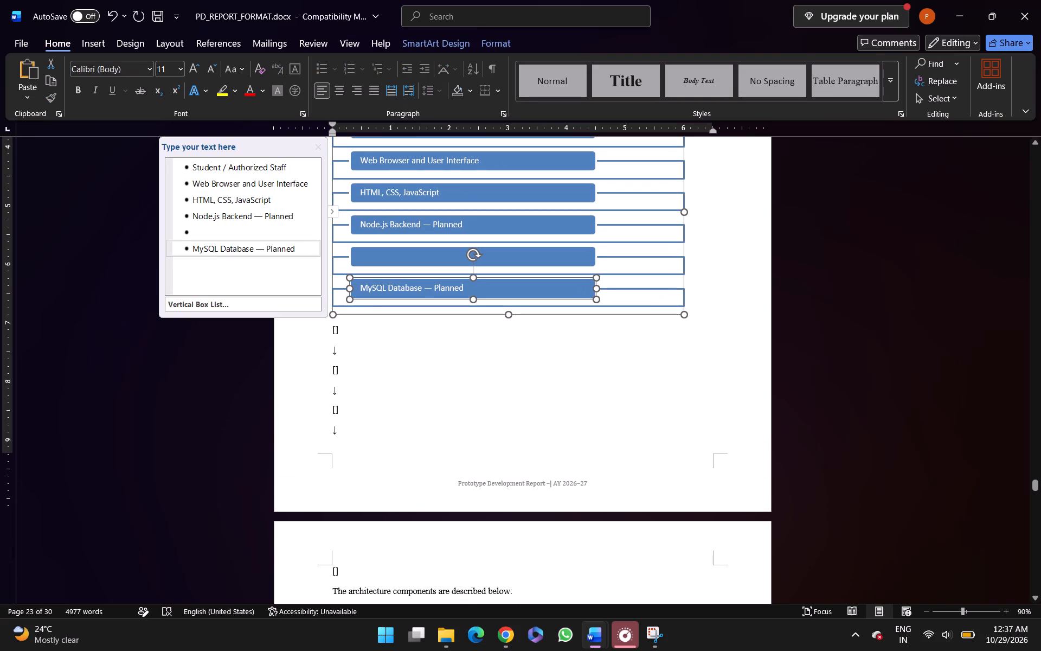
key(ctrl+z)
Paste MySQL Database — Planned into the empty fifth bullet of the SmartArt's text list.
click(239, 232)
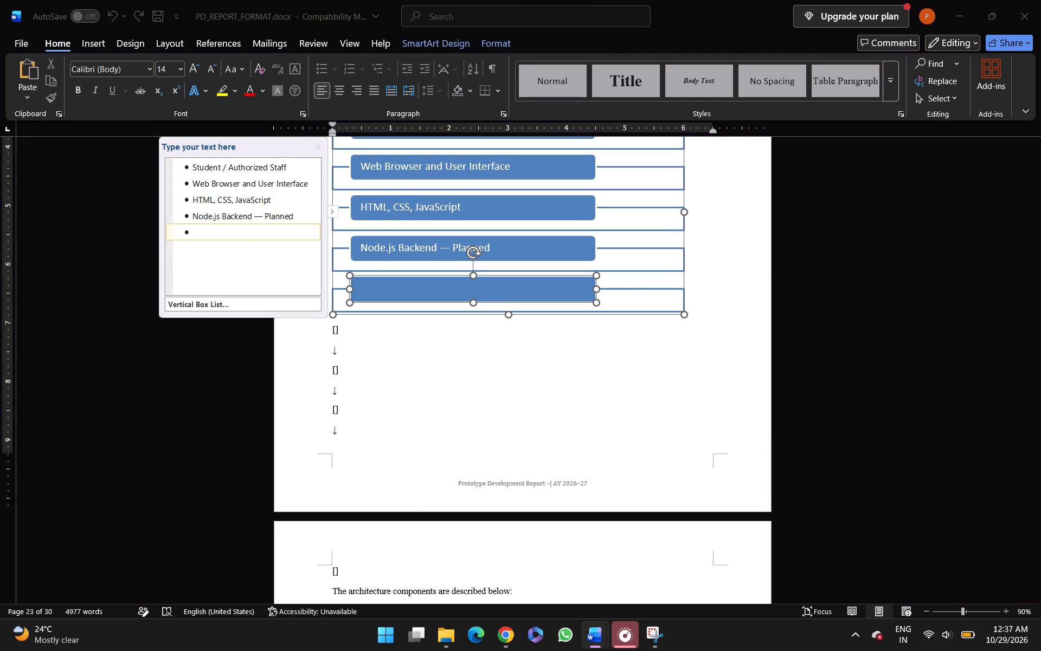
key(ctrl+v)
Delete the leftover empty brackets and arrows between the SmartArt and the line The architecture components are described below.
click(353, 335)
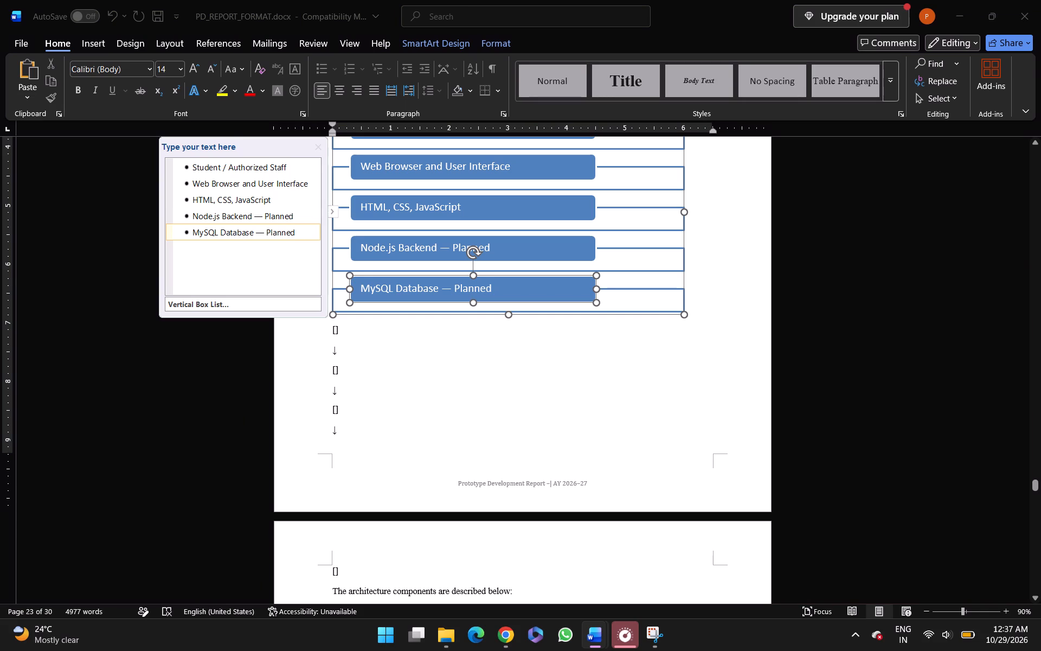
double_click(353, 335)
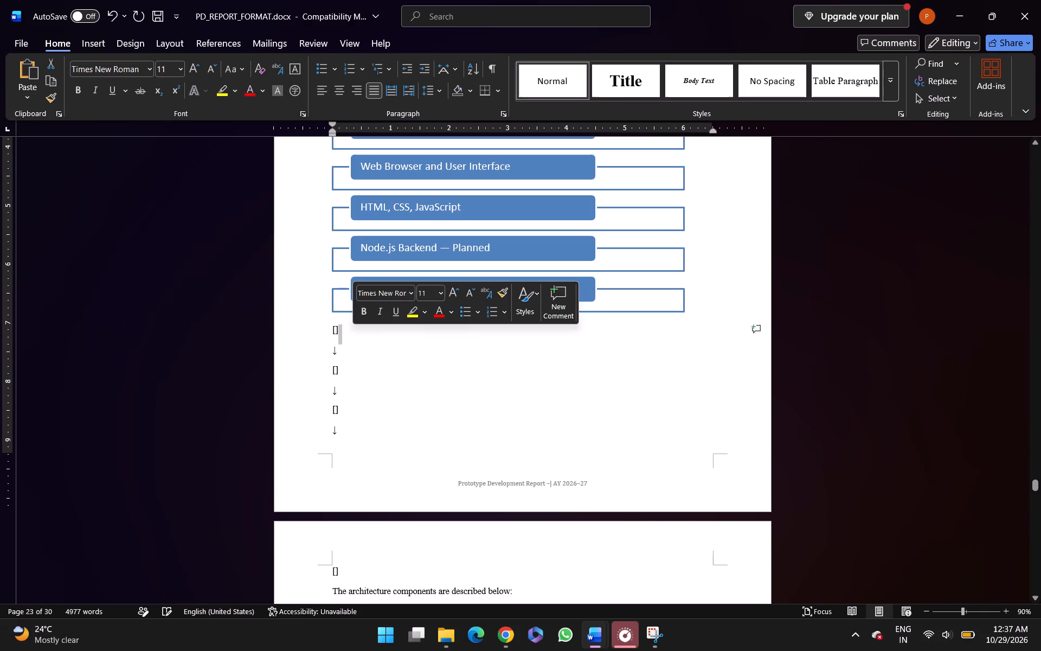
key(Left)
key(Left)
key(Left)
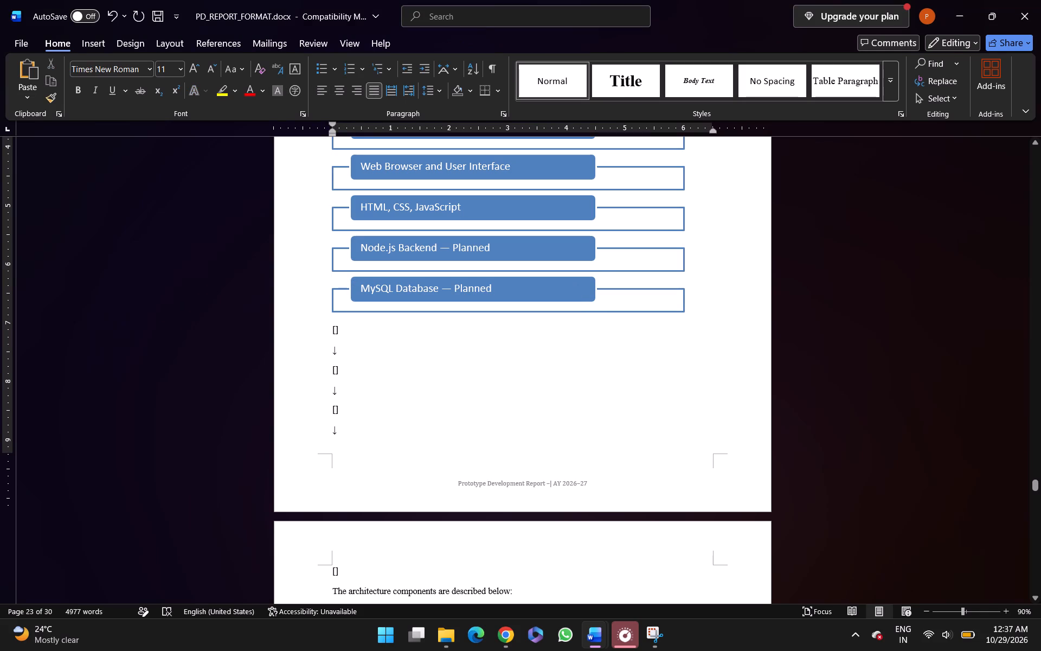
key(ctrl+shift+Down)
key(ctrl+shift+Down)
key(ctrl+shift+Down)
key(ctrl+shift+Down)
key(ctrl+shift+Down)
key(ctrl+shift+Down)
key(ctrl+shift+Down)
key(ctrl+shift+Down)
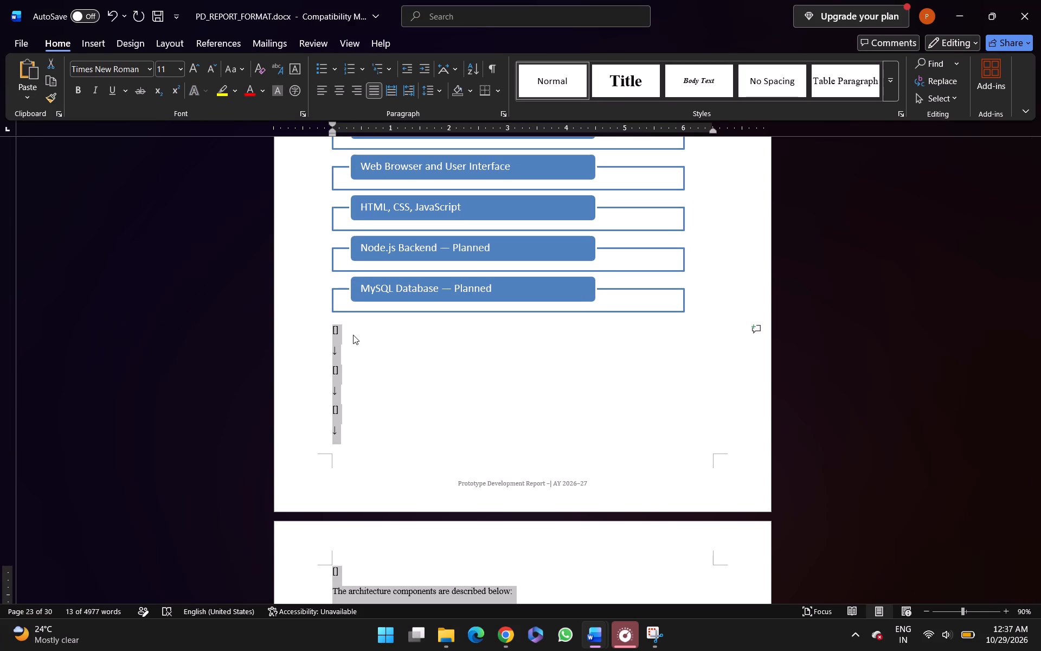
key(ctrl+shift+Up)
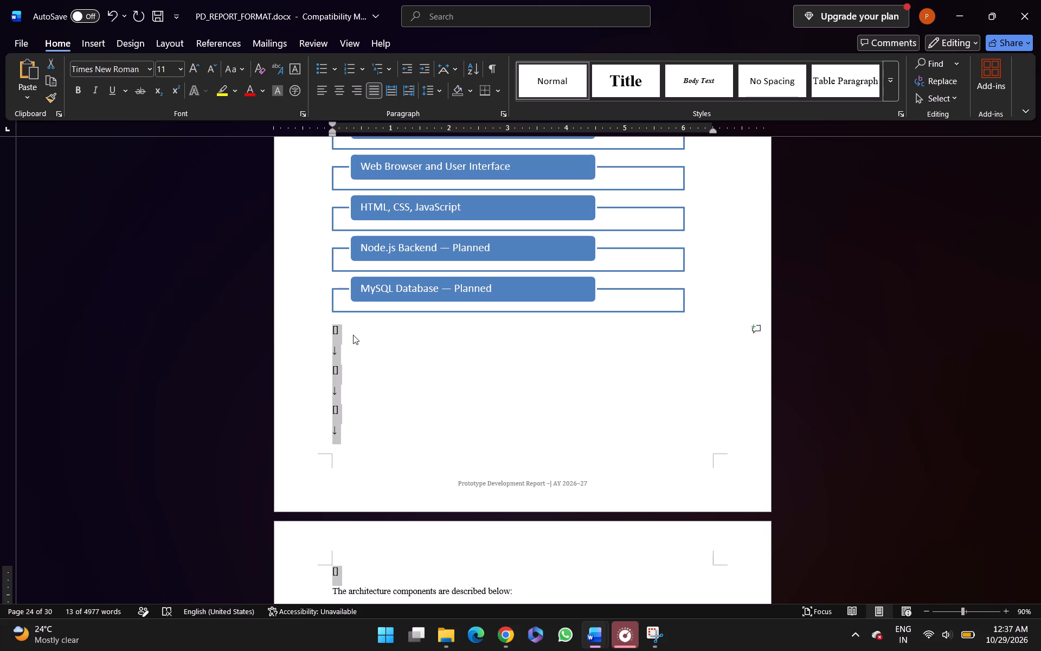
key(BackSpace)
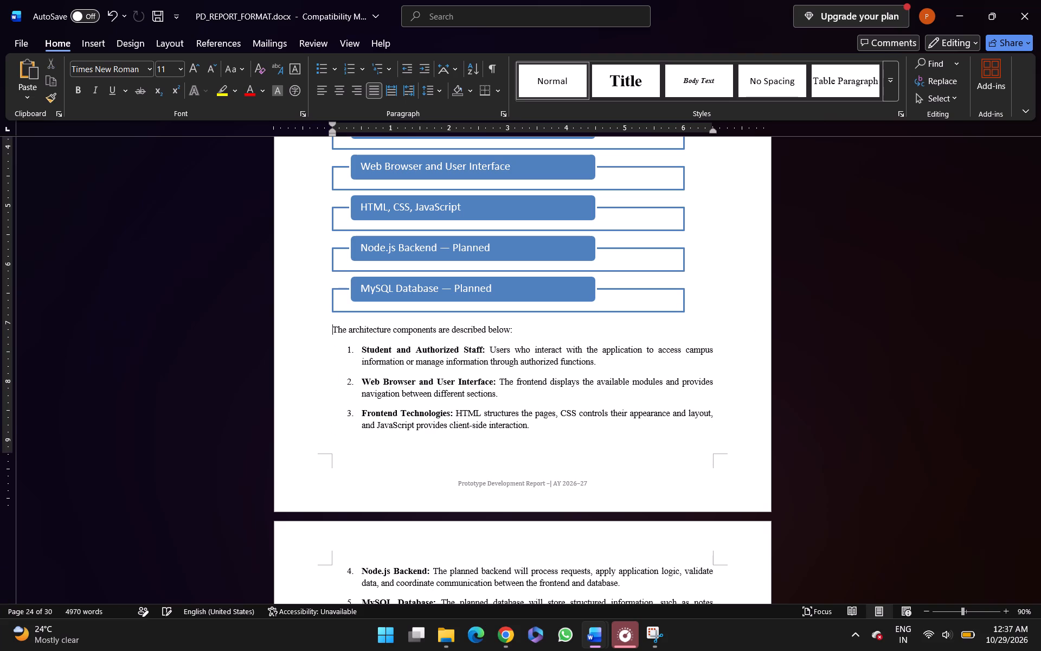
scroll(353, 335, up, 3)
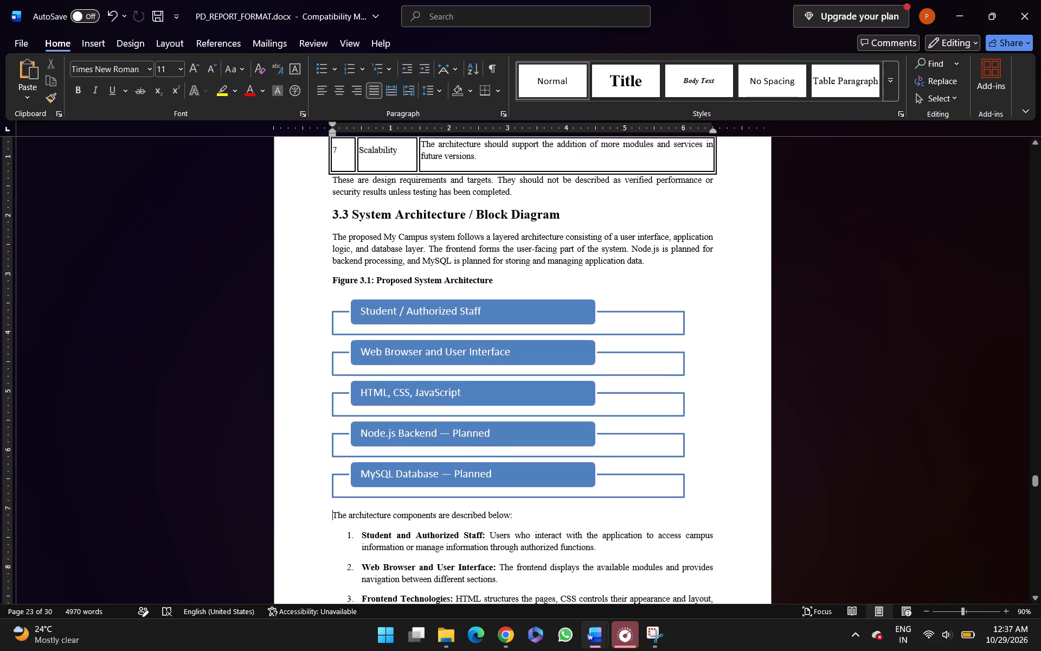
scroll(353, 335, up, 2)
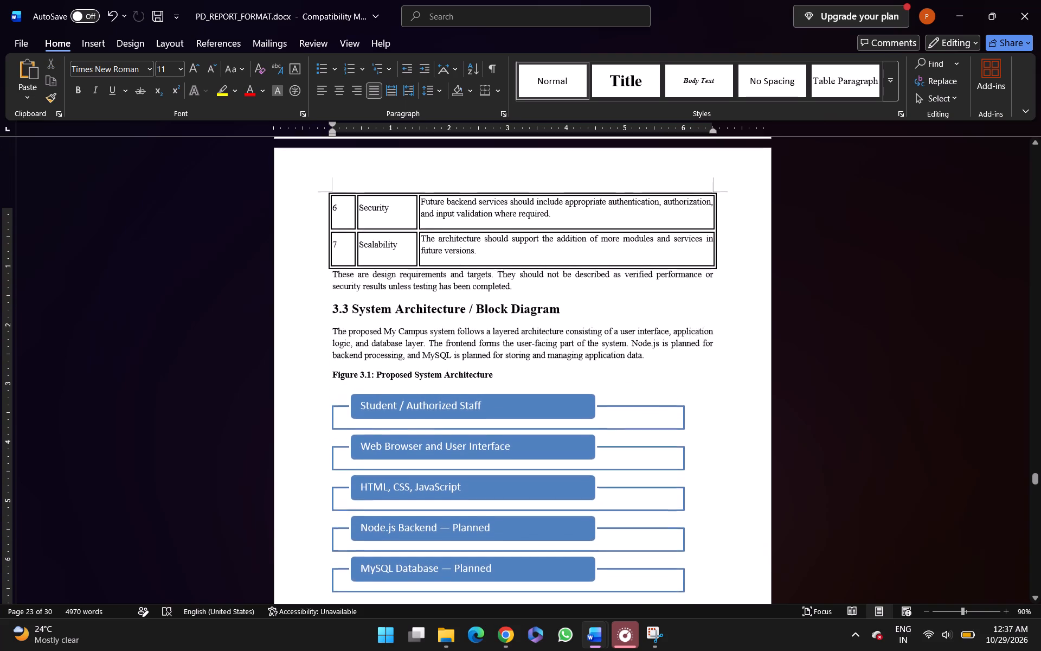
Move the caption Figure 3.1: Proposed System Architecture from above the SmartArt to the line directly below it.
scroll(353, 335, up, 1)
click(345, 358)
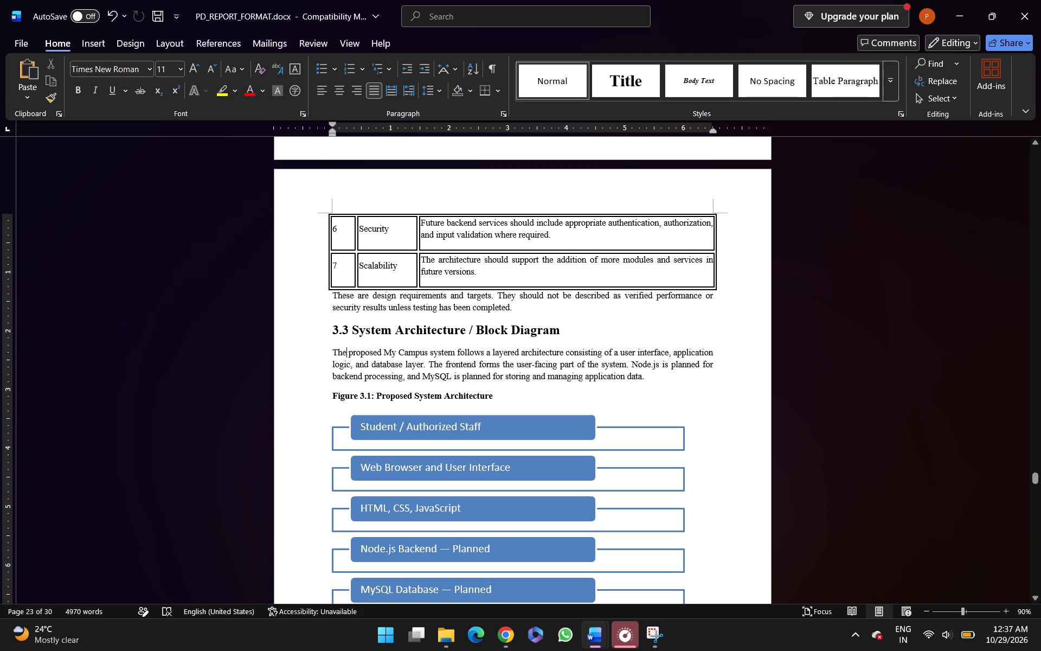
drag(328, 397, 394, 384)
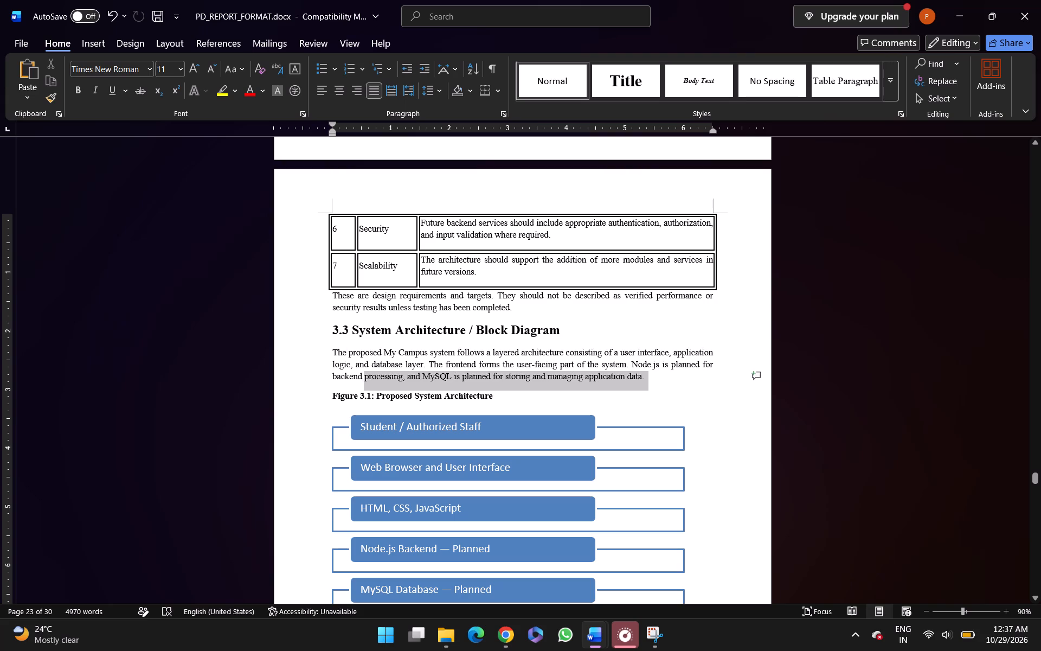
drag(394, 384, 454, 398)
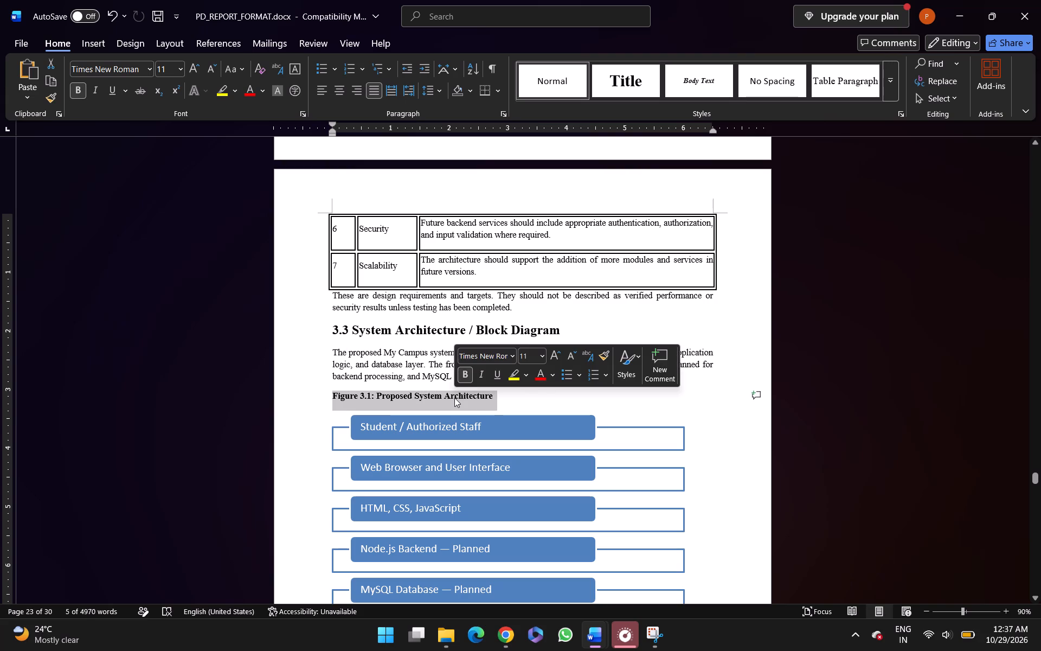
key(ctrl+x)
scroll(454, 398, down, 2)
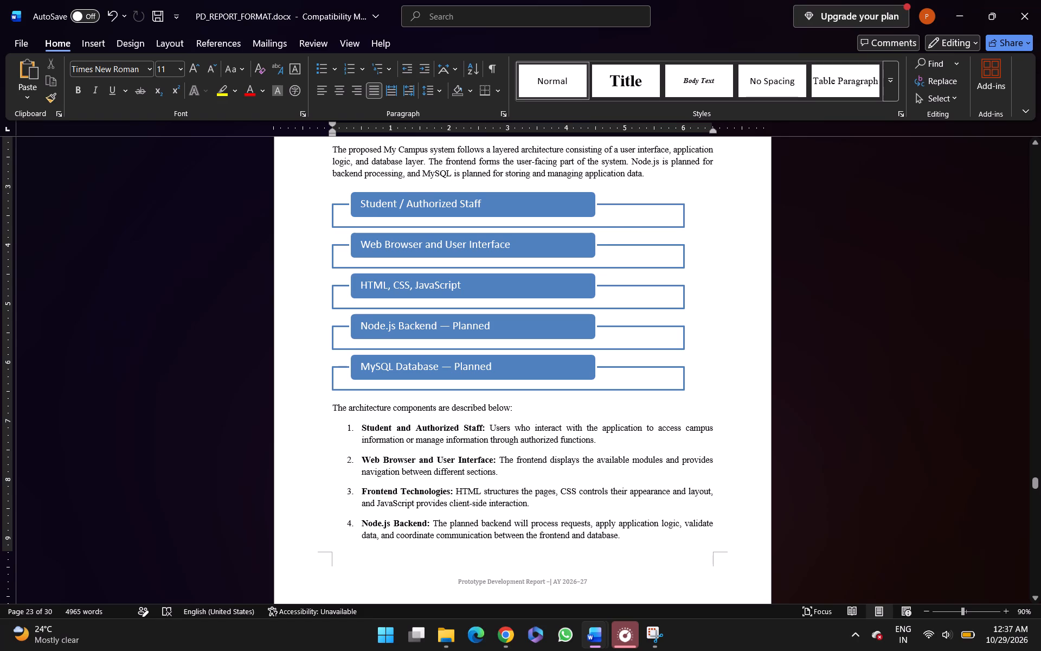
click(326, 403)
key(ctrl+v)
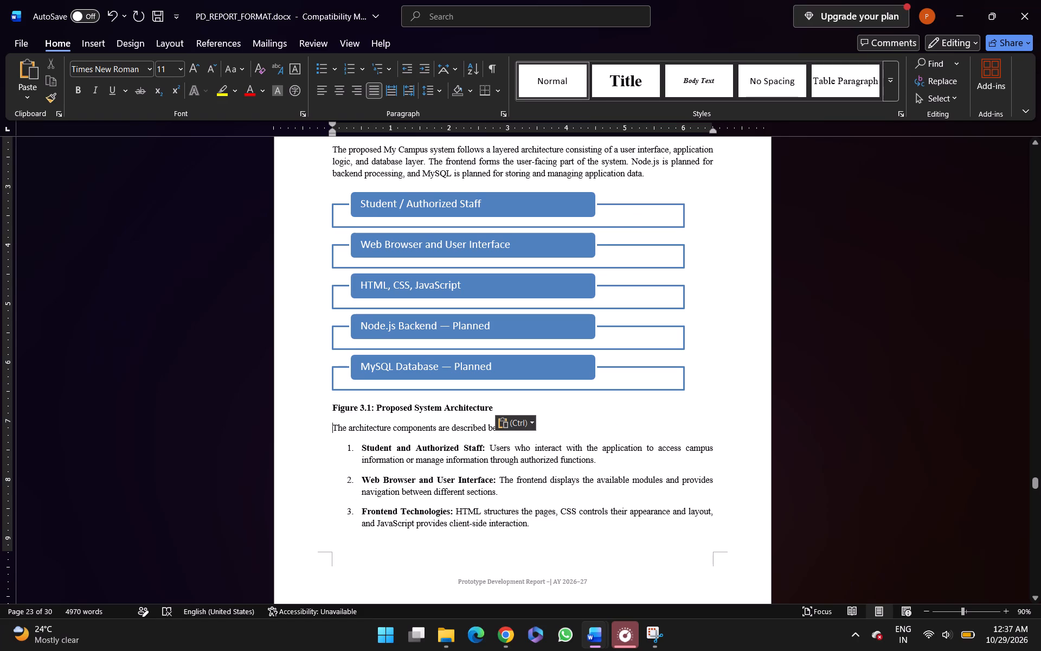
Centre the Figure 3.1 caption and the SmartArt diagram above it horizontally on the page.
triple_click(347, 411)
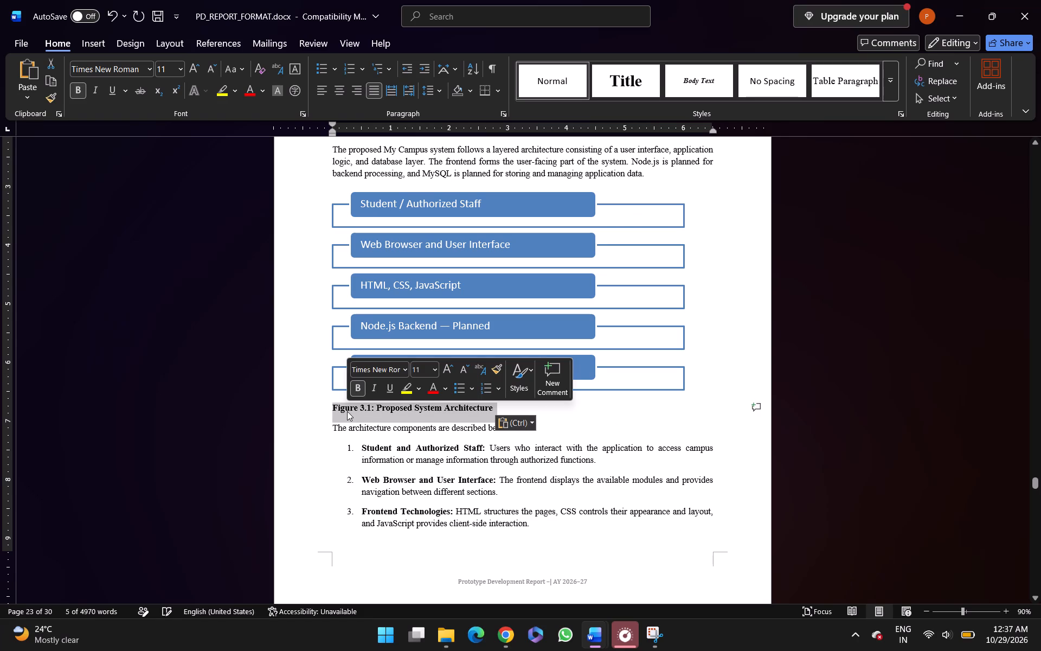
key(ctrl+e)
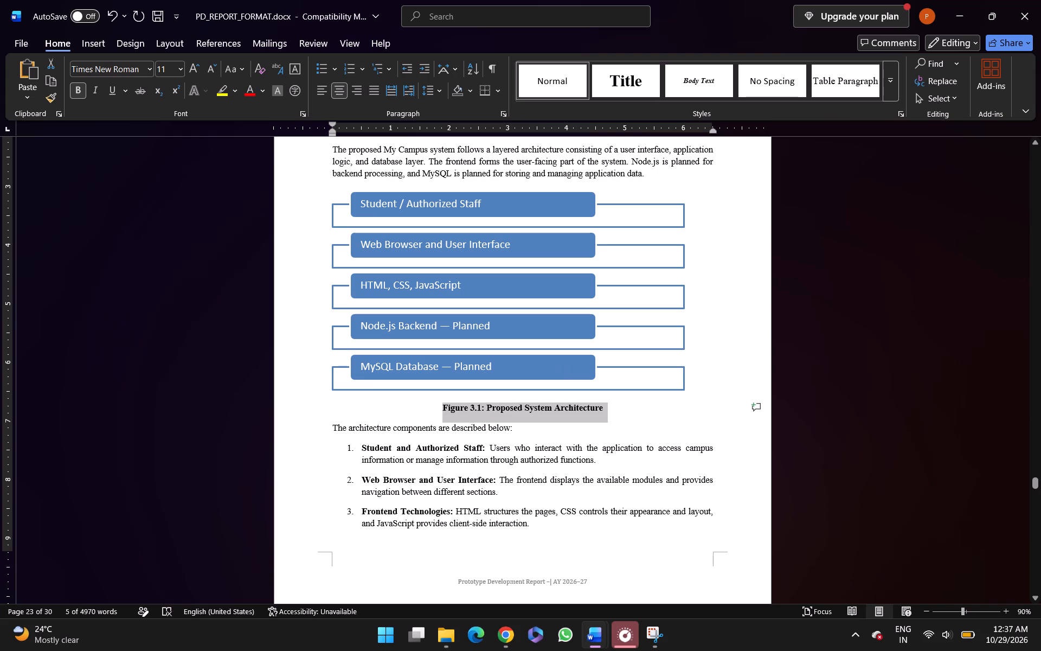
click(346, 224)
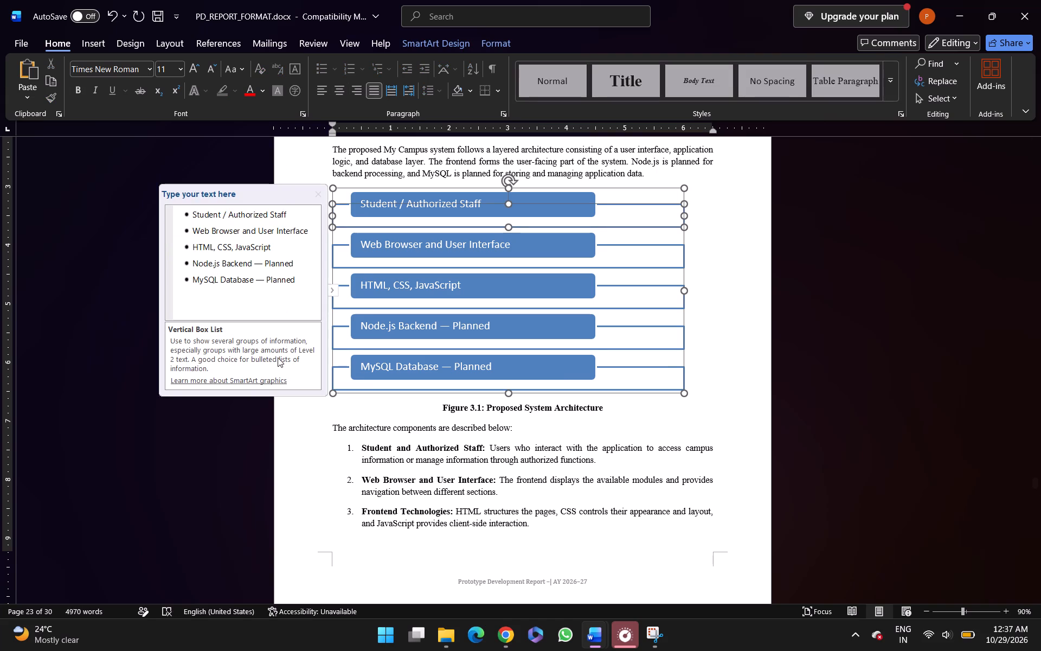
key(ctrl+e)
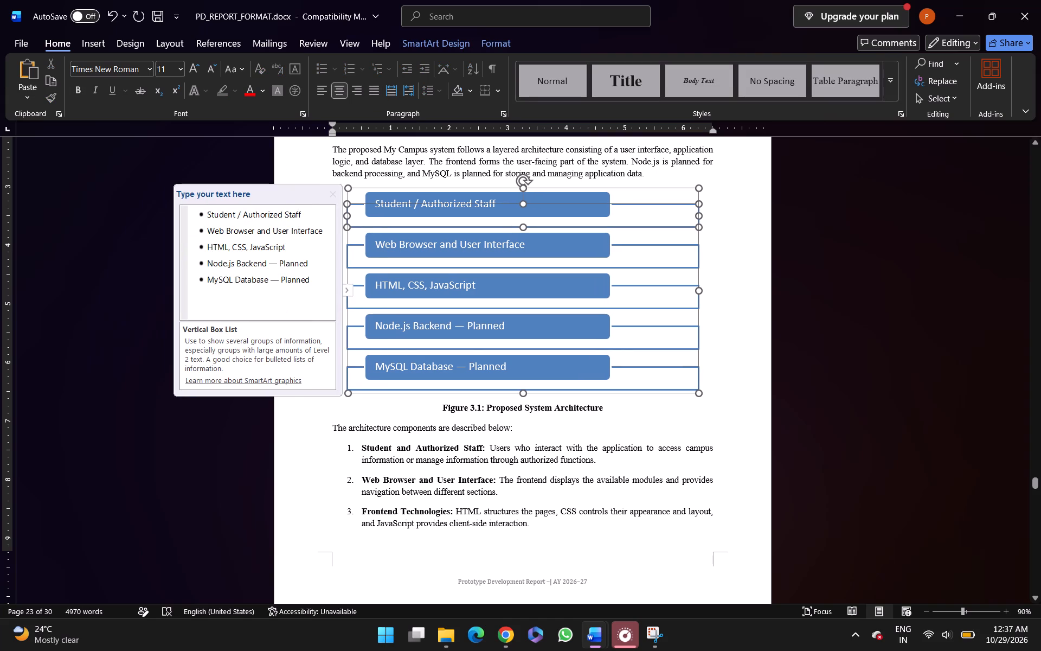
click(758, 392)
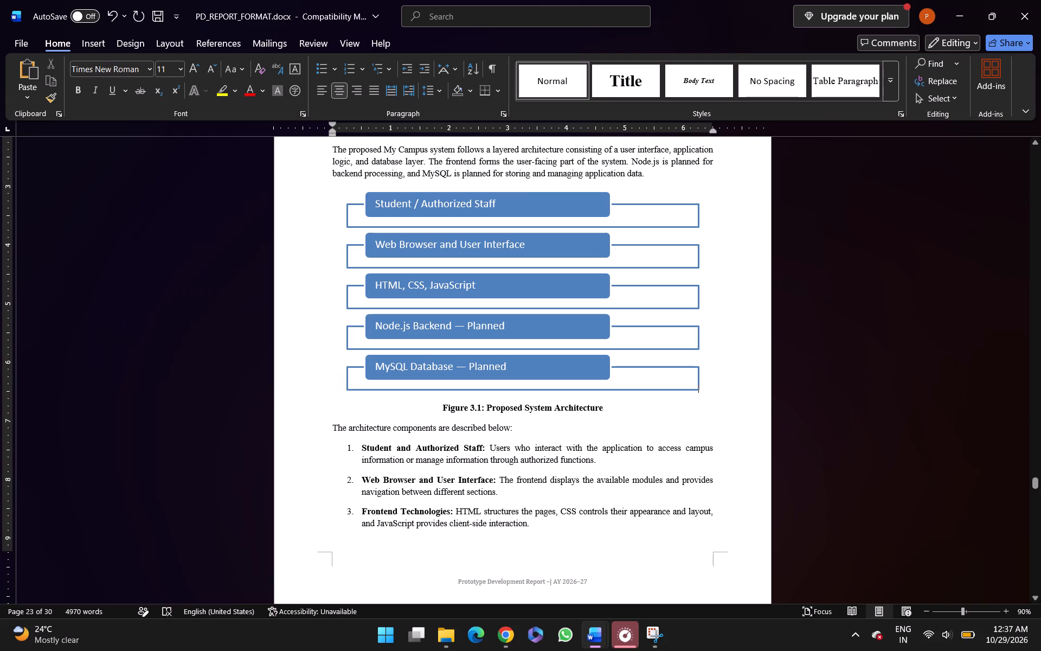
Increase the font size of the heading 3.4 Module Description to 16.
scroll(758, 392, up, 3)
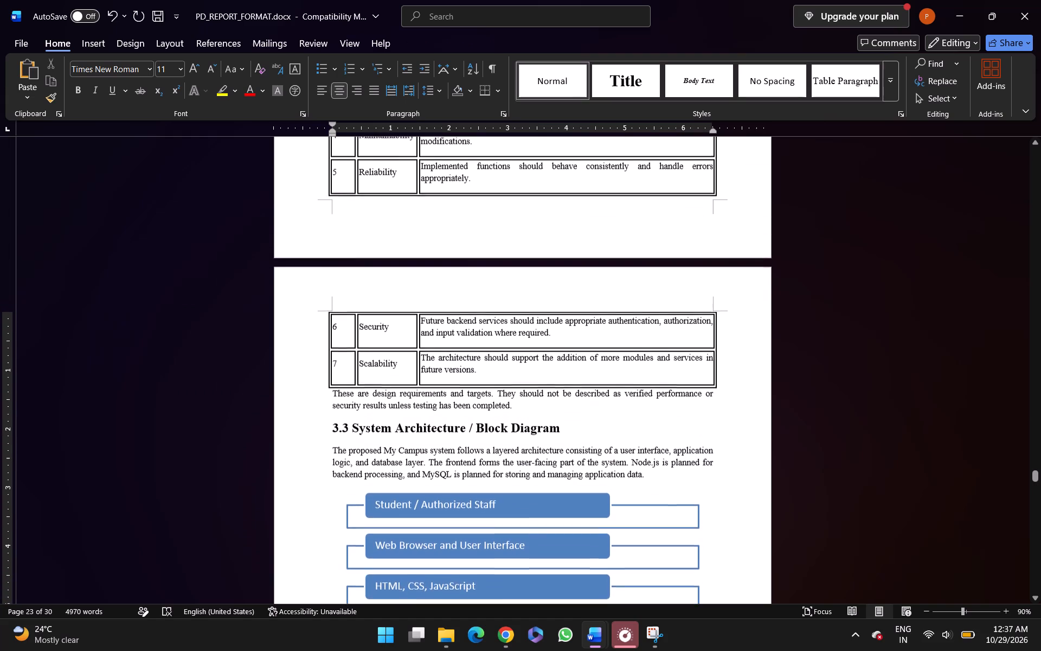
scroll(758, 392, down, 5)
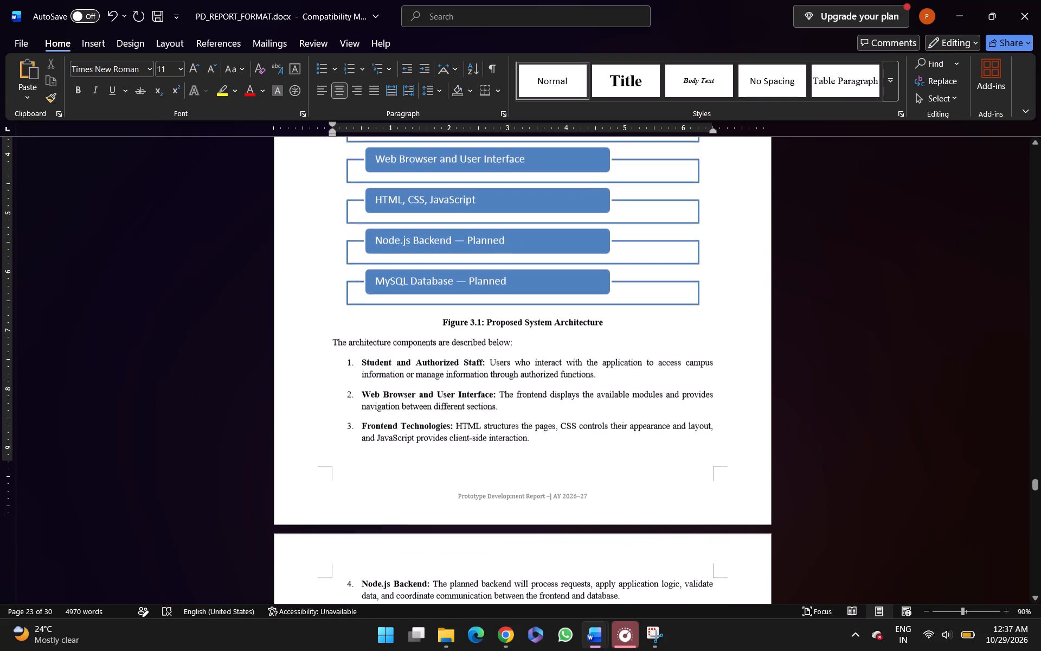
scroll(758, 392, down, 3)
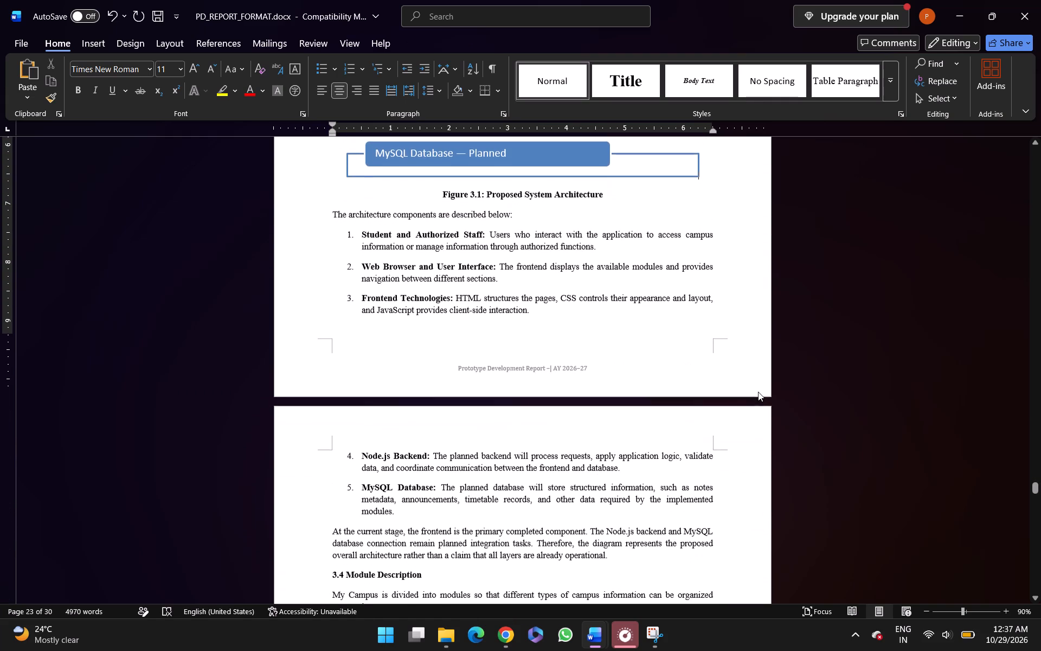
scroll(758, 392, down, 2)
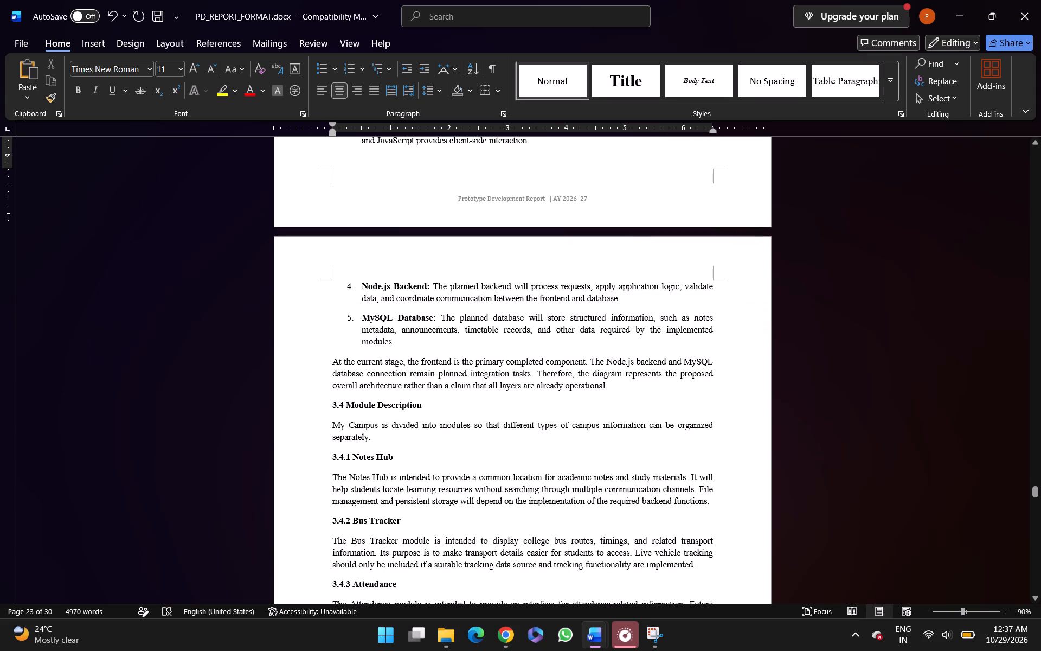
triple_click(391, 407)
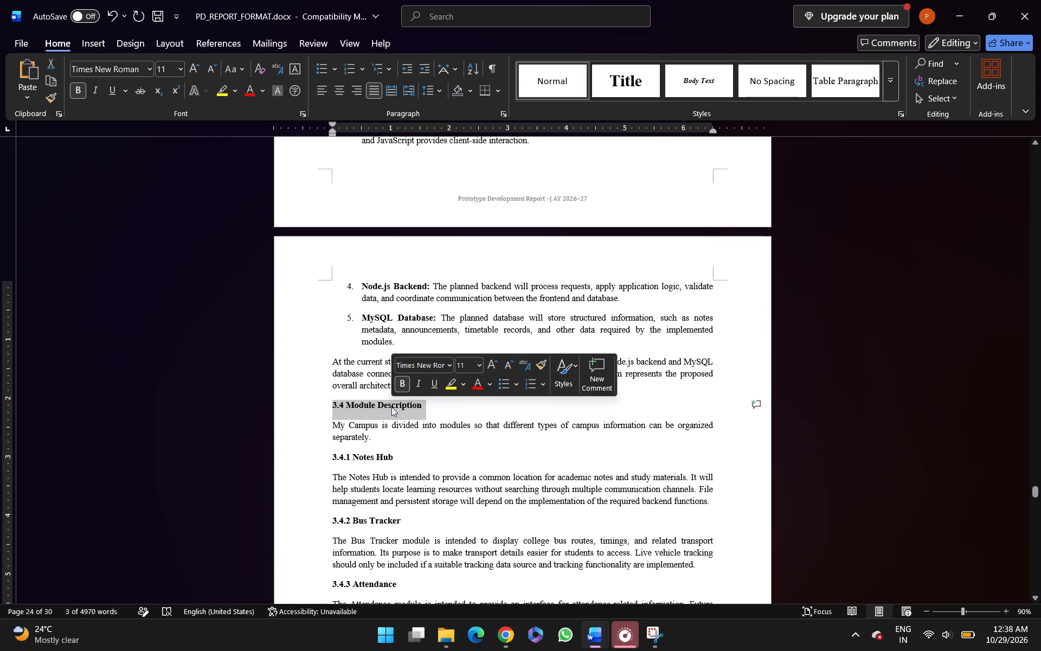
key(ctrl+shift+period)
key(ctrl+shift+period)
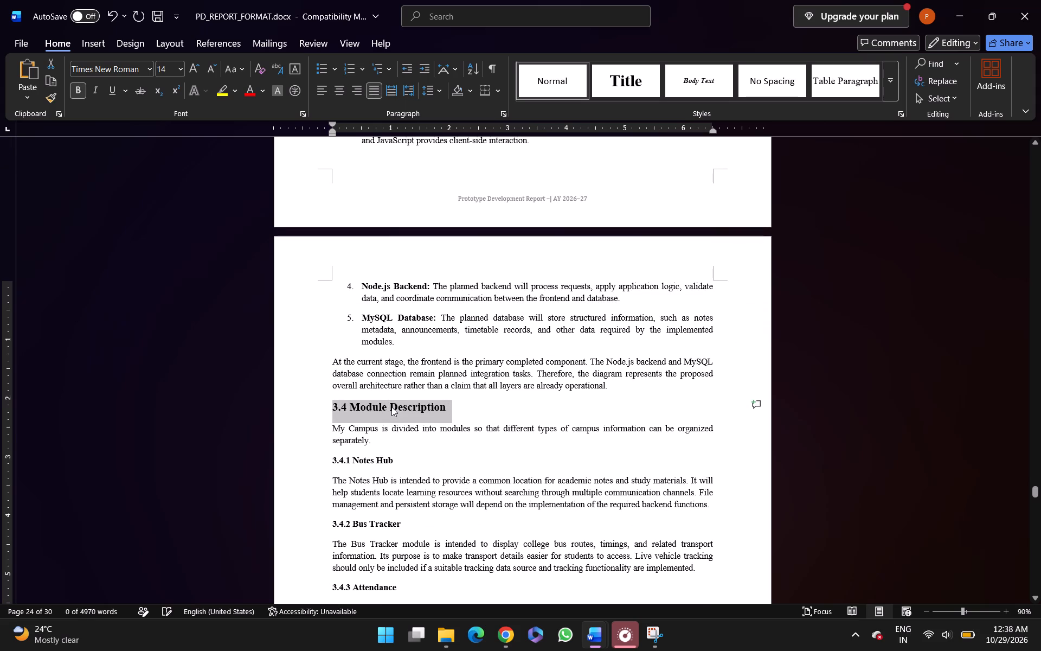
key(ctrl+shift+period)
Increase the headings 3.4.1 Notes Hub and 3.4.2 Bus Tracker to font size 16.
triple_click(362, 458)
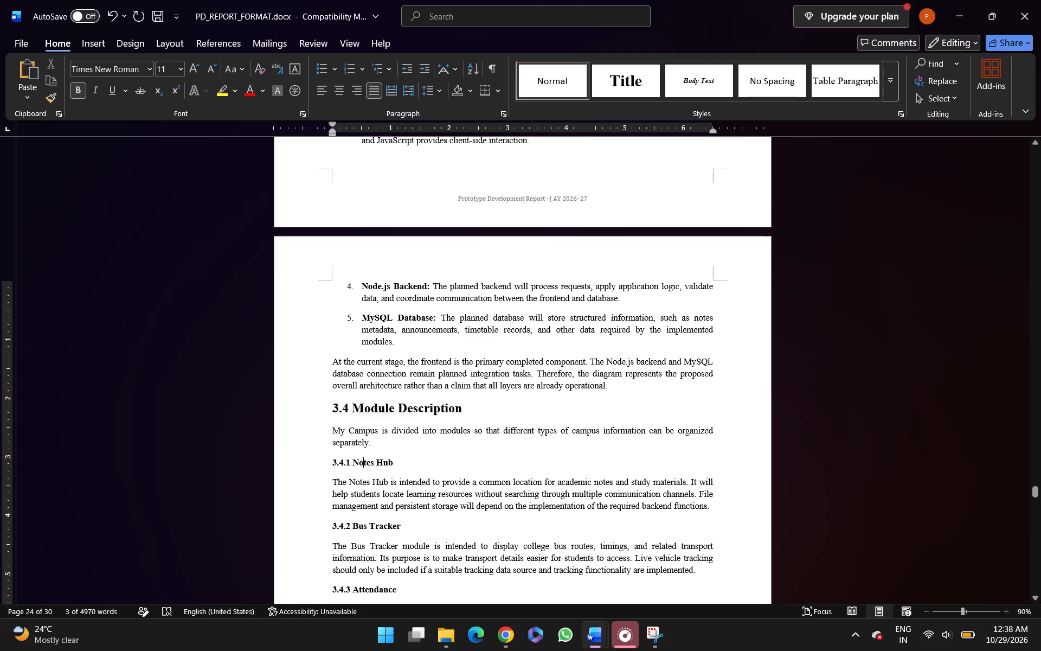
key(ctrl+shift+period)
key(ctrl+shift+period)
key(ctrl+shift+period)
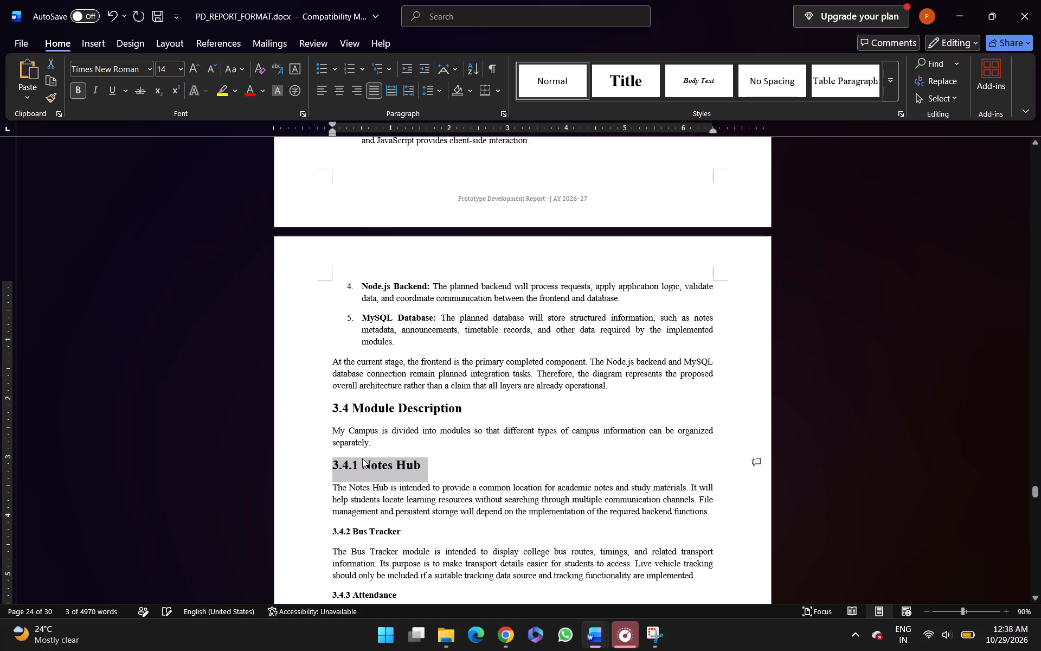
triple_click(362, 537)
key(ctrl+shift+period)
key(ctrl+shift+period)
key(ctrl+shift+period)
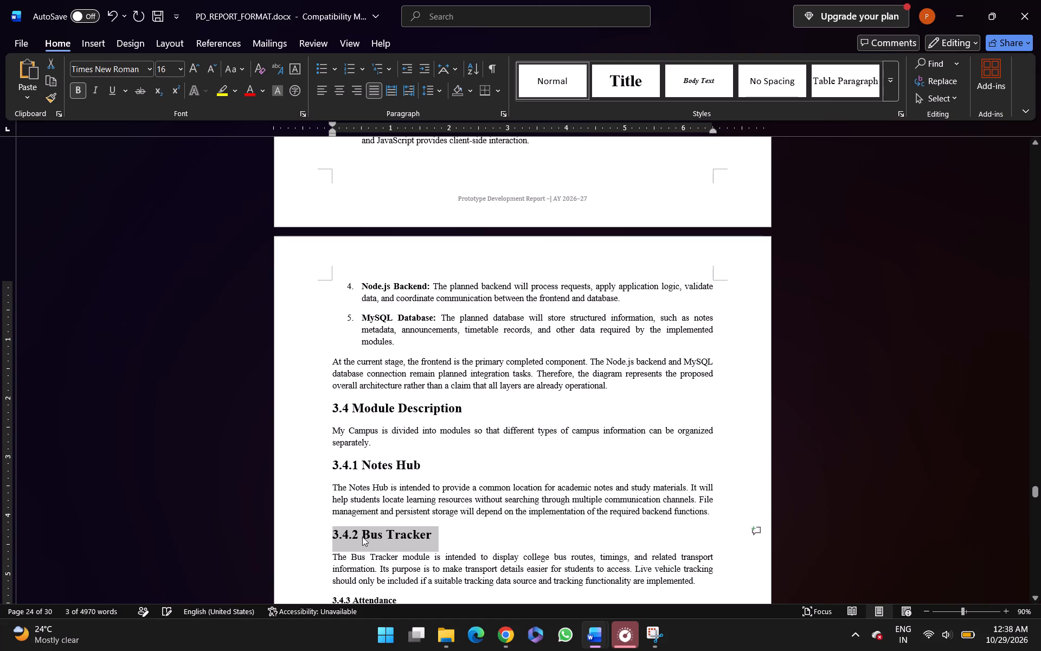
Increase the headings 3.4.3 Attendance and 3.4.4 Lost & Found to font size 16.
scroll(362, 537, down, 1)
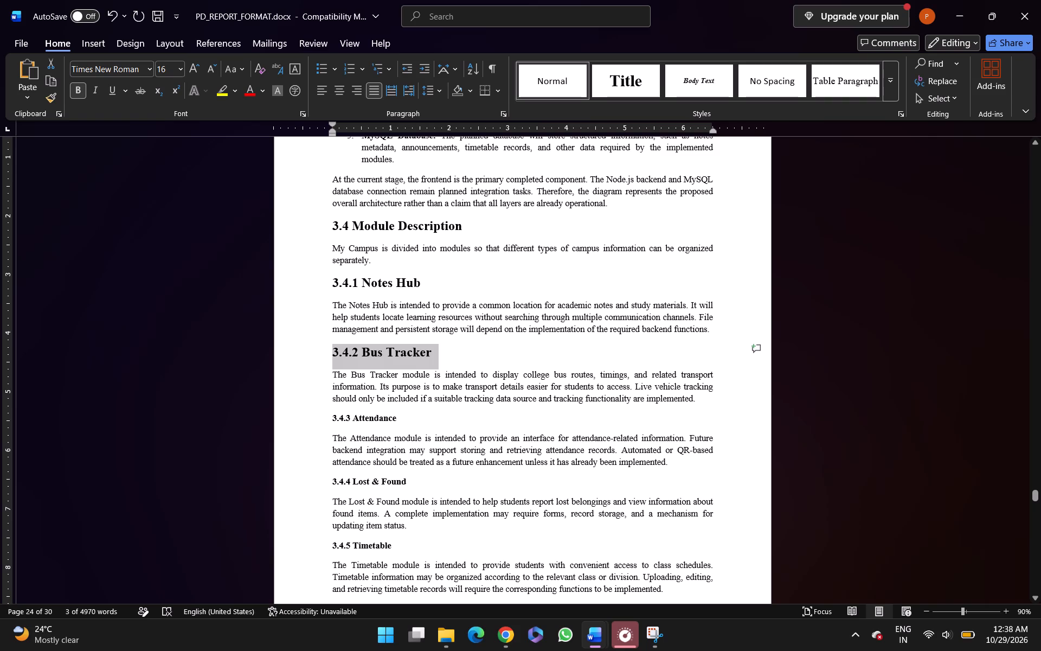
triple_click(362, 417)
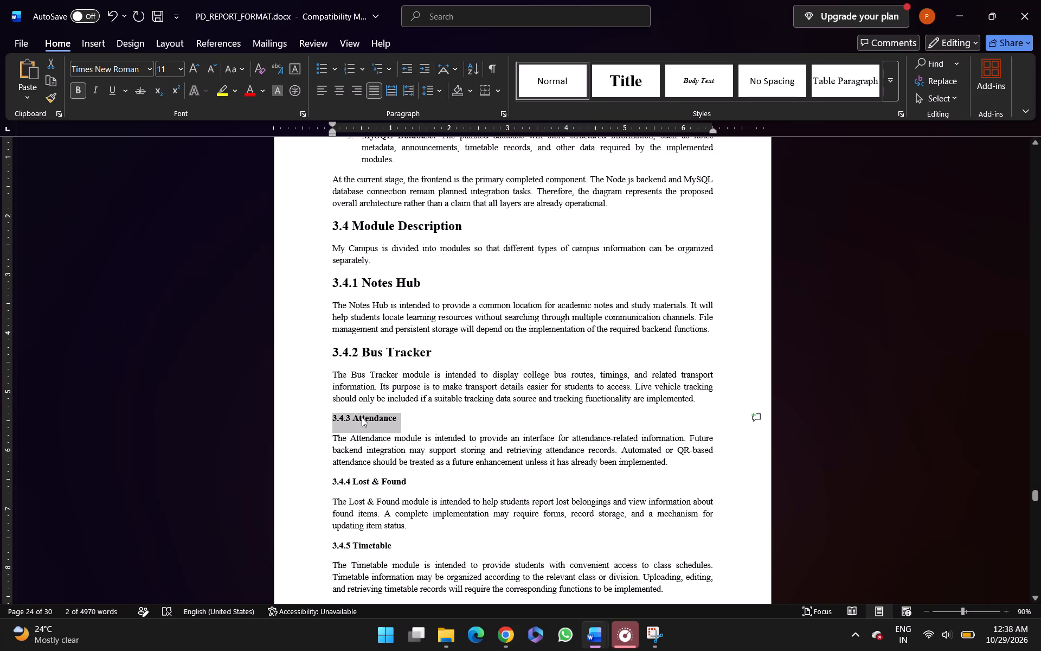
key(ctrl+shift+period)
key(ctrl+shift+period)
key(ctrl+shift+period)
scroll(362, 417, down, 1)
double_click(362, 417)
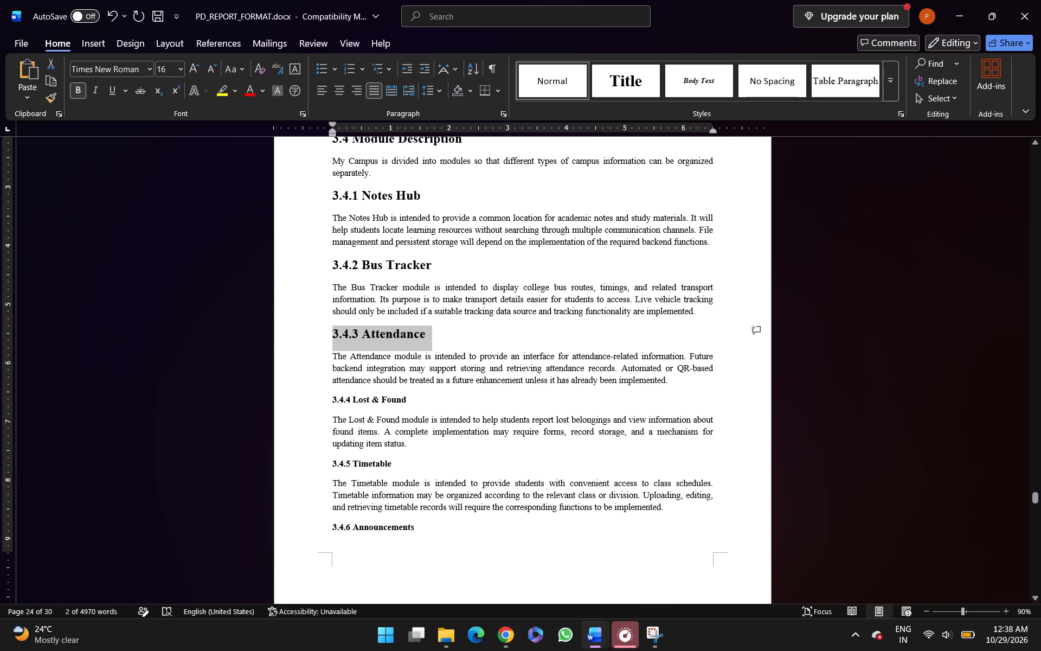
triple_click(342, 400)
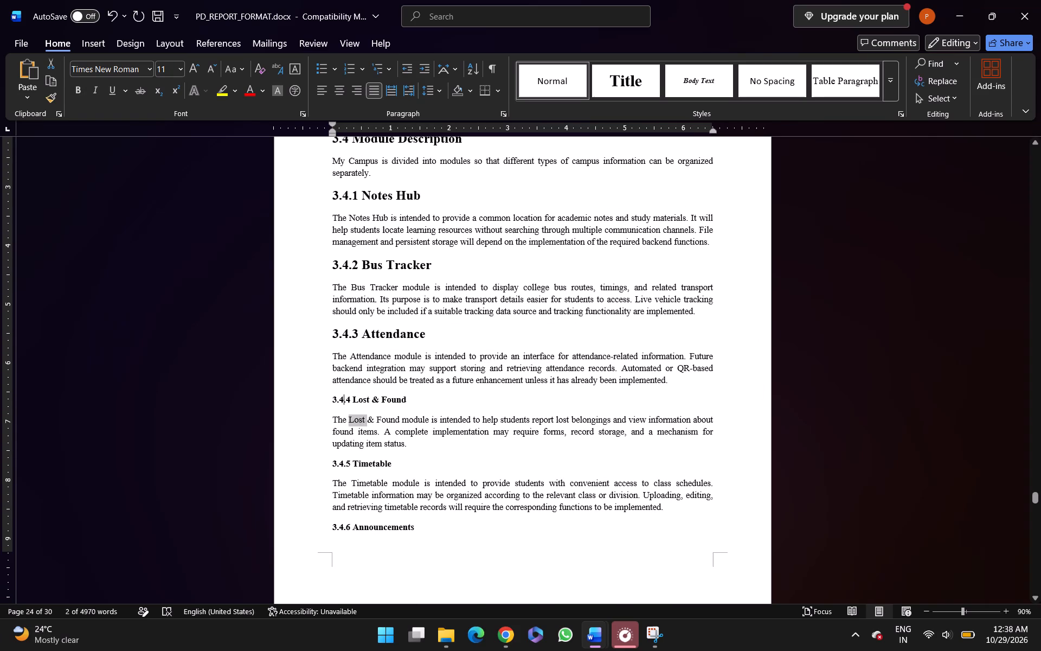
key(ctrl+shift+period)
key(ctrl+shift+period)
key(ctrl+shift+period)
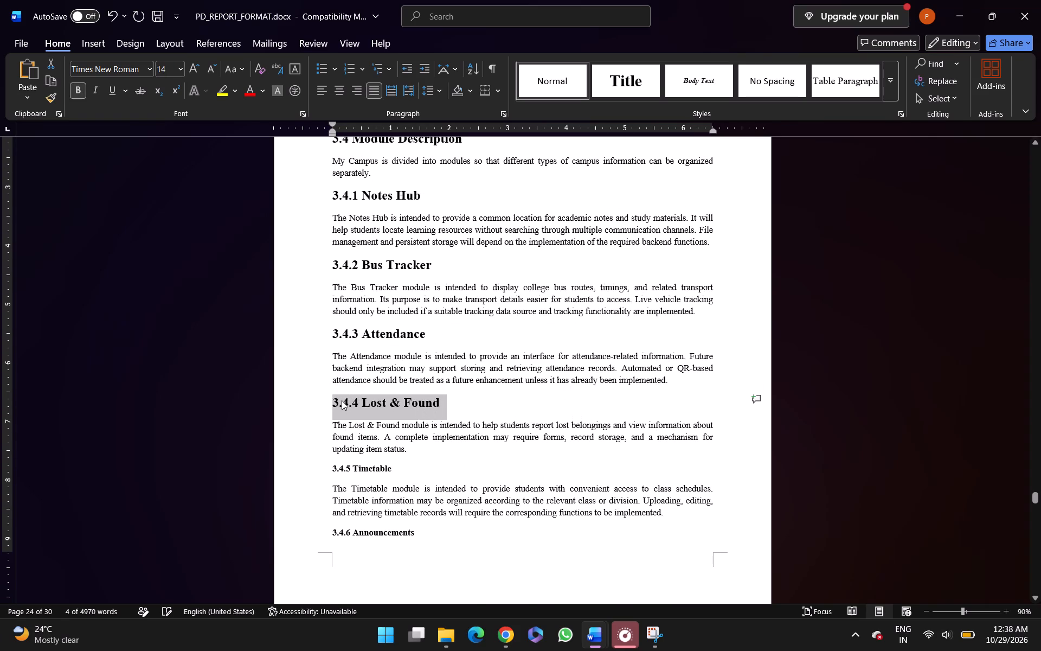
Increase the headings 3.4.5 Timetable and 3.4.6 Announcements to font size 16.
scroll(342, 400, down, 1)
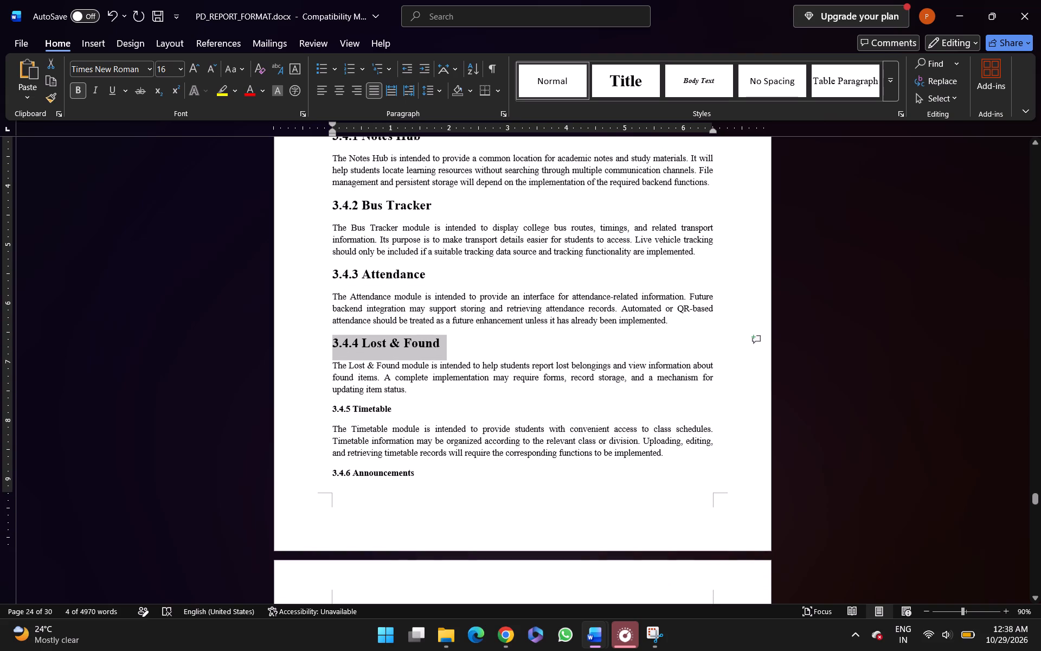
triple_click(343, 401)
click(343, 401)
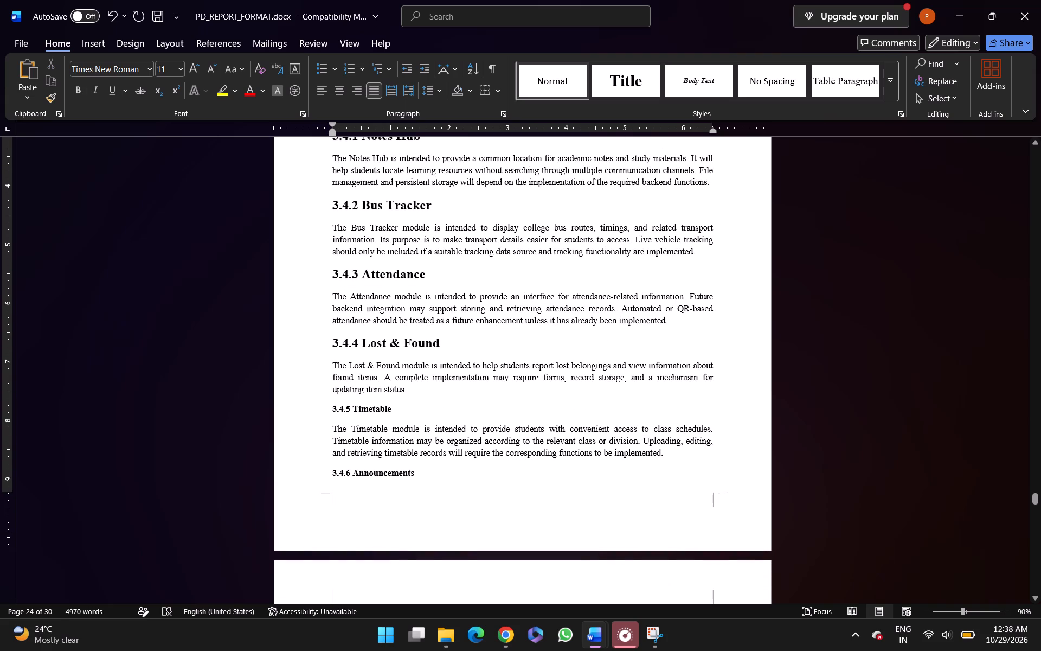
triple_click(342, 410)
key(ctrl+shift+period)
key(ctrl+shift+period)
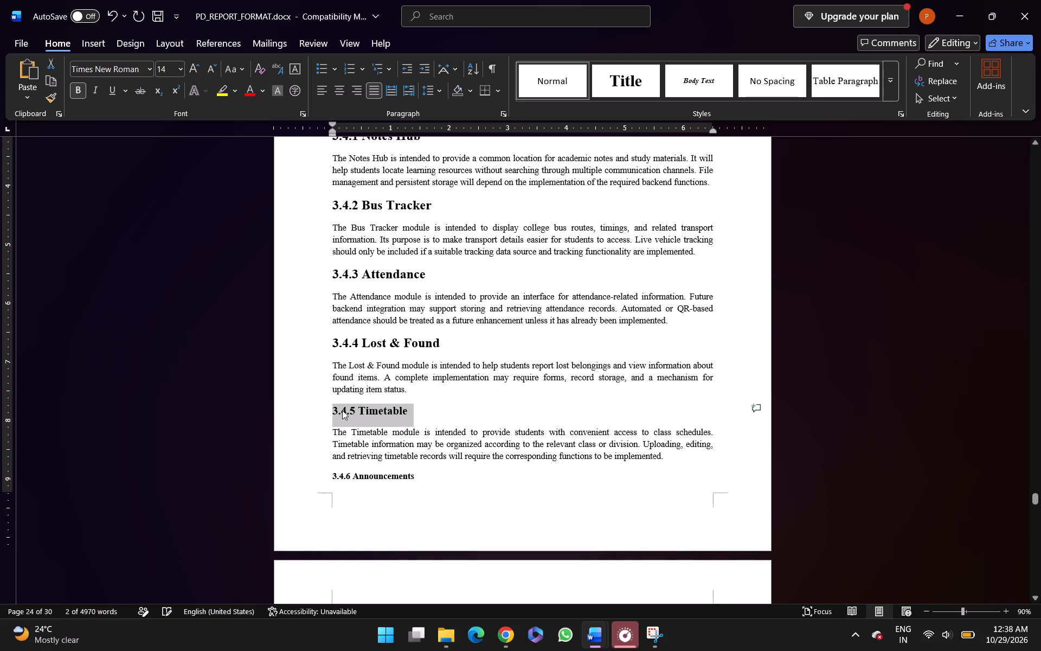
key(ctrl+shift+period)
scroll(342, 410, down, 1)
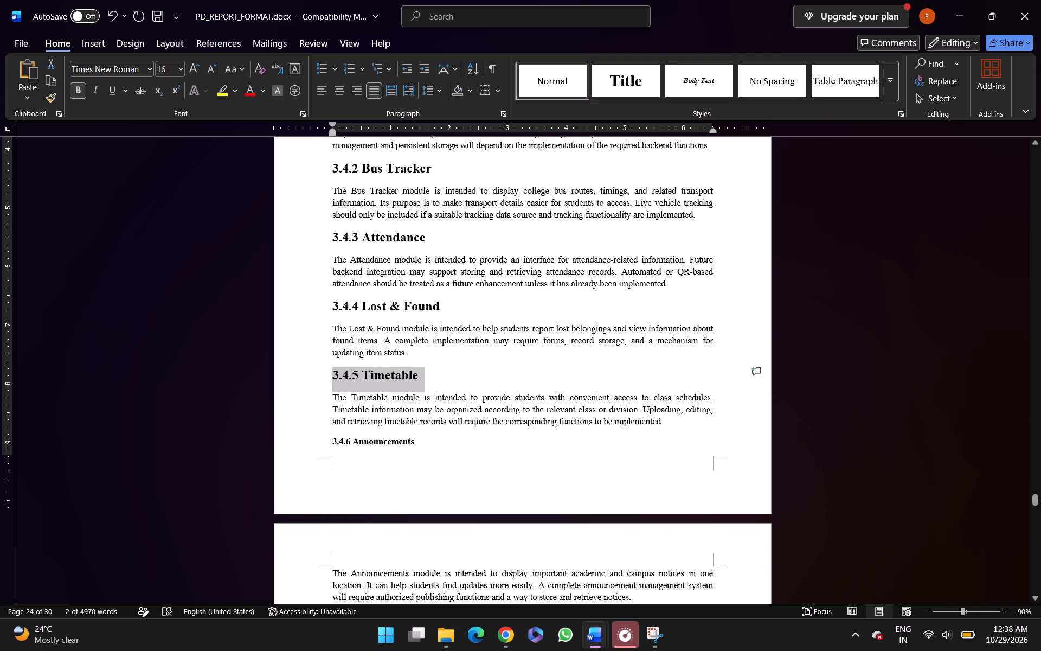
triple_click(351, 443)
key(ctrl+shift+period)
key(ctrl+shift+period)
key(ctrl+shift+period)
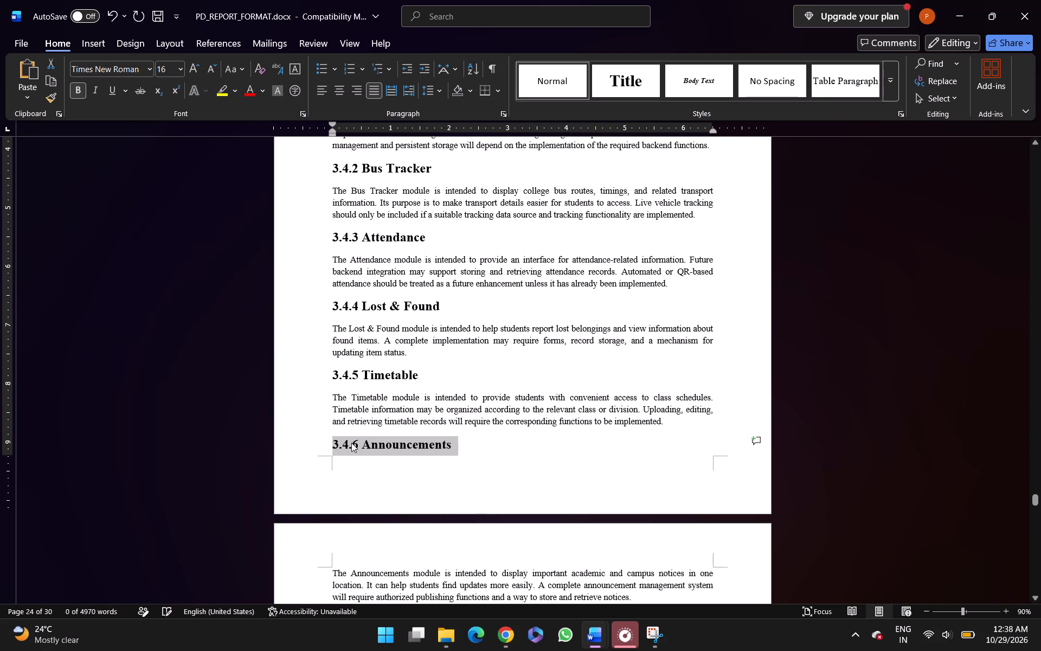
Increase the headings 3.4.7 Feedback and 3.5 Workflow / Data Flow to font size 16.
scroll(351, 443, down, 2)
triple_click(363, 405)
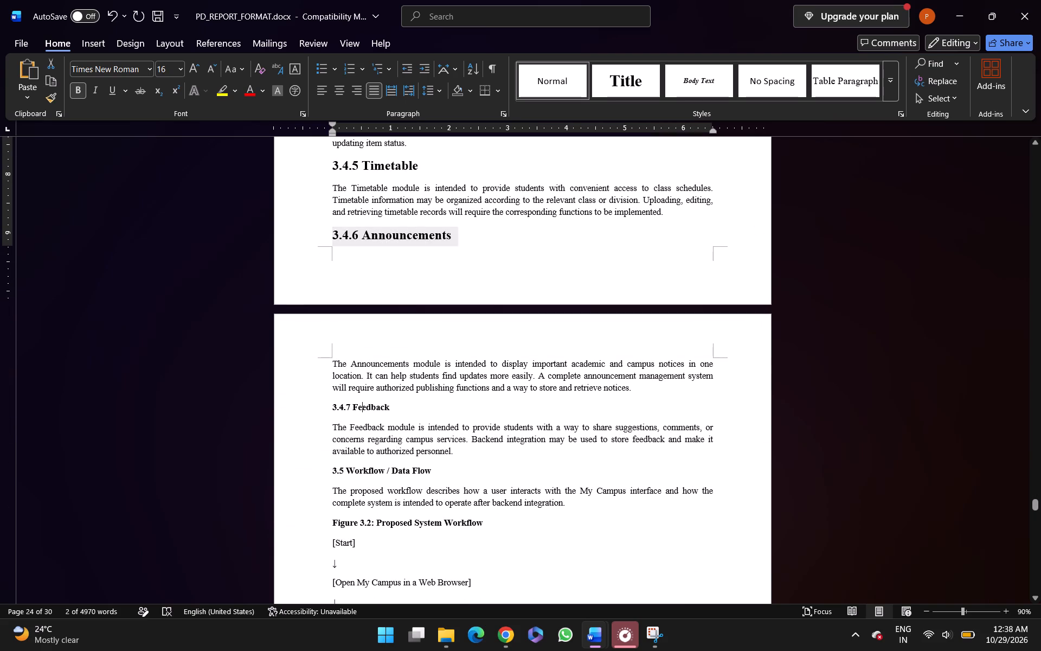
key(ctrl+shift+period)
key(ctrl+shift+period)
key(ctrl+shift+period)
scroll(363, 405, down, 1)
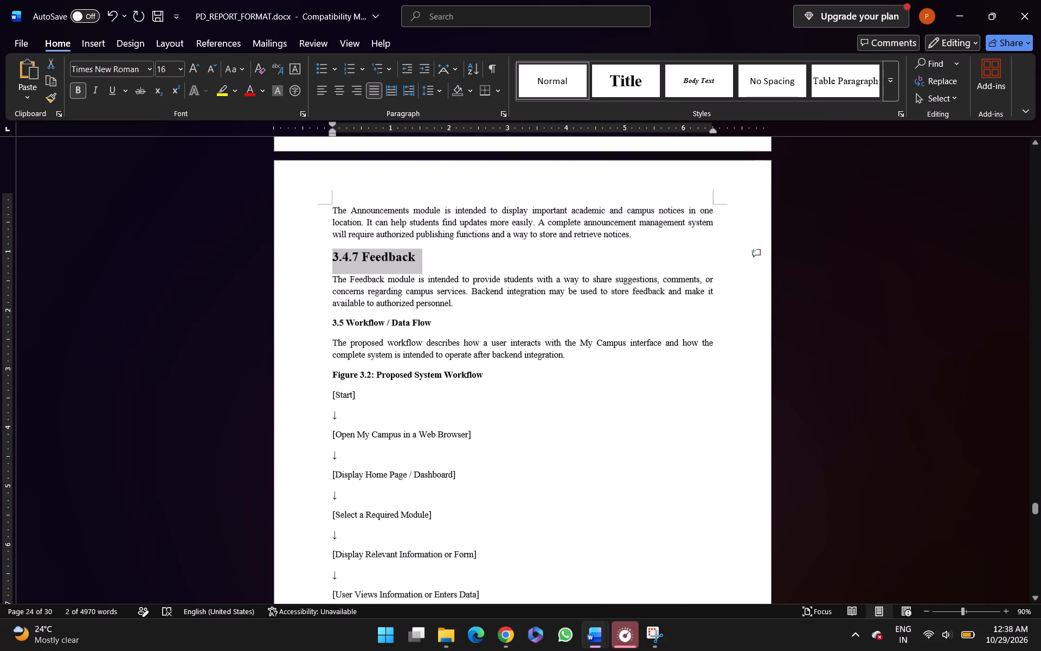
triple_click(354, 318)
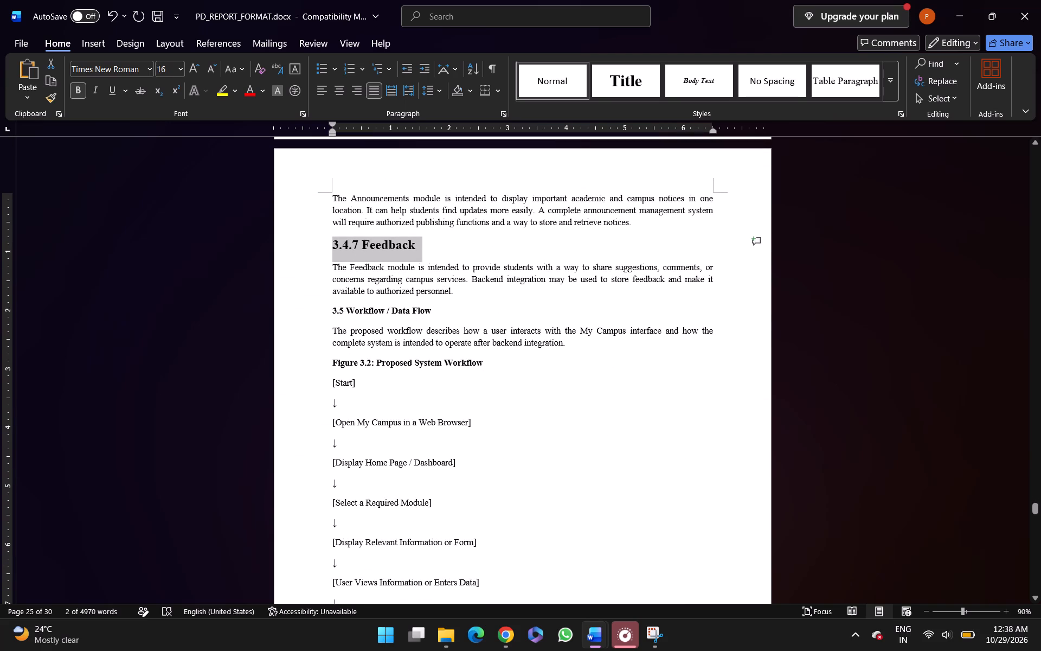
key(ctrl+shift+period)
key(ctrl+shift+period)
key(ctrl+shift+period)
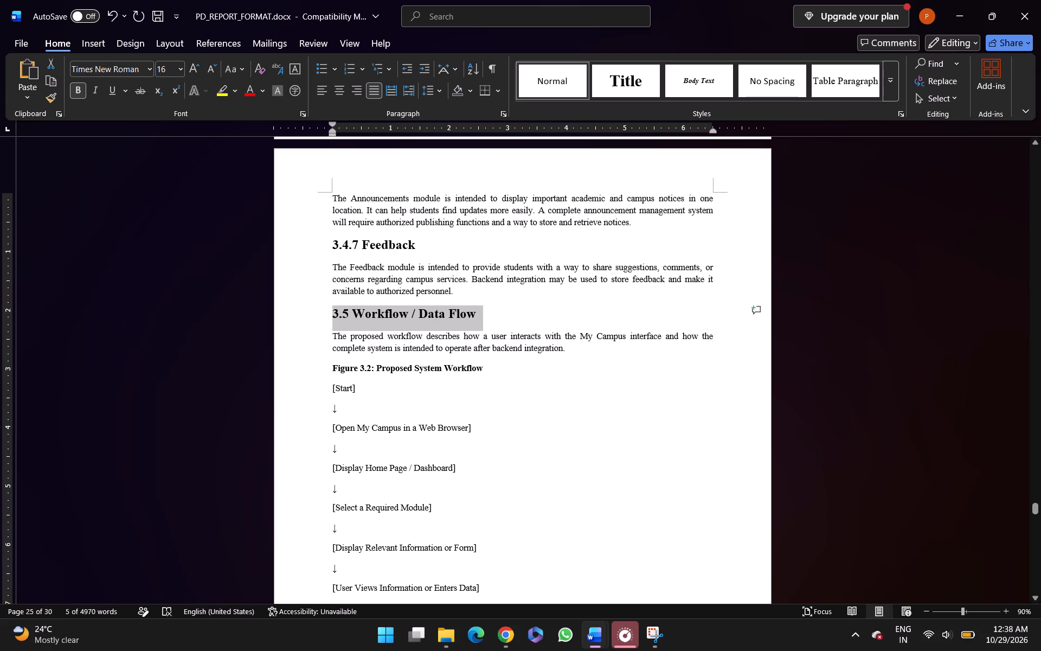
Replace the bracketed workflow outline from [Start] to [End] in section 3.5 with the user workflow flowchart copied from the SMART CAMPUS DYP TALSANDE document.
drag(327, 387, 475, 625)
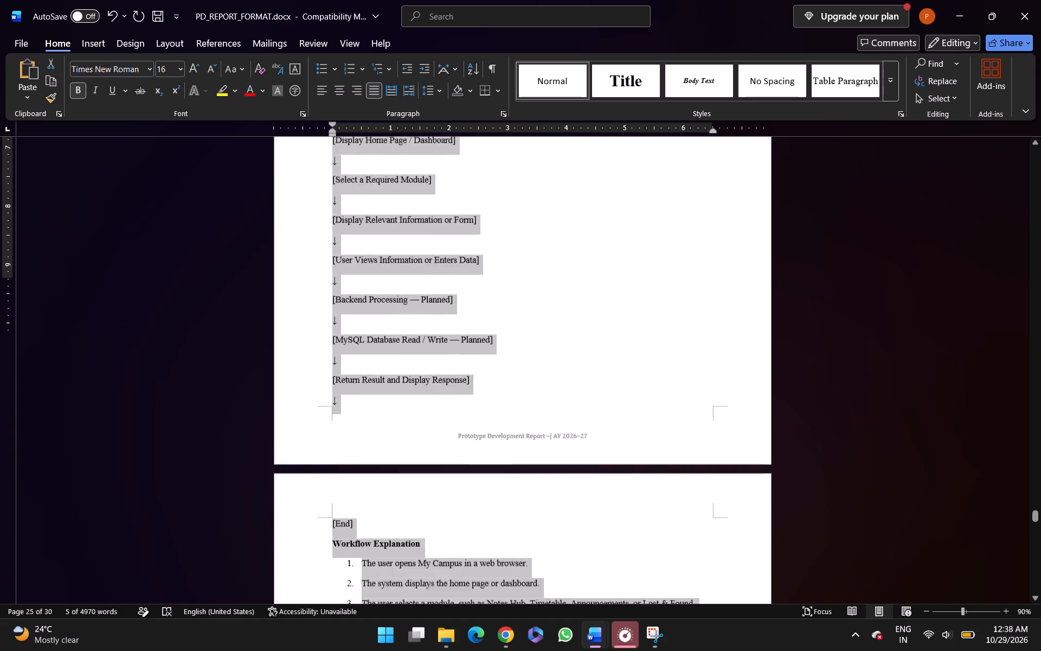
drag(475, 625, 409, 387)
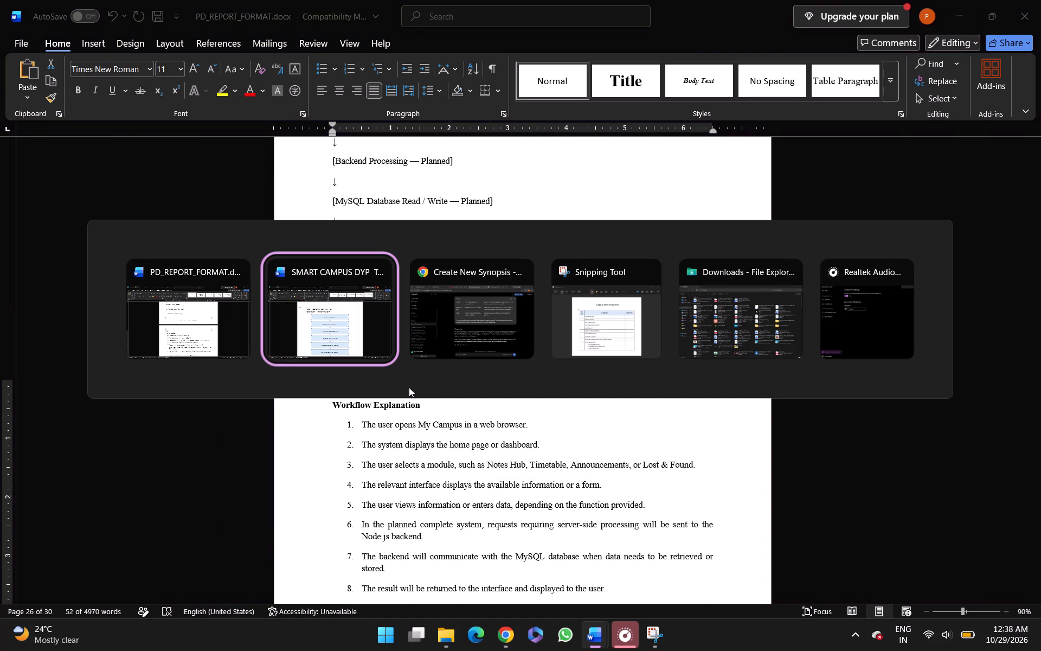
click(390, 293)
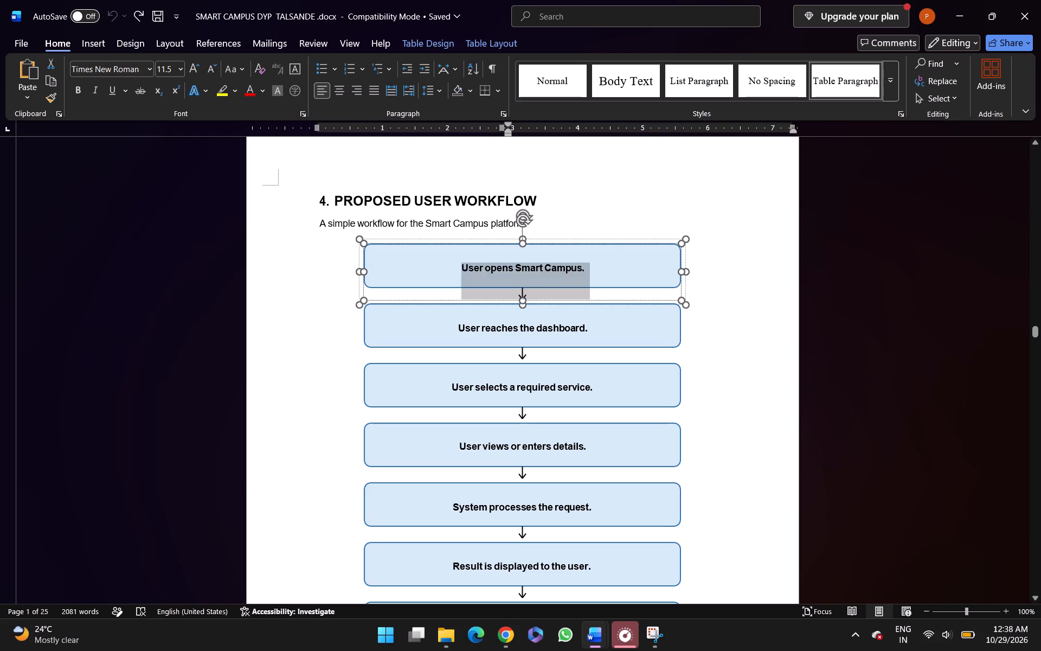
shift+click(403, 344)
drag(333, 310, 299, 269)
double_click(299, 269)
double_click(299, 269)
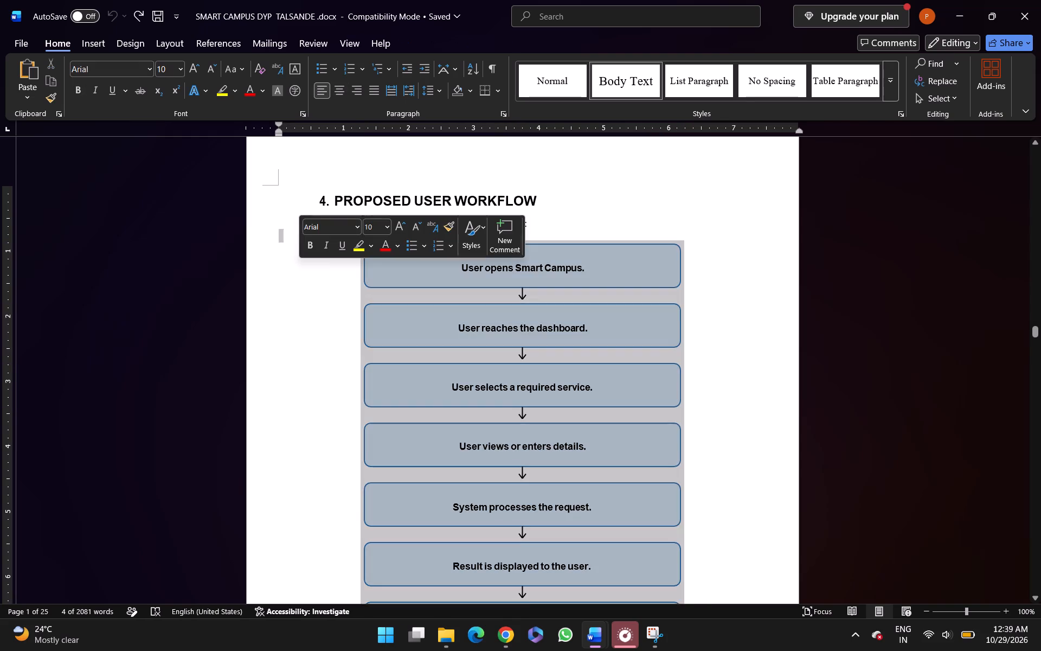
double_click(324, 274)
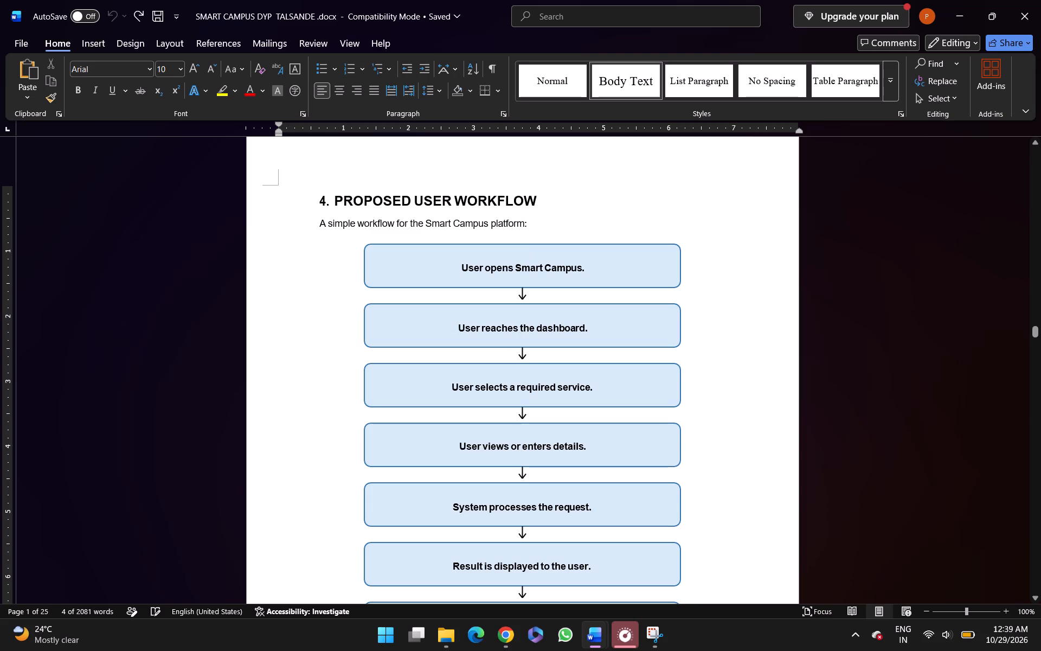
double_click(324, 274)
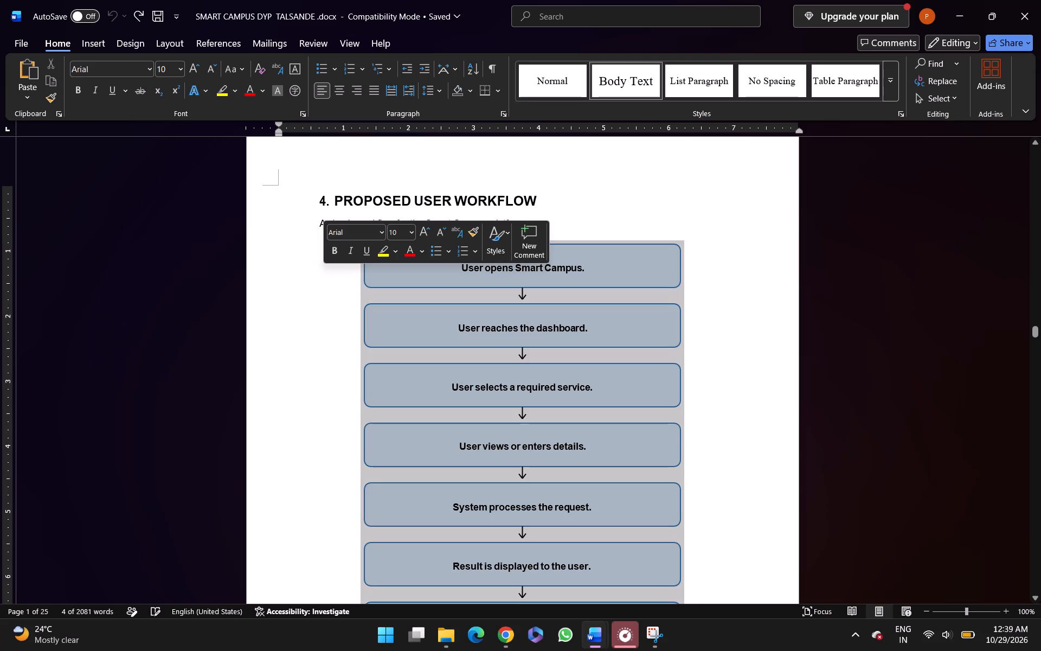
scroll(324, 274, down, 1)
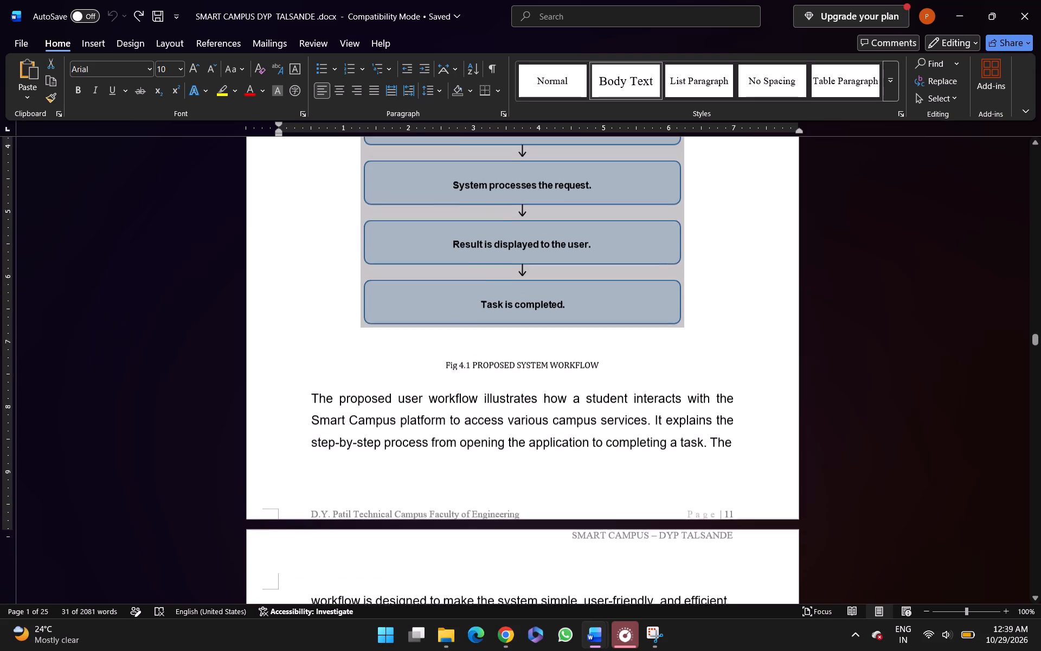
scroll(324, 274, down, 1)
key(ctrl+c)
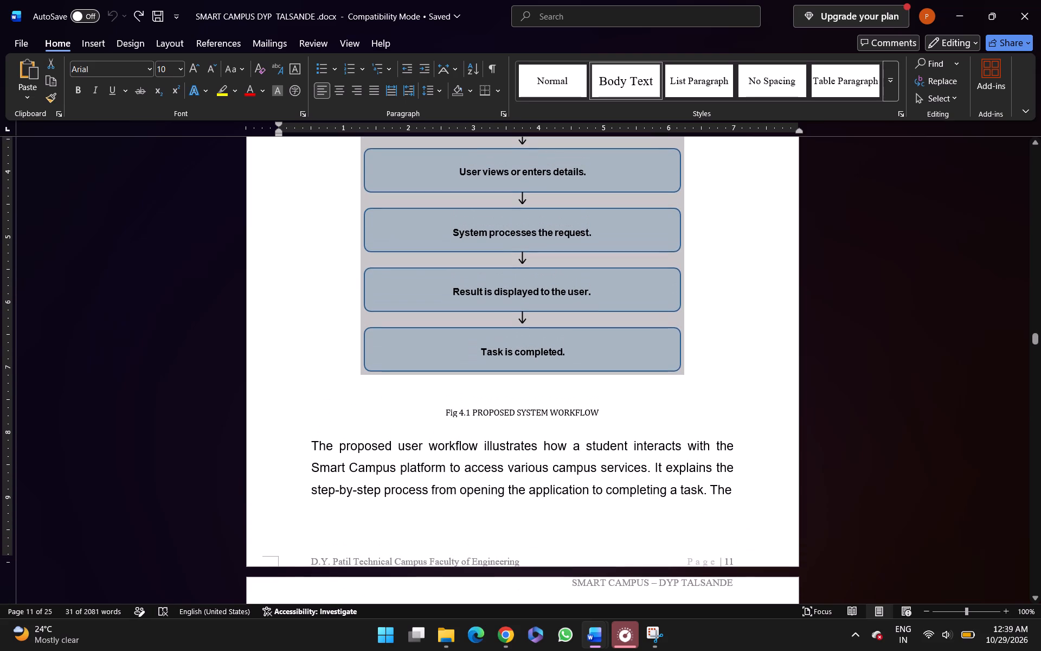
key(alt+Tab)
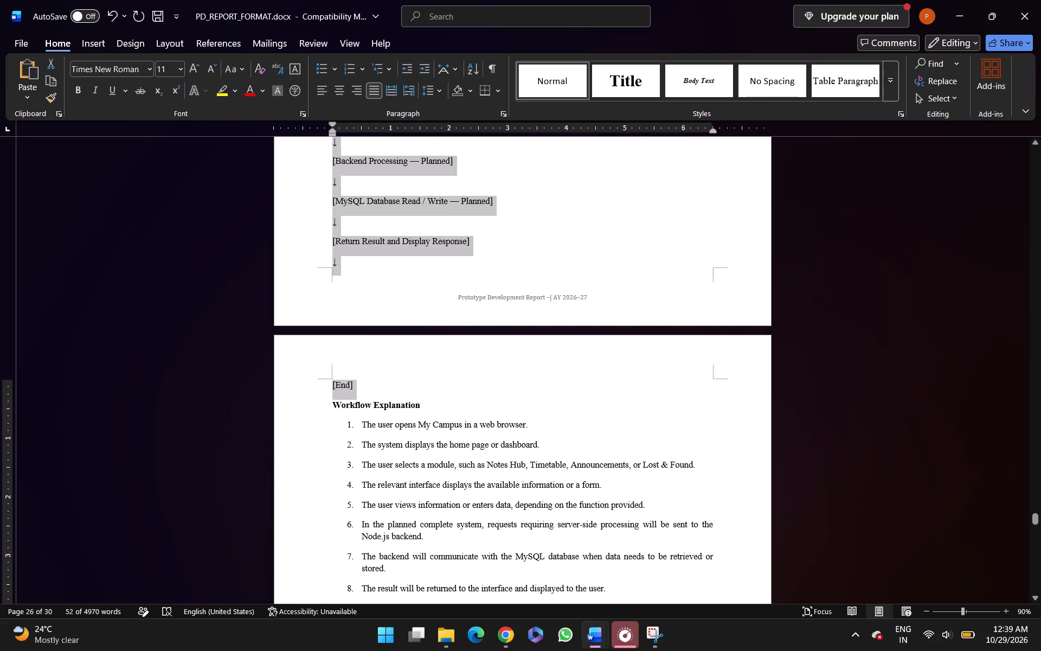
key(ctrl+v)
Move the caption "Figure 3.2: Proposed System Workflow" from above the flowchart to its own line below it, before Workflow Explanation.
scroll(324, 274, up, 4)
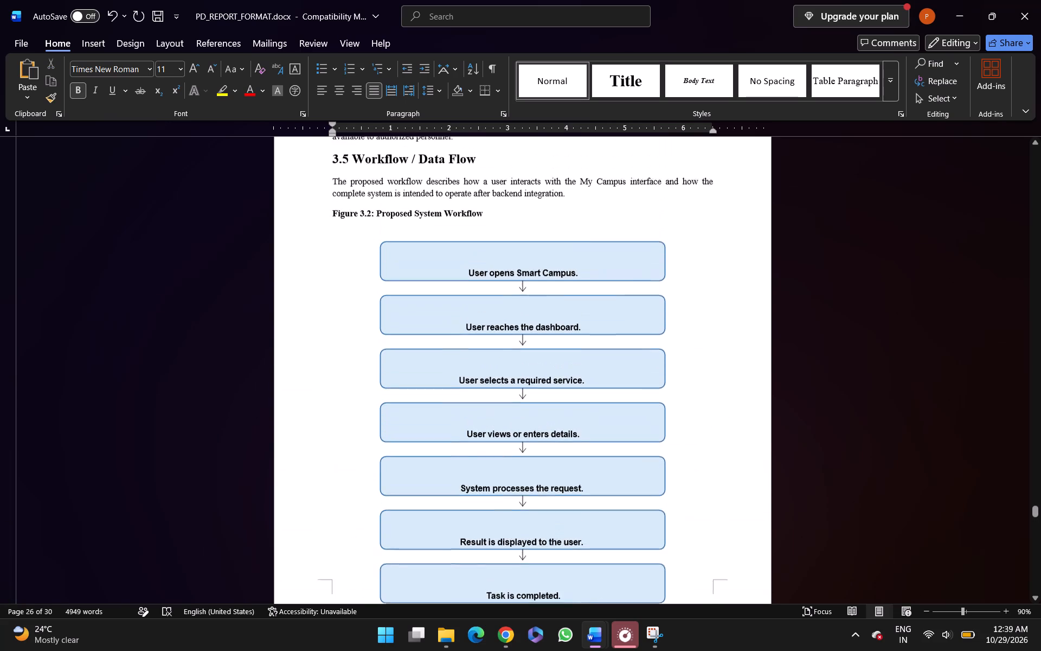
scroll(324, 274, up, 1)
scroll(324, 274, down, 2)
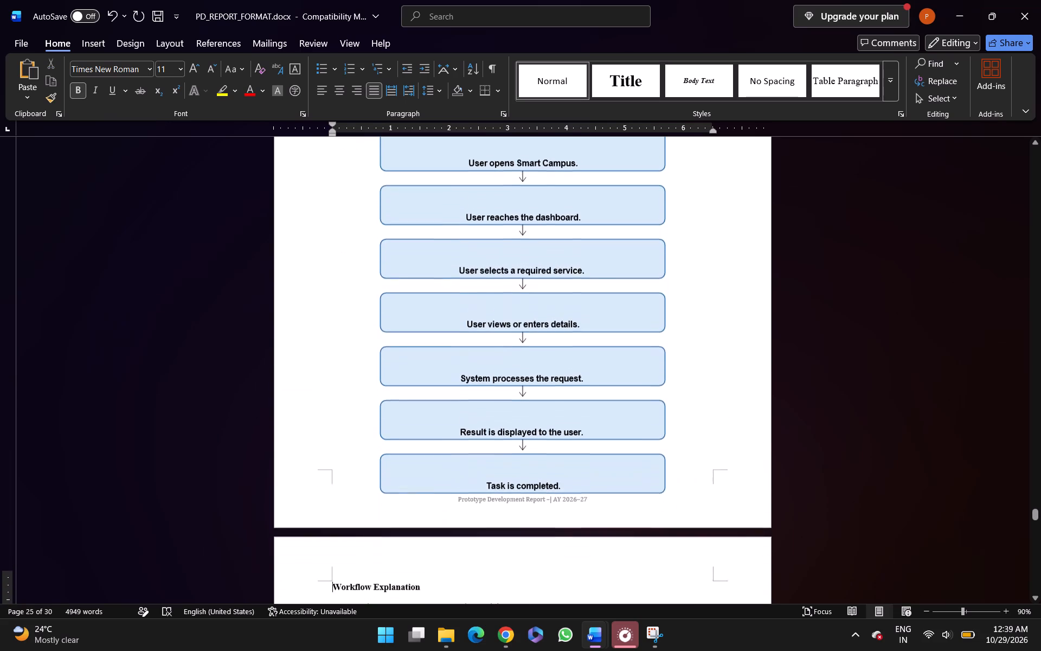
scroll(324, 274, down, 1)
scroll(324, 274, up, 1)
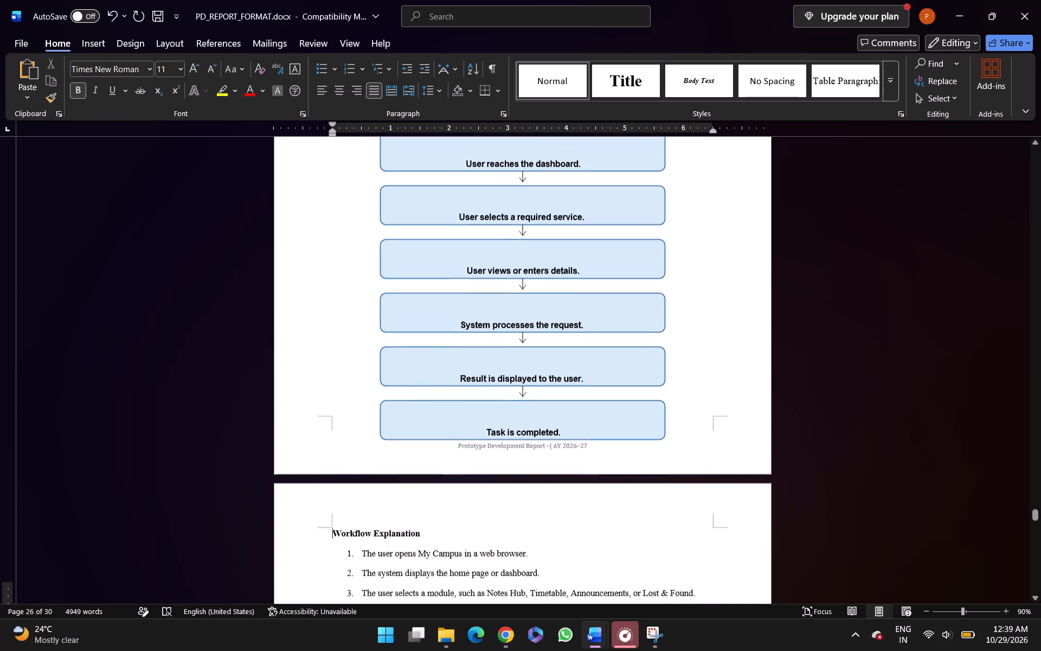
scroll(324, 274, up, 1)
triple_click(377, 211)
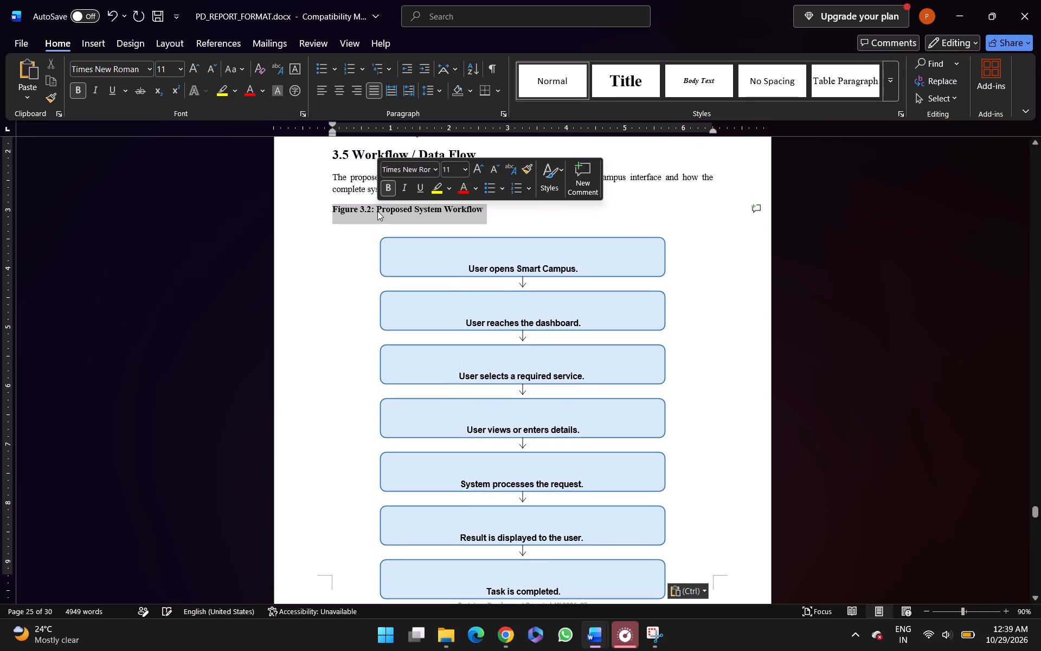
key(ctrl+x)
scroll(377, 211, down, 1)
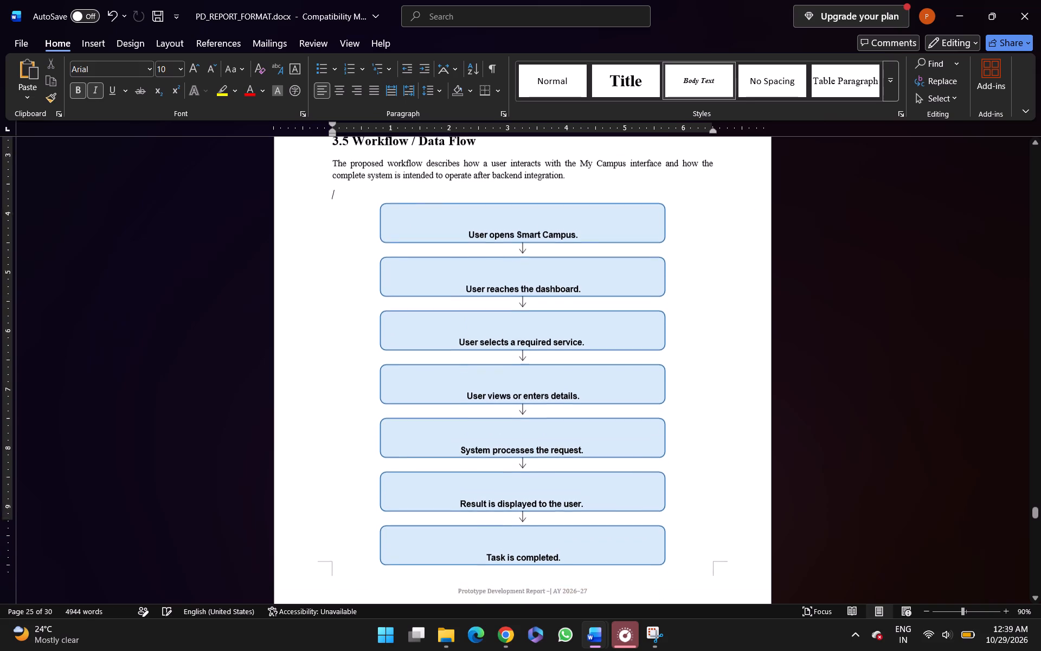
scroll(377, 211, down, 2)
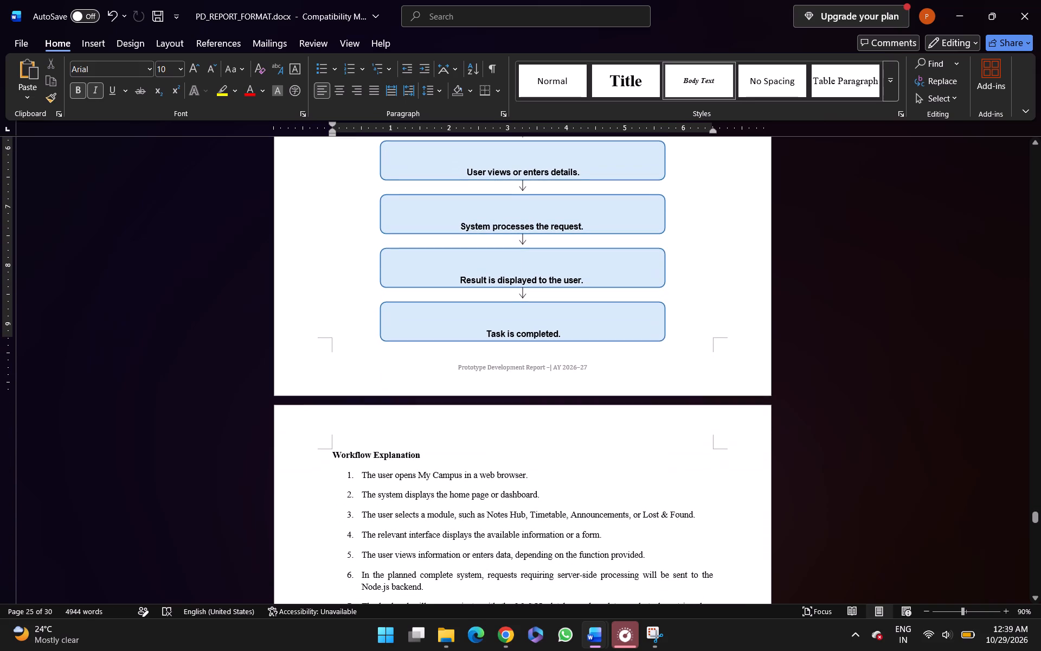
click(331, 452)
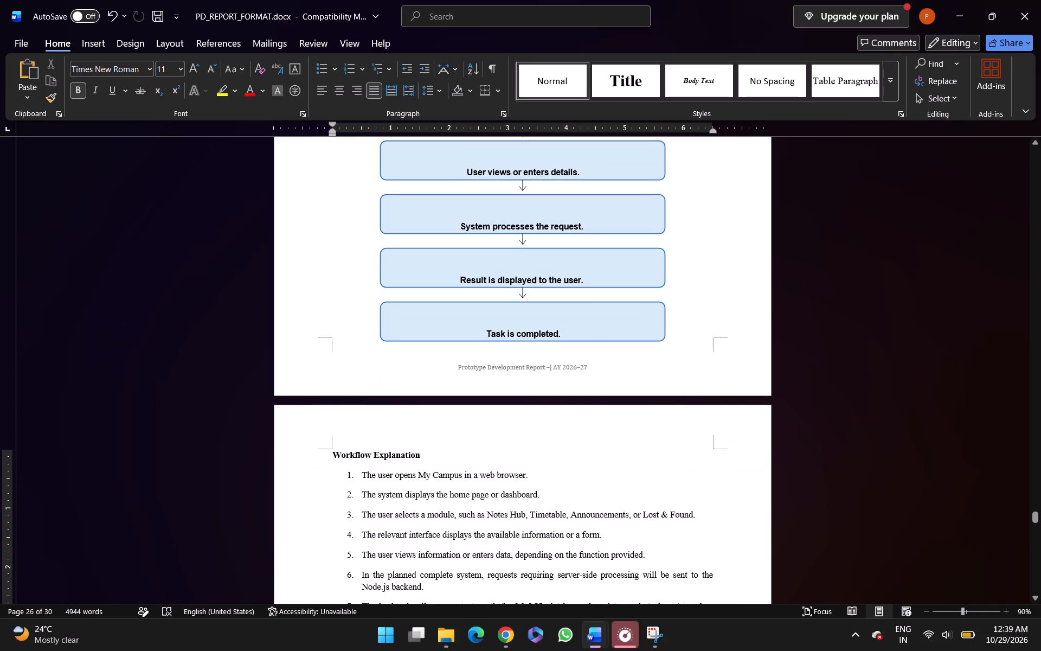
key(BackSpace)
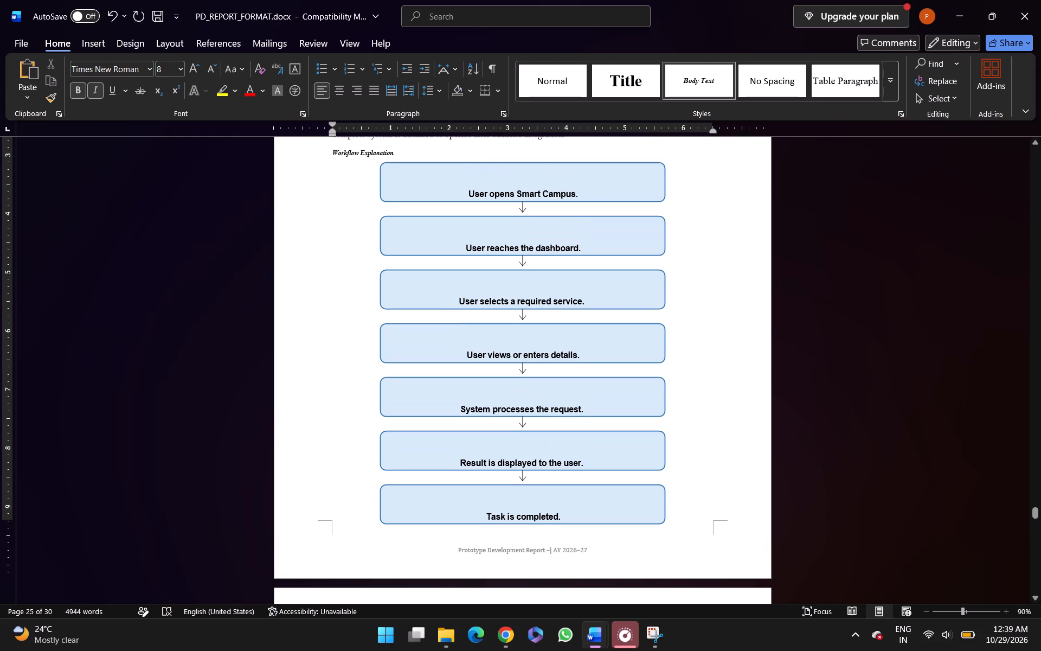
key(Return)
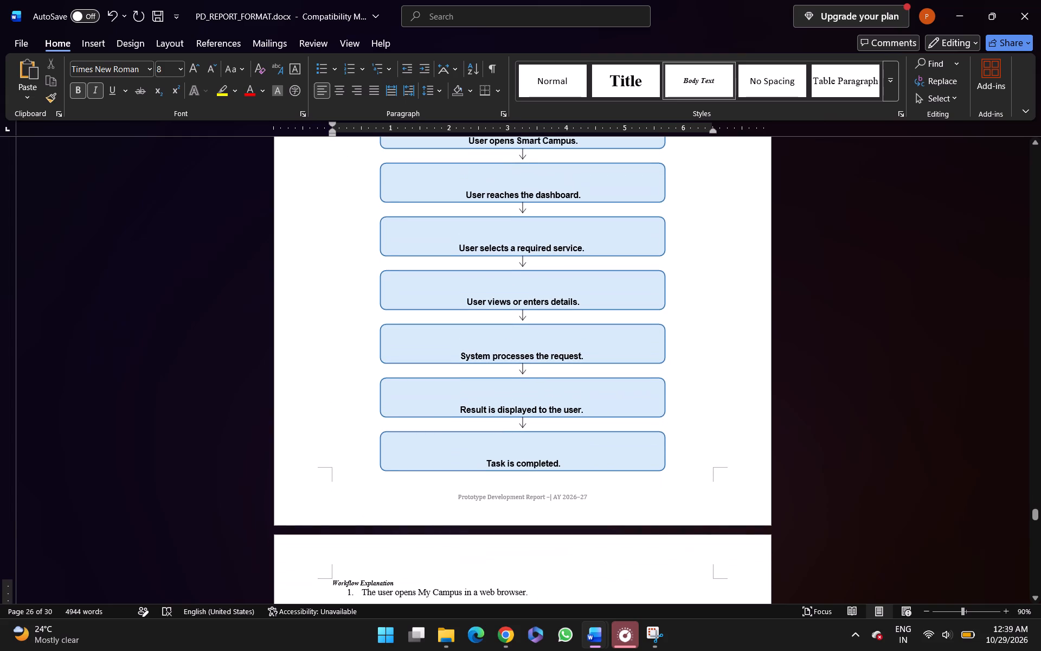
key(ctrl+v)
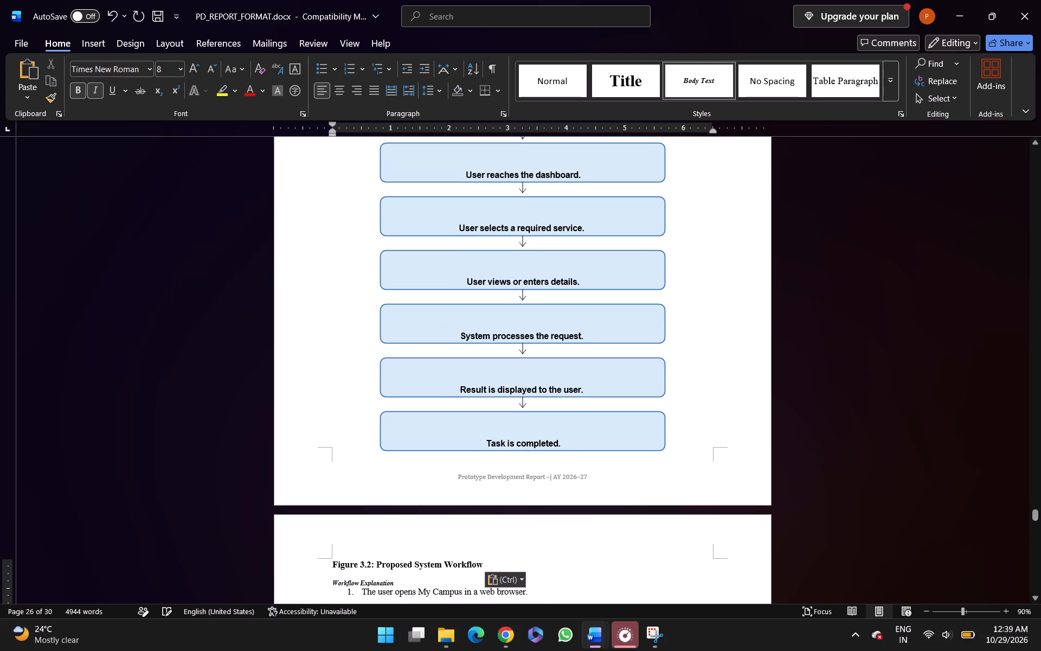
Centre the caption "Figure 3.2: Proposed System Workflow" below the flowchart.
triple_click(400, 565)
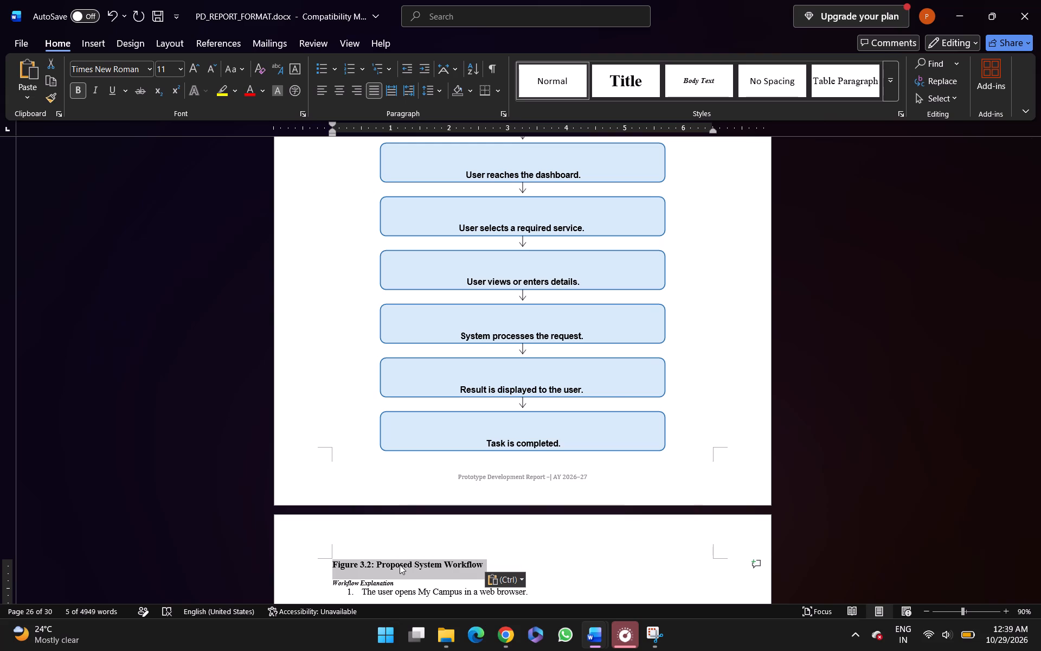
key(ctrl+e)
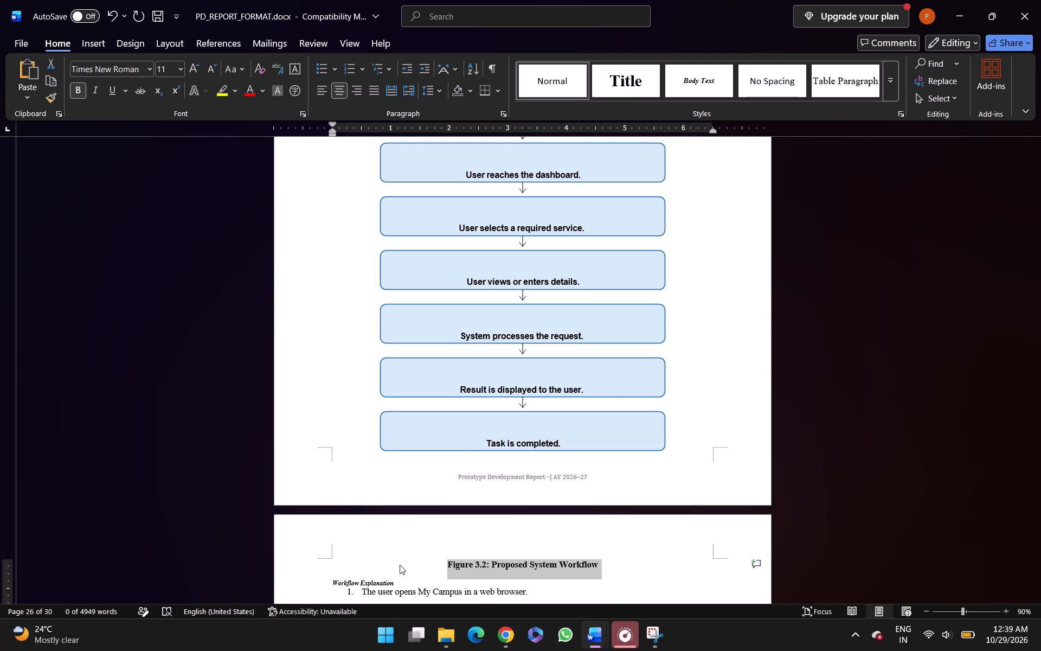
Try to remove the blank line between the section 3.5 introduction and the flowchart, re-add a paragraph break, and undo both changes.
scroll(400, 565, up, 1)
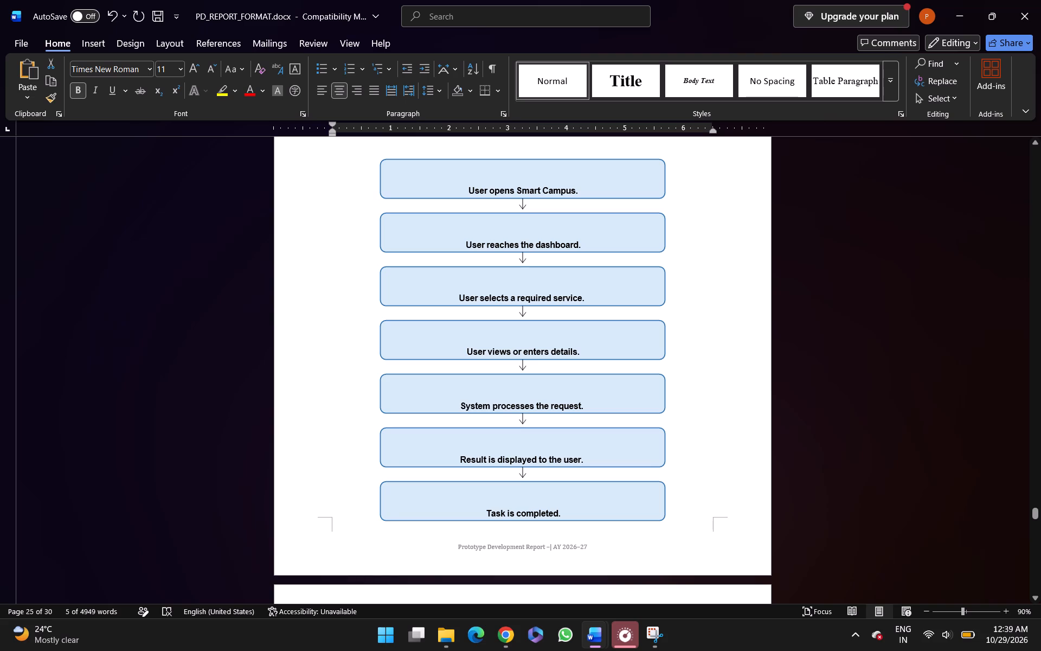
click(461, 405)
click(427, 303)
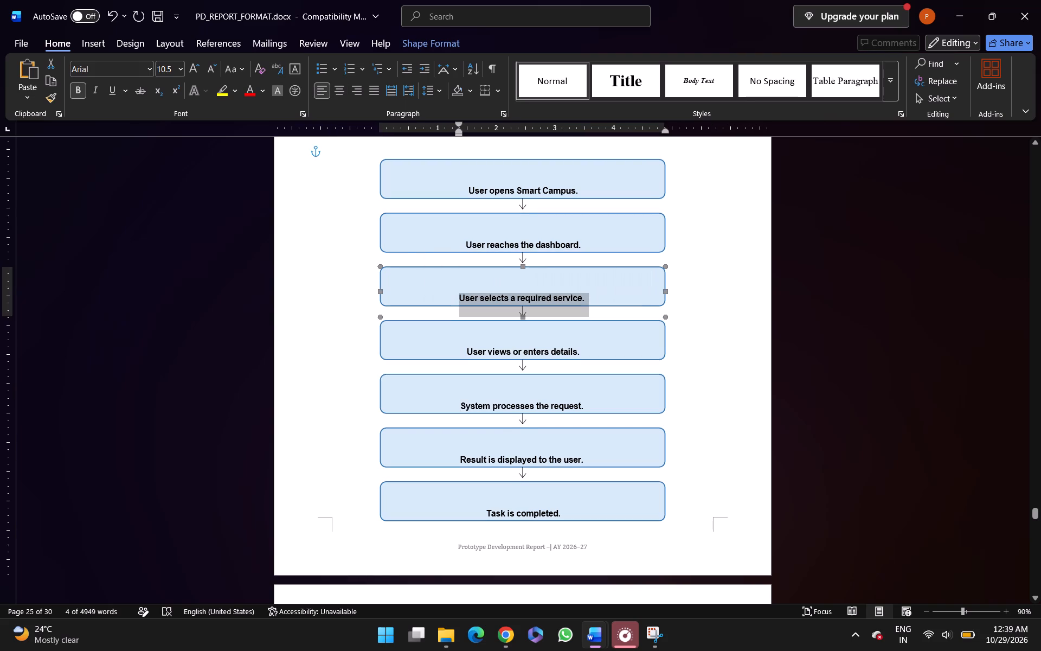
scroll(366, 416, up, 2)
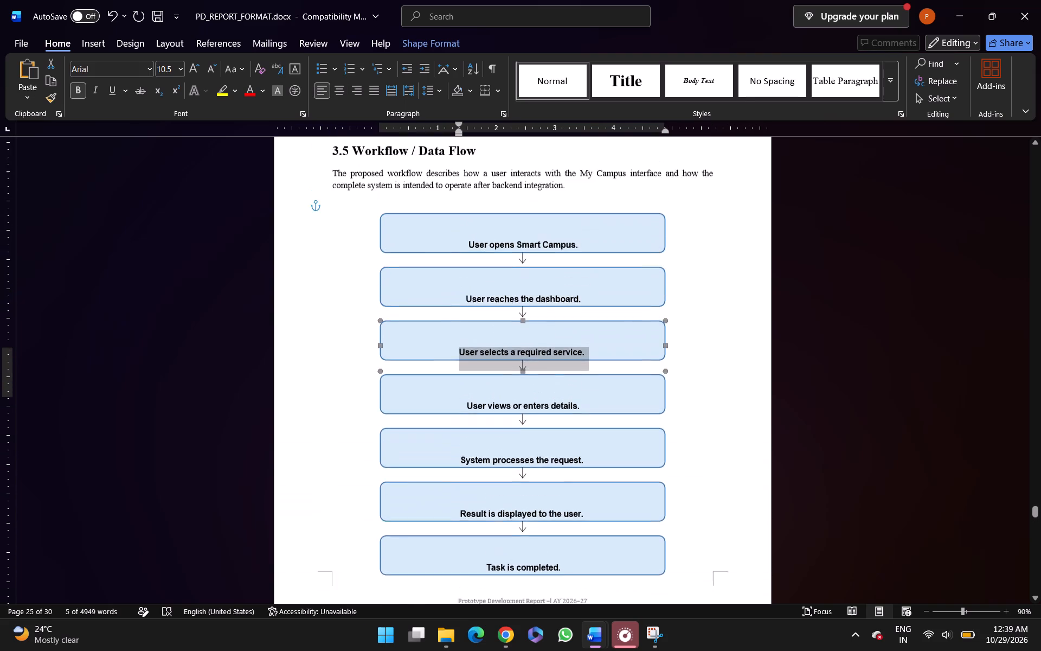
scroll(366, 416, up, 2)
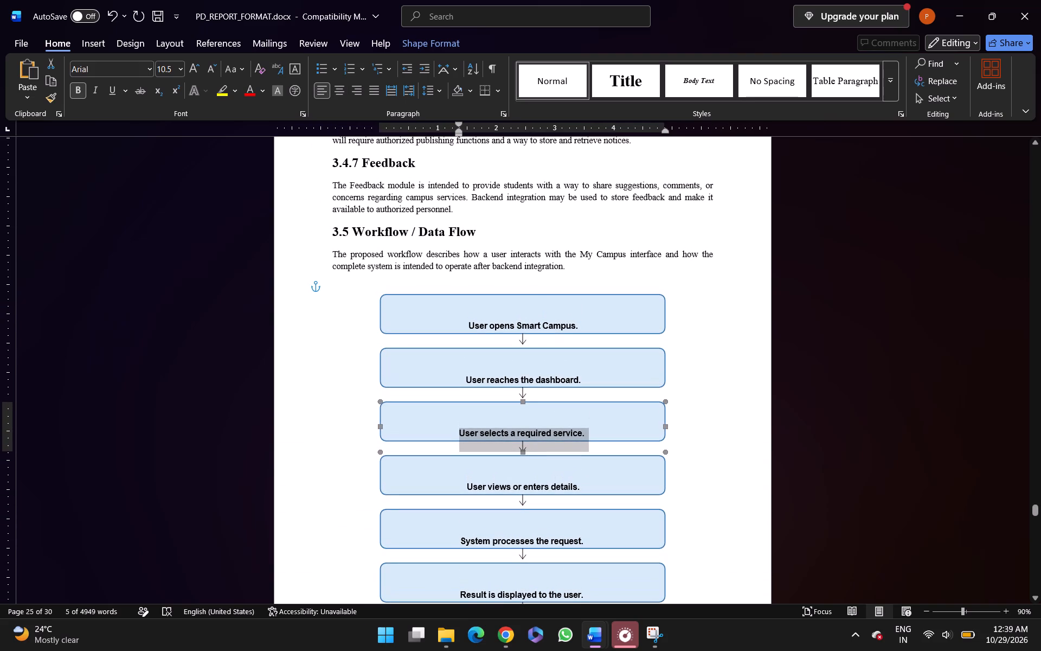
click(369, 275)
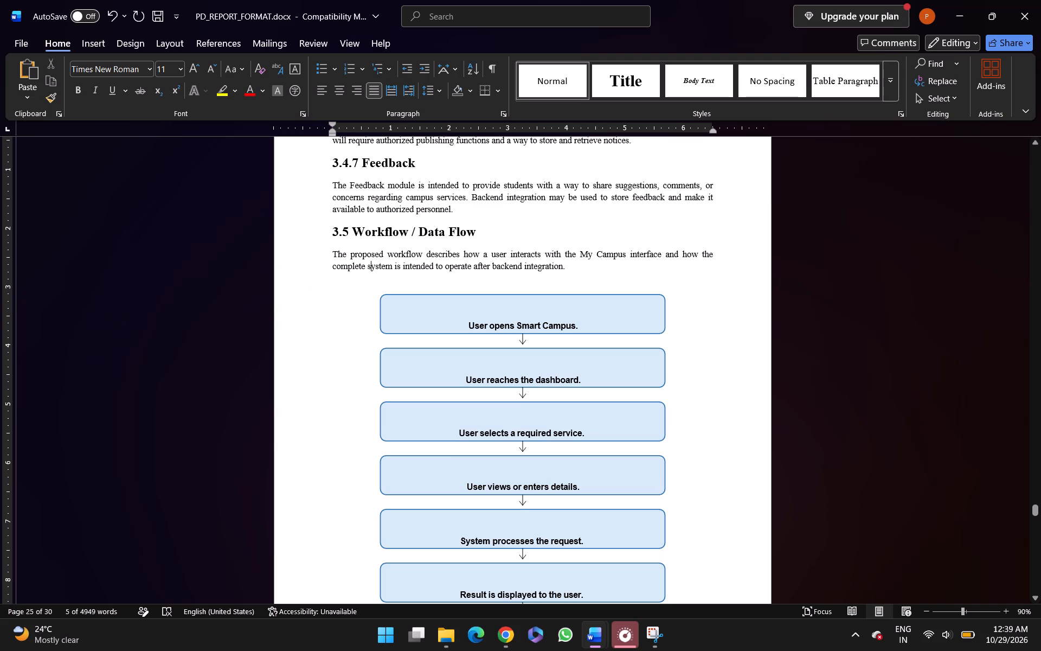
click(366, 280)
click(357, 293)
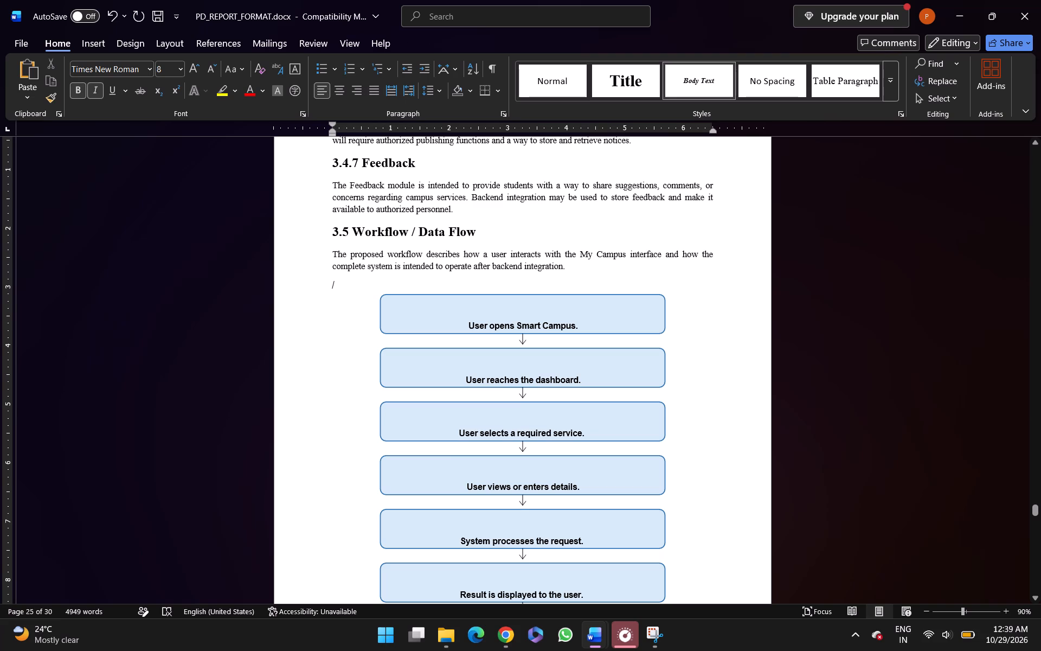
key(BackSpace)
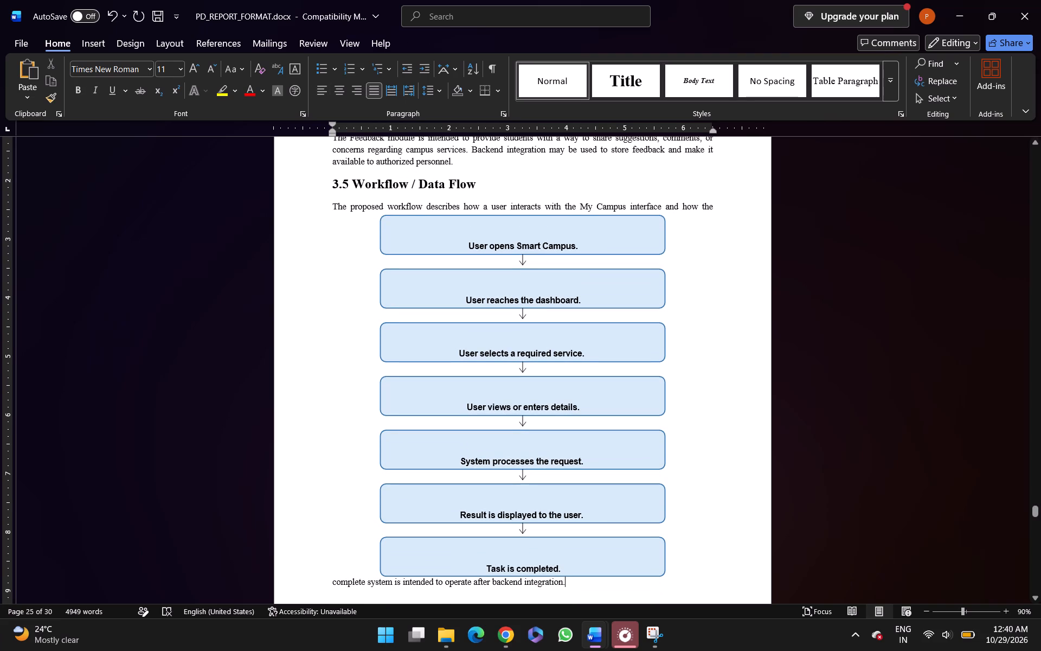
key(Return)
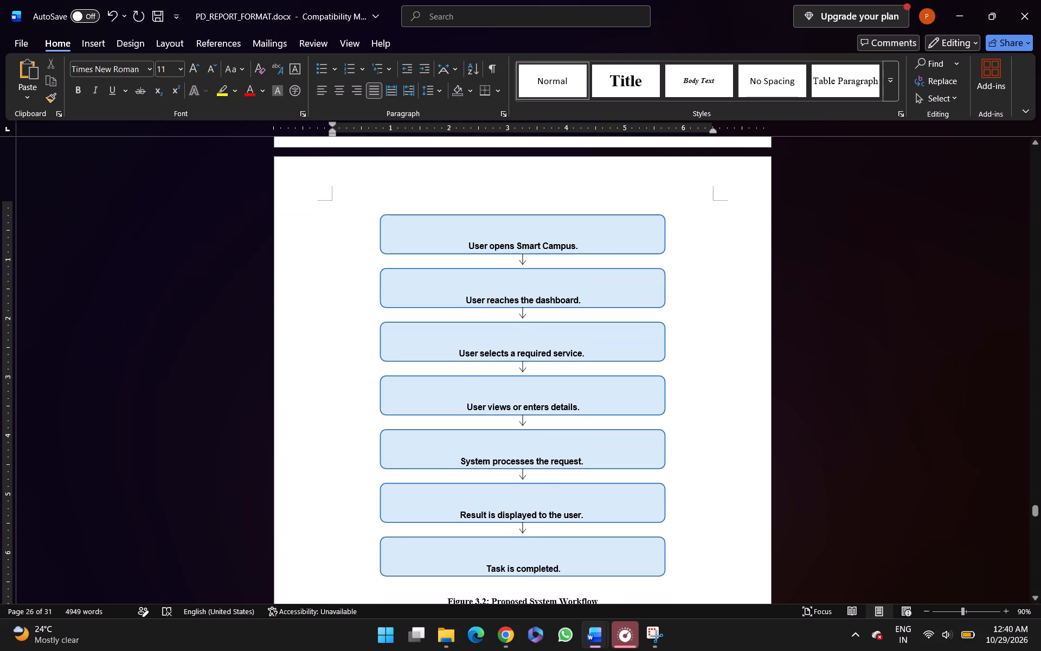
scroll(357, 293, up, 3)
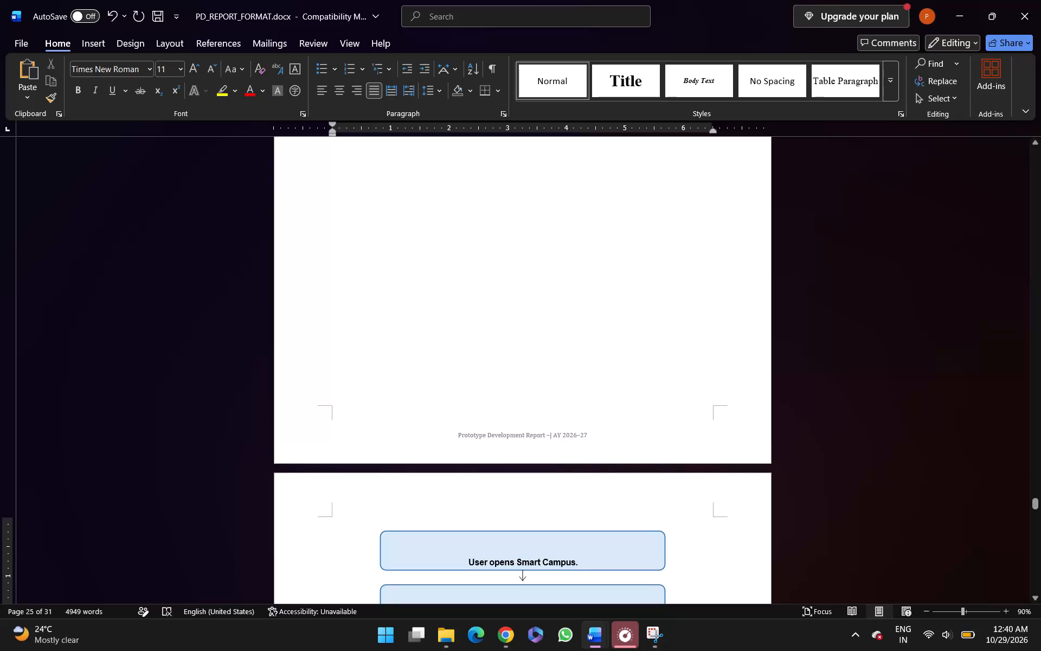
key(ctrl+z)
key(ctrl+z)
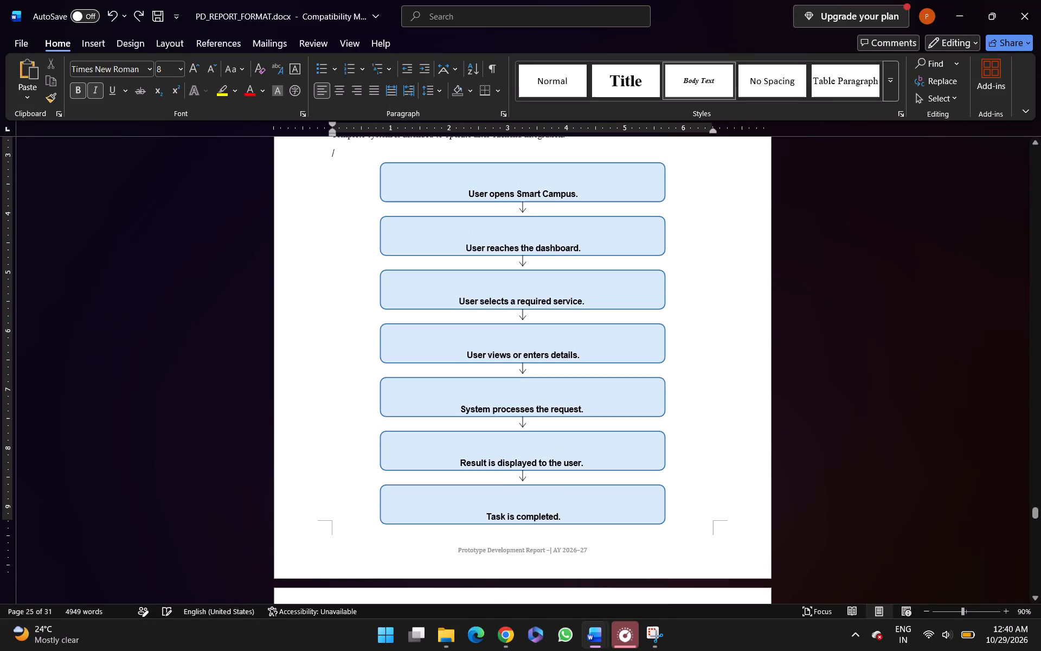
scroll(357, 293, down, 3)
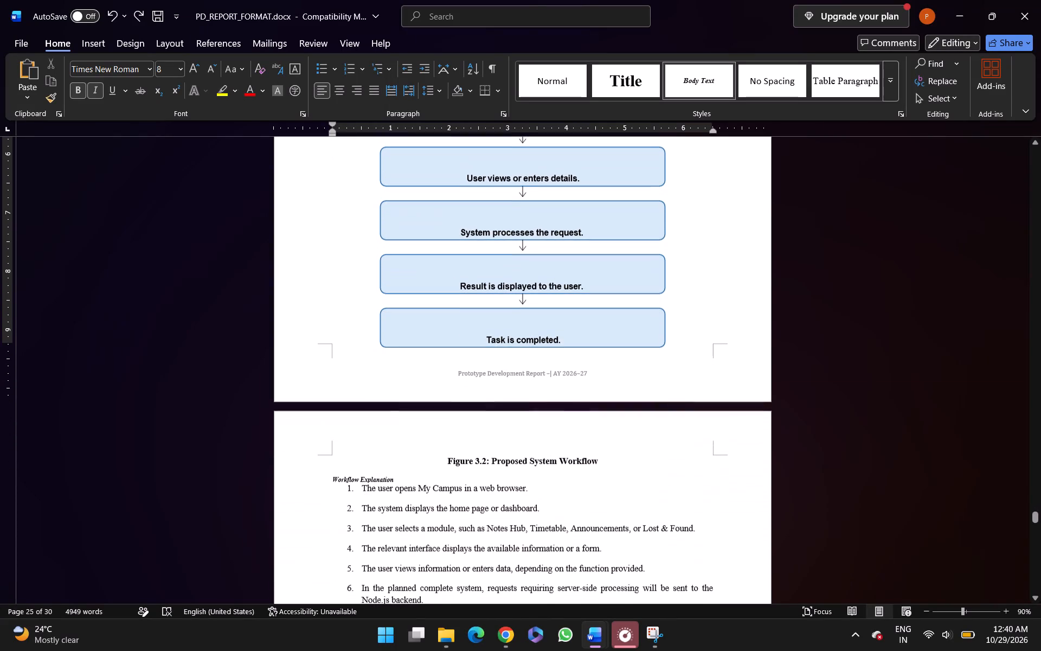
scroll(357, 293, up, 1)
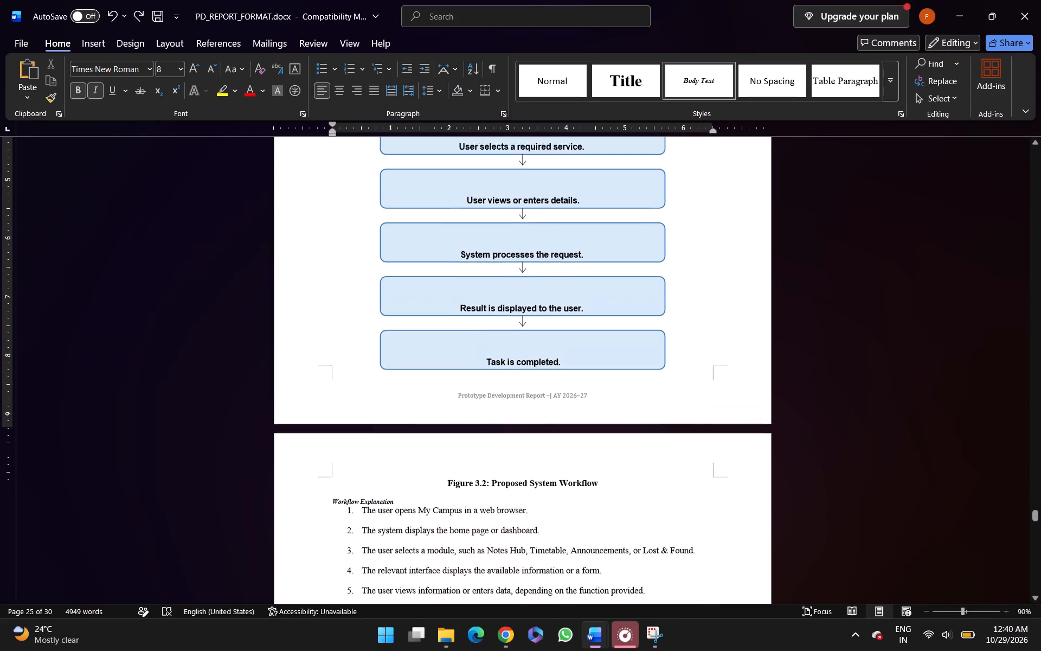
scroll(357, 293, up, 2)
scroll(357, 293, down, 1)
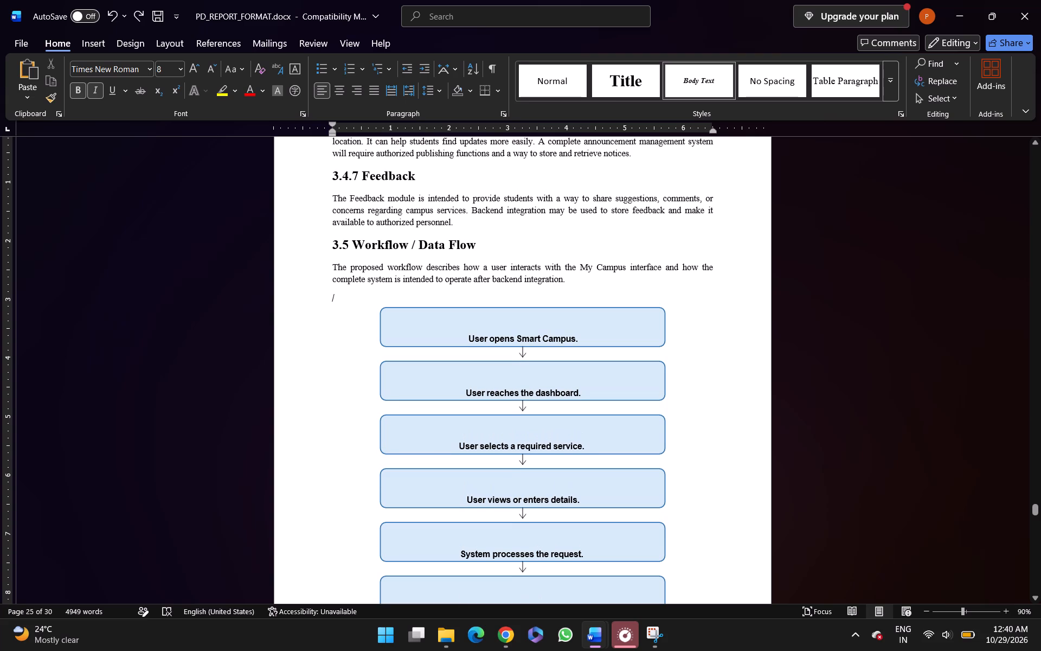
Insert a page break before the section 3.5 flowchart so the whole diagram starts on a new page.
scroll(357, 293, down, 2)
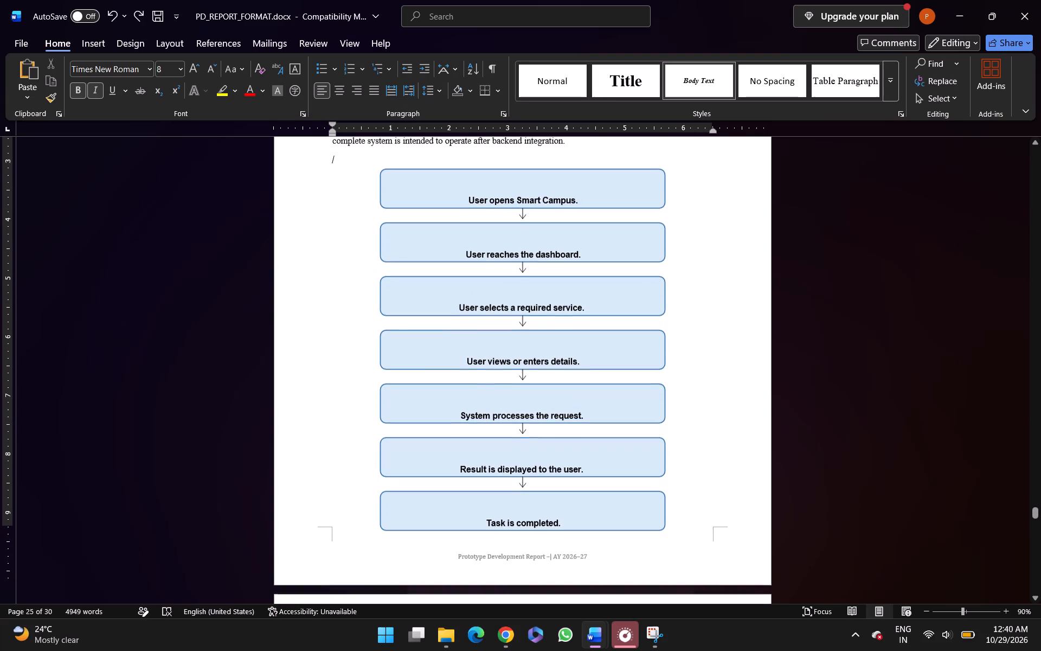
scroll(357, 293, down, 1)
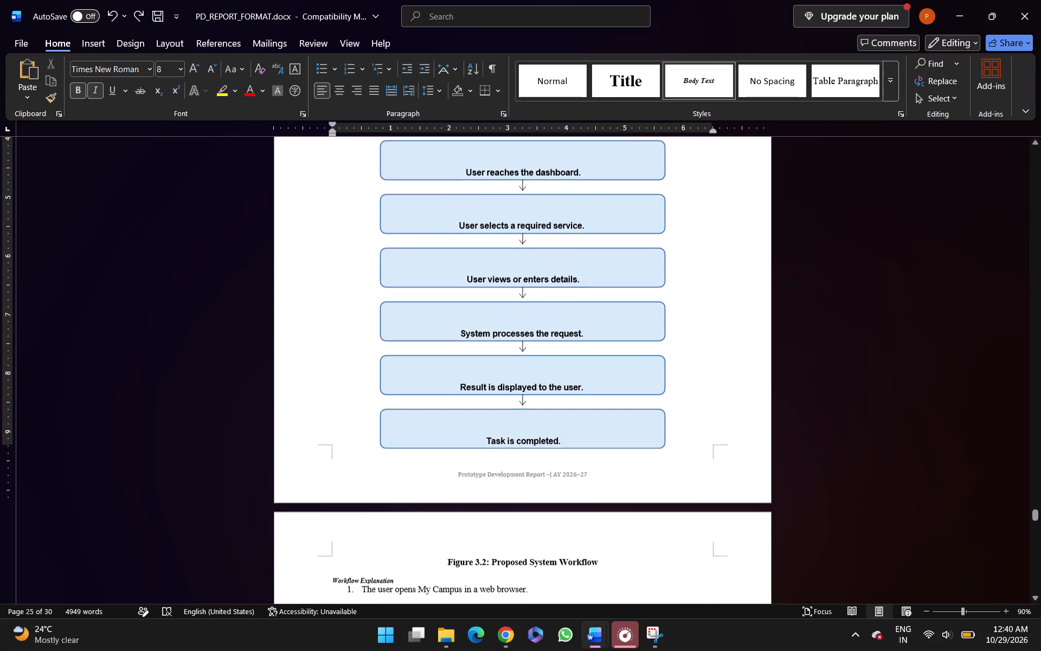
scroll(357, 293, down, 1)
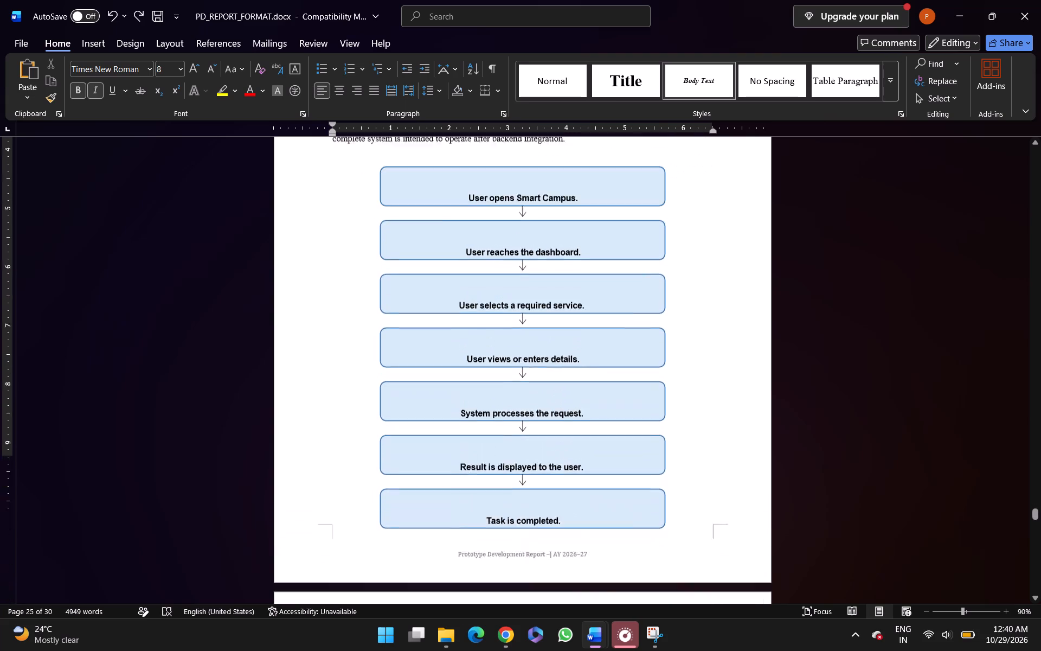
scroll(357, 293, down, 1)
scroll(357, 293, up, 3)
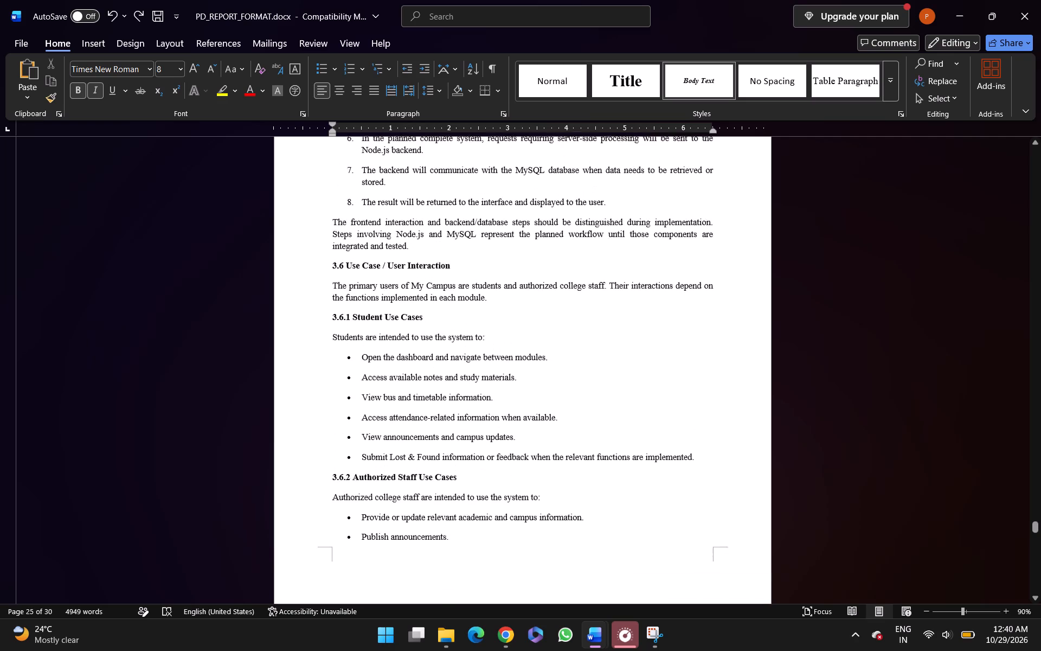
scroll(357, 293, up, 4)
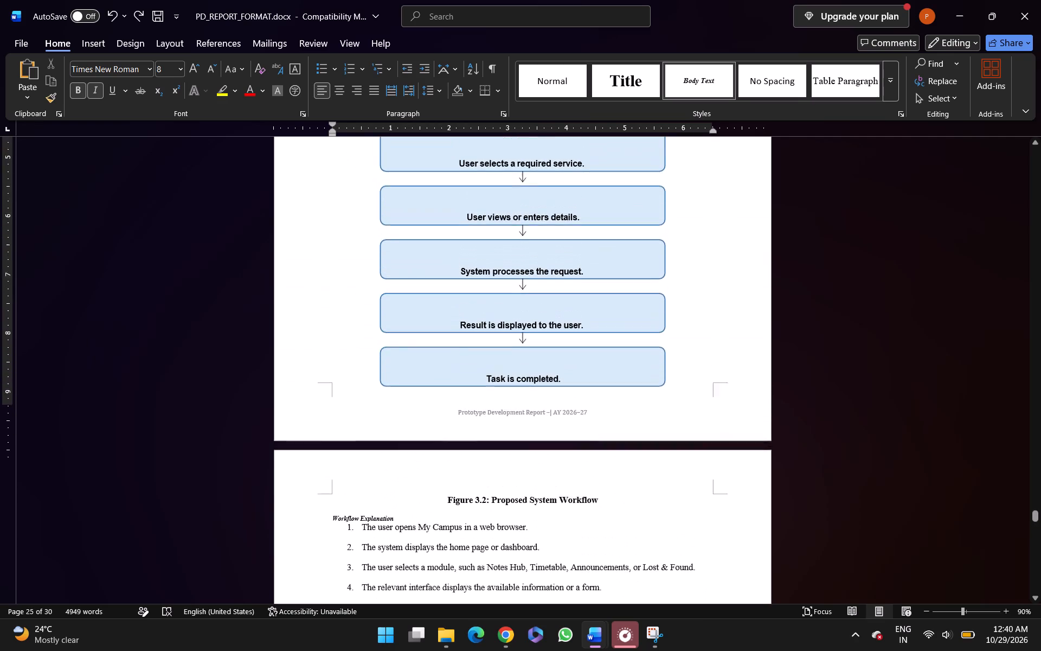
scroll(357, 293, up, 2)
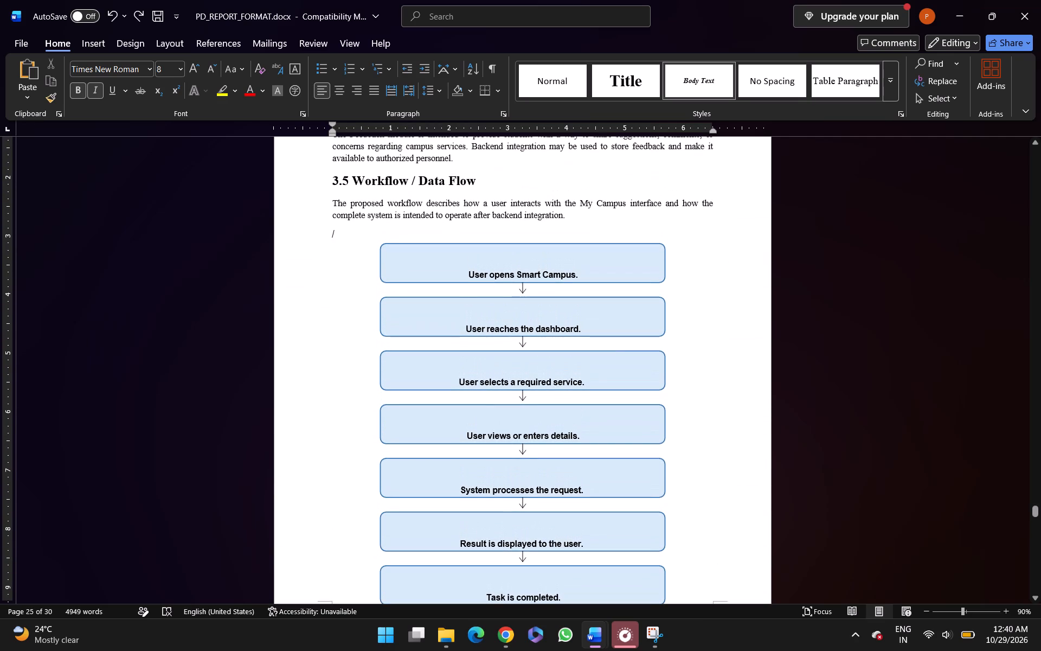
key(ctrl+Return)
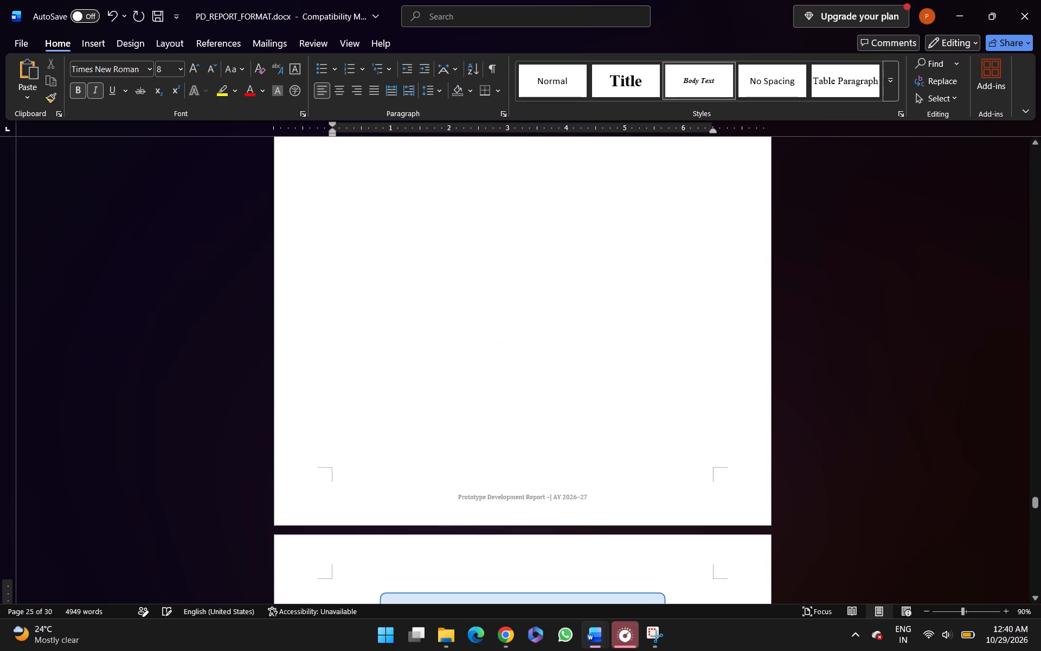
Insert a page break before Workflow Explanation so it starts on the page after the Figure 3.2 caption.
scroll(357, 293, down, 3)
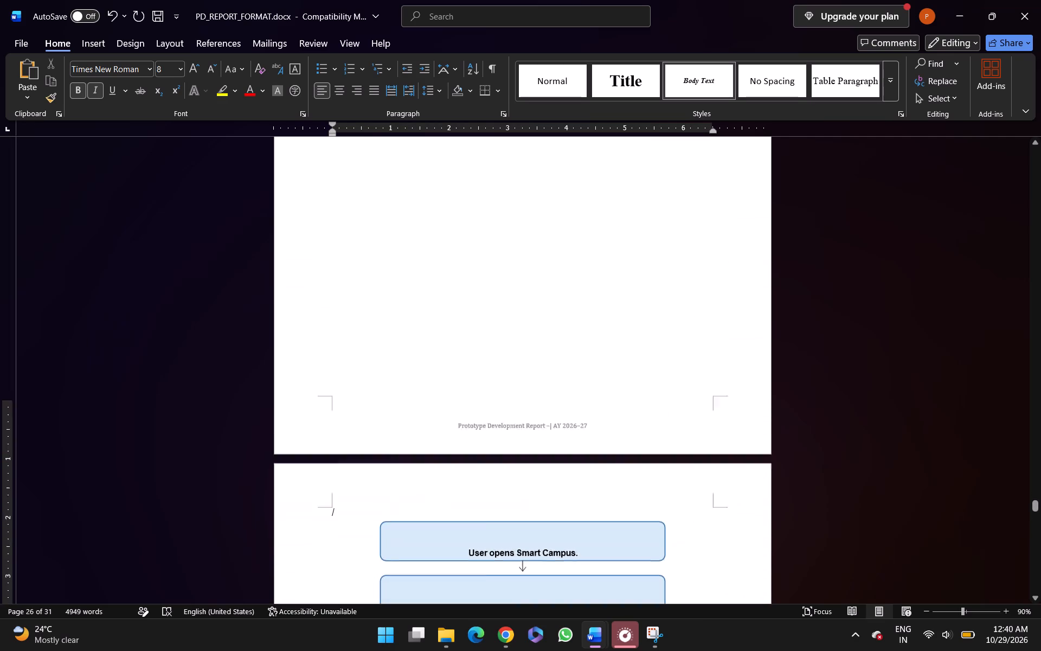
scroll(357, 293, down, 3)
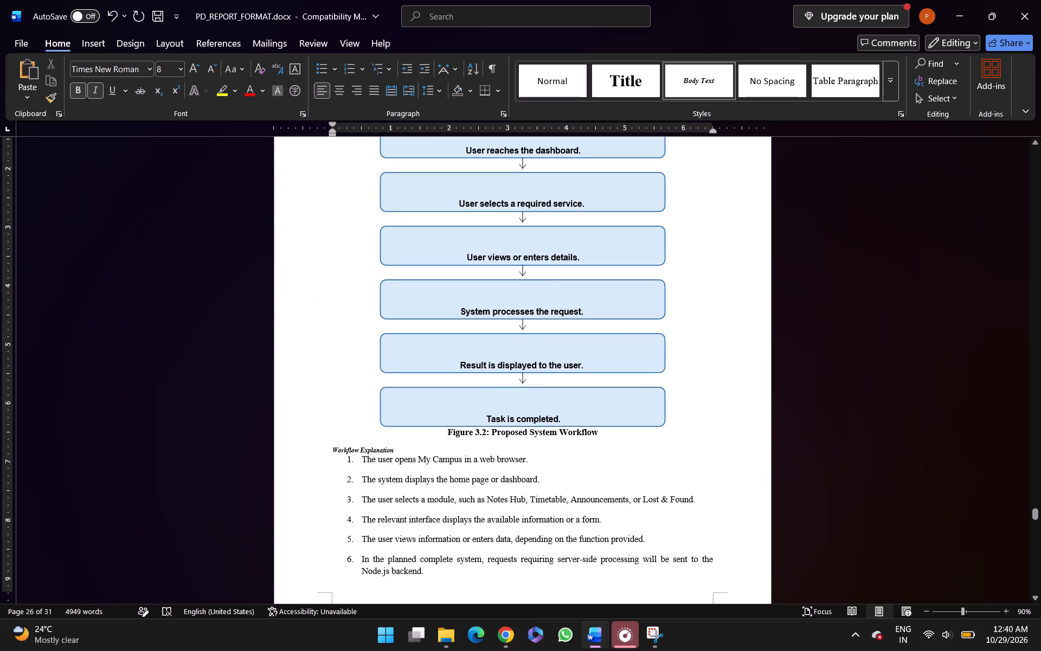
click(333, 448)
key(ctrl+Return)
Add a blank line between the flowchart and the caption "Figure 3.2: Proposed System Workflow".
scroll(333, 448, up, 14)
scroll(333, 448, up, 15)
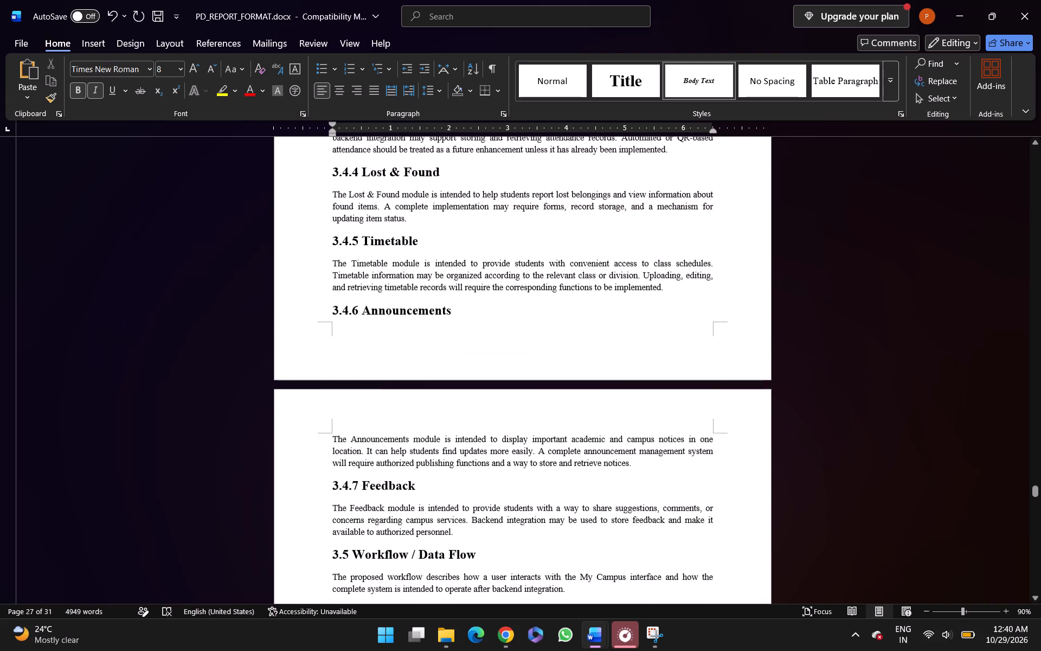
scroll(333, 448, down, 5)
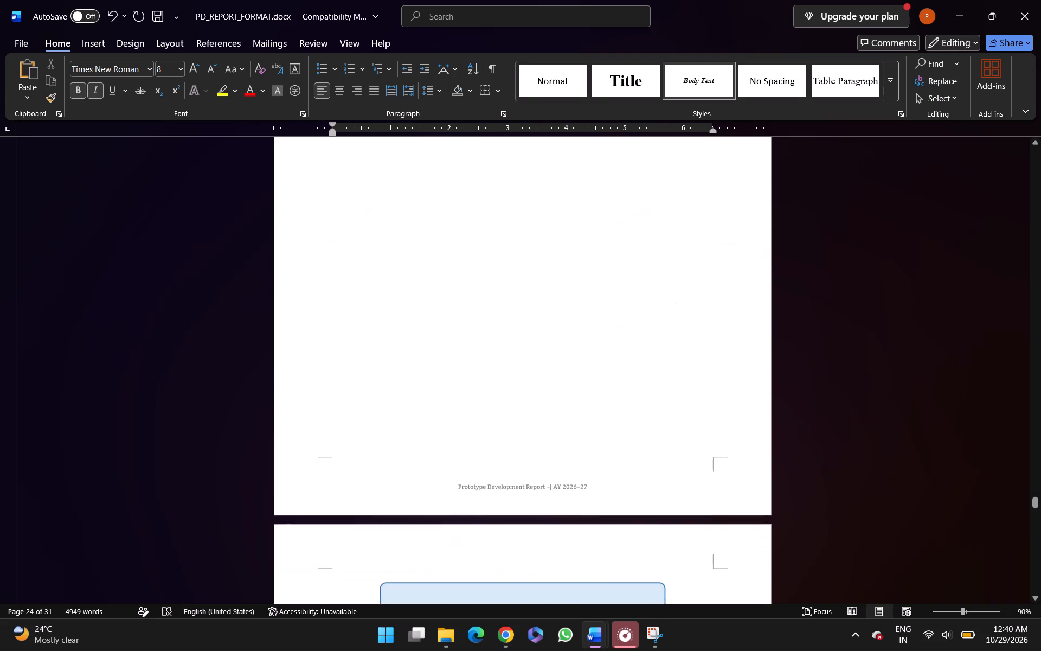
scroll(333, 448, down, 4)
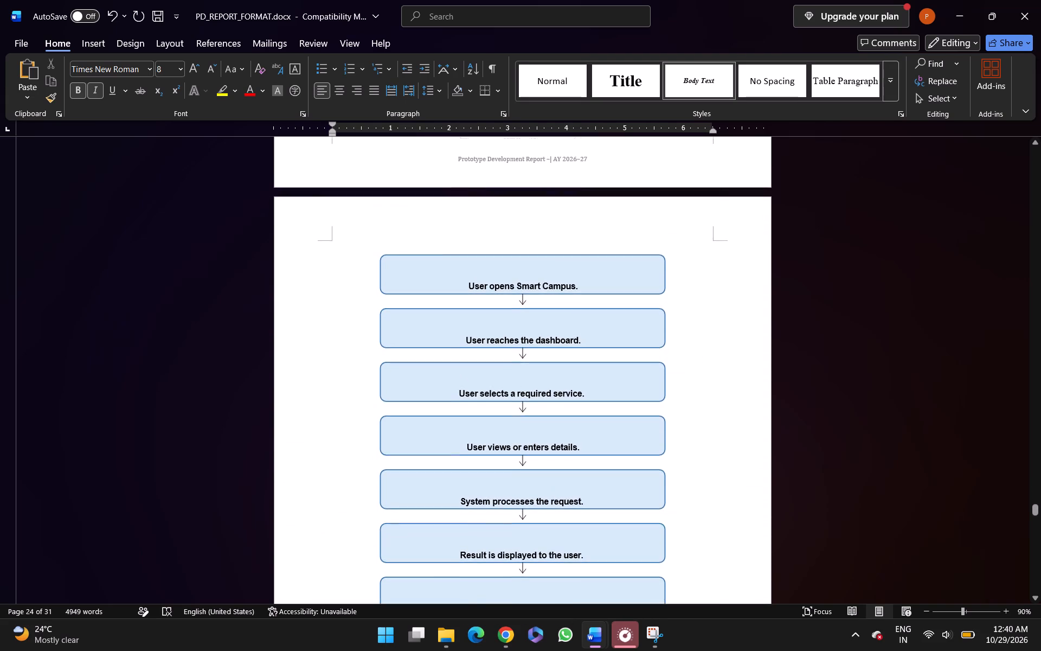
scroll(333, 448, down, 3)
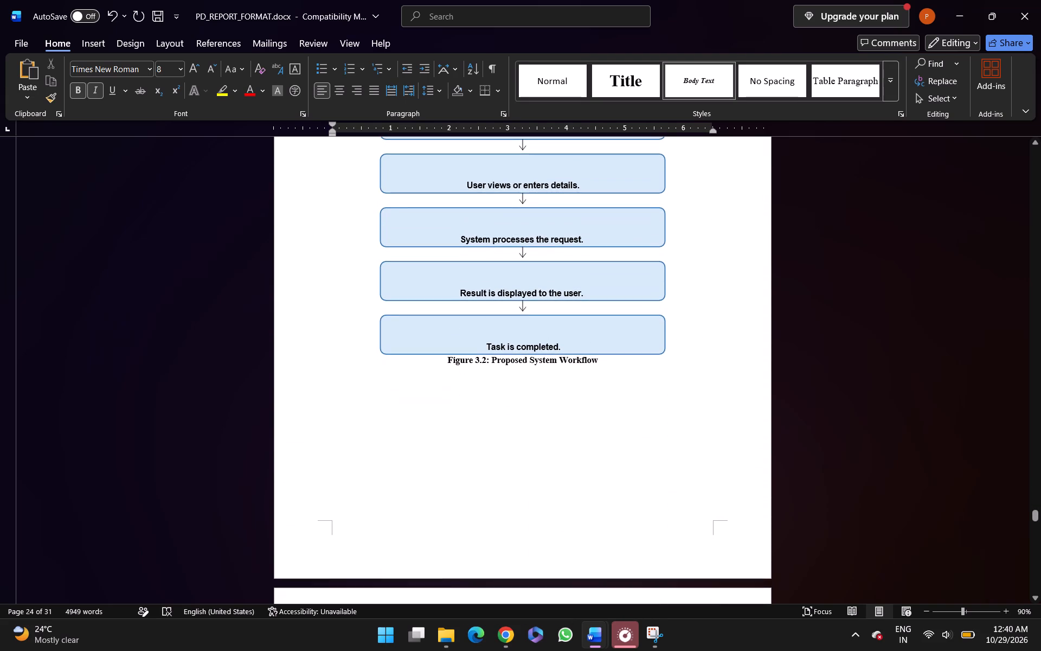
click(438, 361)
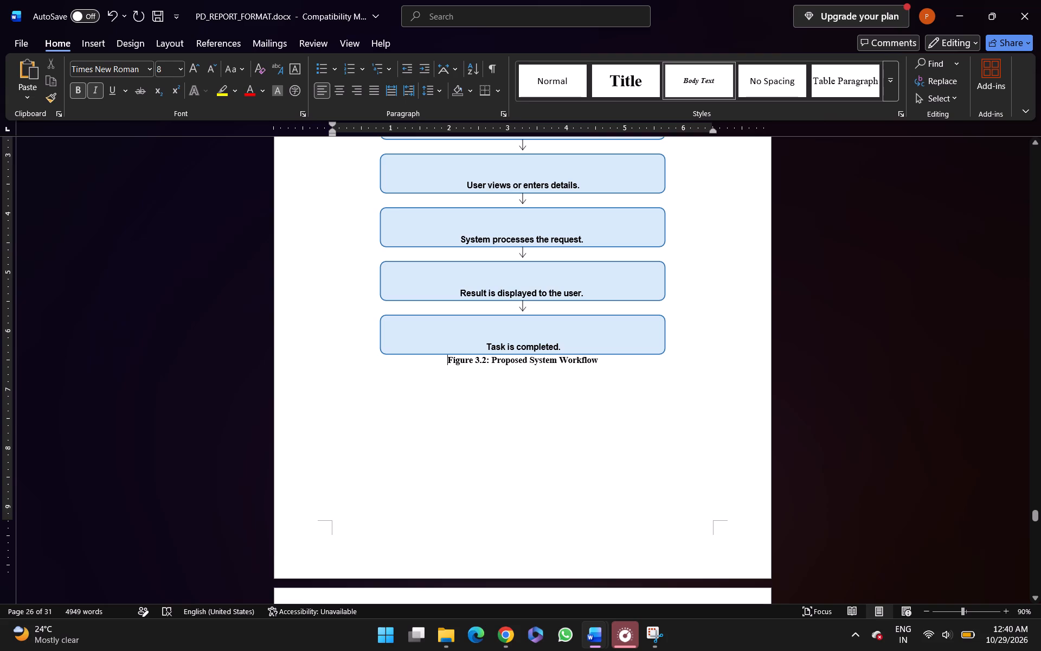
key(Return)
Increase the font size of the Workflow Explanation subheading to 12.
scroll(438, 361, down, 3)
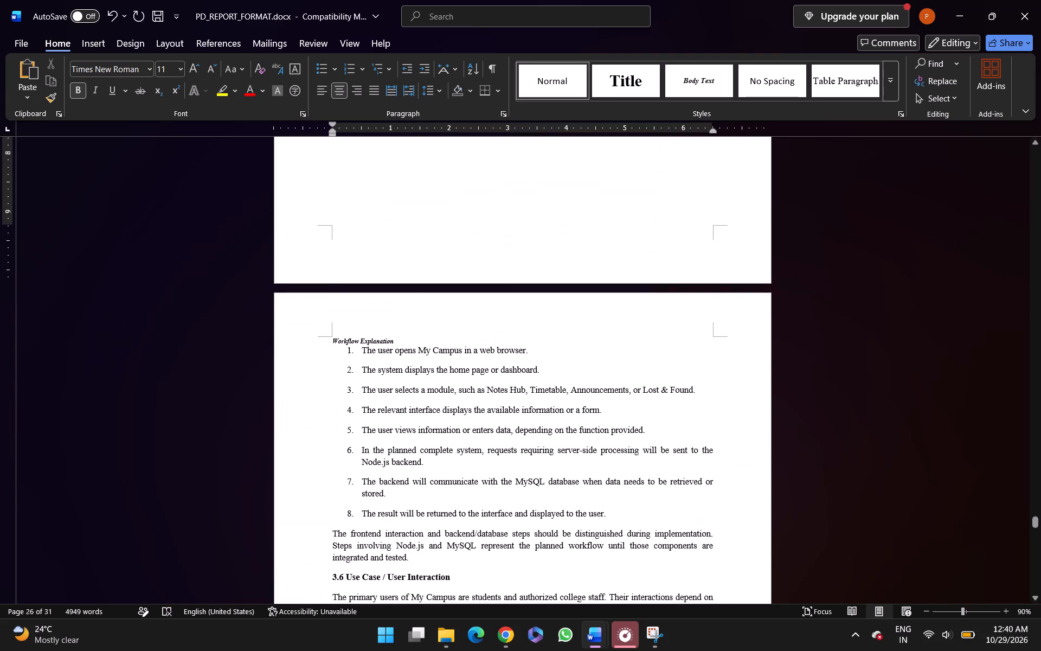
scroll(438, 361, down, 1)
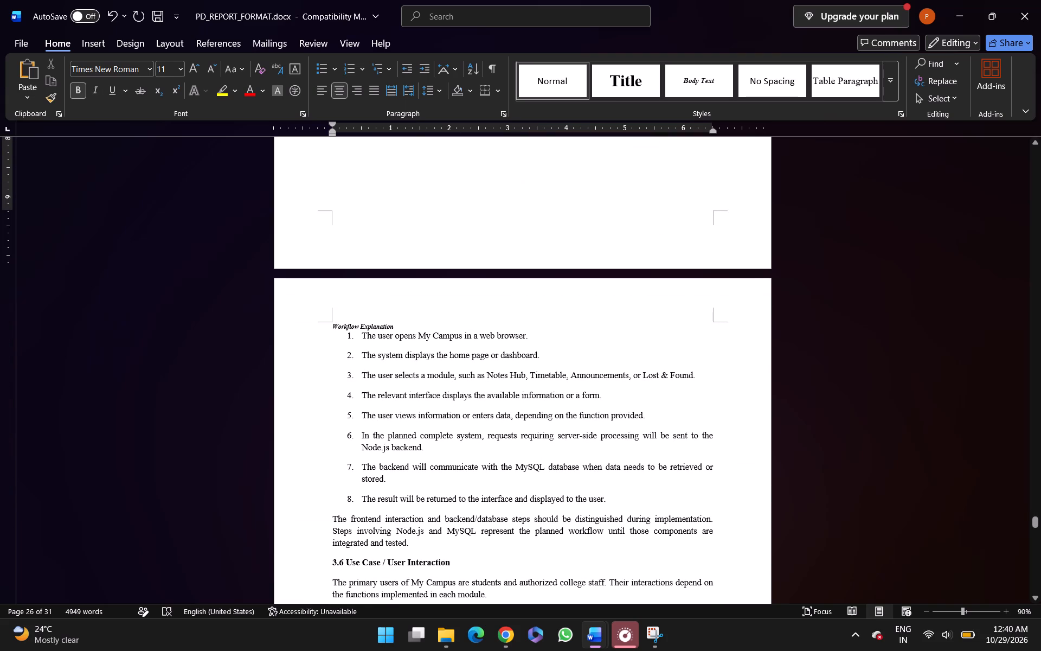
click(365, 325)
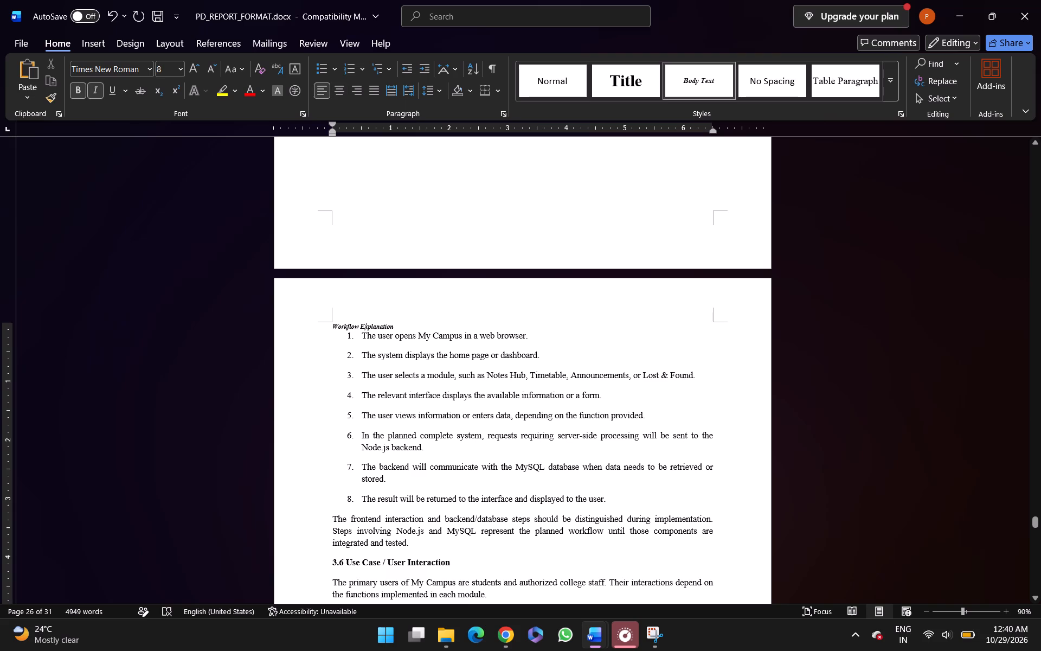
click(365, 325)
click(365, 325)
drag(365, 325, 358, 365)
double_click(344, 320)
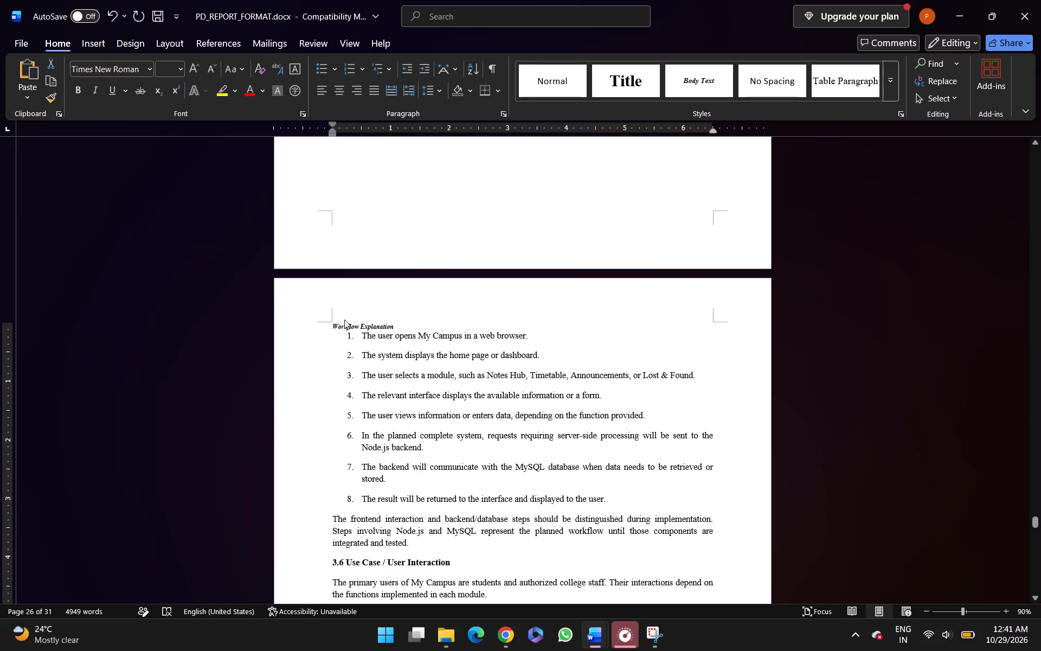
drag(339, 350, 357, 329)
double_click(357, 329)
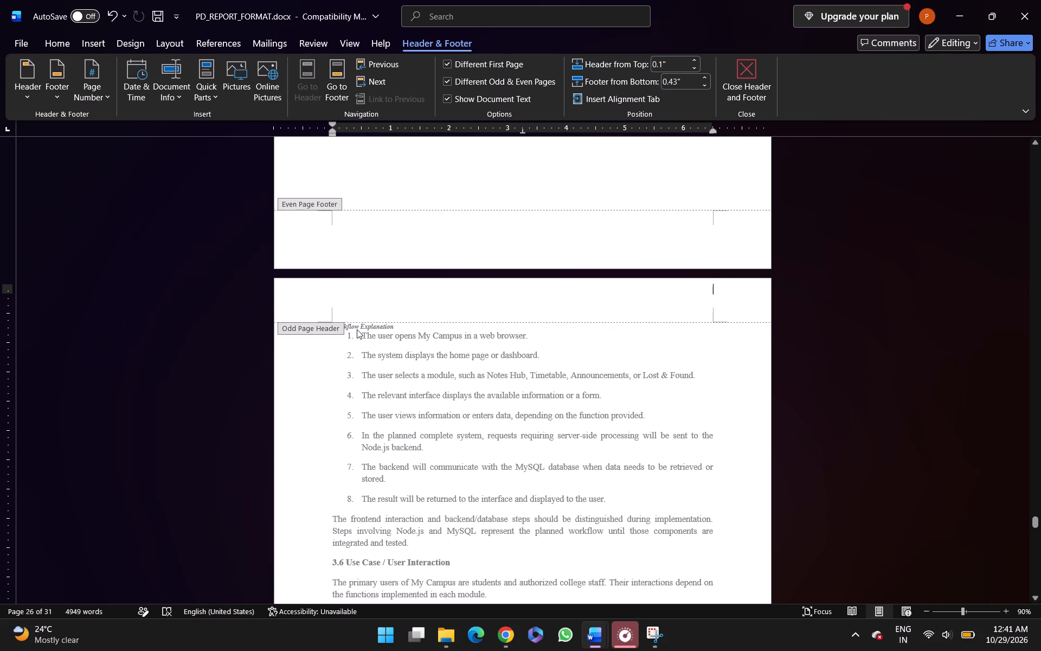
double_click(357, 329)
click(357, 329)
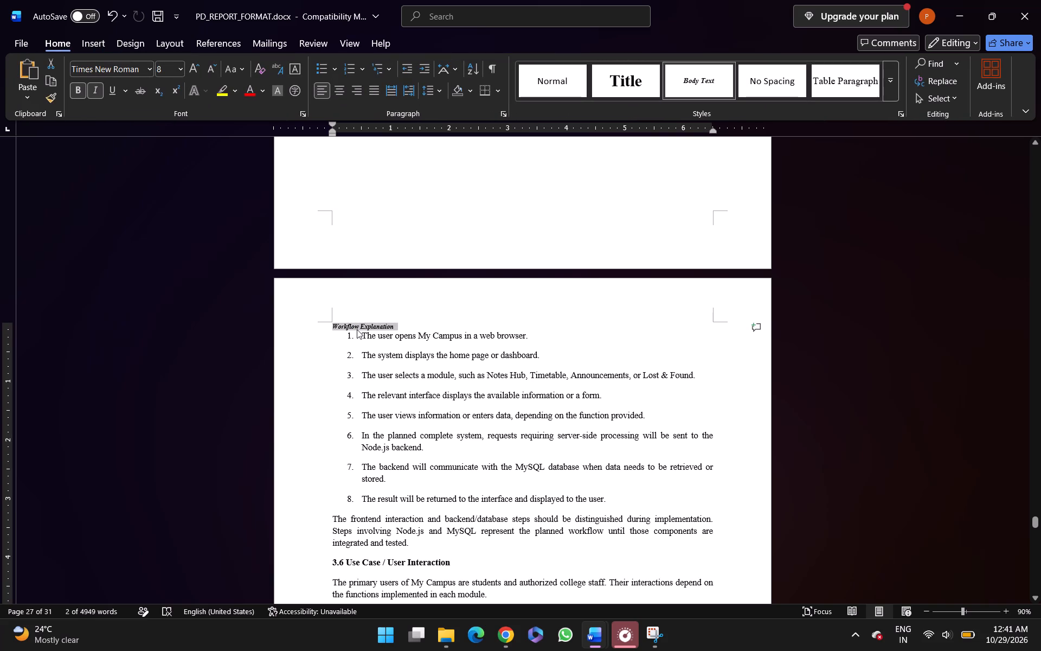
key(ctrl+shift+period)
key(ctrl+shift+period)
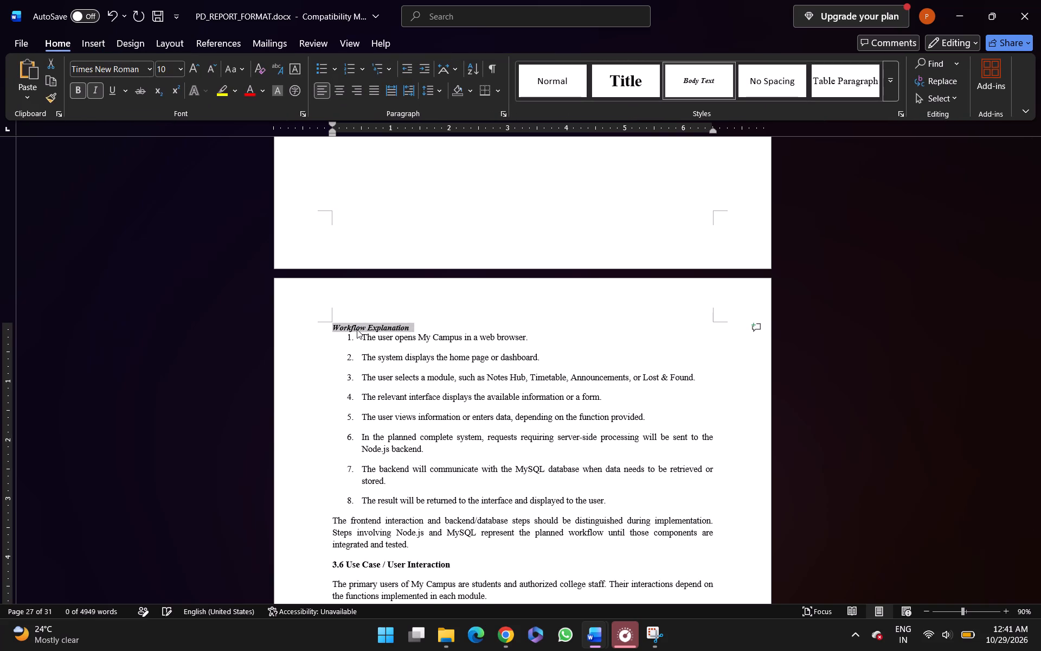
key(ctrl+shift+period)
key(ctrl+shift+period)
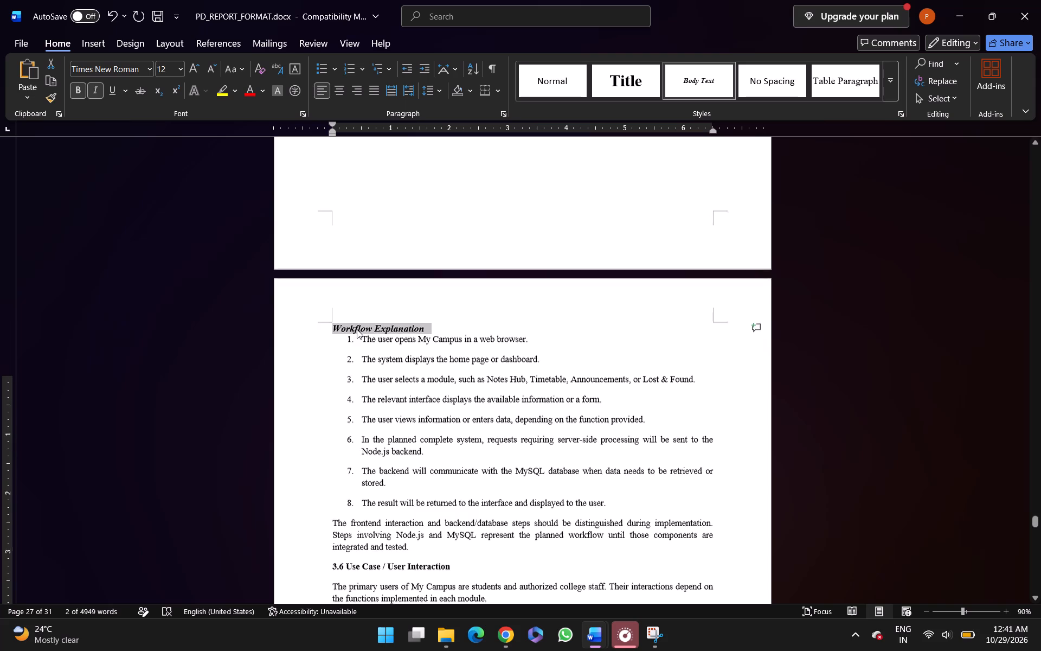
click(390, 382)
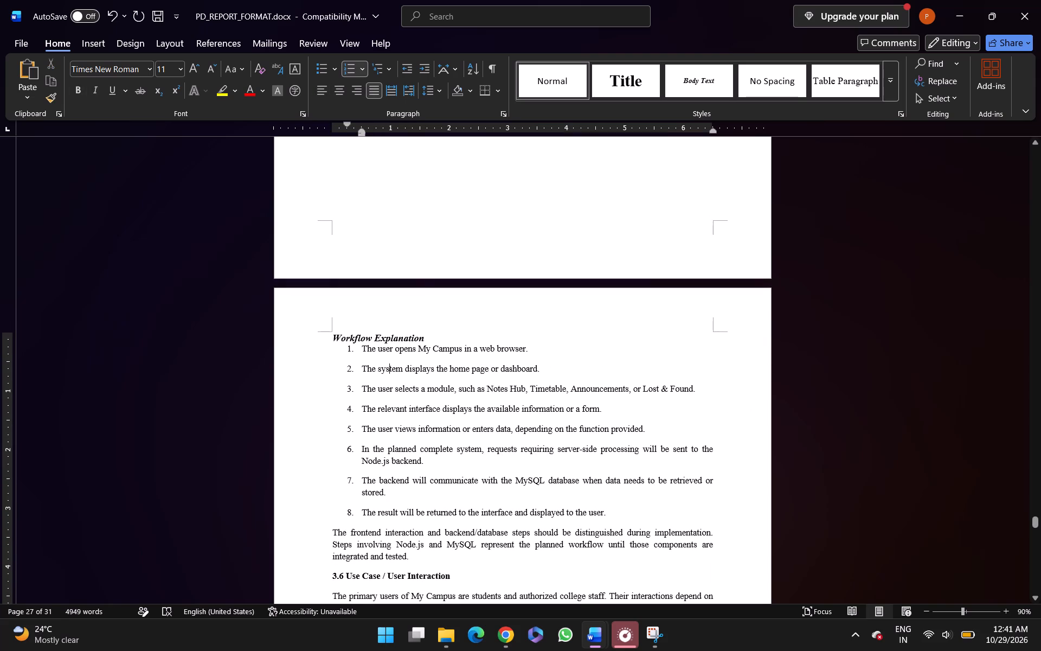
Review the page layout of section 3.5, from its introduction through the flowchart and caption to the Workflow Explanation list.
scroll(351, 351, up, 1)
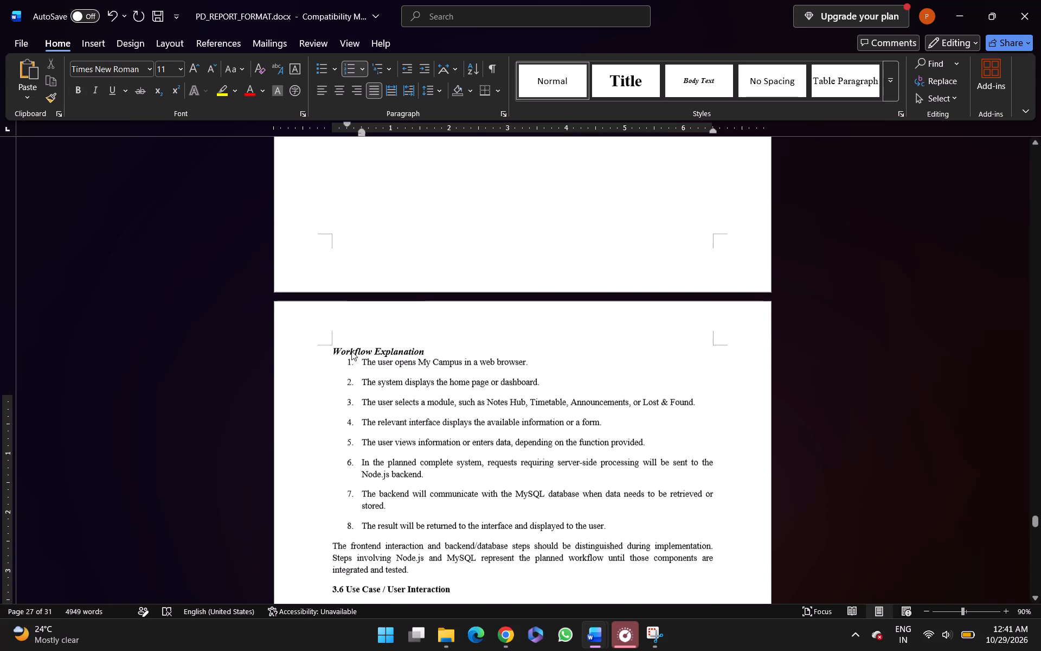
scroll(351, 351, up, 6)
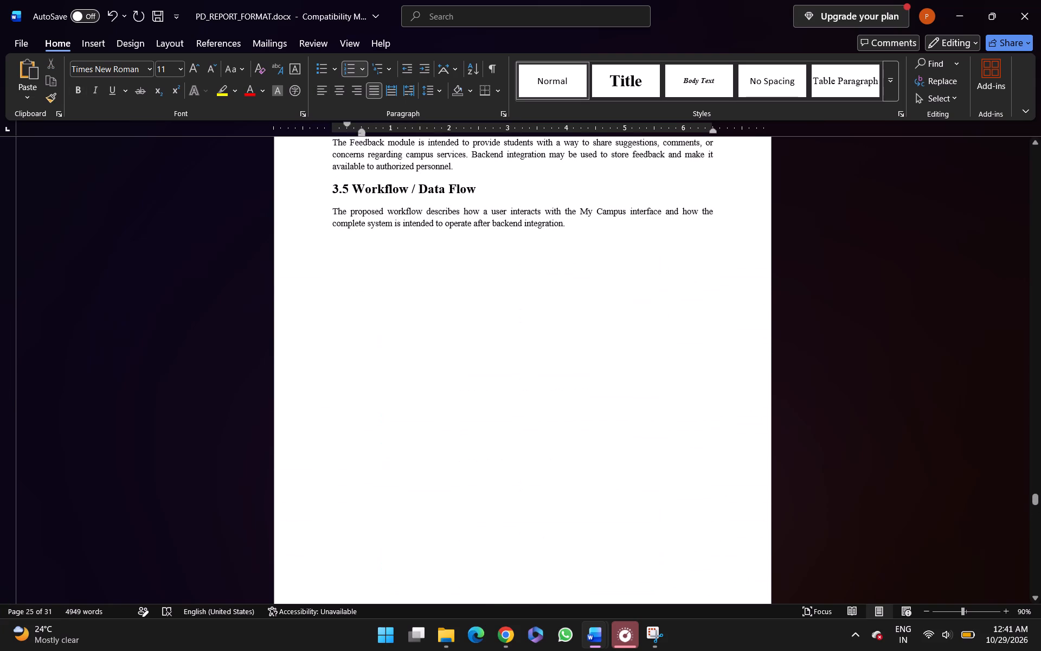
scroll(351, 351, down, 7)
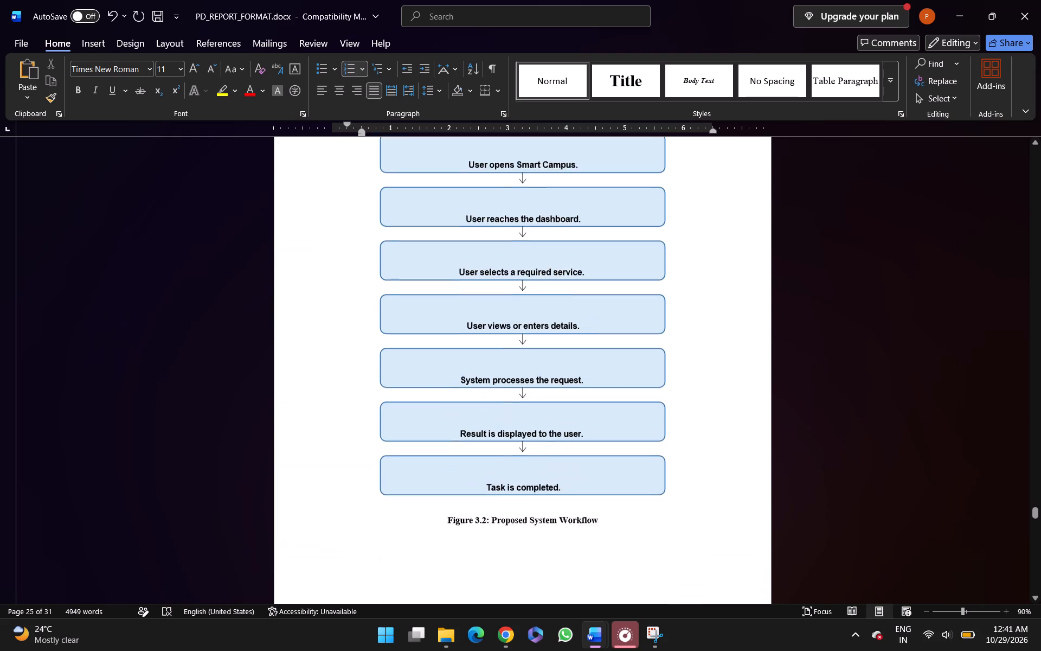
scroll(351, 351, down, 4)
click(351, 351)
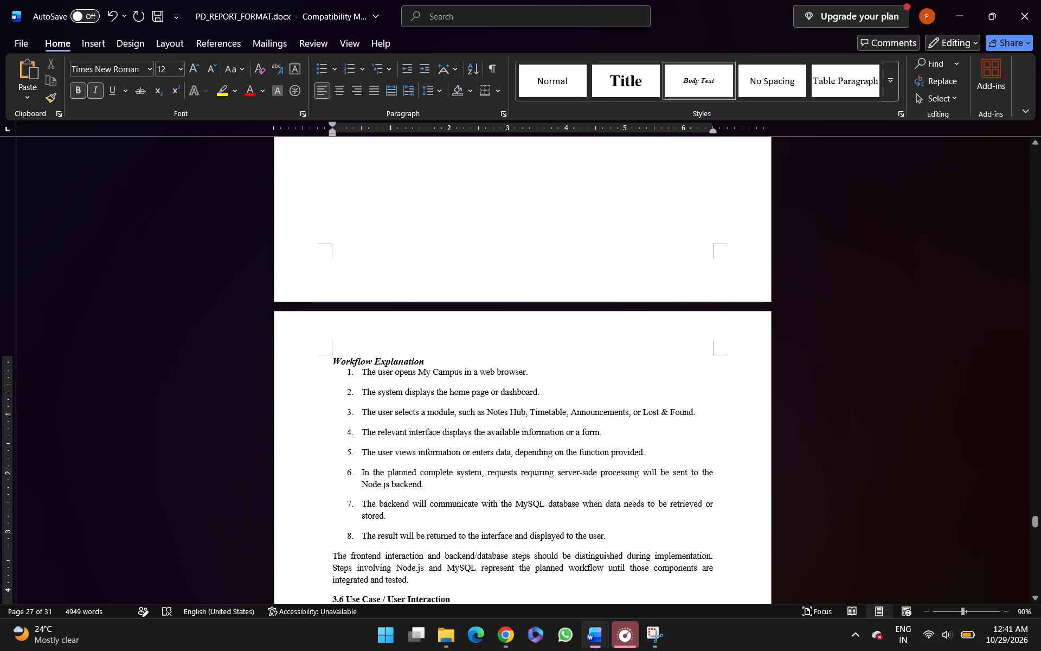
click(419, 430)
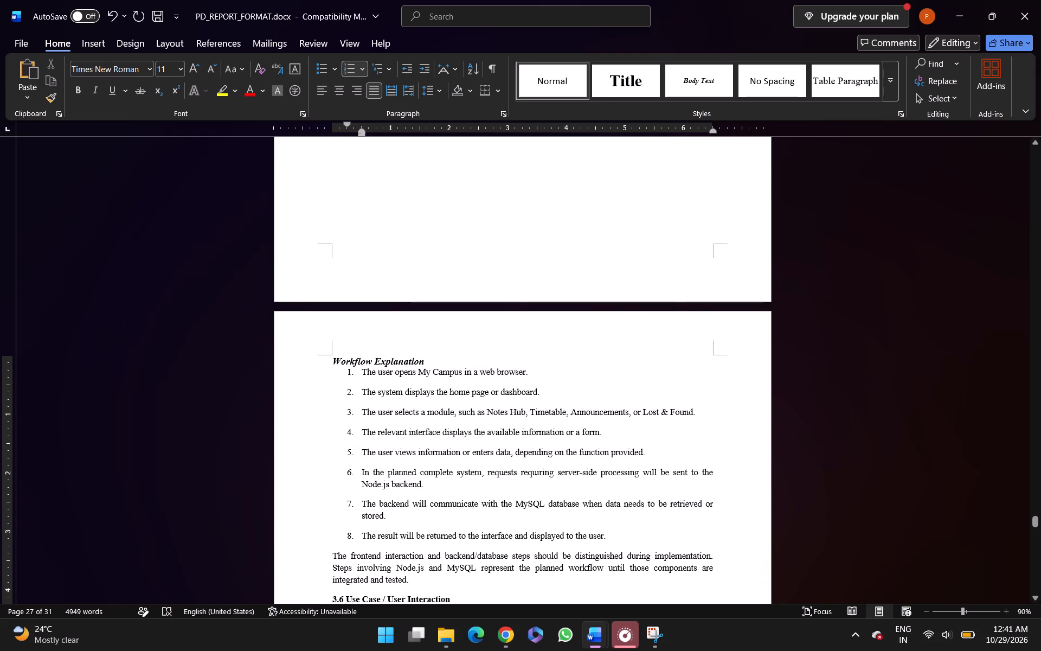
click(345, 370)
key(Up)
key(Up)
key(Up)
key(Up)
key(Up)
key(Up)
key(Up)
key(Up)
key(Up)
key(Up)
key(Up)
key(Up)
key(Up)
key(Up)
key(Up)
key(Up)
key(Up)
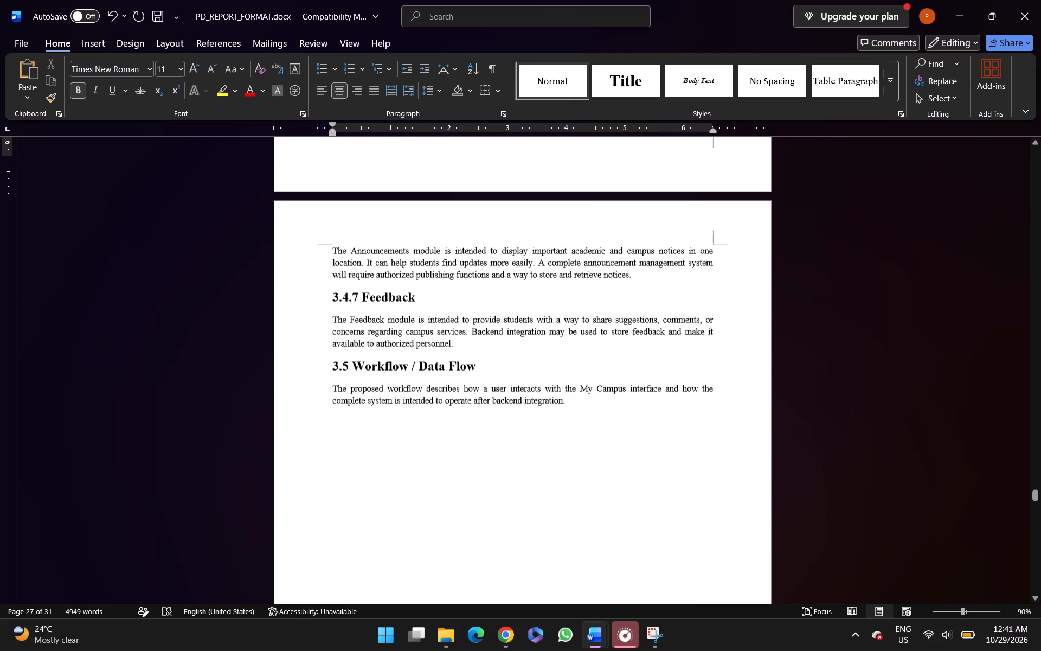
key(Up)
key(Up)
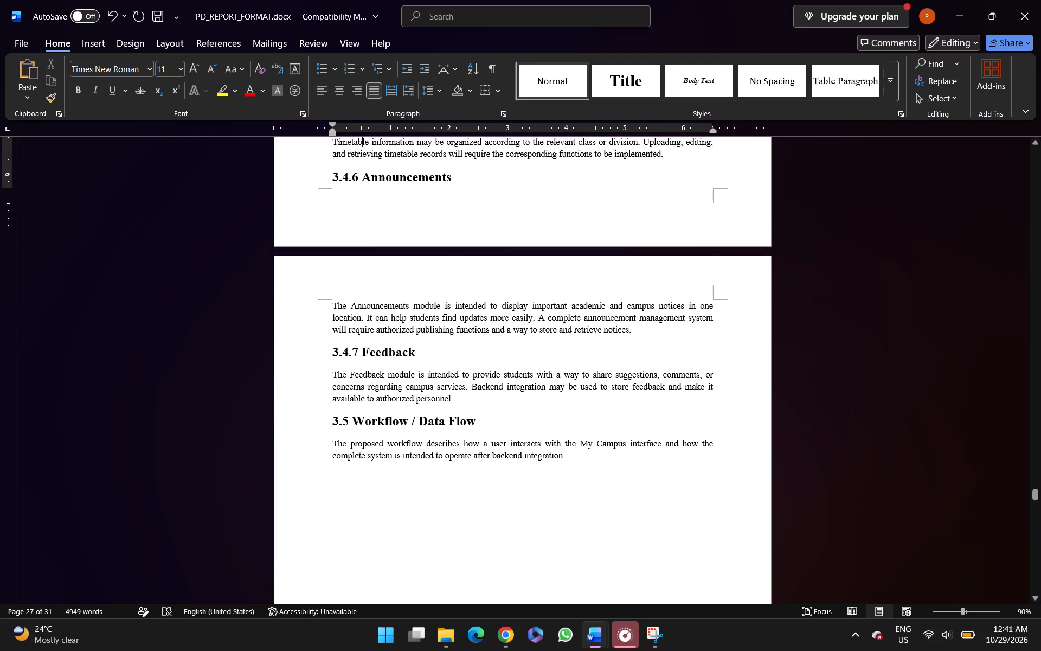
click(438, 302)
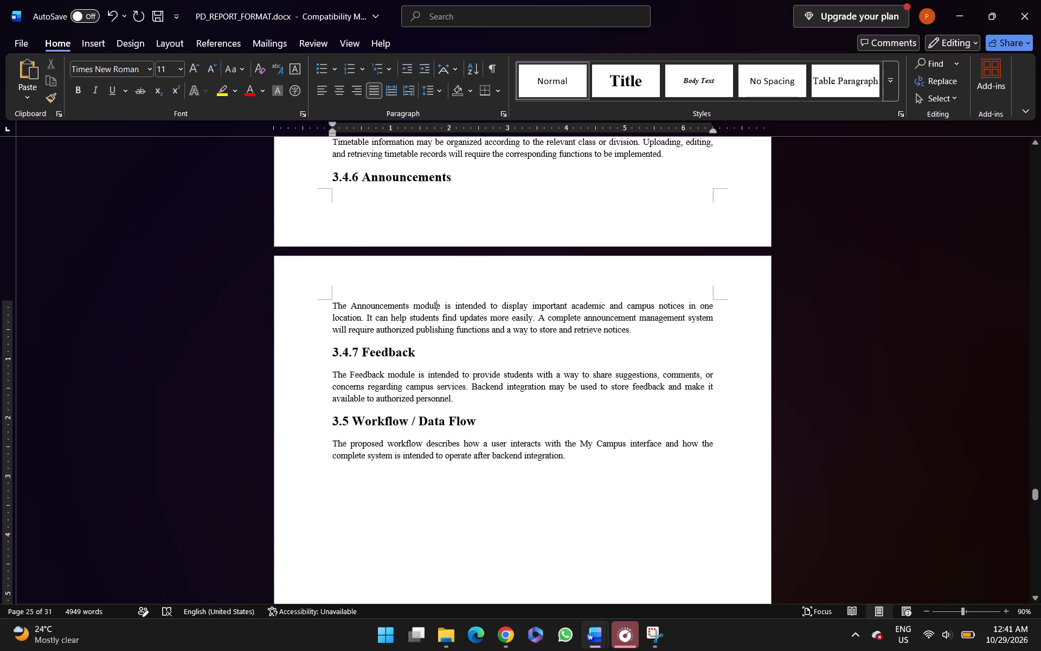
scroll(438, 302, down, 4)
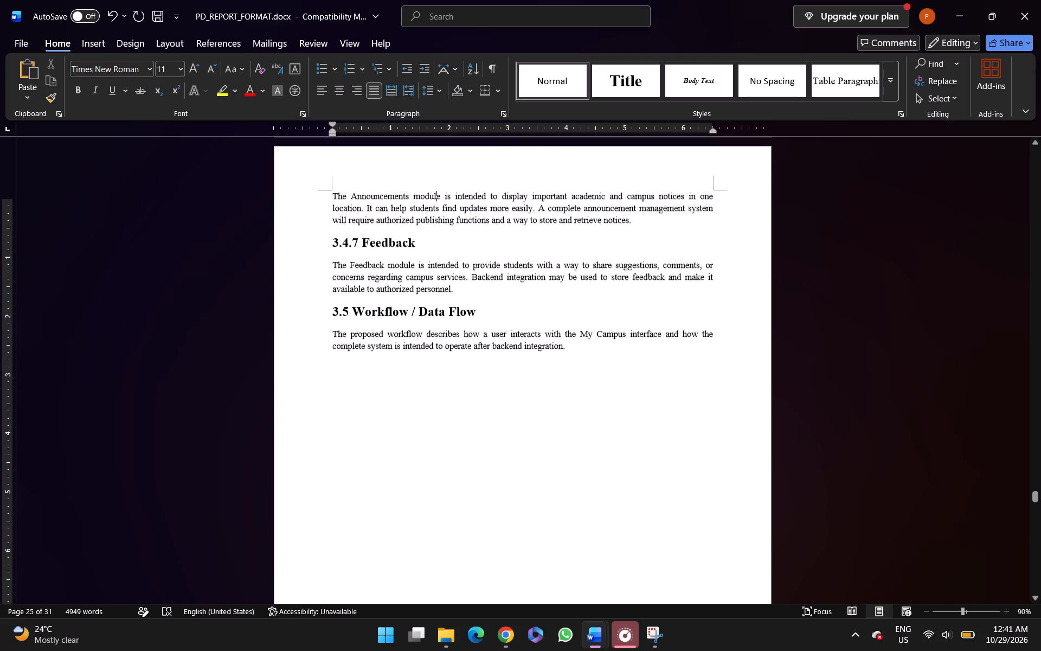
scroll(438, 302, down, 4)
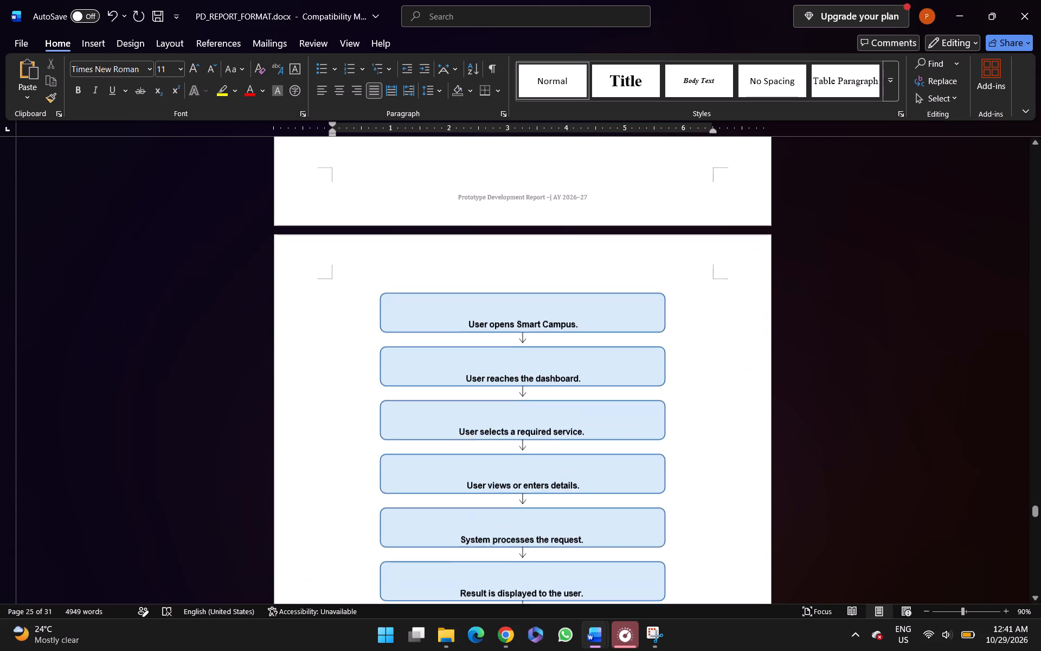
Increase the font size of the "3.6 Use Case / User Interaction" heading to 16.
scroll(438, 302, down, 5)
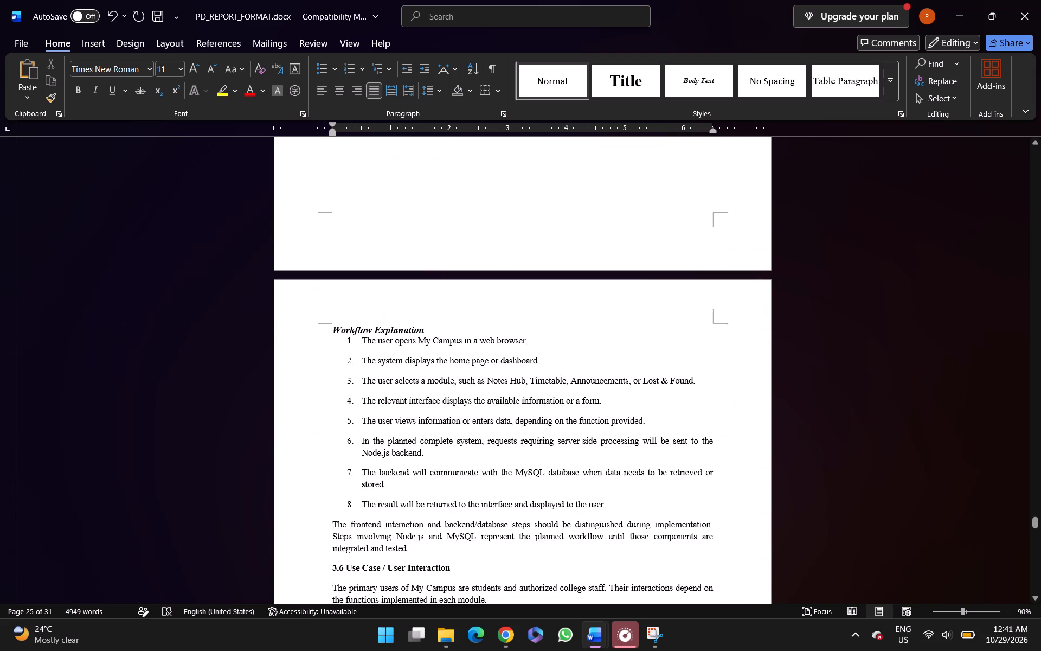
scroll(438, 302, down, 1)
scroll(376, 332, down, 1)
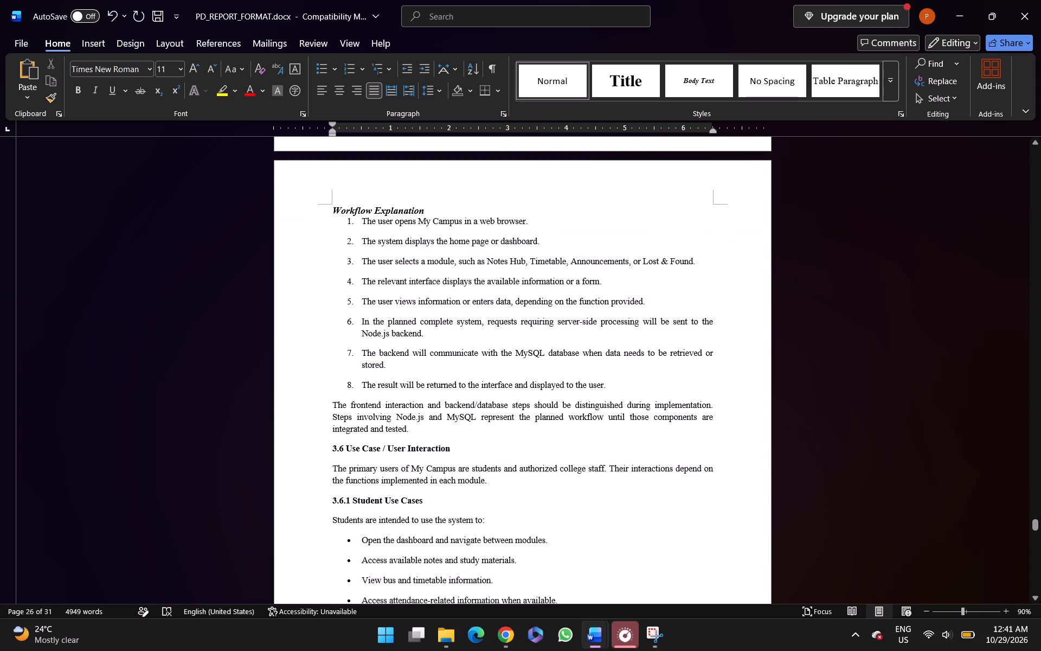
scroll(376, 332, down, 1)
triple_click(354, 407)
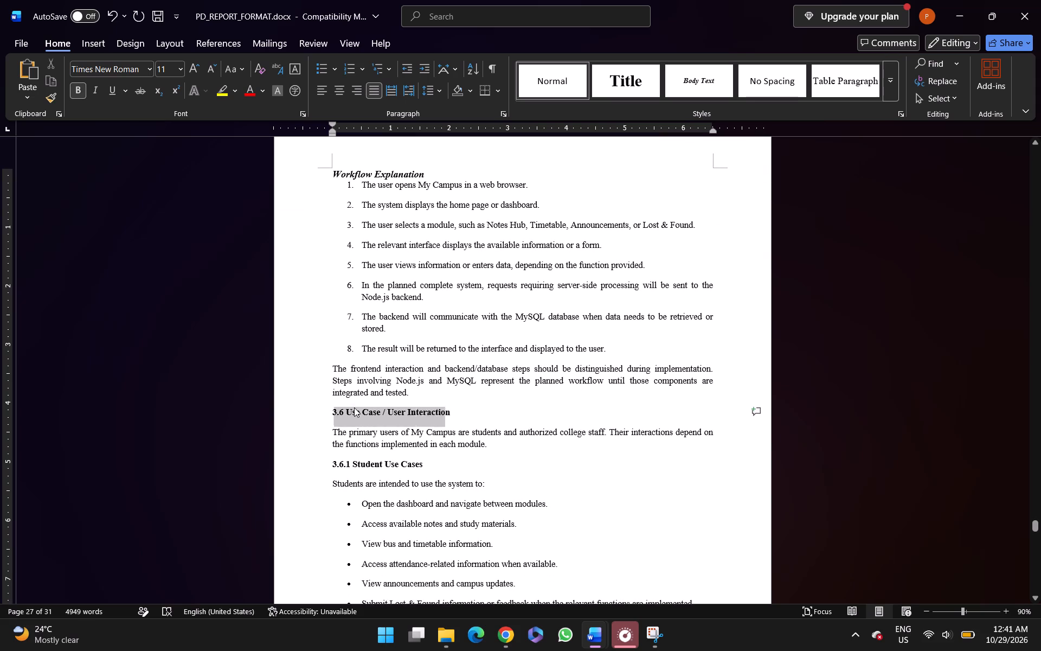
key(ctrl+shift+period)
key(ctrl+shift+period)
key(ctrl+shift+period)
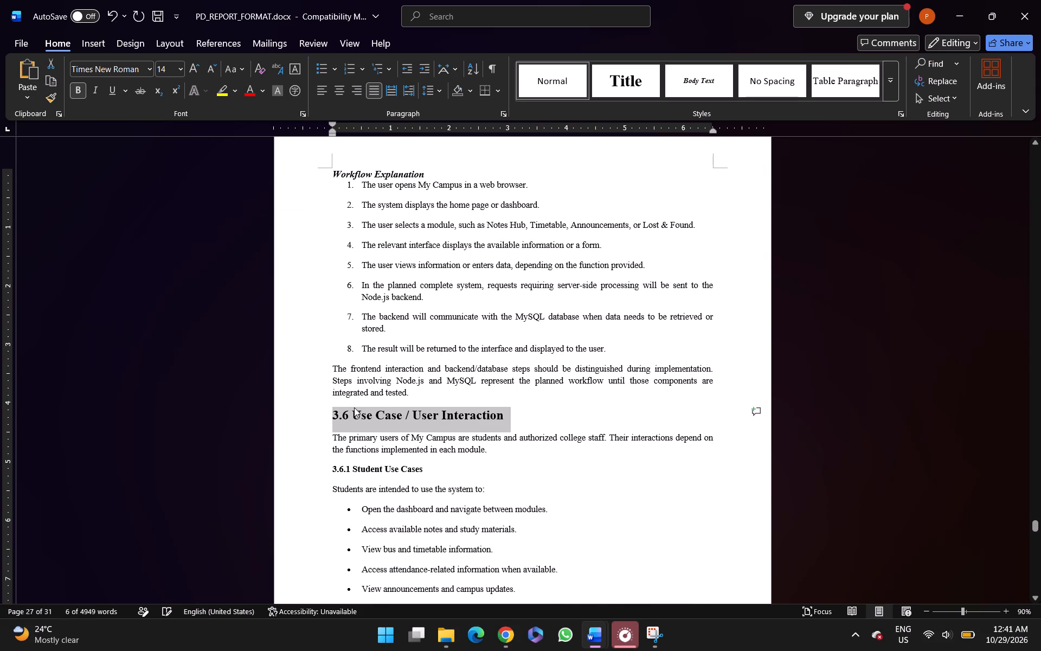
Increase the font size of the "3.6.1 Student Use Cases" heading to 16.
scroll(354, 407, down, 1)
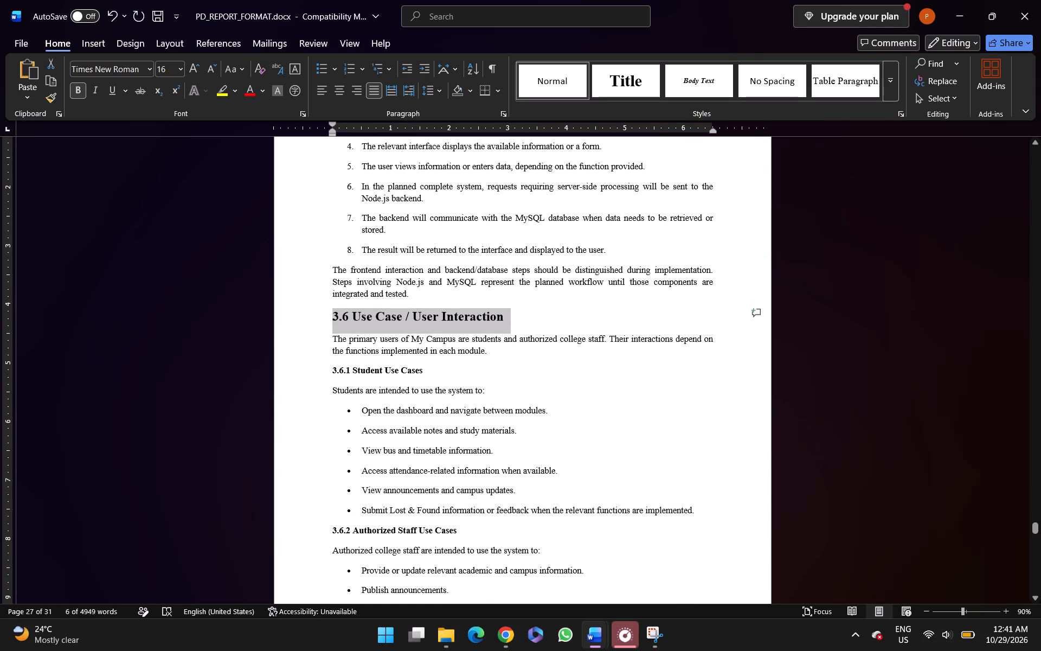
triple_click(360, 378)
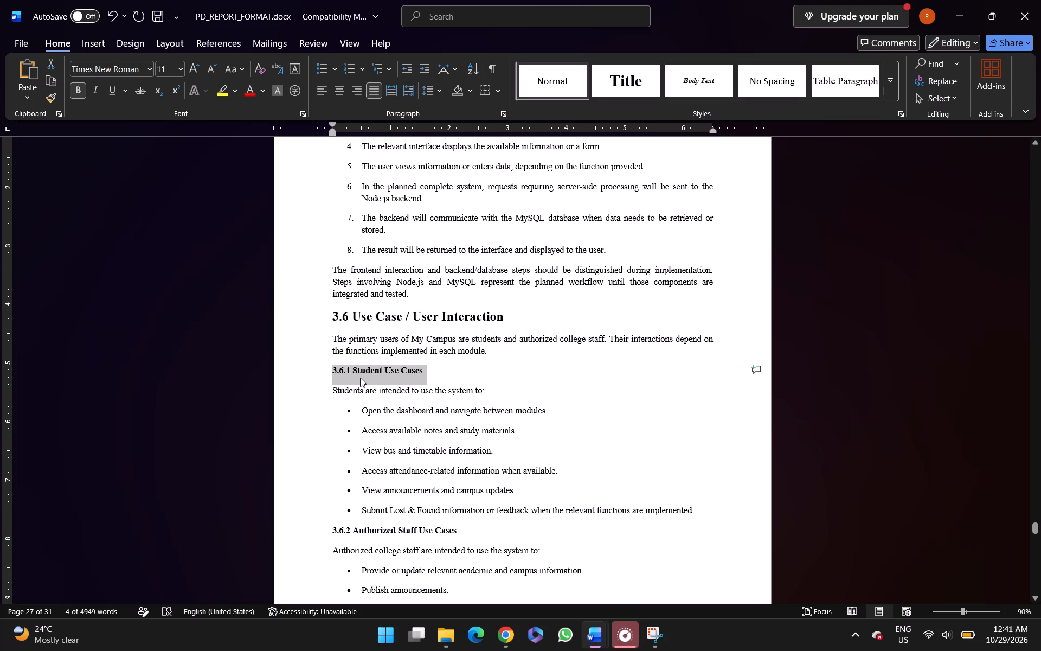
key(ctrl+shift+period)
key(ctrl+shift+period)
key(ctrl+shift+period)
Increase the font size of the "3.6.2 Authorized Staff Use Cases" heading to 16.
scroll(360, 378, down, 2)
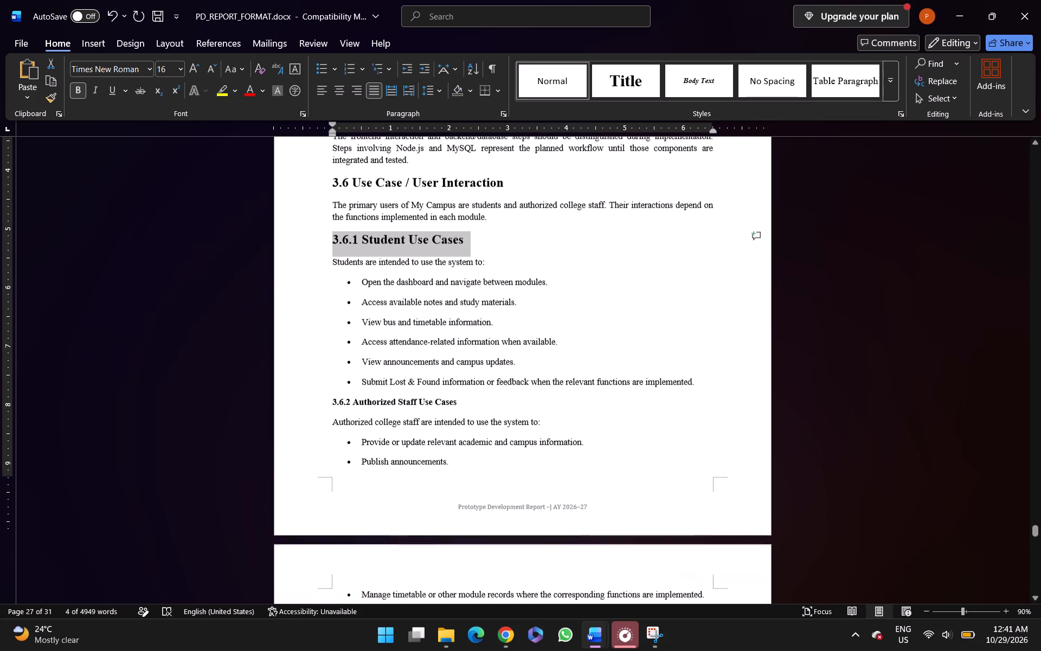
triple_click(357, 398)
key(ctrl+shift+period)
key(ctrl+shift+period)
key(ctrl+shift+period)
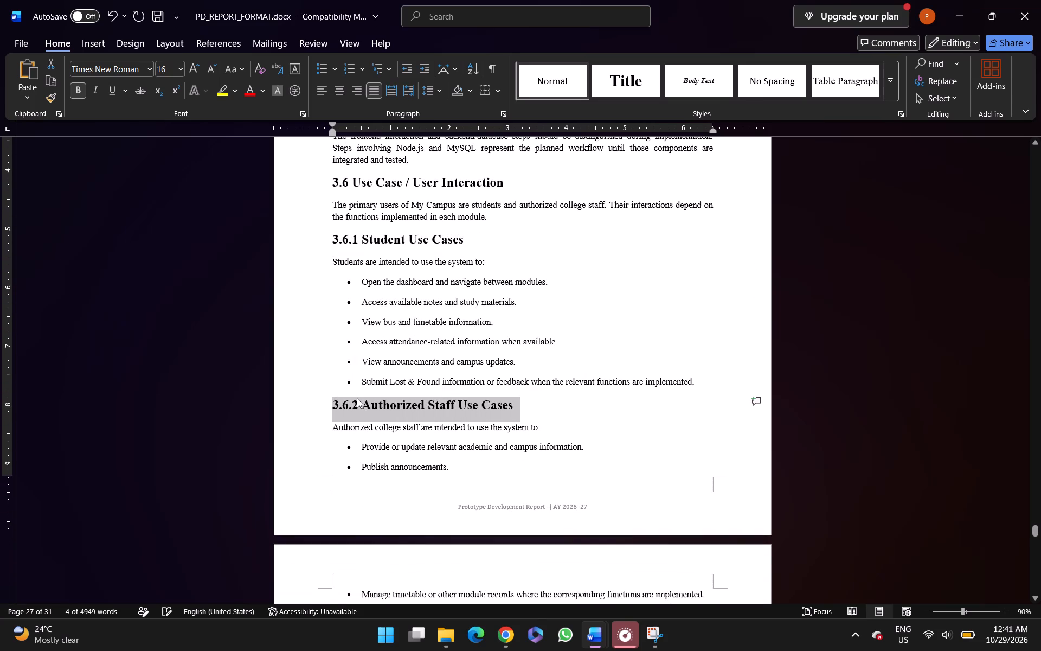
Increase the font size of the "3.6.3 User Interaction Summary" heading to 16.
scroll(357, 398, down, 4)
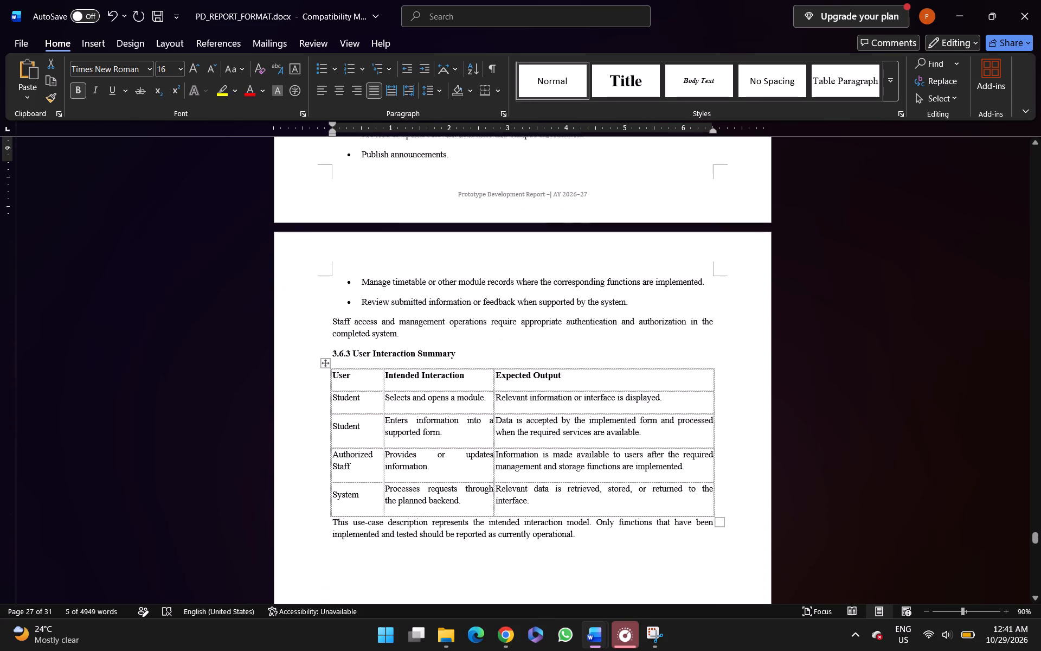
scroll(357, 398, down, 1)
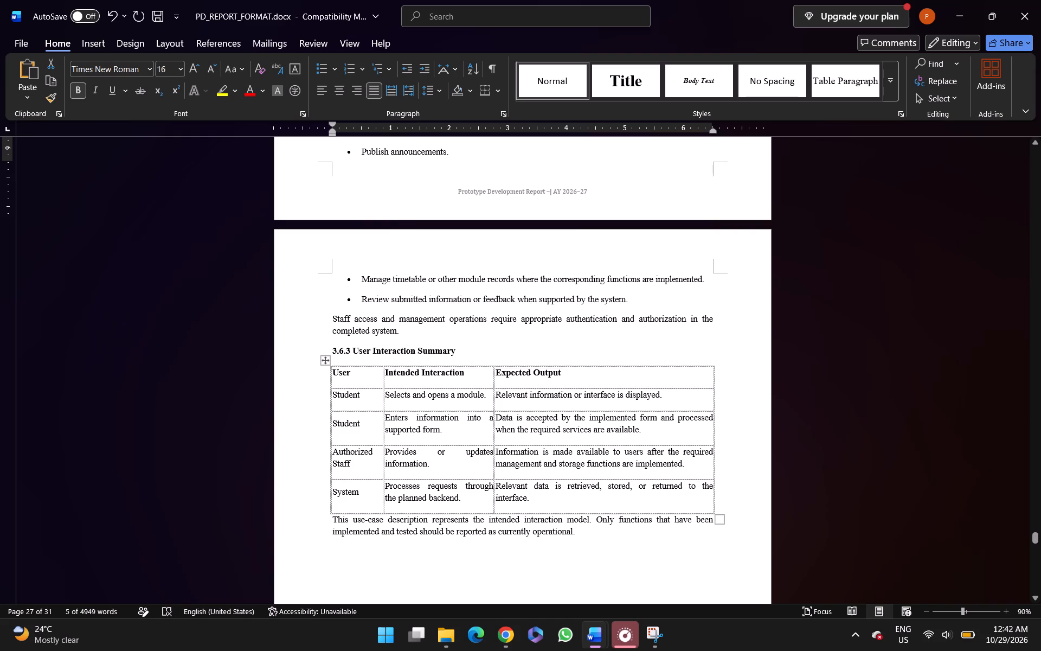
triple_click(400, 353)
key(ctrl+shift+period)
key(ctrl+shift+period)
key(ctrl+shift+period)
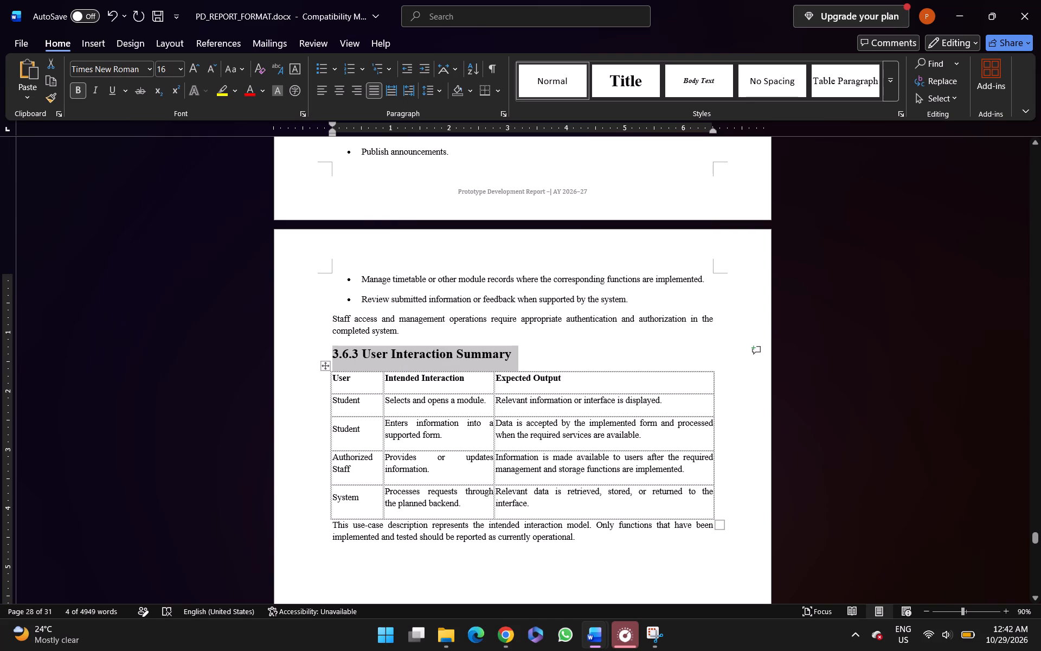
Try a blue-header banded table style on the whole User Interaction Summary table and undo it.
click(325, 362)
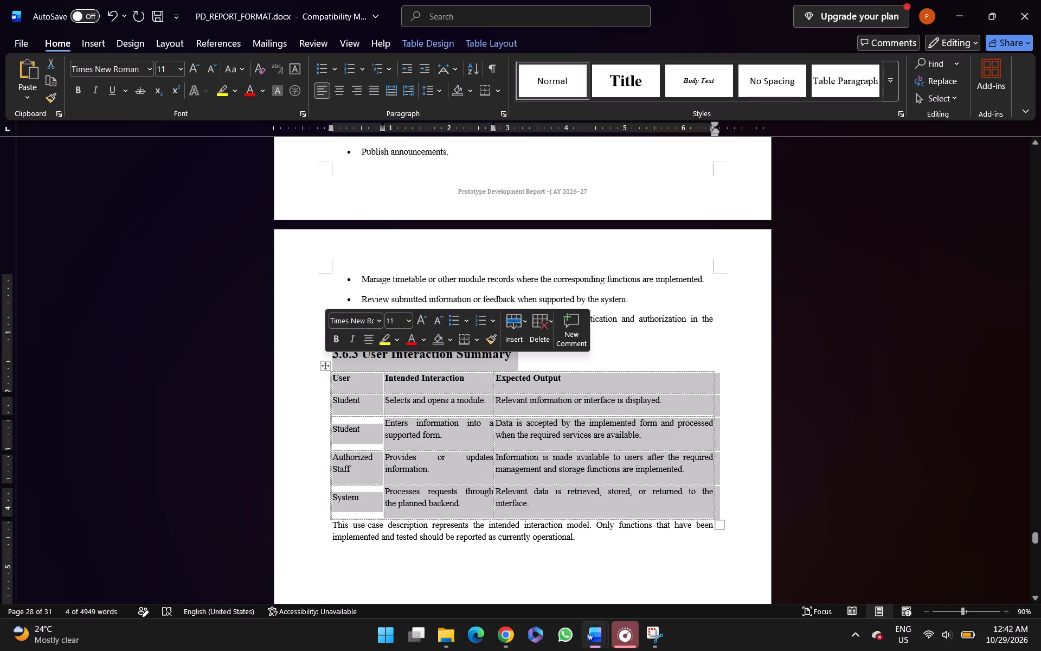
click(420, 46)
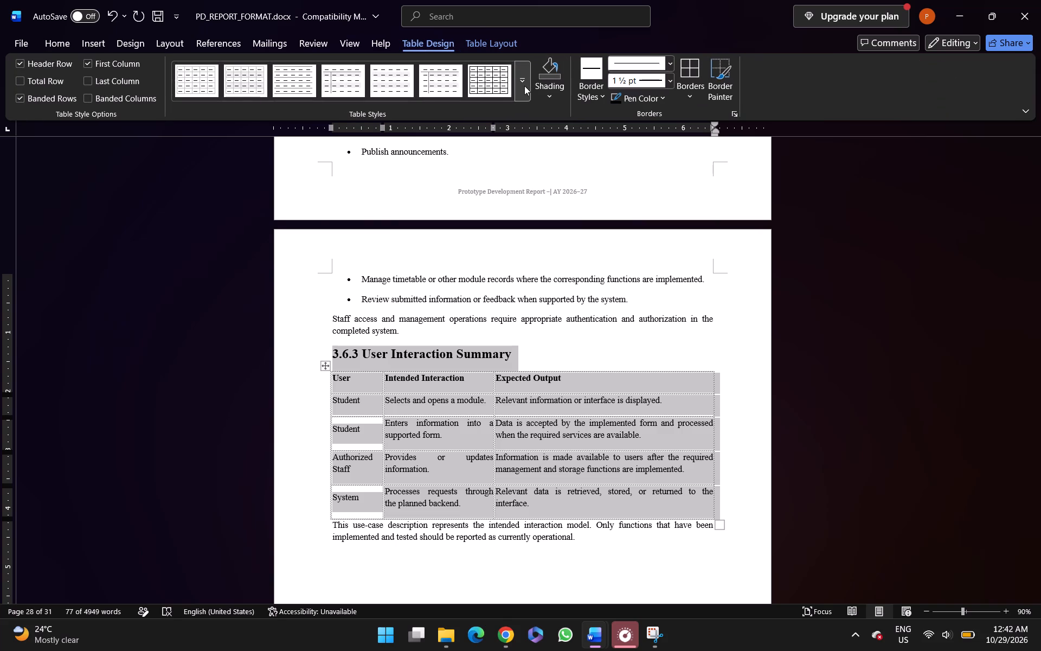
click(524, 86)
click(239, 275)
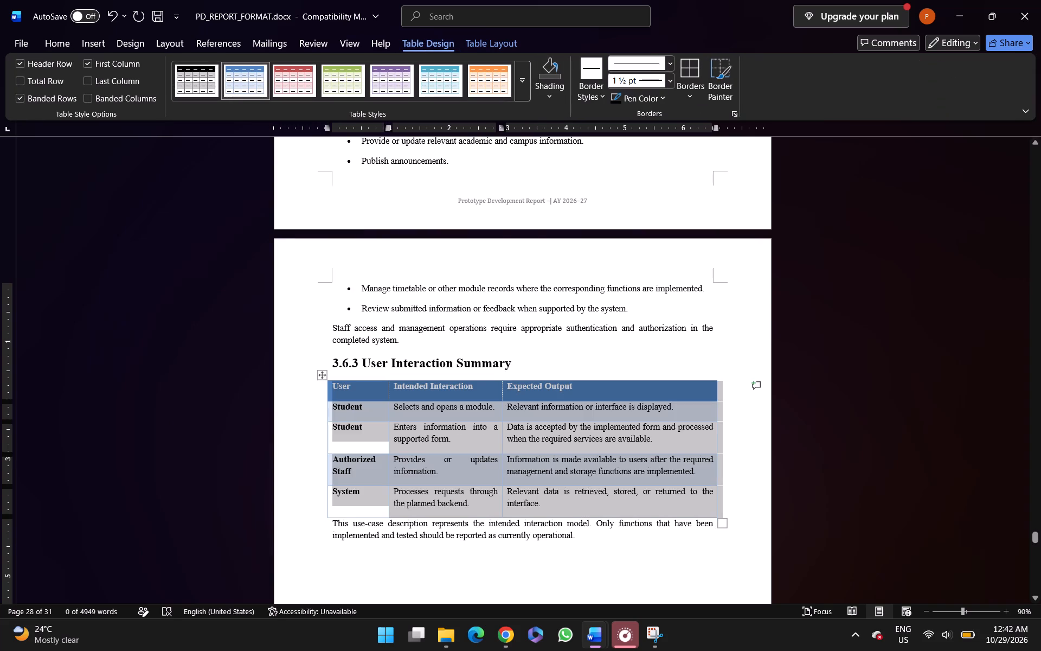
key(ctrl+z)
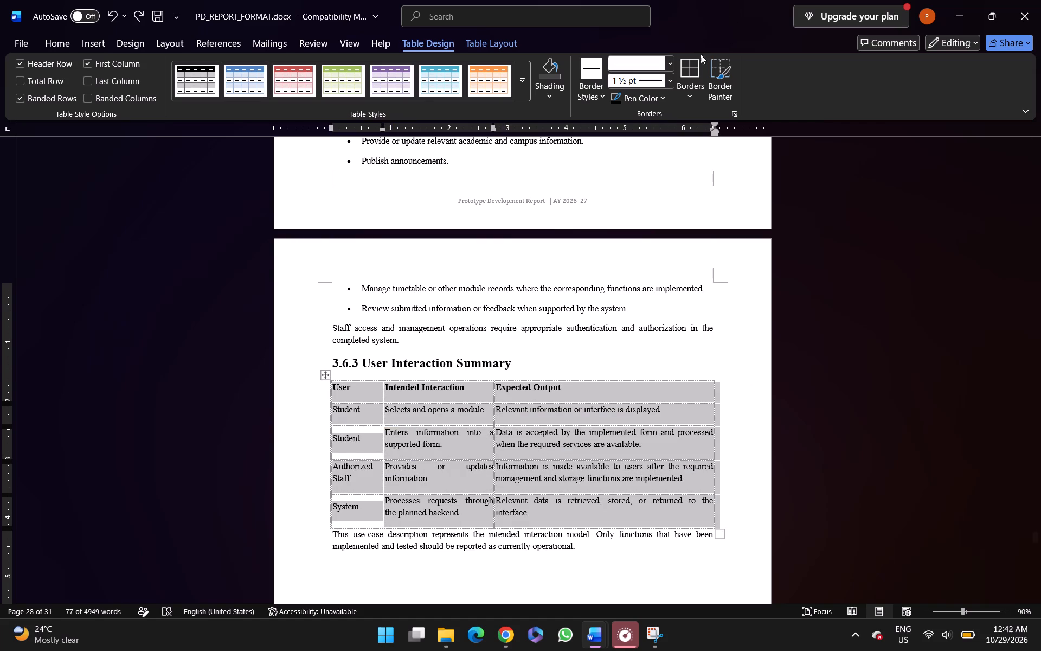
Apply 1½ pt borders around all cells of the User Interaction Summary table.
click(686, 74)
click(574, 284)
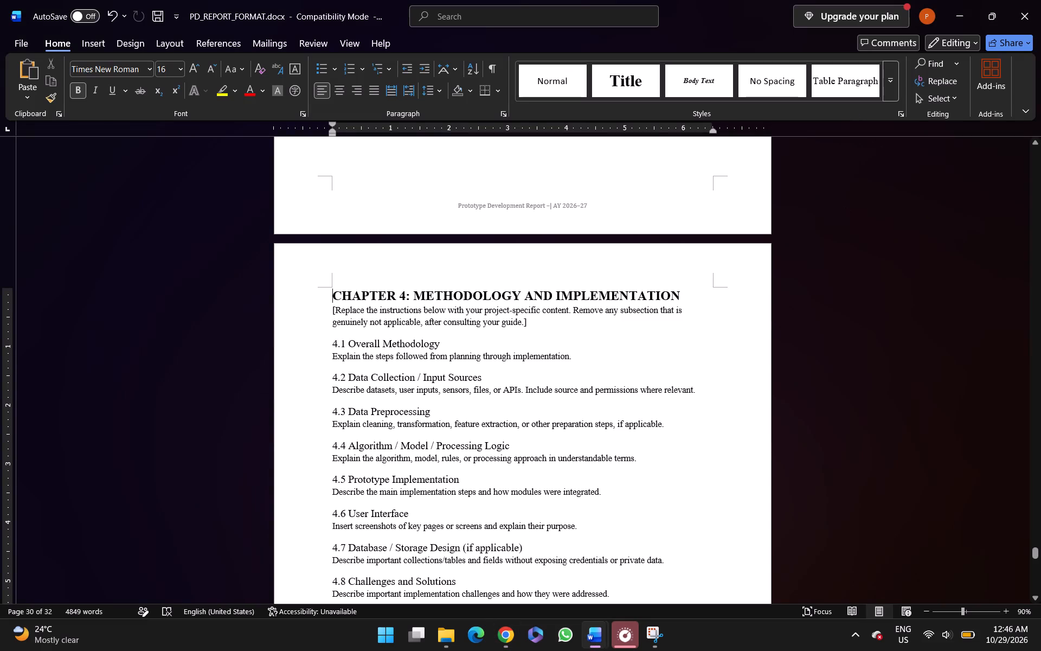
scroll(812, 343, up, 7)
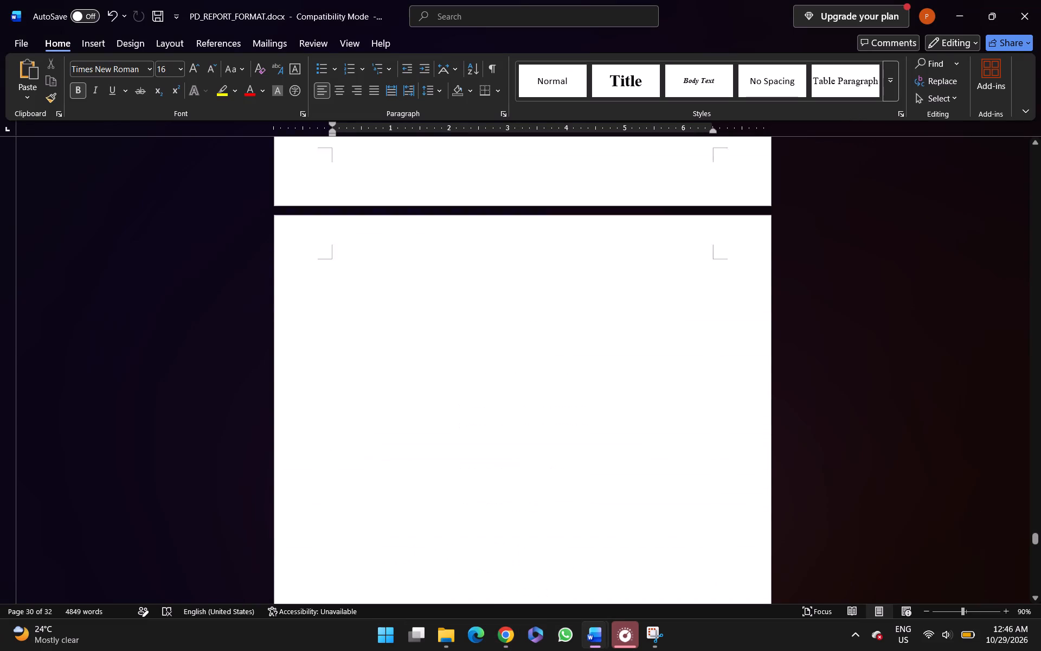
scroll(812, 343, up, 1)
click(333, 348)
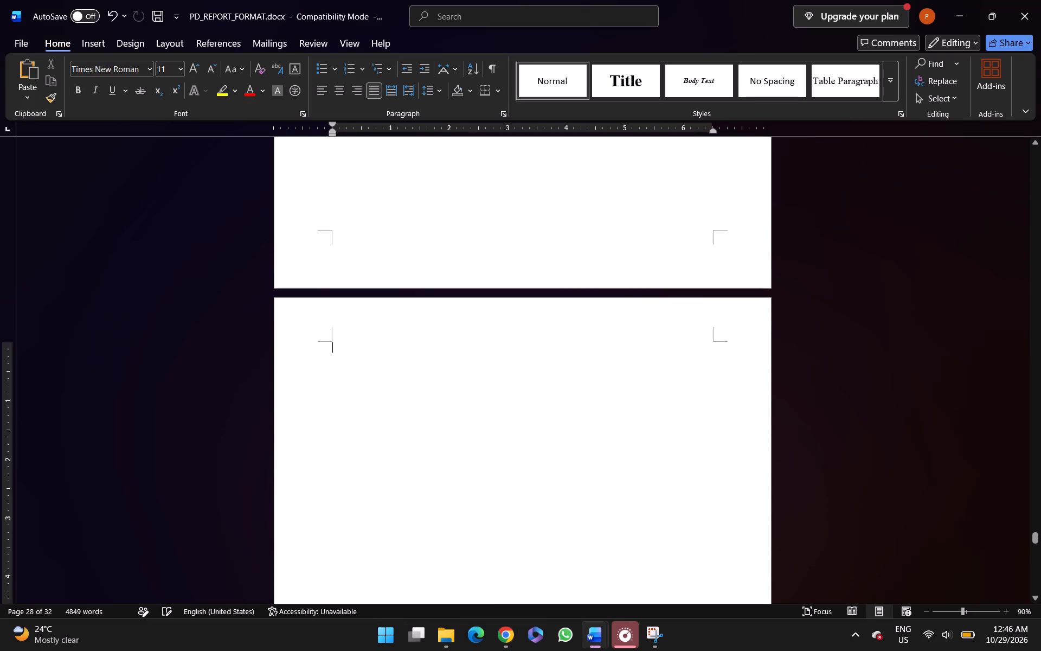
scroll(333, 348, up, 18)
scroll(333, 348, down, 13)
scroll(333, 348, up, 1)
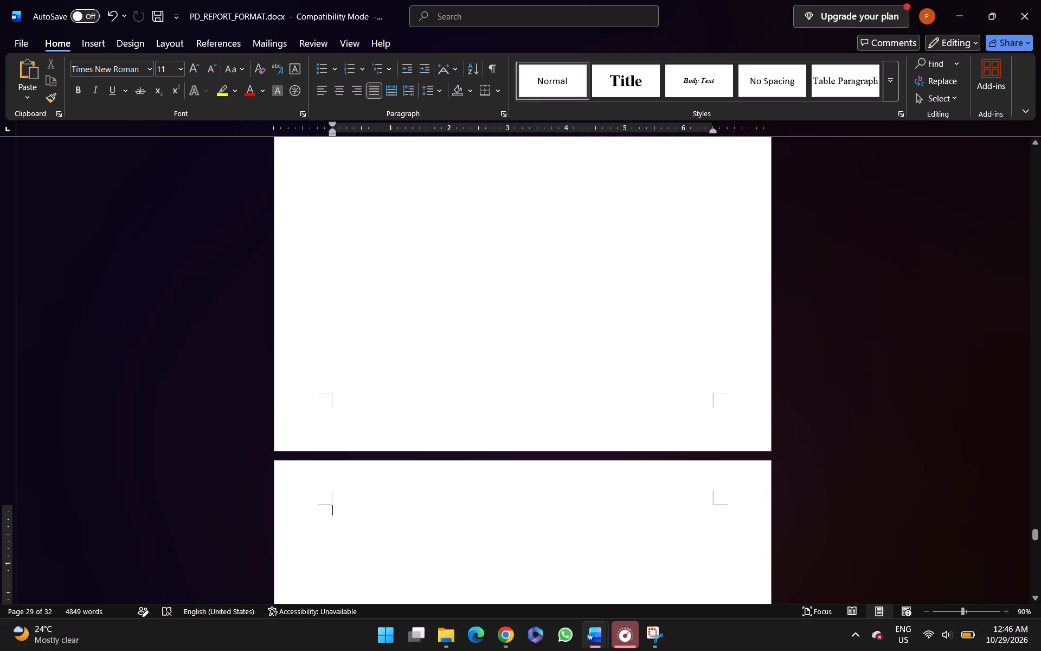
key(ctrl+v)
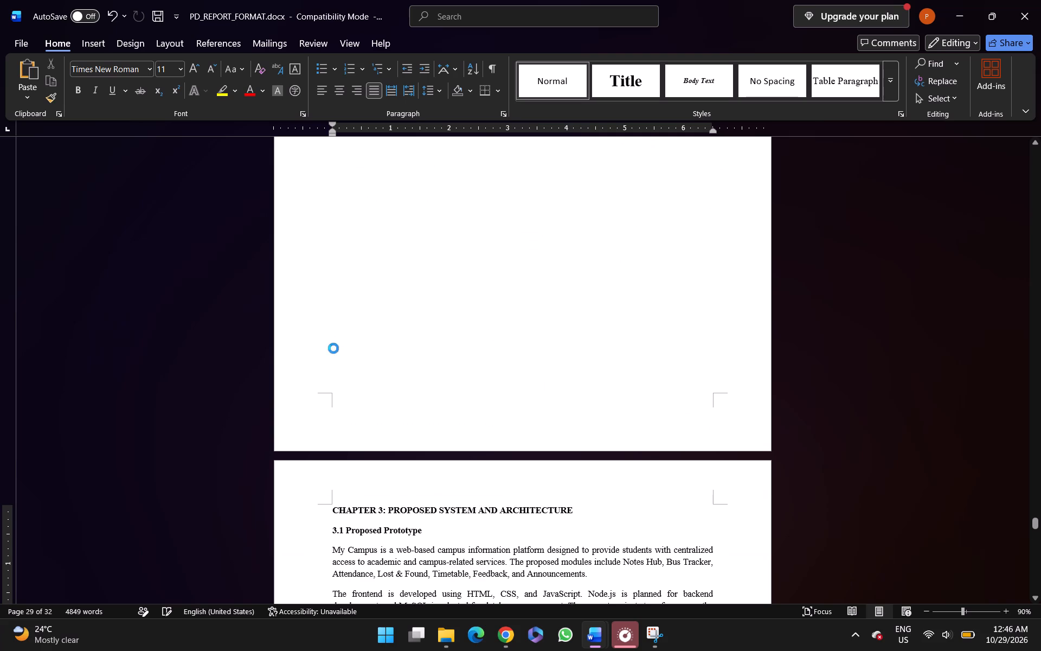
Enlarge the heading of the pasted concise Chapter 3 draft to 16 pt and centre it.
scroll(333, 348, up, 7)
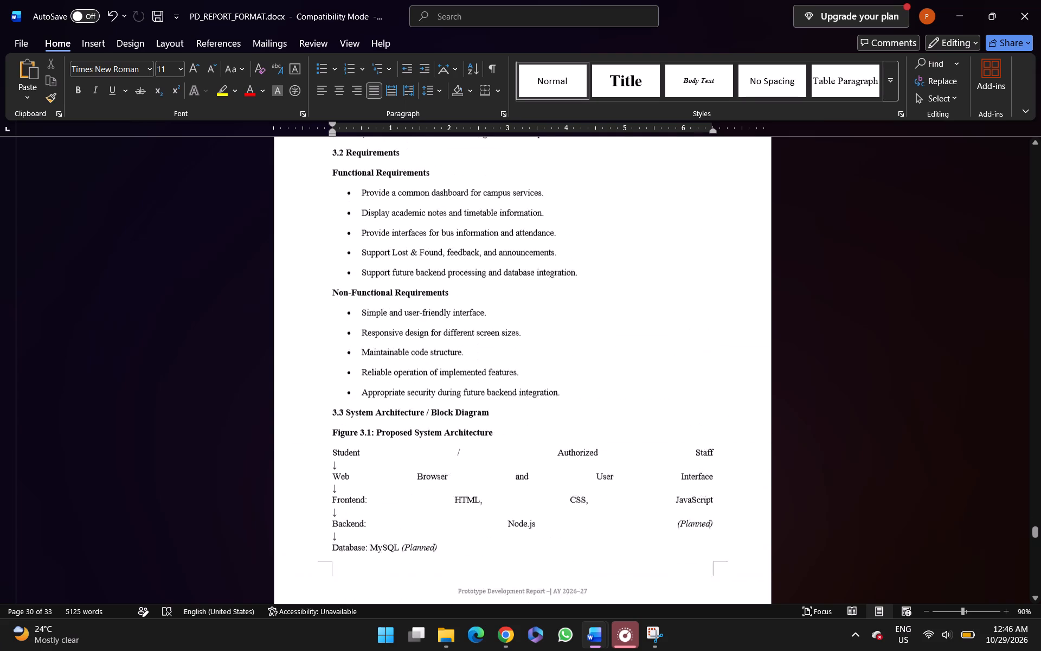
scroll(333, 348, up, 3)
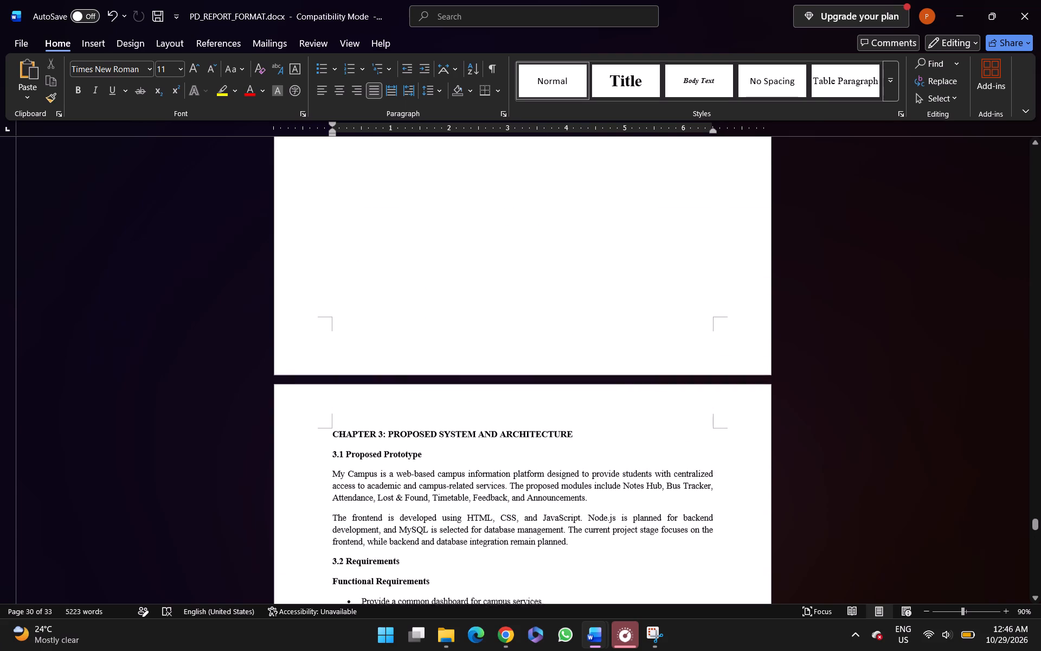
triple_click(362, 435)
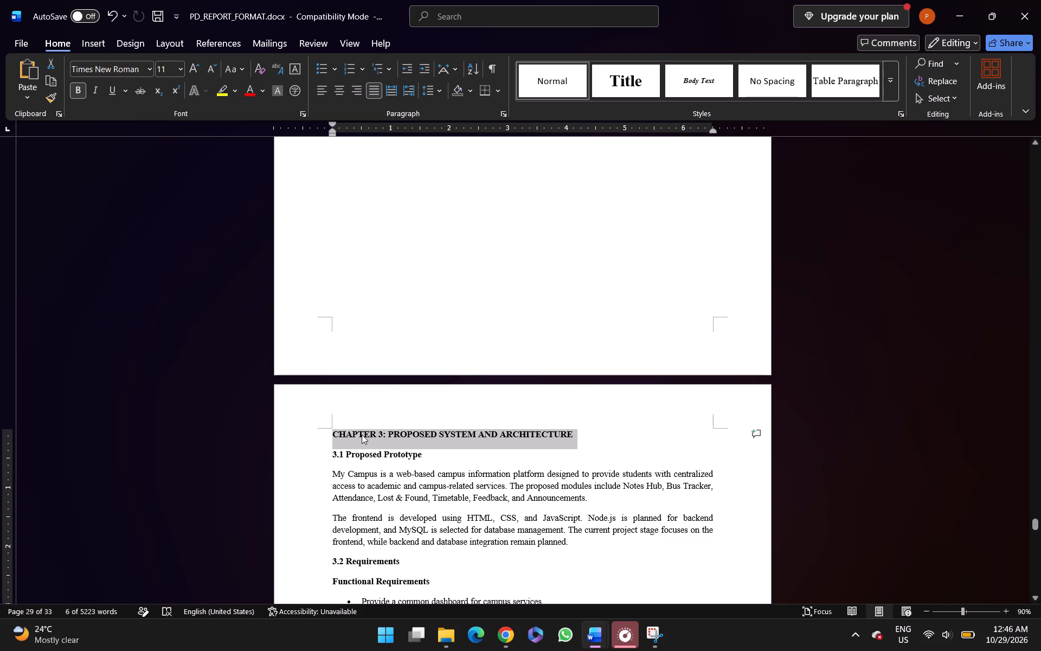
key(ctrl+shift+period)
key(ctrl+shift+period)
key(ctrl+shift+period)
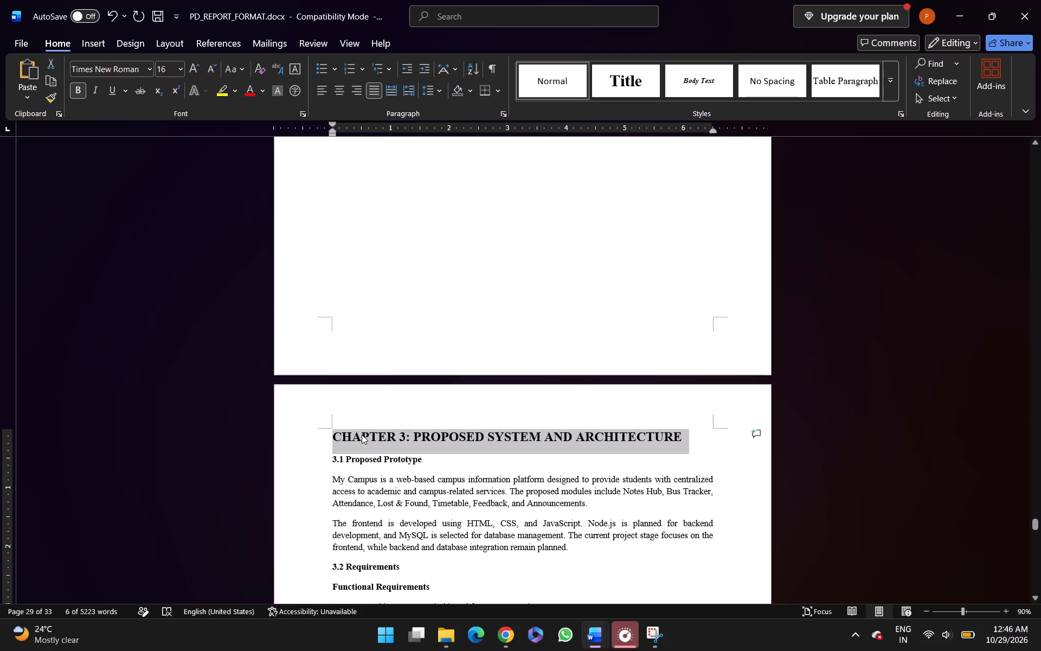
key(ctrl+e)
Compare the earlier detailed Chapter 3 content with the newly pasted concise draft, through to the Chapter 4 outline.
scroll(362, 435, up, 8)
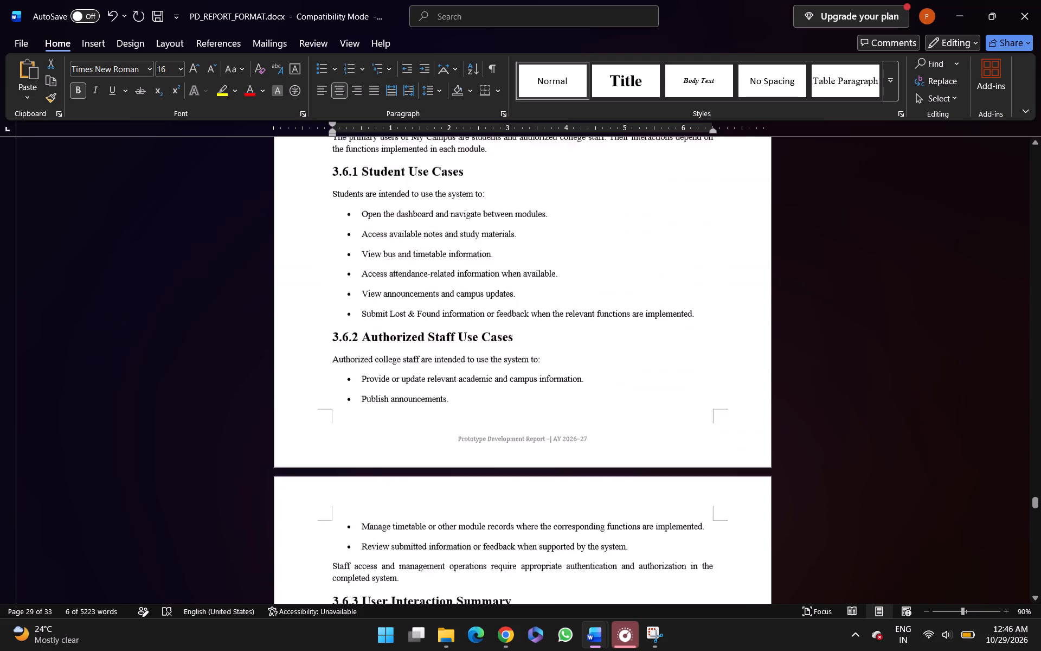
scroll(362, 435, up, 5)
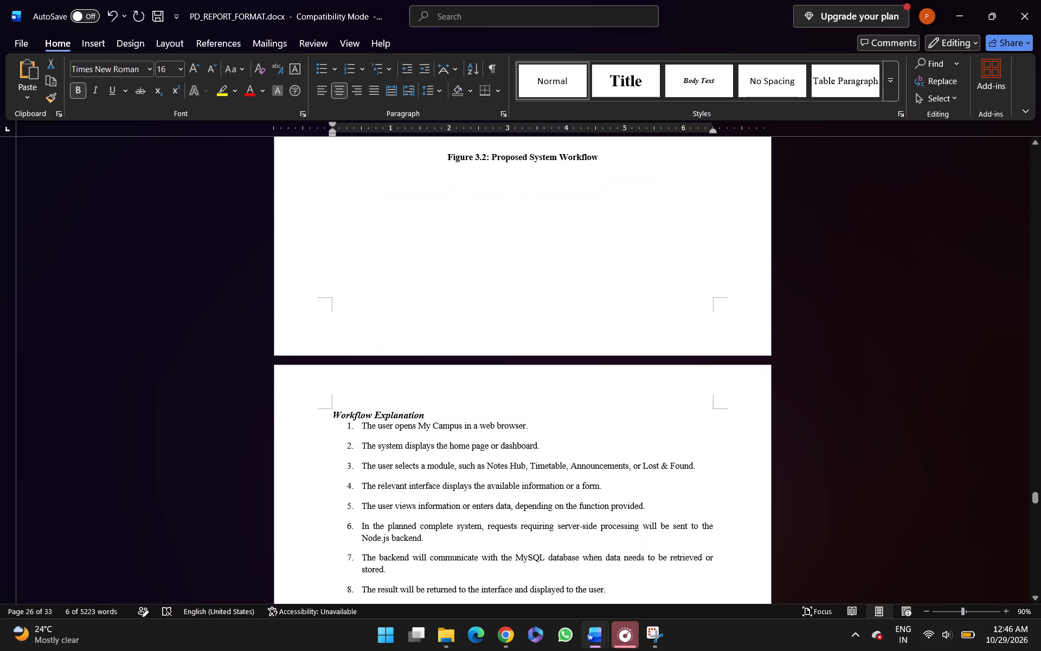
scroll(362, 435, up, 9)
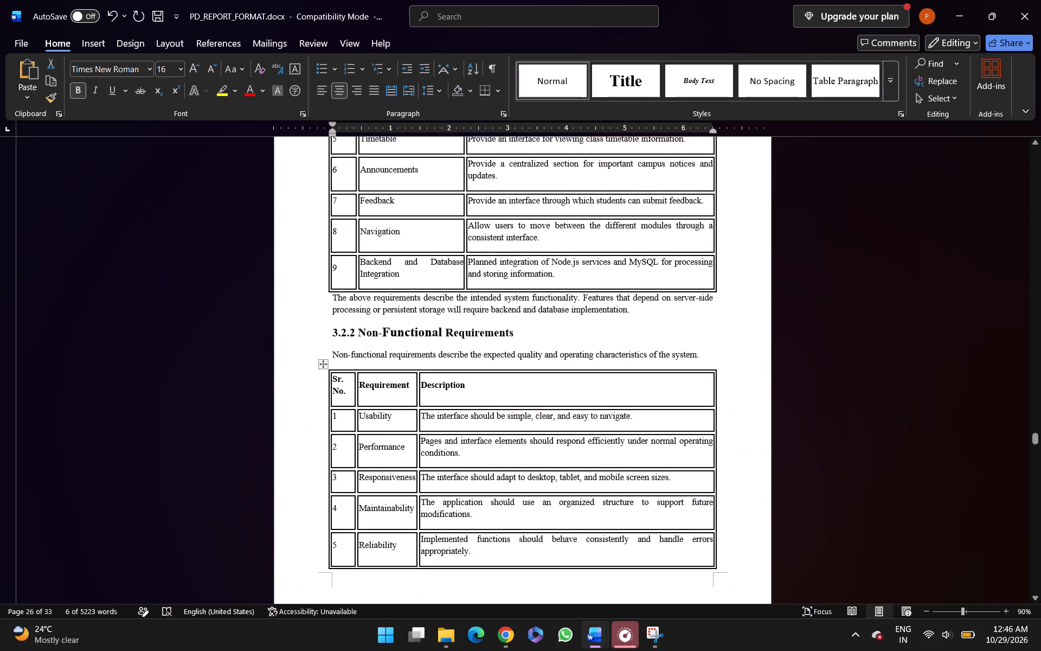
scroll(362, 435, up, 7)
scroll(362, 435, down, 1)
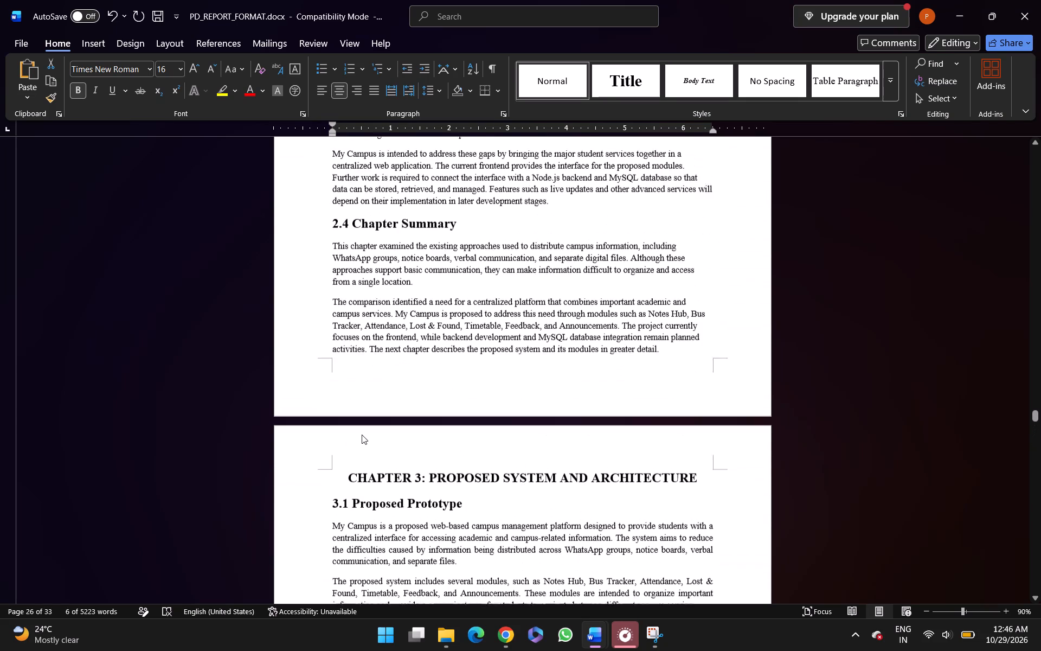
scroll(362, 435, down, 1)
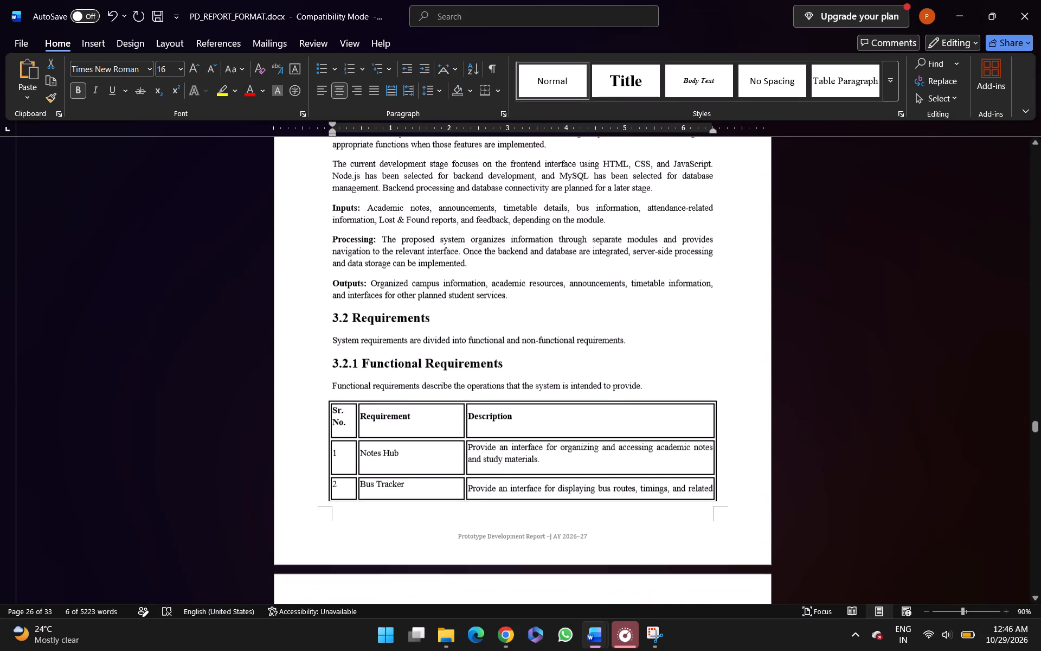
scroll(362, 435, down, 10)
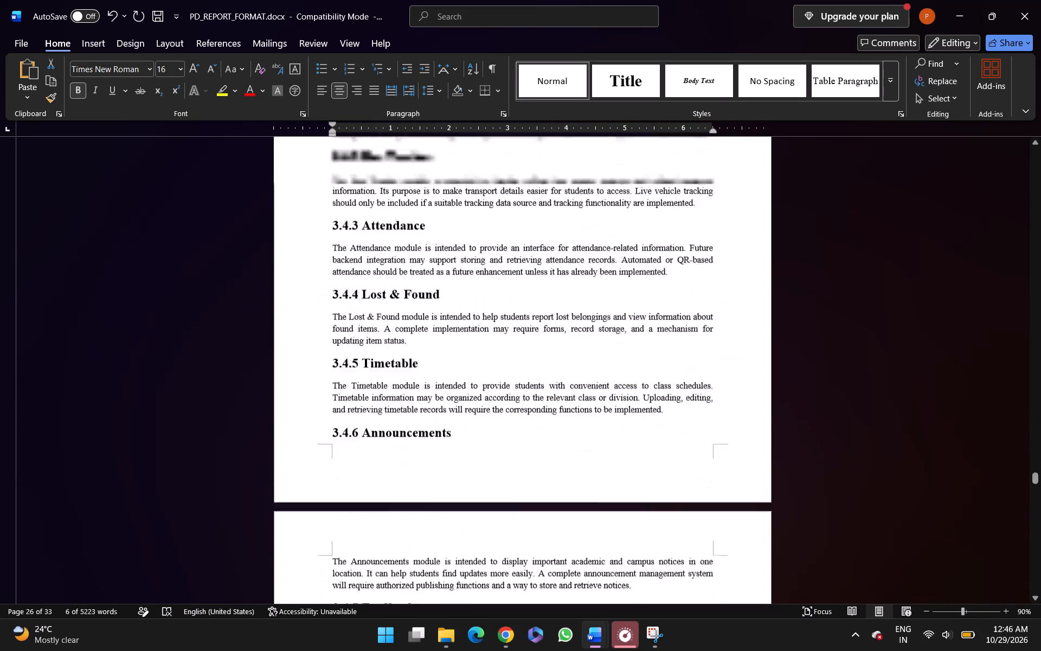
scroll(362, 435, down, 7)
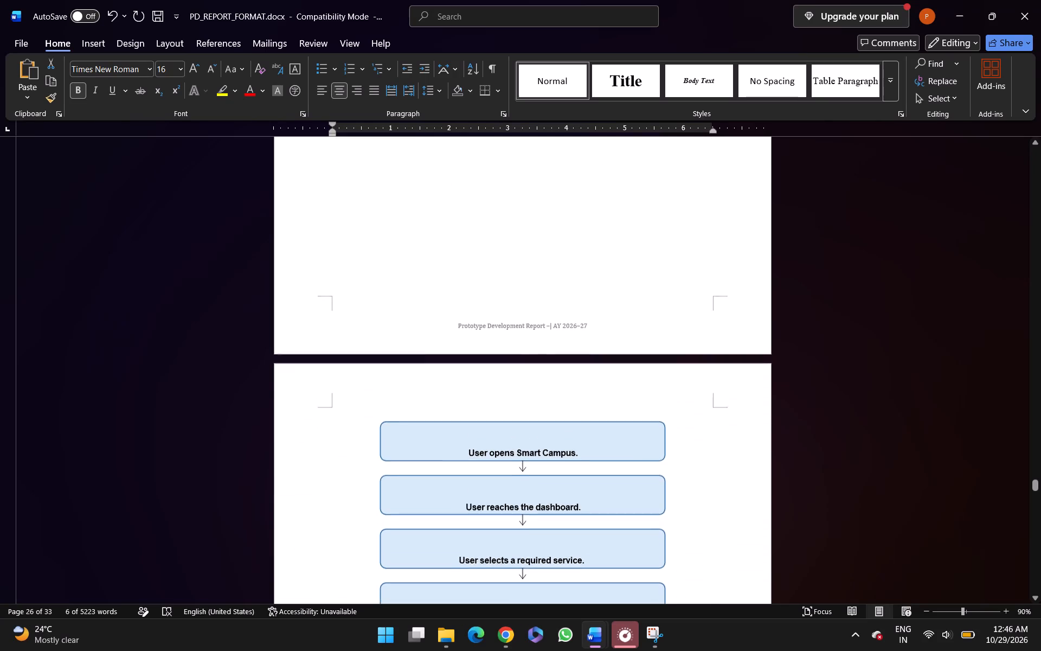
scroll(362, 435, down, 8)
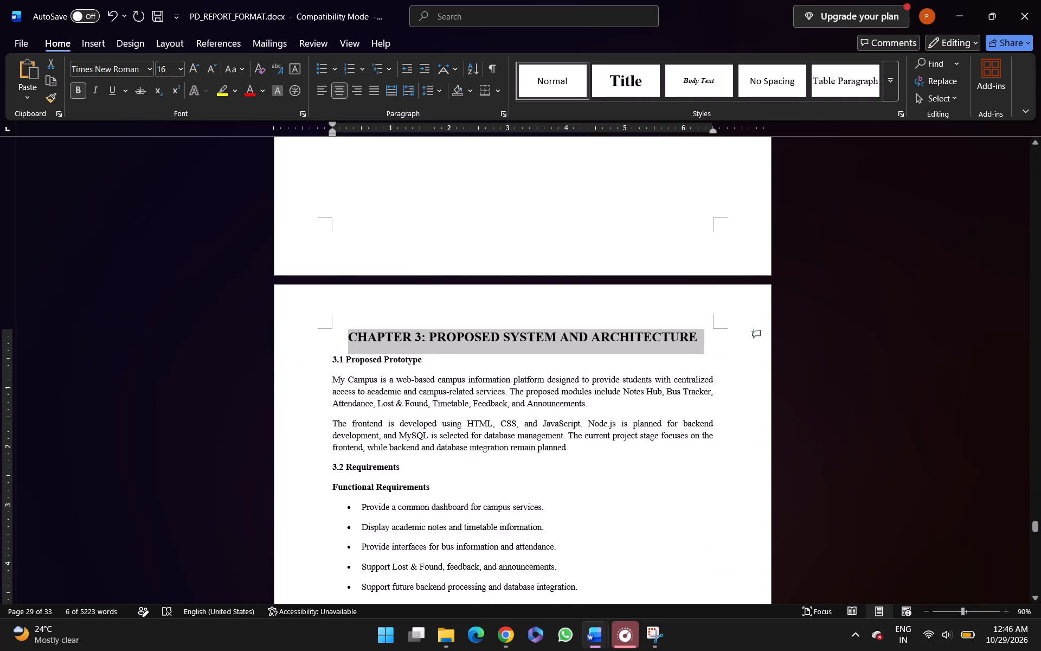
scroll(362, 435, down, 5)
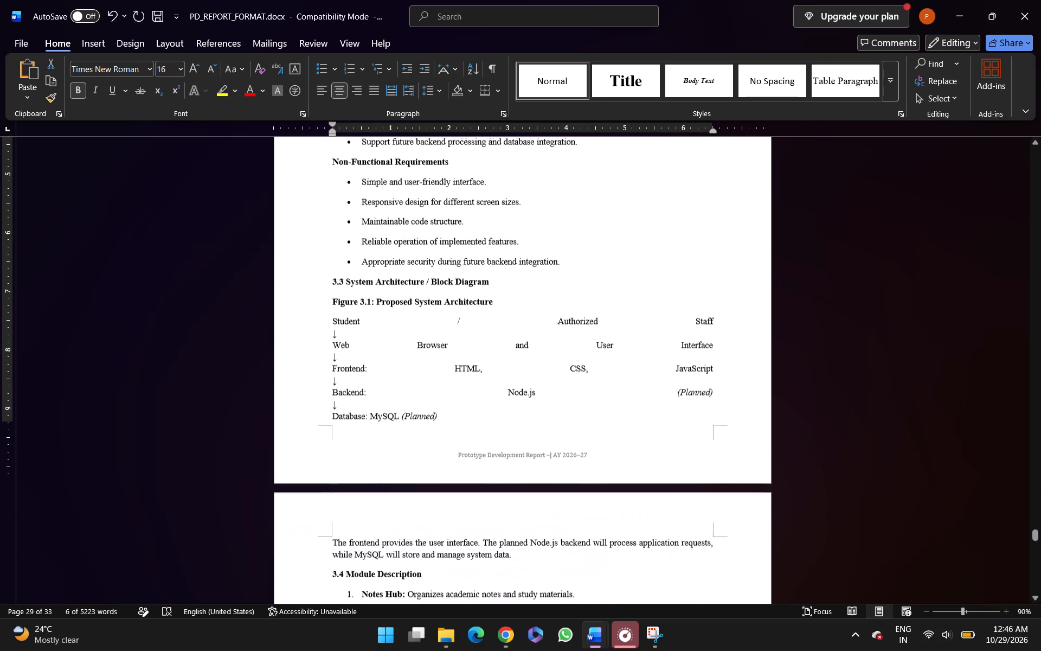
scroll(362, 435, down, 6)
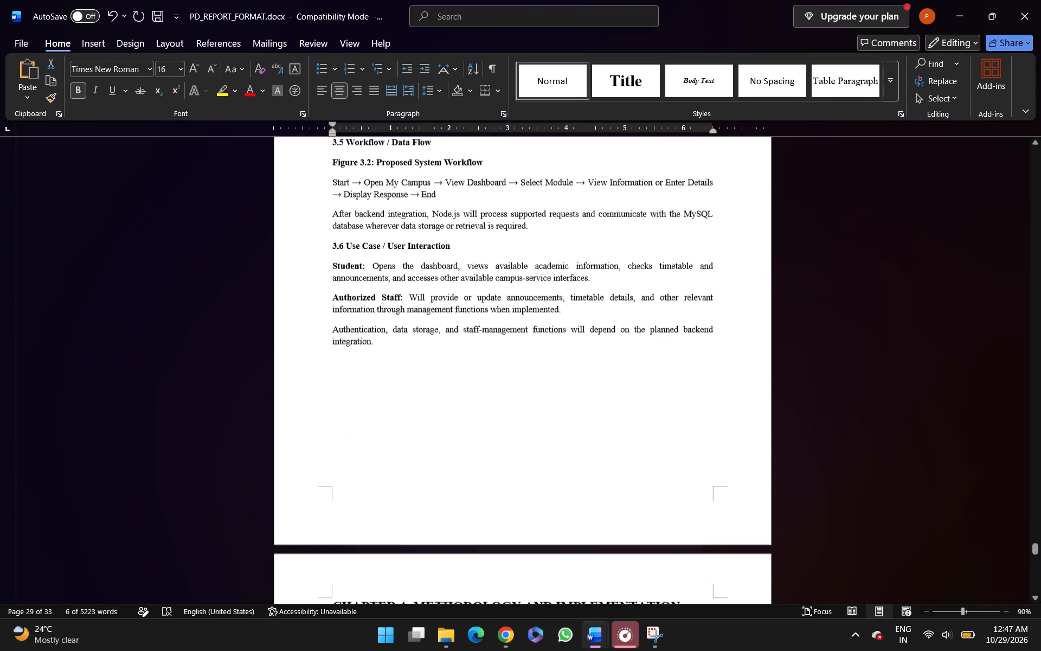
scroll(362, 435, down, 2)
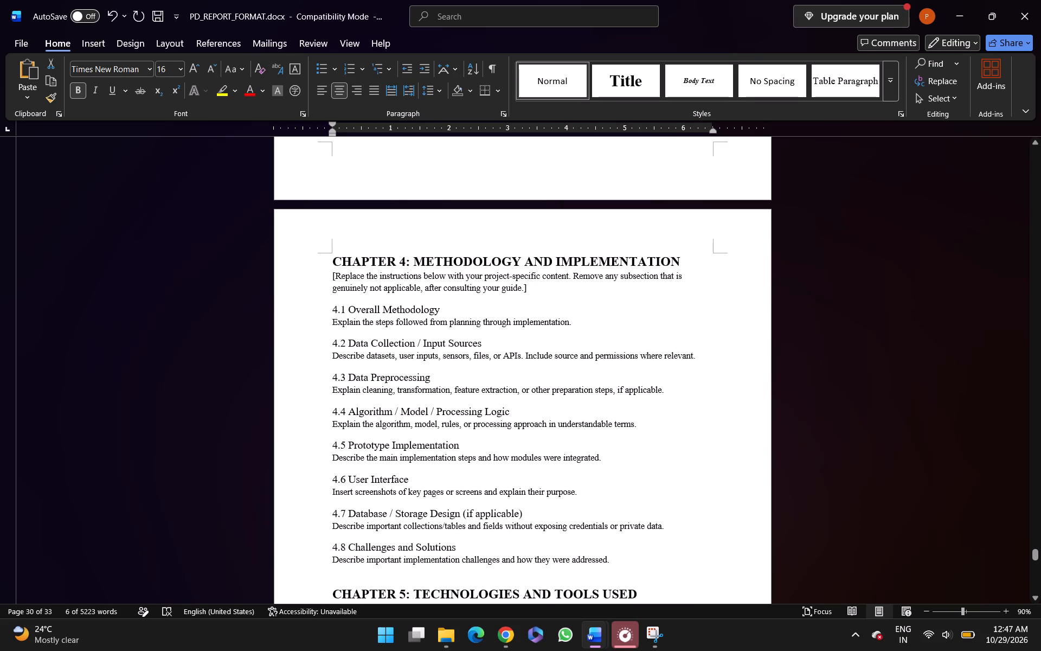
scroll(362, 435, down, 1)
Undo the concise Chapter 3 paste and its heading formatting, restoring the template outline but keeping the User Interaction Summary table's borders.
key(ctrl+z)
key(ctrl+z)
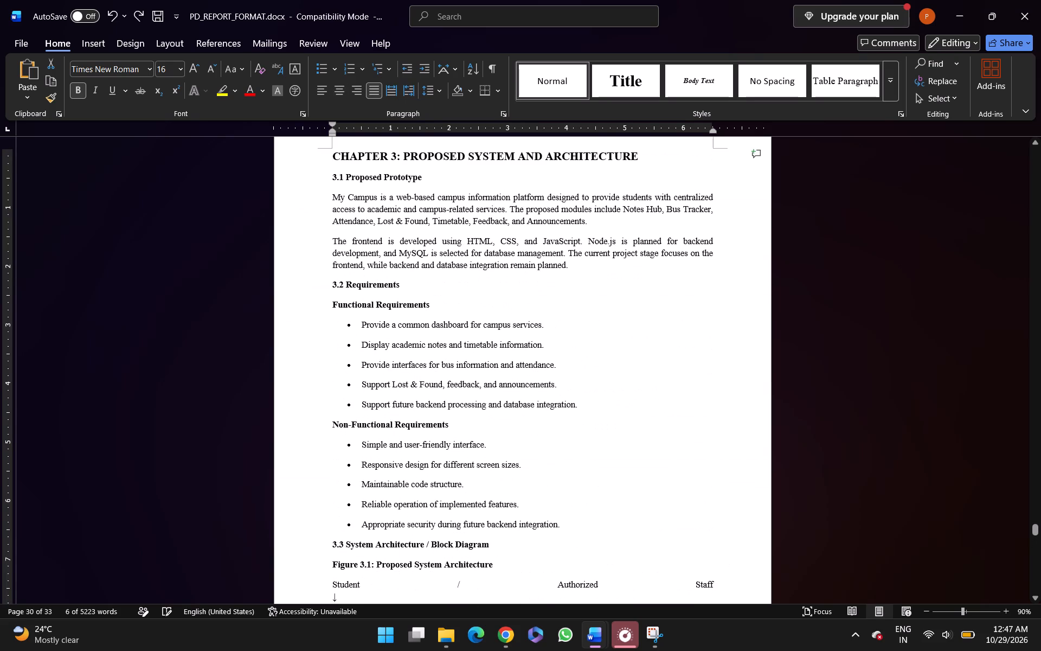
key(ctrl+z)
key(ctrl+z)
key(ctrl+z)
key(ctrl+z)
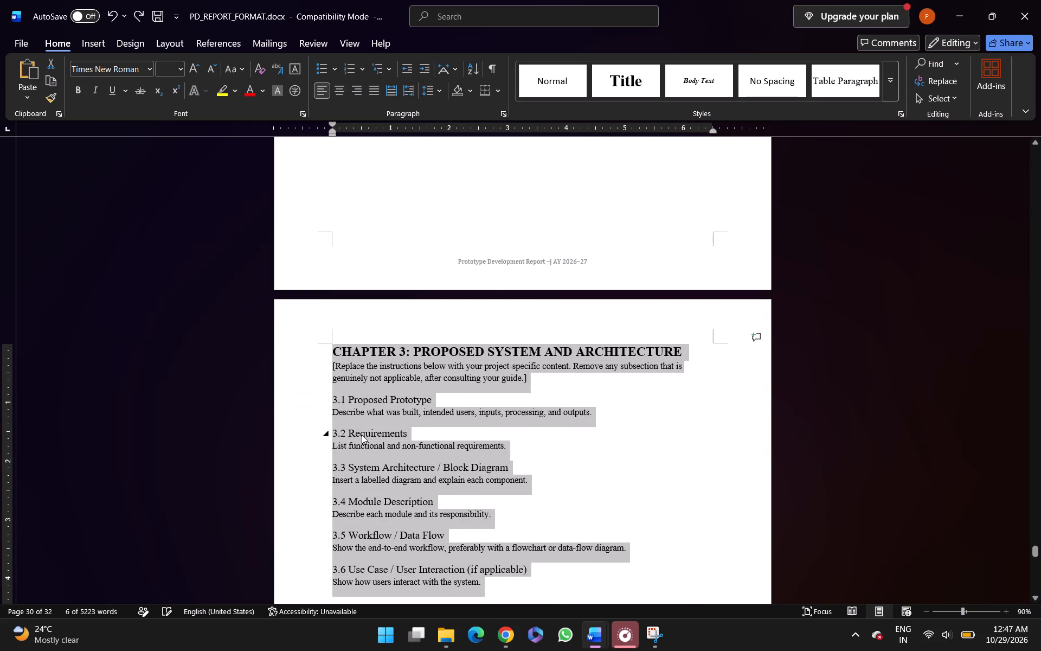
key(ctrl+z)
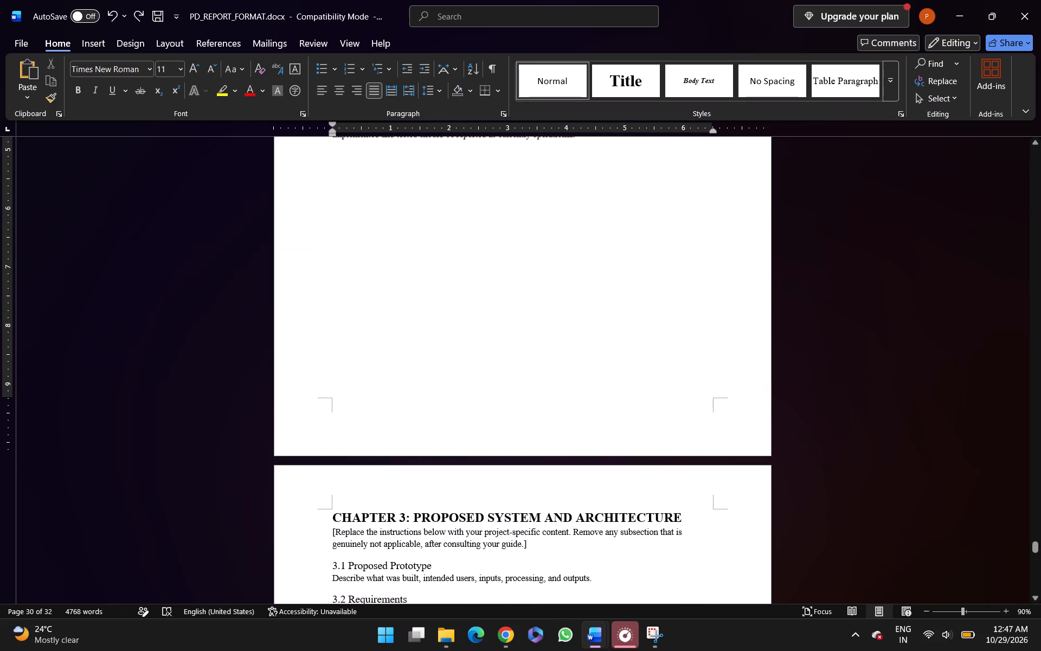
key(ctrl+z)
key(ctrl+z)
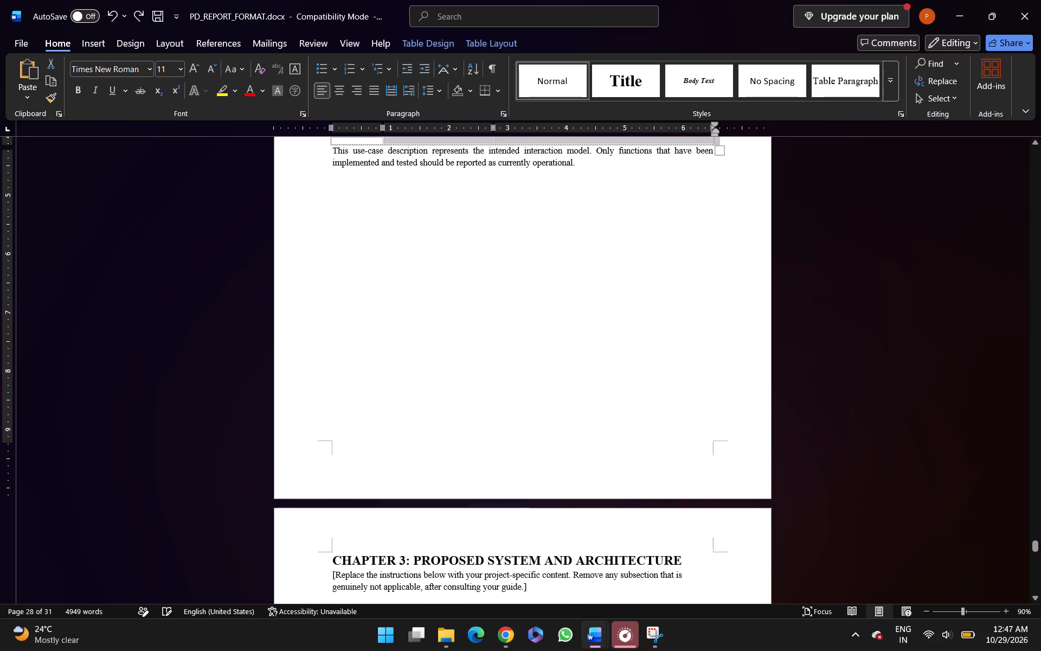
scroll(362, 435, up, 2)
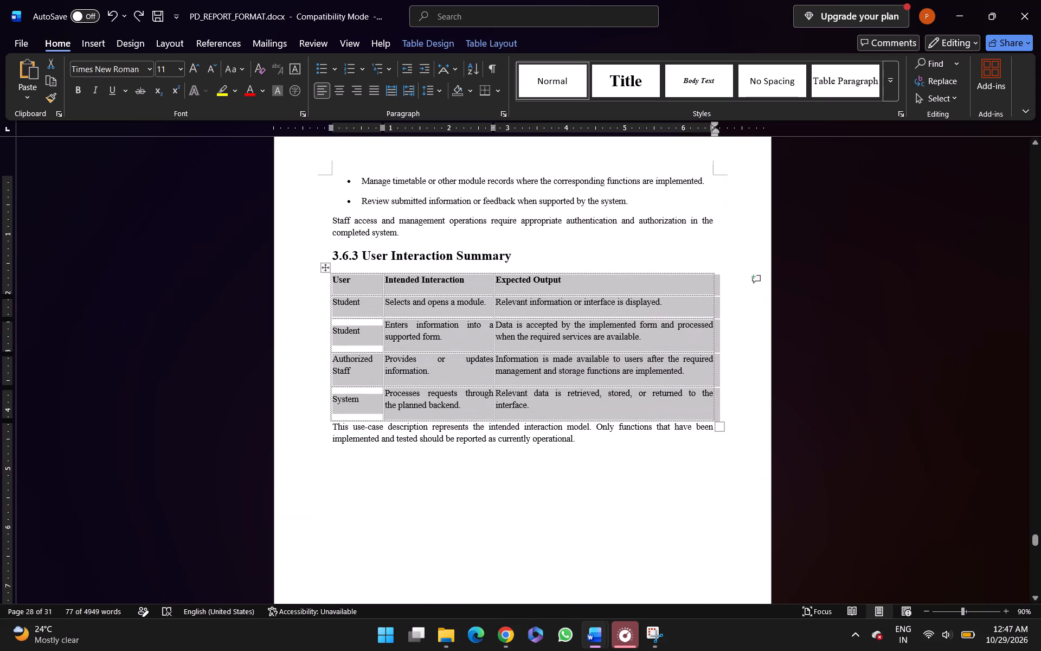
key(ctrl+y)
key(ctrl+y)
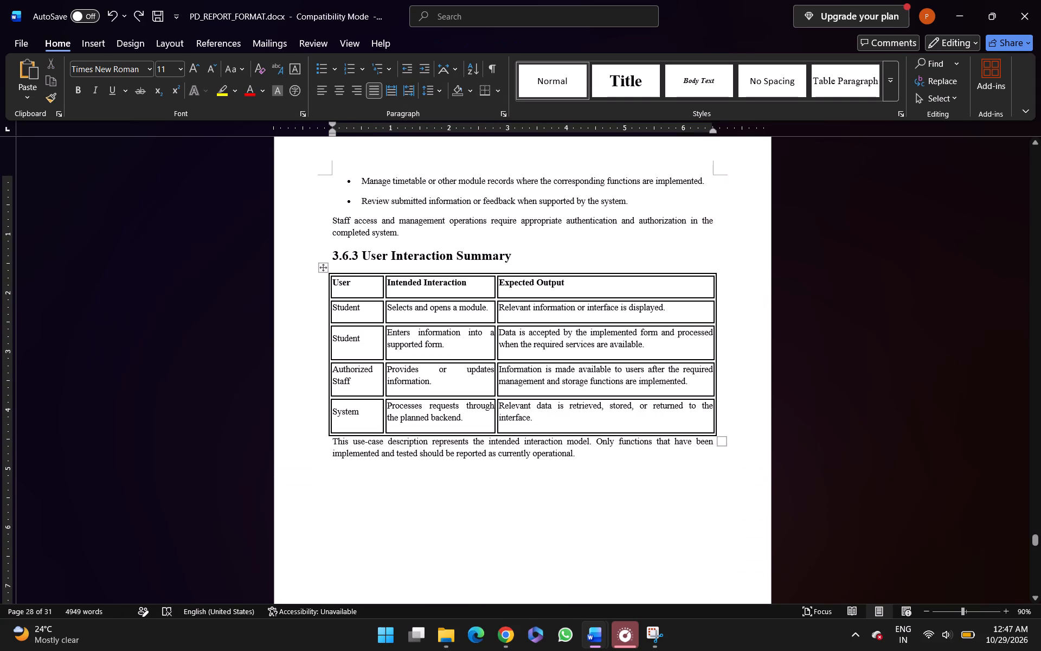
key(ctrl+y)
key(ctrl+z)
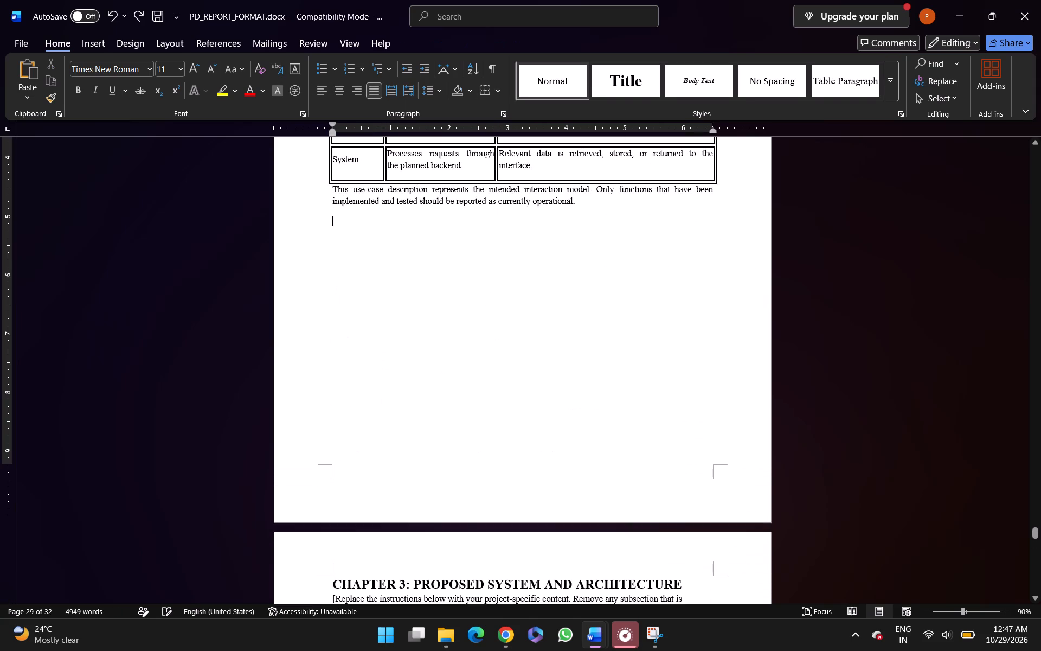
Review the detailed Chapter 3 from its end back to section 2.4, and forward to the Chapter 3 template outline.
scroll(362, 435, up, 3)
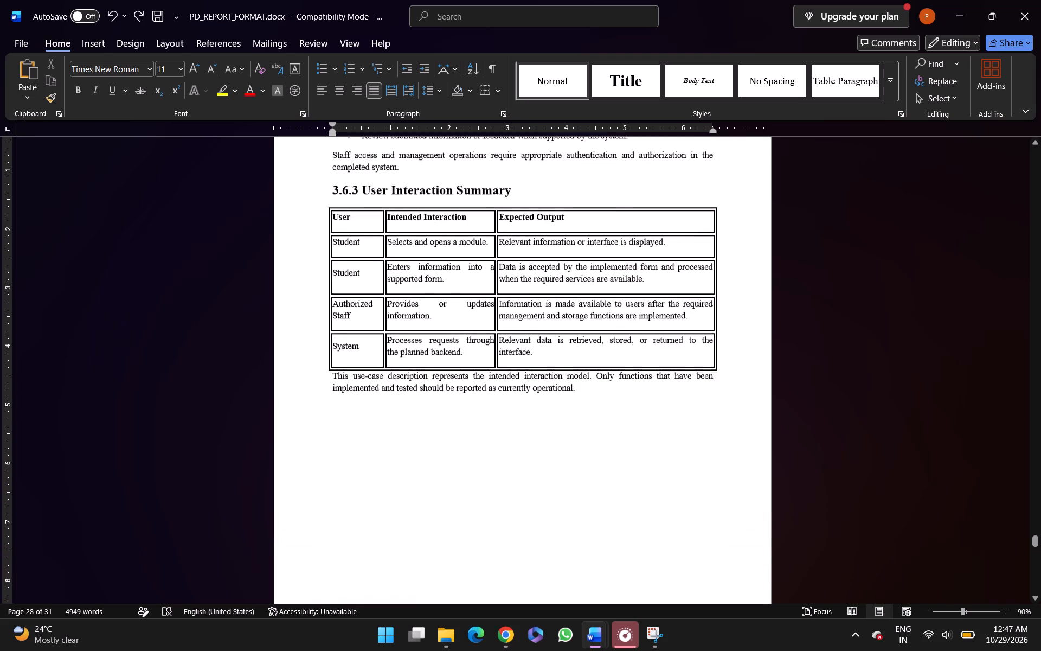
scroll(362, 435, up, 13)
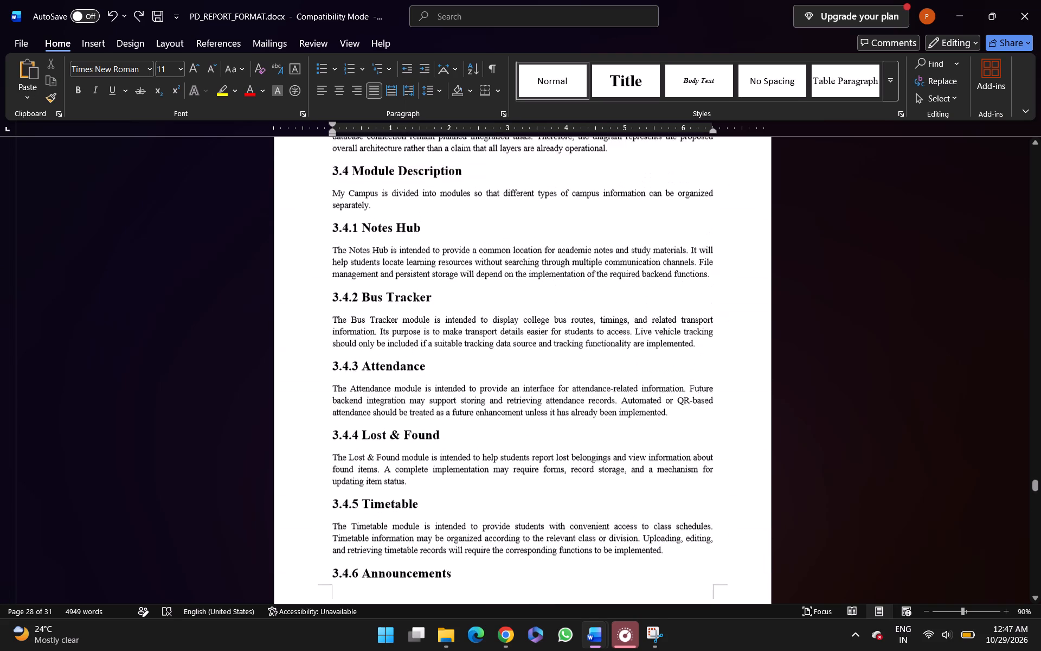
scroll(362, 435, up, 9)
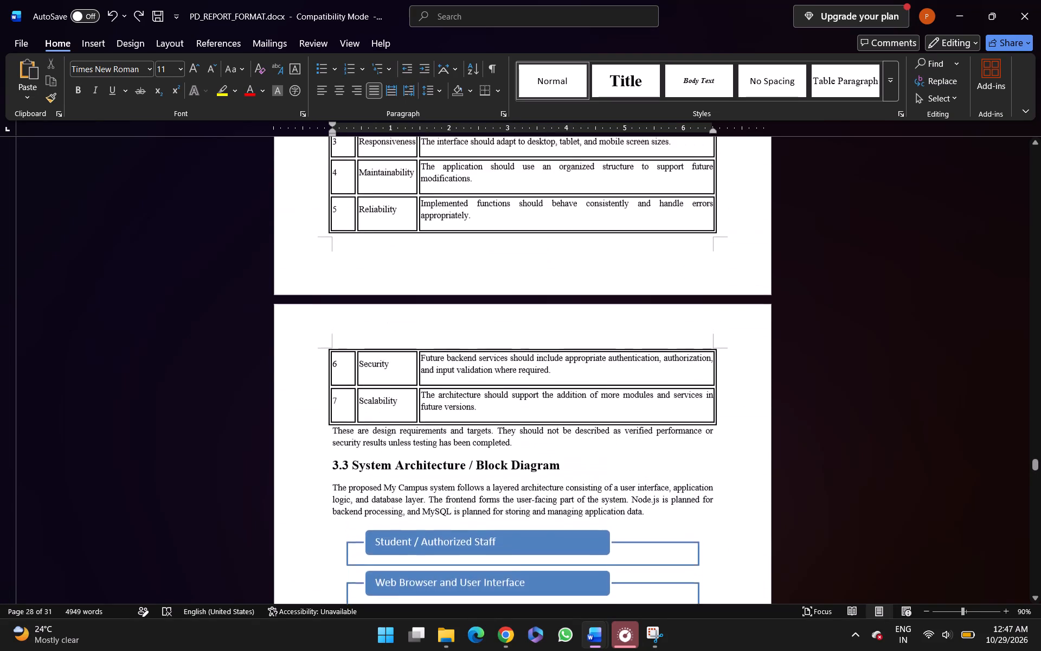
scroll(362, 435, up, 11)
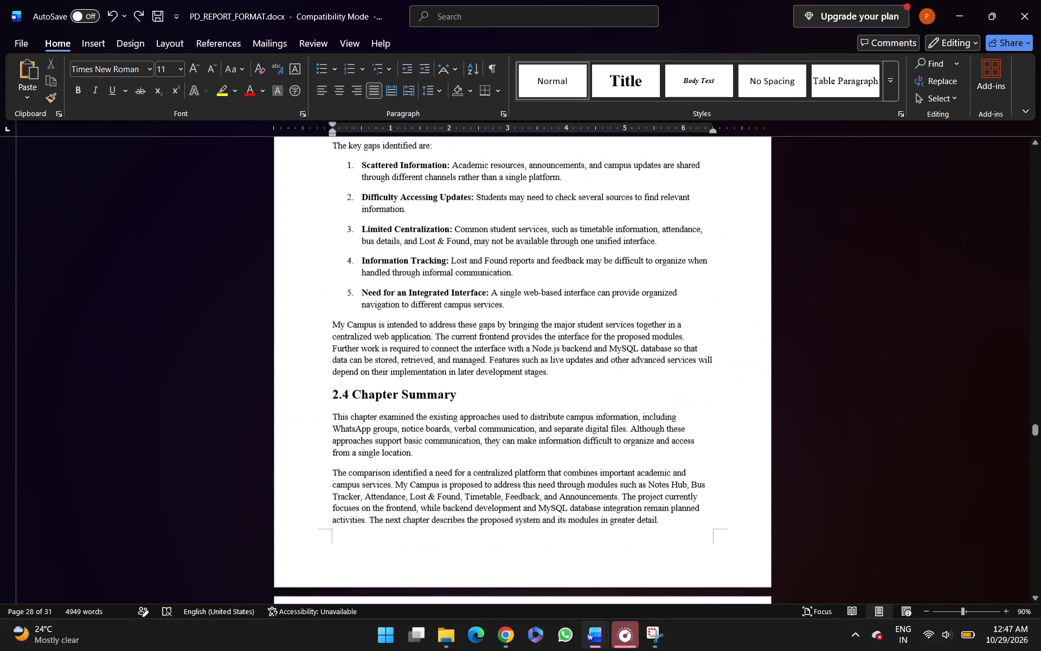
scroll(362, 435, down, 17)
scroll(362, 435, down, 6)
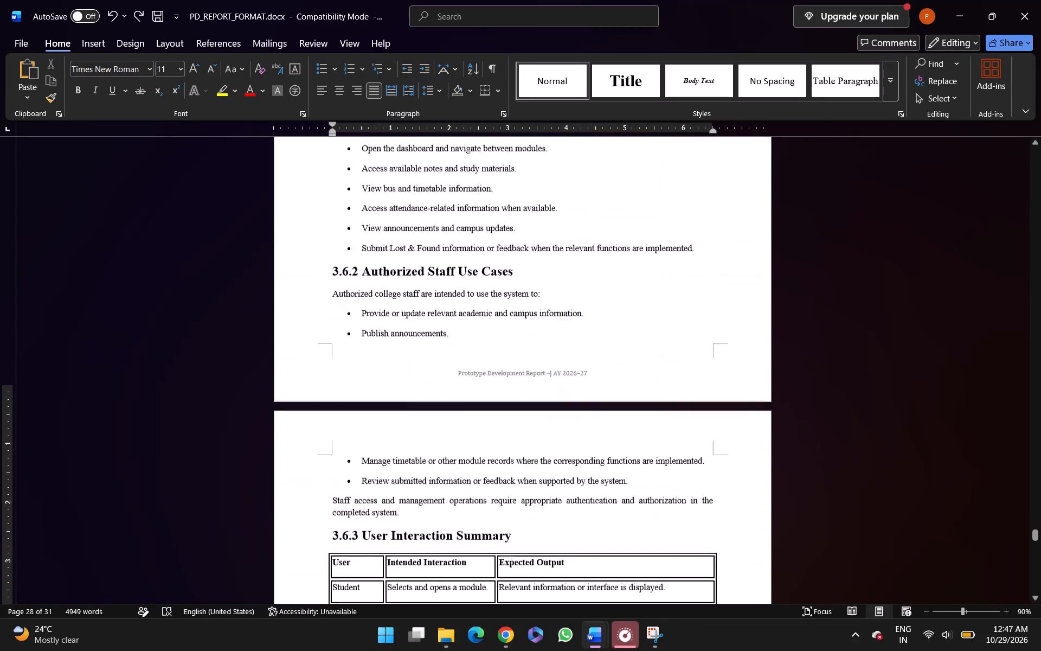
scroll(362, 435, down, 8)
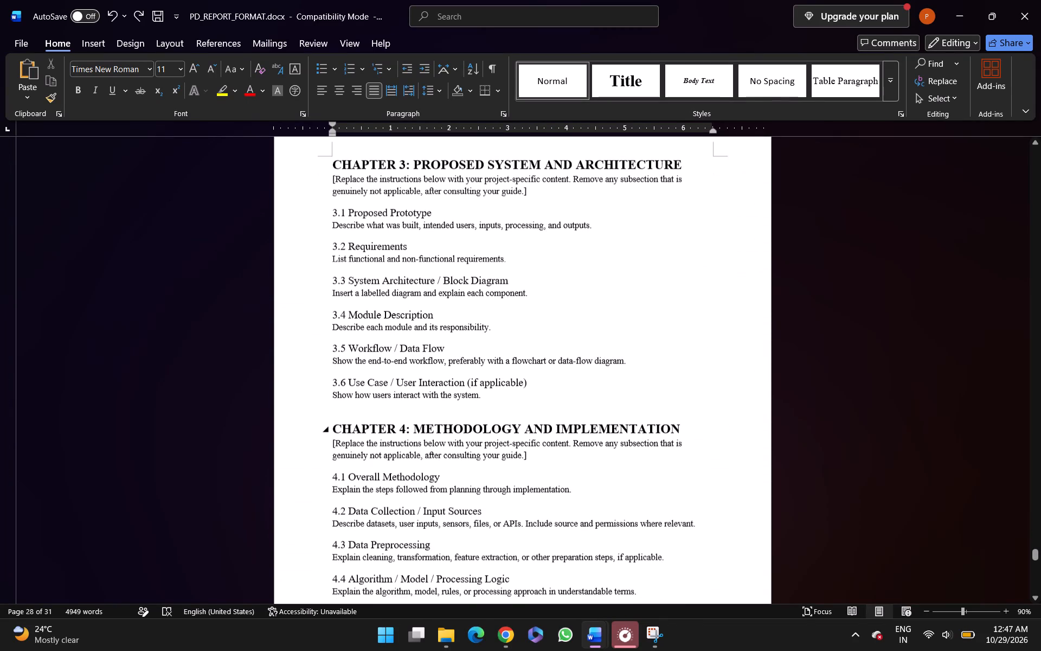
scroll(362, 435, down, 2)
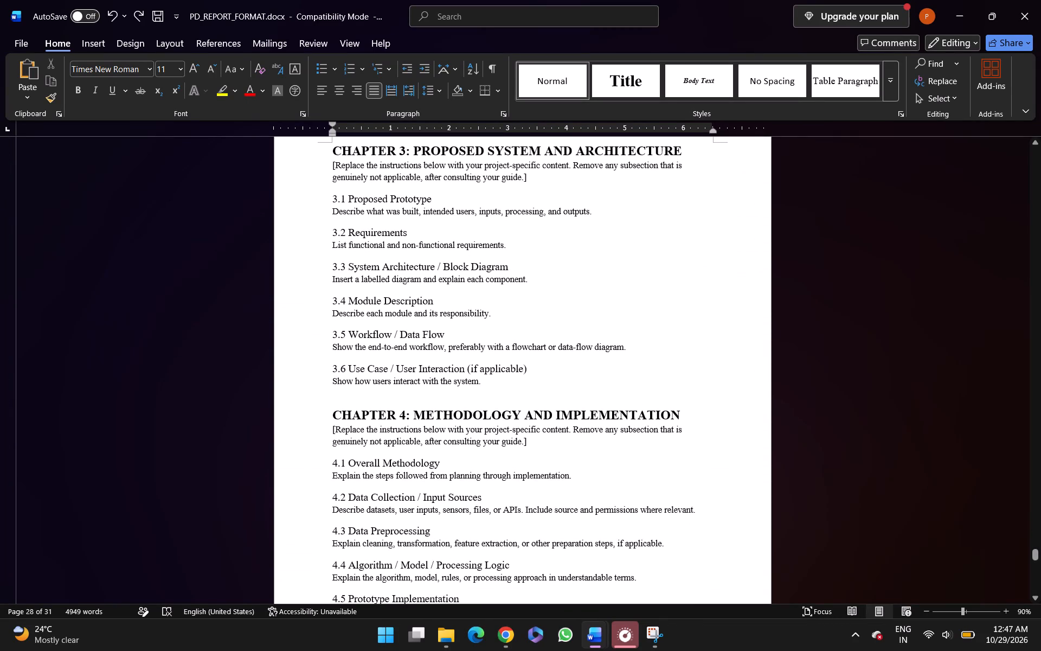
scroll(362, 435, down, 1)
Delete the leftover Chapter 3 template outline, from its heading through section 3.6, before Chapter 4.
key(Up)
key(ctrl+shift+Down)
key(ctrl+shift+Down)
key(ctrl+shift+Down)
key(ctrl+shift+Down)
key(ctrl+shift+Down)
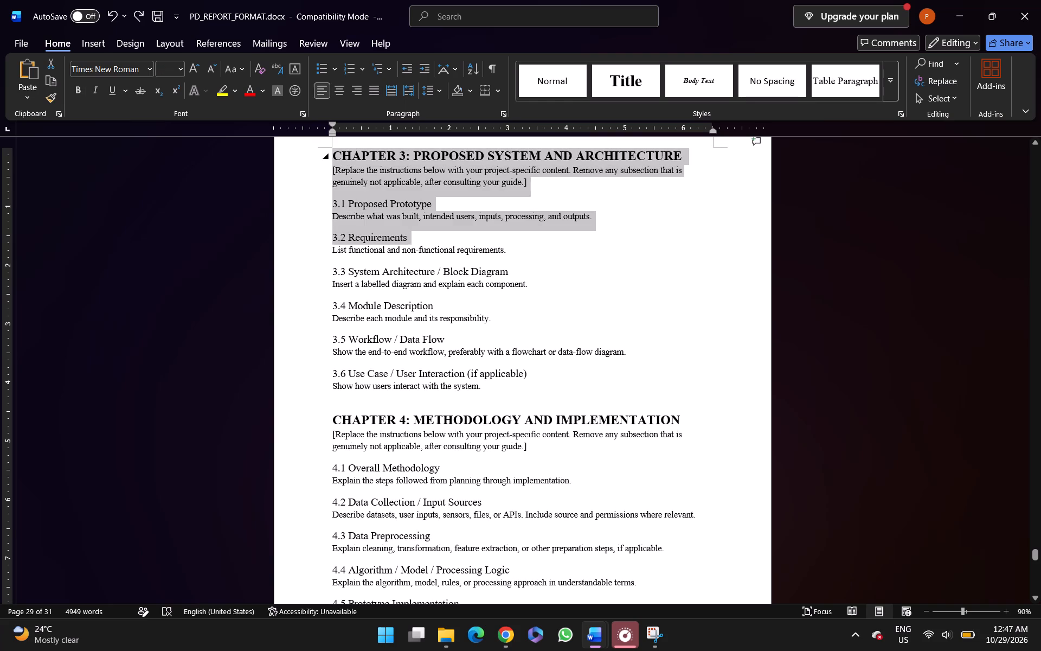
key(ctrl+shift+Down)
key(ctrl+shift+Down)
key(ctrl+shift+Down)
key(ctrl+shift+Down)
key(ctrl+shift+Down)
key(ctrl+shift+Down)
key(ctrl+shift+Down)
key(ctrl+shift+Down)
key(ctrl+shift+Down)
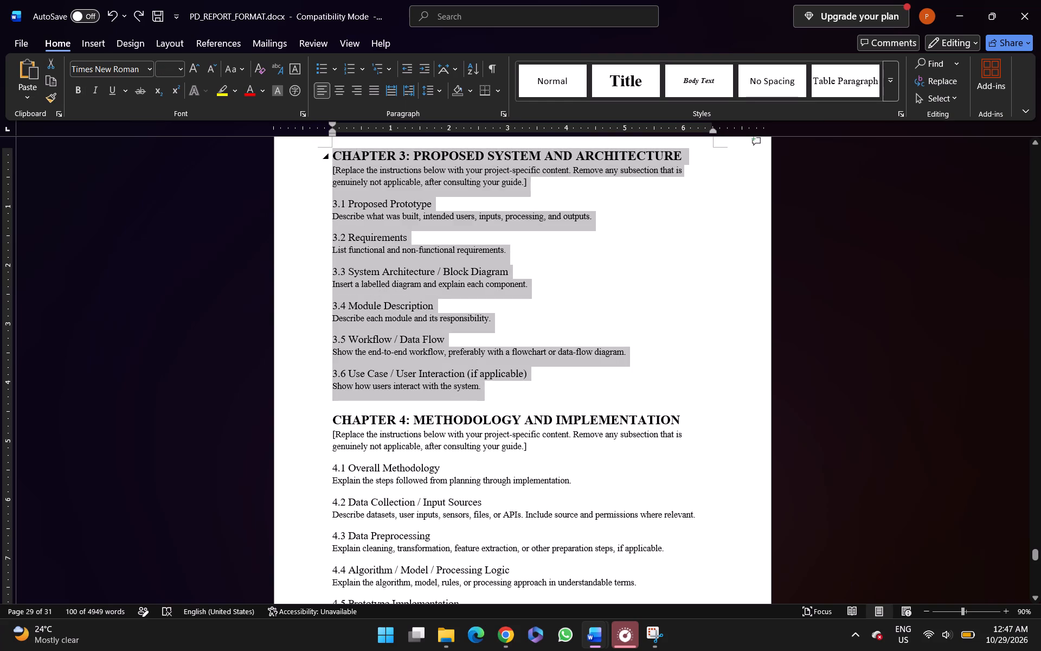
key(BackSpace)
key(ctrl+shift+Down)
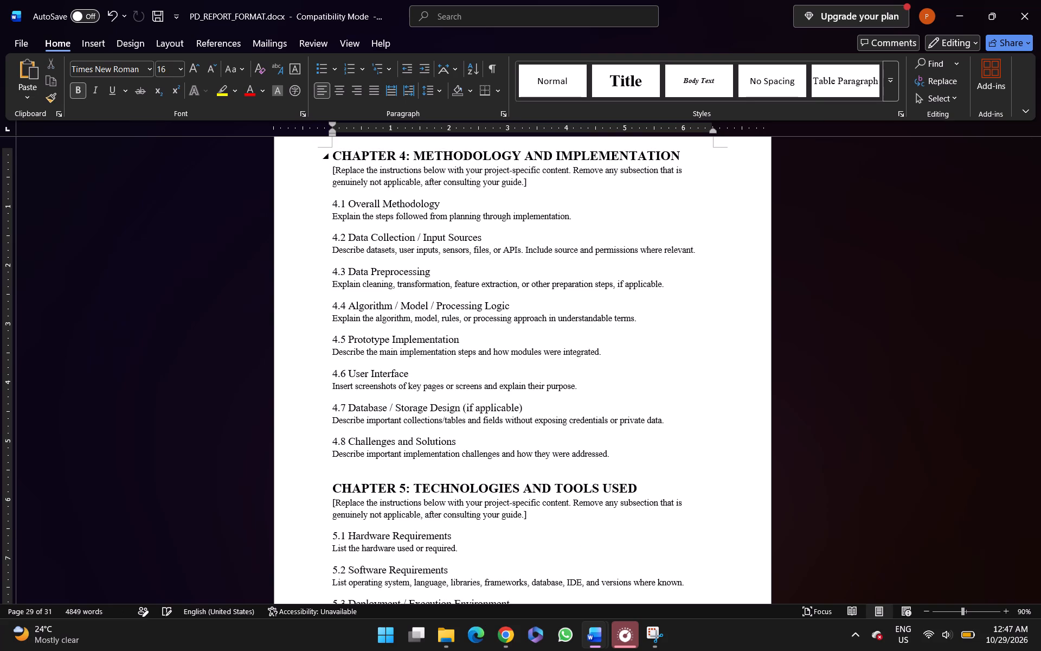
key(ctrl+shift+Down)
key(ctrl+shift+Down)
key(ctrl+shift+Down)
key(ctrl+shift+Down)
key(ctrl+shift+Down)
key(ctrl+shift+Down)
key(ctrl+shift+Down)
key(ctrl+shift+Down)
key(ctrl+shift+Down)
key(ctrl+shift+Down)
key(ctrl+shift+Down)
key(ctrl+shift+Down)
key(ctrl+shift+Down)
key(ctrl+shift+Down)
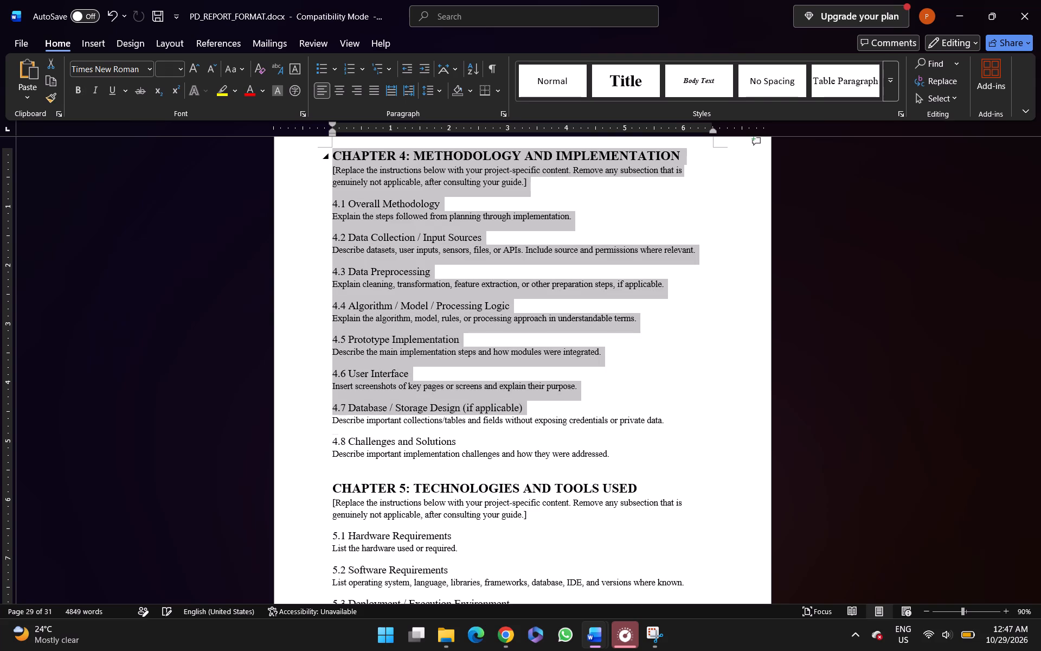
key(ctrl+shift+Down)
key(ctrl+shift+Down)
key(ctrl+shift+Down)
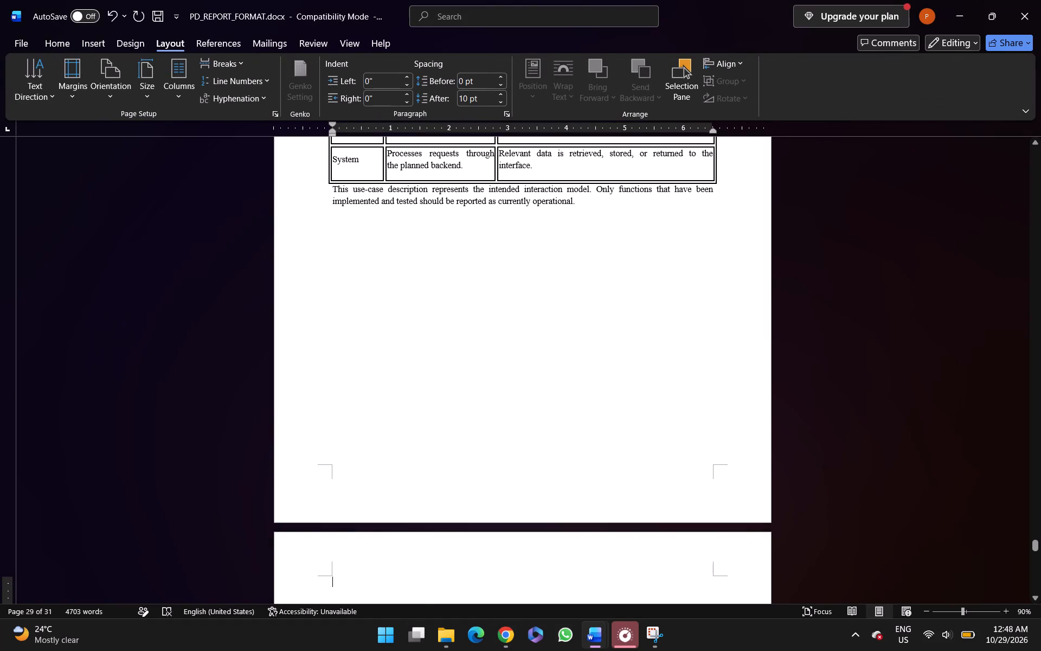
key(ctrl+v)
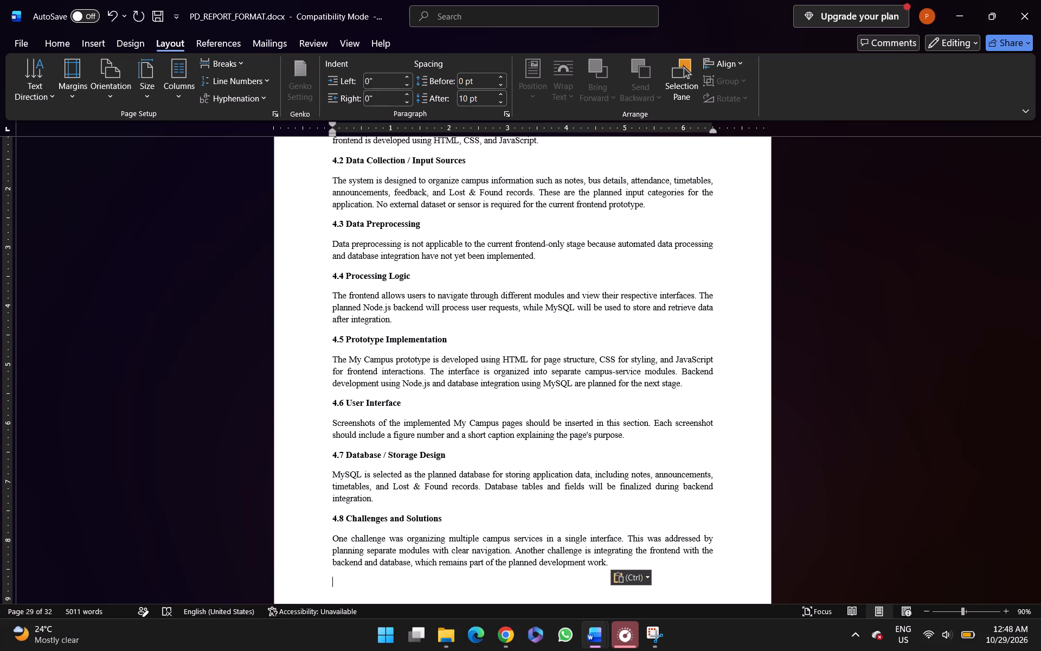
Review the remaining template outlines after Chapter 4, through Chapter 9 and the References, and back.
scroll(418, 595, down, 6)
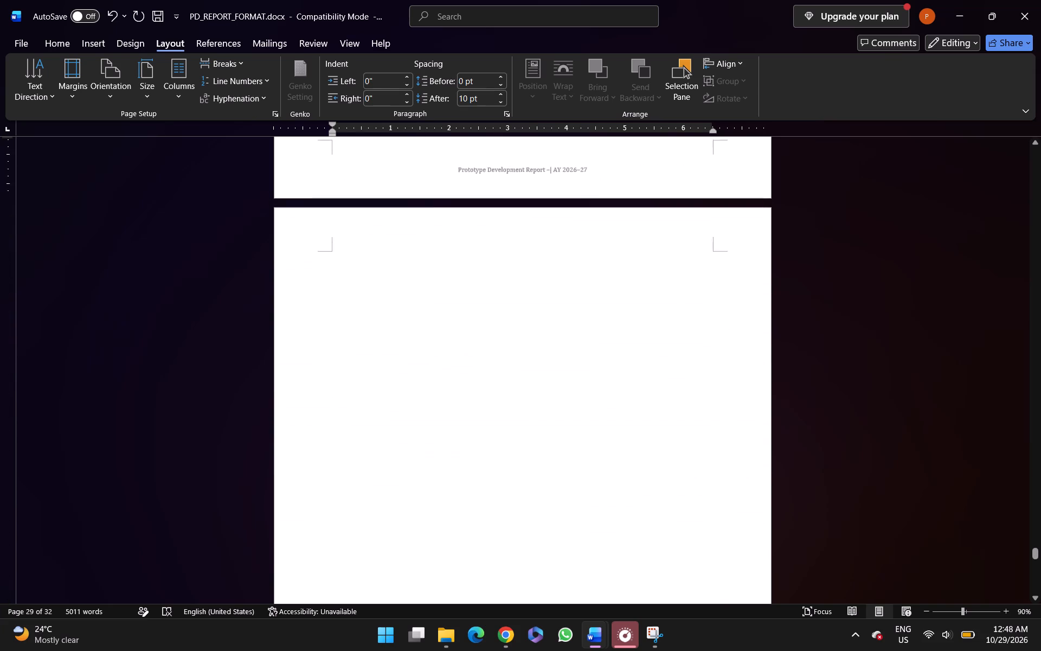
scroll(418, 595, down, 8)
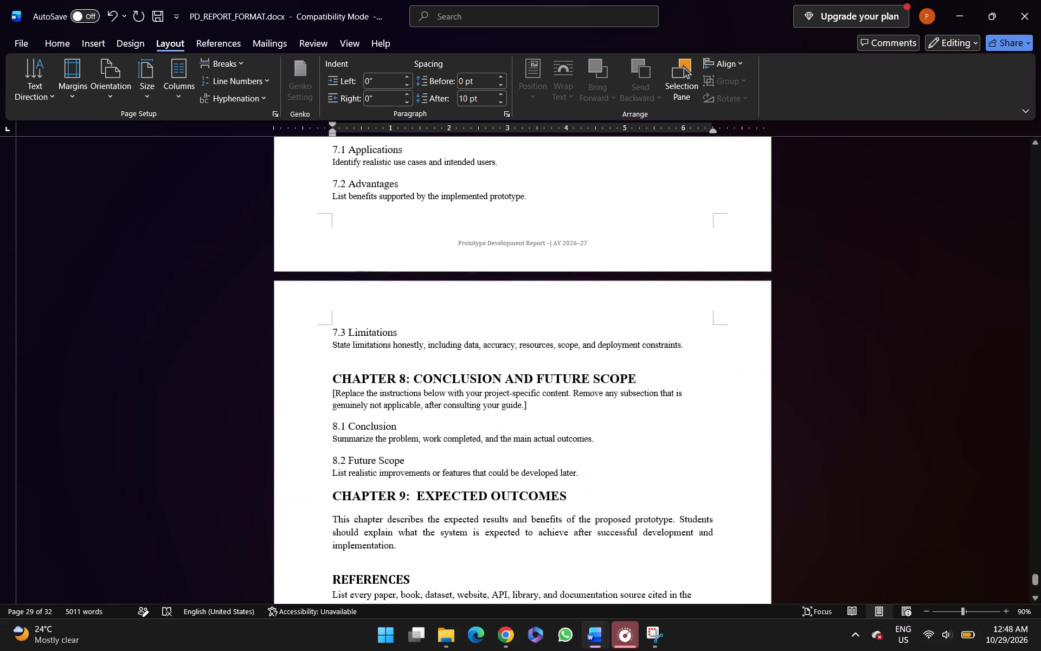
scroll(418, 595, down, 4)
scroll(418, 595, up, 1)
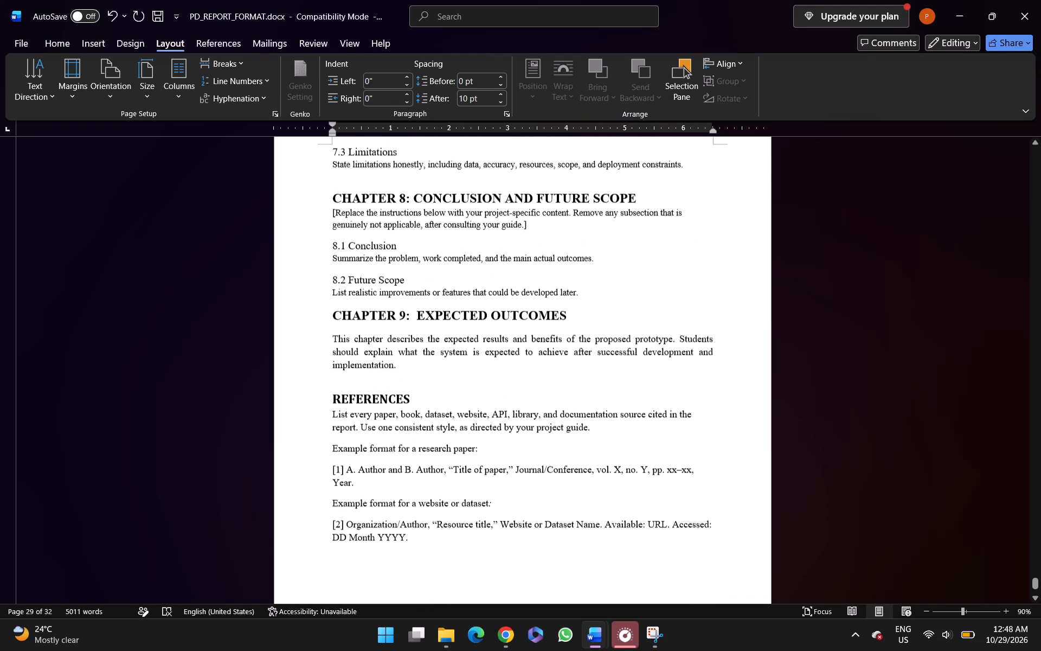
scroll(418, 595, up, 1)
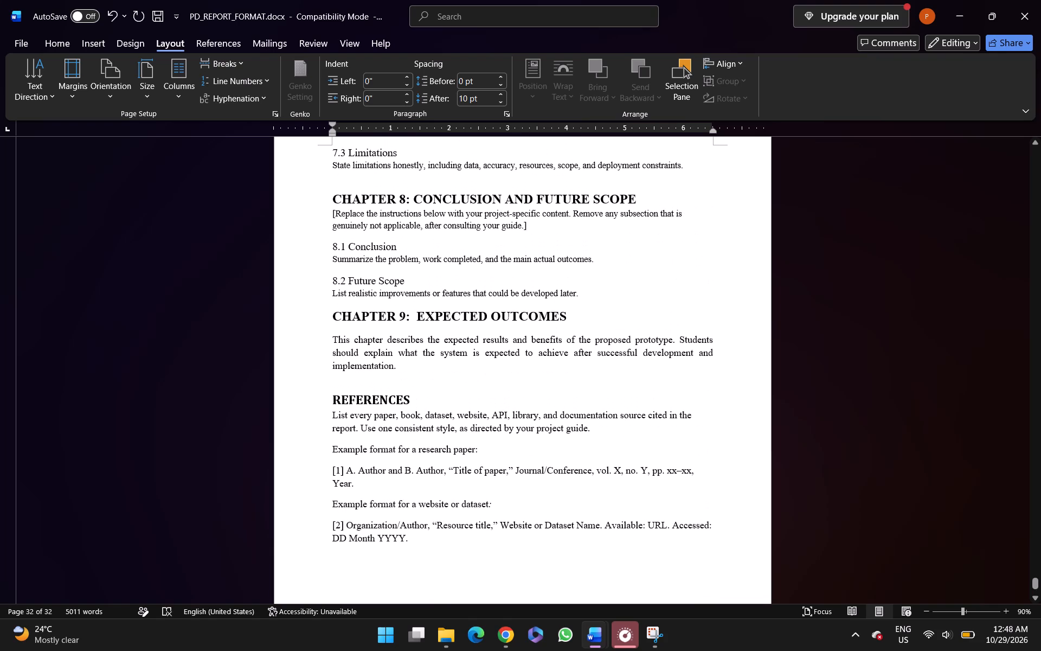
scroll(418, 595, up, 1)
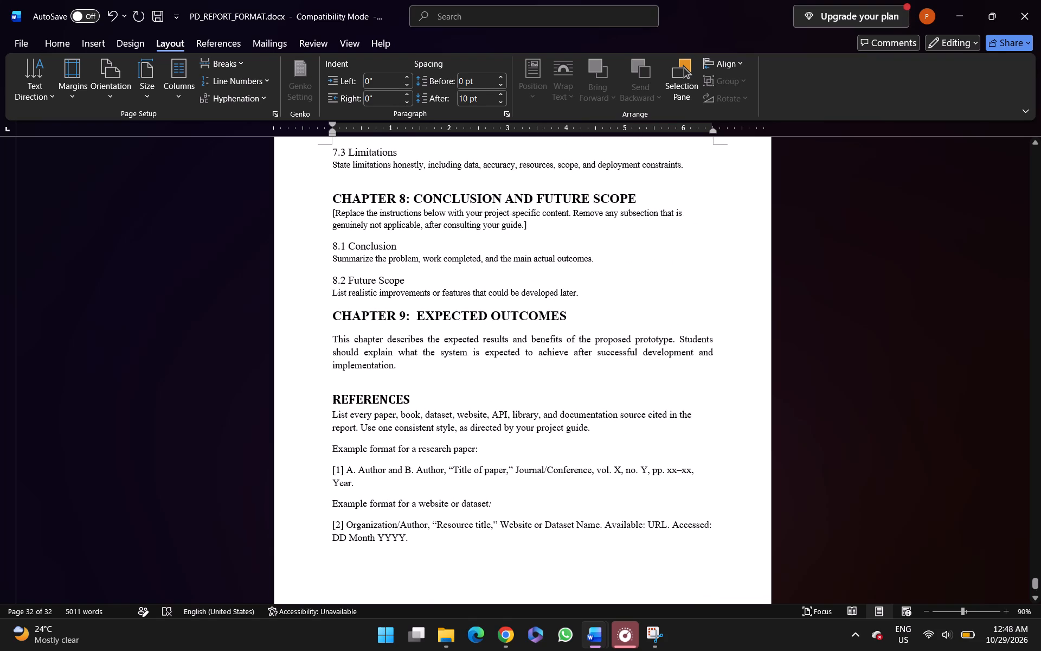
scroll(418, 595, up, 2)
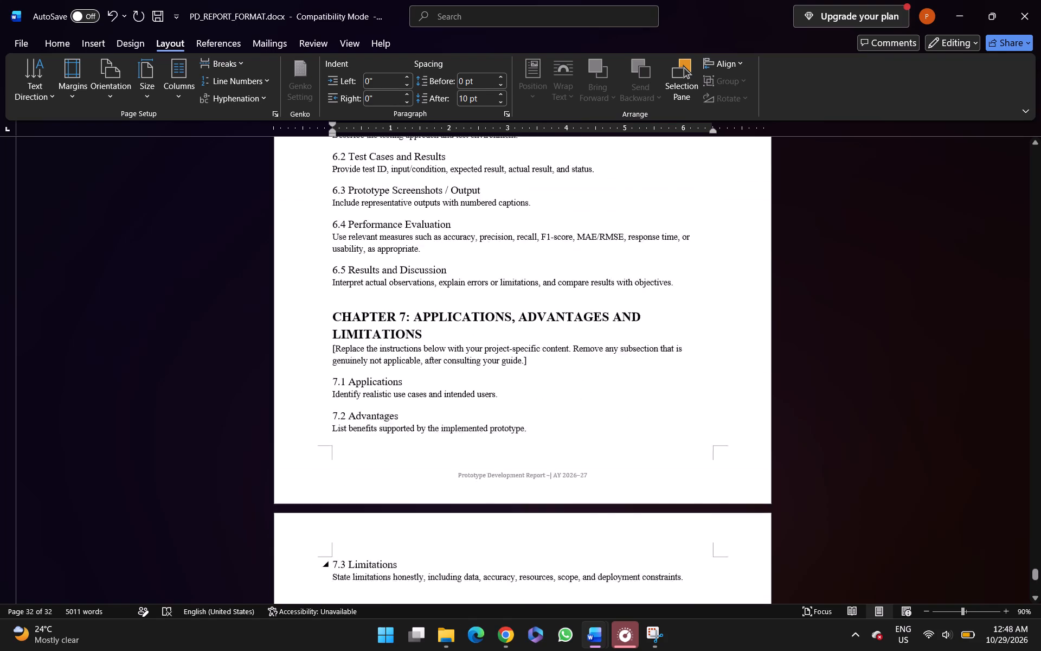
scroll(418, 595, up, 5)
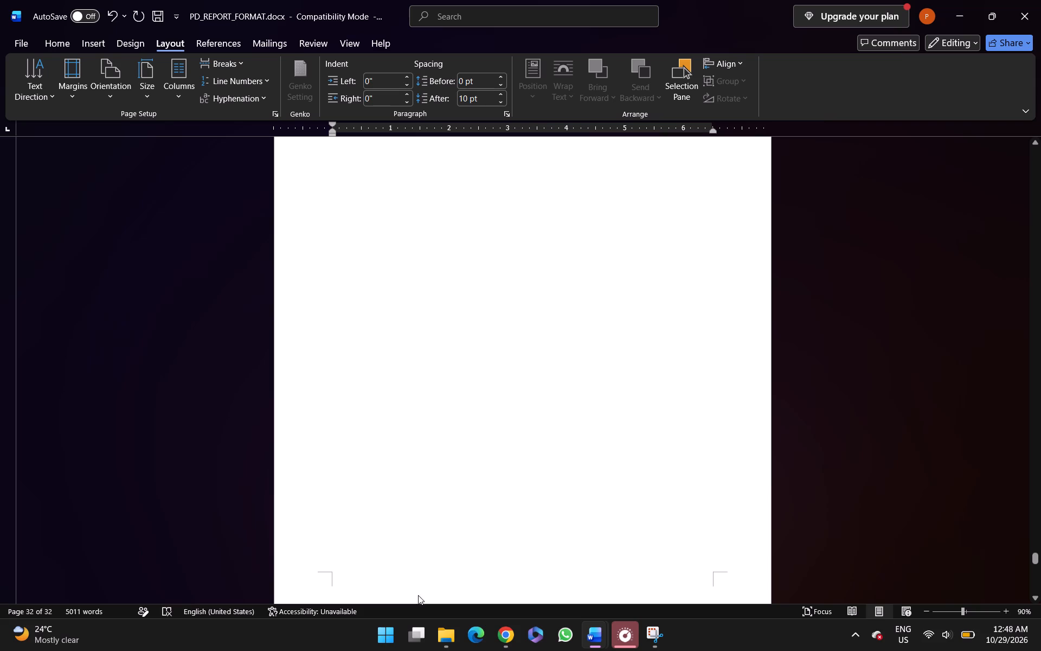
scroll(418, 595, down, 3)
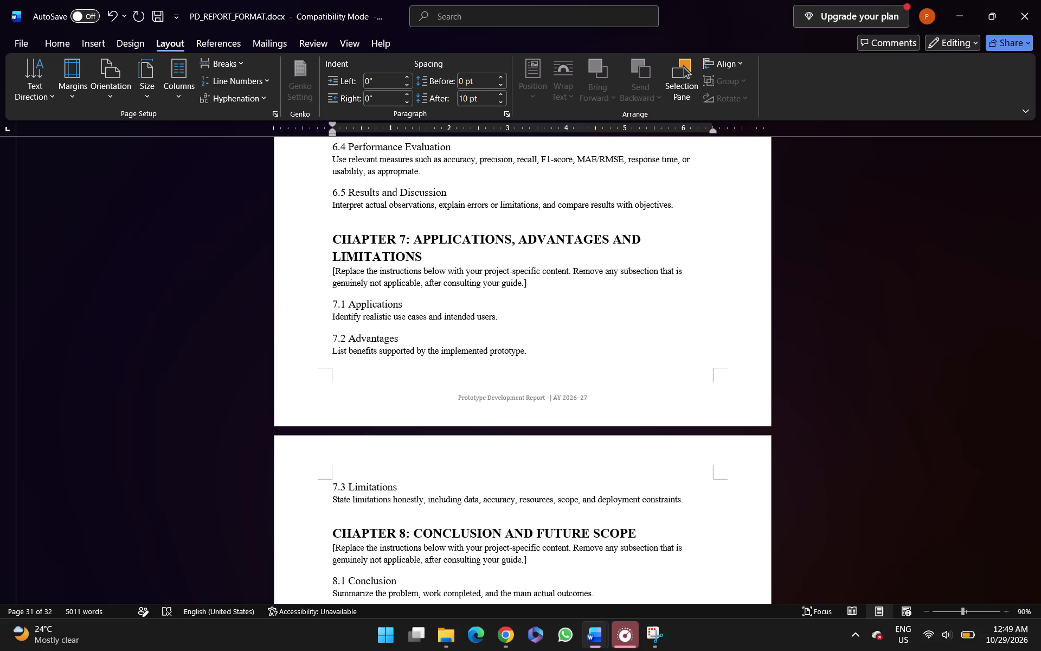
Compare the pasted Chapter 4 with Chapter 3's workflow and use-case sections, including their heading formatting.
scroll(418, 595, up, 5)
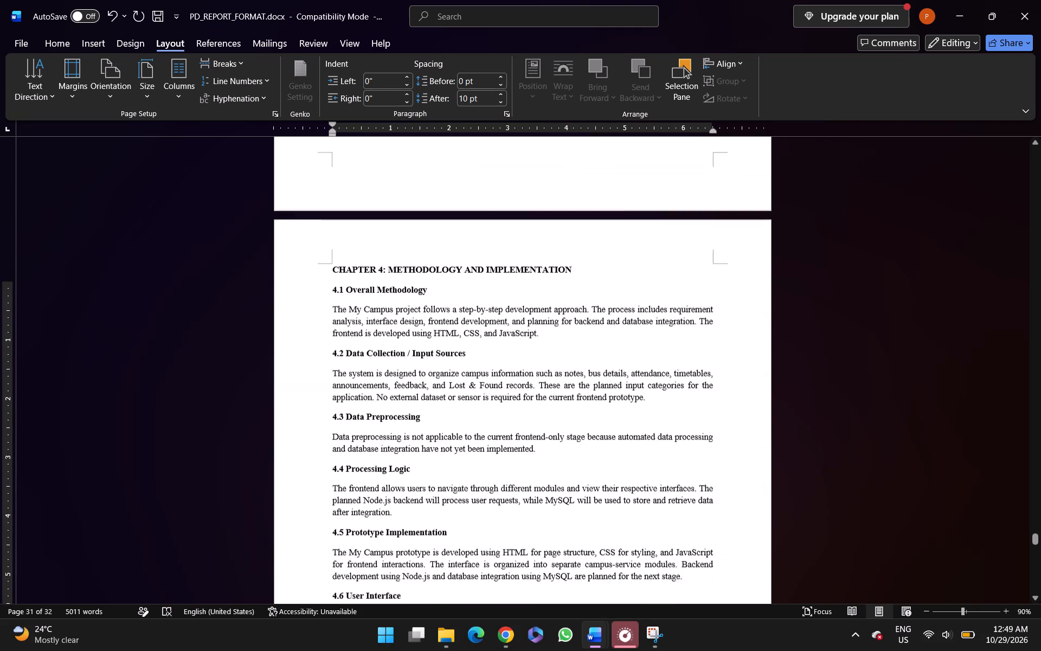
scroll(418, 595, up, 6)
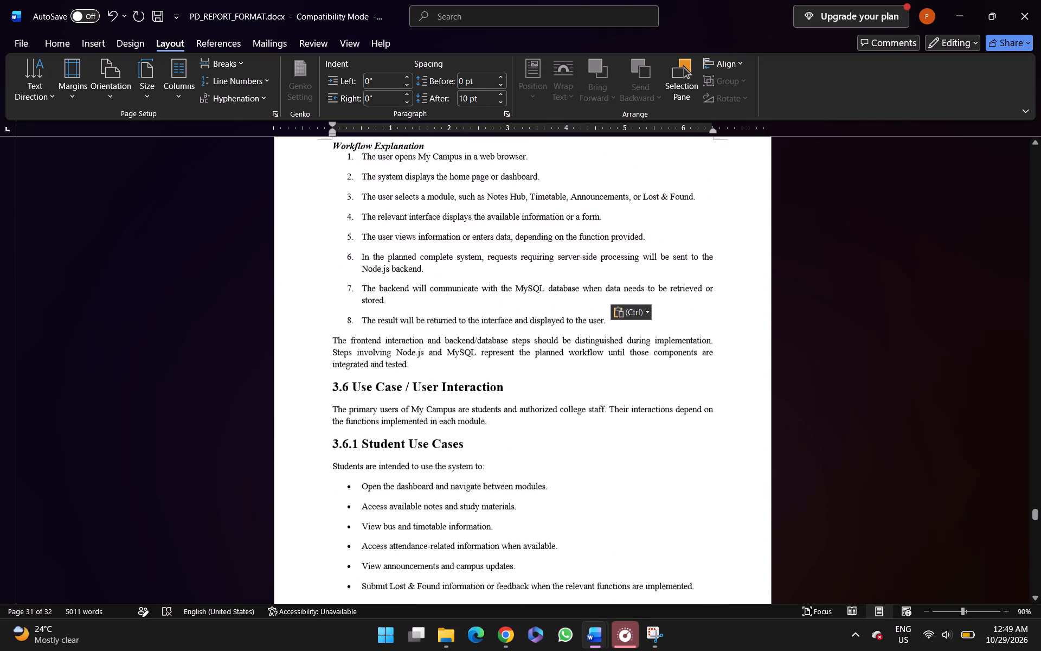
scroll(418, 595, up, 4)
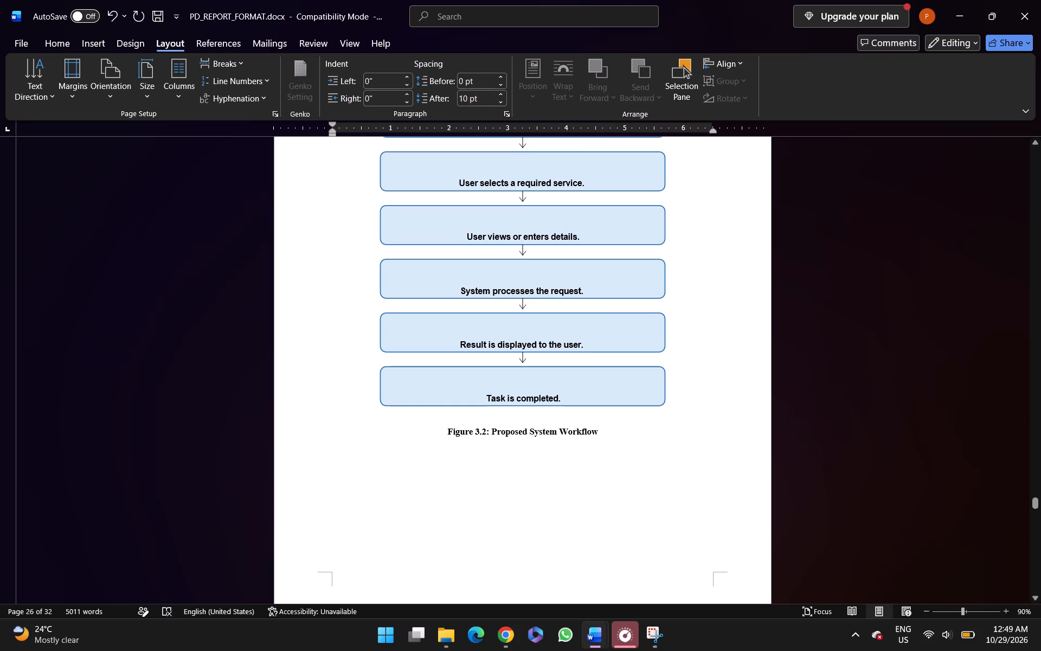
scroll(418, 595, down, 3)
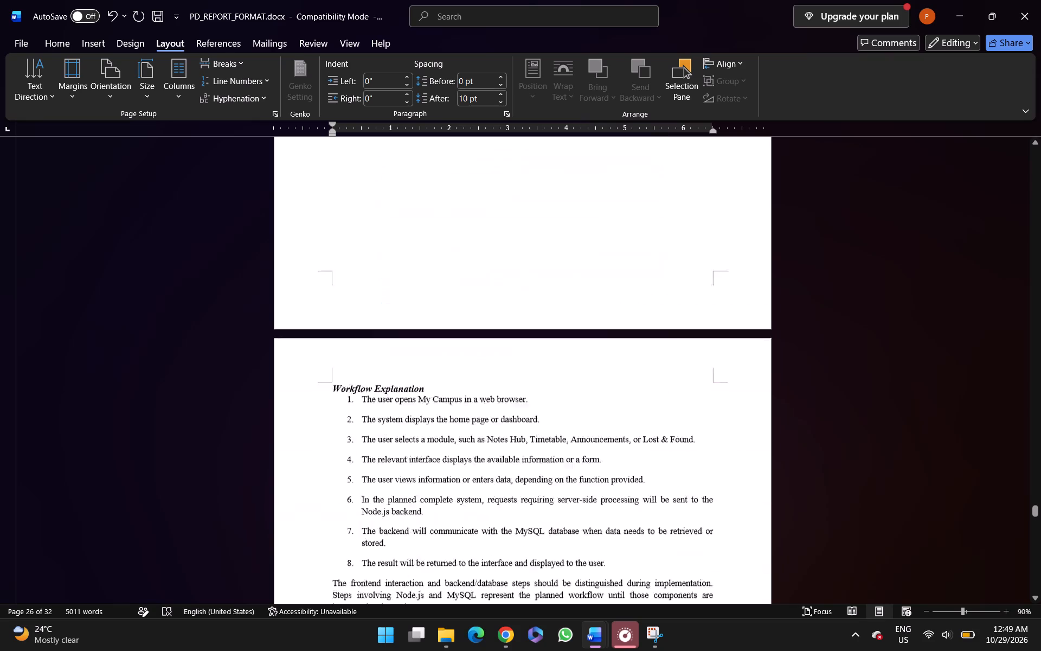
scroll(418, 595, down, 5)
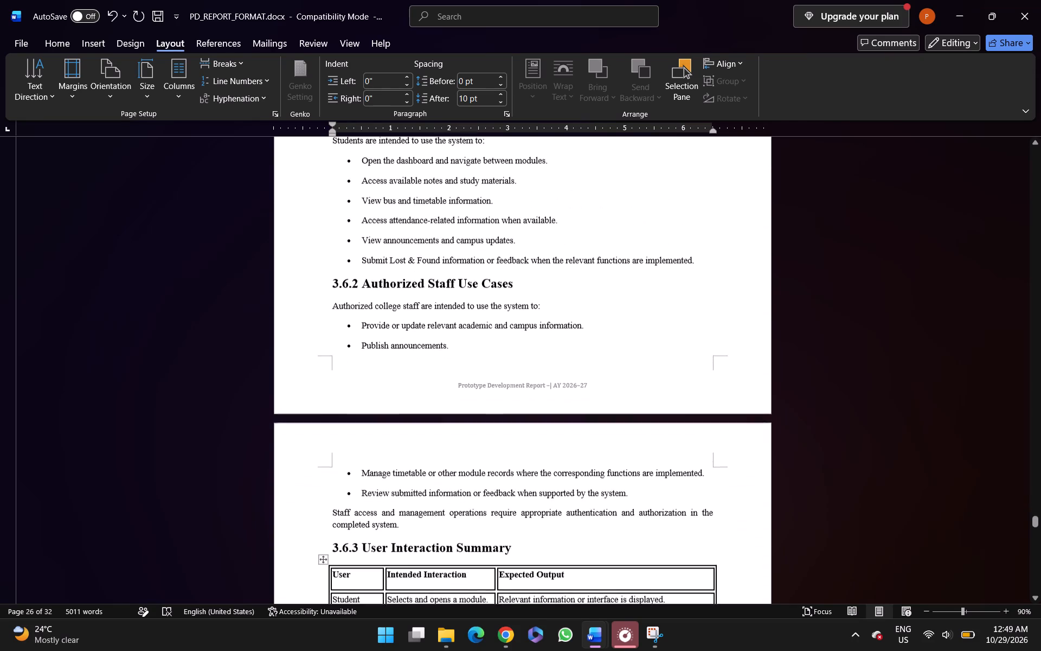
scroll(418, 595, down, 13)
scroll(418, 595, up, 1)
scroll(418, 595, down, 1)
scroll(418, 595, up, 1)
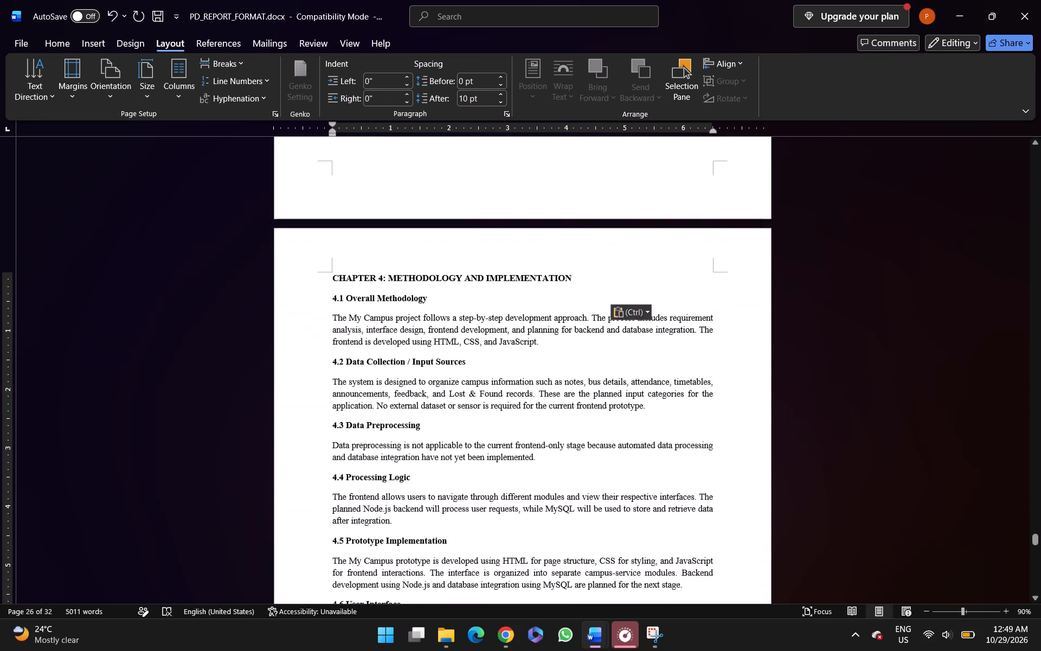
scroll(418, 595, down, 1)
scroll(418, 595, up, 1)
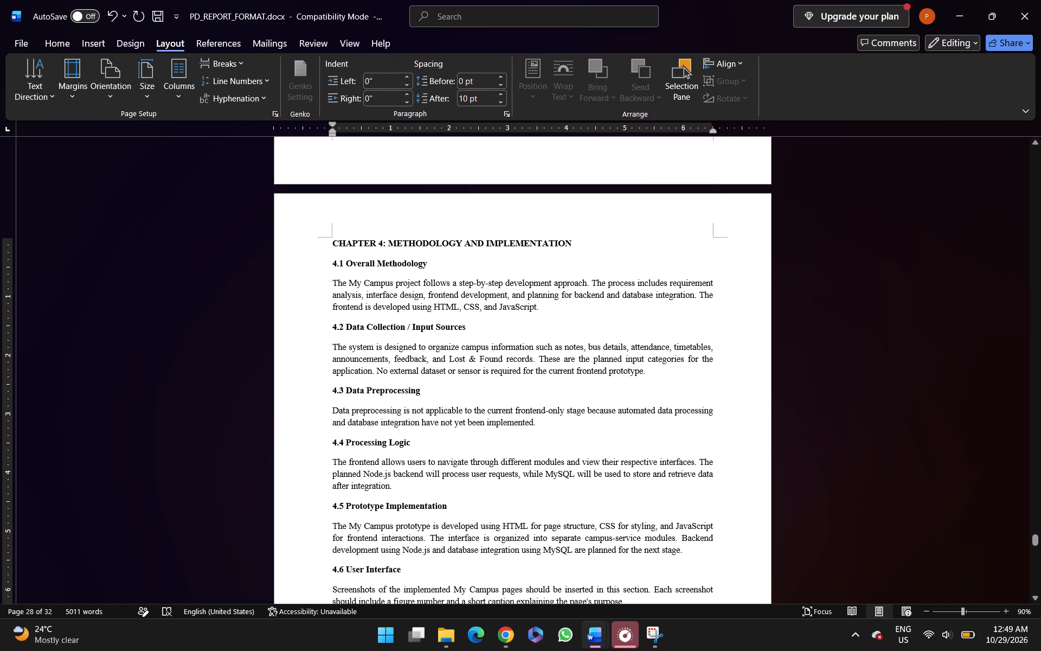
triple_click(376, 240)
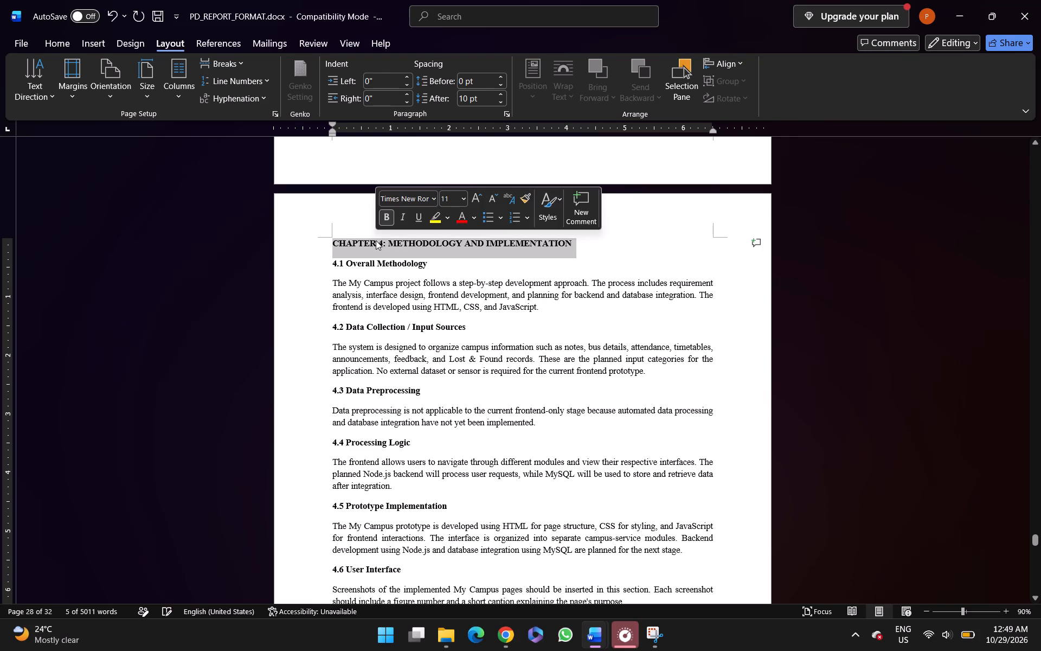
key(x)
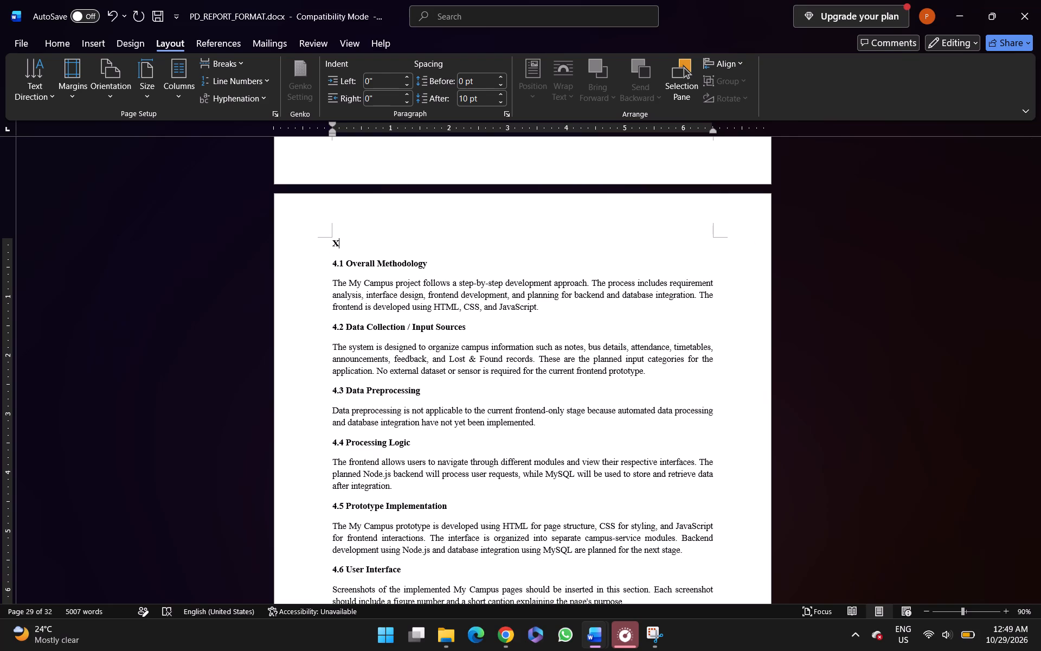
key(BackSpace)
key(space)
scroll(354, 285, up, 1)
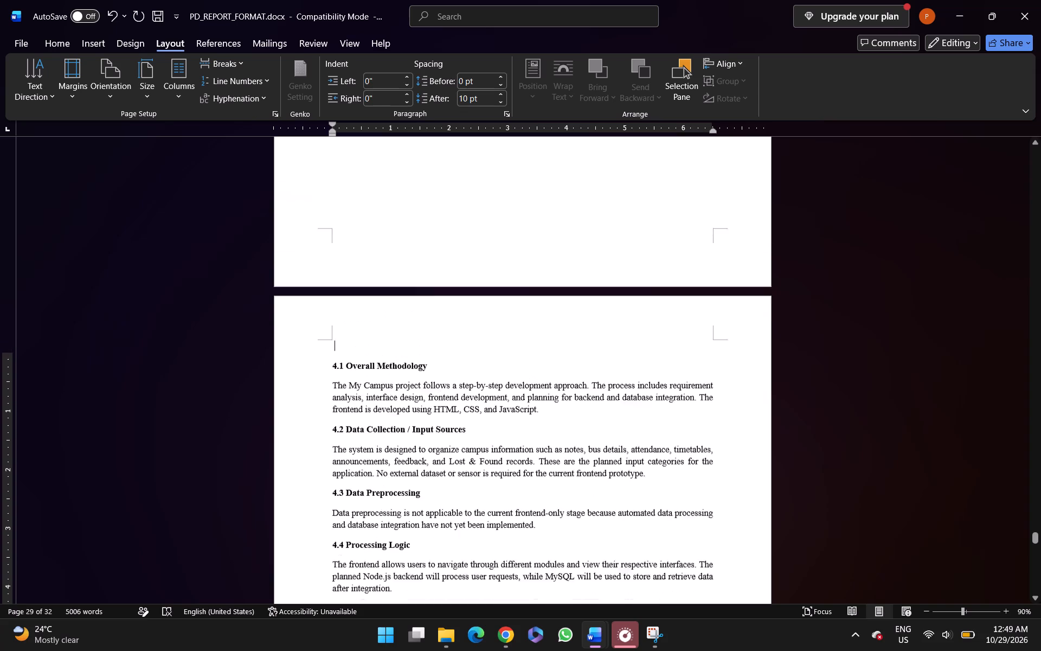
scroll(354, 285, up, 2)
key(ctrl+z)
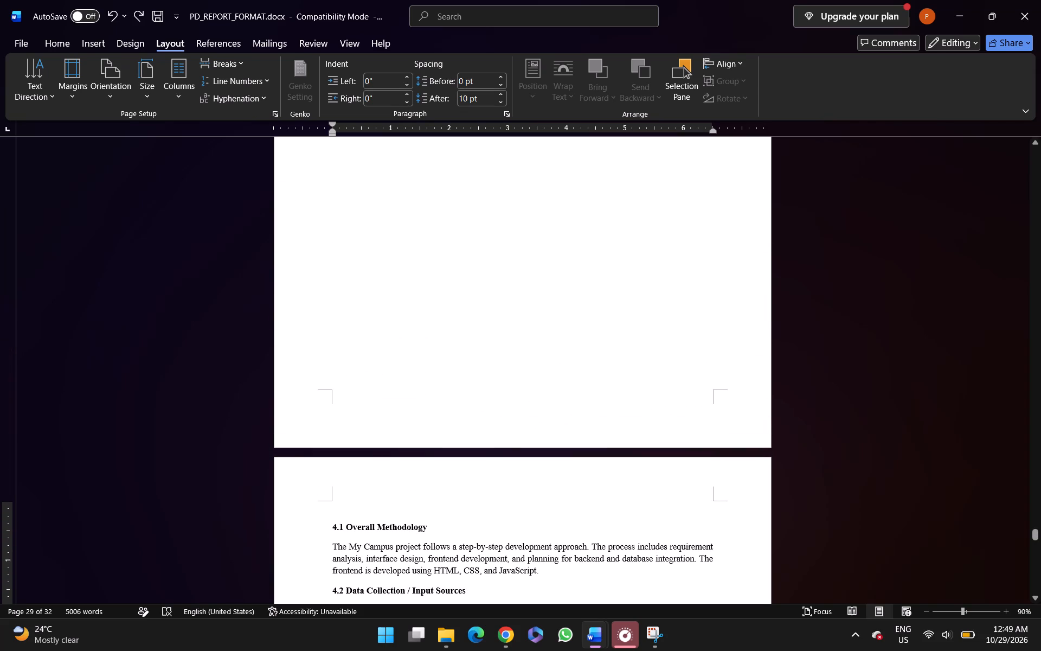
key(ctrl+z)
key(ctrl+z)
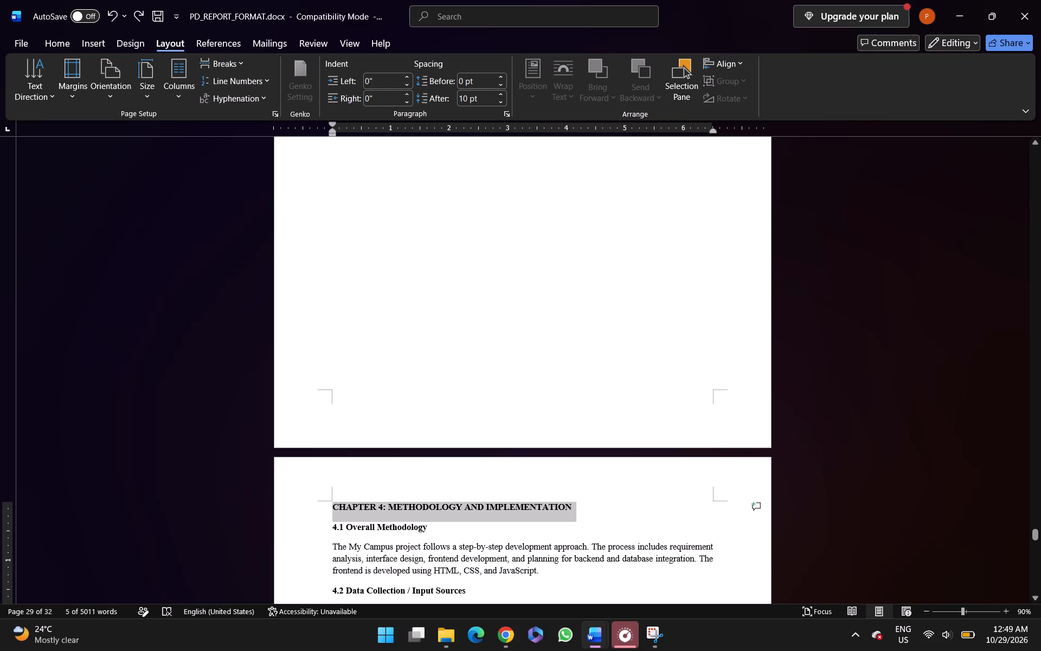
Center the CHAPTER 4: METHODOLOGY AND IMPLEMENTATION heading and enlarge it to 16 pt.
key(ctrl+e)
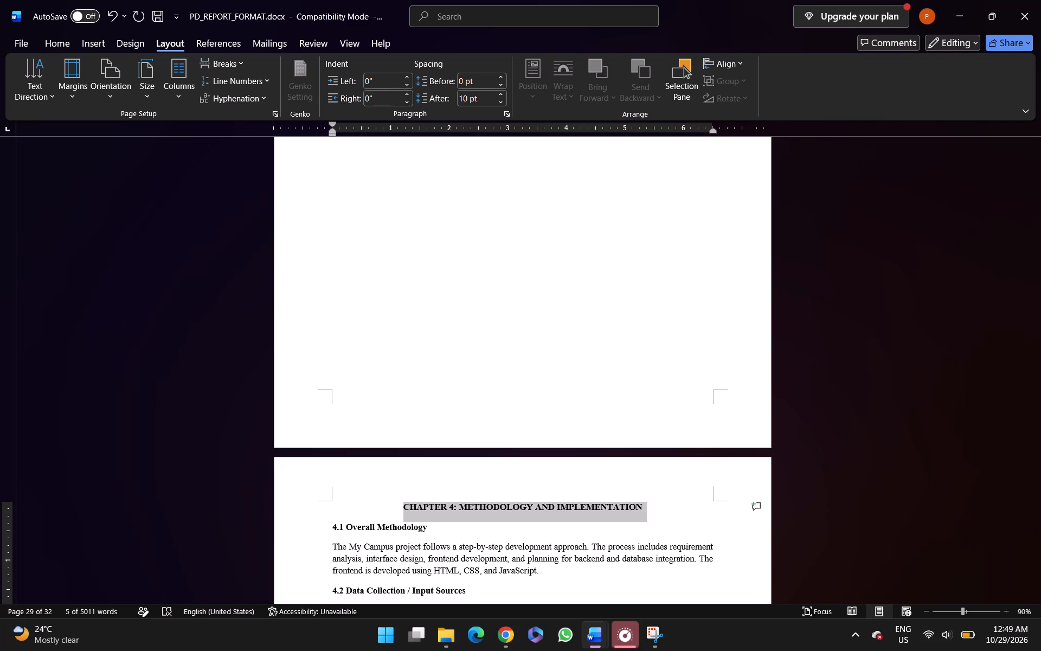
key(ctrl+shift+period)
key(ctrl+shift+period)
key(ctrl+shift+period)
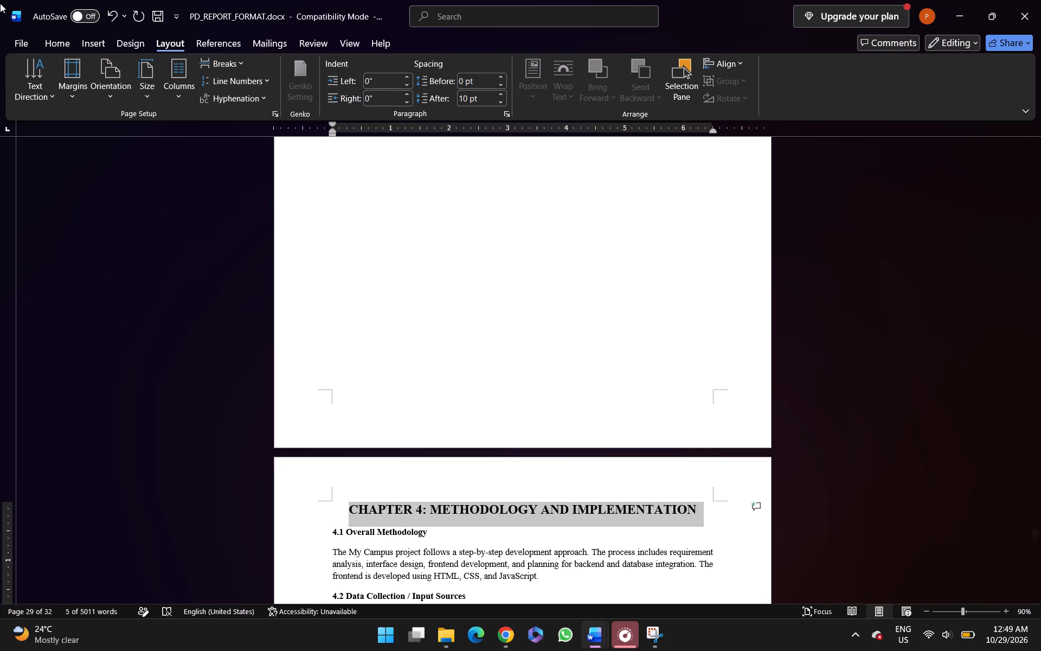
click(42, 42)
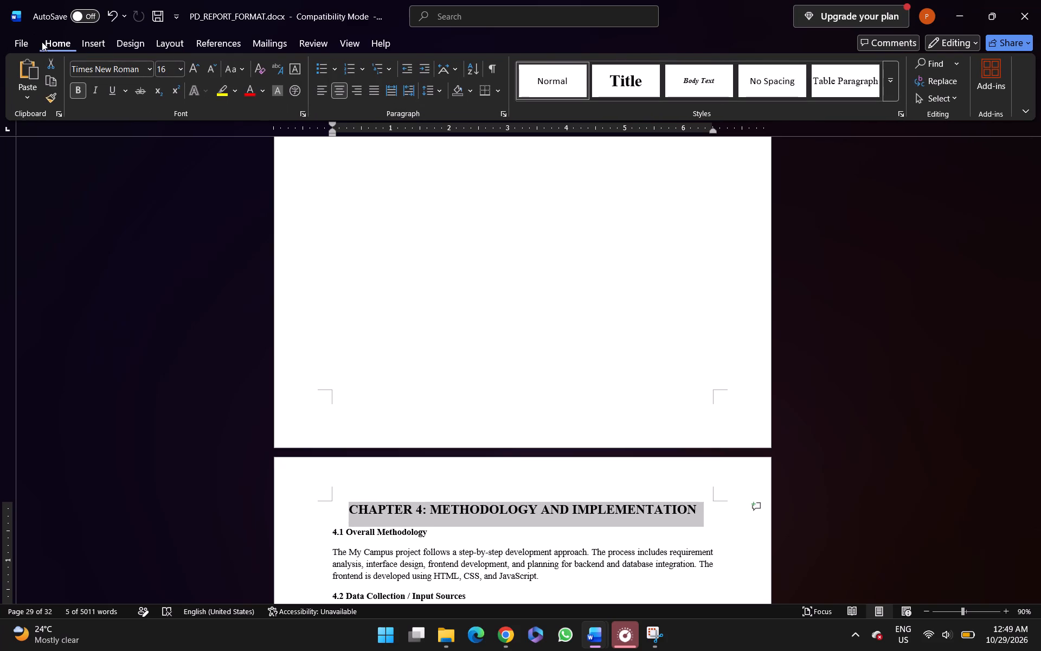
Enlarge the section headings 4.1 Overall Methodology and 4.2 Data Collection / Input Sources to 16 pt.
scroll(275, 260, down, 1)
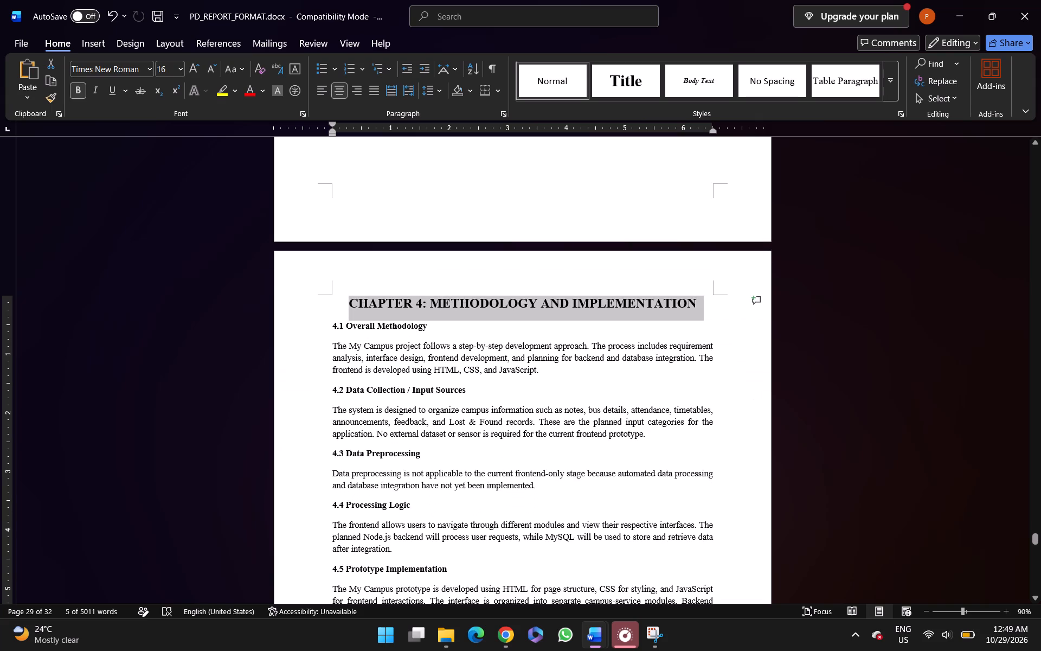
triple_click(343, 321)
key(ctrl+shift+period)
key(ctrl+shift+period)
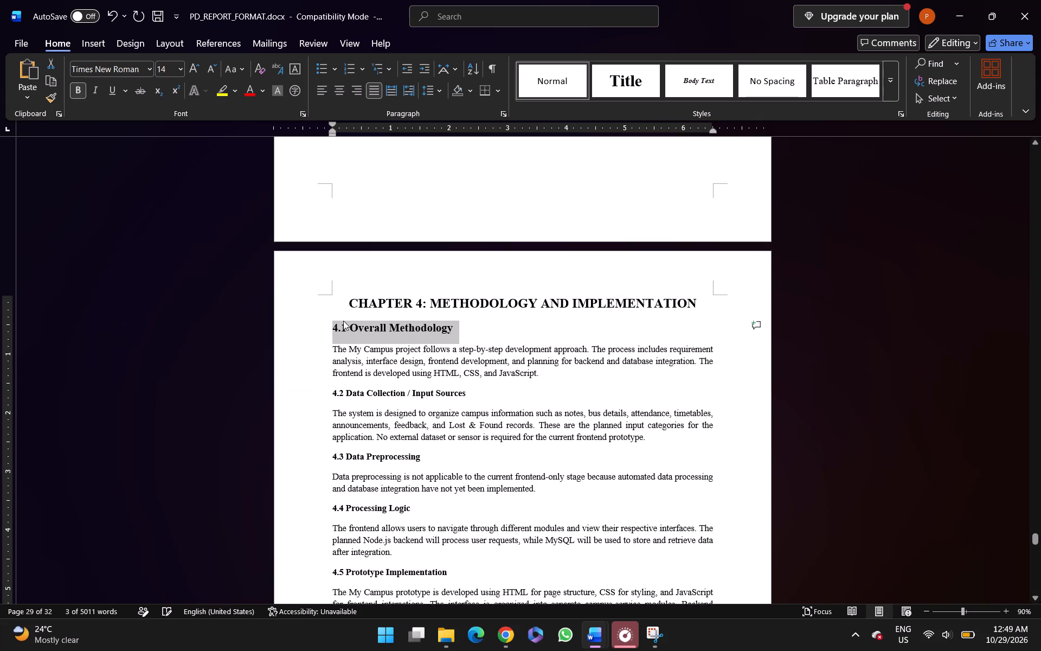
key(ctrl+shift+period)
key(ctrl+shift+period)
key(ctrl+shift+comma)
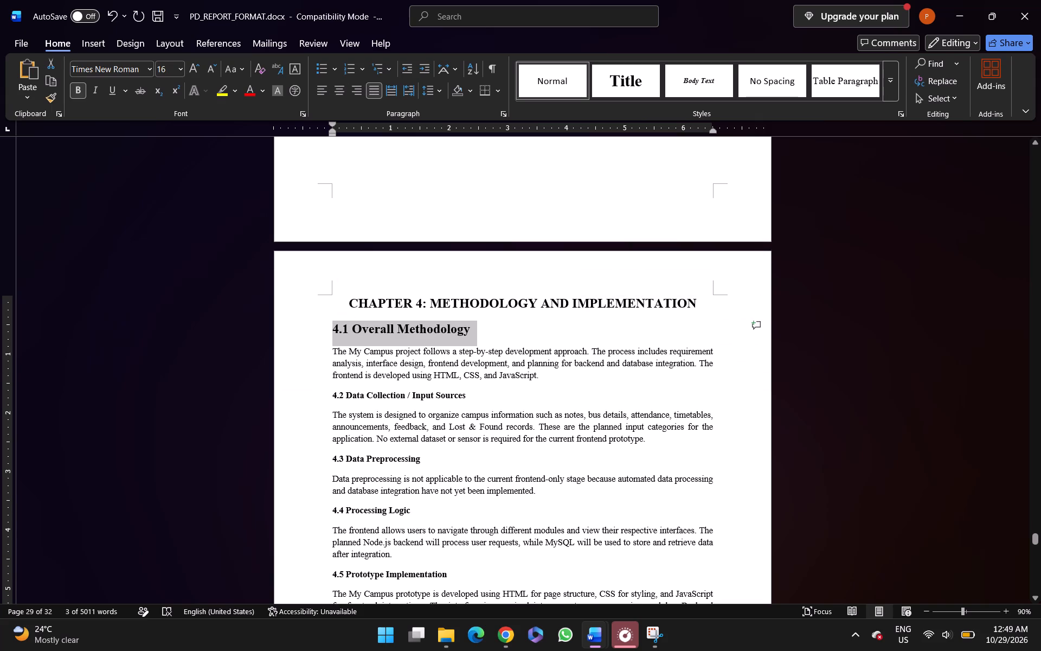
triple_click(375, 392)
key(ctrl+shift+period)
key(ctrl+shift+period)
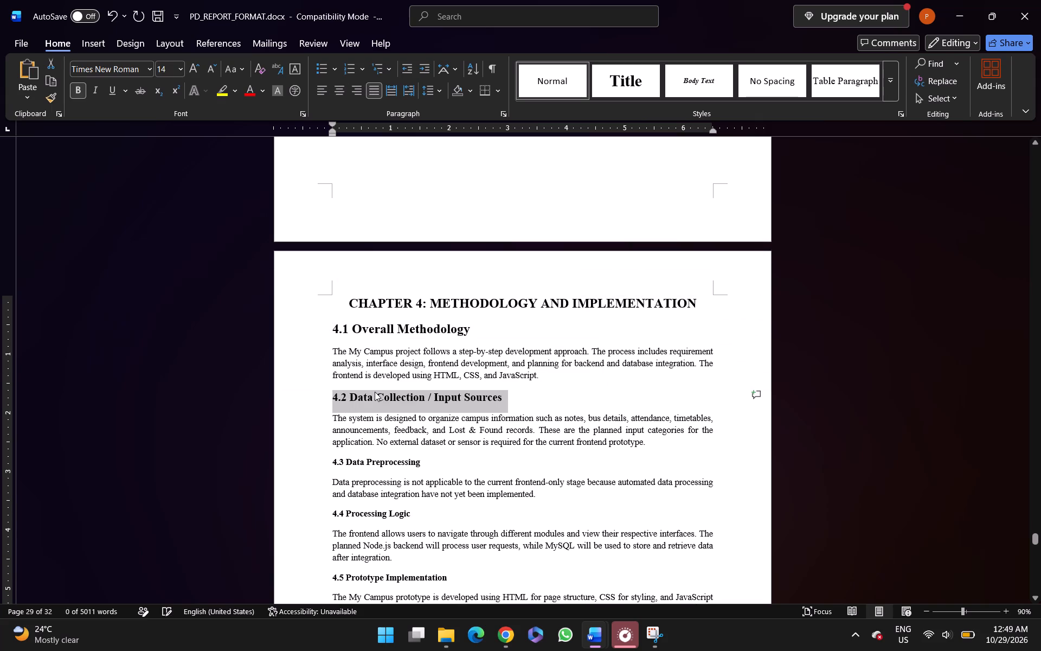
key(ctrl+shift+period)
Enlarge the section headings 4.3 Data Preprocessing and 4.4 Processing Logic to 16 pt.
triple_click(355, 459)
key(ctrl+shift+period)
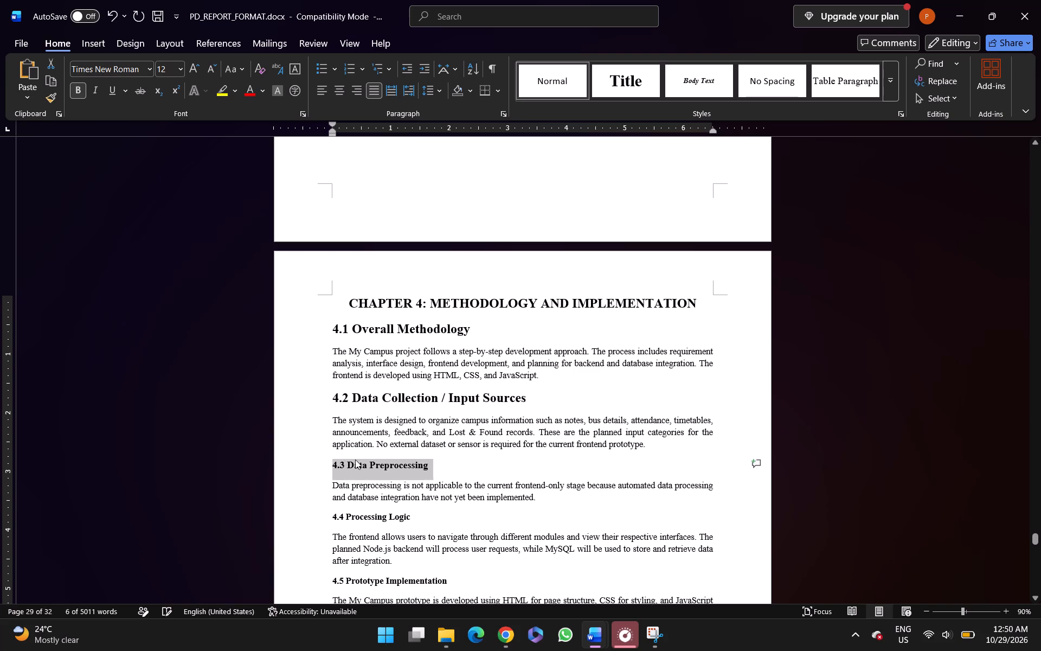
key(ctrl+shift+period)
key(ctrl+shift+period)
scroll(355, 459, down, 1)
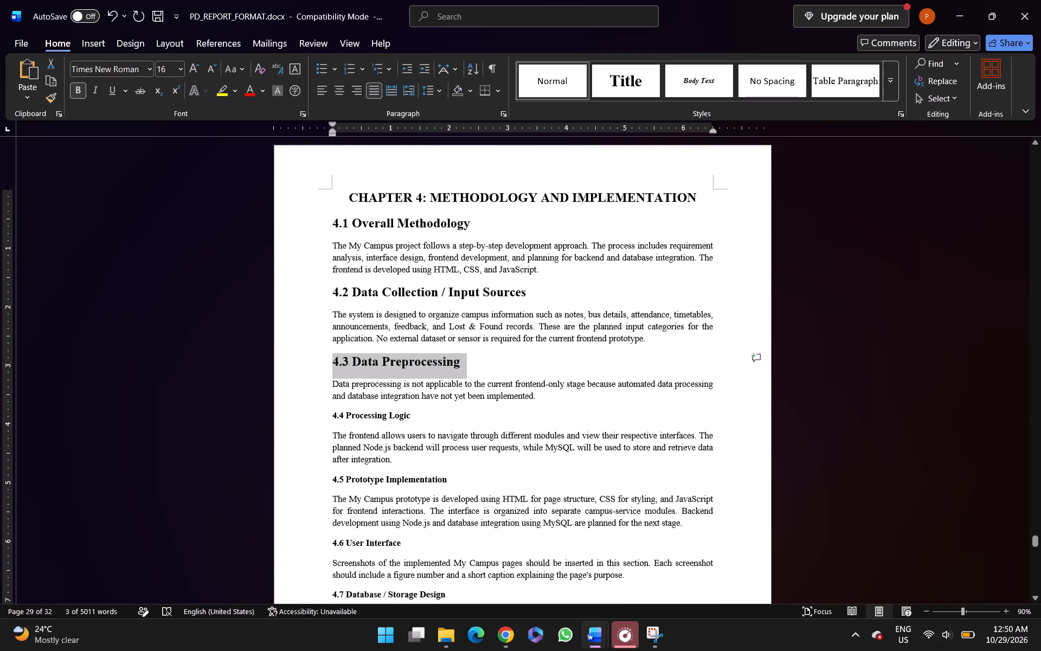
triple_click(356, 415)
key(ctrl+shift+period)
key(ctrl+shift+period)
key(ctrl+shift+period)
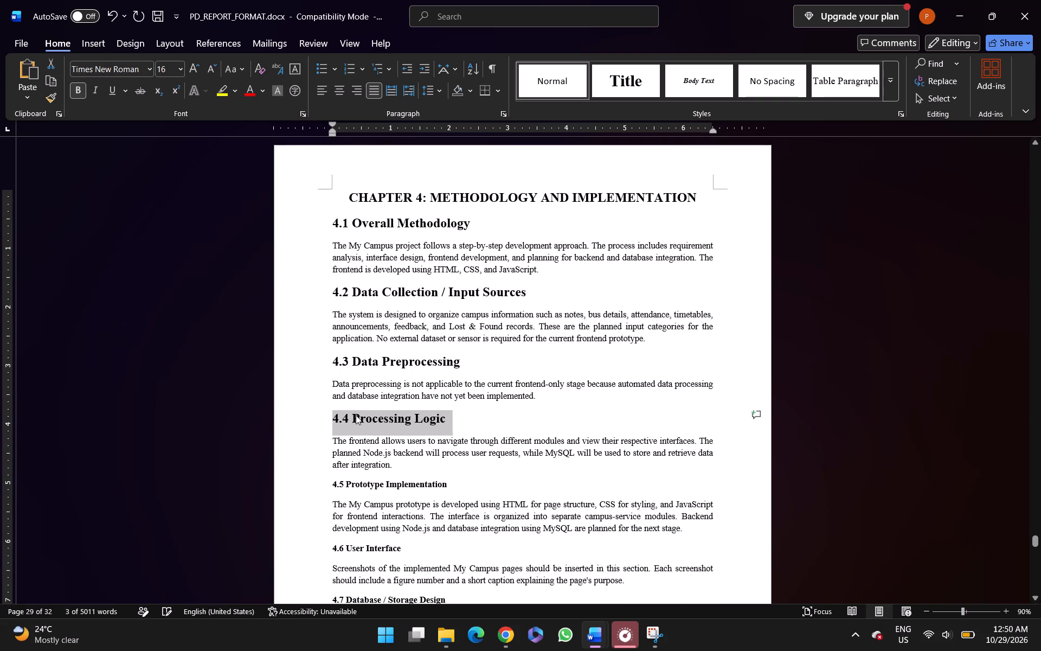
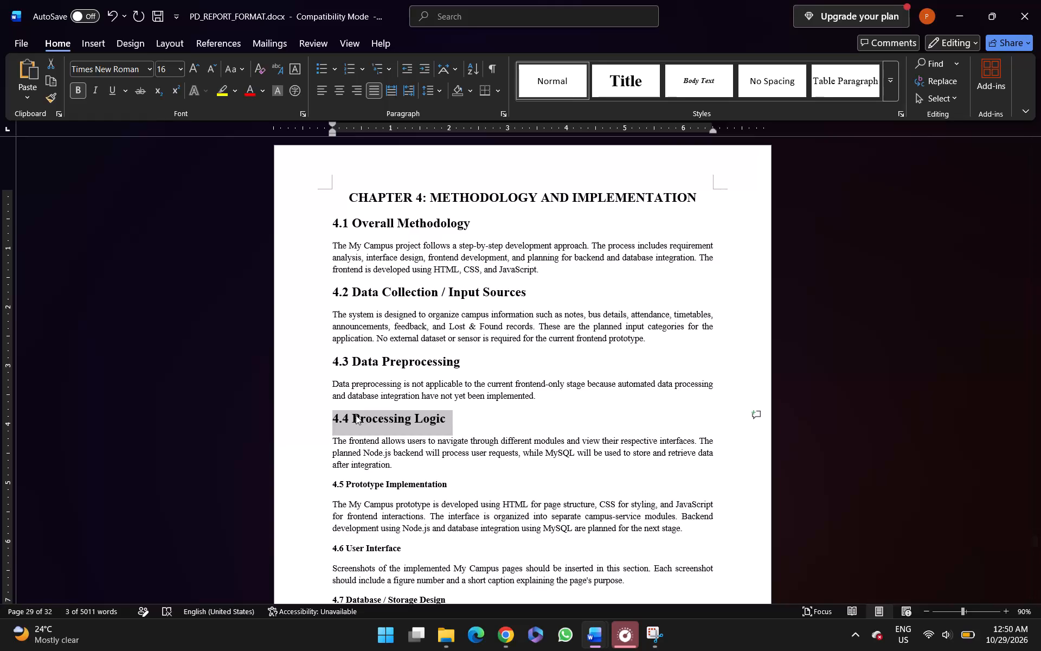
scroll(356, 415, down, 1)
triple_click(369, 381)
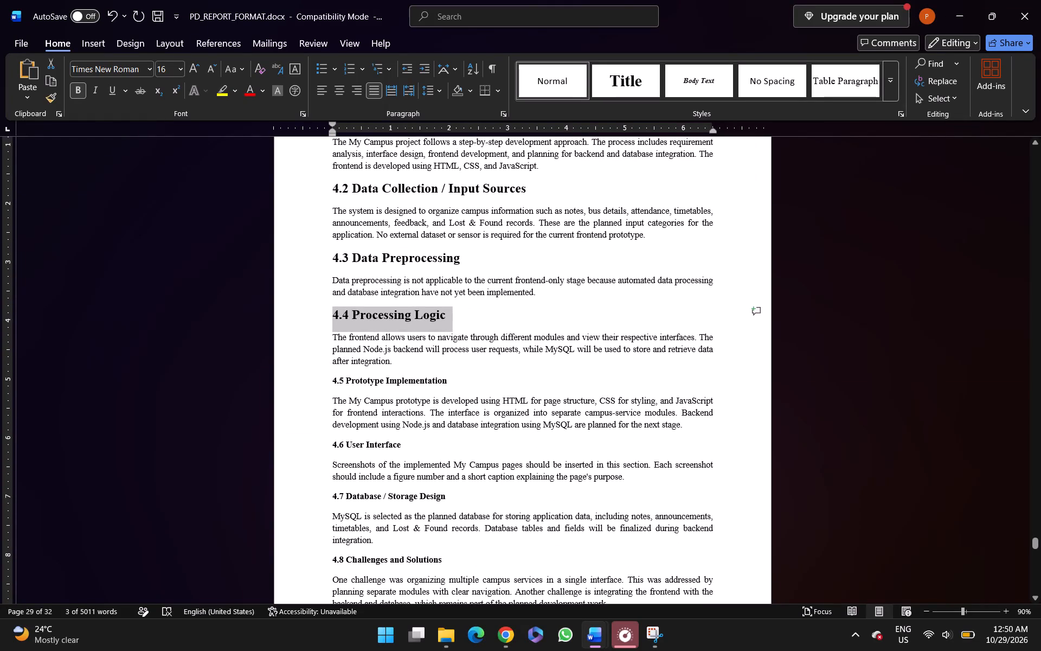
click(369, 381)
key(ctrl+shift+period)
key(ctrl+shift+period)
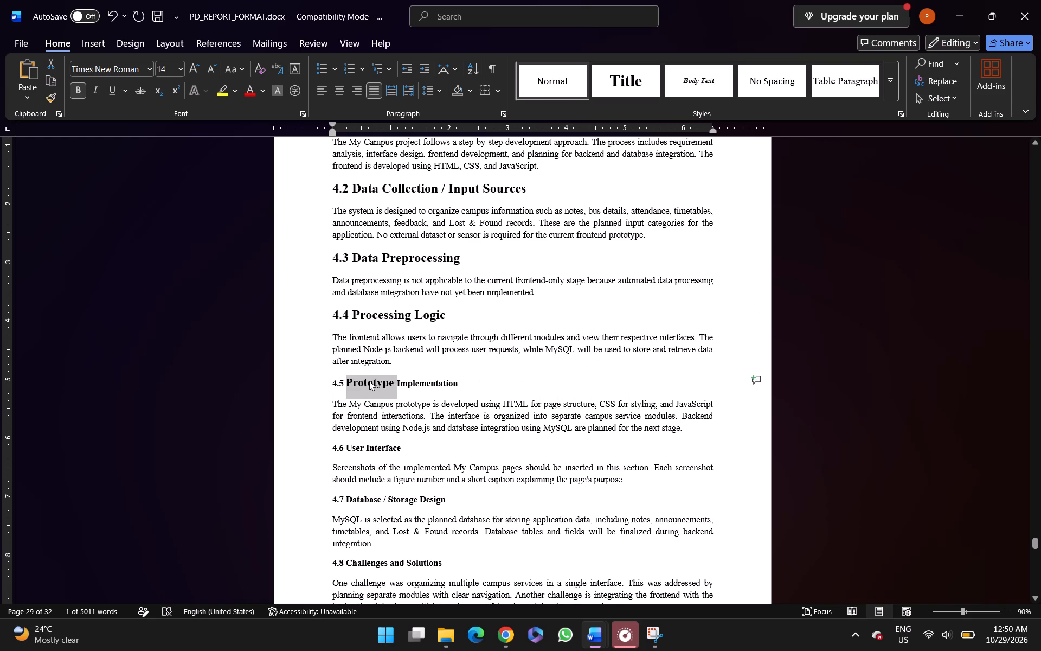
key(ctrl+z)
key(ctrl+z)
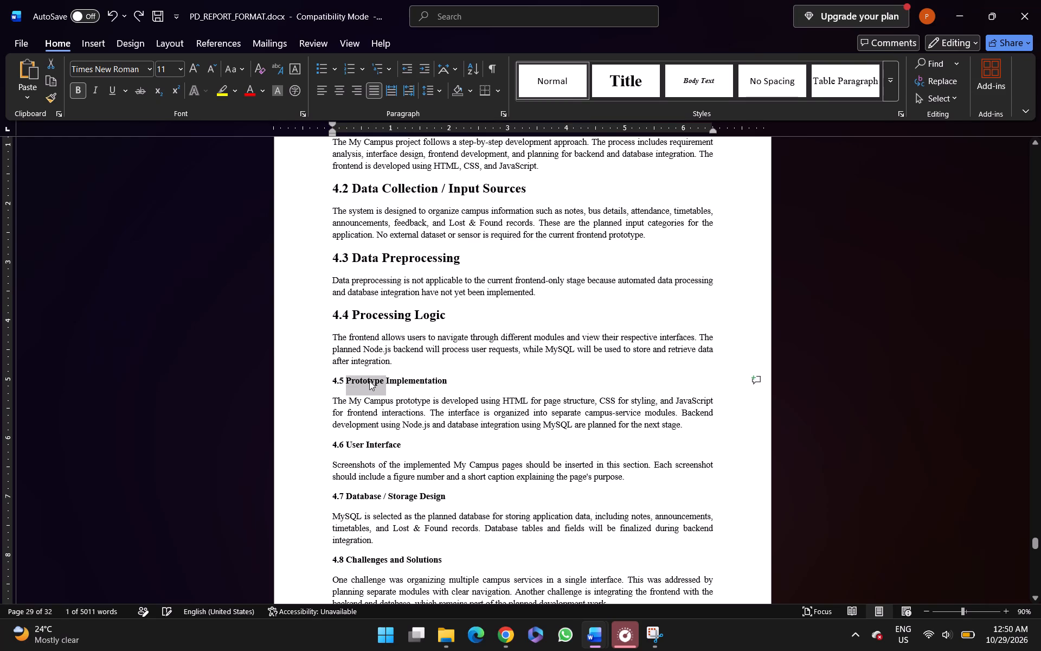
Set the whole heading "4.5 Prototype Implementation" to 16 pt.
double_click(369, 381)
click(369, 381)
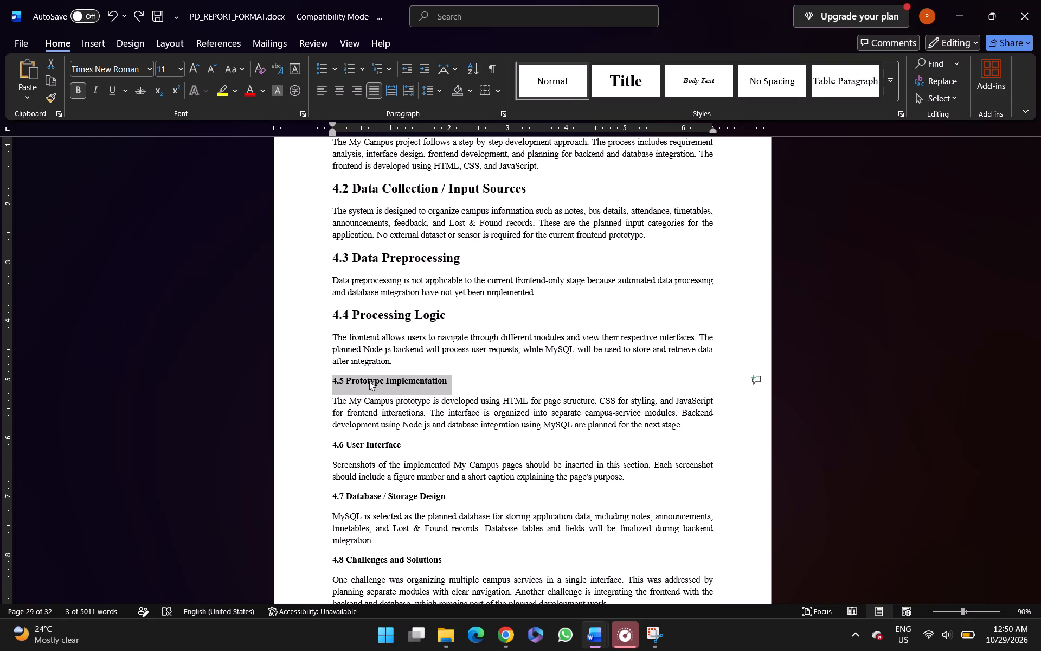
key(ctrl+shift+period)
key(ctrl+shift+period)
key(ctrl+shift+period)
key(ctrl+shift+period)
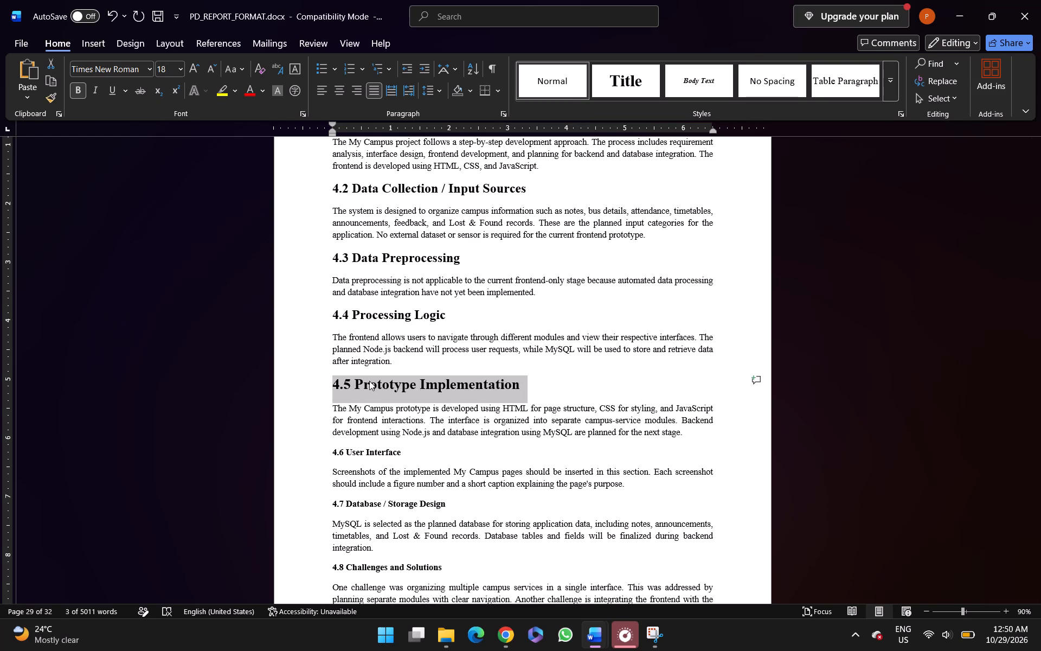
key(ctrl+shift+comma)
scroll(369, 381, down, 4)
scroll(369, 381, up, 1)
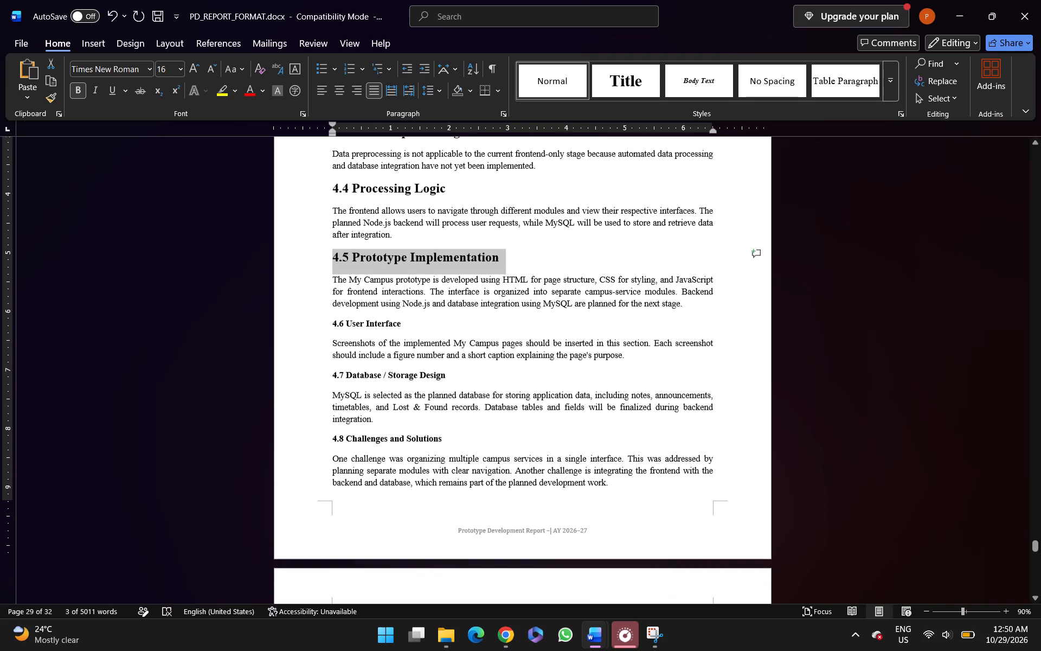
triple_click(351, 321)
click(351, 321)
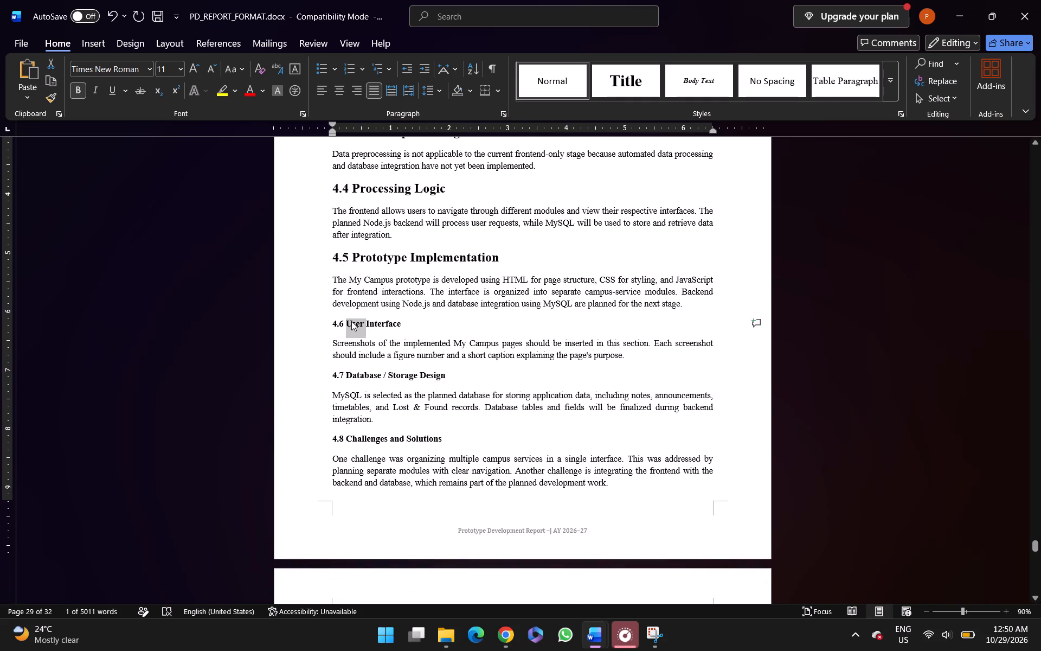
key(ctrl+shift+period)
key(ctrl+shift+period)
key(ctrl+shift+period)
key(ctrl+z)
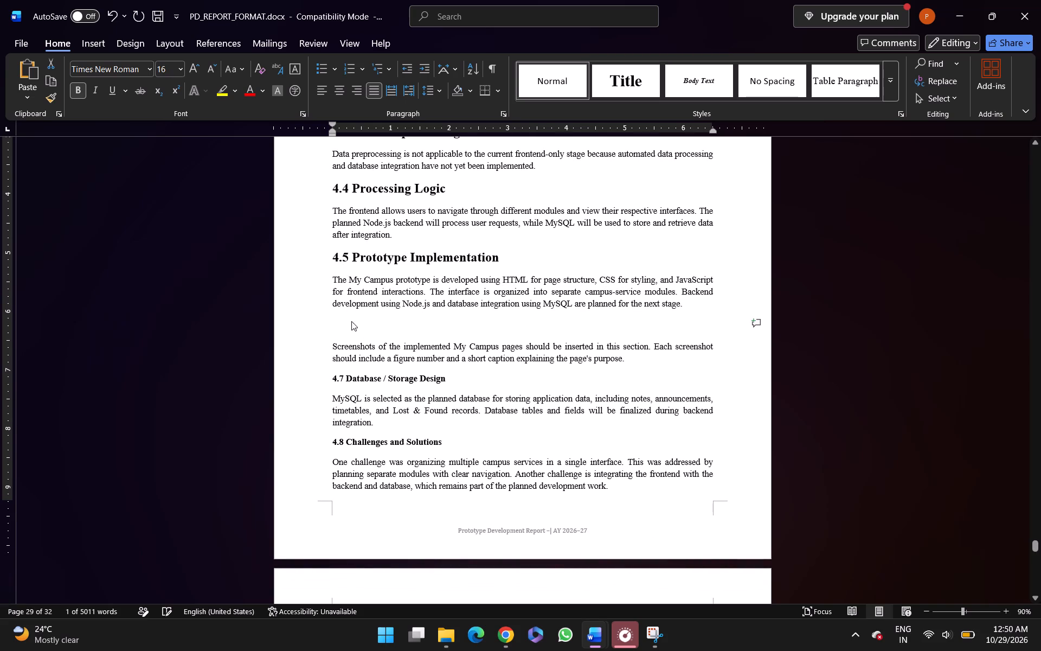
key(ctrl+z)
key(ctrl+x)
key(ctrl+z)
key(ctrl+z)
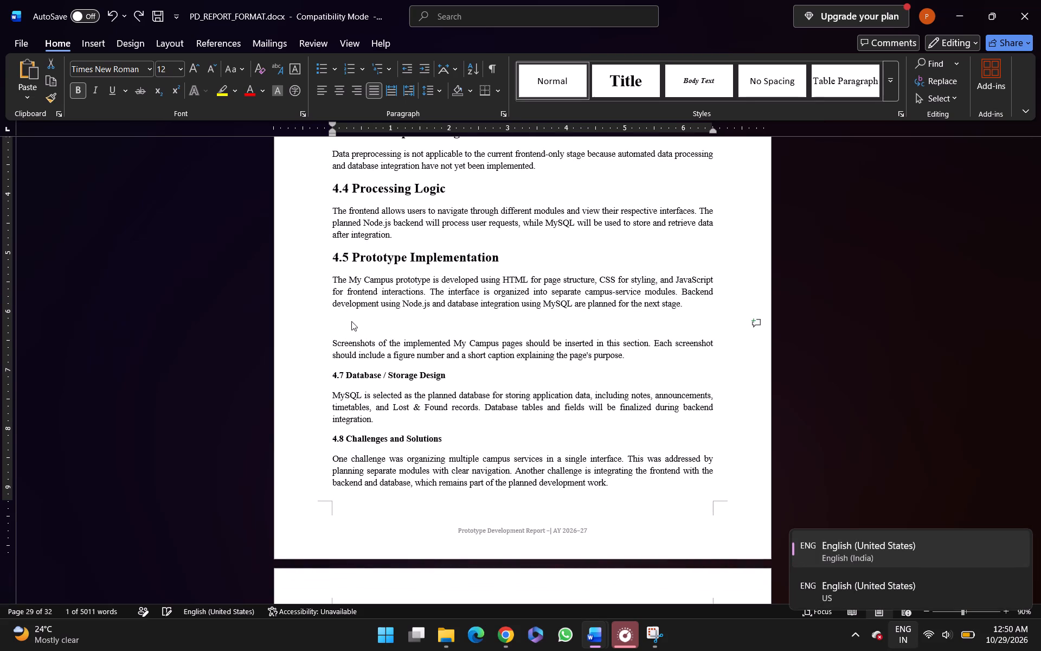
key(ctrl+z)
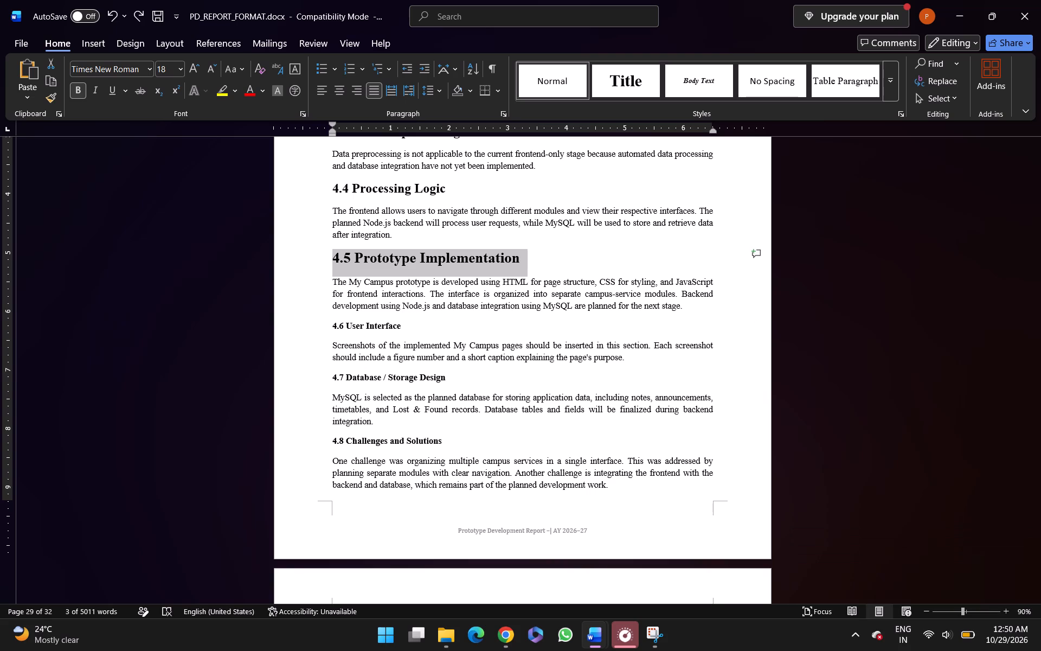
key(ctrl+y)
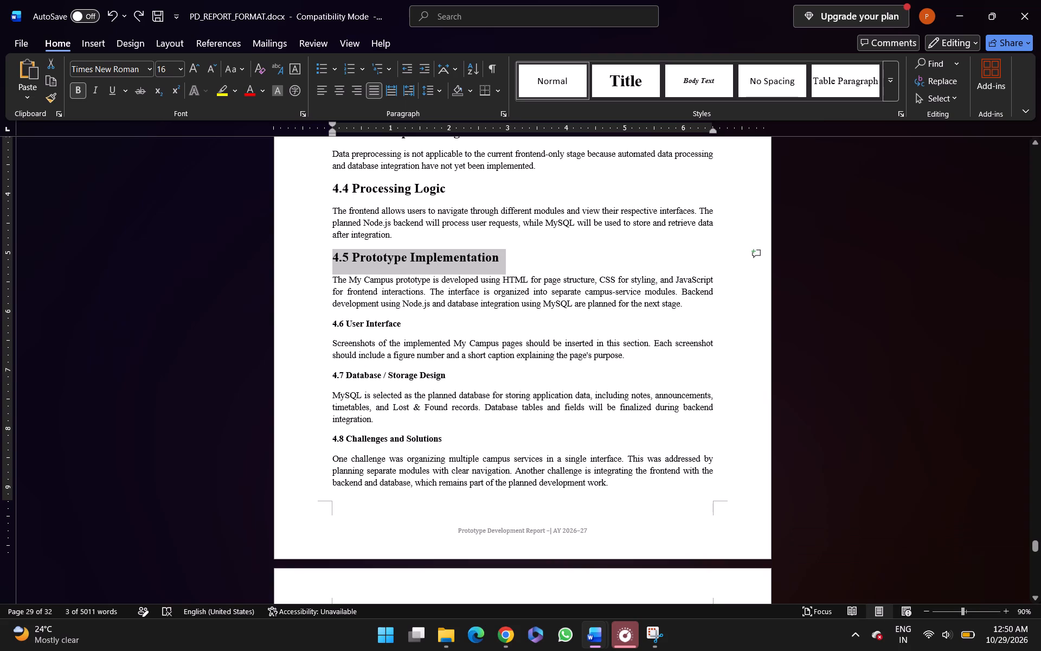
Set the whole heading "4.6 User Interface" to 16 pt.
triple_click(366, 321)
click(366, 321)
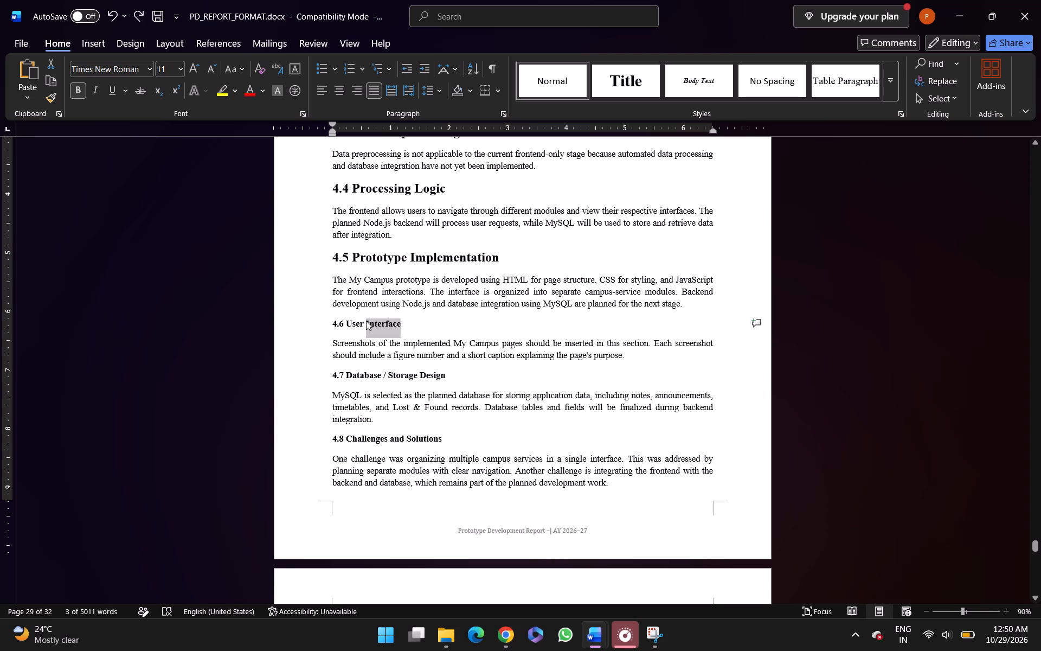
double_click(366, 321)
click(366, 321)
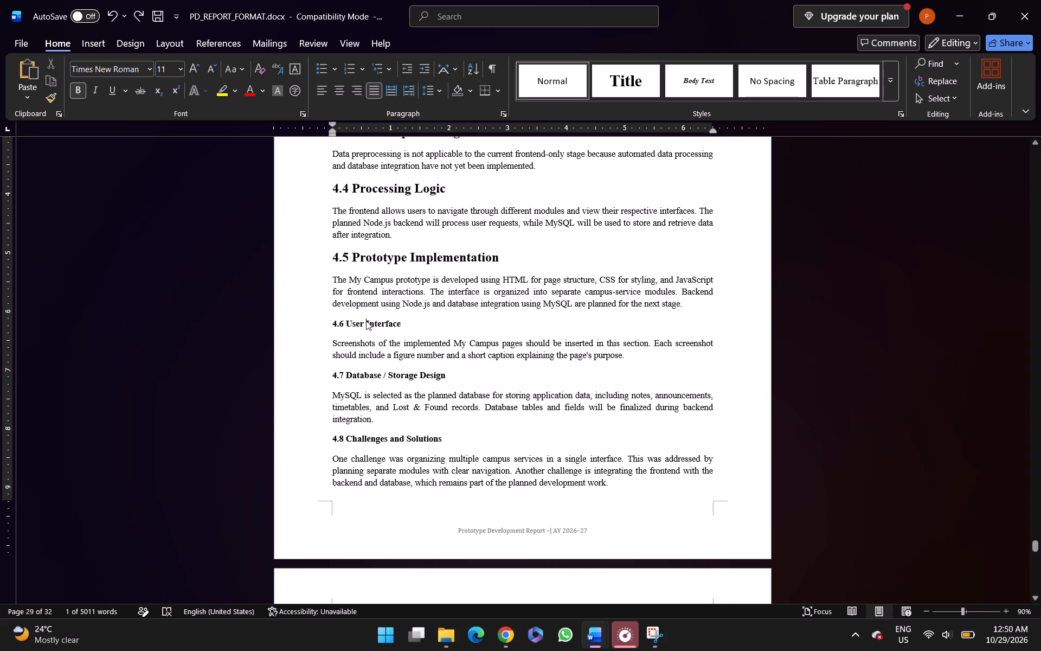
triple_click(366, 321)
key(ctrl+shift+period)
key(ctrl+shift+period)
key(ctrl+shift+period)
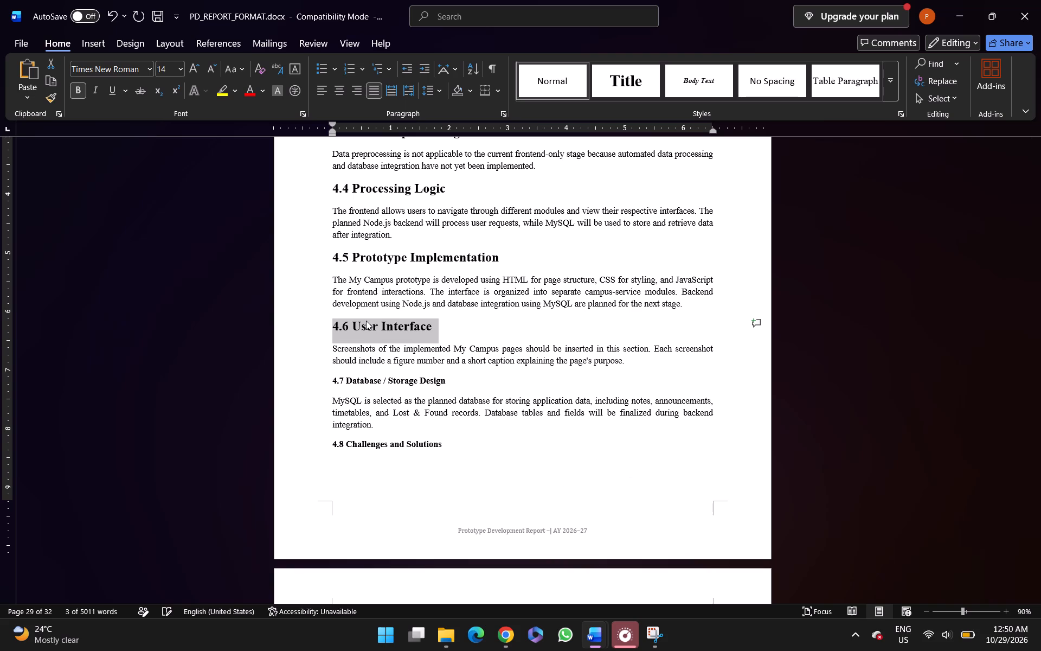
Set the whole heading "4.7 Database / Storage Design" to 16 pt.
scroll(366, 321, down, 1)
triple_click(366, 311)
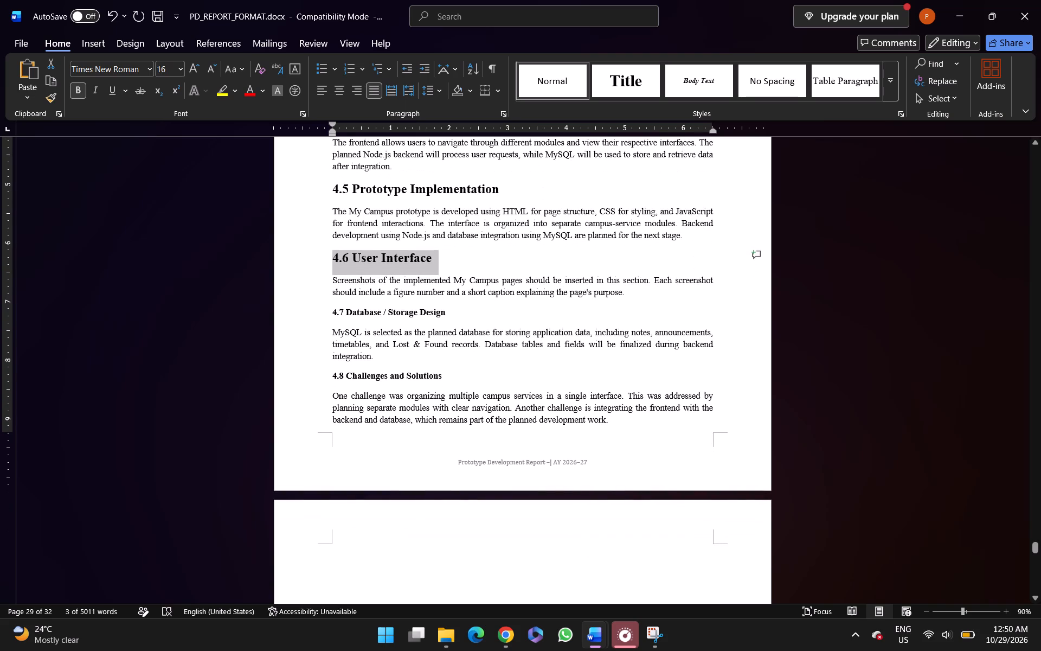
key(ctrl+shift+period)
key(ctrl+shift+period)
key(ctrl+shift+period)
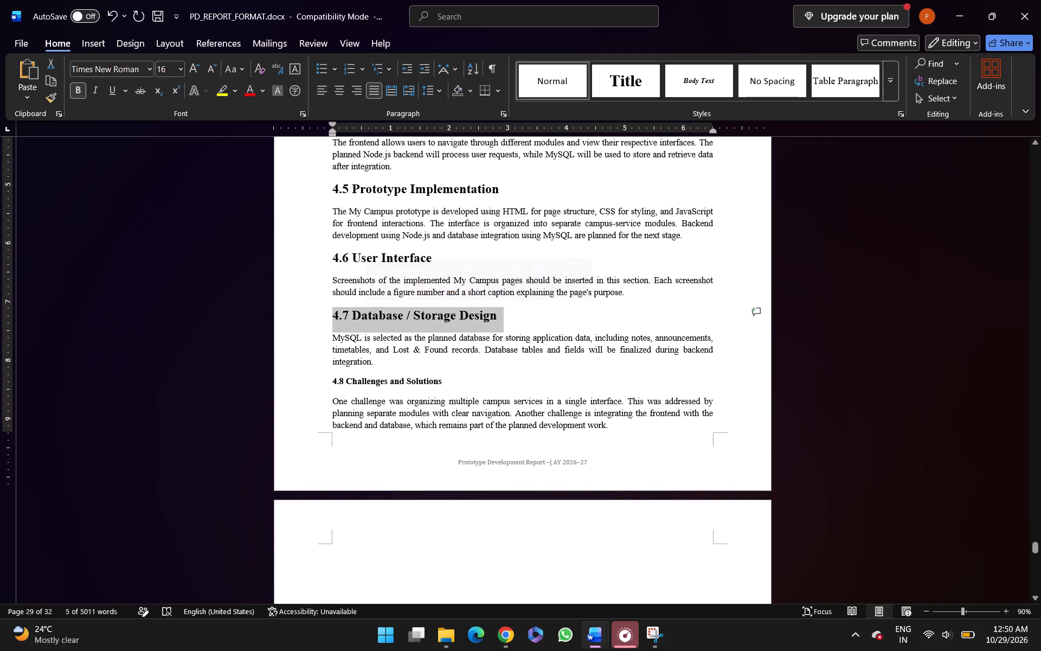
Set the whole heading "4.8 Challenges and Solutions" to 16 pt.
triple_click(363, 381)
key(ctrl+shift+period)
key(ctrl+shift+period)
key(ctrl+shift+period)
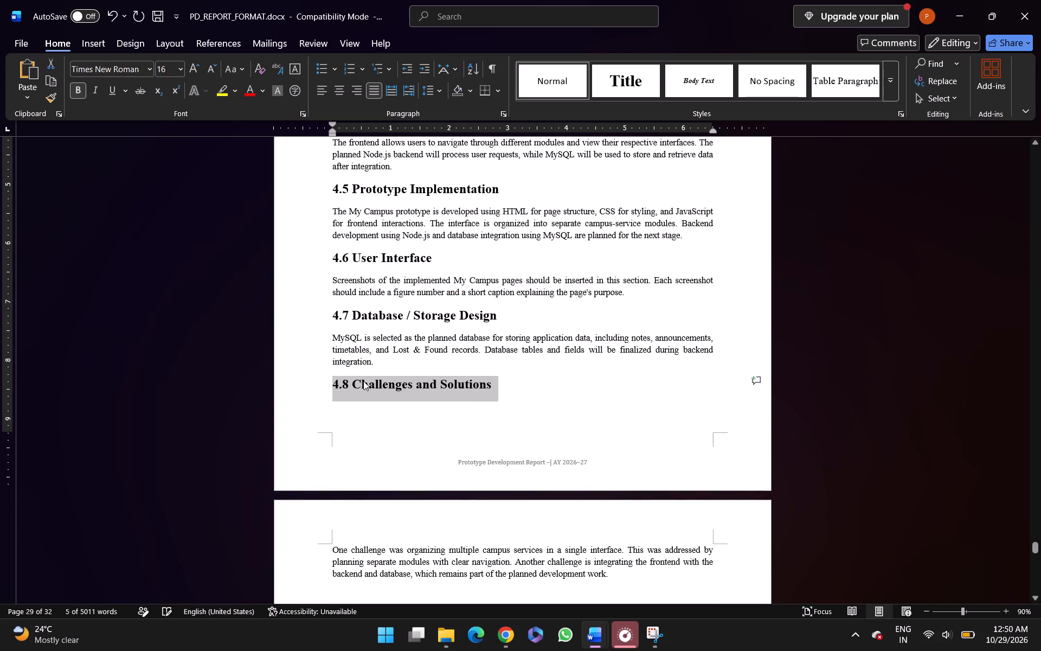
Justify all of Chapter 4, from its title "CHAPTER 4: METHODOLOGY AND IMPLEMENTATION" through the closing paragraph of section 4.8.
scroll(363, 381, down, 4)
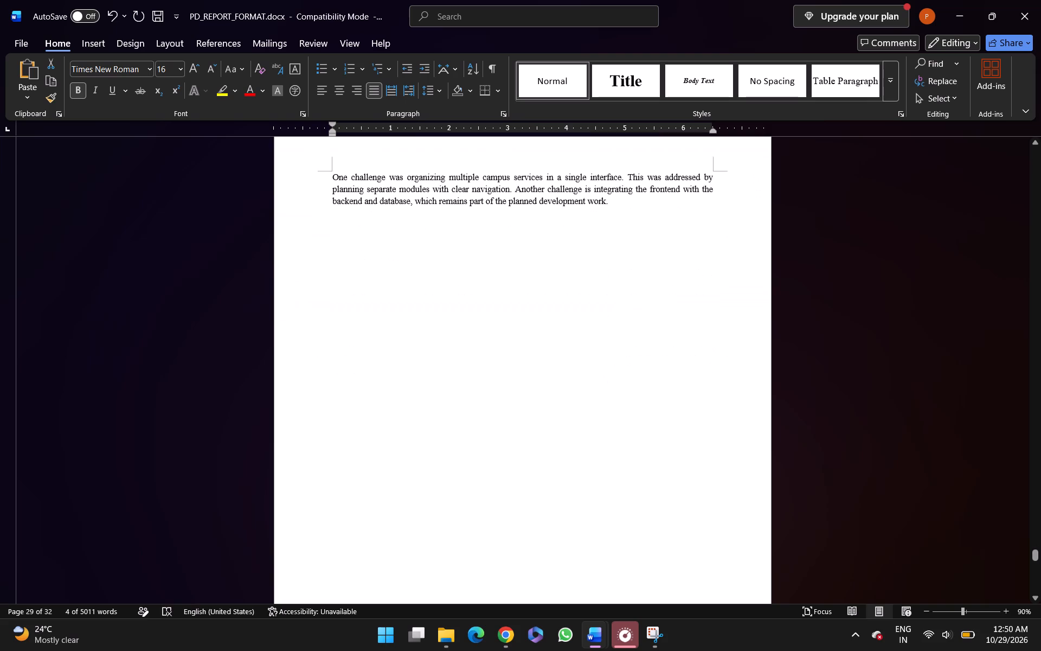
scroll(363, 381, down, 1)
click(681, 200)
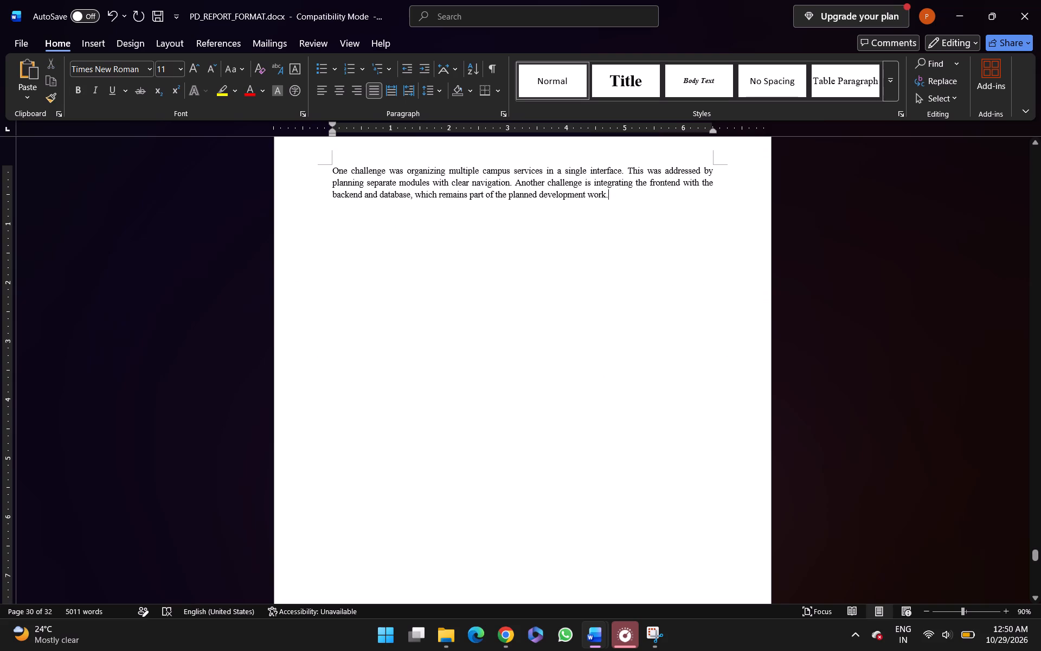
key(ctrl+shift+Up)
key(ctrl+shift+Up)
key(ctrl+shift+Up)
key(ctrl+shift+Up)
key(ctrl+shift+Up)
key(ctrl+shift+Up)
key(ctrl+shift+Up)
key(ctrl+shift+Up)
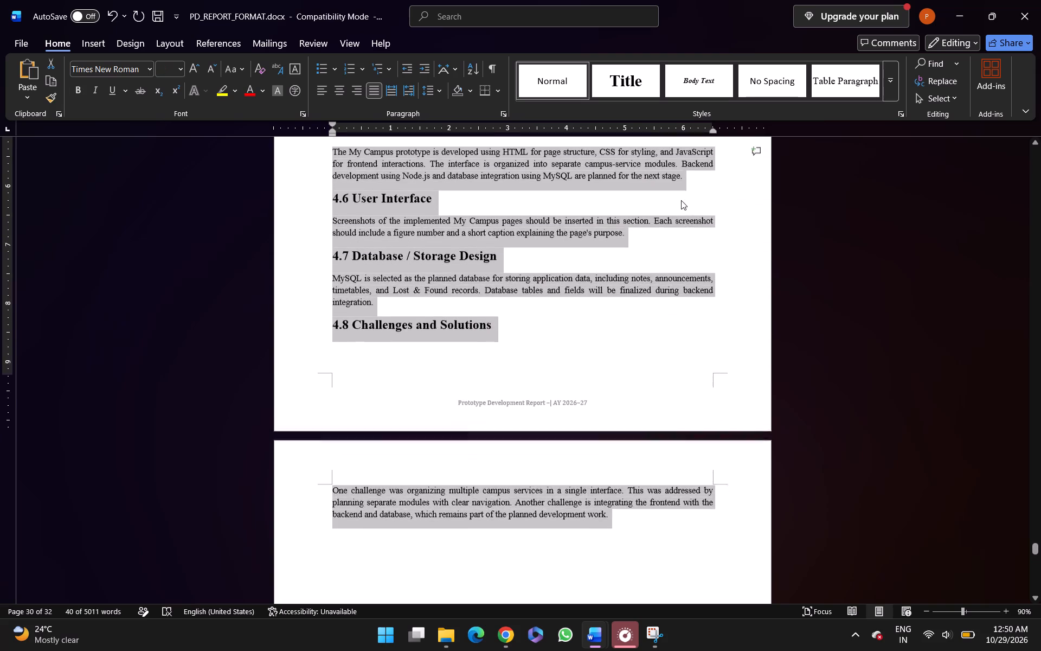
key(ctrl+shift+Up)
key(ctrl+shift+Up)
key(ctrl+shift+Up)
key(ctrl+shift+Up)
key(ctrl+shift+Up)
key(ctrl+shift+Up)
key(ctrl+shift+Up)
key(ctrl+shift+Up)
key(ctrl+shift+Up)
key(ctrl+shift+Up)
key(ctrl+shift+Up)
key(ctrl+shift+Up)
key(ctrl+shift+Up)
key(ctrl+shift+Up)
key(ctrl+shift+Up)
key(ctrl+shift+Up)
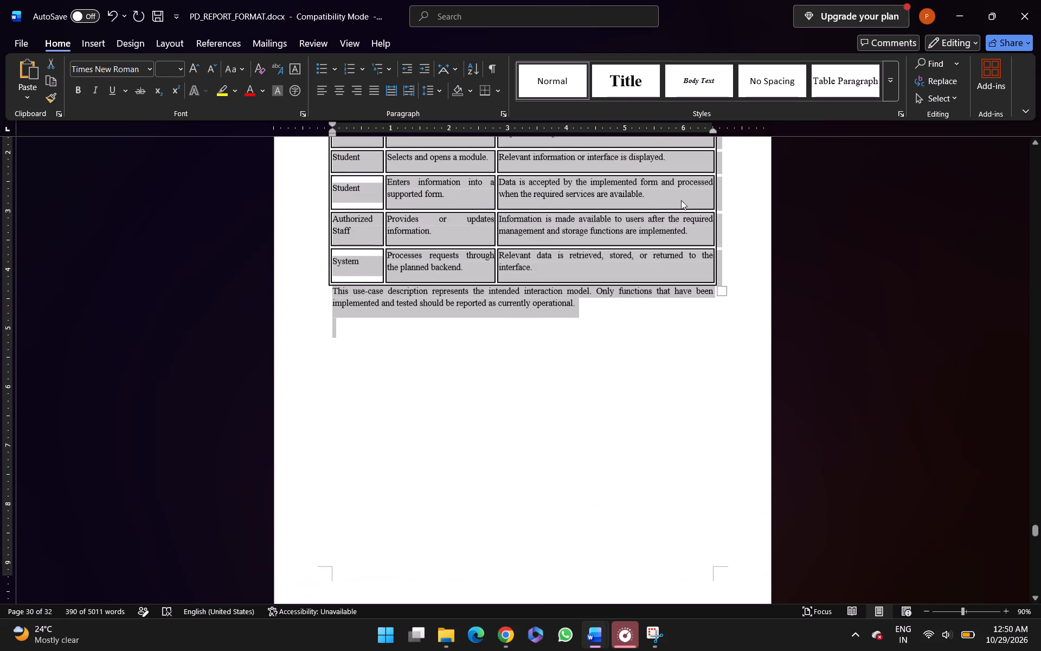
key(ctrl+shift+Up)
key(ctrl+shift+Up)
key(ctrl+shift+Up)
key(ctrl+shift+Up)
key(ctrl+shift+Up)
key(ctrl+shift+Up)
key(ctrl+shift+Up)
key(ctrl+shift+Up)
key(ctrl+shift+Up)
key(ctrl+shift+Up)
key(ctrl+shift+Up)
key(ctrl+shift+Up)
key(ctrl+shift+Up)
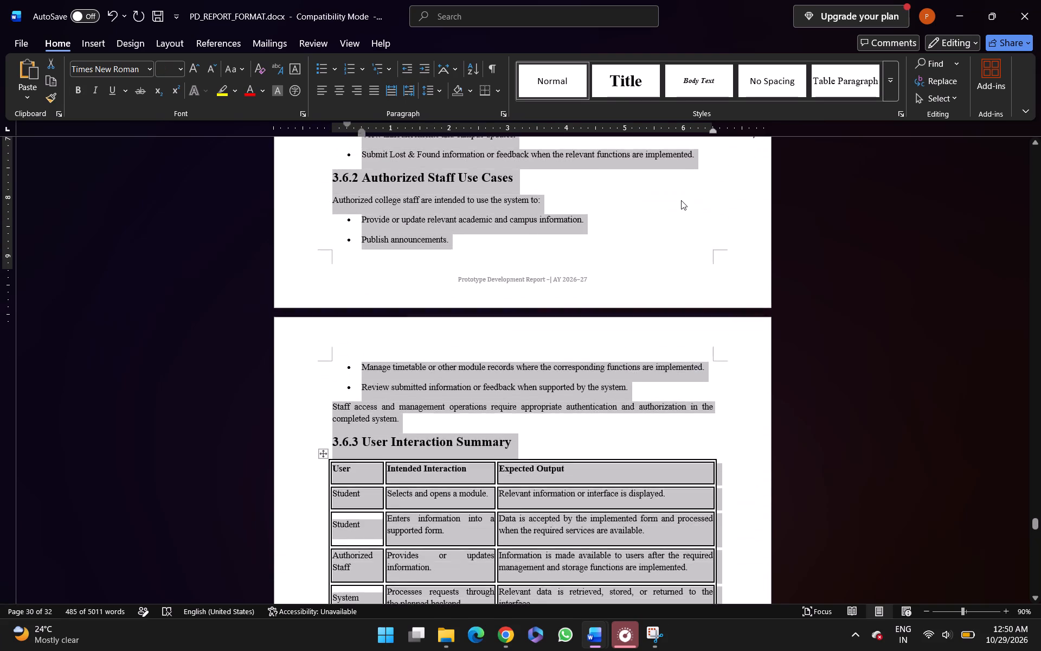
key(ctrl+shift+Up)
key(ctrl+shift+Up)
key(ctrl+shift+Up)
key(ctrl+shift+Up)
key(ctrl+shift+Up)
key(ctrl+shift+Up)
key(ctrl+shift+Up)
key(ctrl+shift+Up)
key(ctrl+shift+Up)
key(ctrl+shift+Up)
key(ctrl+shift+Up)
key(ctrl+shift+Up)
key(ctrl+shift+Up)
key(ctrl+shift+Up)
key(ctrl+shift+Up)
key(ctrl+shift+Up)
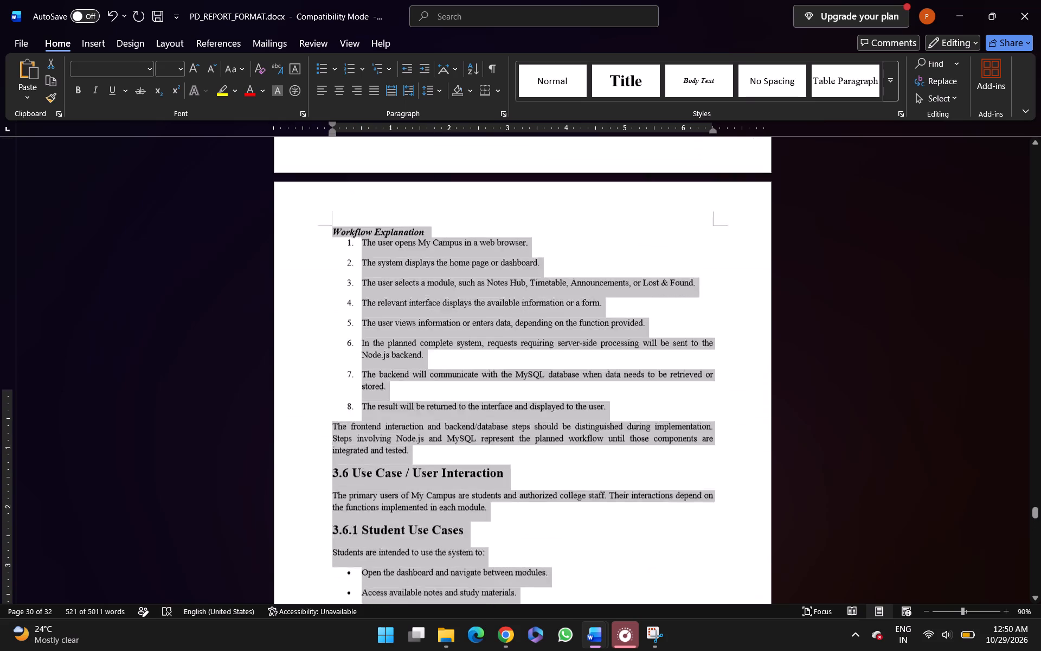
key(ctrl+shift+Up)
key(ctrl+shift+Up)
key(ctrl+shift+Down)
key(ctrl+shift+Down)
key(ctrl+shift+Down)
key(ctrl+shift+Down)
key(ctrl+shift+Down)
key(ctrl+shift+Down)
key(ctrl+shift+Down)
key(ctrl+shift+Down)
key(ctrl+shift+Down)
key(ctrl+shift+Down)
key(ctrl+shift+Down)
key(ctrl+shift+Down)
key(ctrl+shift+Down)
key(ctrl+shift+Down)
key(ctrl+shift+Down)
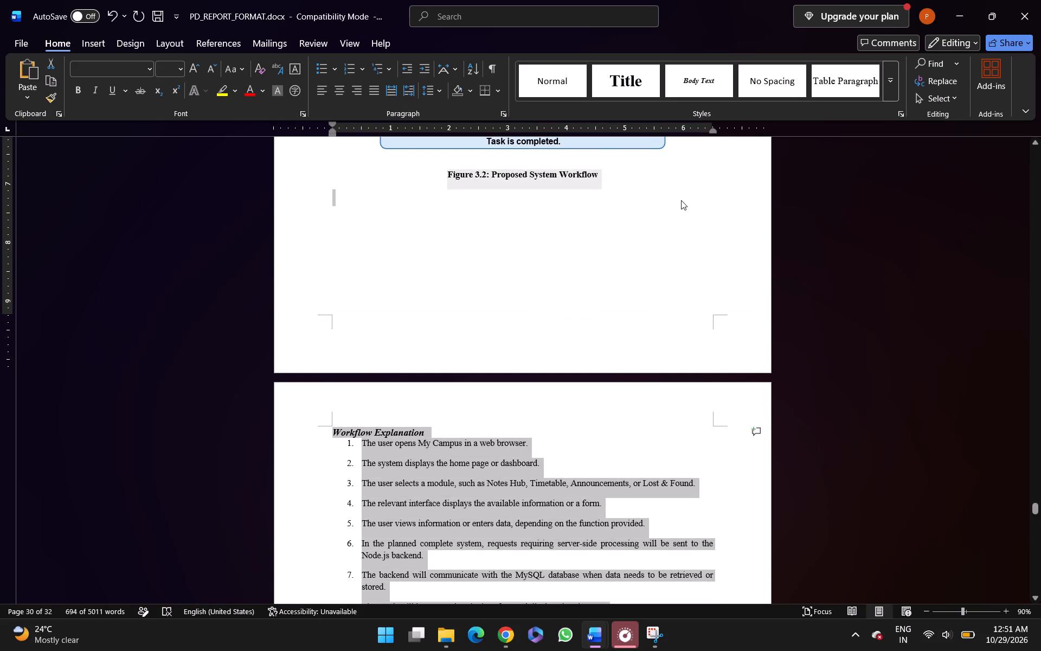
key(ctrl+shift+Down)
key(ctrl+shift+Down)
key(ctrl+shift+Down)
key(ctrl+shift+Down)
key(ctrl+shift+Down)
key(ctrl+shift+Down)
key(ctrl+shift+Down)
key(ctrl+shift+Down)
key(ctrl+shift+Down)
key(ctrl+shift+Down)
key(ctrl+shift+Down)
key(ctrl+shift+Down)
key(ctrl+shift+Down)
key(ctrl+shift+Down)
key(ctrl+shift+Down)
key(ctrl+shift+Down)
key(ctrl+shift+Down)
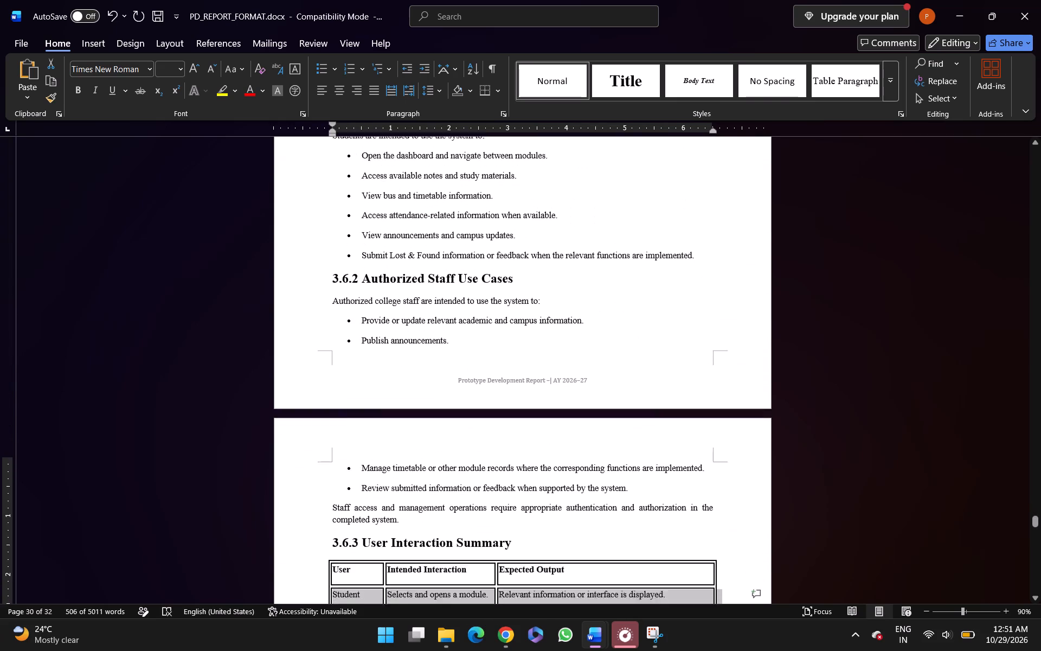
key(ctrl+shift+Down)
key(ctrl+shift+Down)
key(ctrl+shift+Down)
key(ctrl+shift+Down)
key(ctrl+shift+Down)
key(ctrl+shift+Down)
key(ctrl+shift+Down)
key(ctrl+shift+Down)
key(ctrl+shift+Down)
key(ctrl+shift+Down)
key(ctrl+shift+Down)
key(ctrl+shift+Down)
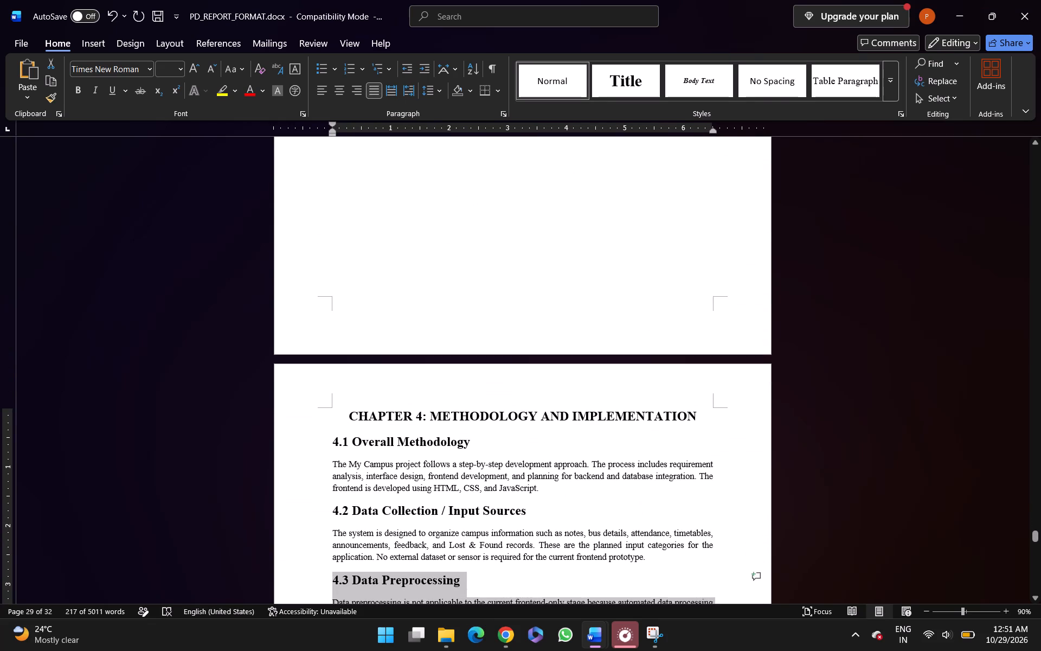
key(ctrl+shift+Up)
key(ctrl+shift+Up)
key(ctrl+shift+Up)
key(ctrl+shift+Up)
key(ctrl+shift+Up)
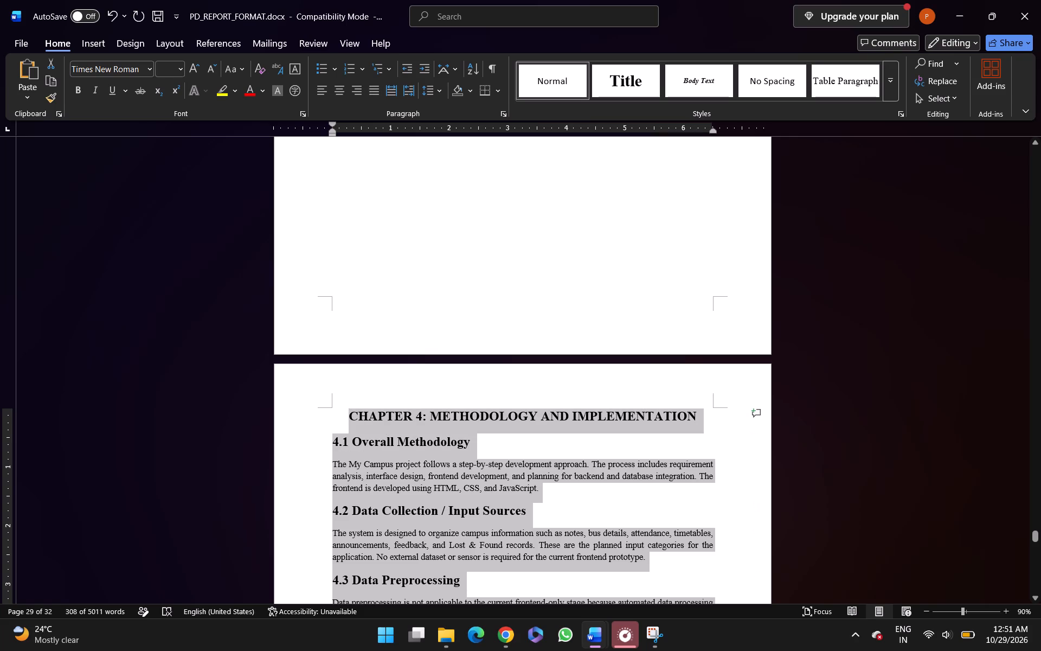
scroll(681, 200, down, 2)
ctrl+scroll(681, 200, up, 1)
ctrl+scroll(681, 200, down, 1)
ctrl+scroll(681, 200, up, 1)
ctrl+scroll(681, 200, down, 2)
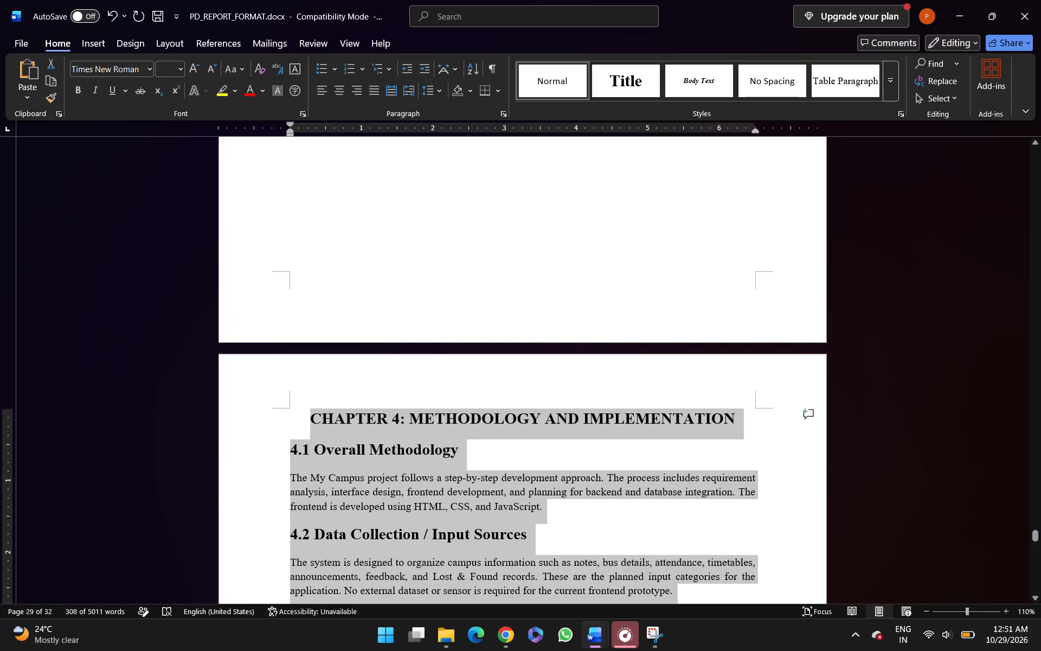
ctrl+scroll(681, 200, down, 3)
key(ctrl+j)
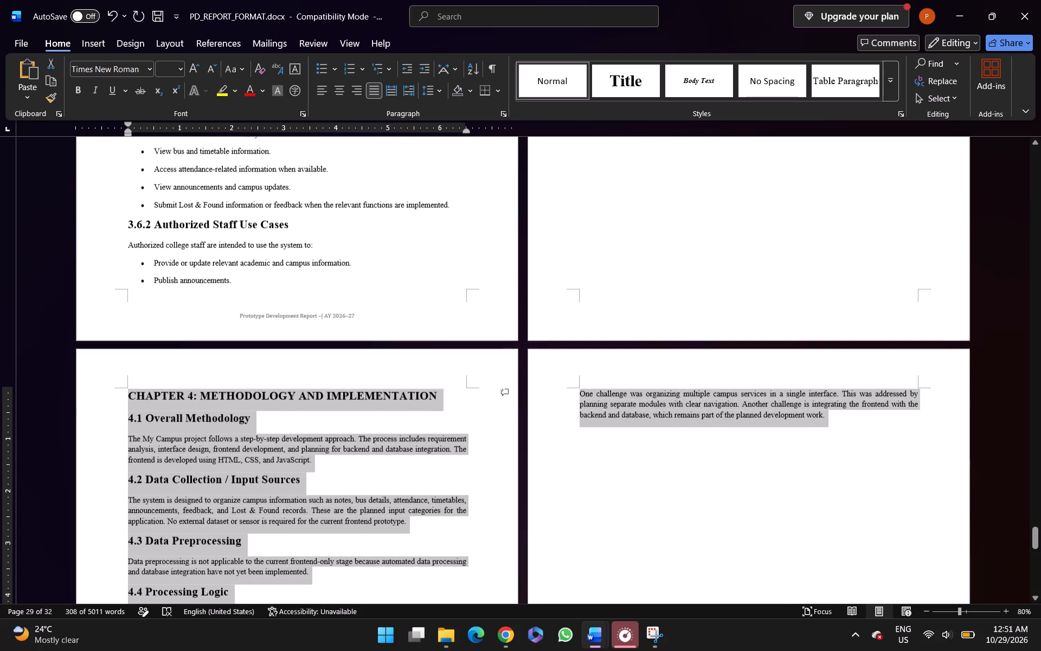
Center the title "CHAPTER 4: METHODOLOGY AND IMPLEMENTATION".
ctrl+scroll(681, 200, up, 3)
scroll(681, 200, down, 4)
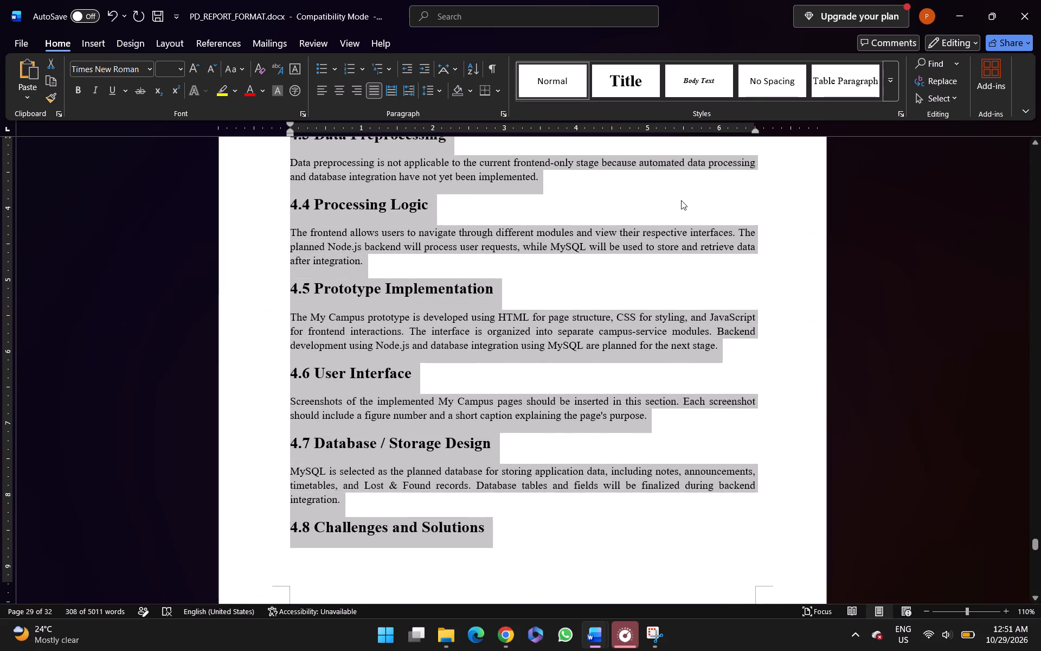
click(681, 200)
scroll(681, 200, up, 4)
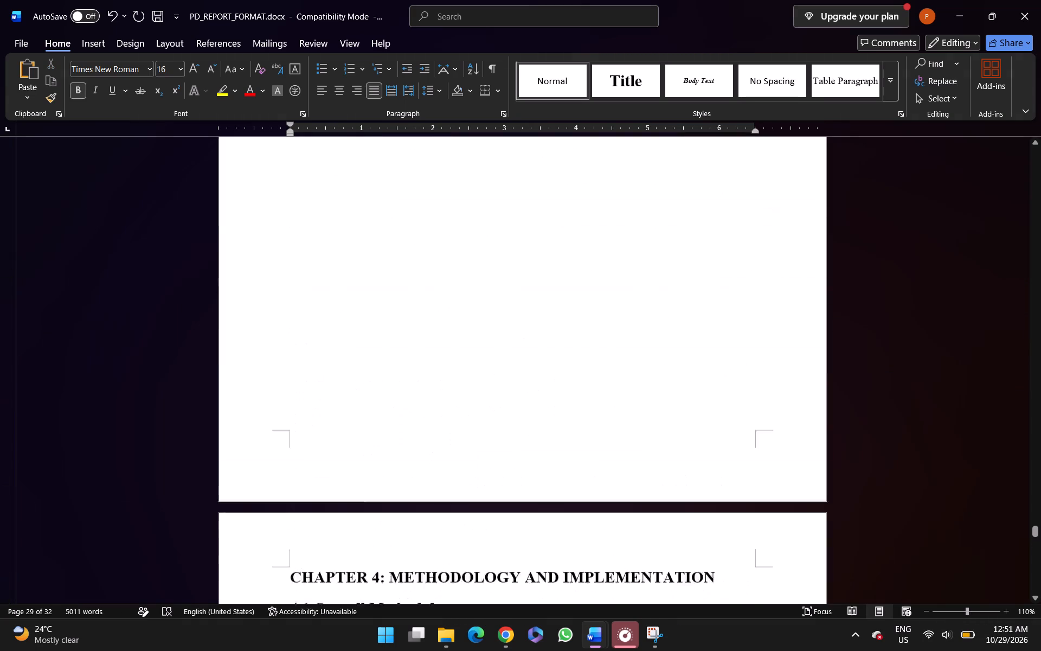
scroll(681, 200, up, 1)
scroll(681, 200, down, 2)
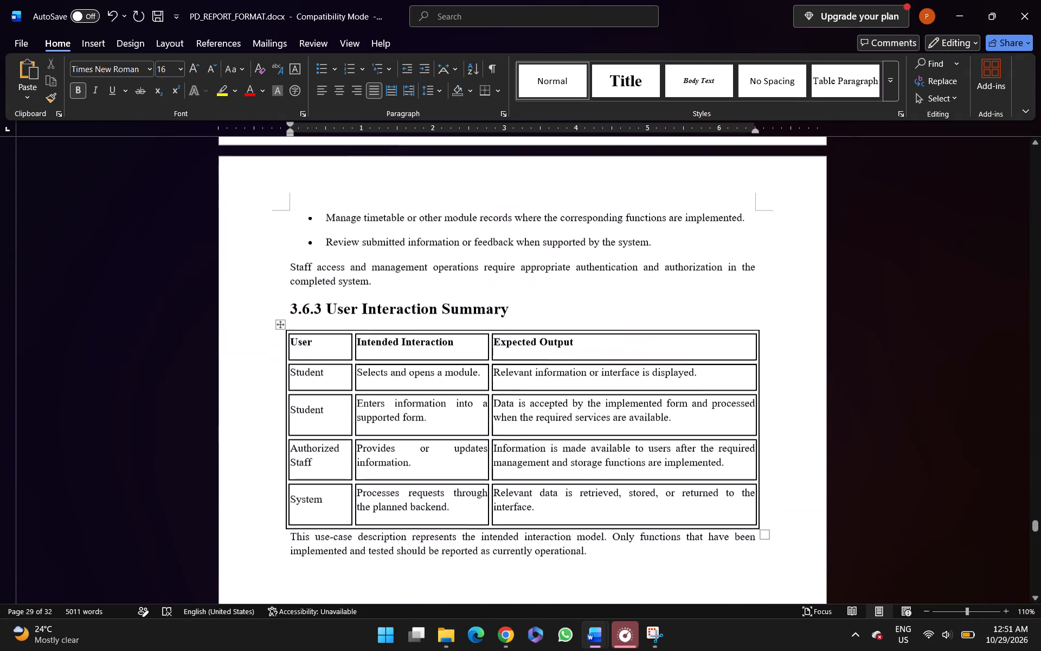
scroll(681, 200, down, 6)
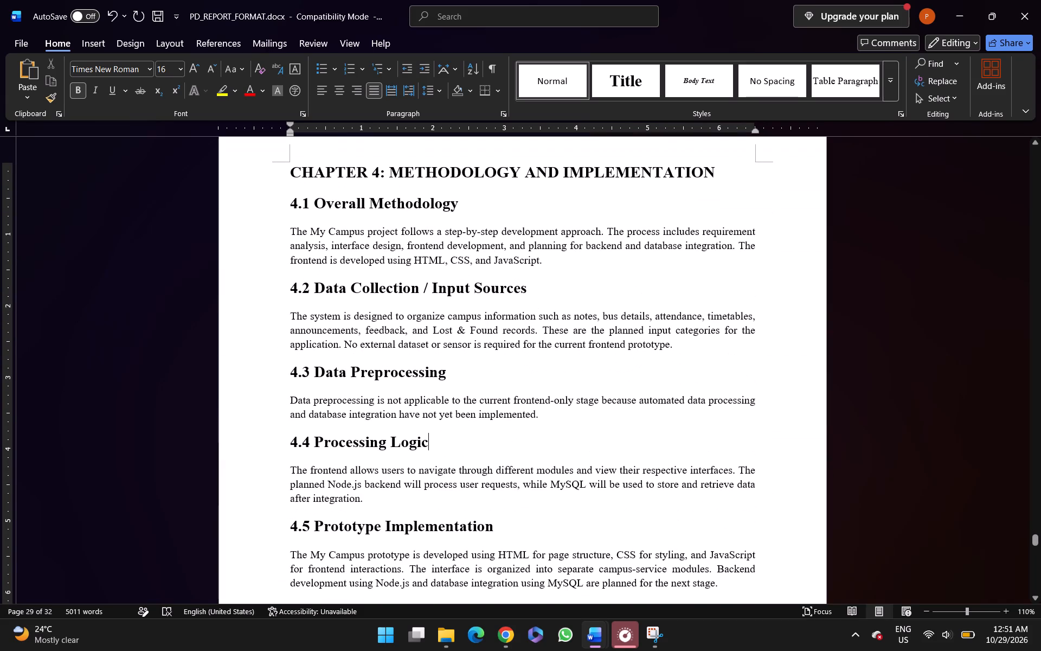
triple_click(618, 165)
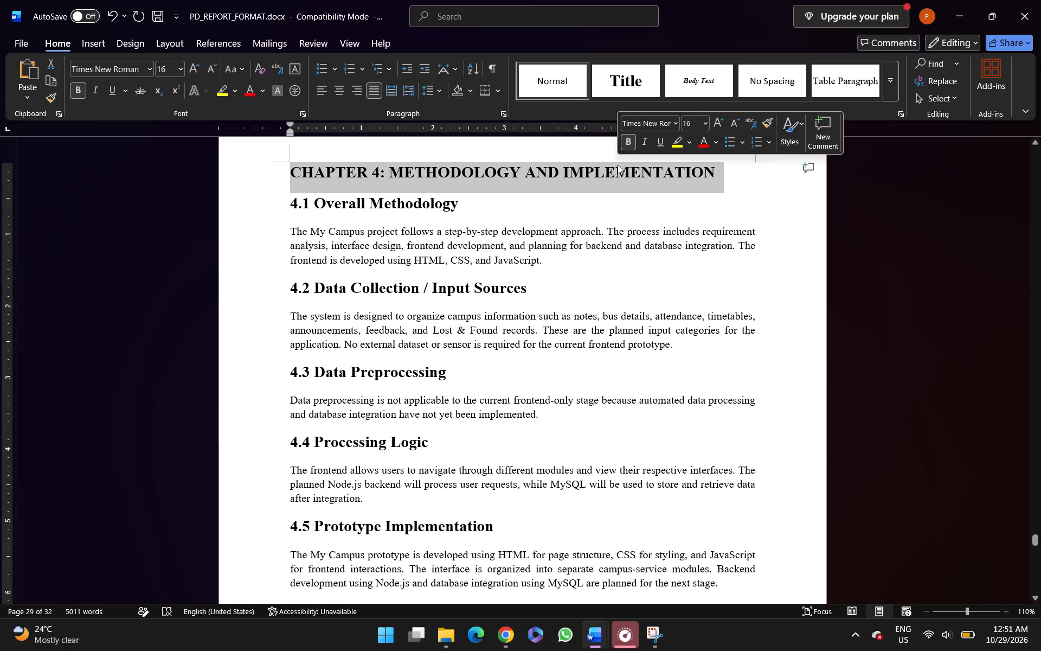
key(ctrl+e)
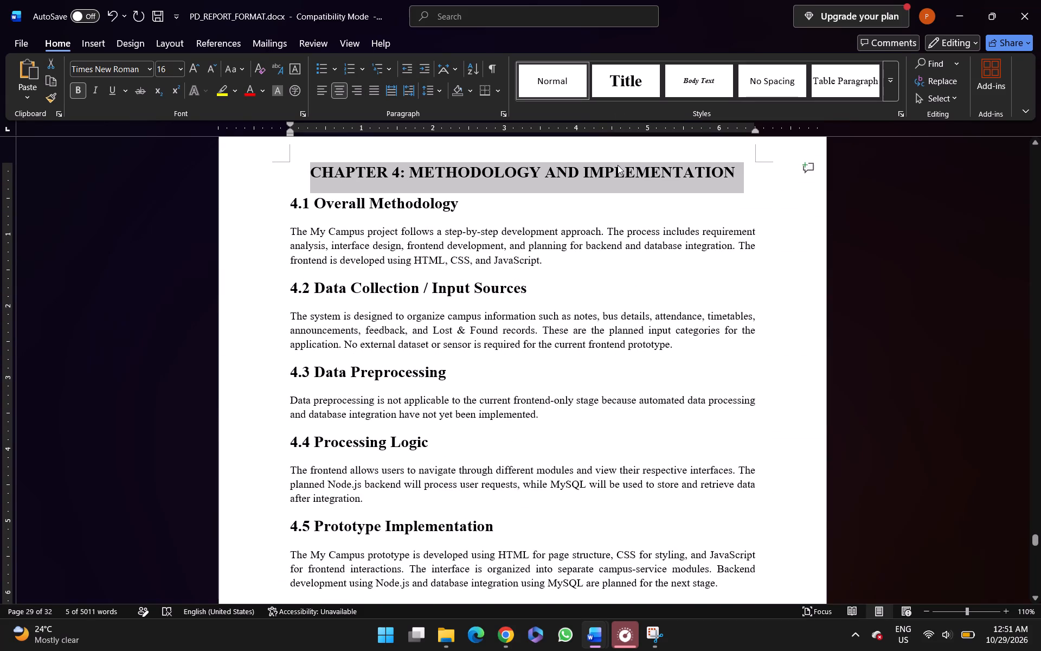
Insert a page break after the closing paragraph of section 4.8, which ends "planned development work.".
scroll(570, 232, down, 1)
ctrl+scroll(570, 232, up, 1)
ctrl+scroll(570, 232, down, 1)
scroll(570, 232, down, 1)
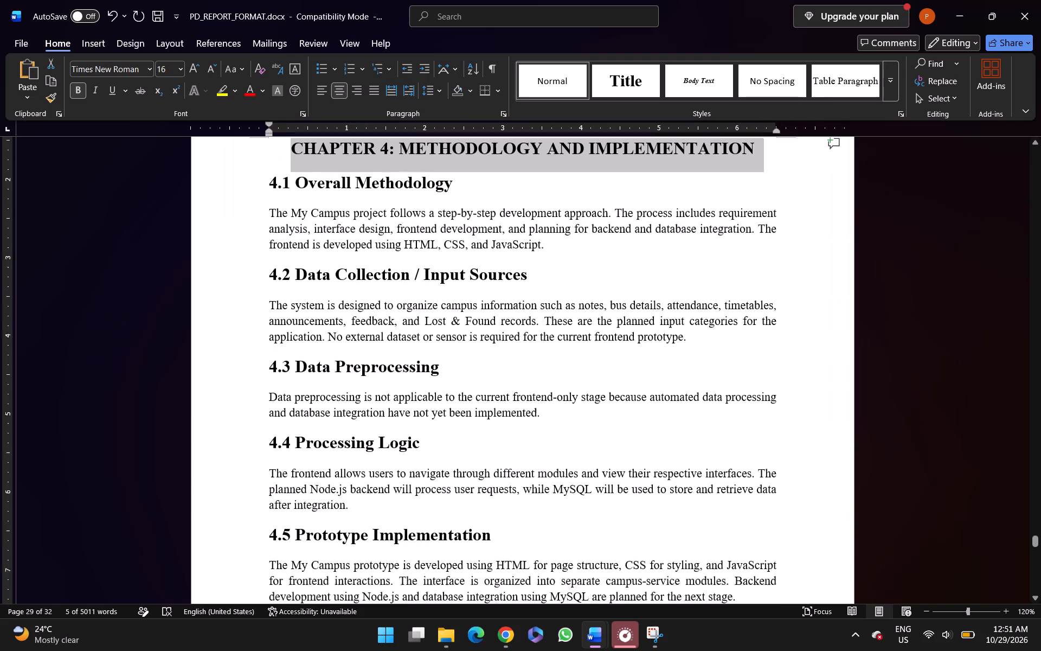
scroll(570, 232, down, 1)
click(570, 232)
scroll(570, 232, down, 3)
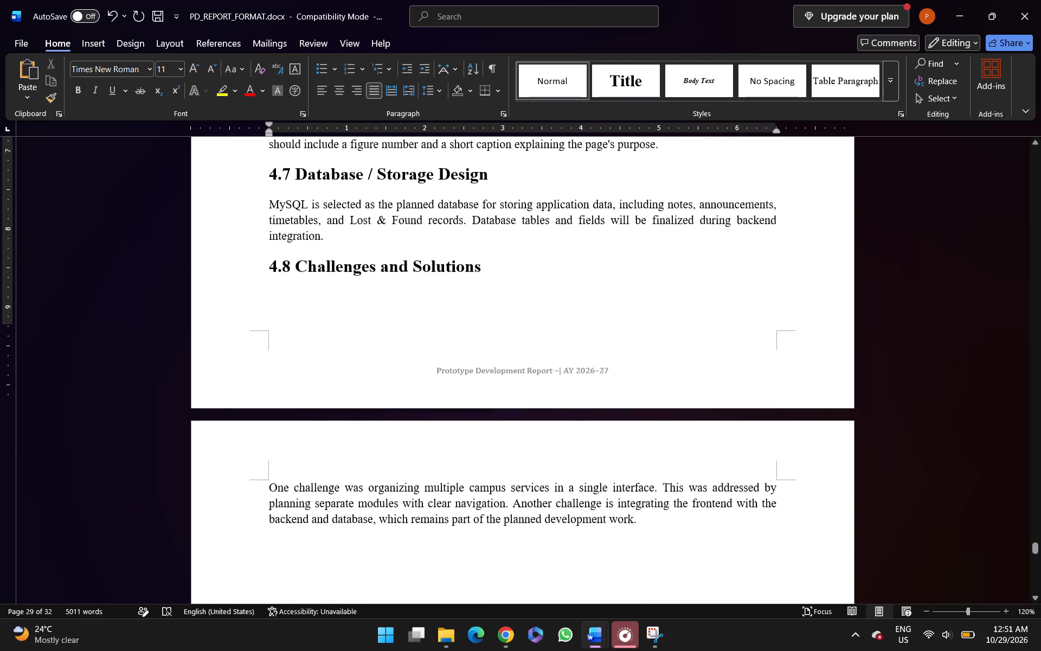
scroll(570, 232, down, 2)
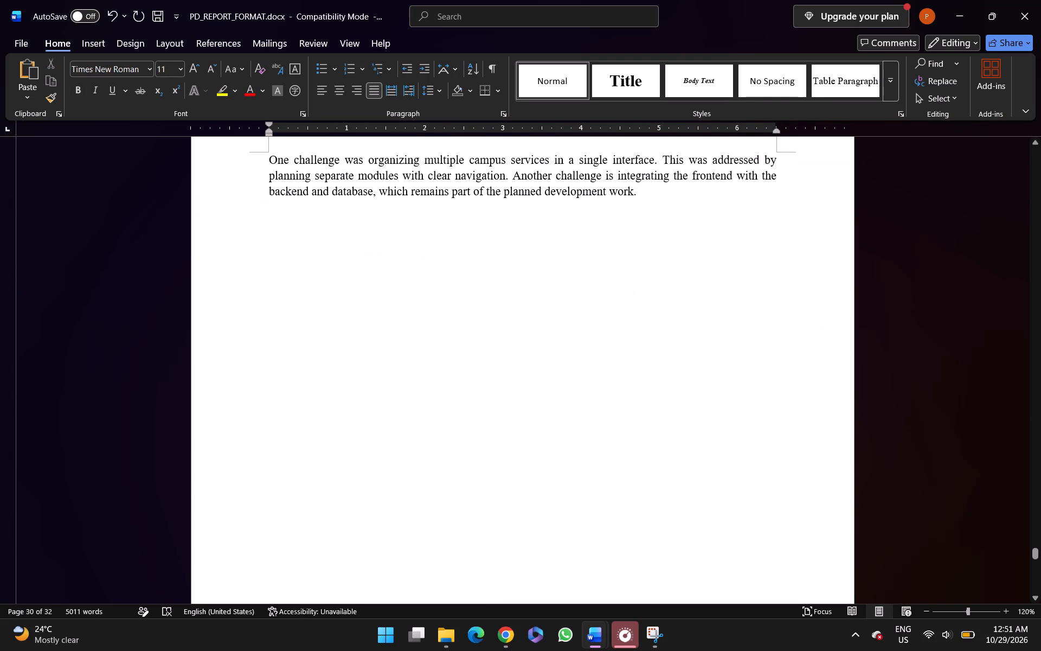
click(657, 199)
key(ctrl+Return)
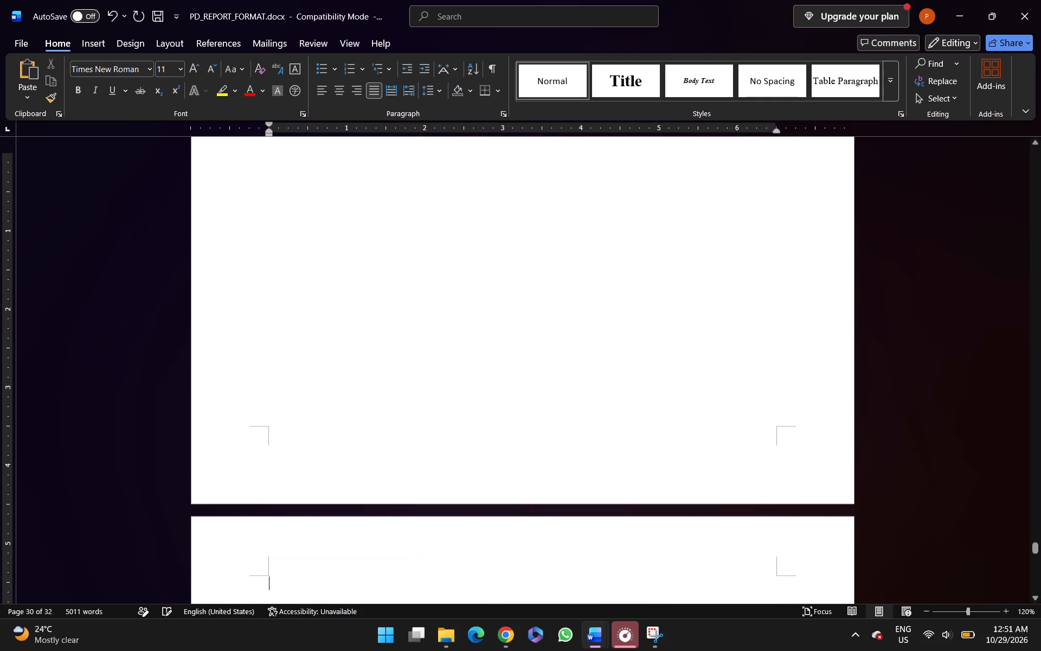
scroll(657, 199, down, 7)
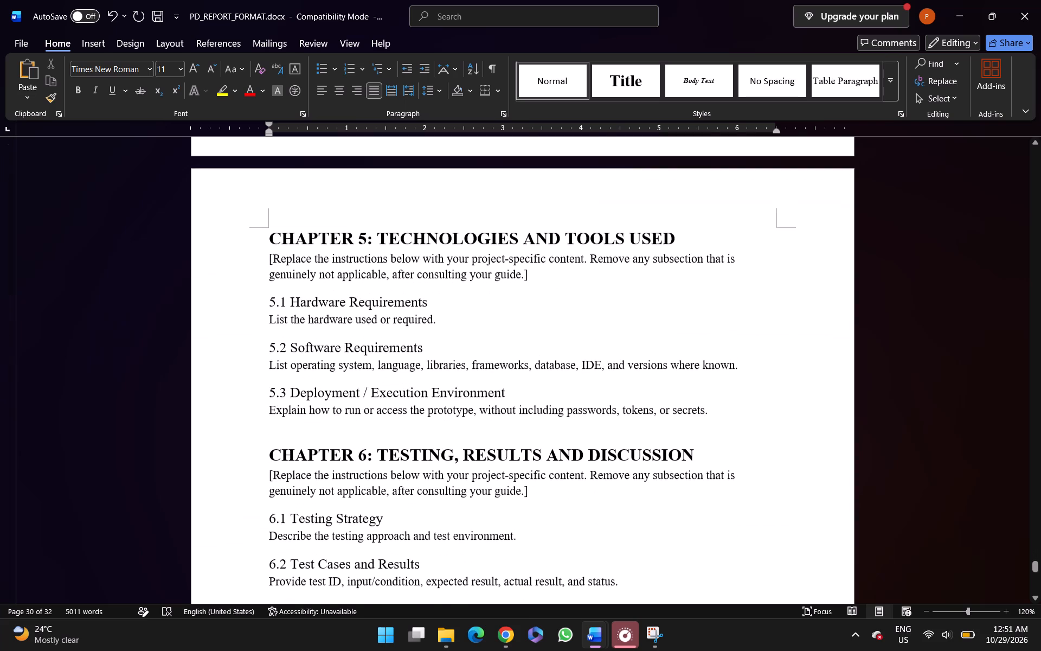
double_click(319, 225)
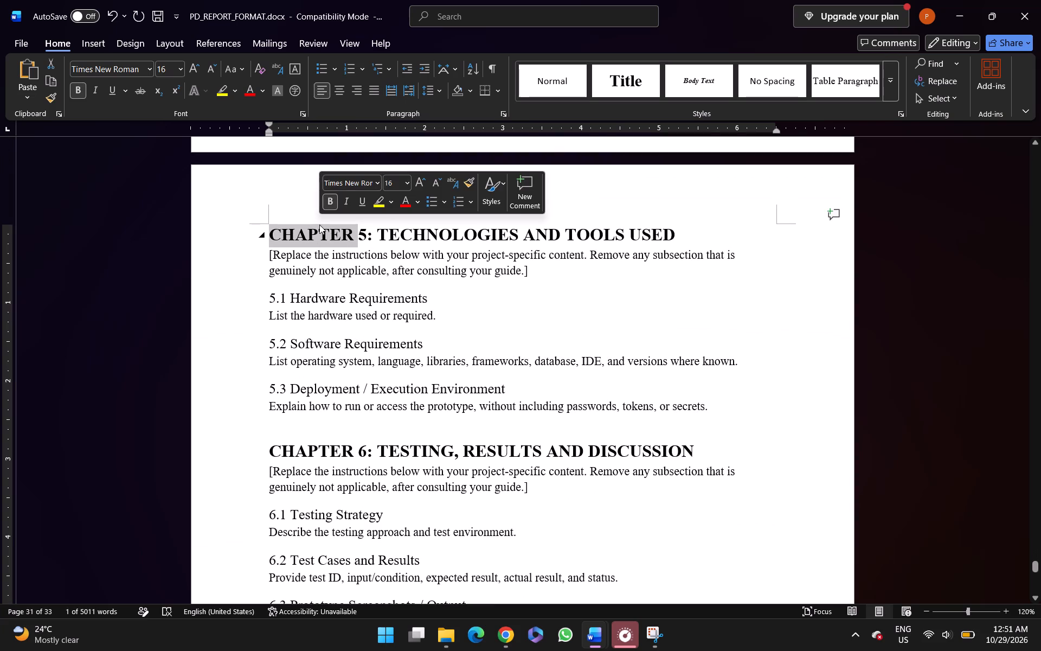
key(ctrl+shift+Down)
key(ctrl+shift+Down)
key(ctrl+shift+Down)
key(ctrl+shift+Down)
key(ctrl+shift+Down)
key(ctrl+shift+Down)
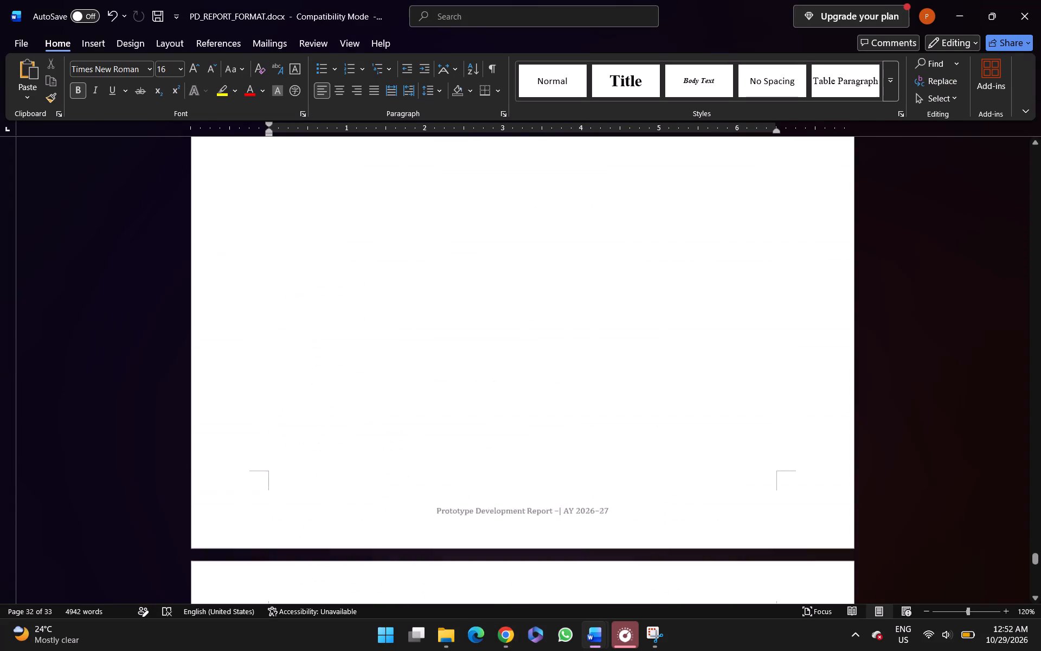
scroll(850, 360, up, 3)
scroll(795, 397, up, 1)
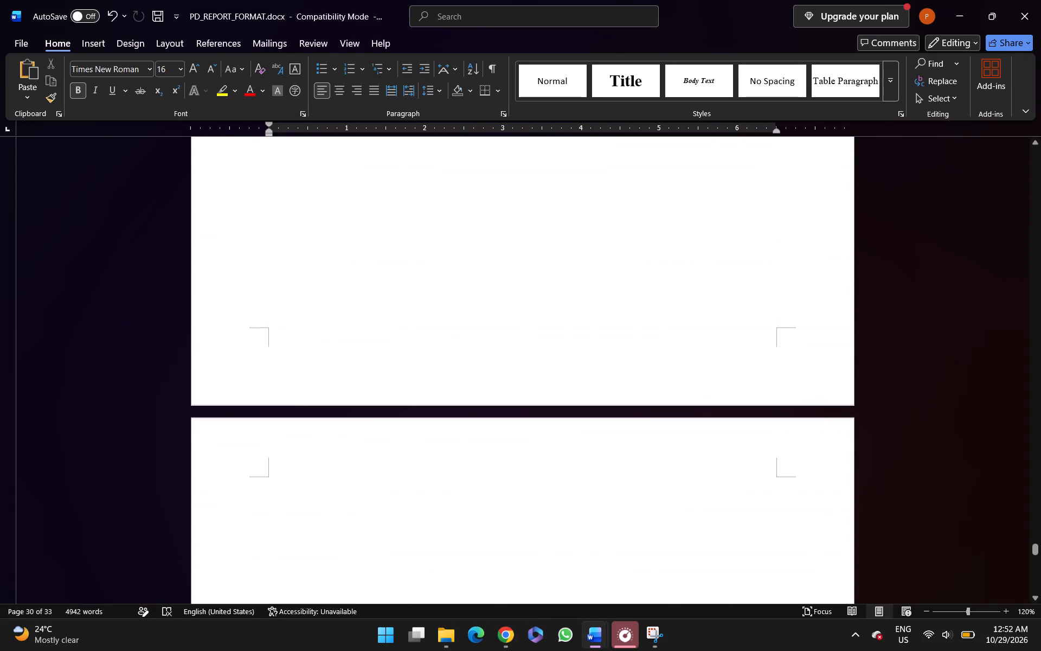
scroll(795, 397, up, 1)
scroll(780, 449, down, 1)
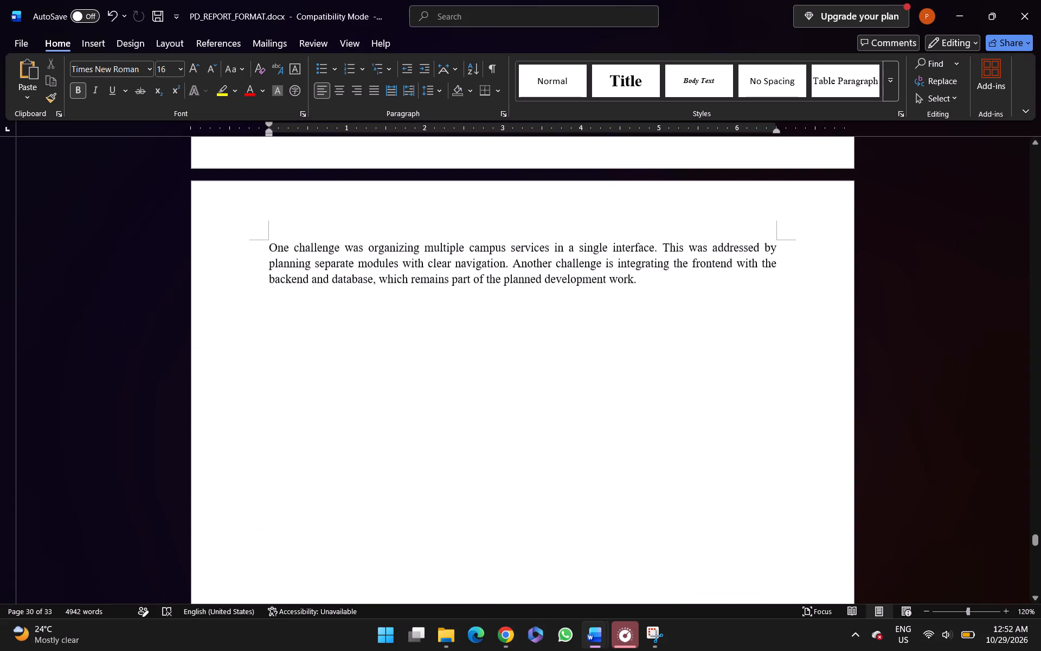
scroll(780, 449, down, 1)
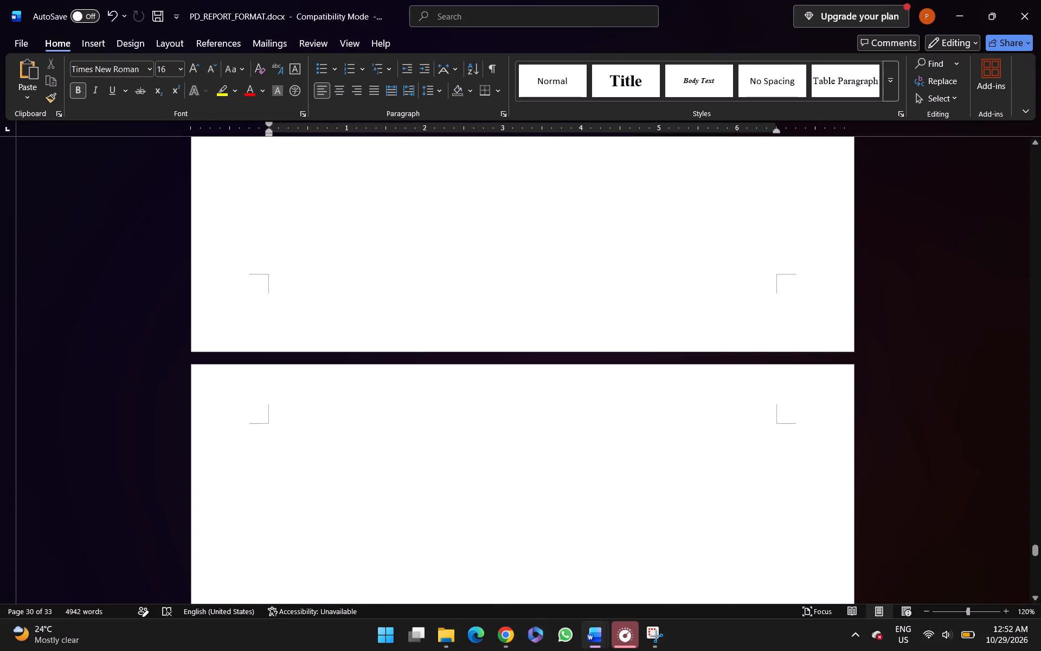
click(277, 429)
key(ctrl+v)
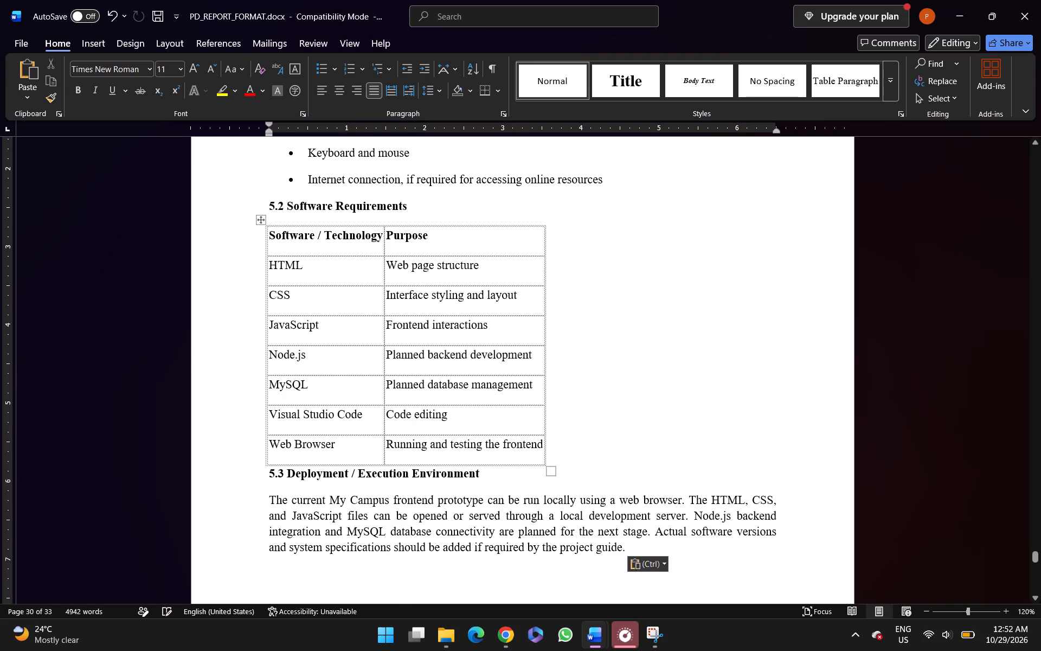
Set the title "CHAPTER 5: TECHNOLOGIES AND TOOLS USED" to 16 pt and center it.
scroll(292, 429, up, 3)
right_click(292, 429)
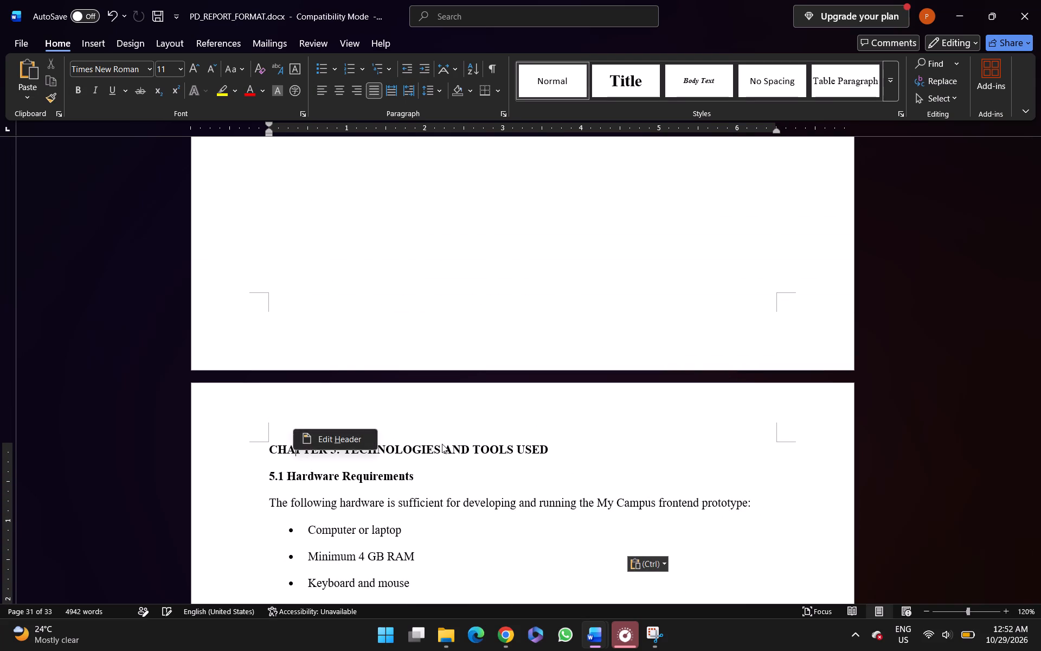
triple_click(442, 444)
click(442, 444)
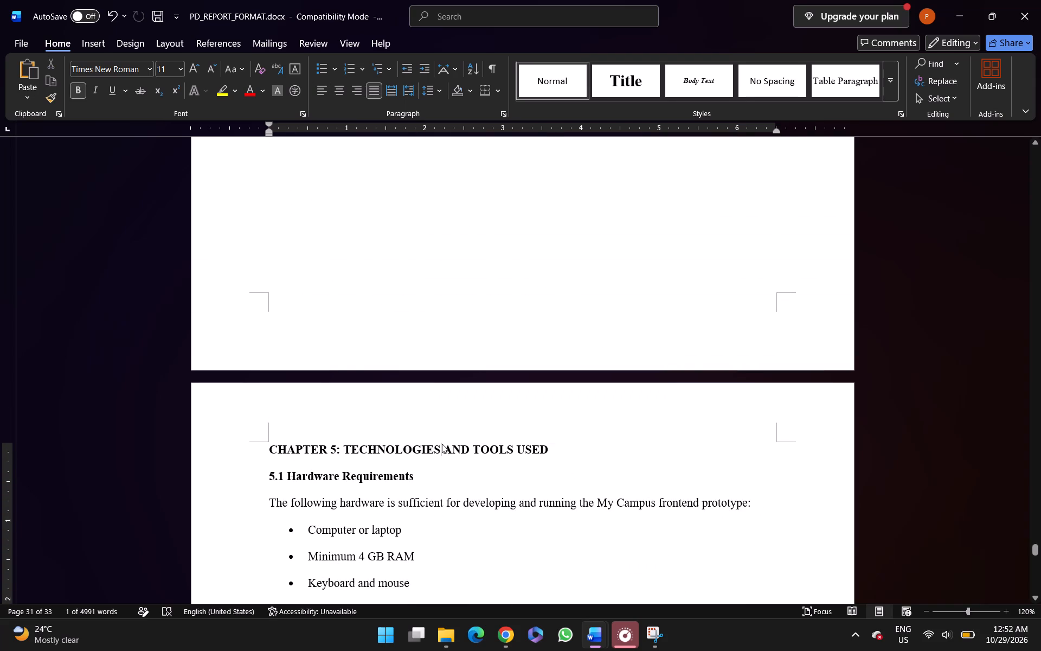
triple_click(442, 444)
key(ctrl+shift+period)
key(ctrl+shift+period)
key(ctrl+shift+period)
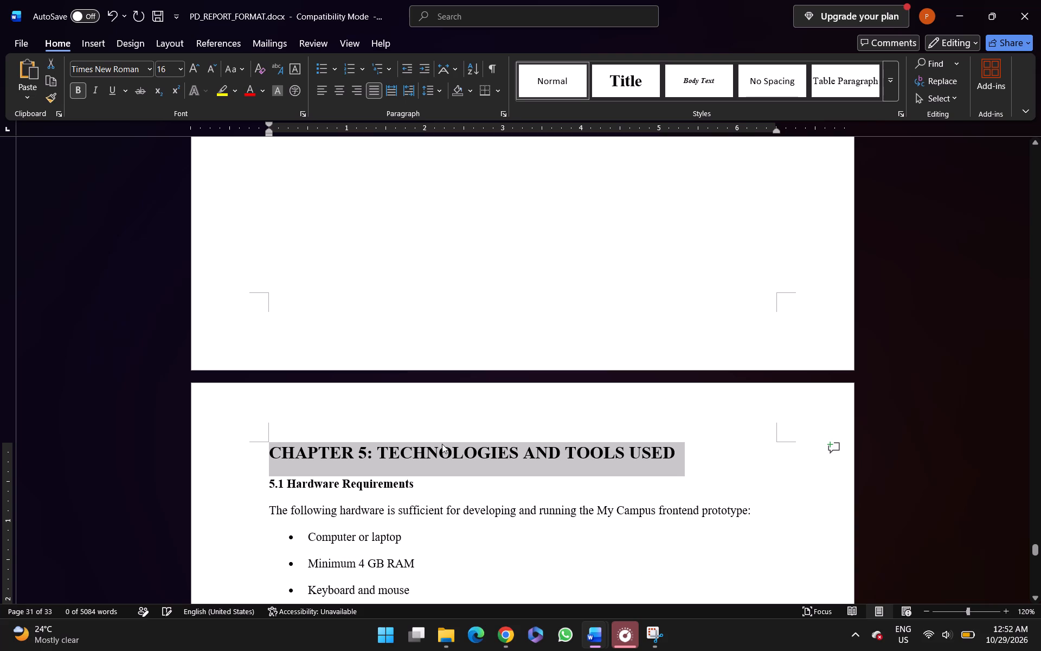
key(ctrl+e)
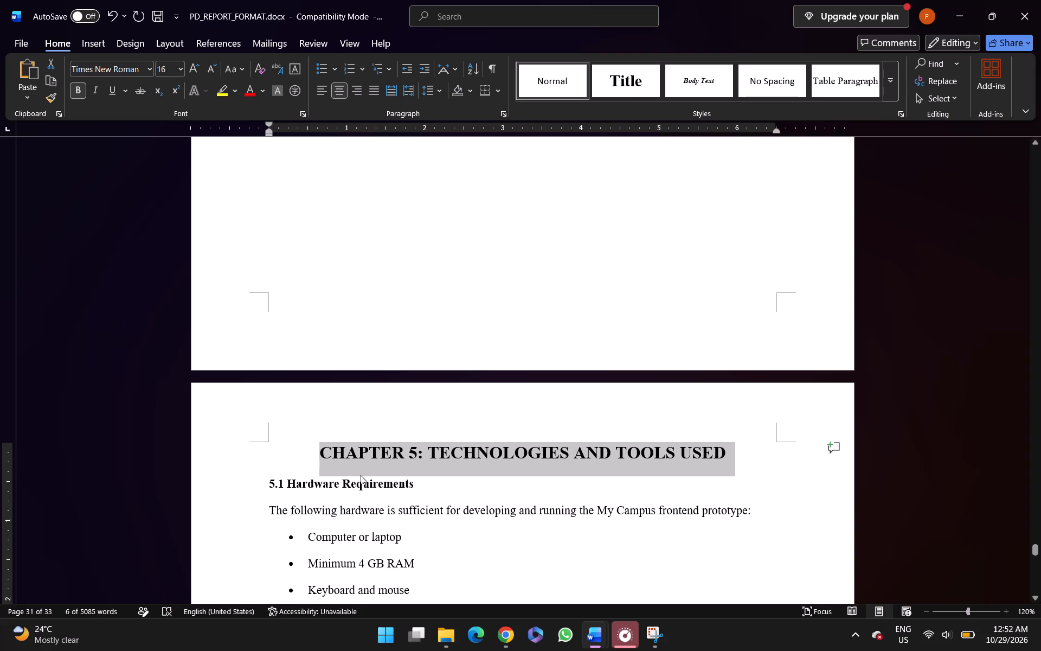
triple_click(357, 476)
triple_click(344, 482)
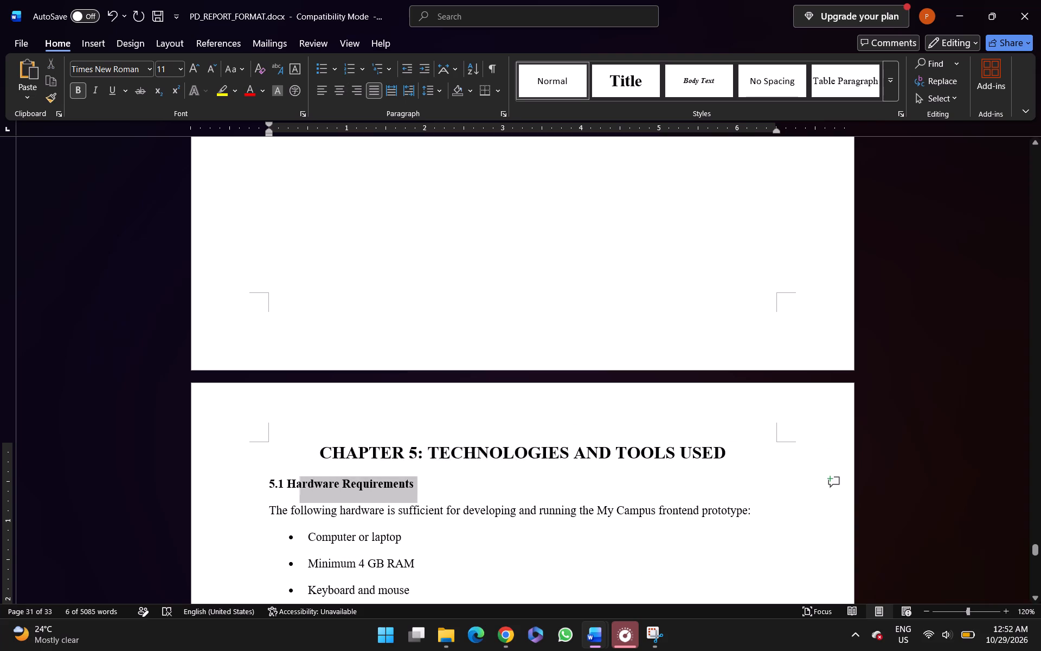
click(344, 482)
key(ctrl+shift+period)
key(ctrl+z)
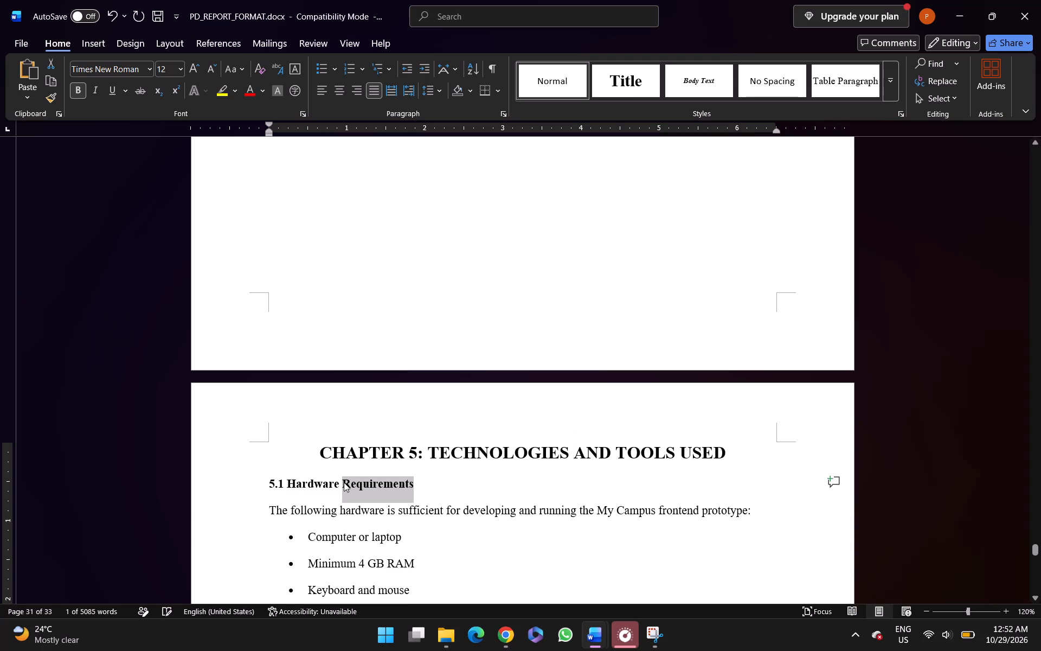
Set the whole heading "5.1 Hardware Requirements" to 16 pt.
triple_click(344, 482)
key(ctrl+shift+period)
key(ctrl+shift+period)
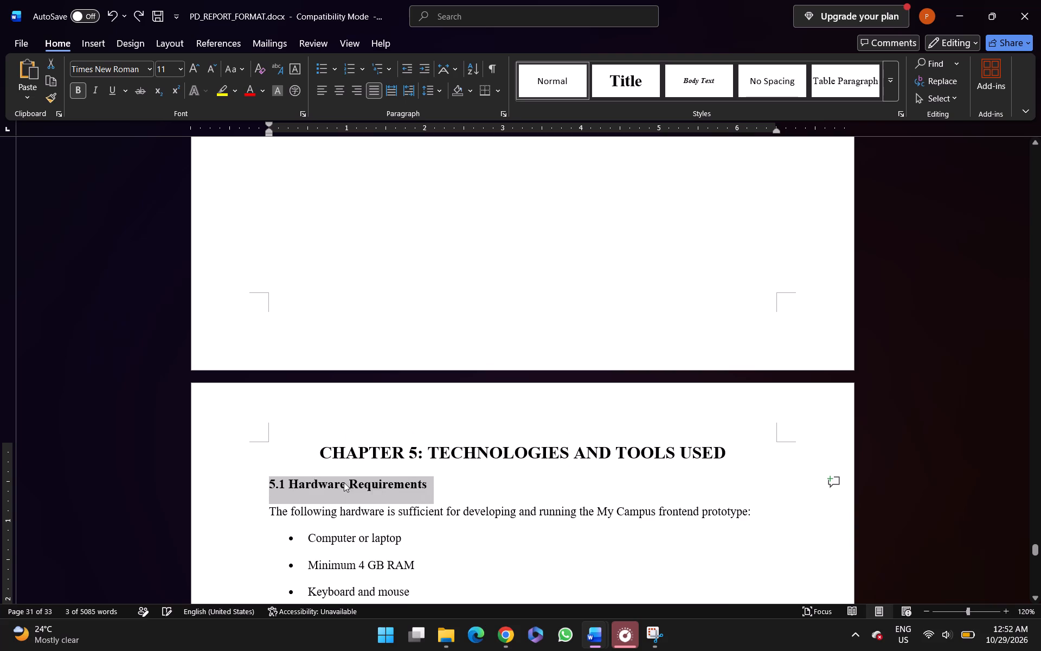
key(ctrl+shift+period)
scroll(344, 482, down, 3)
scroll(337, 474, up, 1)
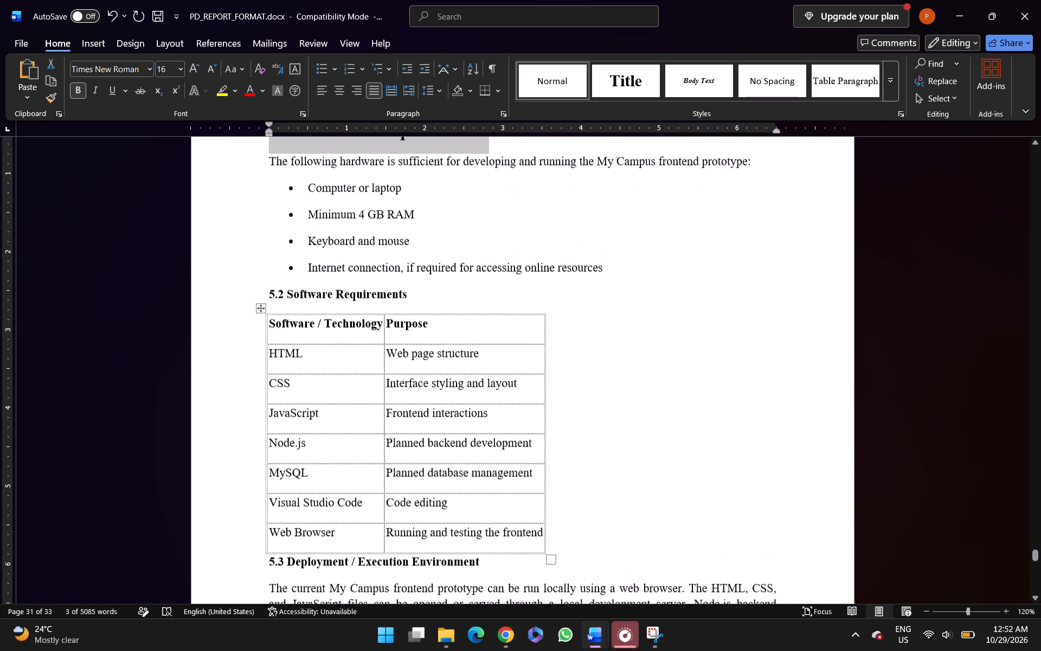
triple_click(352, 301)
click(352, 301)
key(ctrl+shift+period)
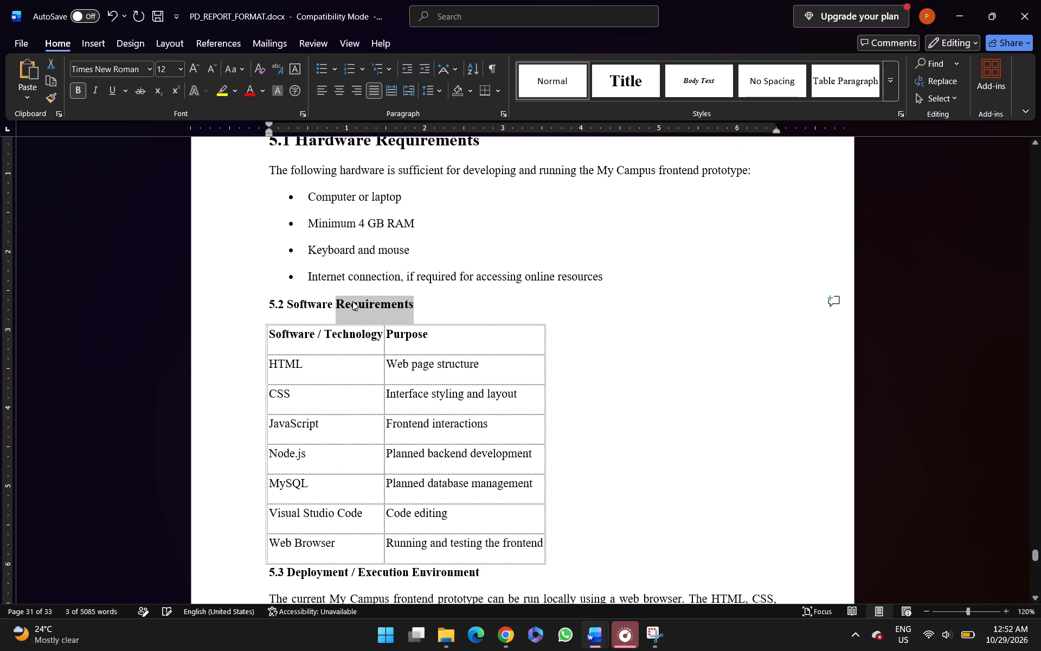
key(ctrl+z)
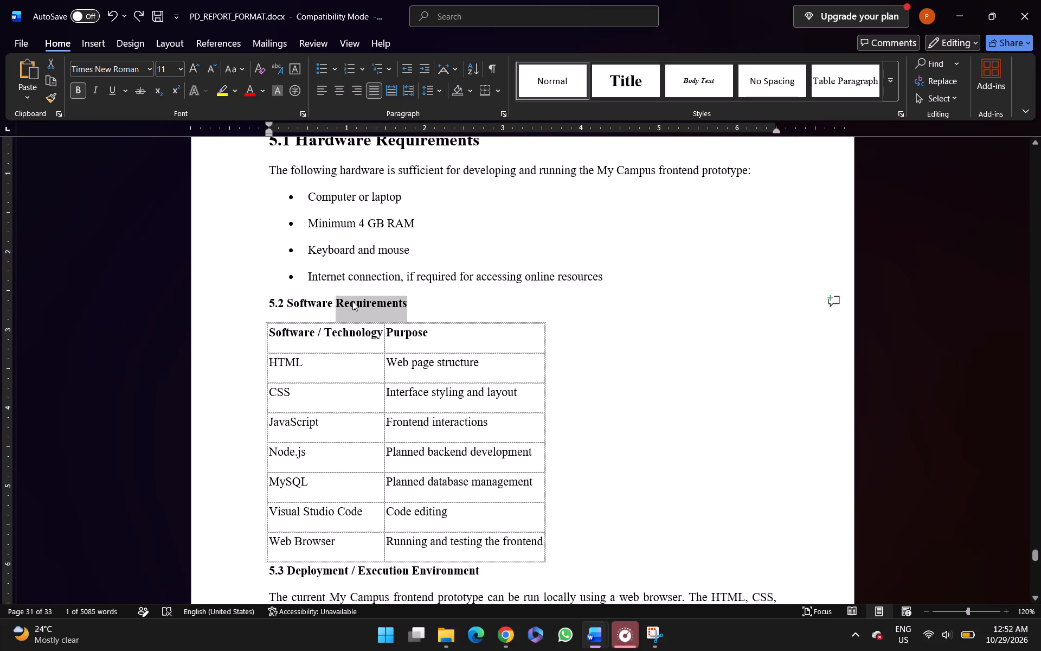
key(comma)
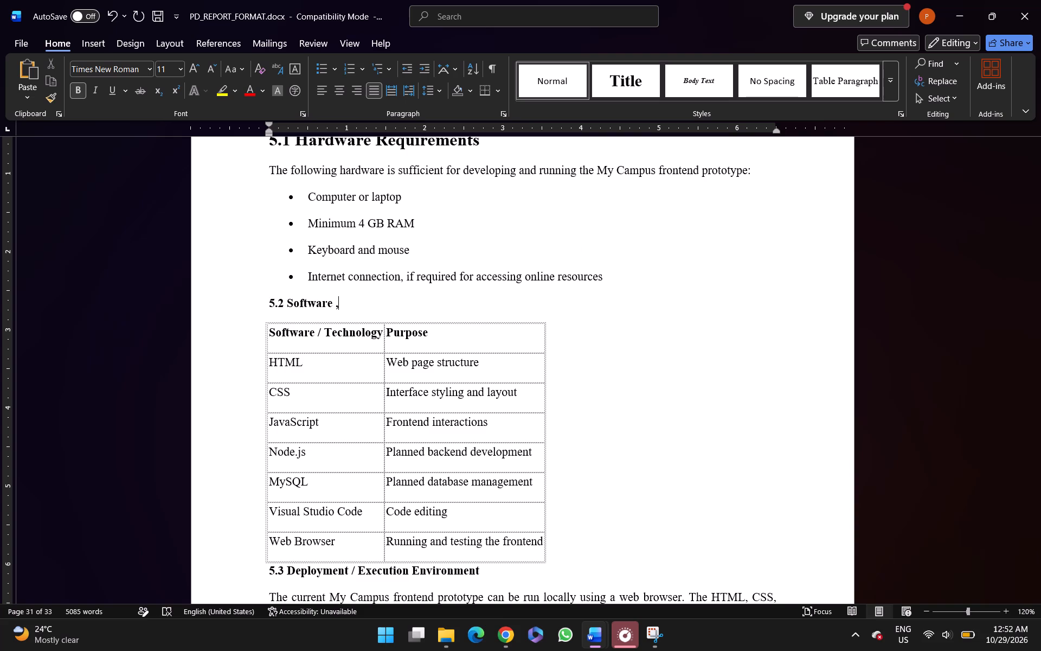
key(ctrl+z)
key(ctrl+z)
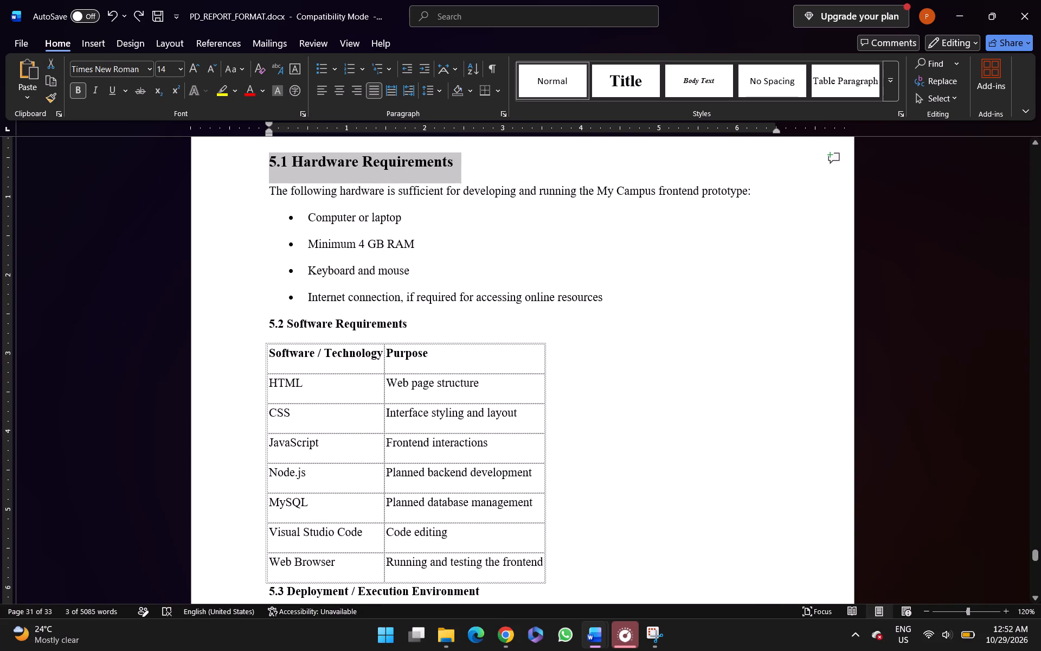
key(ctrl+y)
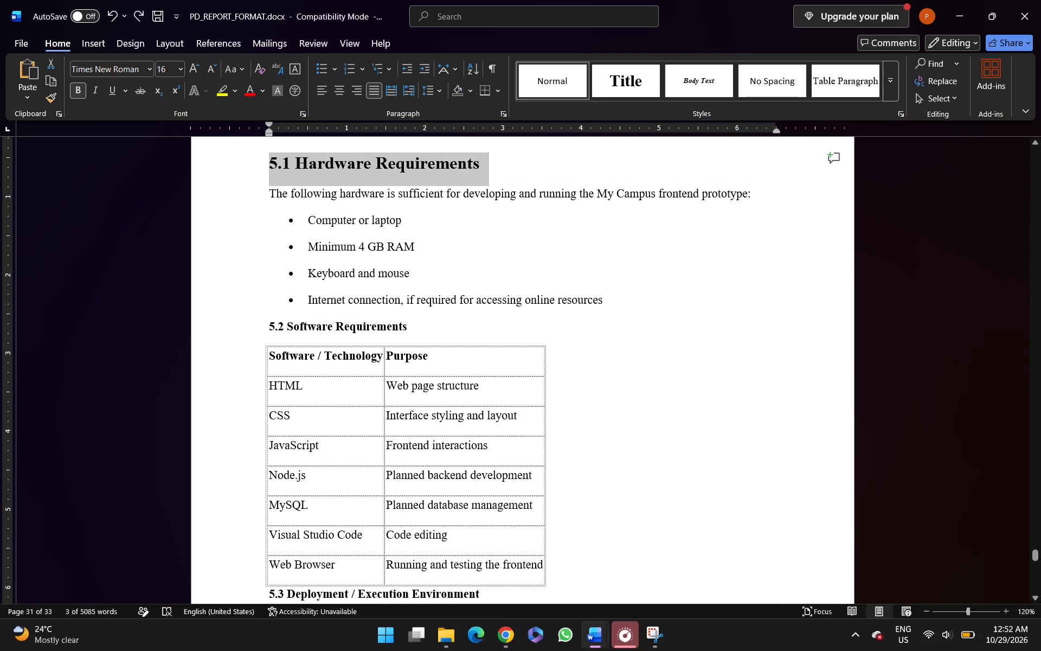
Set the heading "5.2 Software Requirements" to 16 pt.
triple_click(316, 329)
key(ctrl+shift+period)
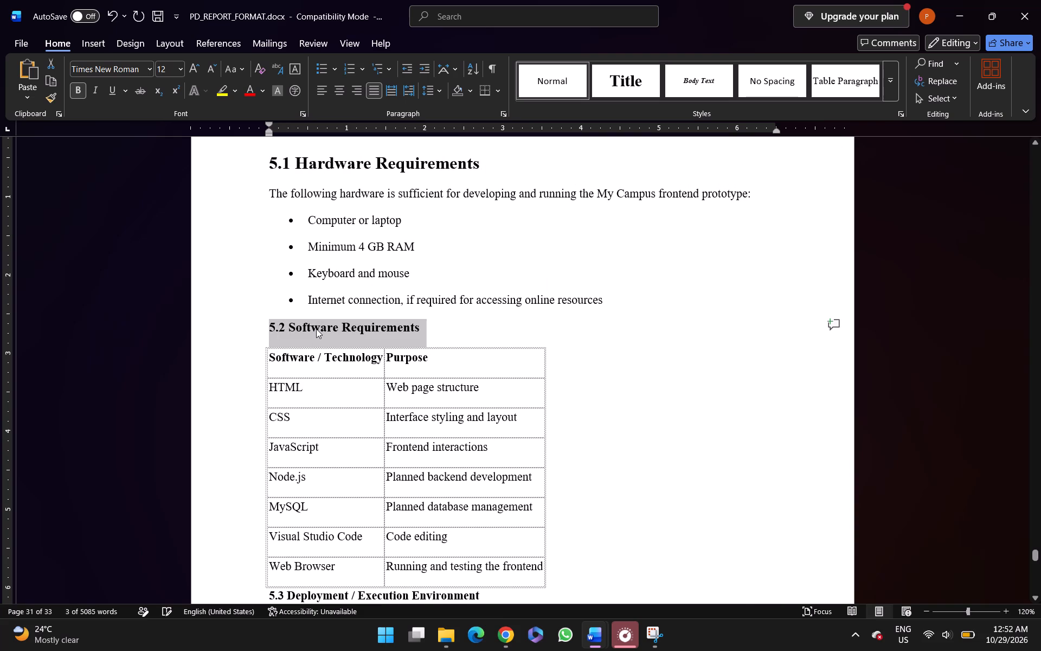
key(ctrl+shift+period)
key(ctrl+shift+period)
Add borders to the whole Software / Technology and Purpose table under section 5.2 and center the table on the page.
scroll(316, 329, down, 1)
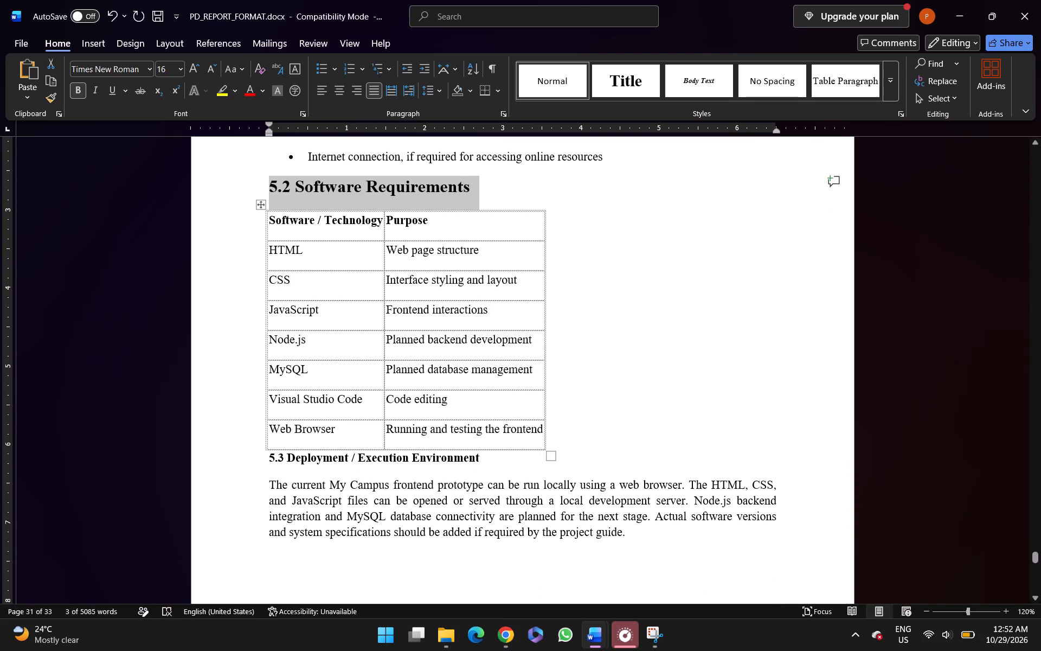
click(259, 209)
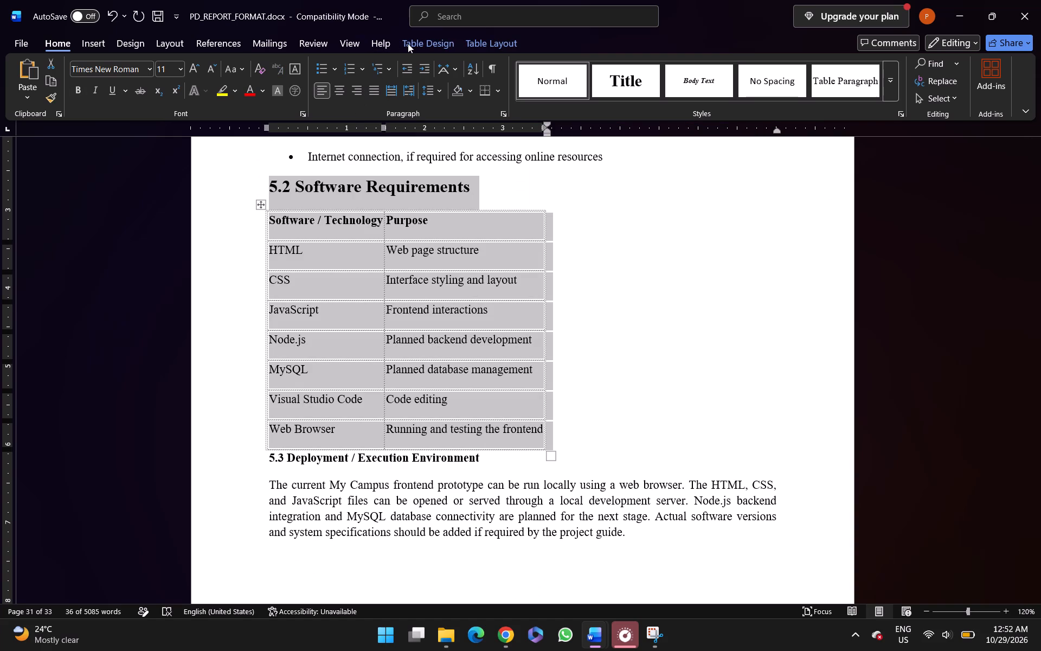
click(408, 43)
click(522, 85)
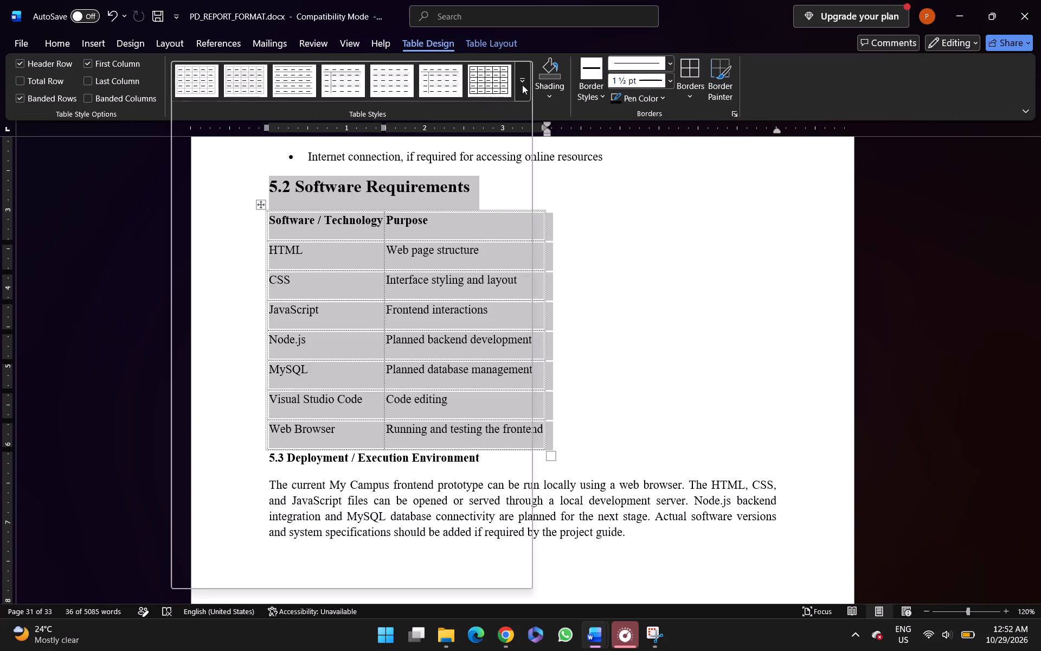
click(693, 65)
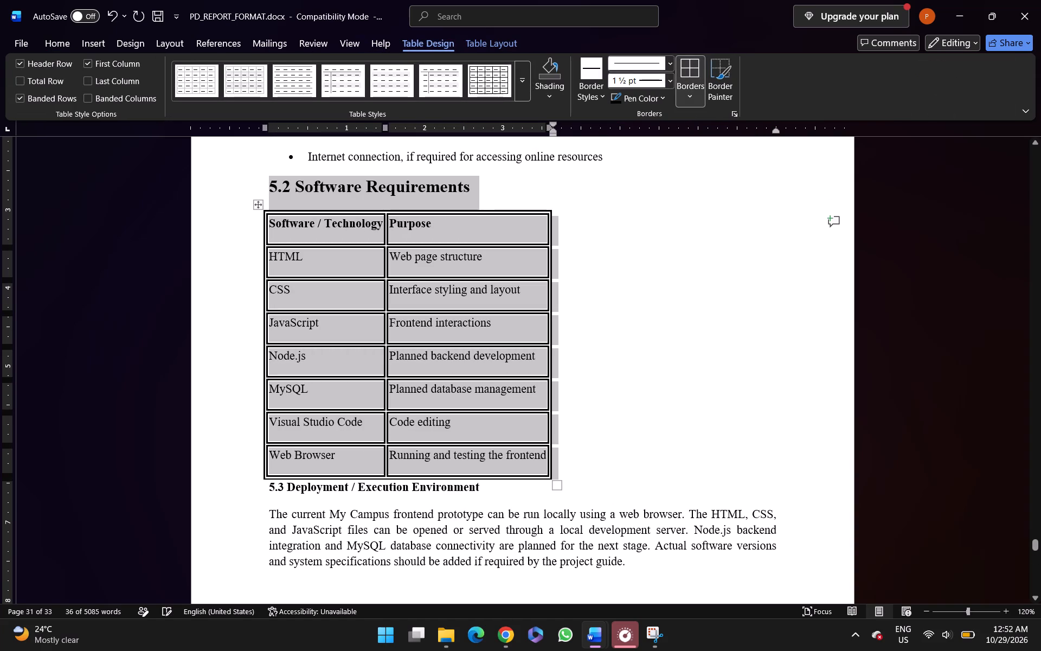
key(ctrl+e)
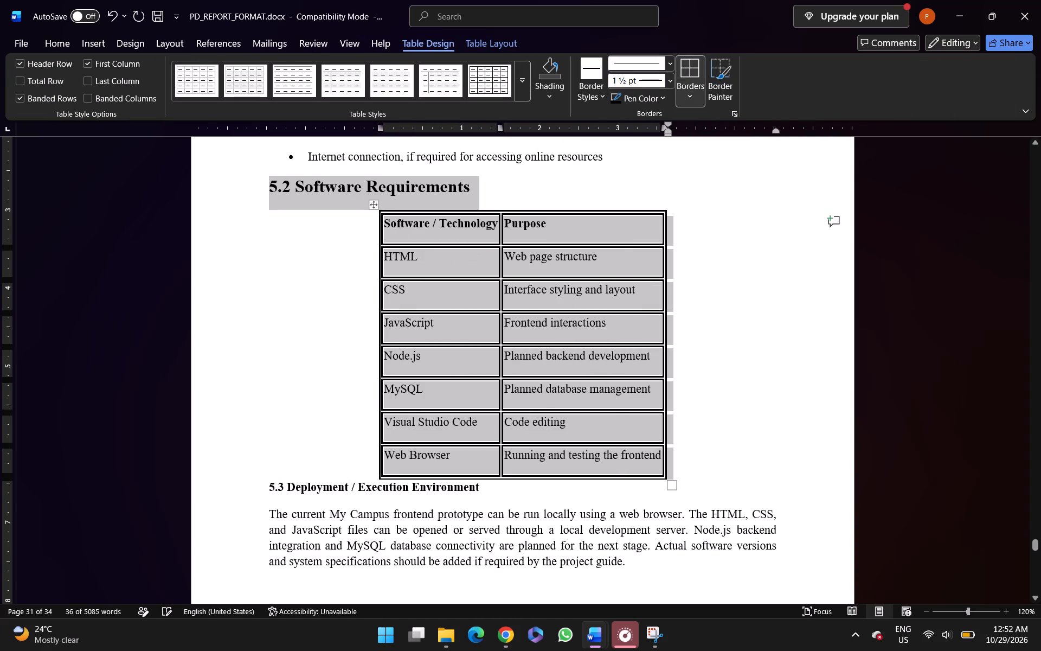
click(321, 342)
click(293, 467)
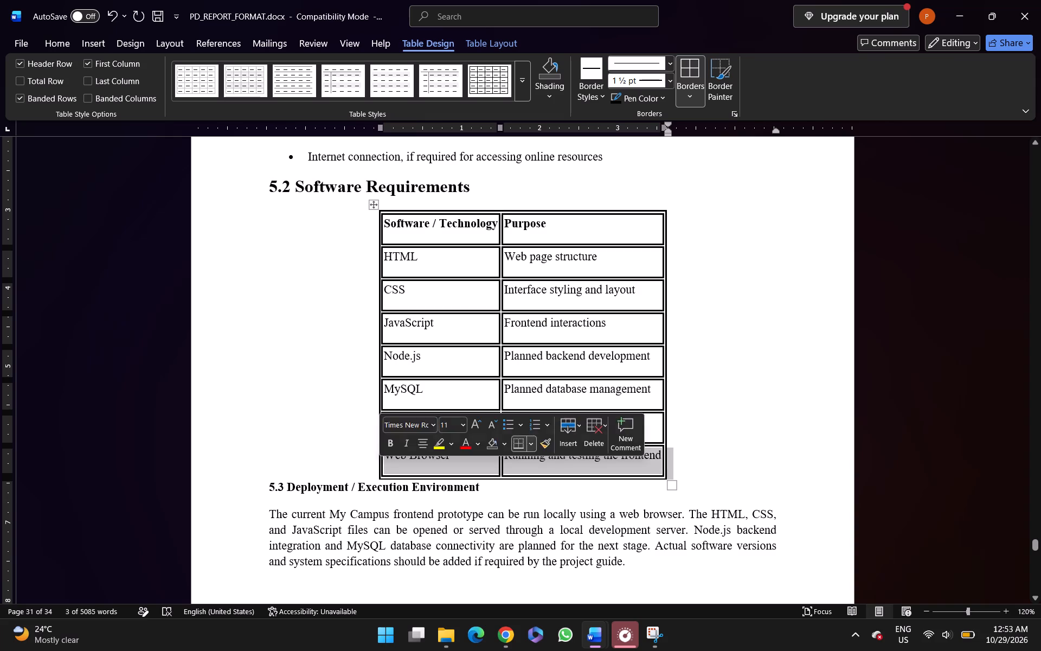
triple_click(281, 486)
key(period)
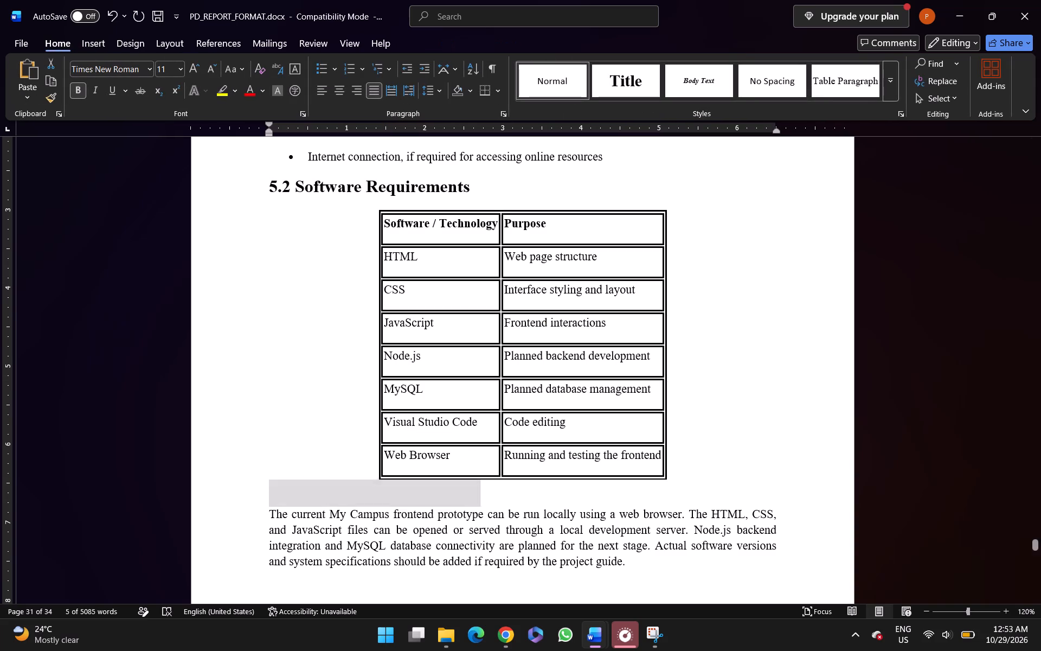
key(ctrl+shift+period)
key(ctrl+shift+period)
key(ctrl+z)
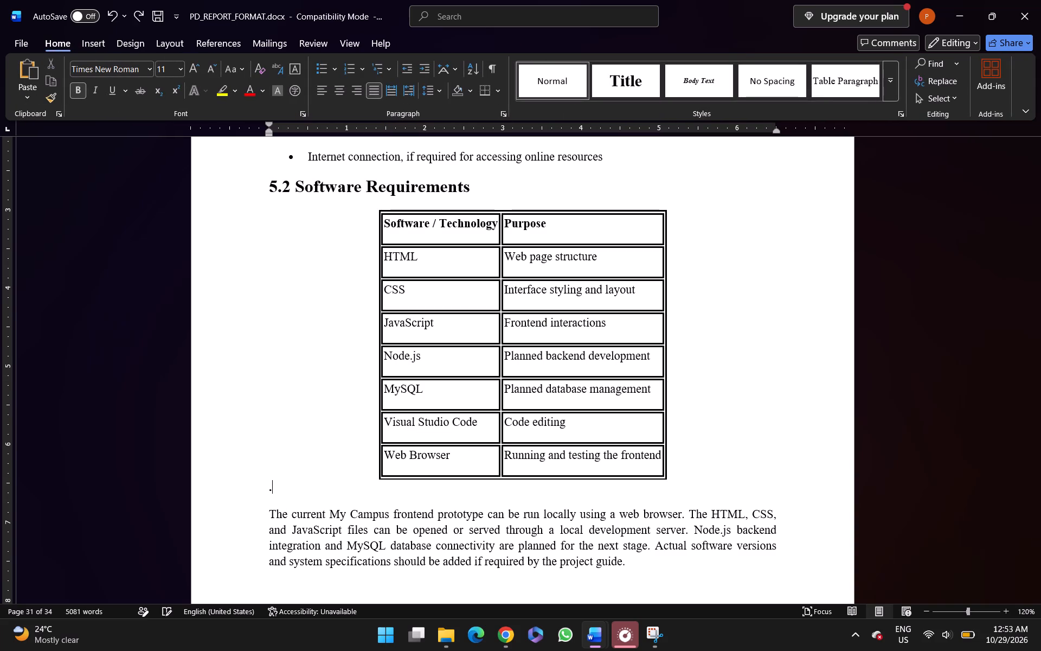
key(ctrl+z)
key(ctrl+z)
Set the heading "5.3 Deployment / Execution Environment" to 16 pt.
key(ctrl+shift+period)
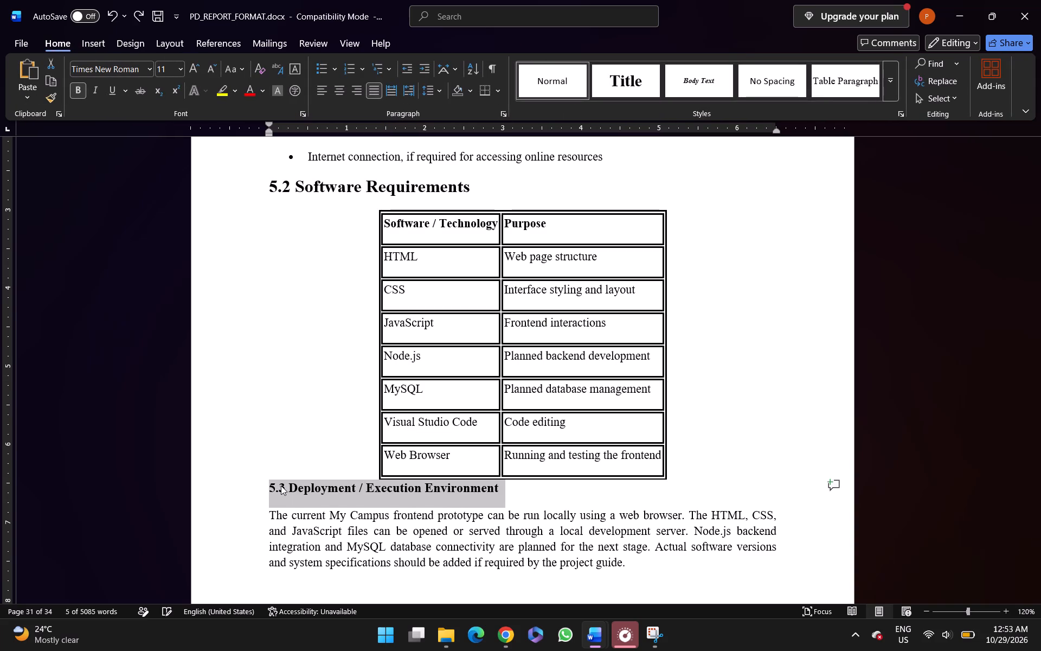
key(ctrl+shift+period)
key(ctrl+shift+period)
Cut the entire Chapter 6 template, from its title through the text under 6.5 Results and Discussion.
scroll(281, 486, down, 2)
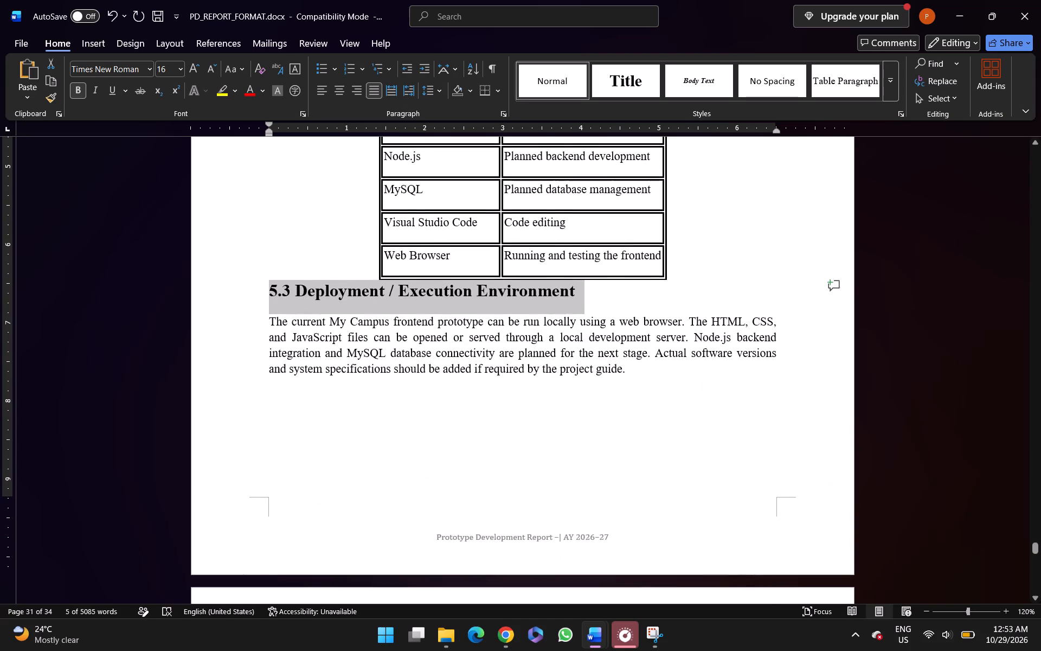
scroll(281, 486, down, 1)
ctrl+scroll(281, 486, up, 1)
ctrl+scroll(281, 486, down, 1)
scroll(281, 486, down, 3)
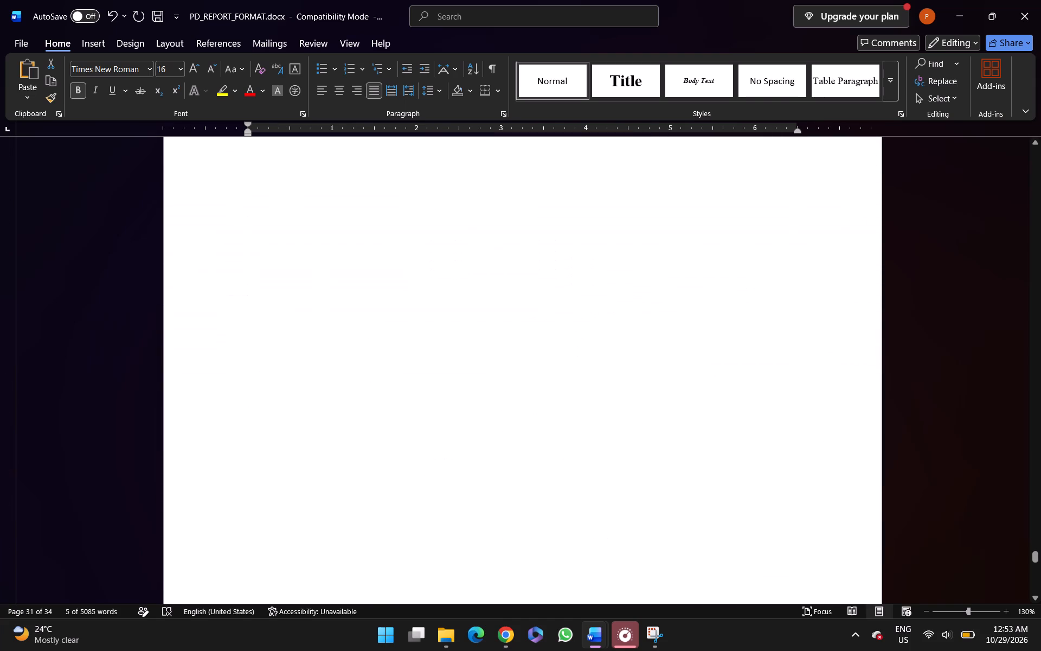
scroll(281, 486, down, 1)
ctrl+scroll(281, 486, down, 4)
scroll(281, 486, down, 1)
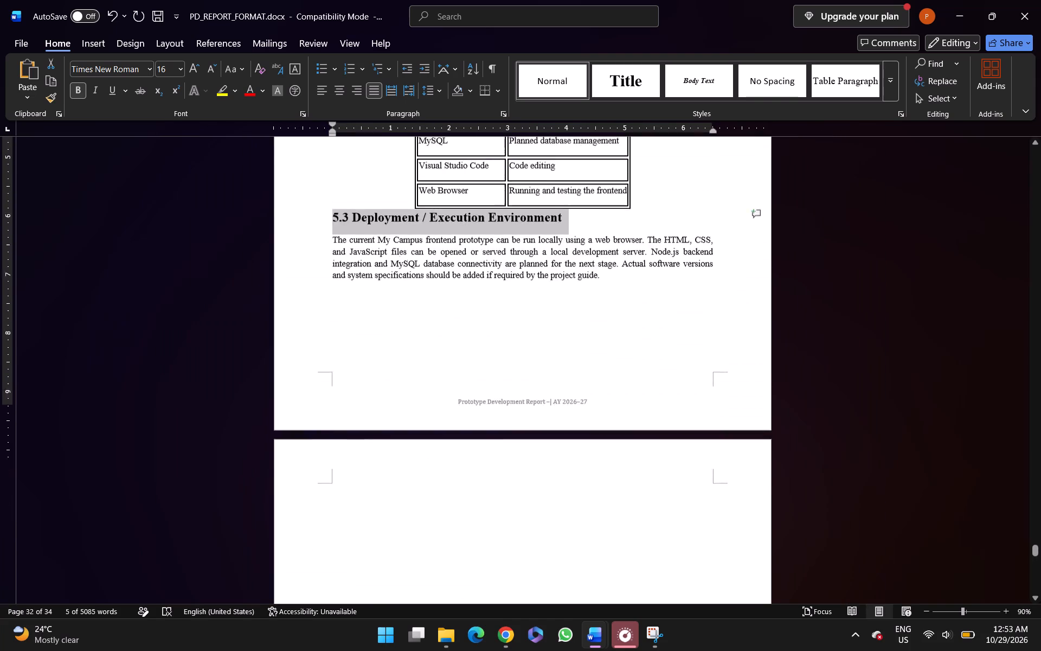
scroll(281, 486, down, 3)
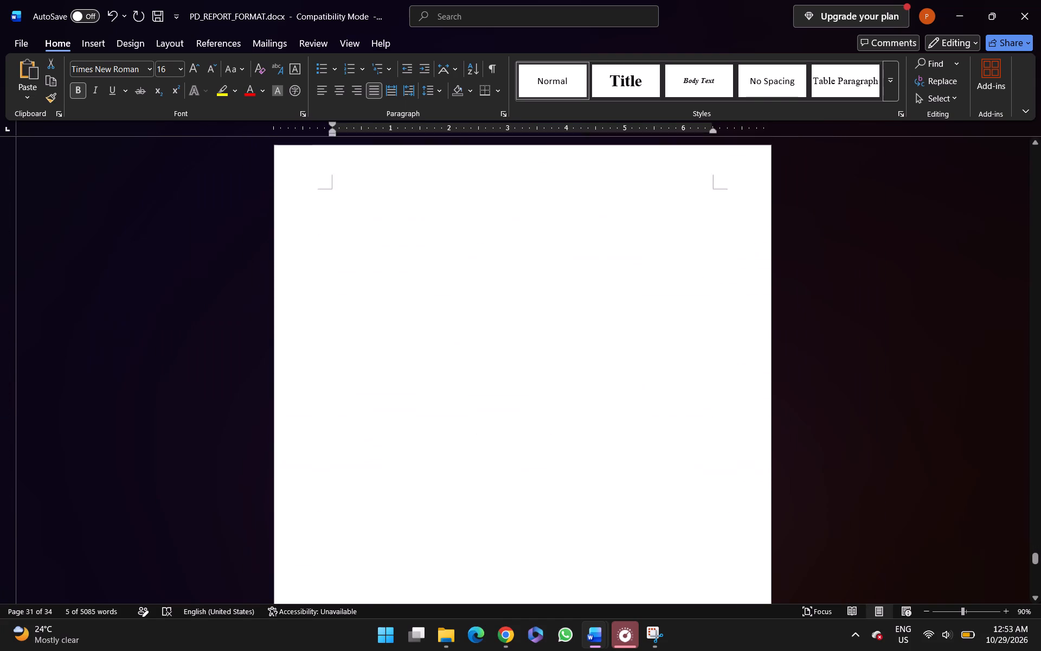
scroll(281, 486, down, 2)
scroll(281, 486, up, 4)
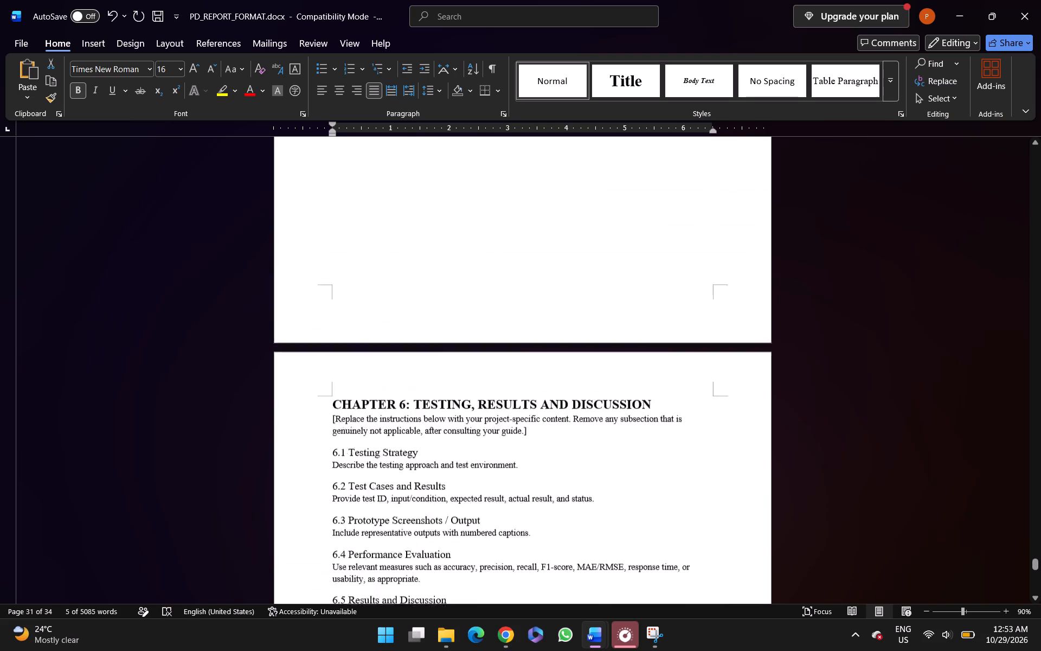
scroll(281, 486, up, 3)
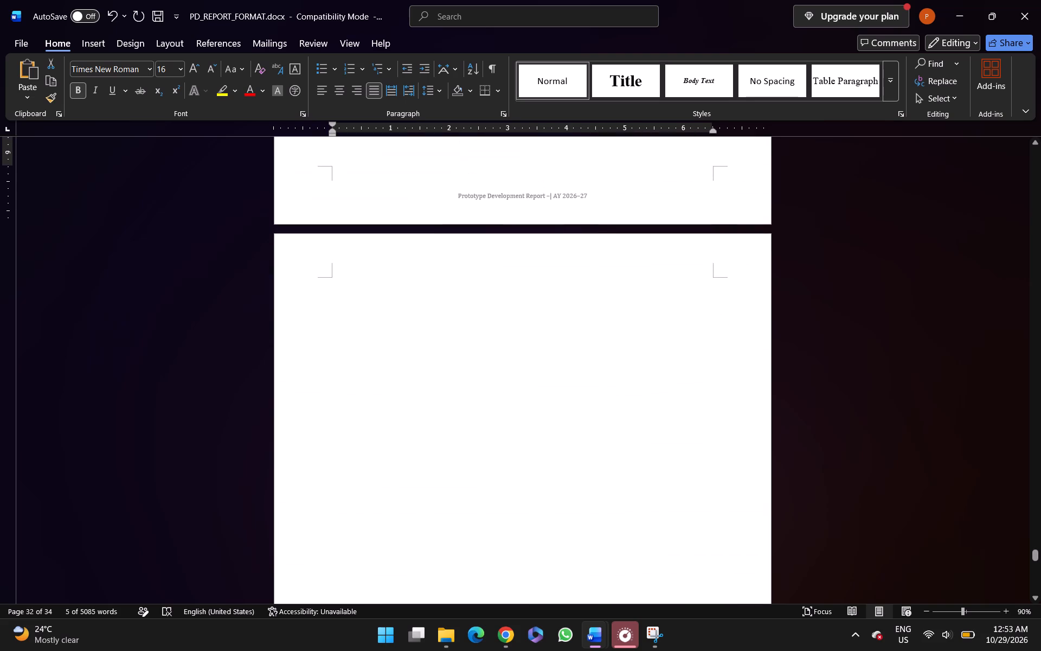
scroll(269, 532, down, 1)
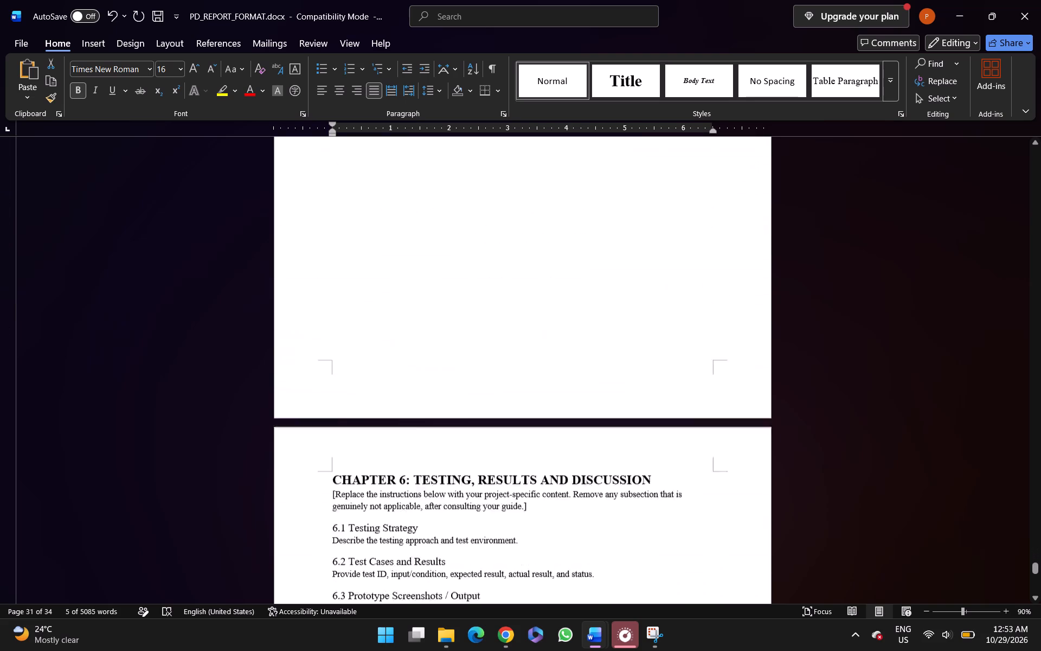
scroll(269, 532, down, 1)
scroll(269, 532, up, 1)
click(327, 216)
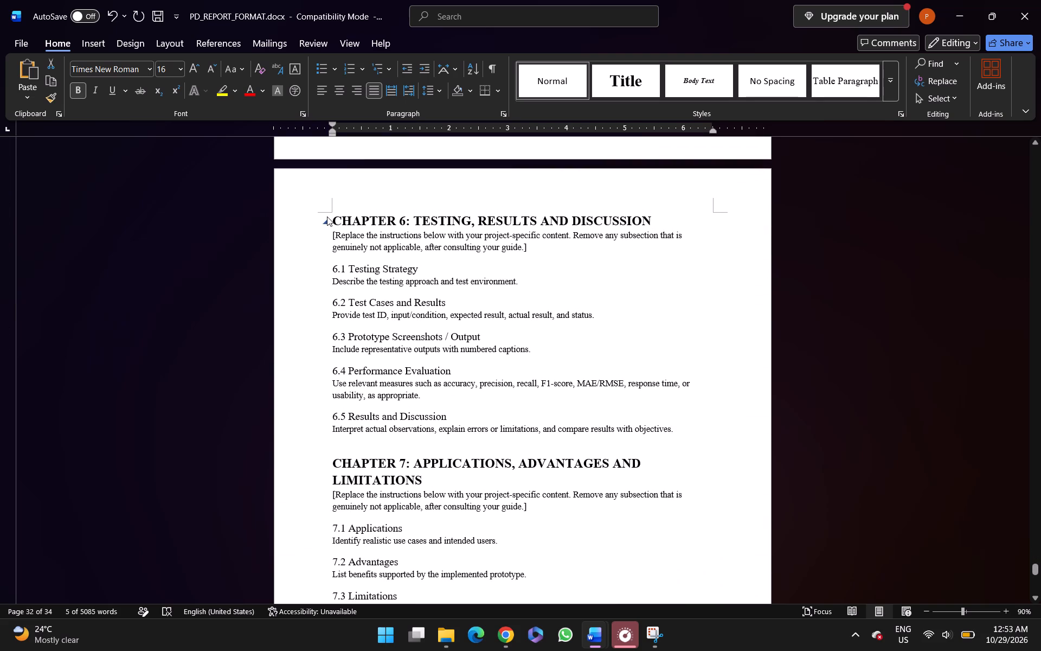
click(336, 219)
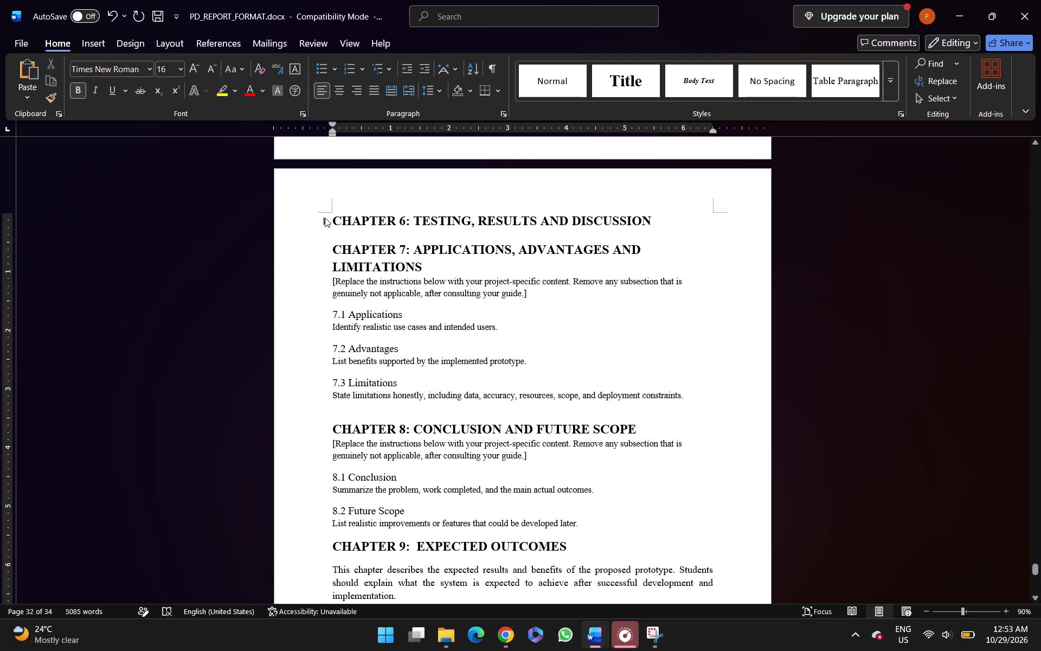
click(324, 218)
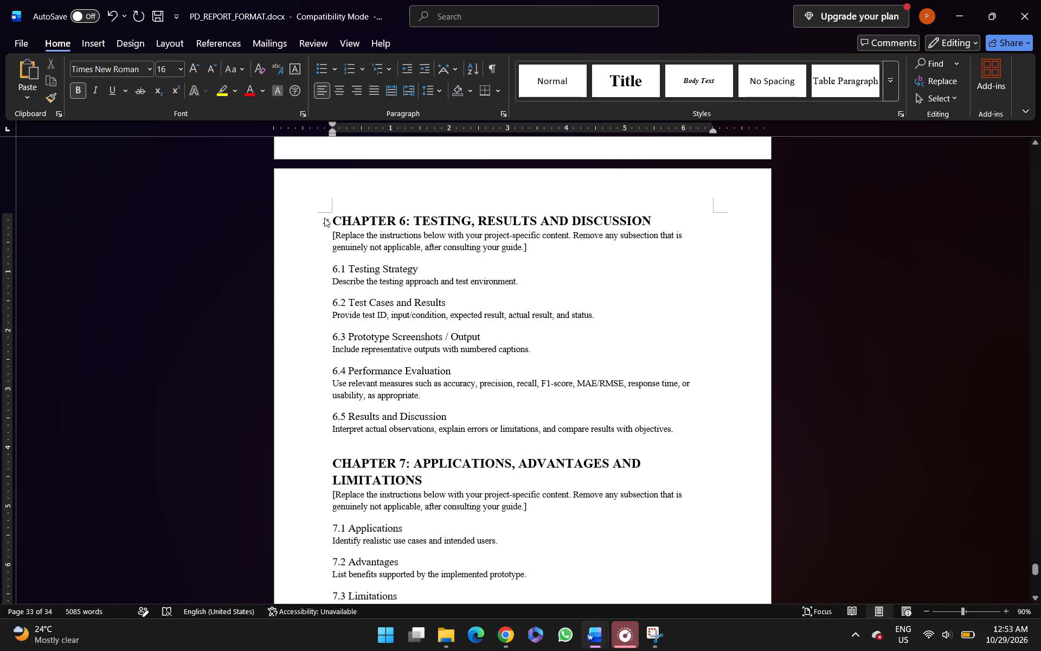
key(ctrl+shift+Down)
key(ctrl+shift+Down)
key(ctrl+shift+Down)
key(ctrl+shift+Down)
key(ctrl+shift+Down)
key(ctrl+shift+Down)
key(ctrl+shift+Down)
key(ctrl+shift+Down)
key(ctrl+shift+Down)
key(ctrl+shift+Down)
key(ctrl+shift+Down)
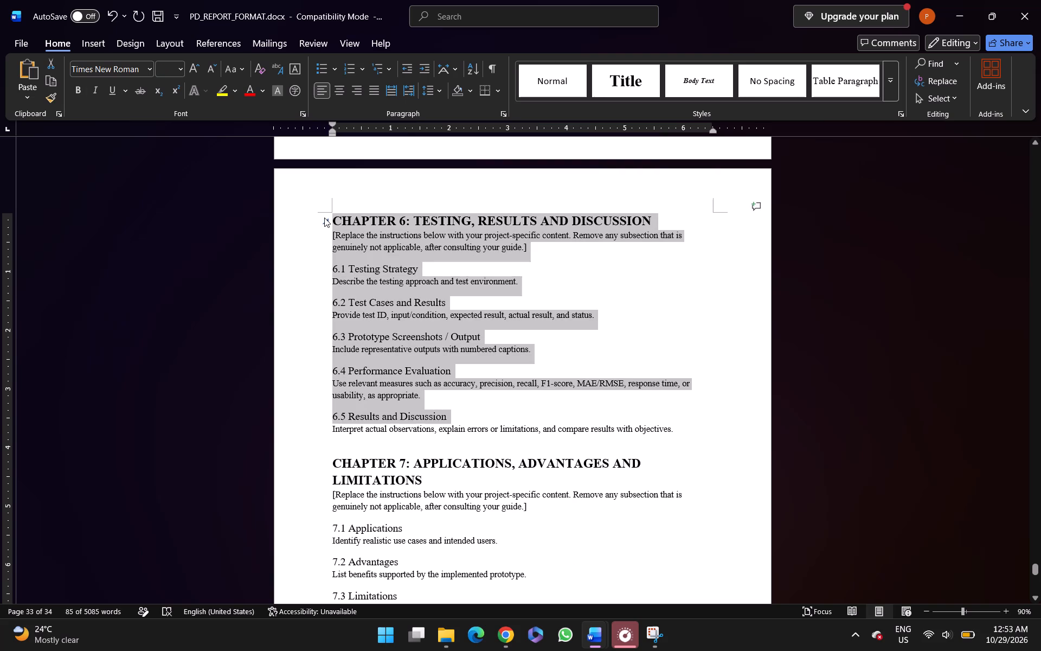
key(ctrl+shift+Down)
key(ctrl+x)
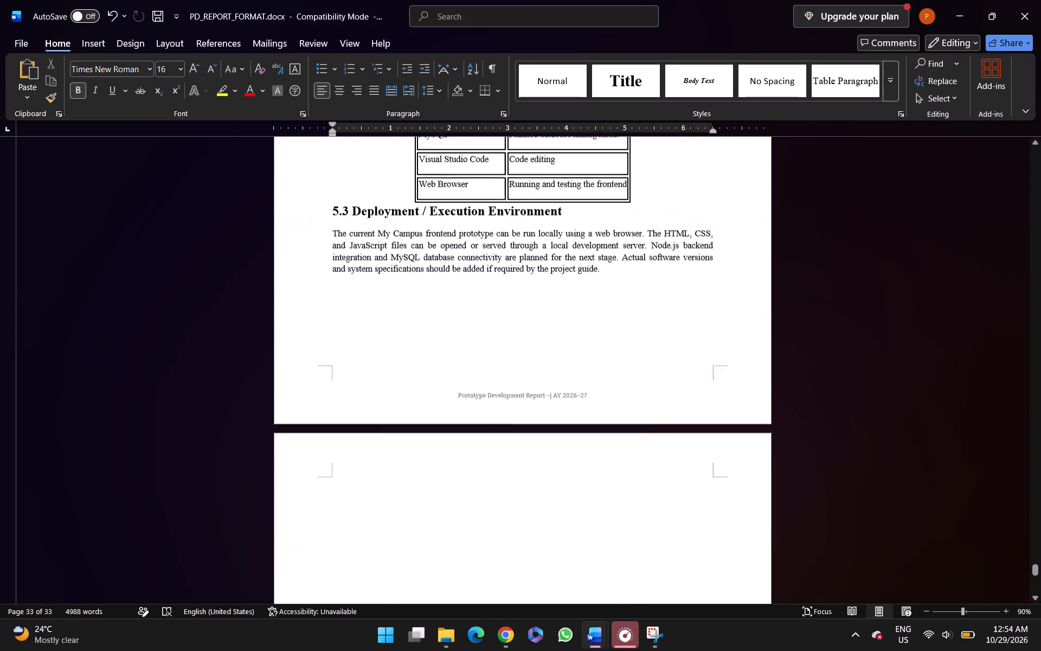
scroll(648, 223, up, 2)
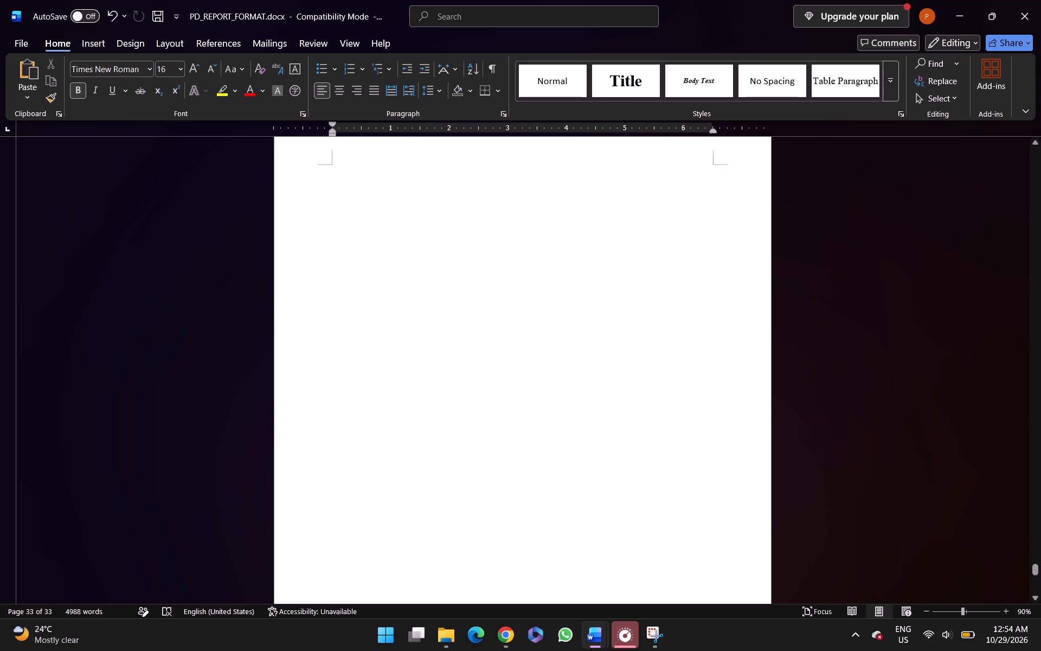
scroll(648, 223, up, 1)
click(334, 231)
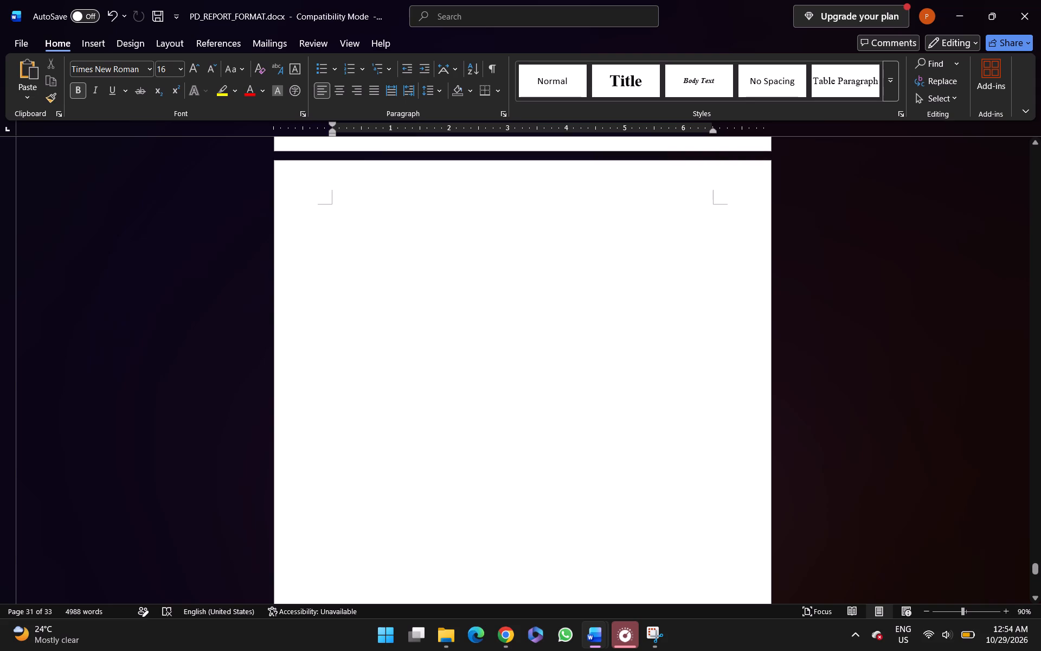
key(ctrl+v)
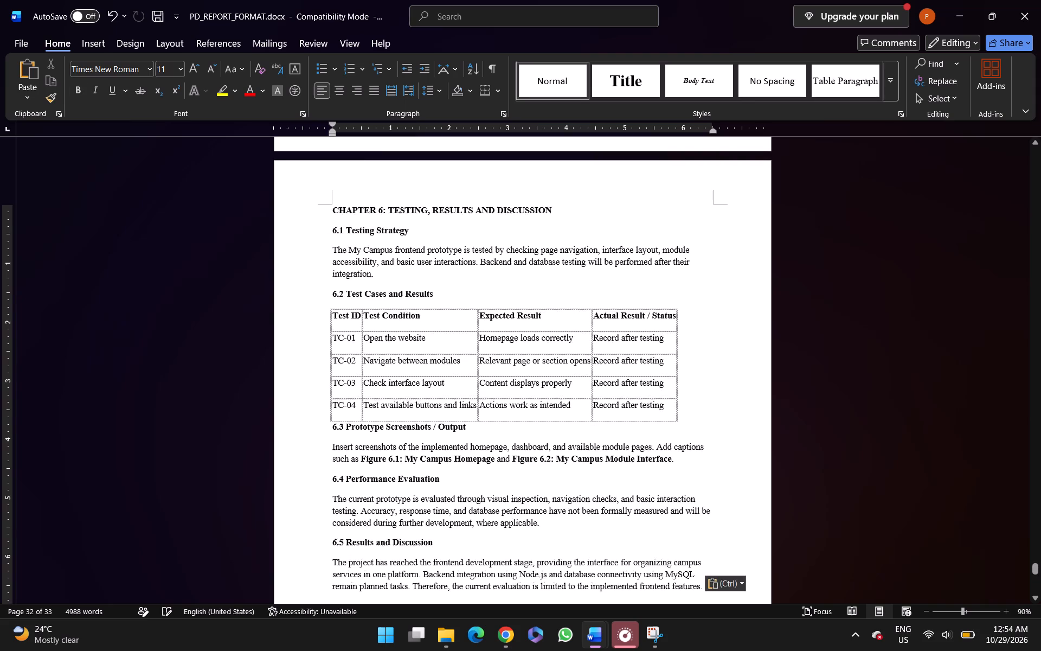
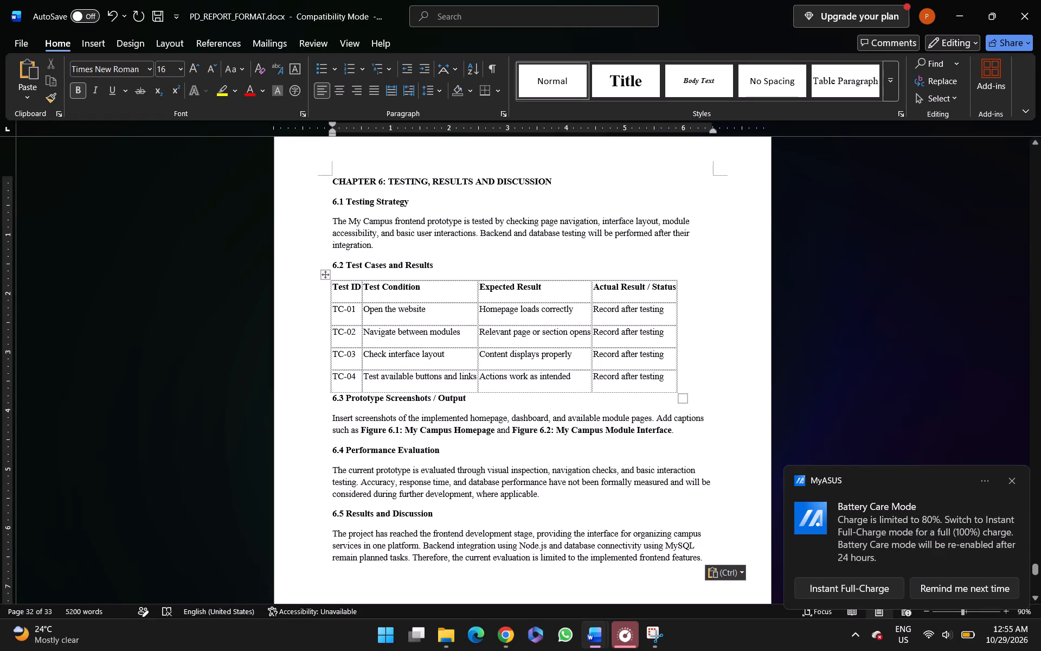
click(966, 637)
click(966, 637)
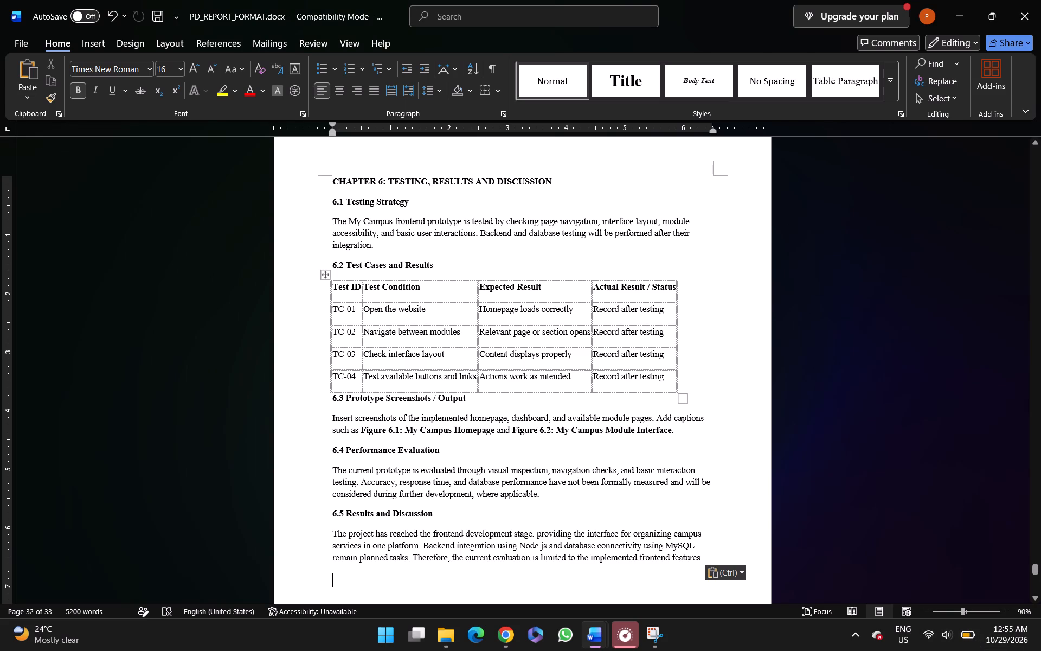
Enlarge the "CHAPTER 6: TESTING, RESULTS AND DISCUSSION" title to 16 pt and center it.
scroll(589, 391, up, 2)
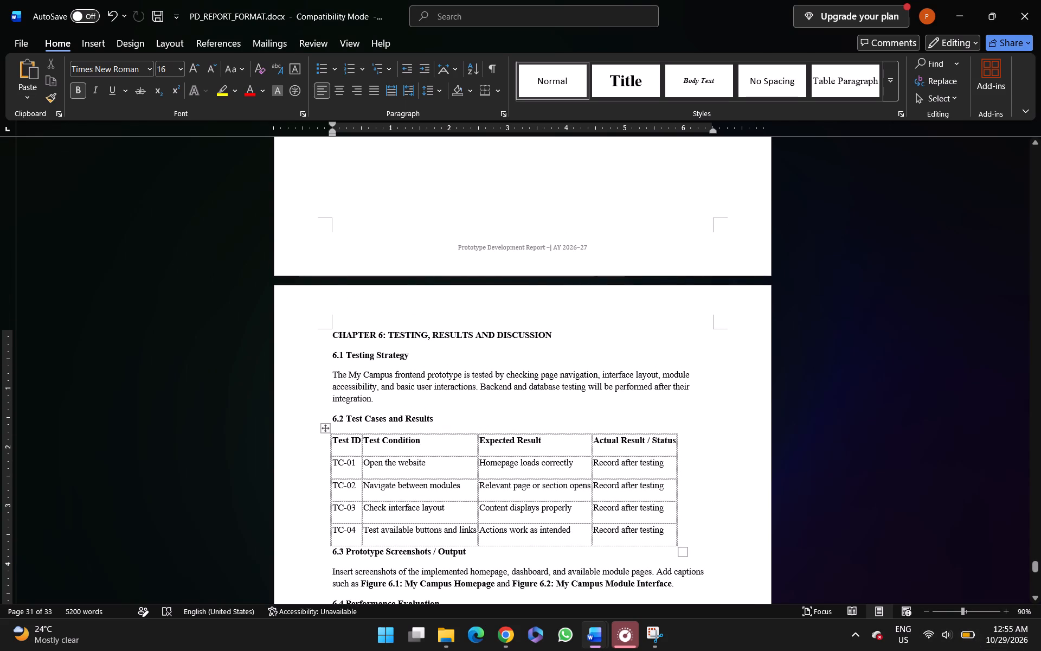
triple_click(429, 331)
key(ctrl+shift+period)
key(ctrl+shift+period)
key(ctrl+shift+period)
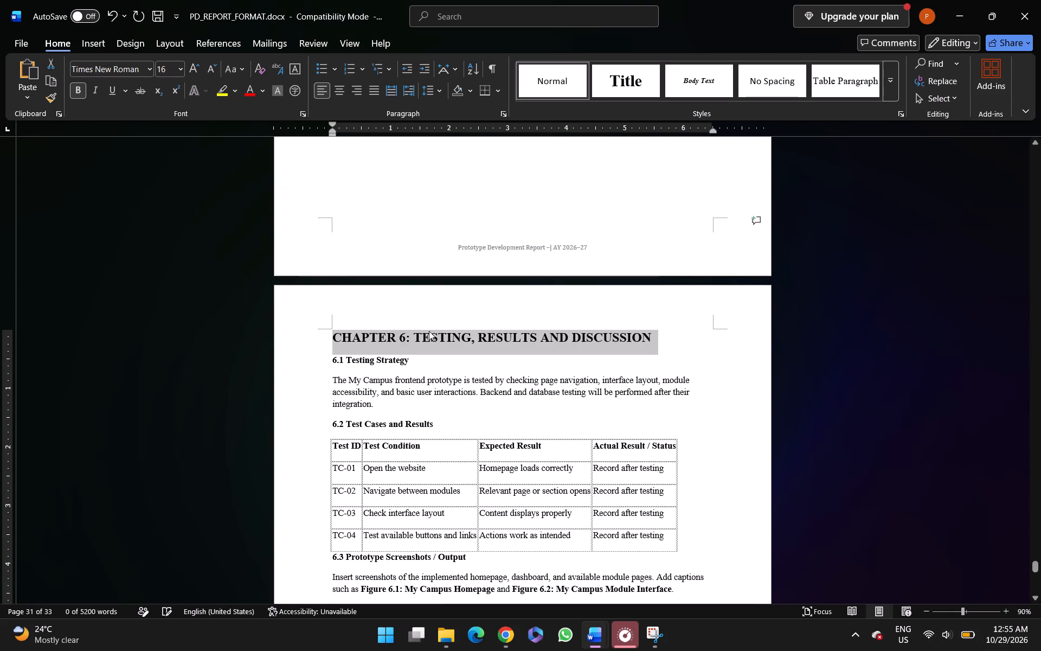
scroll(429, 331, up, 1)
key(ctrl+e)
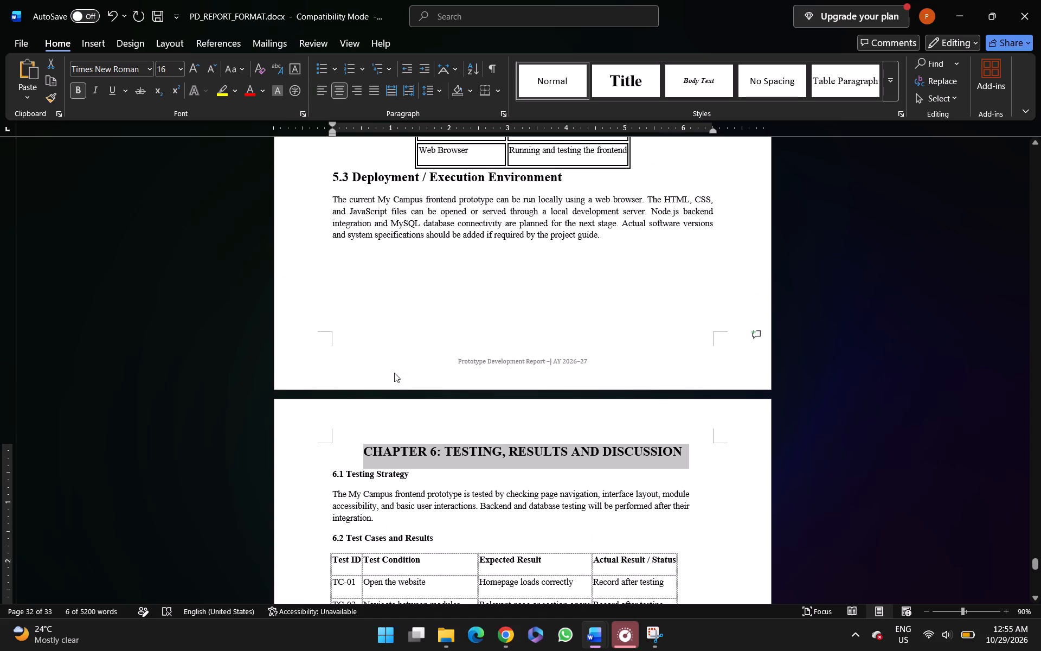
Set the "6.1 Testing Strategy" heading to 16 pt.
triple_click(349, 472)
key(ctrl+shift+period)
key(ctrl+shift+period)
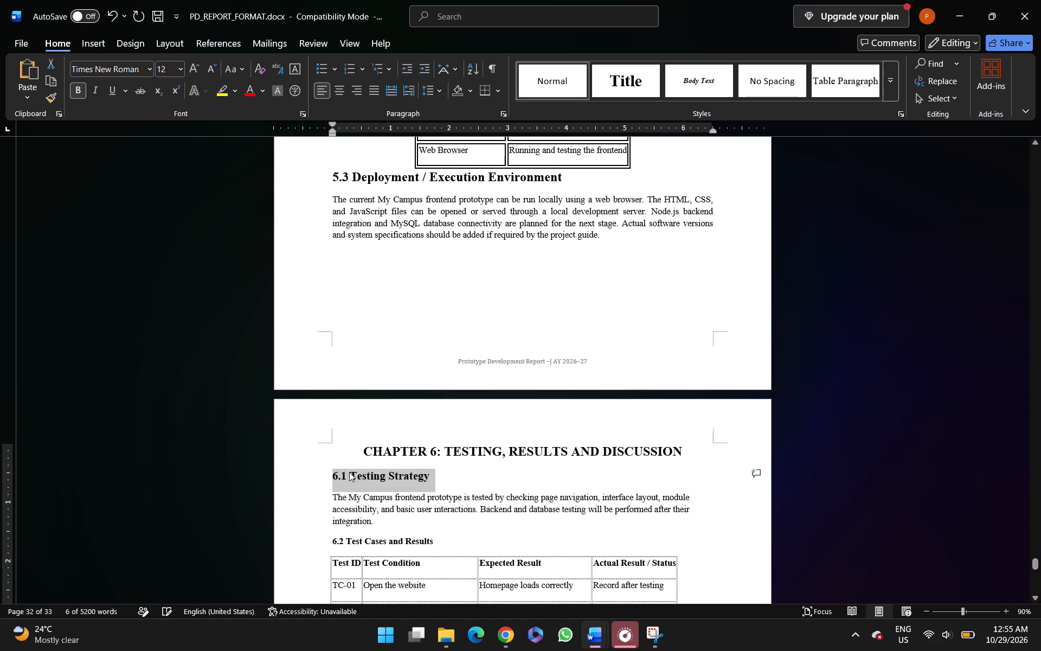
key(ctrl+shift+period)
click(349, 472)
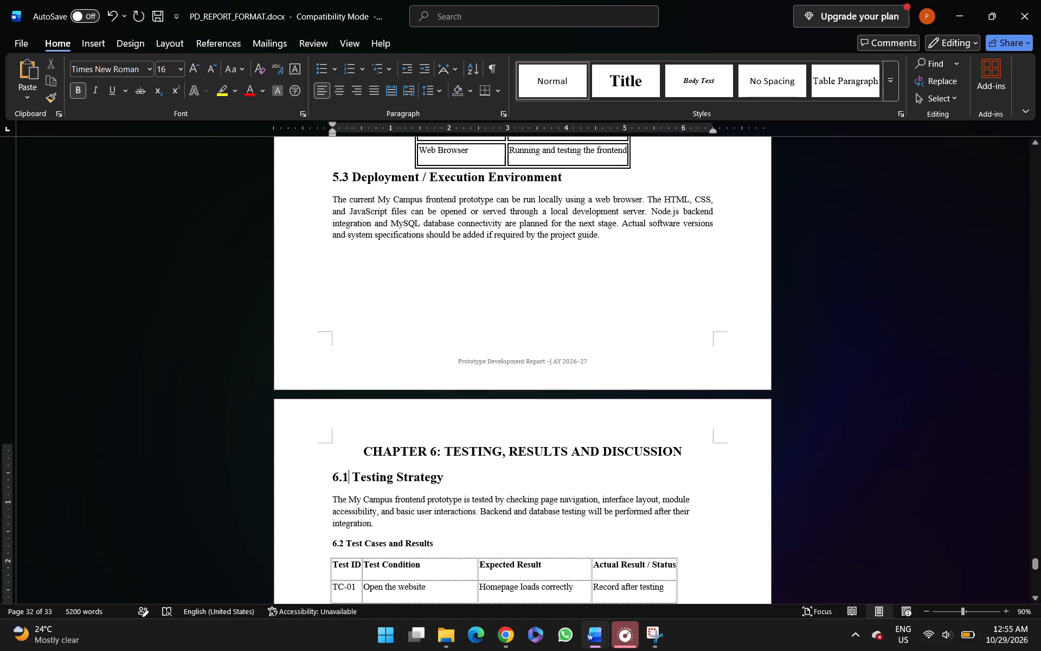
click(343, 502)
Look back over the formatting of Chapters 4 and 5, ending at section 6.2 of Chapter 6.
scroll(343, 502, up, 1)
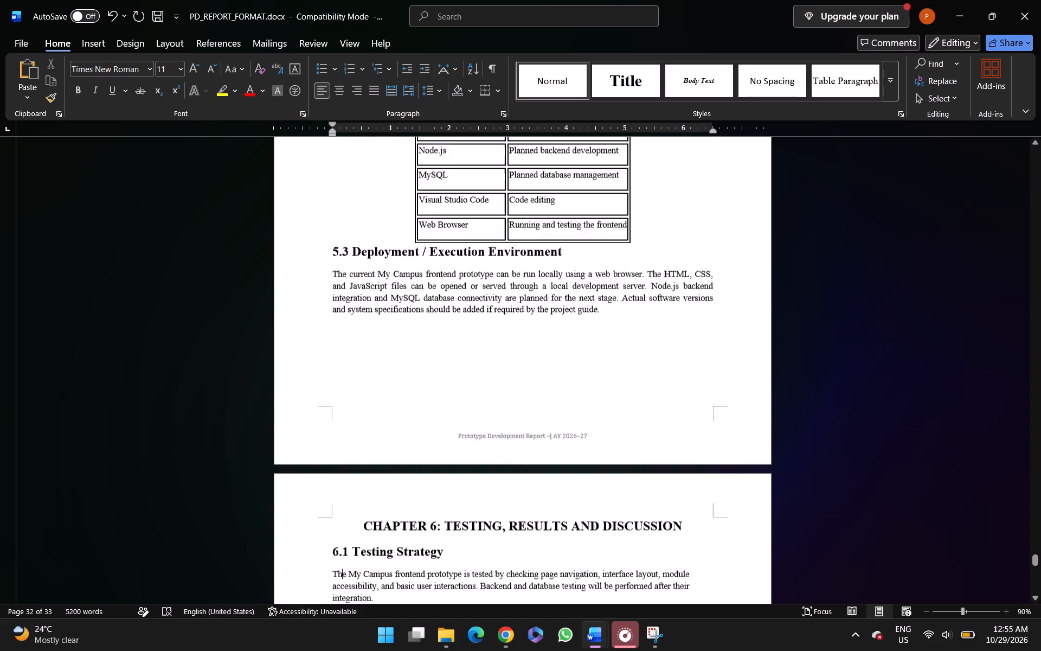
scroll(343, 502, up, 7)
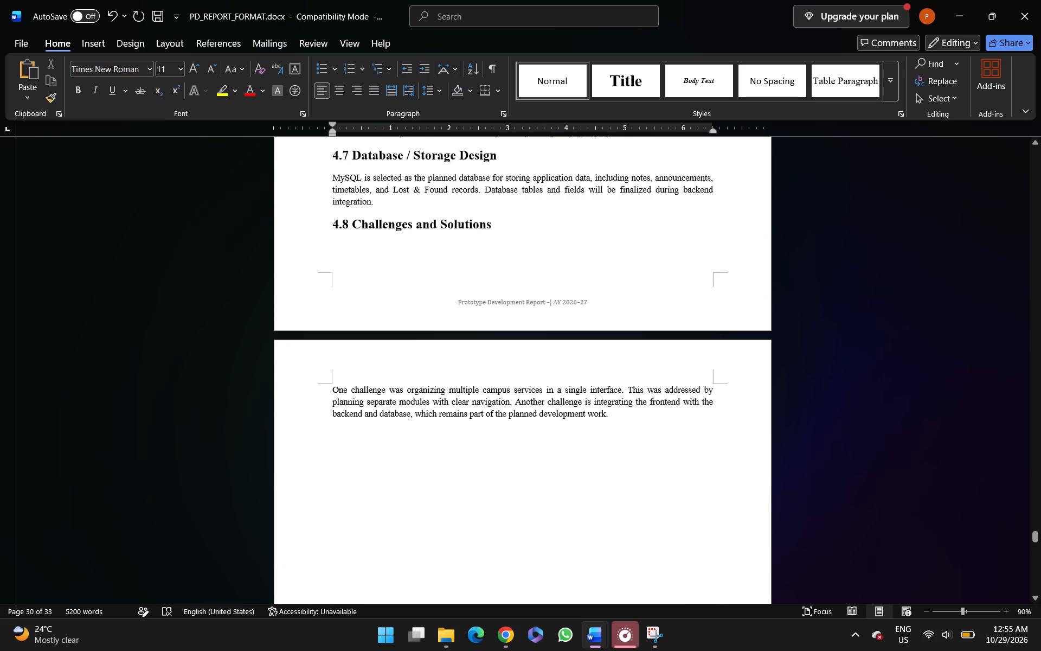
scroll(343, 502, up, 1)
scroll(343, 502, down, 1)
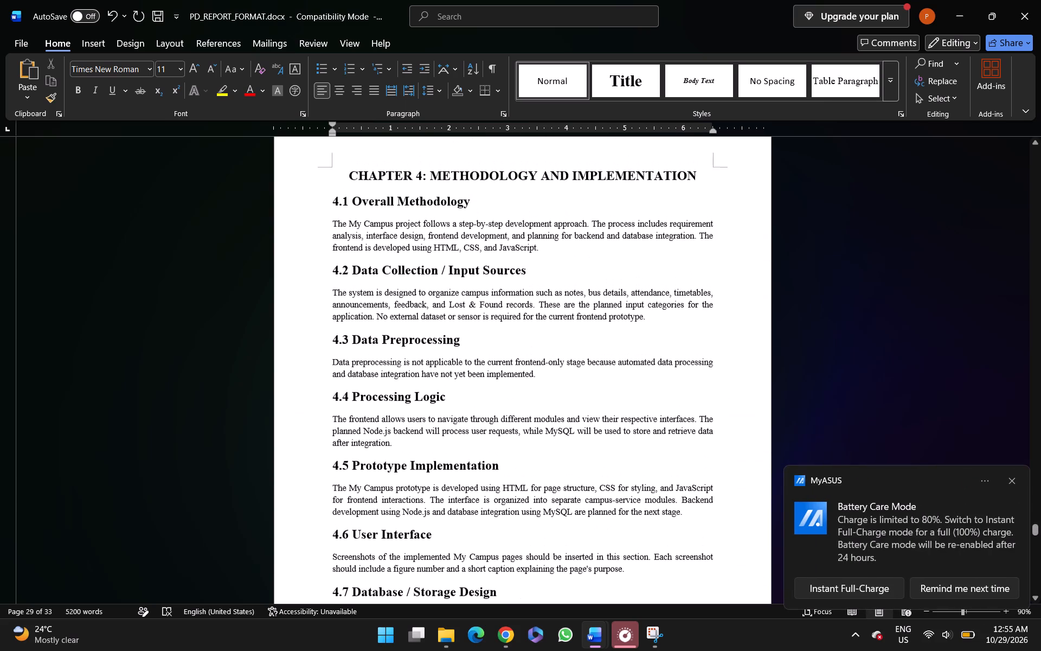
scroll(343, 502, down, 5)
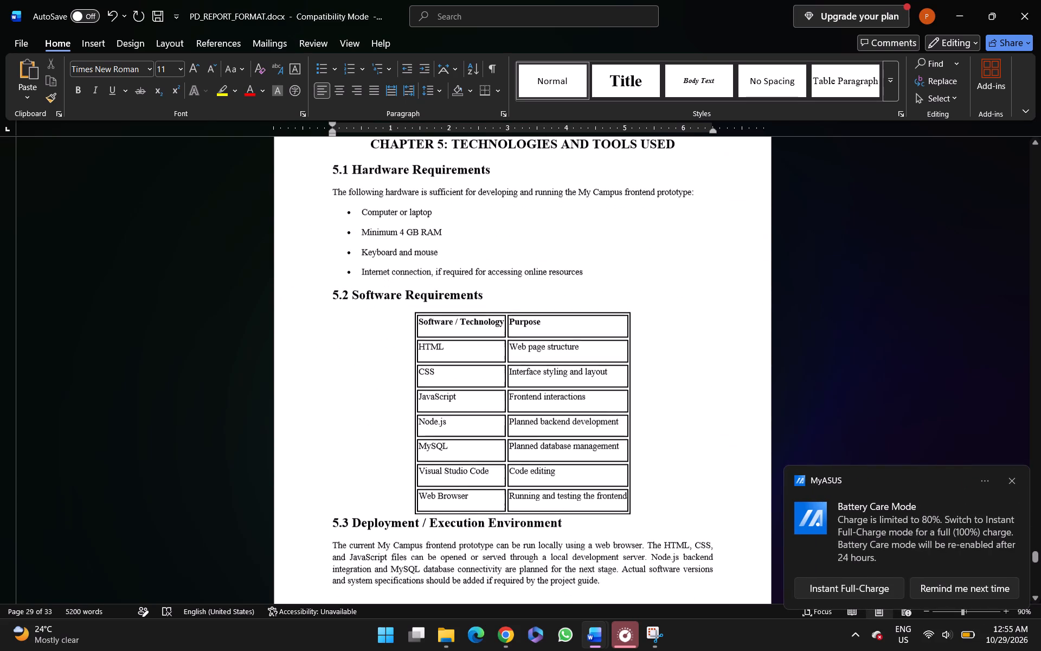
scroll(343, 502, down, 3)
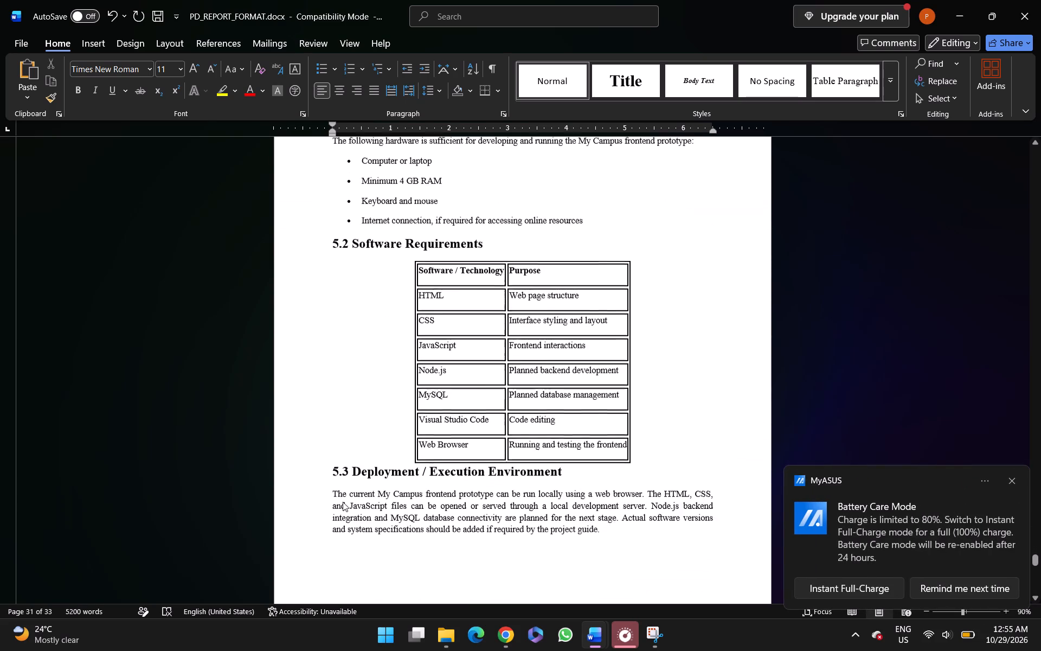
scroll(343, 502, down, 2)
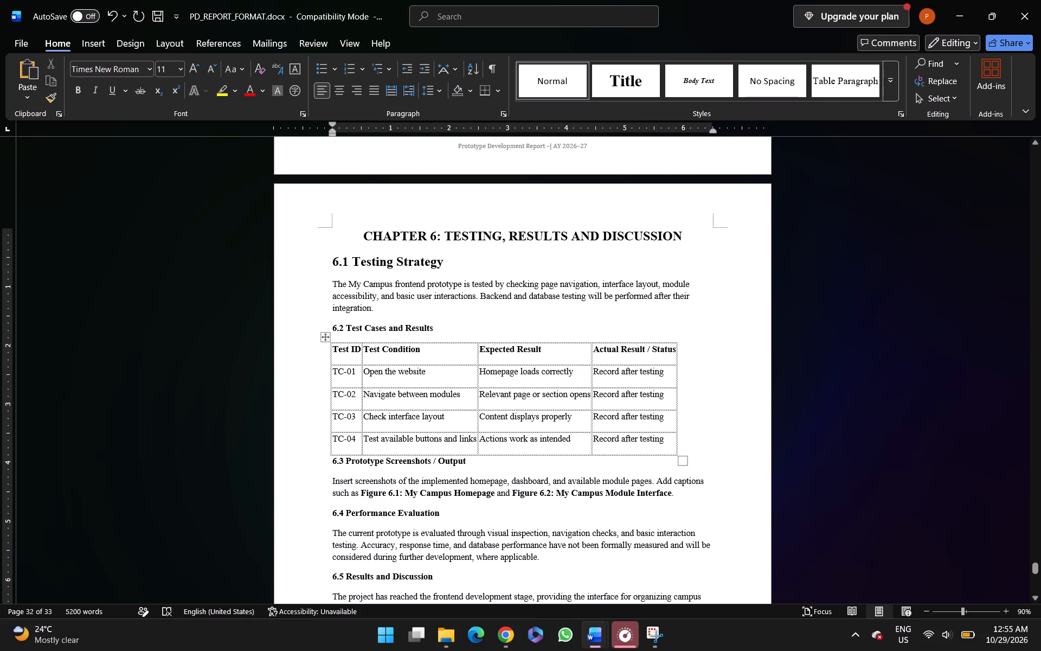
Set the "6.2 Test Cases and Results" heading to 16 pt.
triple_click(391, 327)
key(ctrl+shift+period)
key(ctrl+shift+period)
key(ctrl+shift+period)
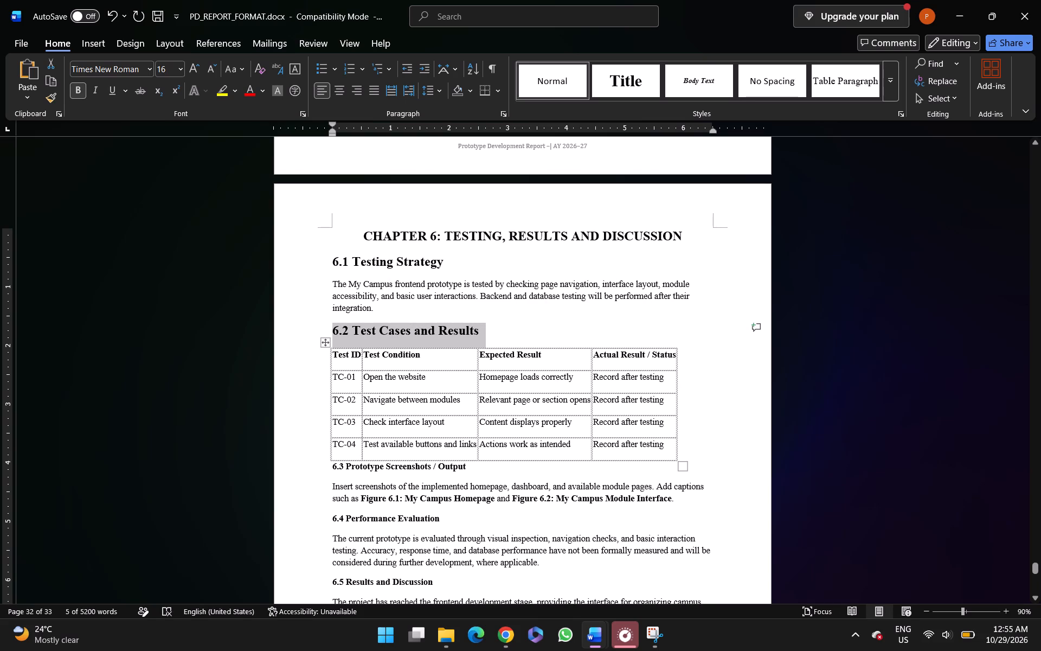
Apply 1 ½ pt borders around all cells of the test cases table in section 6.2 and center the table.
click(324, 340)
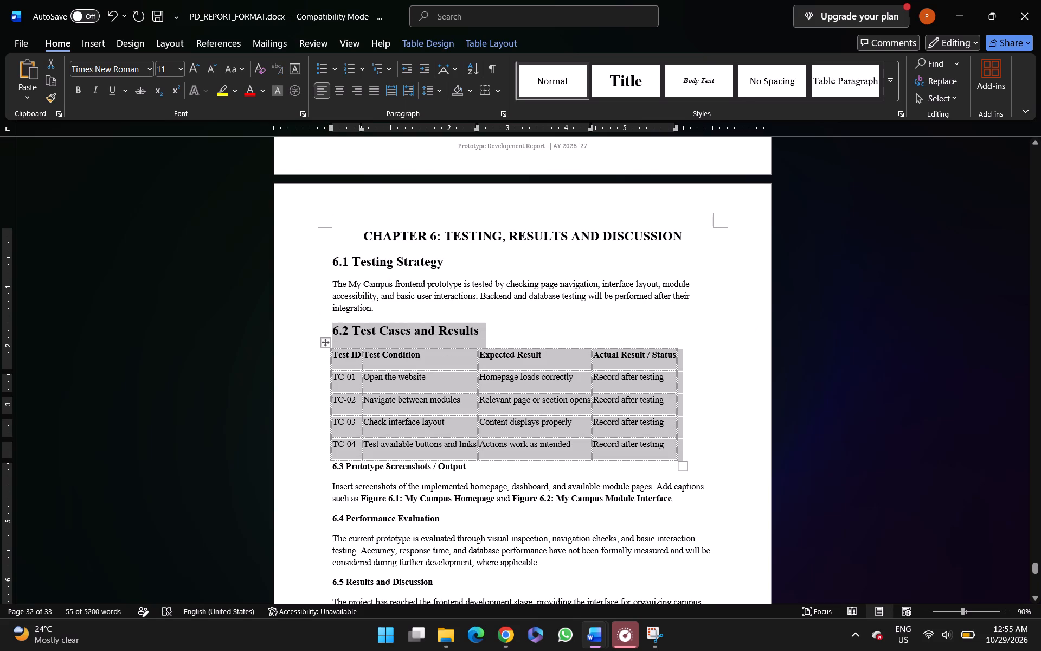
click(324, 340)
click(324, 340)
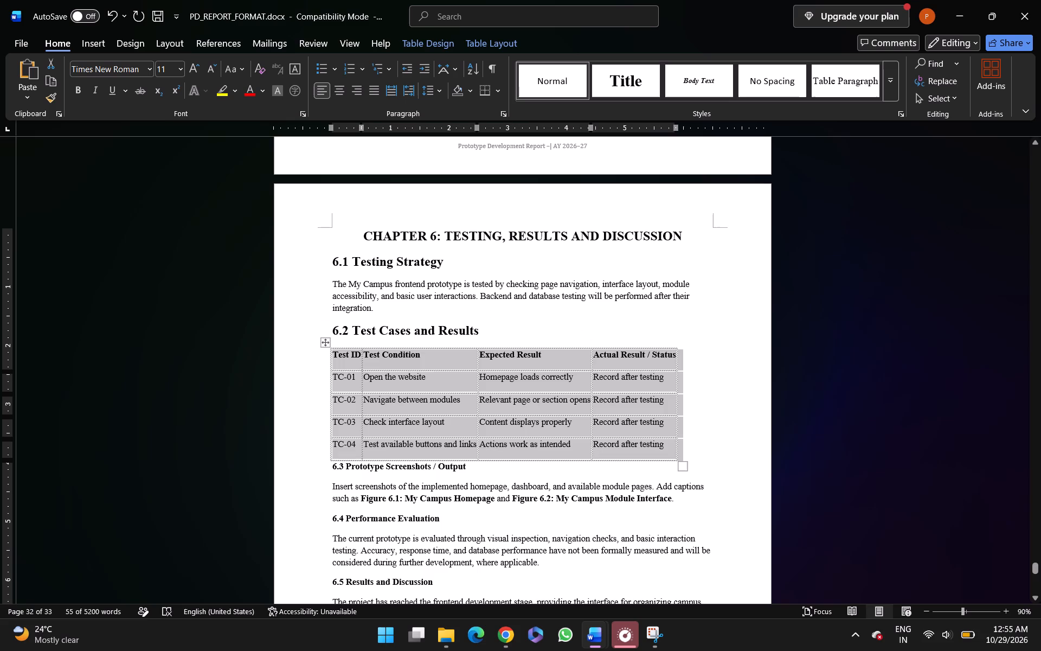
click(431, 43)
click(680, 63)
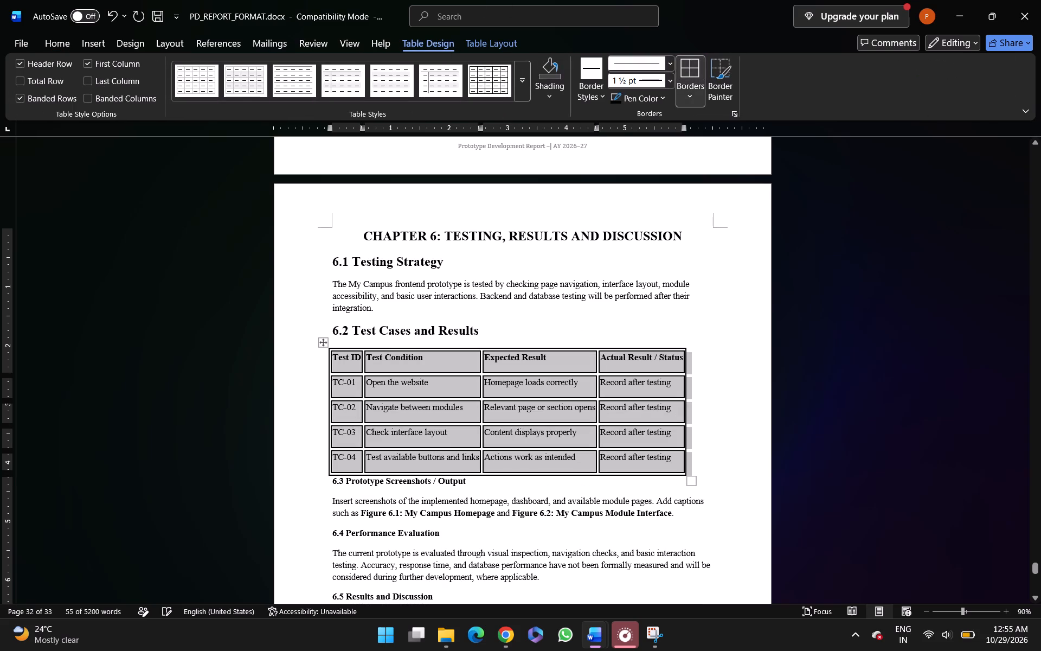
key(ctrl+e)
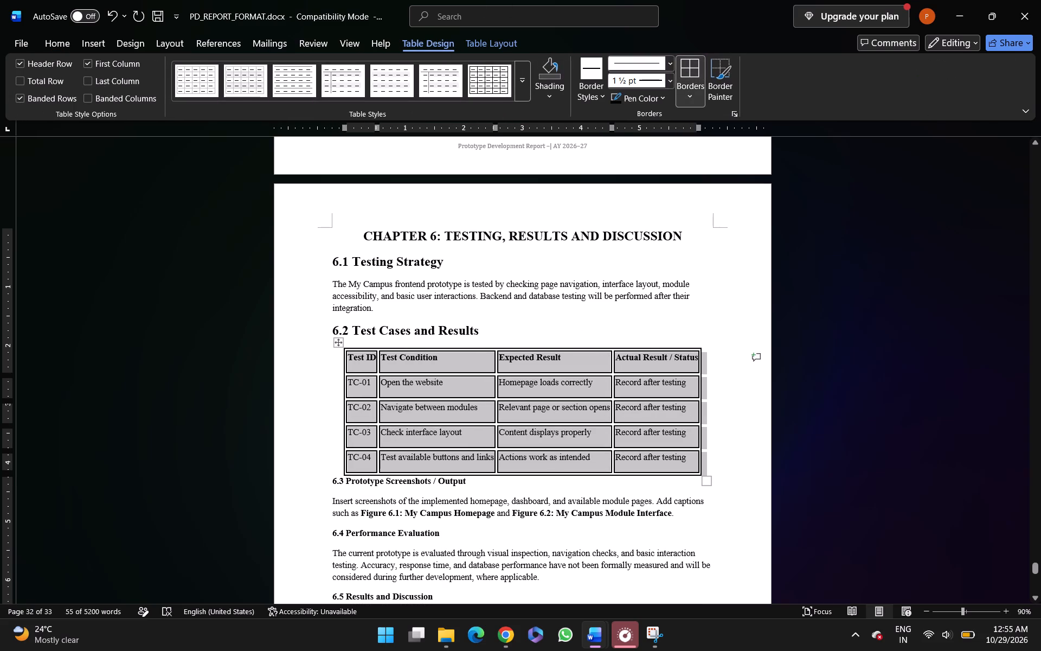
Set the "6.3 Prototype Screenshots / Output" heading to 16 pt, undoing any accidental replacement of its text.
triple_click(402, 480)
click(402, 480)
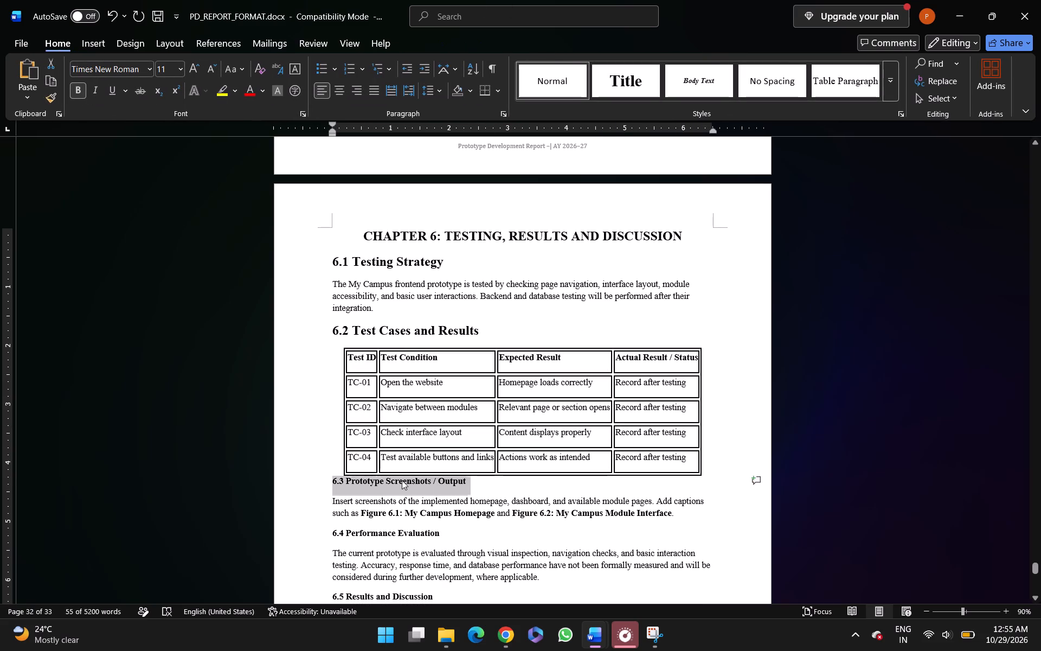
key(shift+greater)
key(ctrl+shift+period)
key(ctrl+shift+period)
key(ctrl+z)
key(ctrl+z)
key(ctrl+z)
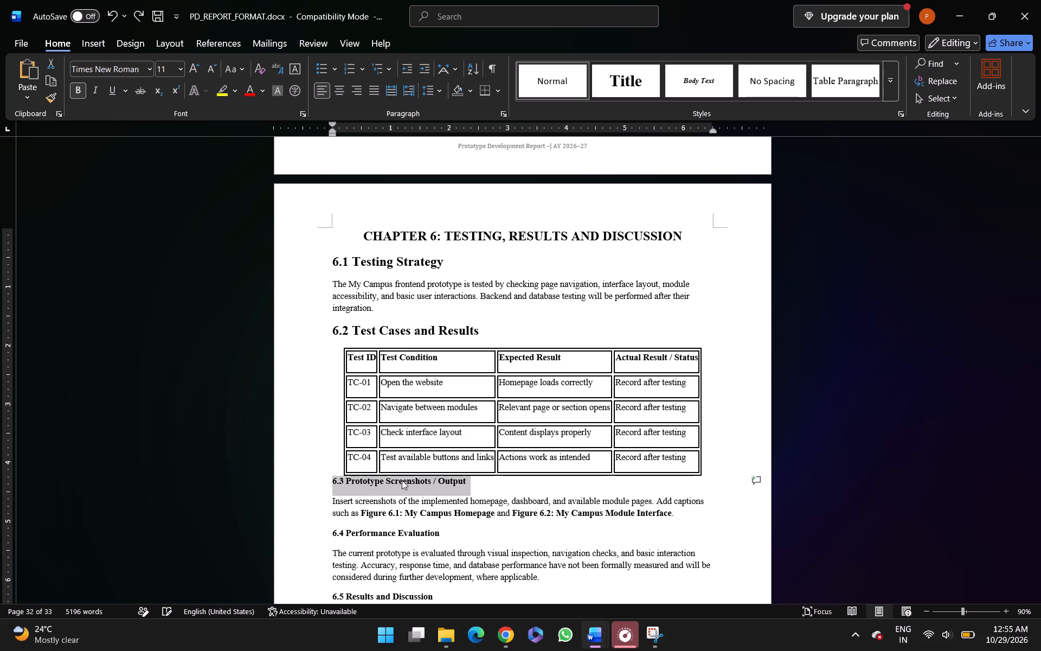
key(ctrl+shift+period)
key(ctrl+shift+period)
key(ctrl+shift+period)
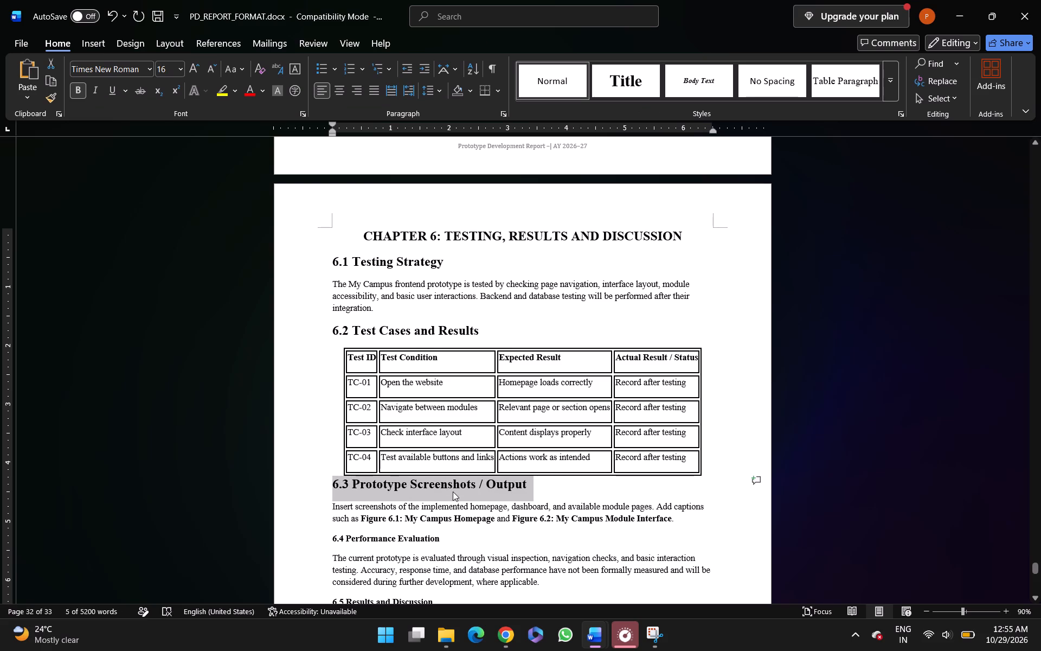
Set the "6.4 Performance Evaluation" and "6.5 Results and Discussion" headings to 16 pt.
scroll(453, 492, down, 1)
triple_click(390, 443)
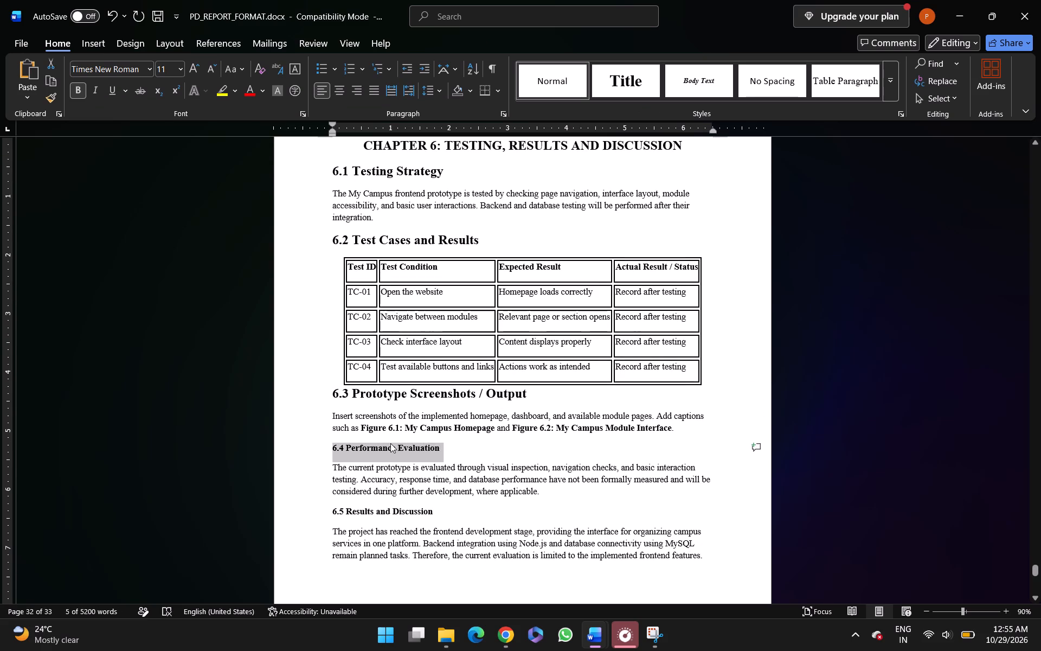
key(ctrl+shift+period)
key(ctrl+shift+period)
key(ctrl+shift+period)
scroll(390, 443, down, 1)
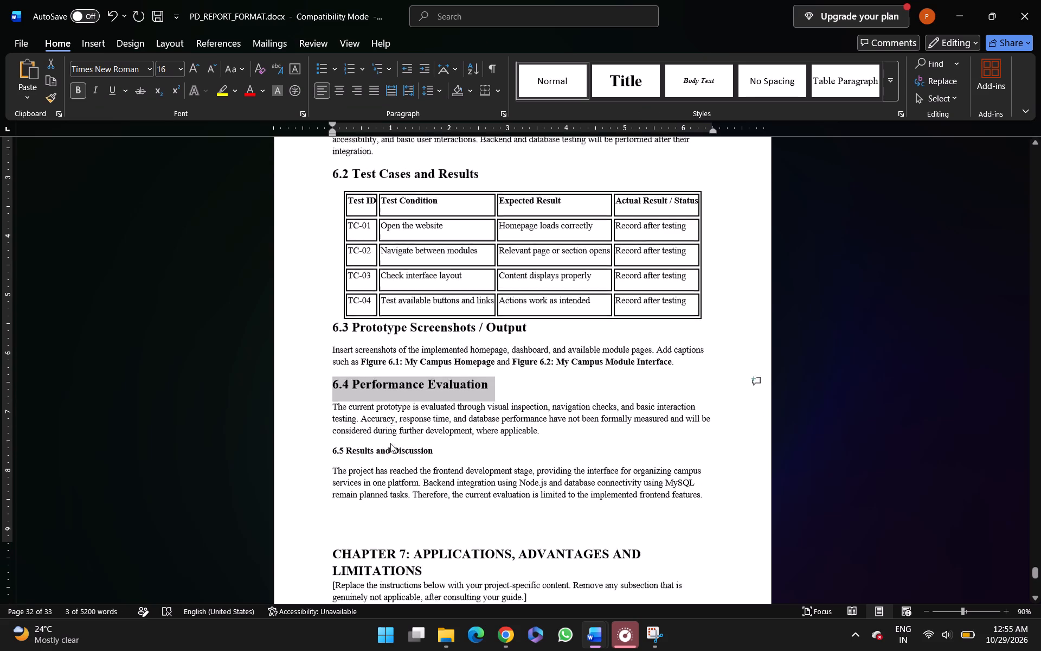
scroll(390, 443, down, 1)
triple_click(361, 375)
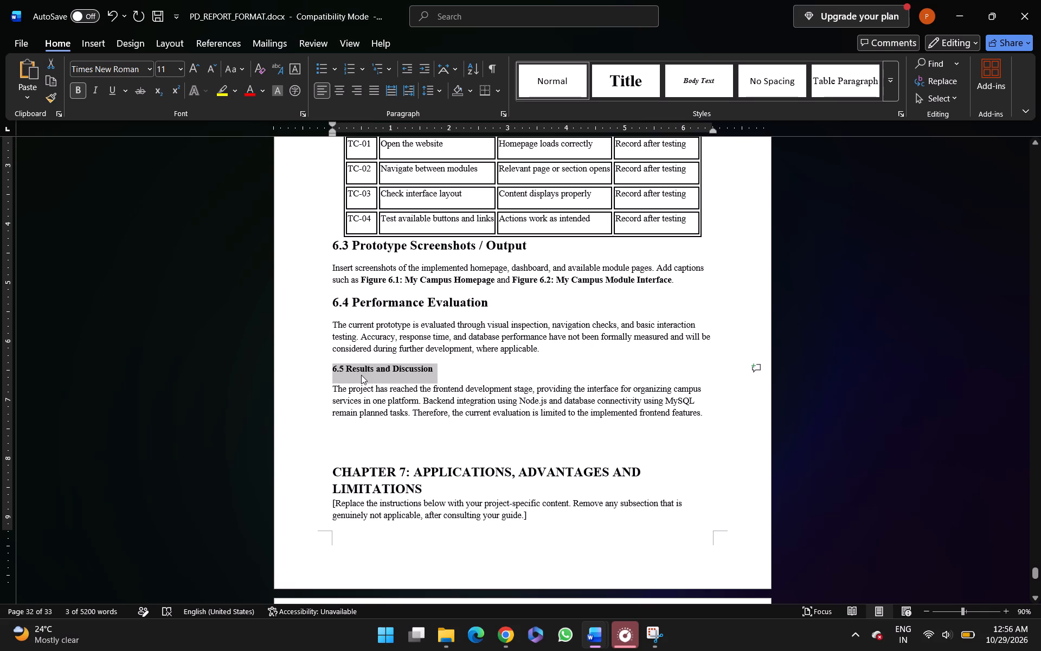
key(ctrl+shift+period)
key(ctrl+shift+period)
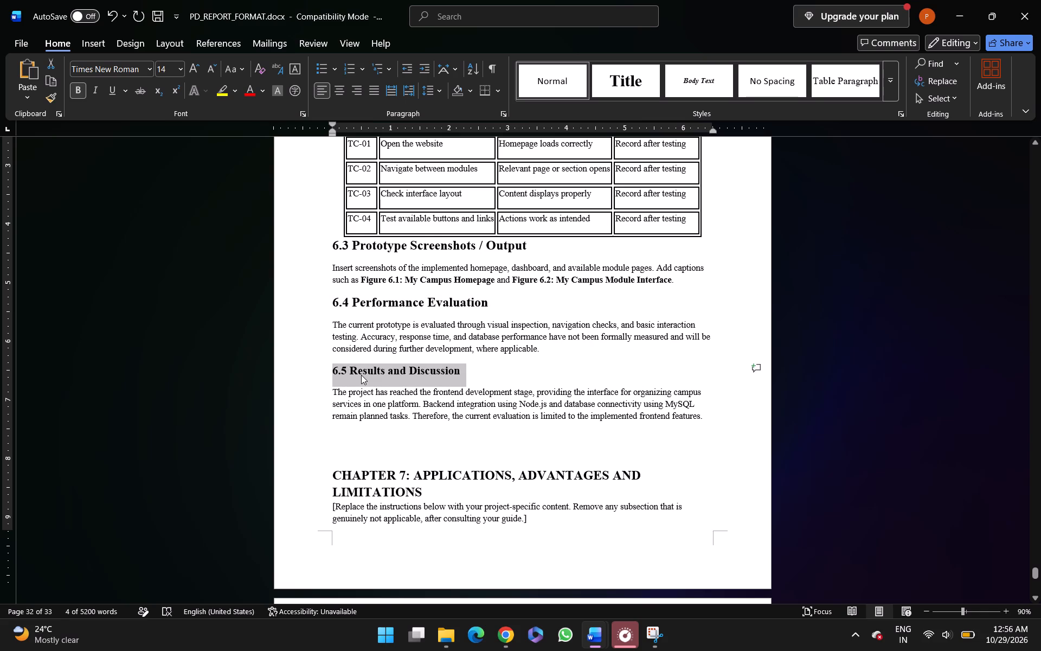
key(ctrl+shift+period)
Insert a page break after the section 6.5 paragraph and remove the blank lines above the Chapter 7 title.
scroll(361, 375, down, 1)
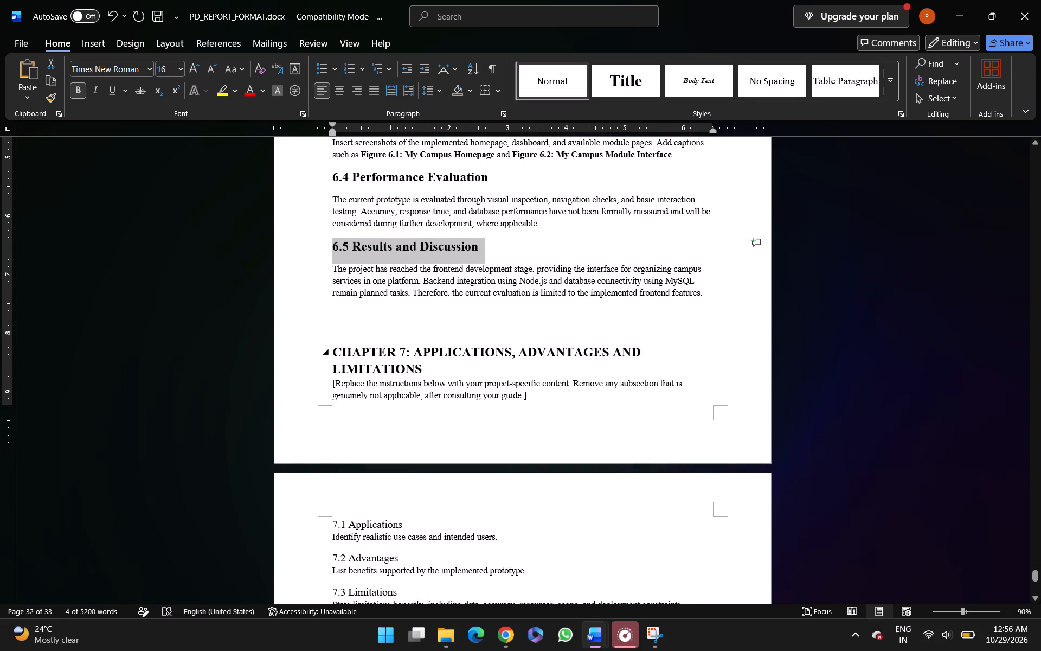
click(704, 289)
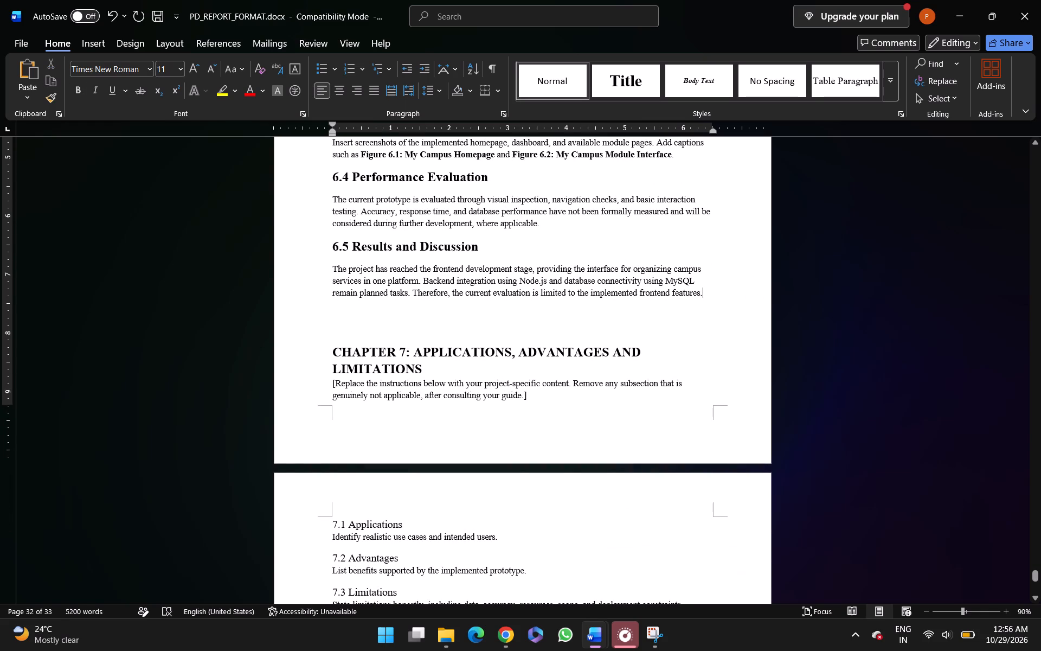
key(ctrl+Return)
scroll(704, 289, down, 1)
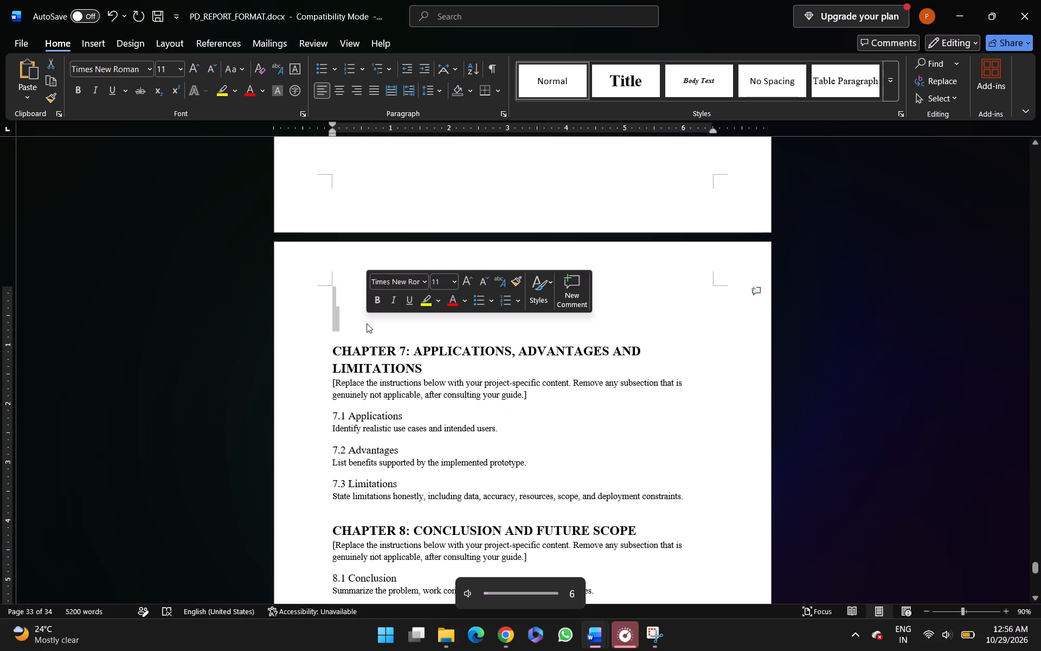
key(BackSpace)
key(ctrl+shift+Down)
key(ctrl+shift+Down)
key(ctrl+shift+Down)
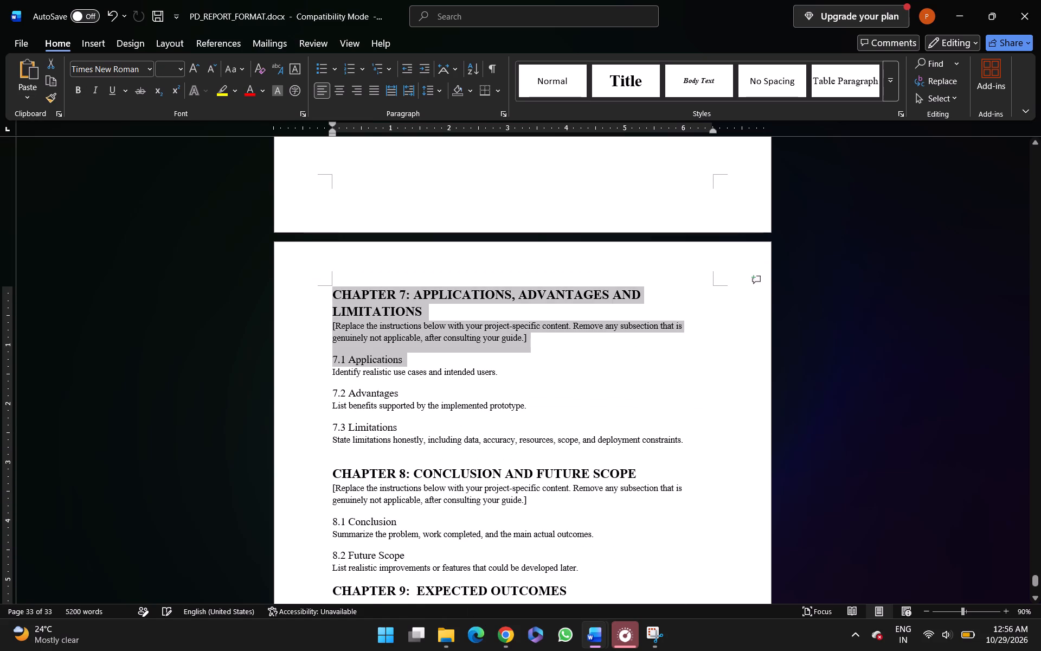
key(ctrl+shift+Down)
key(ctrl+shift+Down)
key(ctrl+shift+Down)
key(ctrl+shift+Down)
key(ctrl+shift+Down)
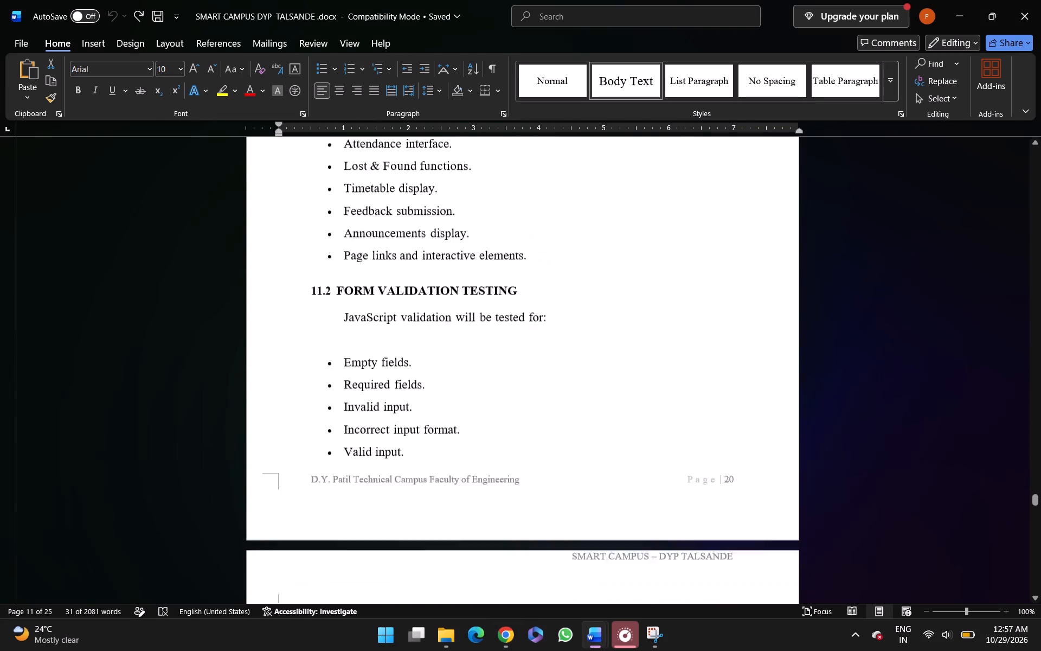
scroll(853, 275, down, 8)
scroll(853, 275, up, 2)
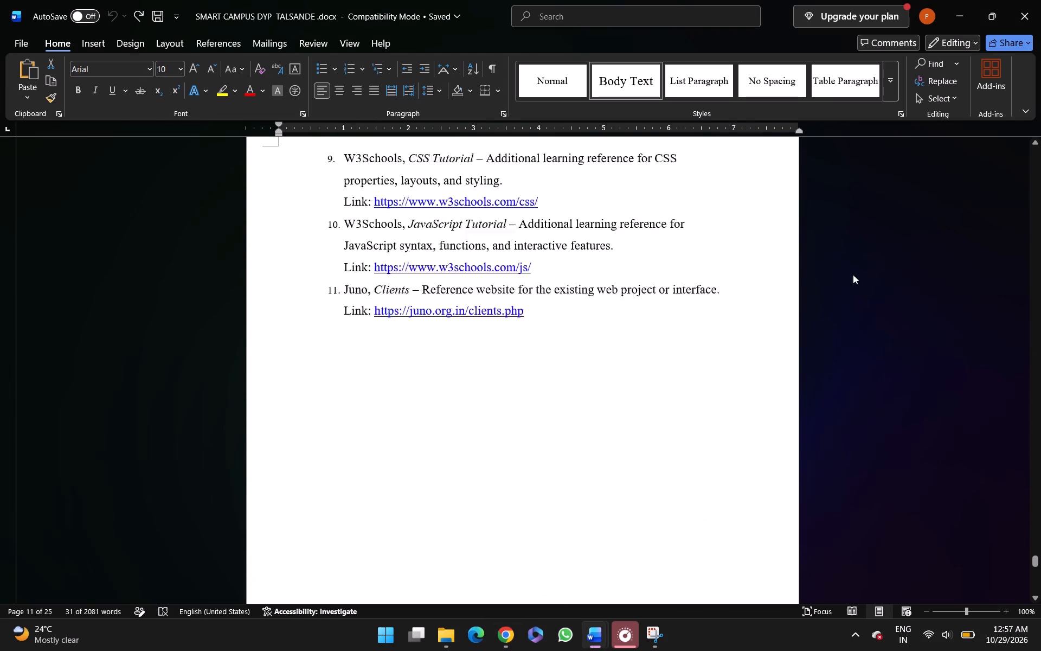
scroll(853, 275, up, 11)
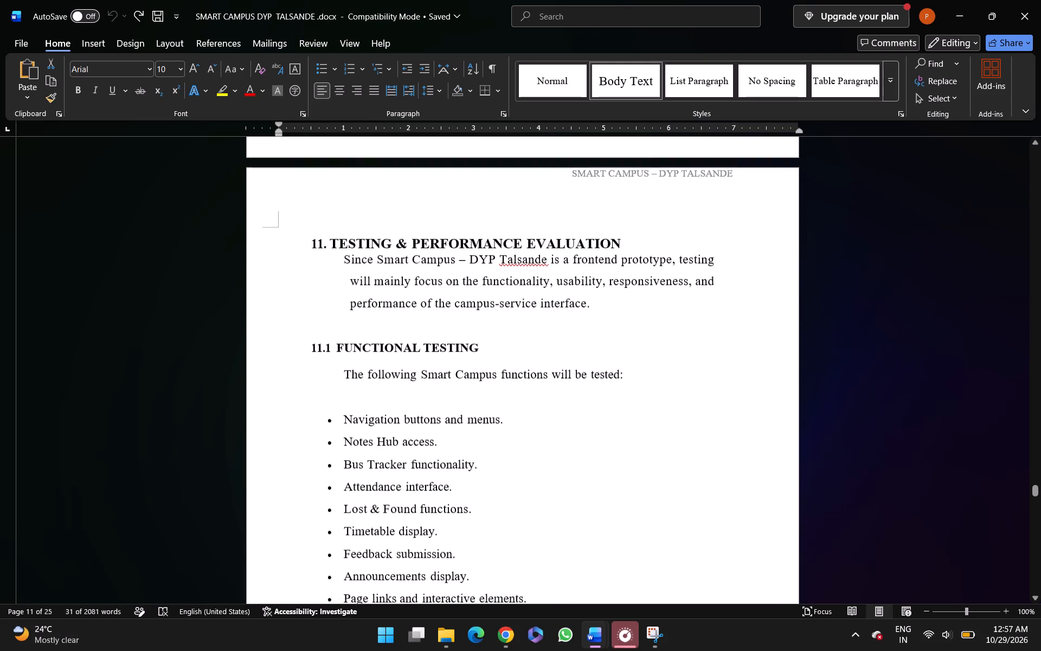
scroll(853, 275, up, 4)
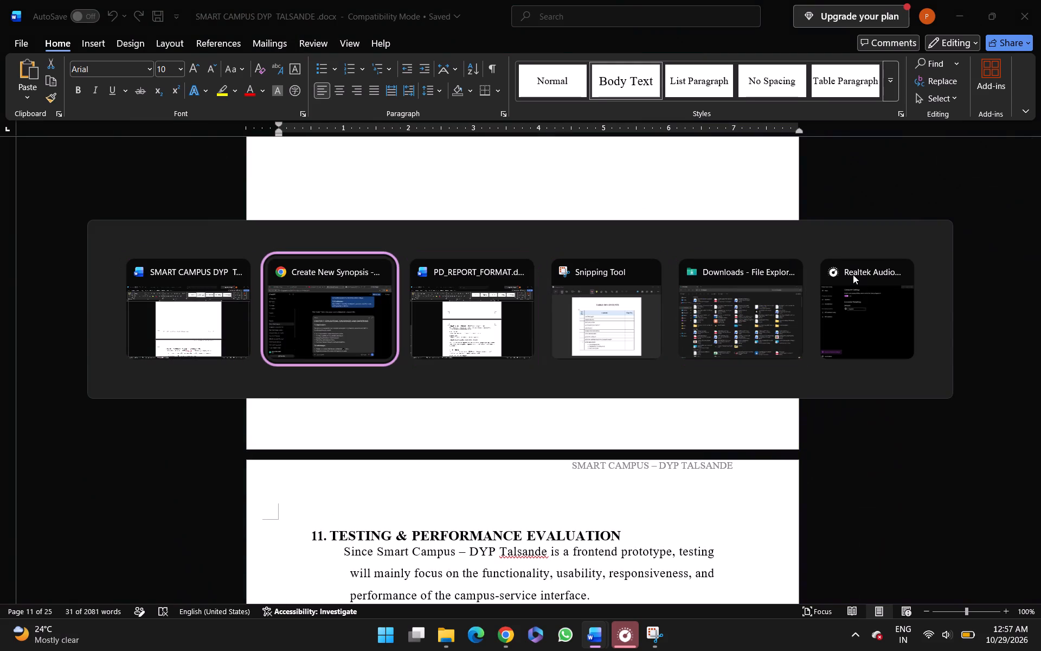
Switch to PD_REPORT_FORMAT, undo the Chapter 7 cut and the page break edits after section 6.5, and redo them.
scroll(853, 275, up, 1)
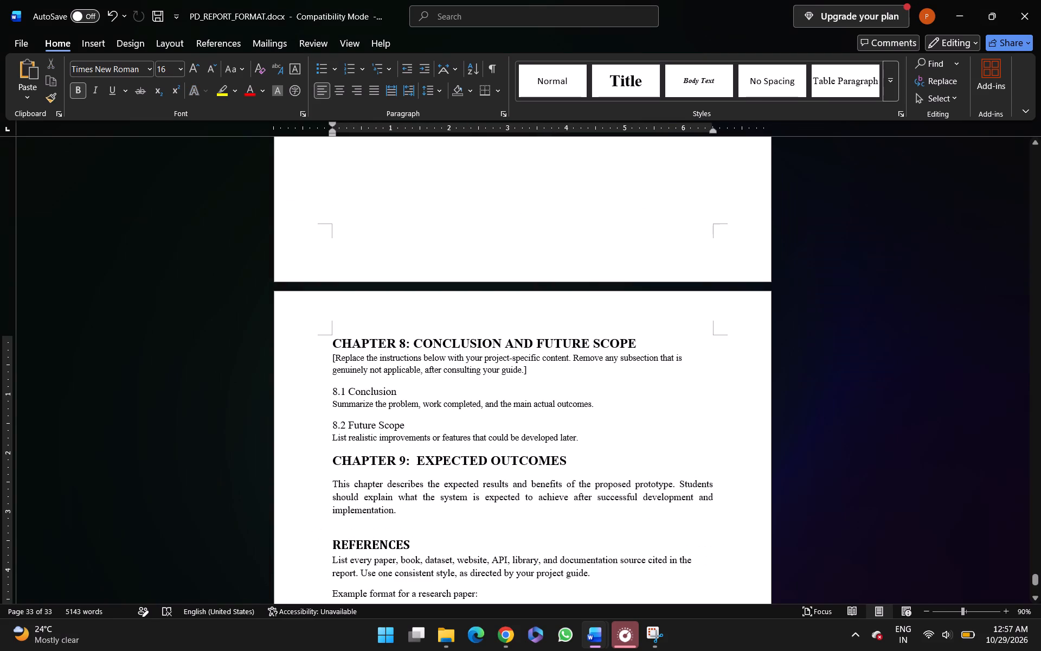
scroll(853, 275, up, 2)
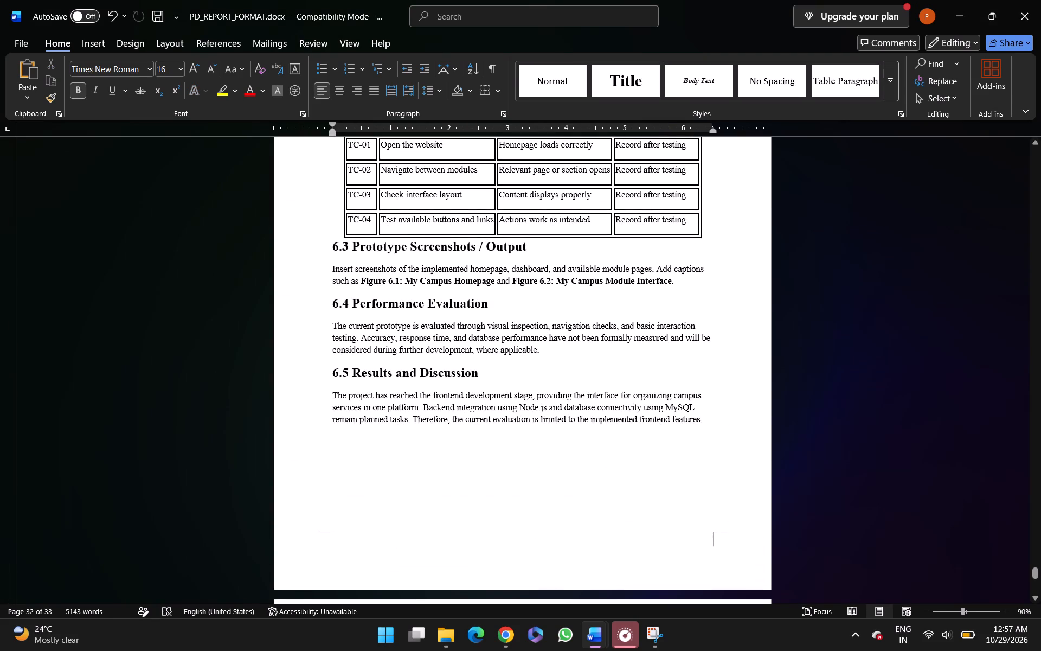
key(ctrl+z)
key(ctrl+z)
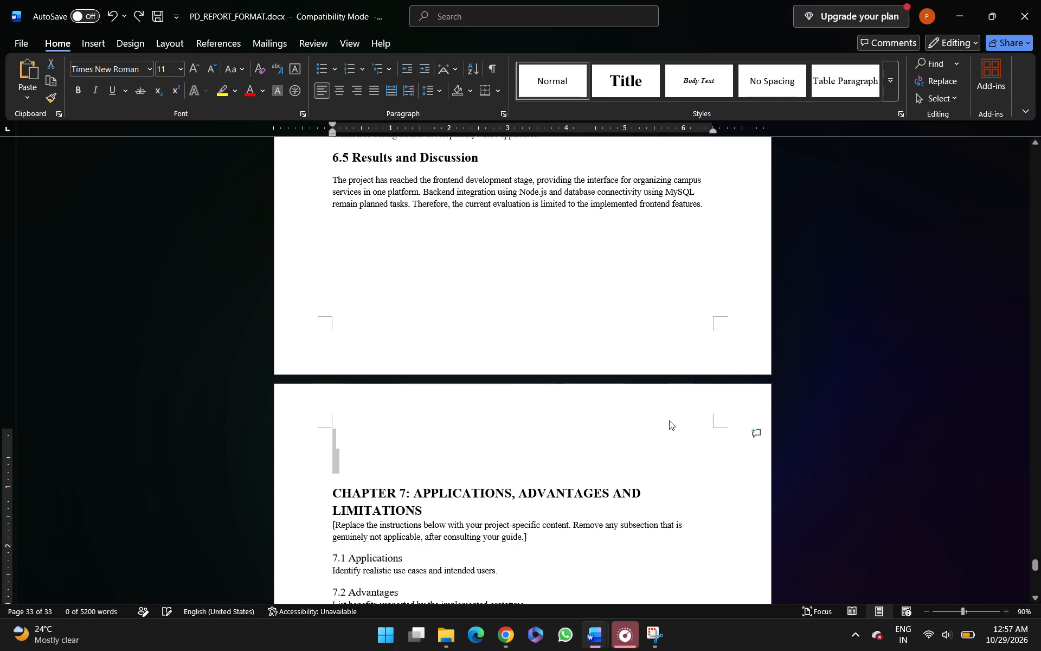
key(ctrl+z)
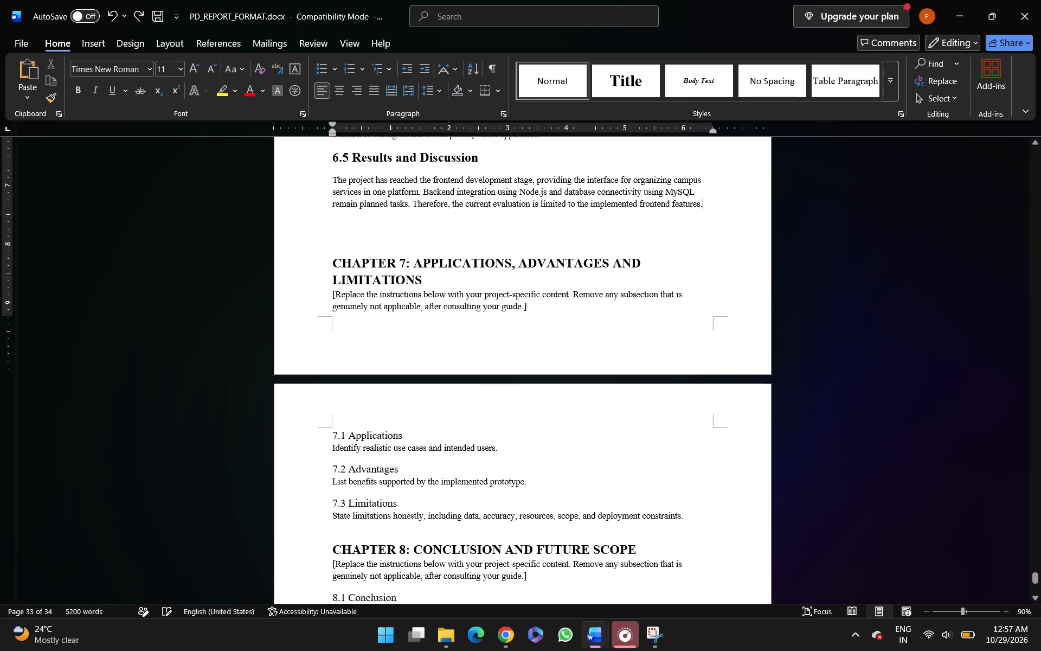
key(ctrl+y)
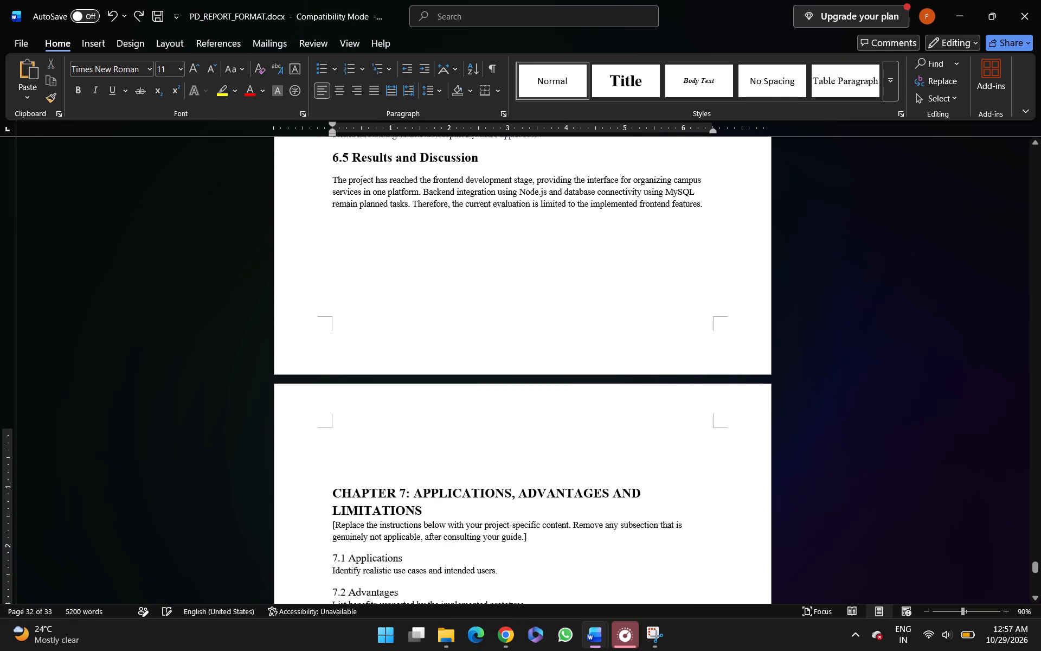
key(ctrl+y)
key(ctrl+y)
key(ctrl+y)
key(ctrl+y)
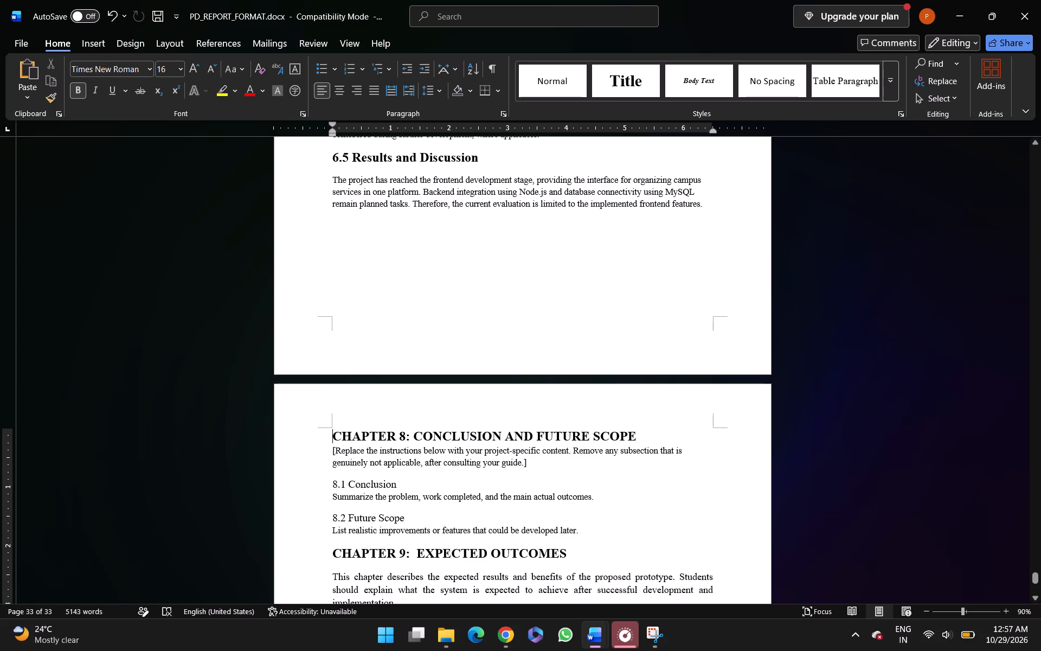
Insert a page break after the section 6.5 paragraph and paste the copied Chapter 7 content on the new page.
click(715, 205)
key(ctrl+Return)
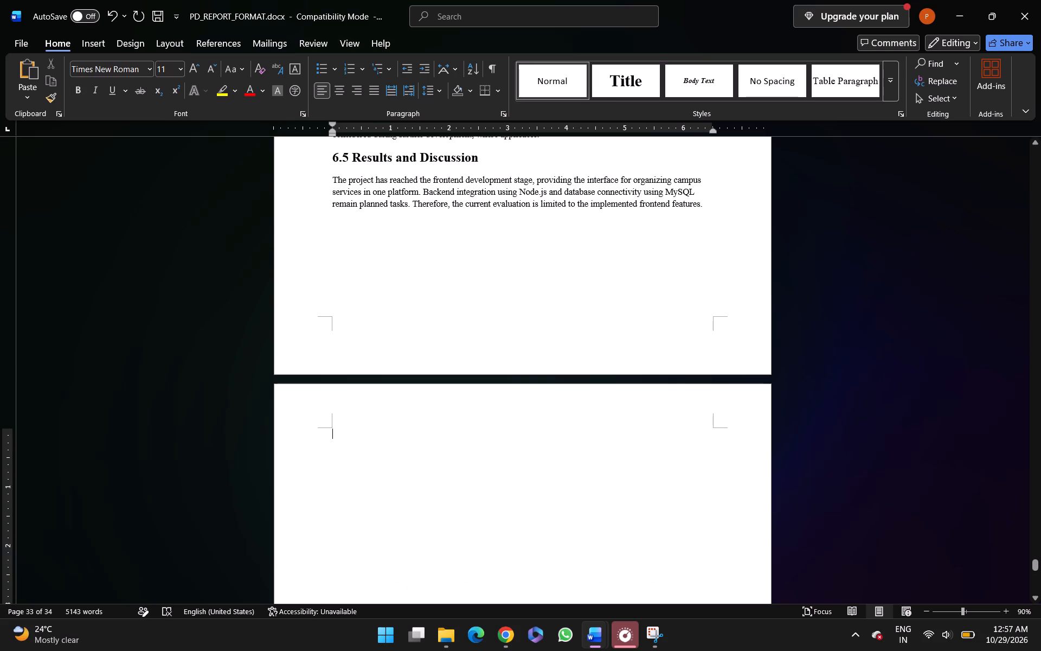
key(ctrl+v)
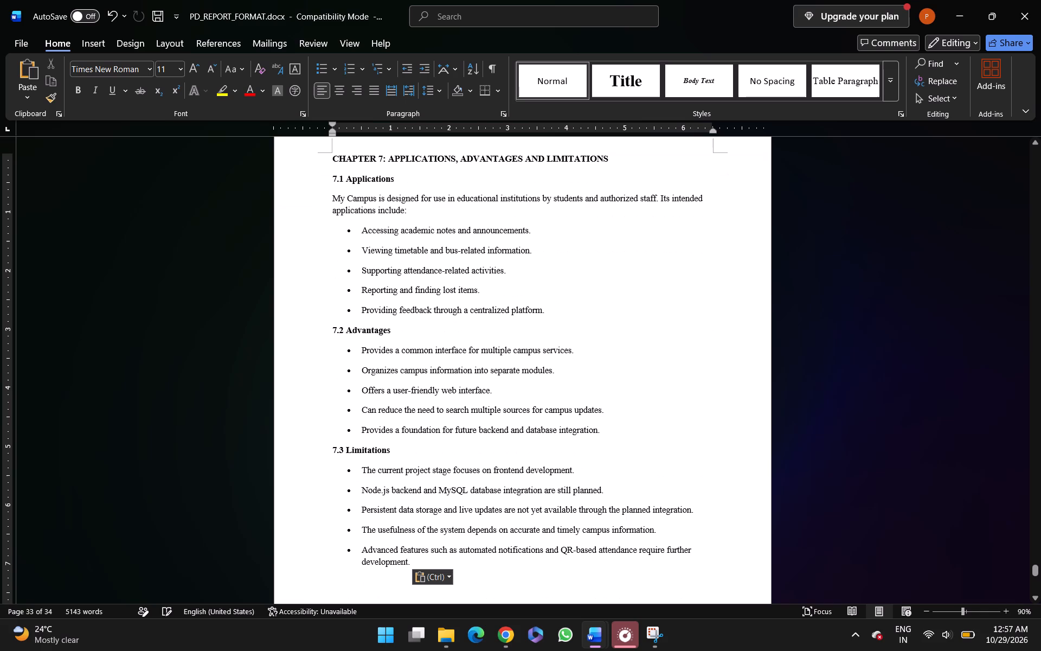
Set the "CHAPTER 7: APPLICATIONS, ADVANTAGES AND LIMITATIONS" title to 16 pt and center it.
triple_click(515, 164)
key(ctrl+shift+period)
key(ctrl+shift+period)
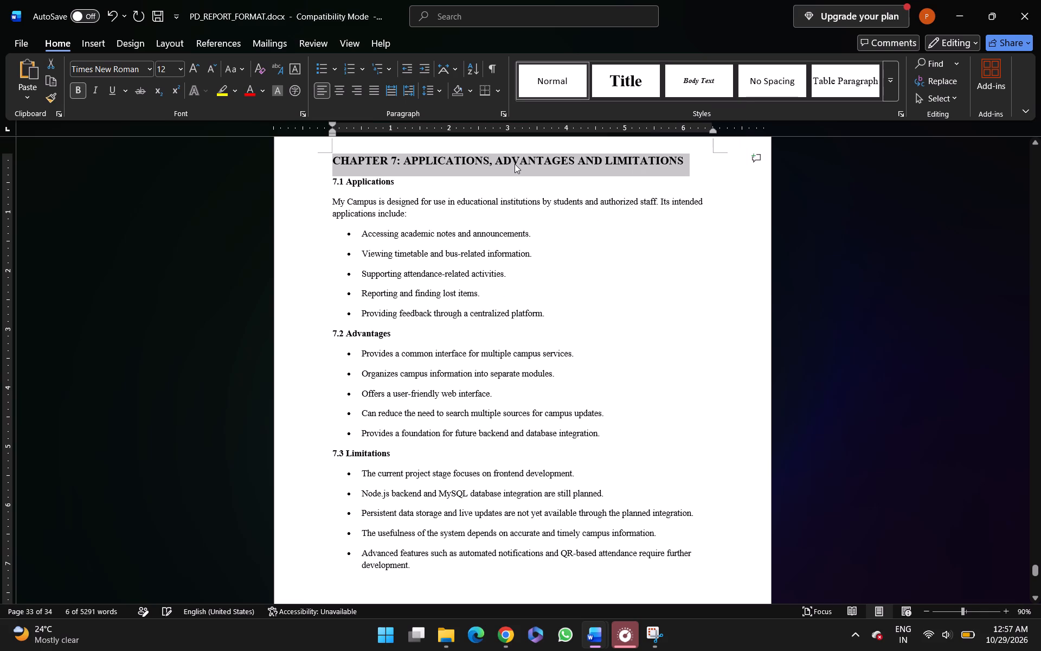
key(ctrl+shift+period)
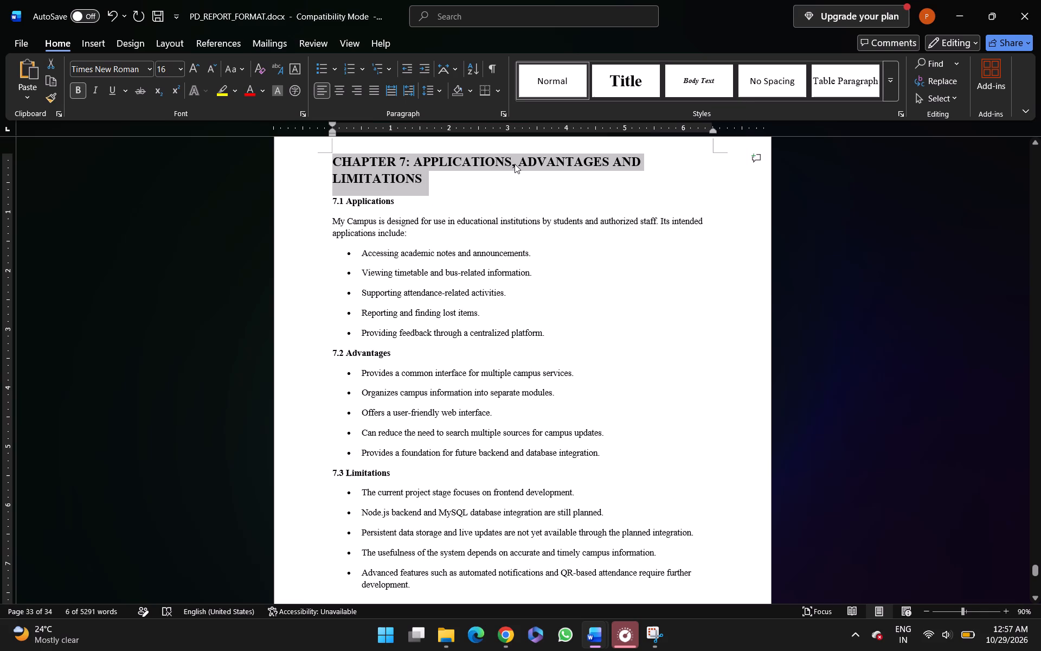
key(ctrl+e)
Set the "7.1 Applications" and "7.2 Advantages" headings to 16 pt.
triple_click(355, 200)
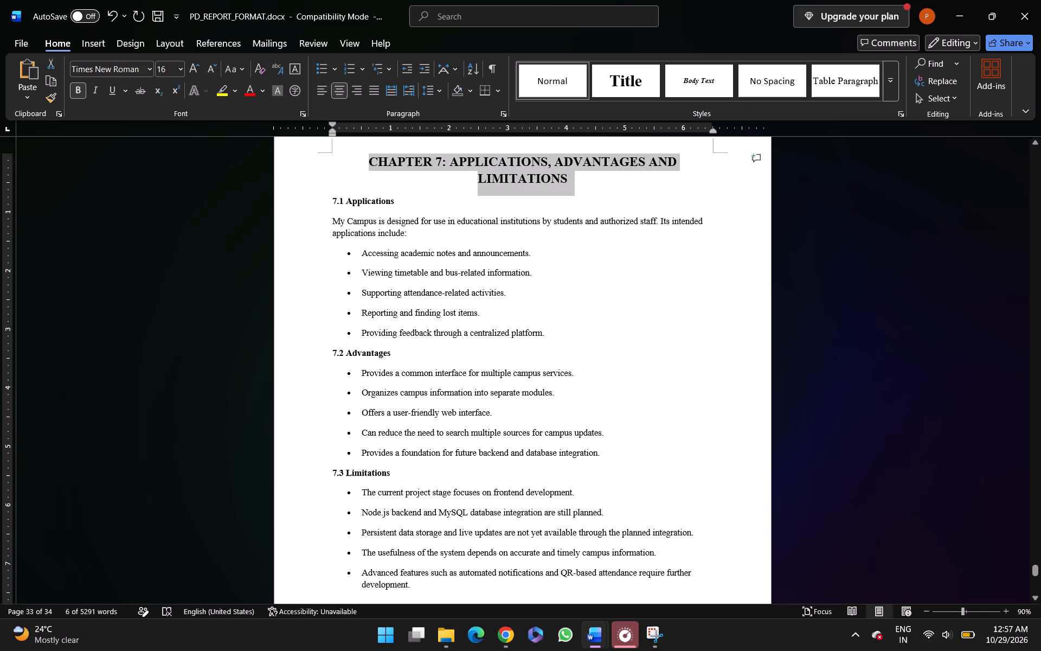
key(ctrl+shift+period)
key(ctrl+shift+period)
key(ctrl+shift+period)
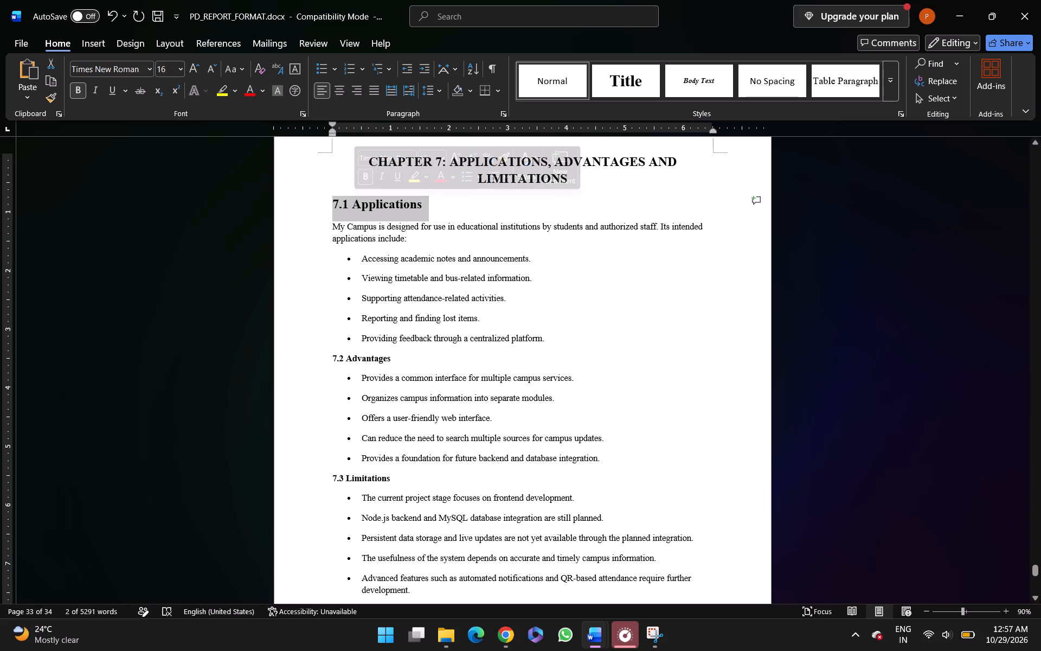
triple_click(371, 355)
key(ctrl+shift+period)
key(ctrl+shift+period)
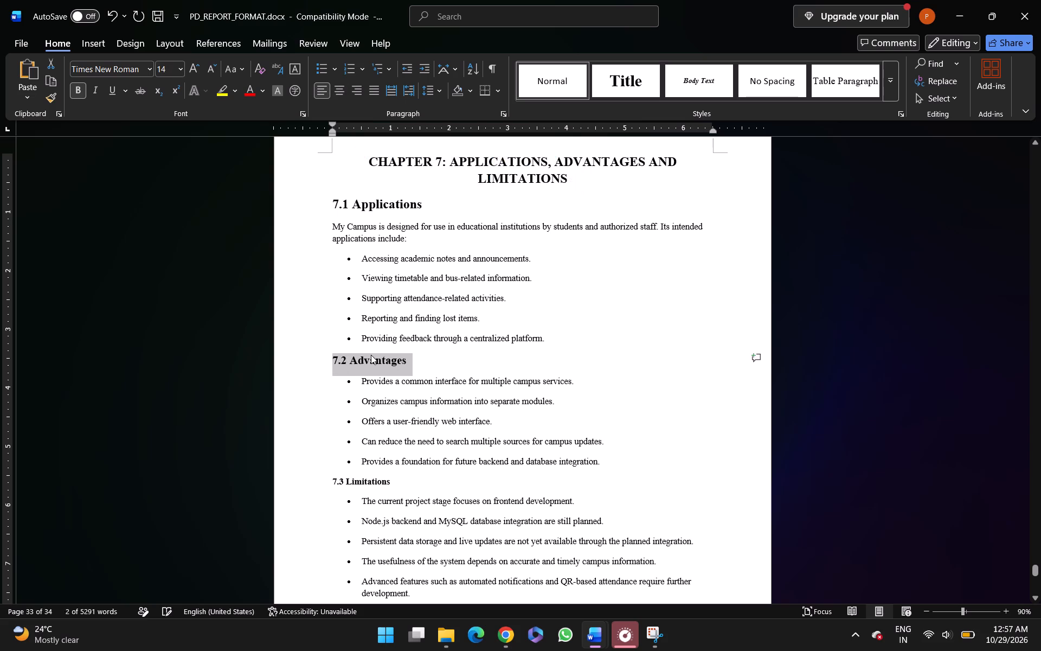
key(ctrl+shift+period)
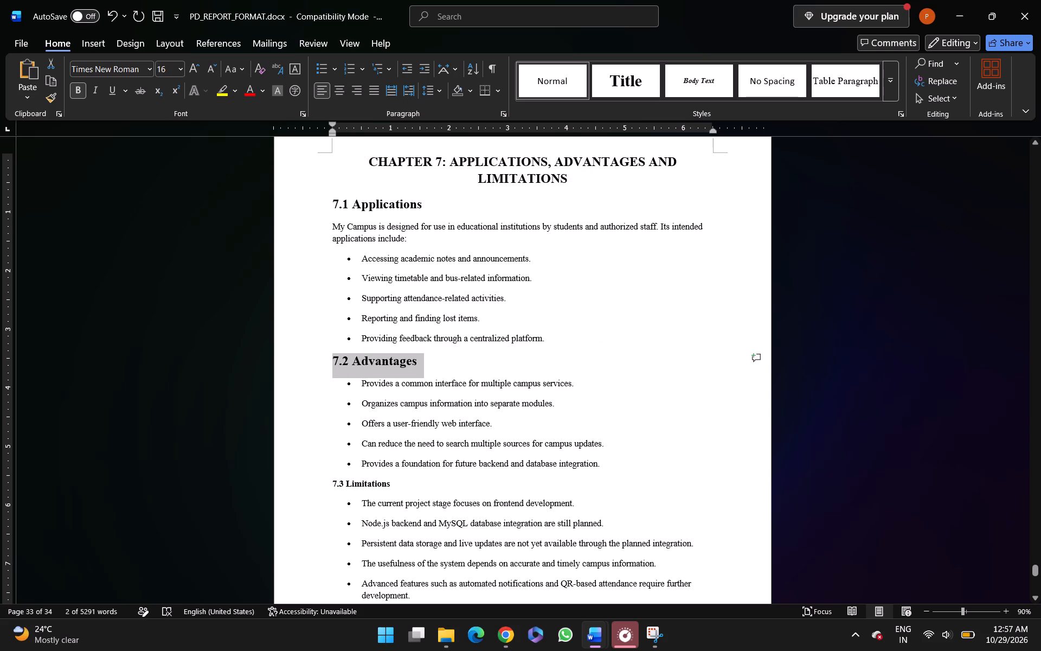
Set the "7.3 Limitations" heading to 16 pt.
triple_click(363, 486)
key(ctrl+shift+period)
key(ctrl+shift+period)
key(ctrl+shift+period)
Review the formatting of the Chapter 7 page, the start of Chapter 8 and the Chapter 6 page.
scroll(363, 486, down, 1)
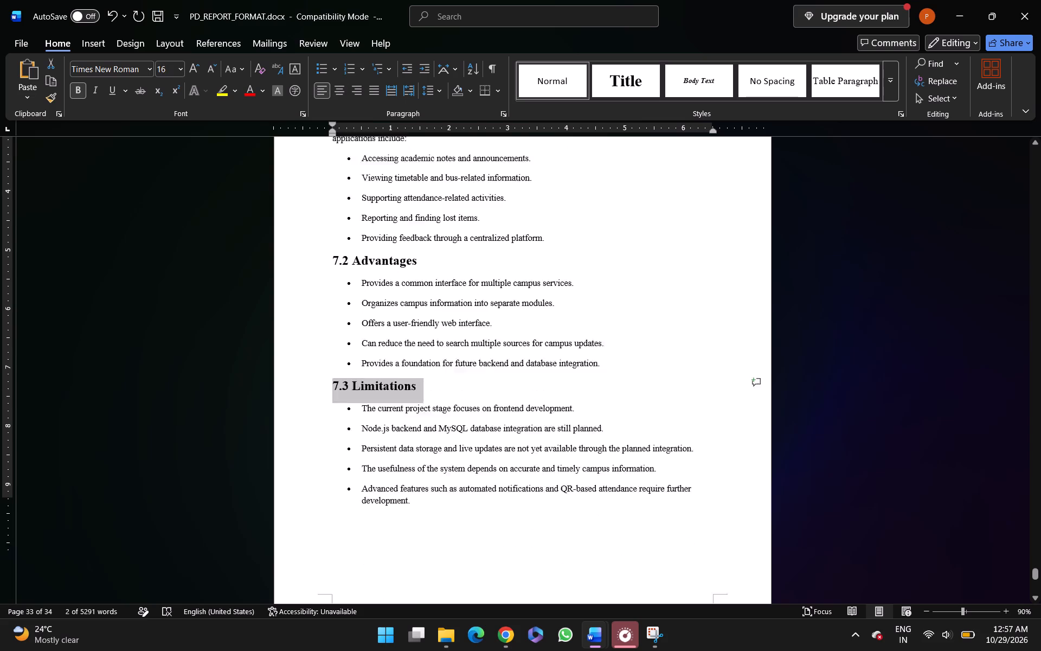
scroll(363, 486, down, 1)
scroll(417, 449, down, 2)
scroll(417, 449, up, 6)
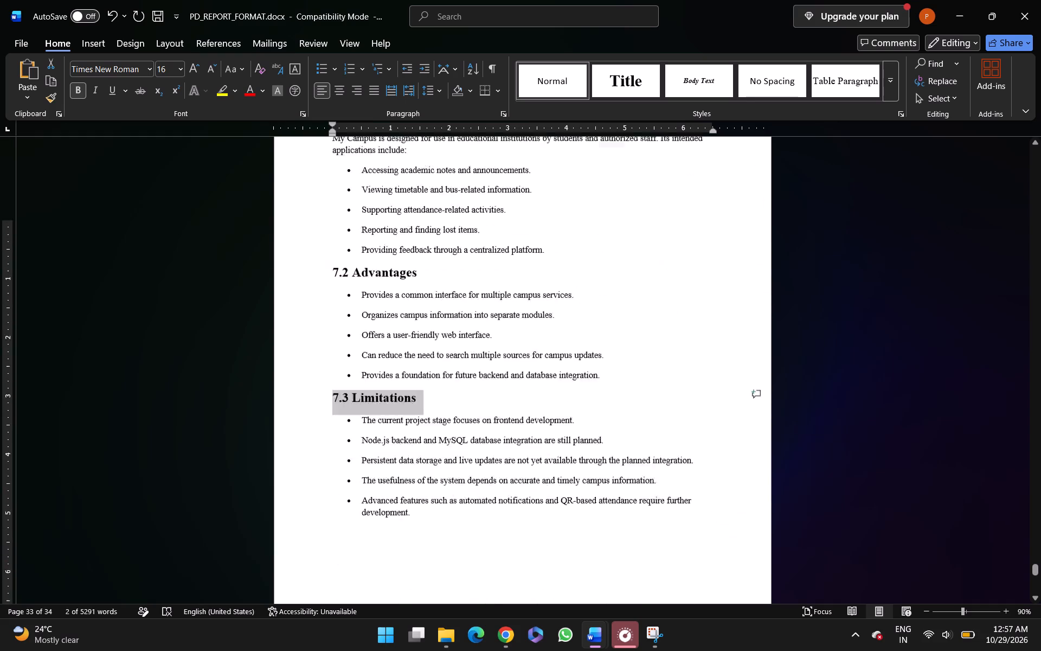
scroll(417, 449, down, 2)
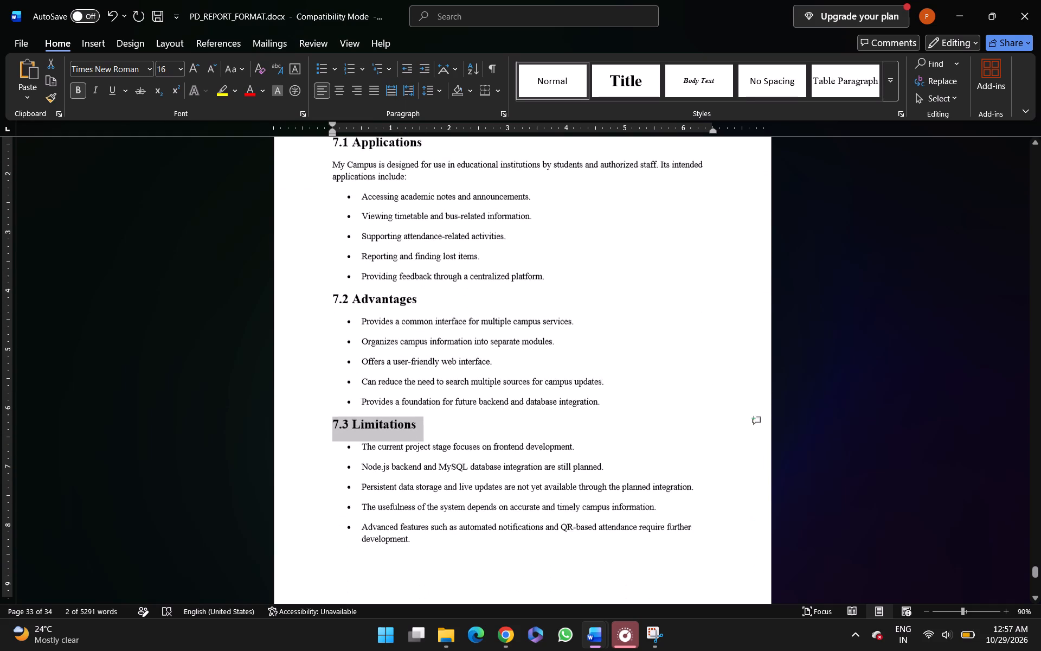
scroll(417, 449, down, 3)
scroll(426, 416, up, 2)
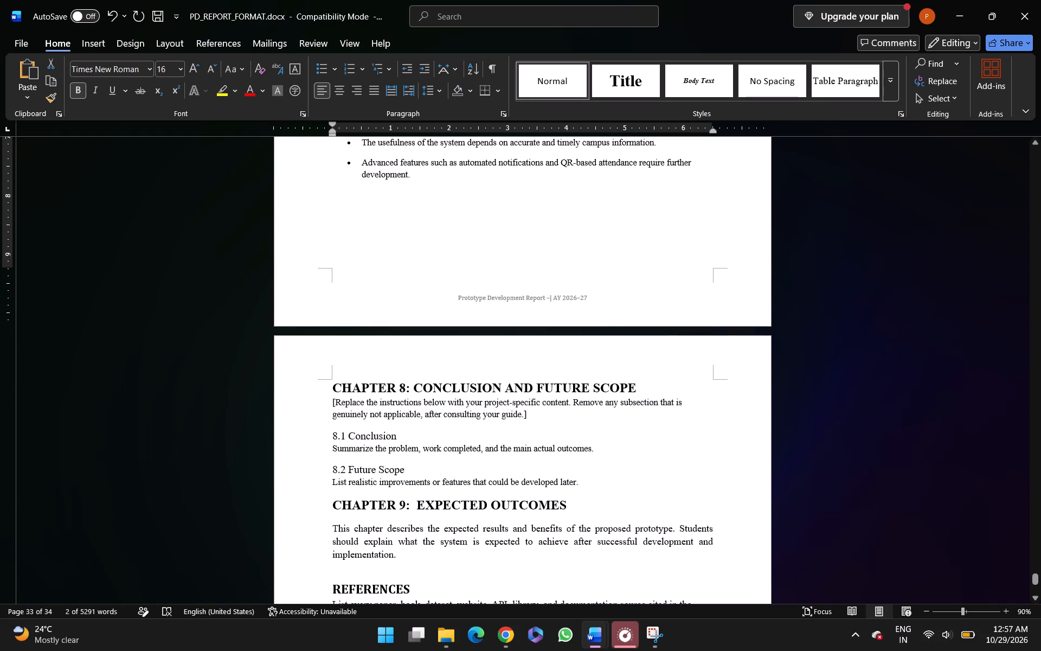
scroll(431, 483, up, 6)
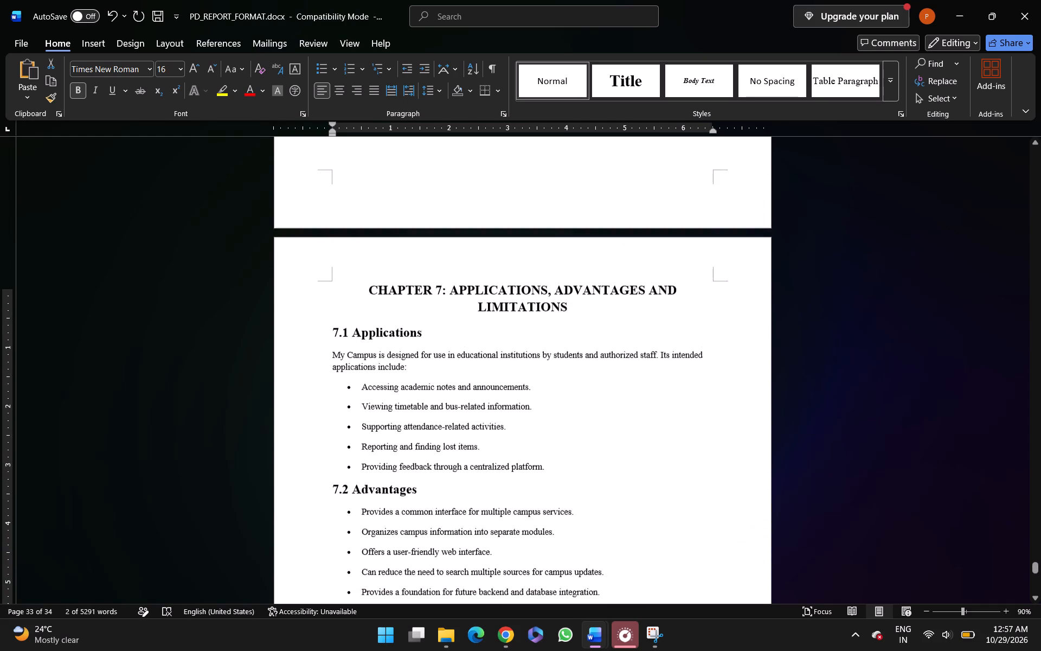
scroll(431, 483, up, 5)
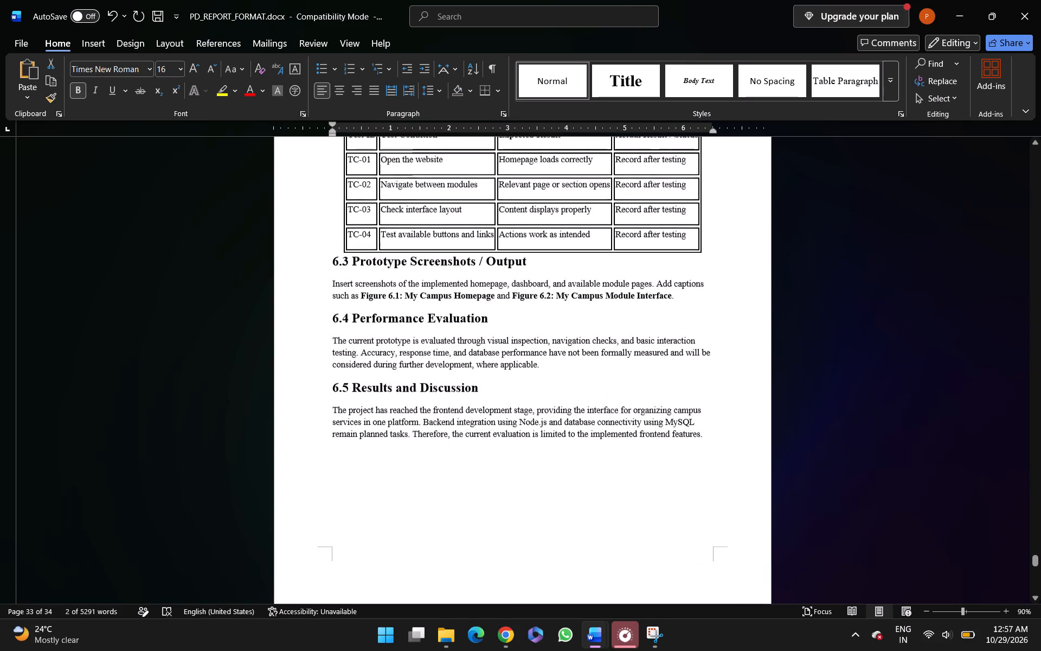
scroll(431, 483, up, 2)
Justify the Chapter 6 text from section 6.3 Prototype Screenshots / Output through section 6.5 Results and Discussion.
scroll(431, 483, down, 1)
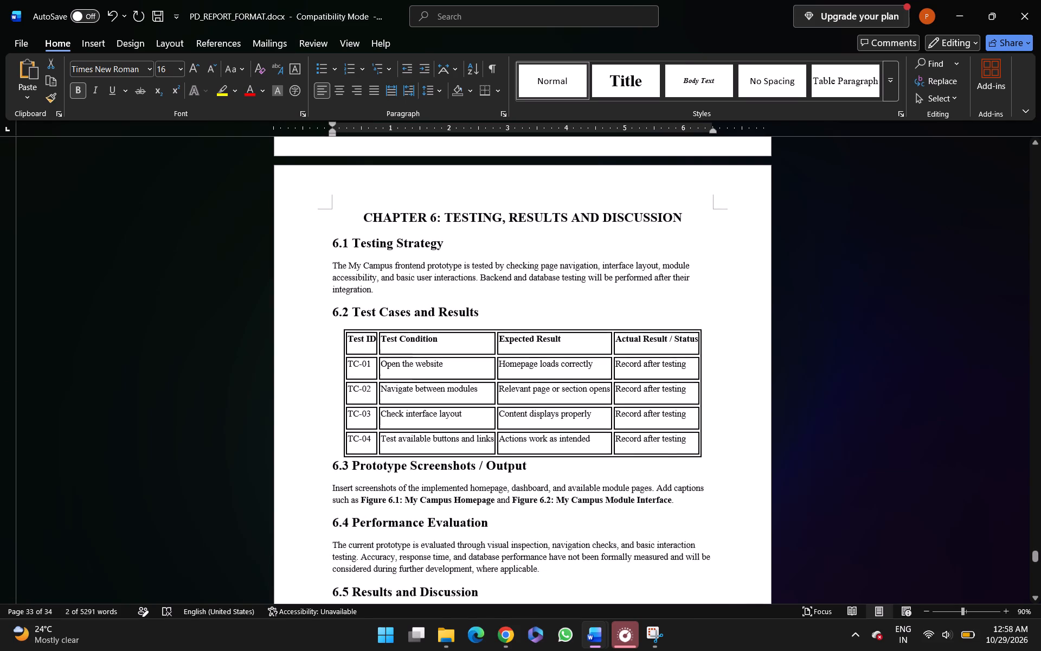
scroll(431, 483, down, 1)
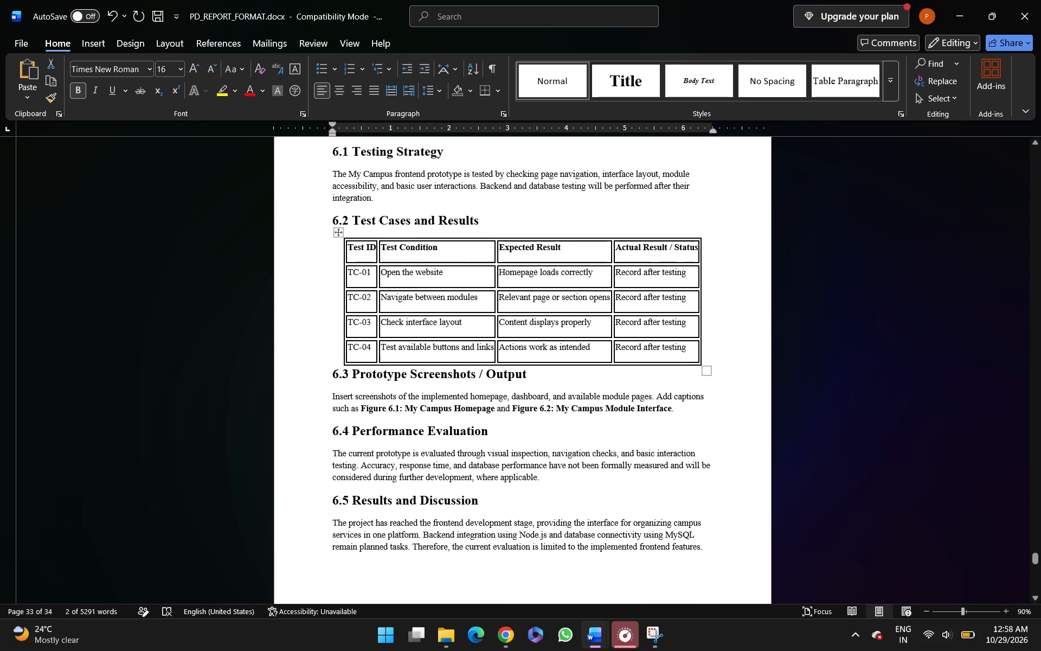
click(329, 376)
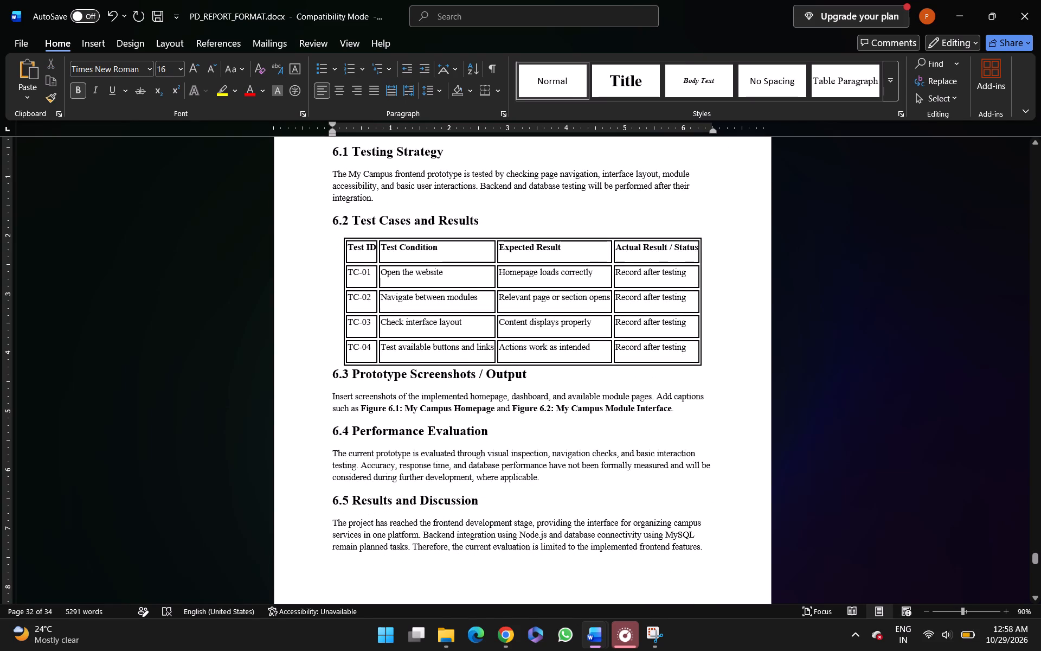
key(ctrl+shift+Down)
key(ctrl+shift+Down)
key(ctrl+shift+Down)
key(ctrl+shift+Down)
key(ctrl+shift+Down)
key(ctrl+shift+Down)
key(ctrl+shift+Down)
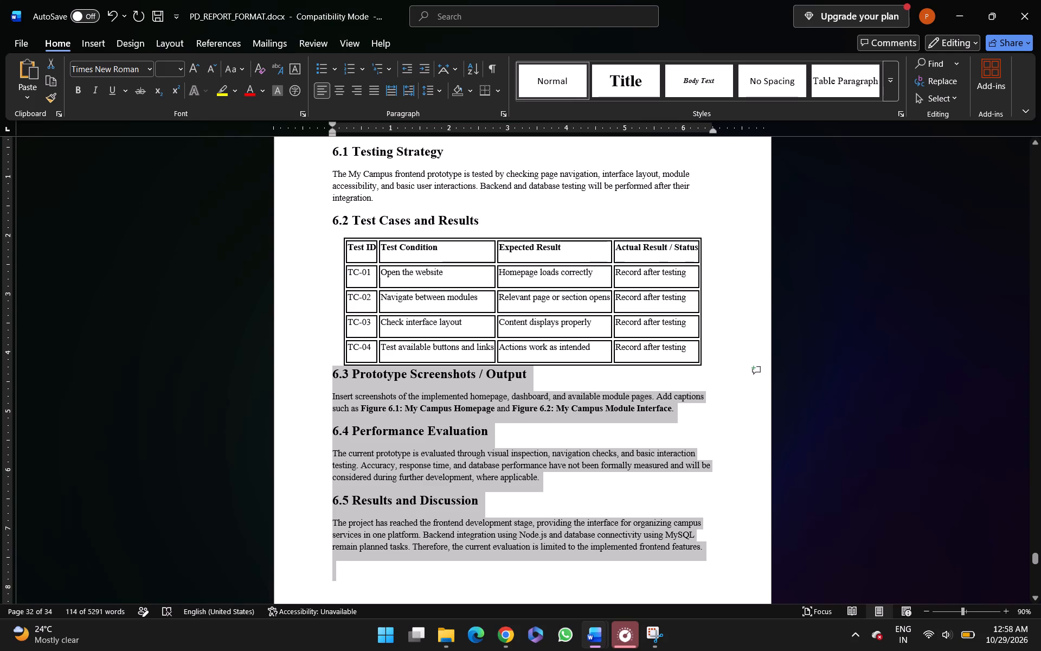
key(ctrl+shift+Up)
key(ctrl+j)
Justify the paragraph under 6.1 Testing Strategy.
scroll(329, 376, up, 1)
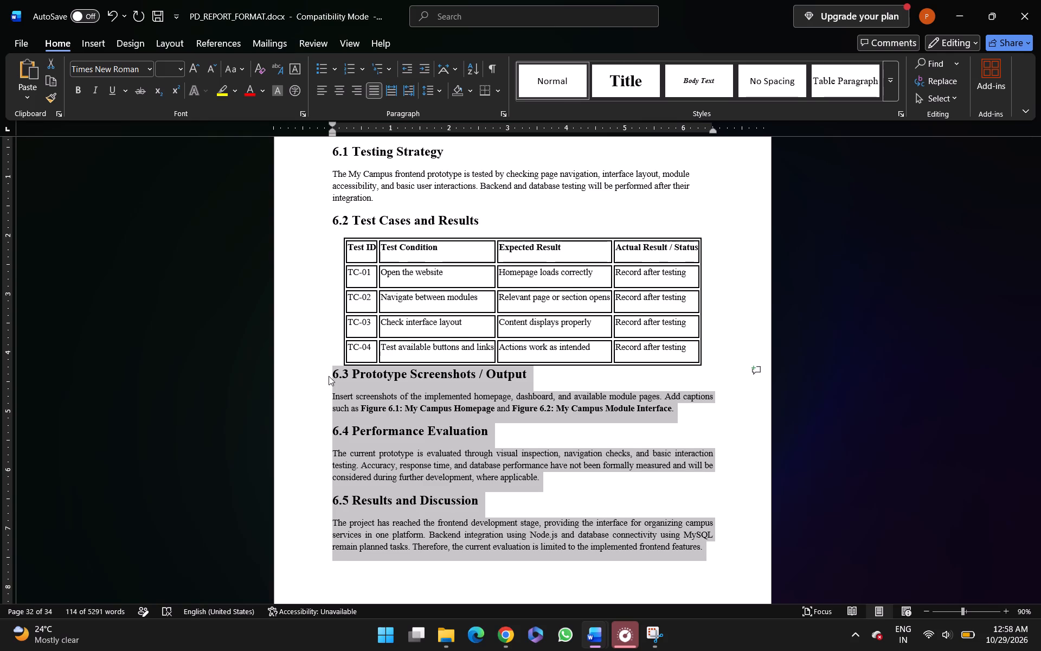
scroll(329, 376, up, 2)
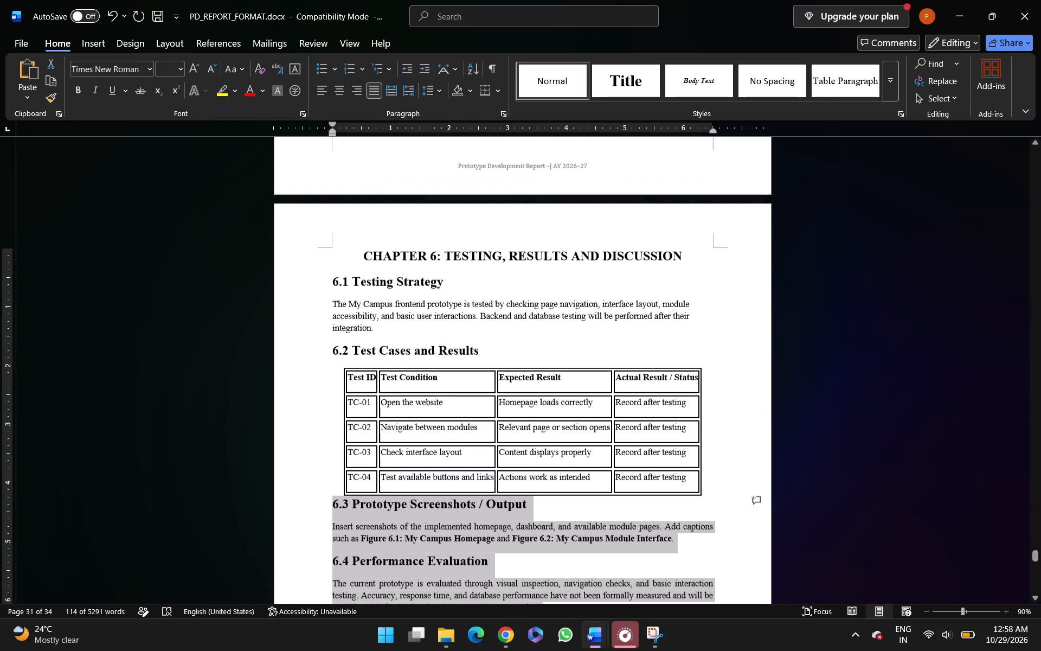
click(382, 309)
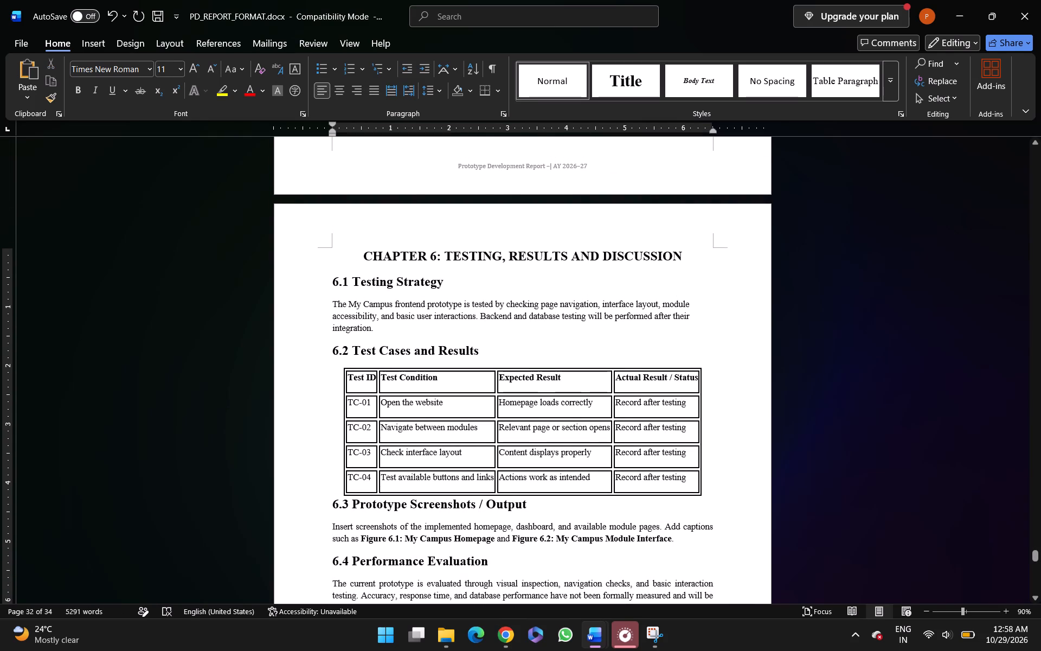
click(333, 305)
key(ctrl+shift+Down)
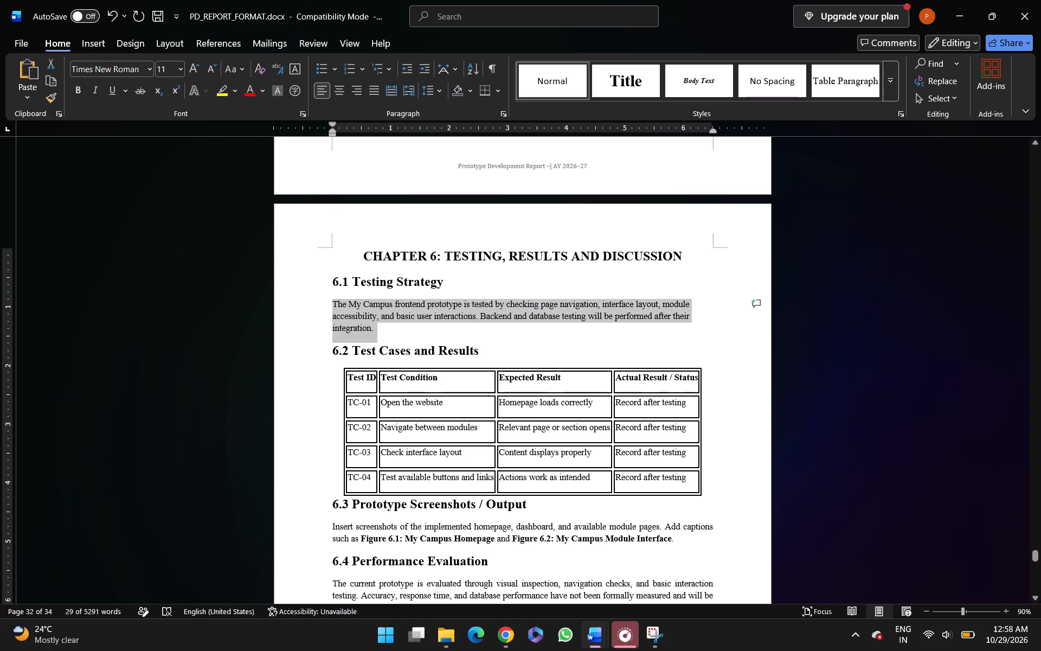
key(ctrl+j)
Justify the Chapter 5 content from the 5.1 Hardware Requirements heading through the end of section 5.3.
scroll(333, 305, up, 2)
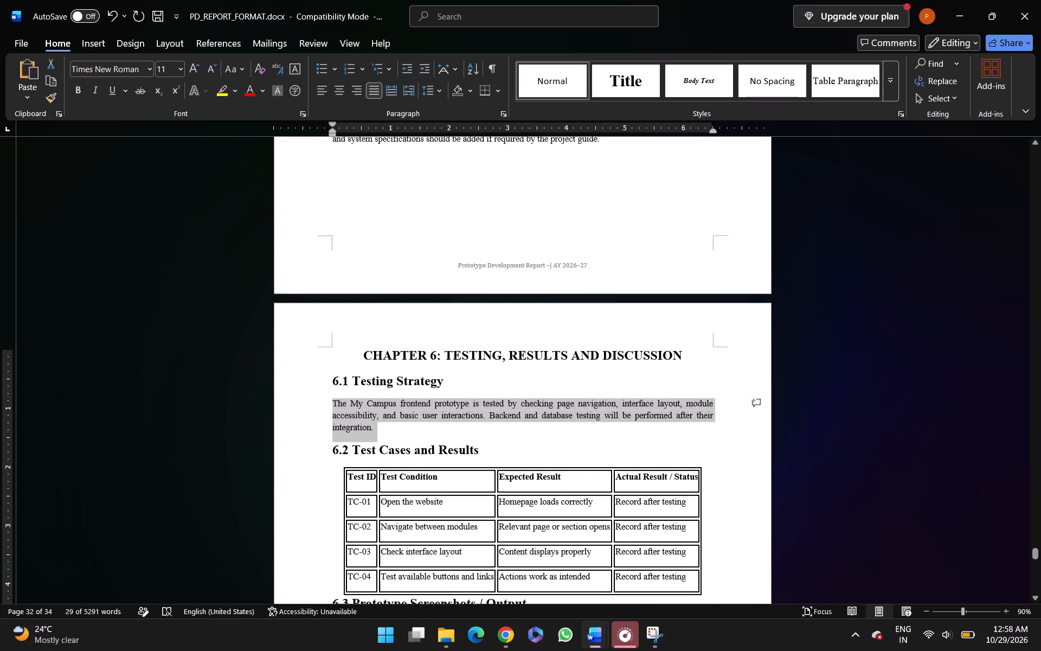
scroll(333, 305, up, 5)
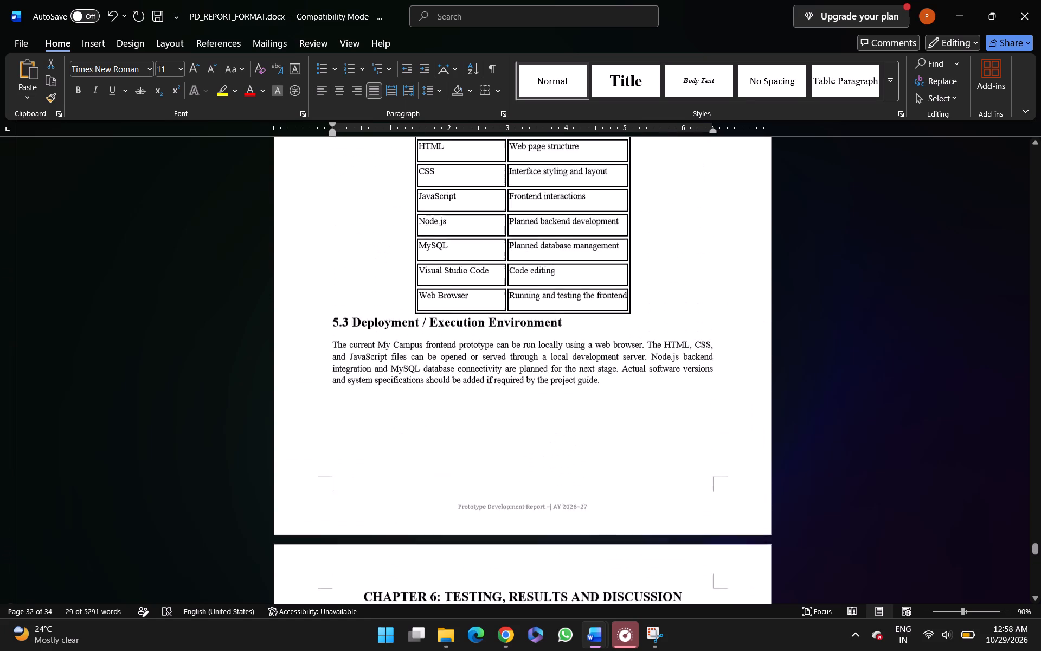
scroll(333, 305, up, 2)
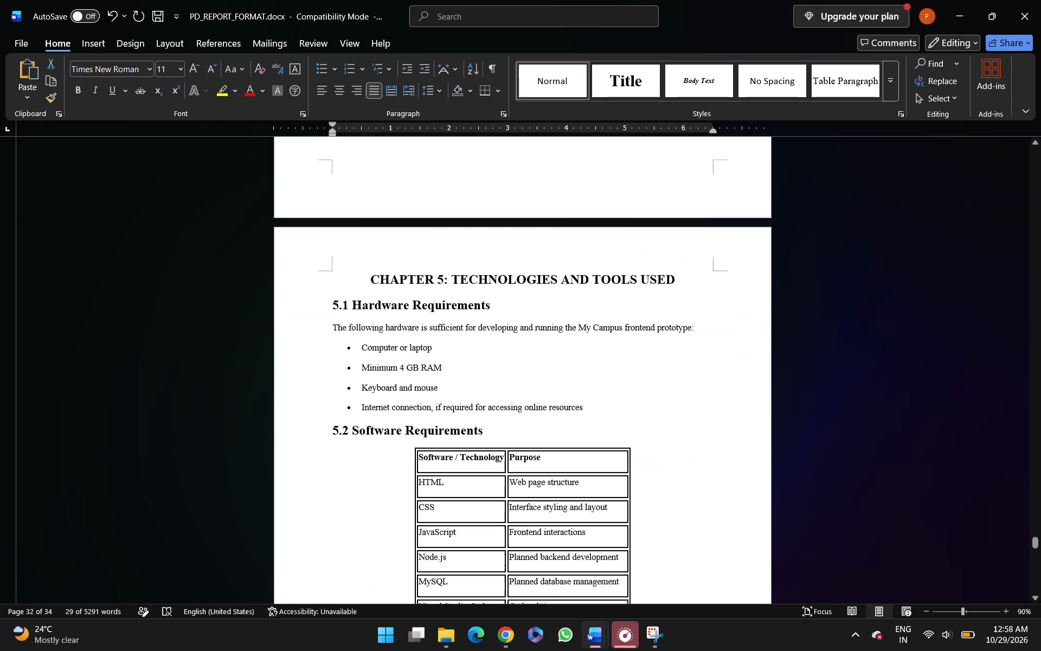
scroll(333, 305, up, 1)
click(321, 279)
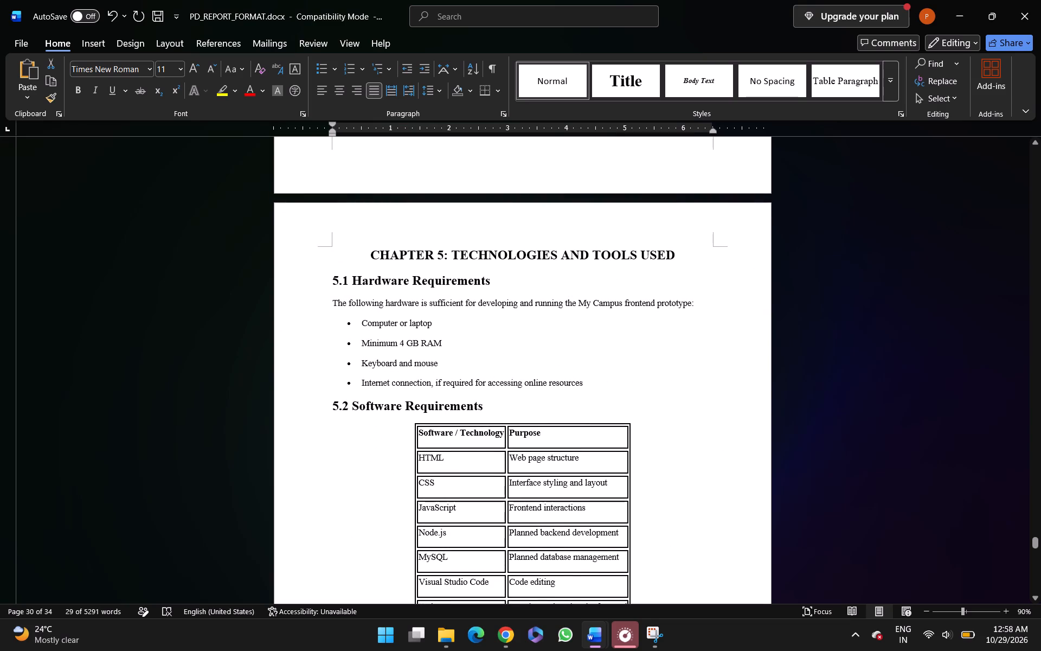
click(321, 279)
key(ctrl+shift+Down)
key(ctrl+shift+Down)
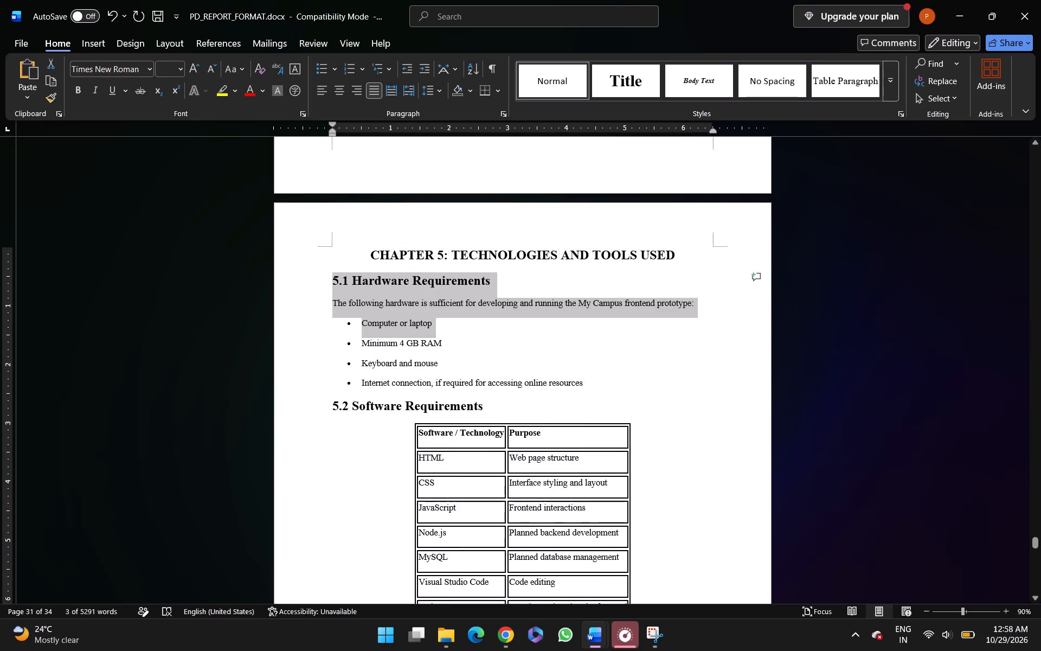
key(ctrl+shift+Down)
key(ctrl+shift+Down)
key(ctrl+shift+Down)
key(ctrl+shift+Down)
key(ctrl+shift+Down)
key(ctrl+shift+Down)
key(ctrl+shift+Down)
key(ctrl+shift+Down)
key(ctrl+shift+Down)
key(ctrl+shift+Down)
key(ctrl+shift+Down)
key(ctrl+shift+Down)
key(ctrl+shift+Down)
key(ctrl+shift+Down)
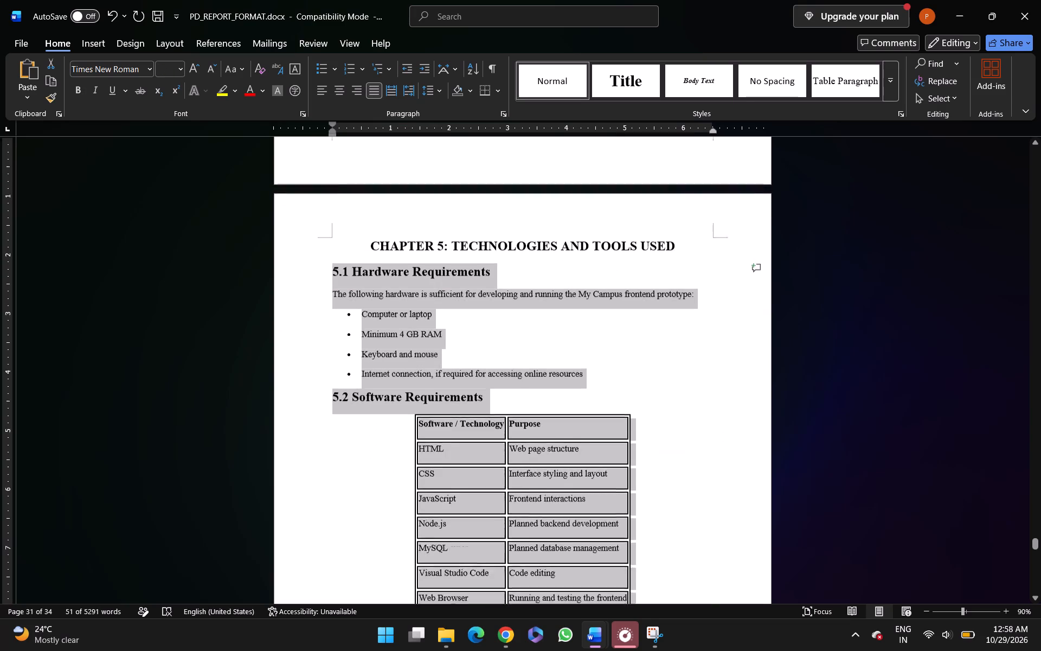
key(ctrl+shift+Down)
key(ctrl+shift+Down)
key(ctrl+shift+Down)
key(ctrl+shift+Down)
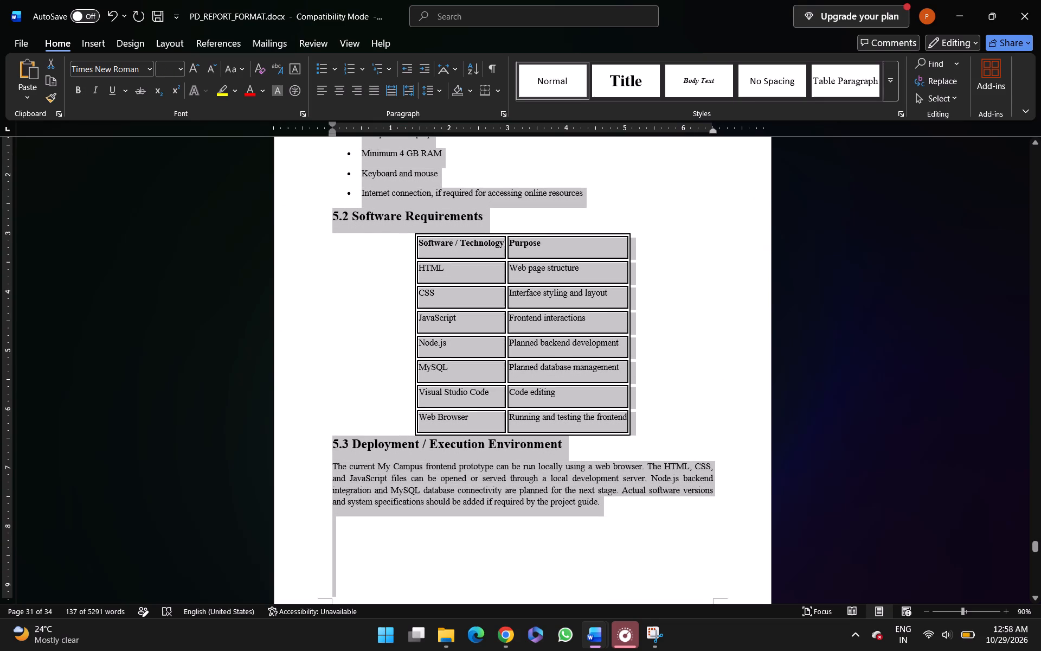
key(ctrl+j)
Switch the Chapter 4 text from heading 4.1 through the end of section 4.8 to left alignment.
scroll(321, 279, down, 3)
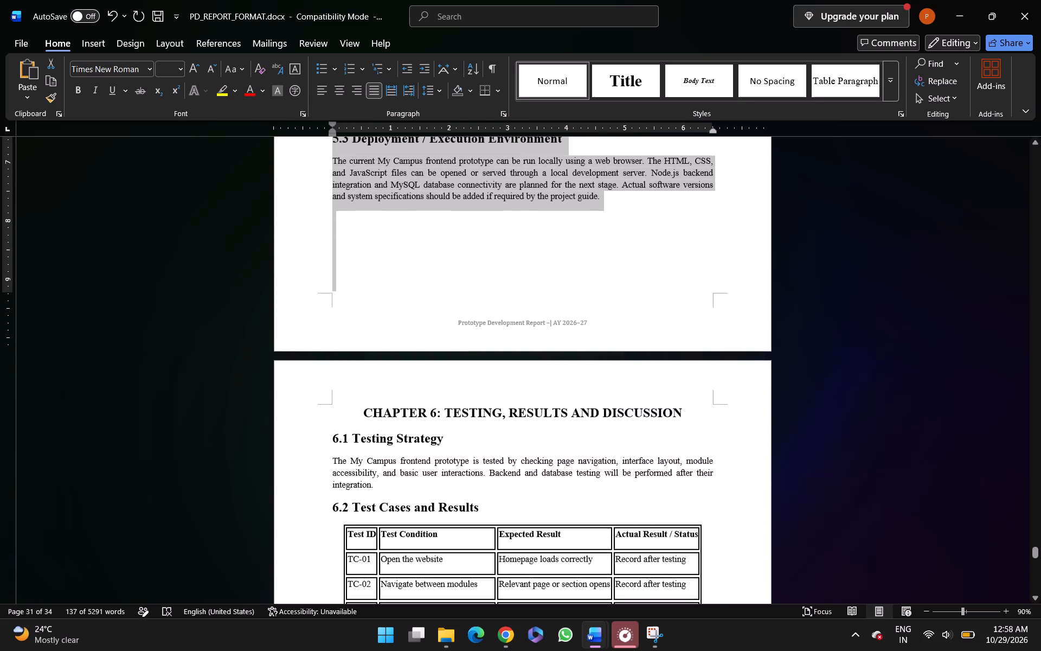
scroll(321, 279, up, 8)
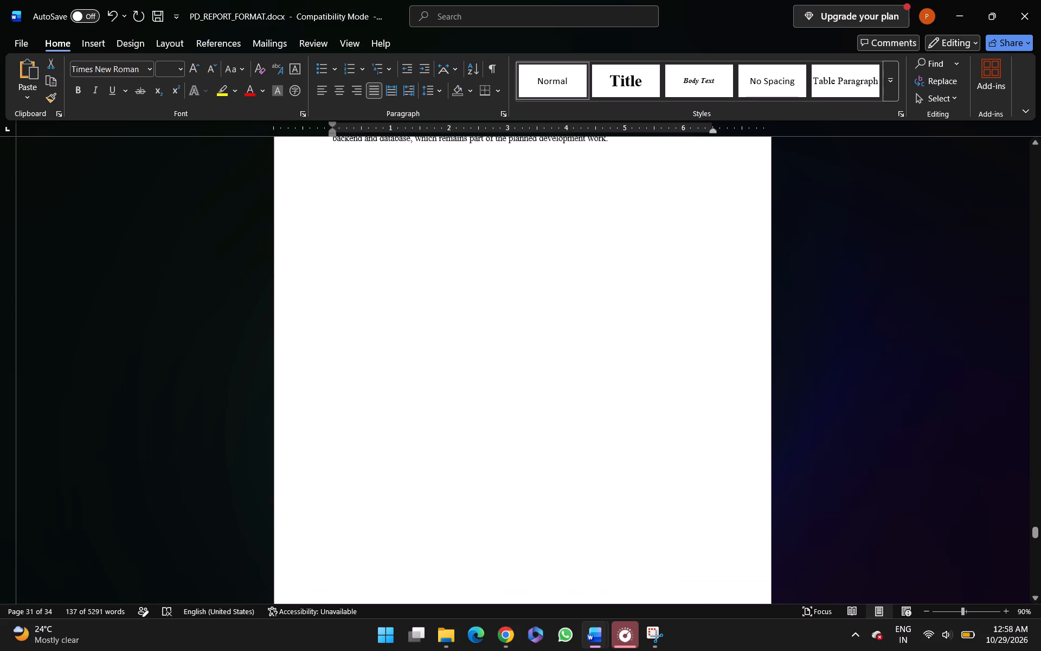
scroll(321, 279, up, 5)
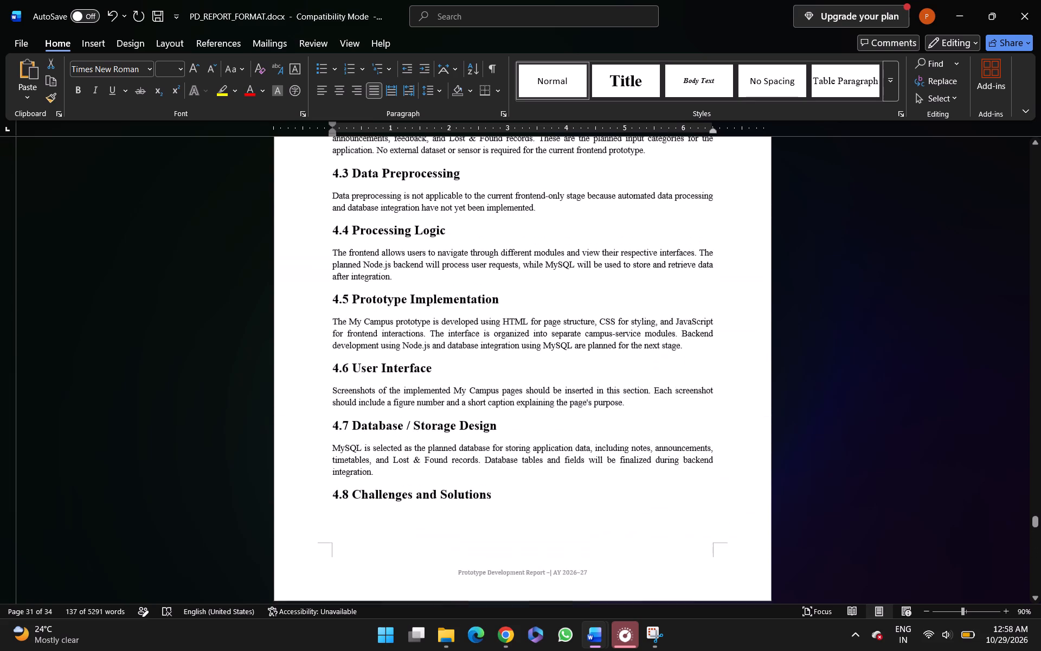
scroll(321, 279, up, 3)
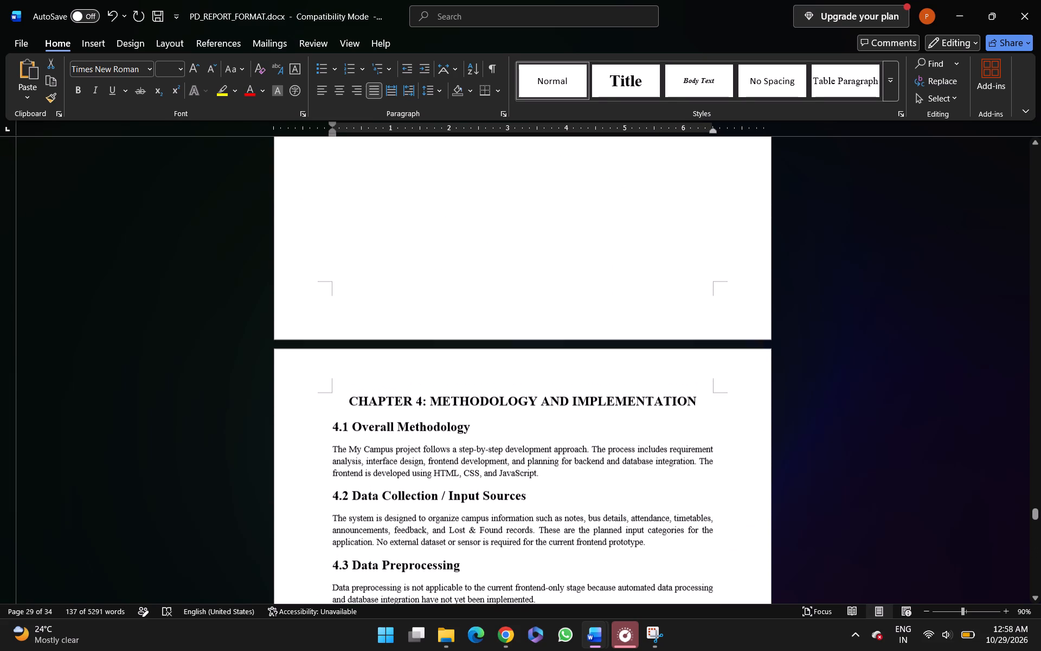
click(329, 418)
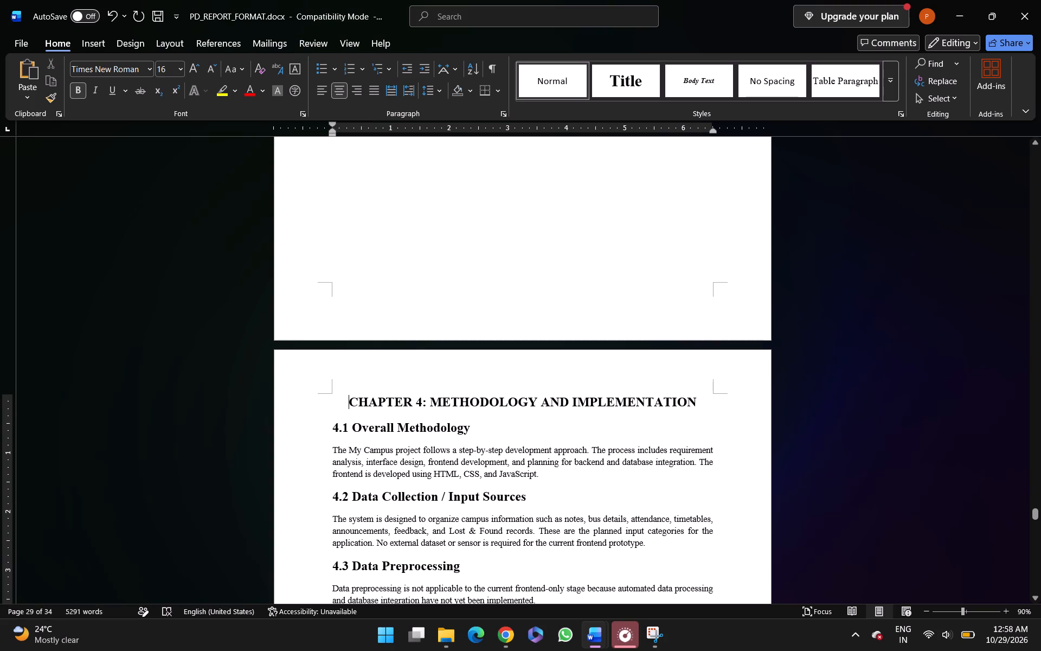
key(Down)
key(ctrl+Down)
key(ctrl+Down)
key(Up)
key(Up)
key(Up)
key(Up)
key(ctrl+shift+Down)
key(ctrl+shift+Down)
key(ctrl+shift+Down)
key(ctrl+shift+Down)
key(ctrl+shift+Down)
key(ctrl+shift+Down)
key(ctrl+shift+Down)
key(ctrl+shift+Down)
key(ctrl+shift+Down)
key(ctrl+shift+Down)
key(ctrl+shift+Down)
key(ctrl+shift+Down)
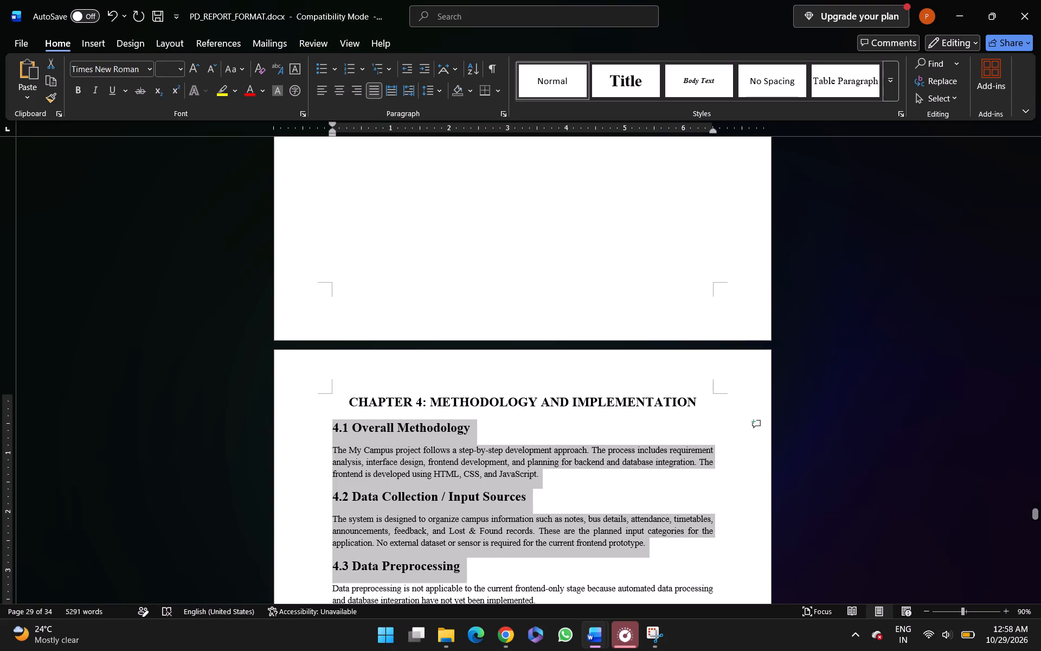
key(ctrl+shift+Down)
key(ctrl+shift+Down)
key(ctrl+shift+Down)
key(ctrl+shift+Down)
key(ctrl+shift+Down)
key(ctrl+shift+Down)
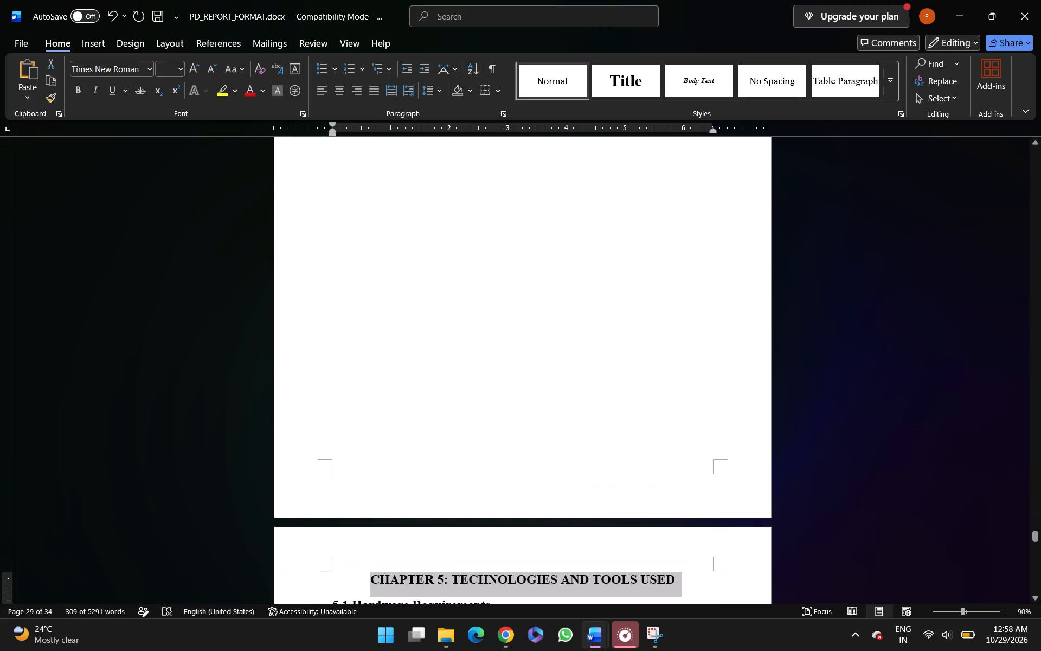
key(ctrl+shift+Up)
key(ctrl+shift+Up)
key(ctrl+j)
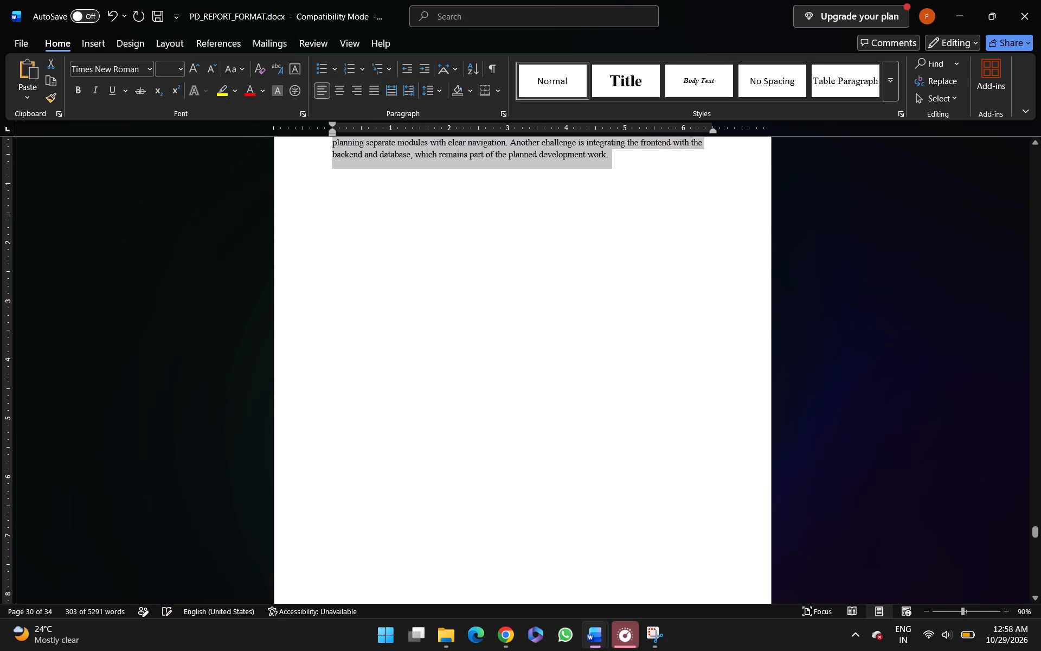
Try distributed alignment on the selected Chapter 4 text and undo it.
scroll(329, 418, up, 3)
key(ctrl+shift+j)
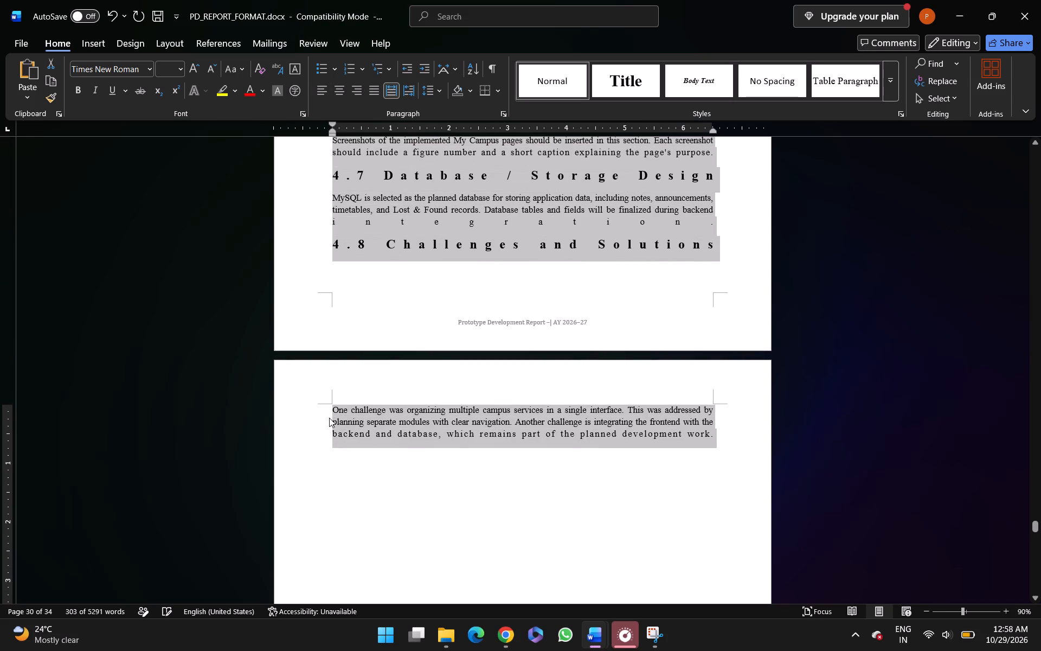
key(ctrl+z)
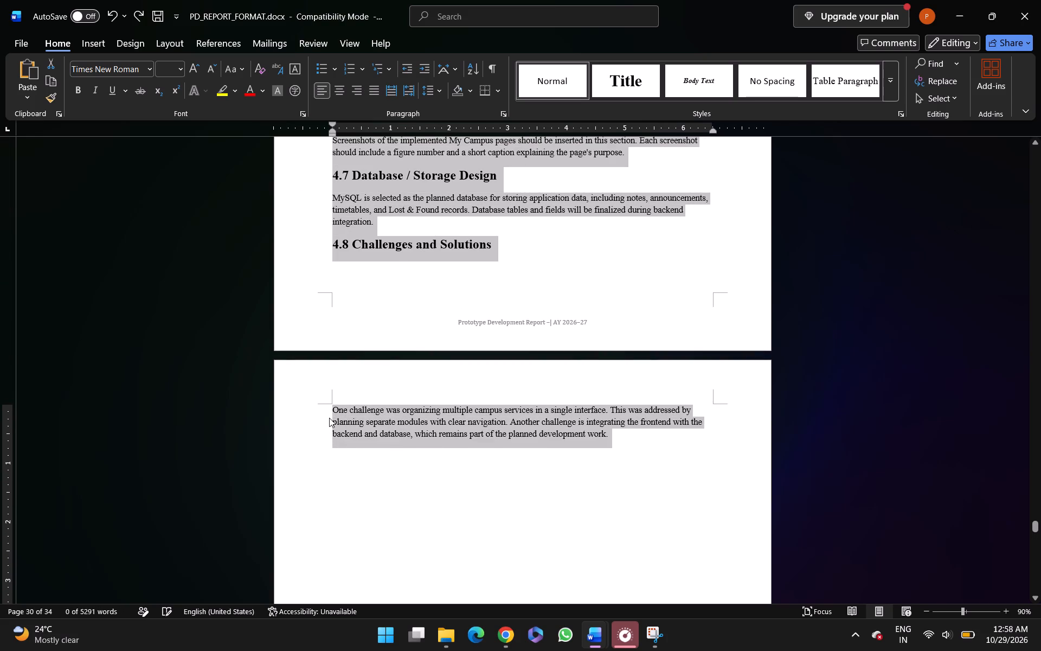
Justify the selected Chapter 4 text from section 4.1 through section 4.8.
key(ctrl+j)
Check the alignment of the paragraph below the Workflow Explanation list in Chapter 3.
scroll(329, 418, up, 5)
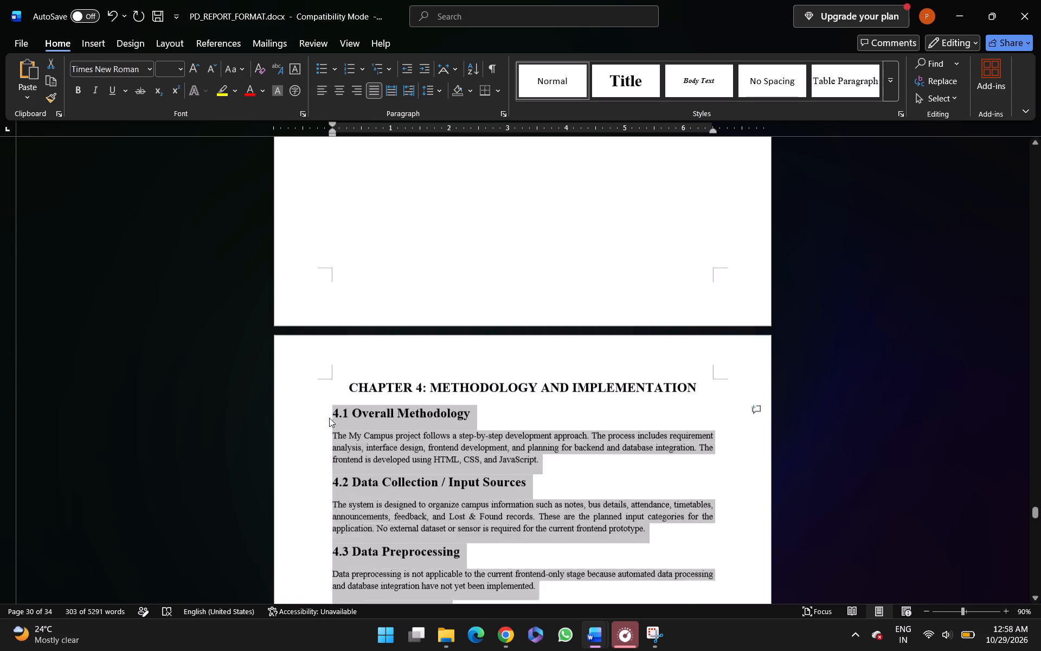
scroll(329, 418, up, 3)
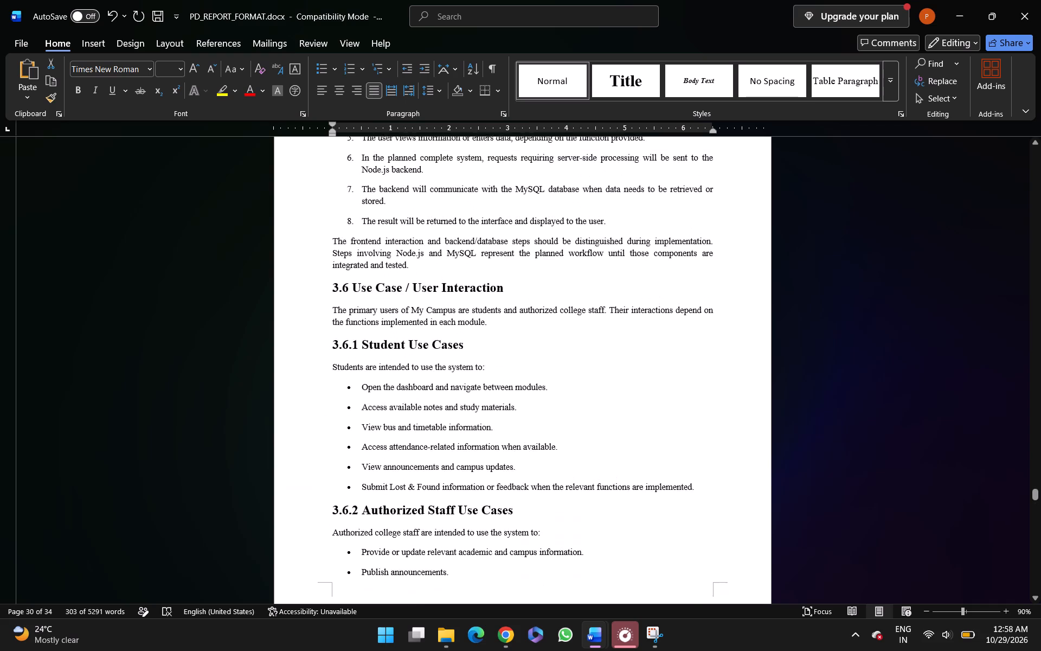
scroll(329, 418, up, 1)
click(344, 367)
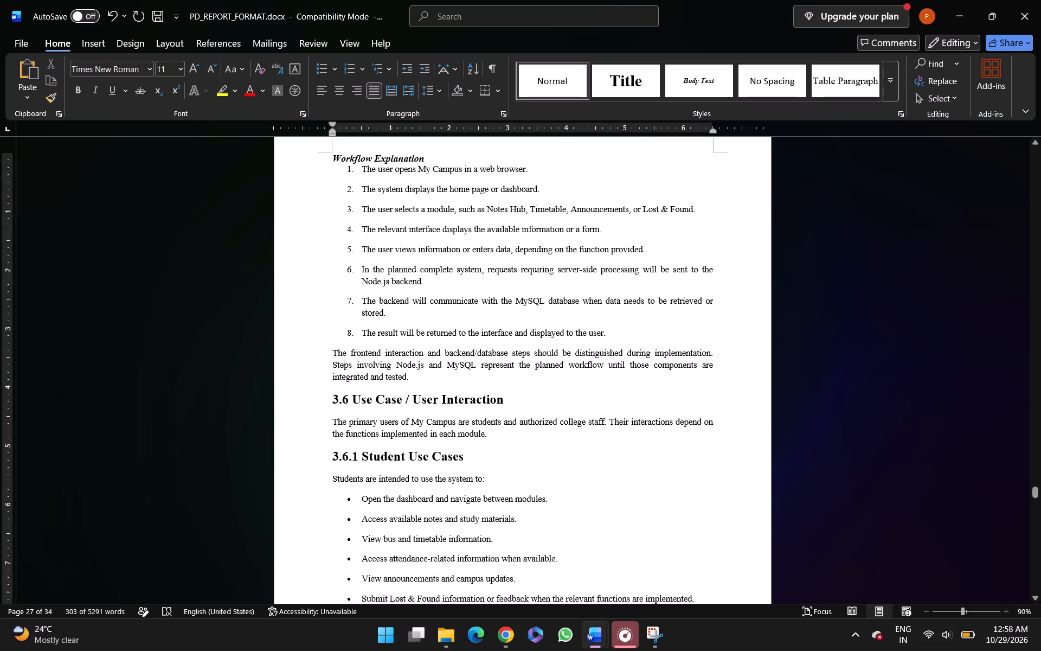
Cut the Chapter 8 template text, from its title through the Future Scope instruction, out of the report.
scroll(400, 131, down, 5)
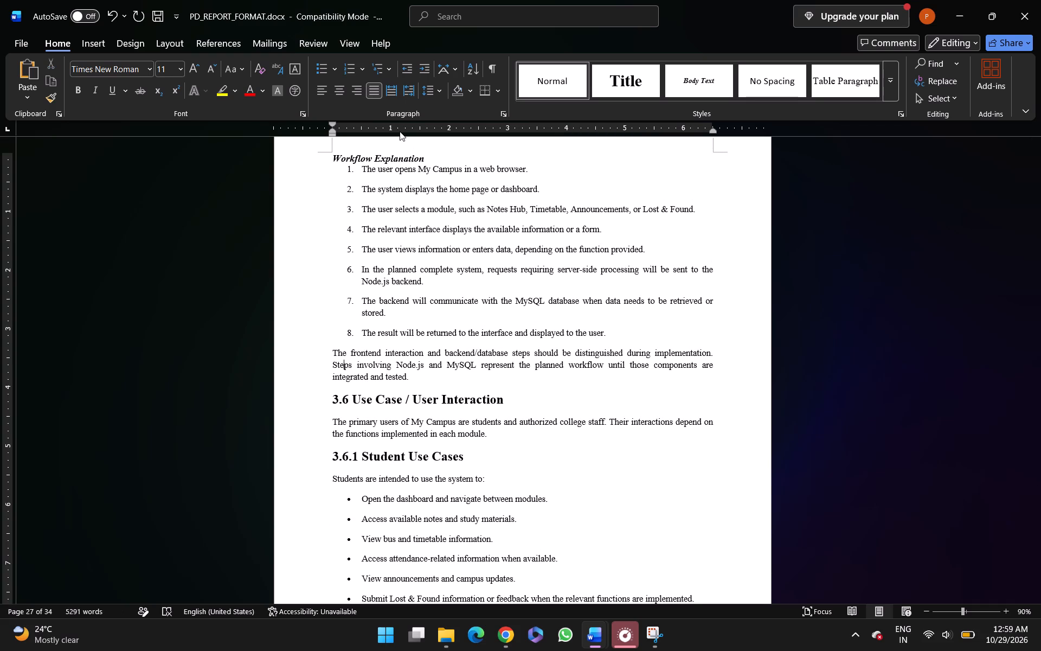
scroll(400, 131, down, 1)
scroll(398, 262, down, 14)
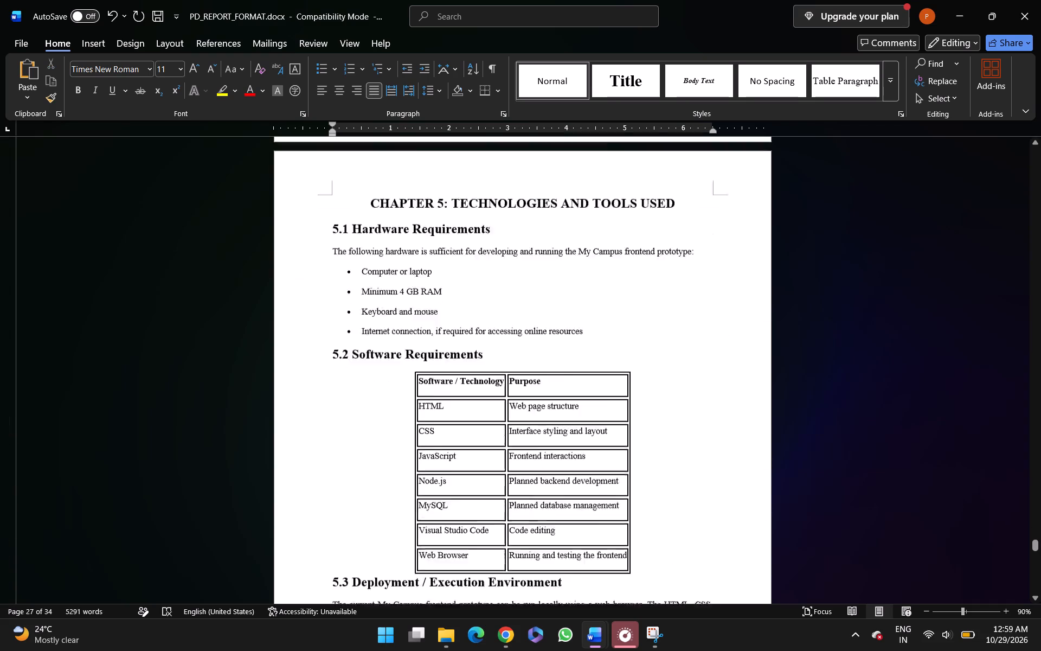
scroll(398, 262, down, 2)
scroll(398, 262, up, 1)
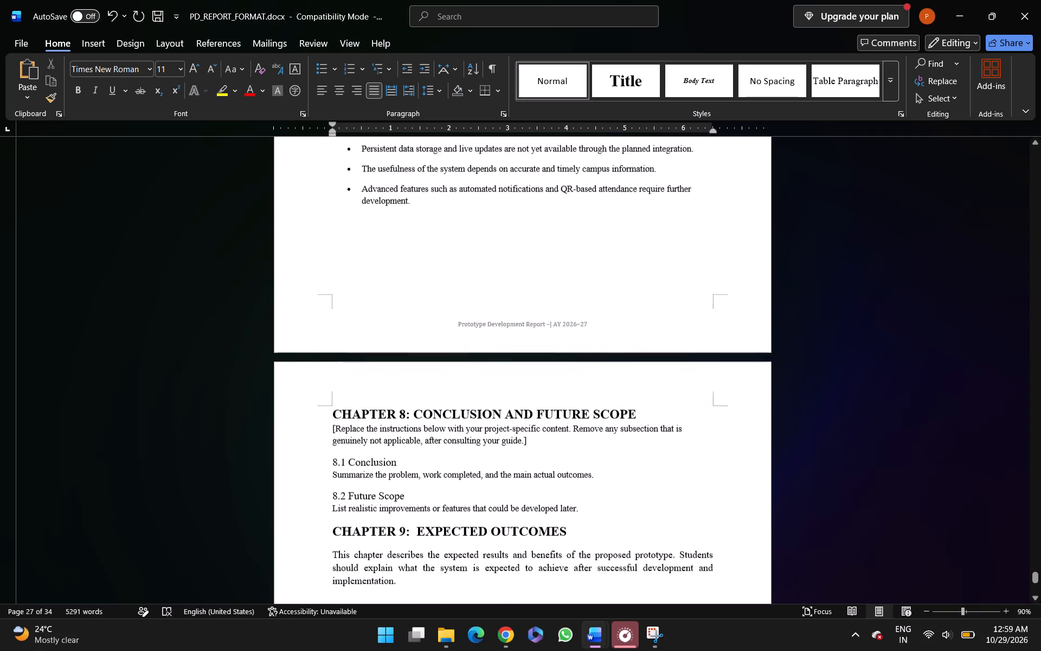
scroll(398, 262, up, 1)
scroll(398, 262, down, 1)
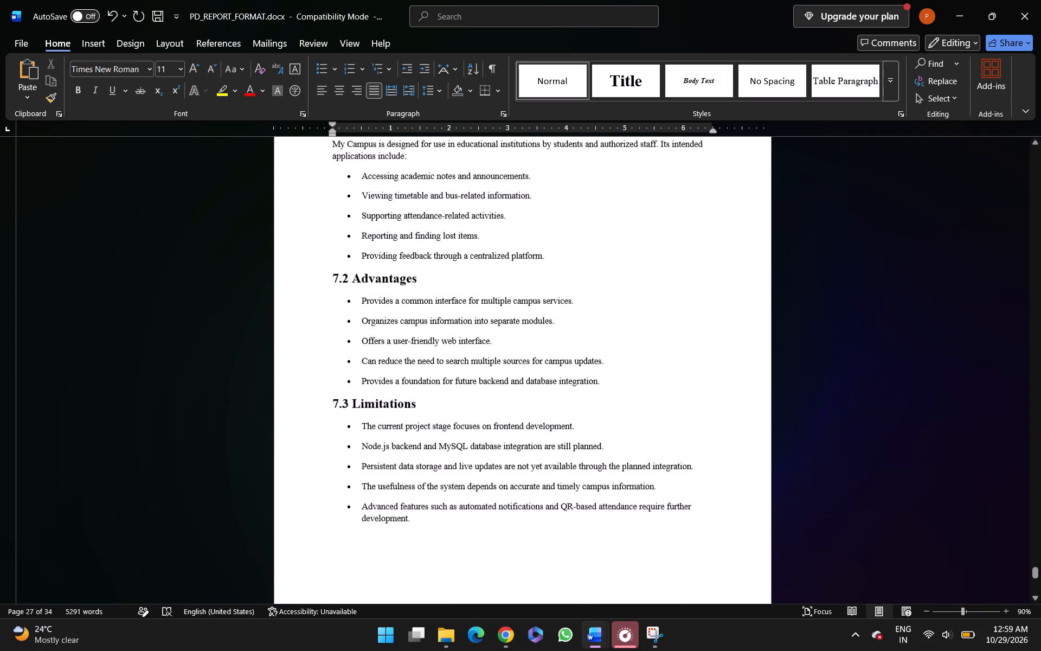
scroll(398, 262, down, 2)
scroll(398, 262, up, 3)
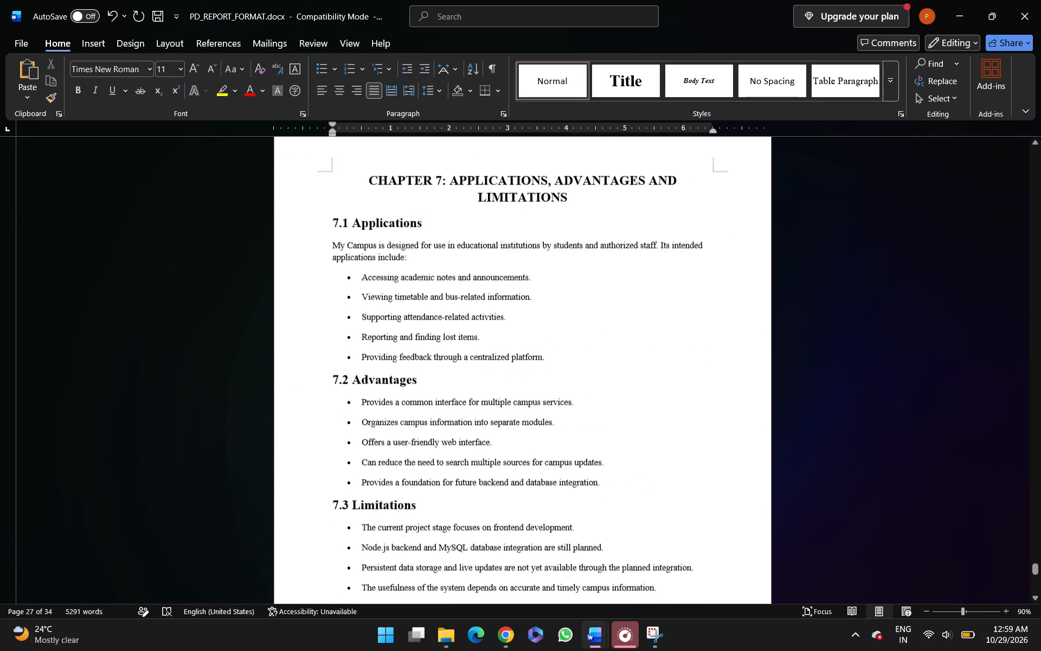
scroll(398, 262, down, 3)
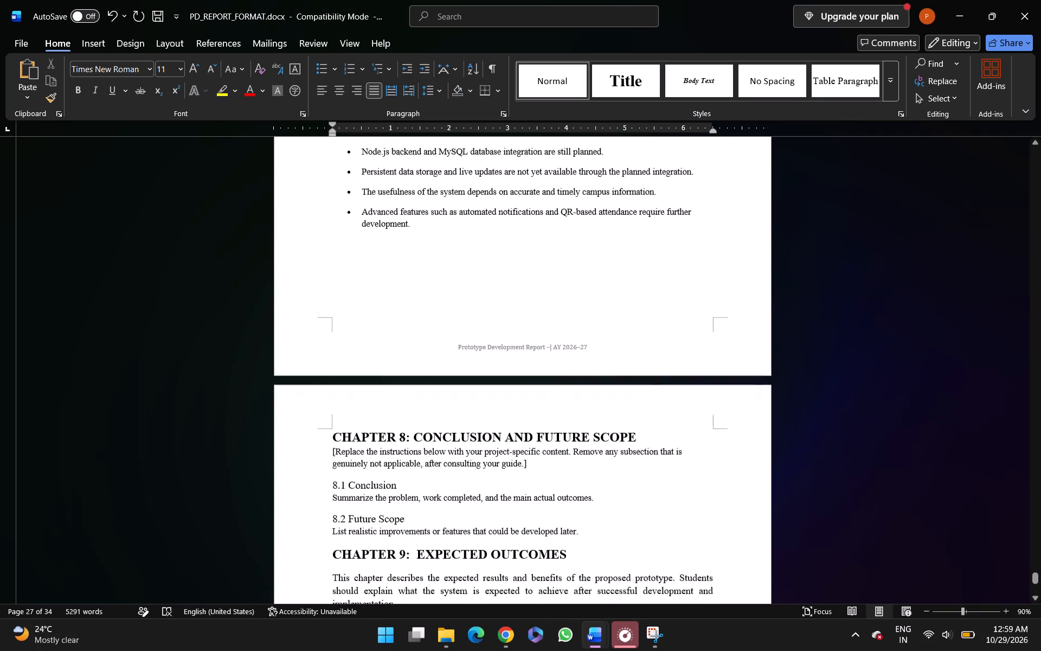
scroll(398, 262, down, 1)
click(338, 386)
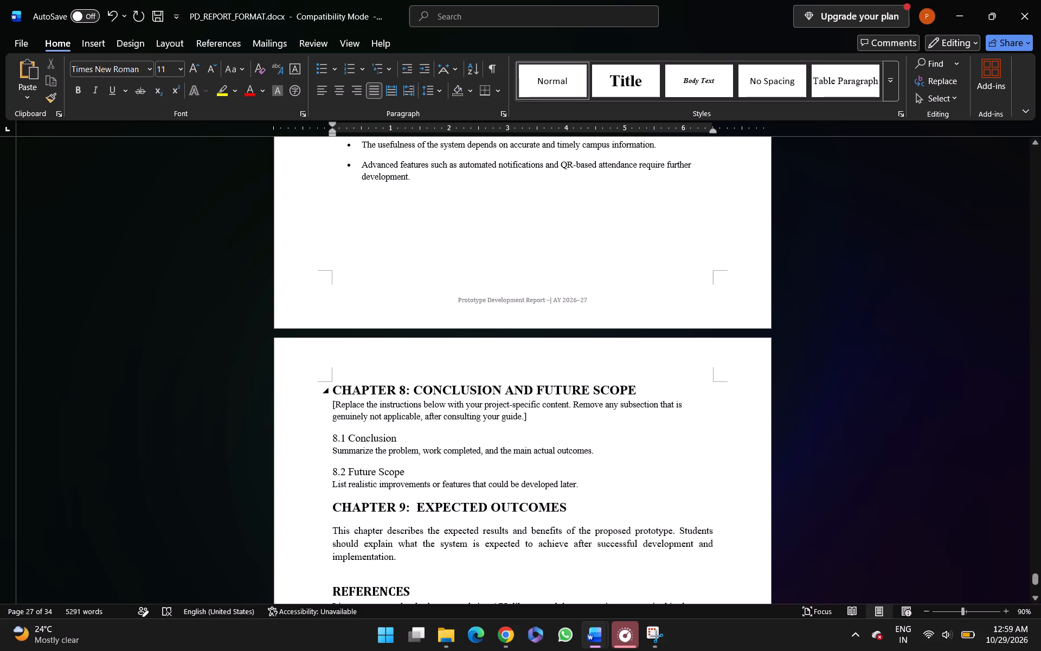
key(Left)
key(ctrl+shift+Down)
key(ctrl+shift+Down)
key(ctrl+shift+Down)
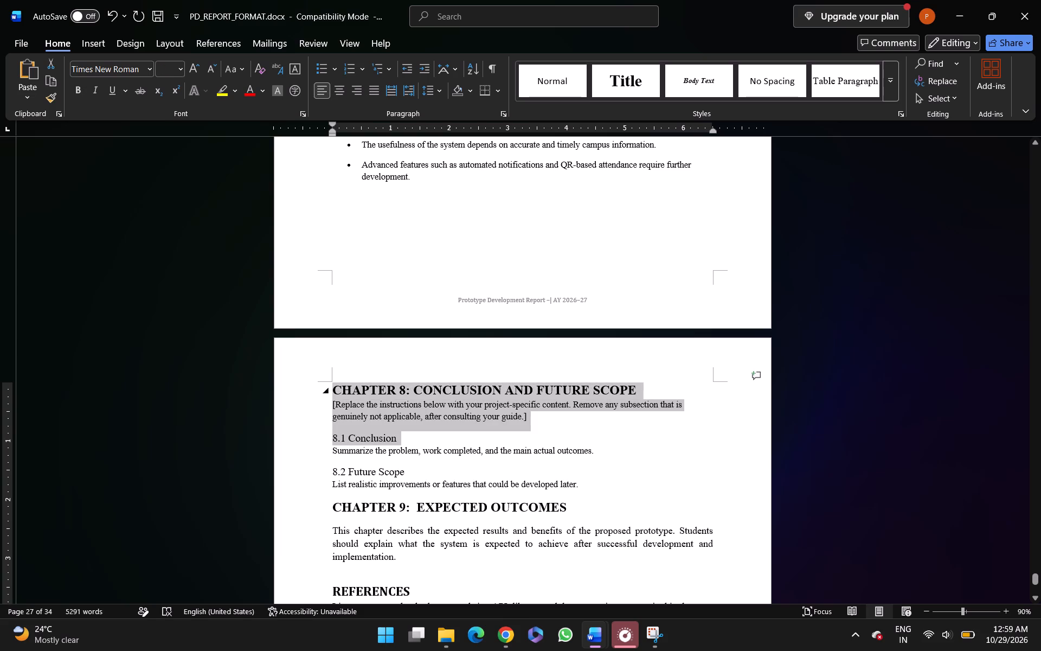
key(ctrl+shift+Down)
key(ctrl+shift+Down)
key(ctrl+shift+Down)
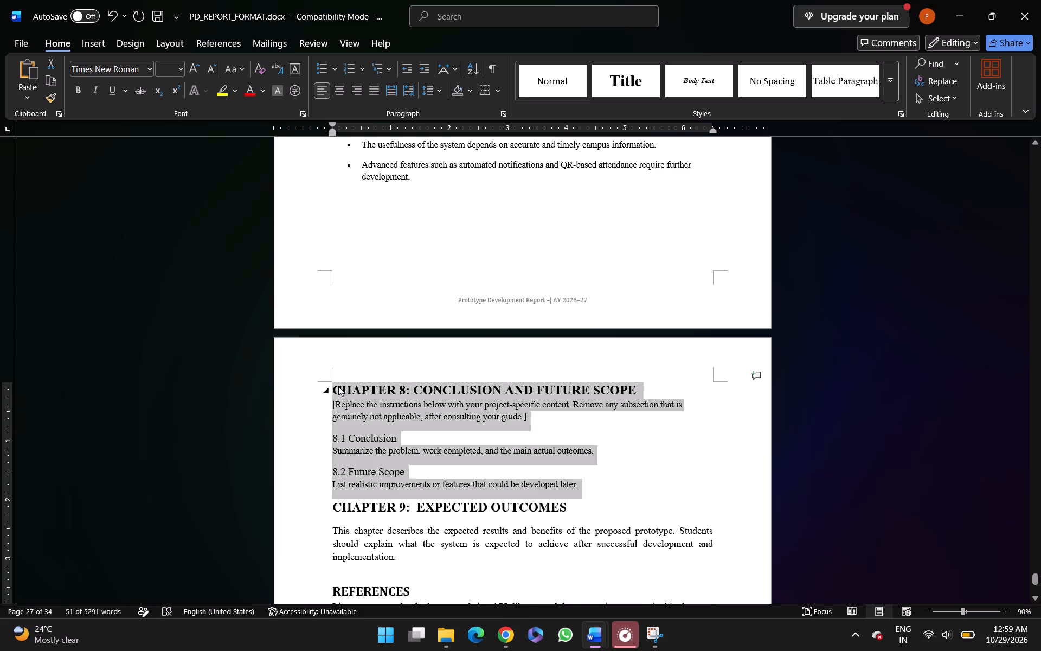
key(ctrl+x)
key(alt+Tab)
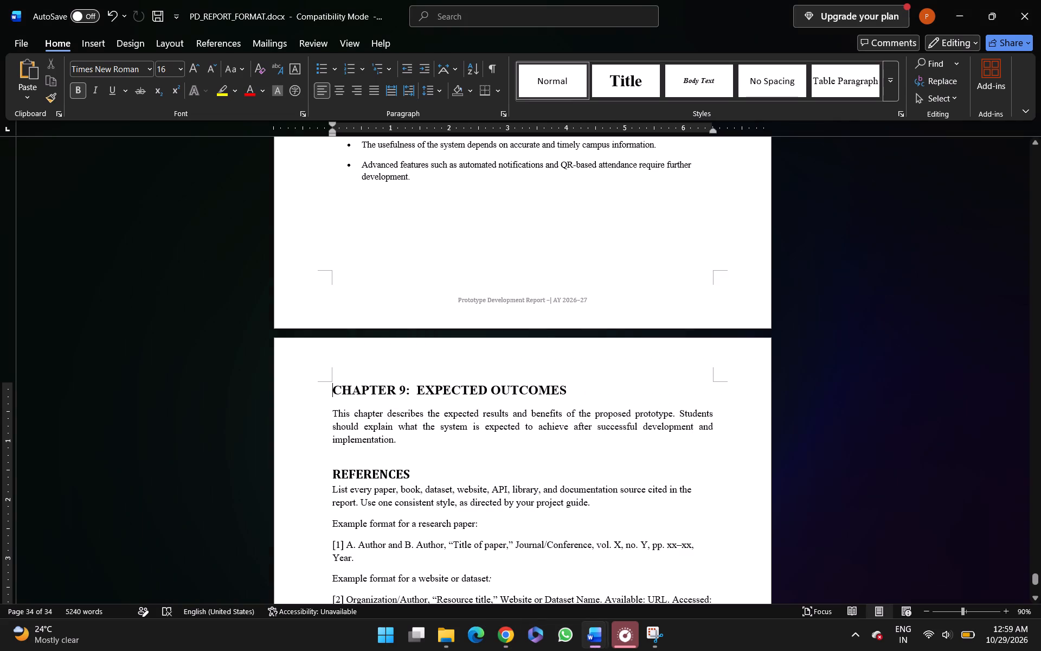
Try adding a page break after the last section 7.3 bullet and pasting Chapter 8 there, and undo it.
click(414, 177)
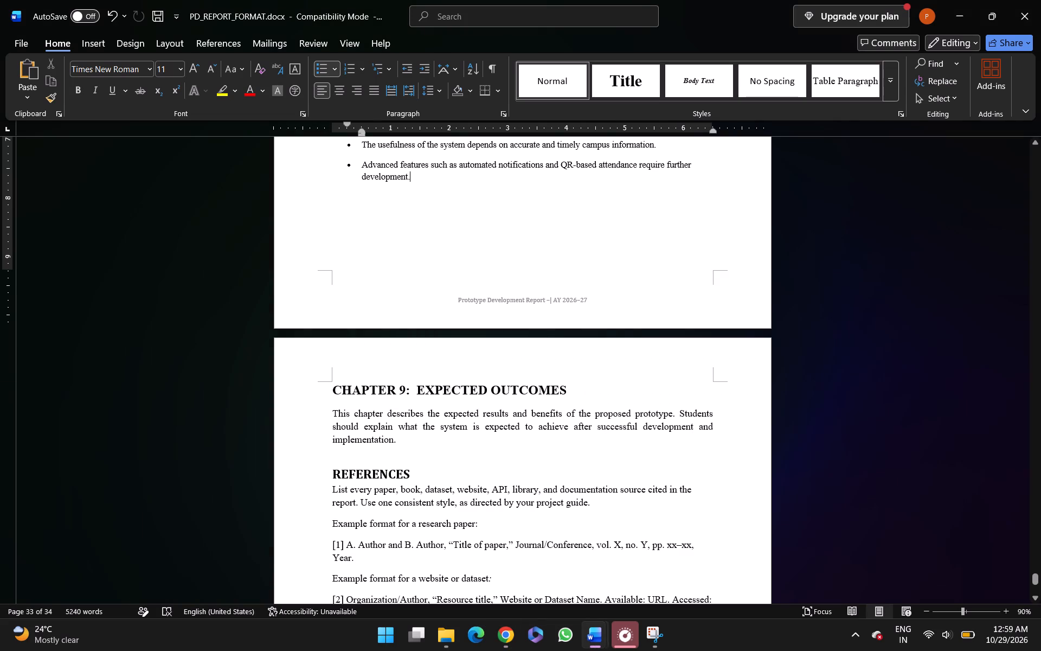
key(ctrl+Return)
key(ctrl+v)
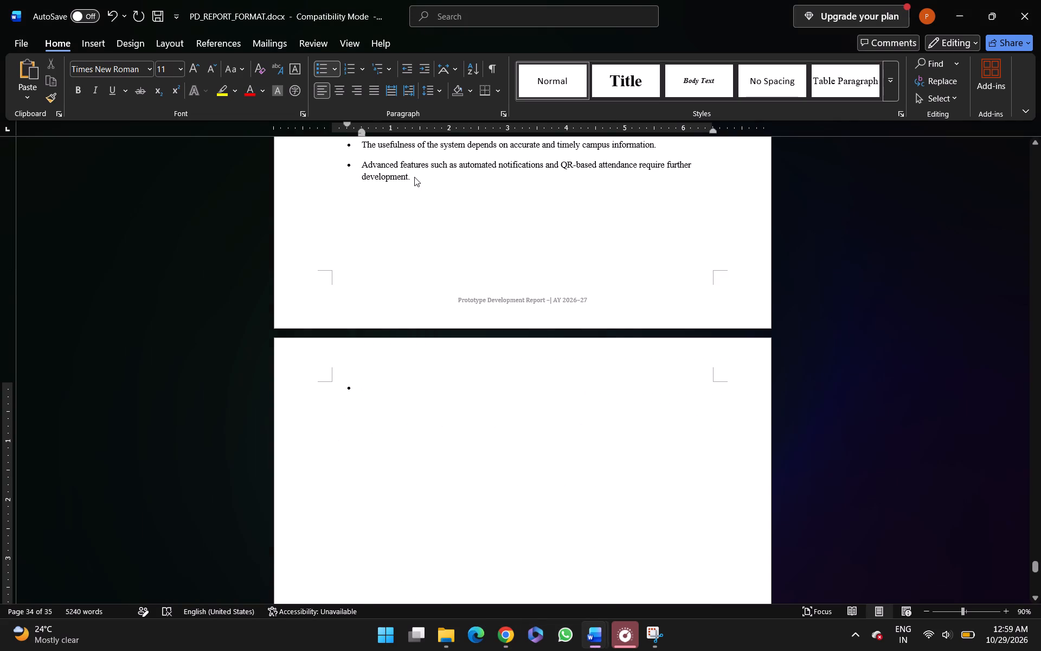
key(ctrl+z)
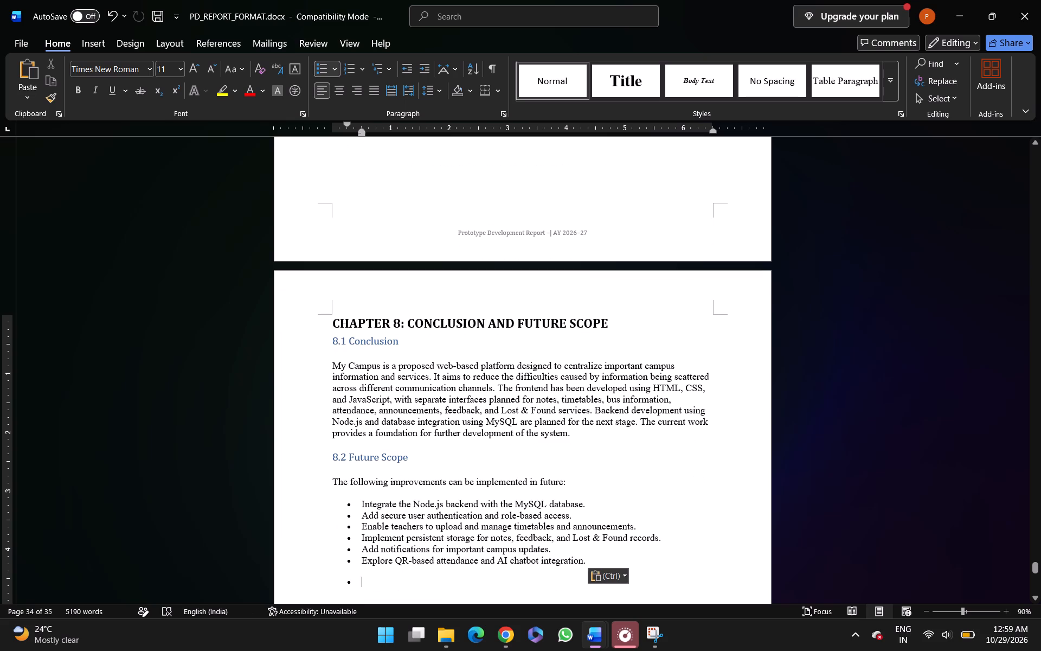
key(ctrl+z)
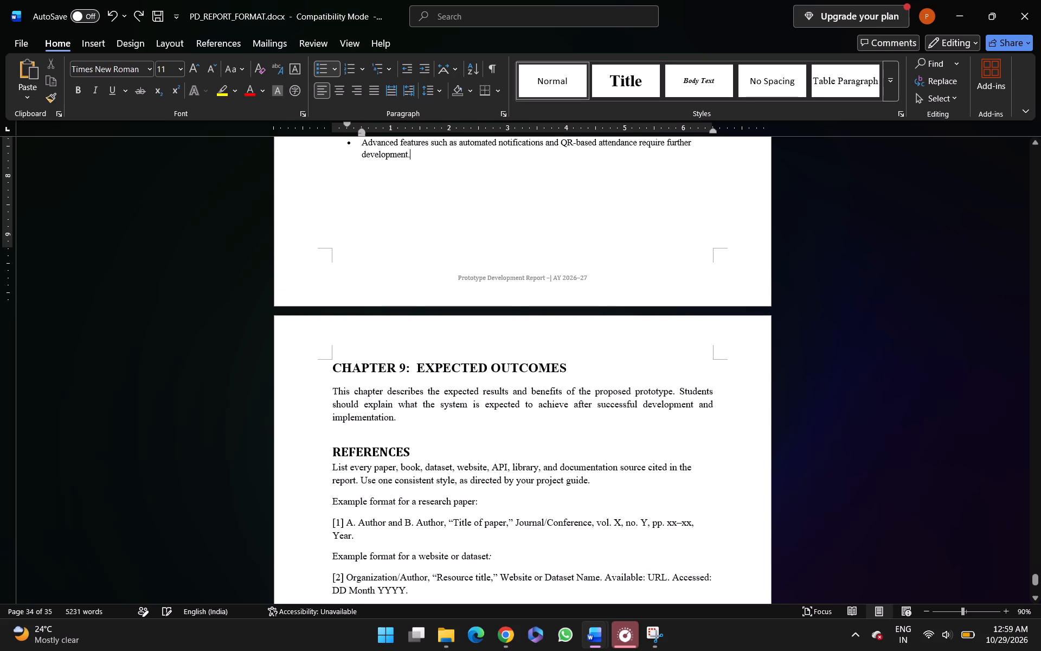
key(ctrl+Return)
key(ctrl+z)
Insert an unbulleted page break after the section 7.3 list and paste the ChatGPT Chapter 8 content at the new page's left margin.
scroll(414, 177, up, 4)
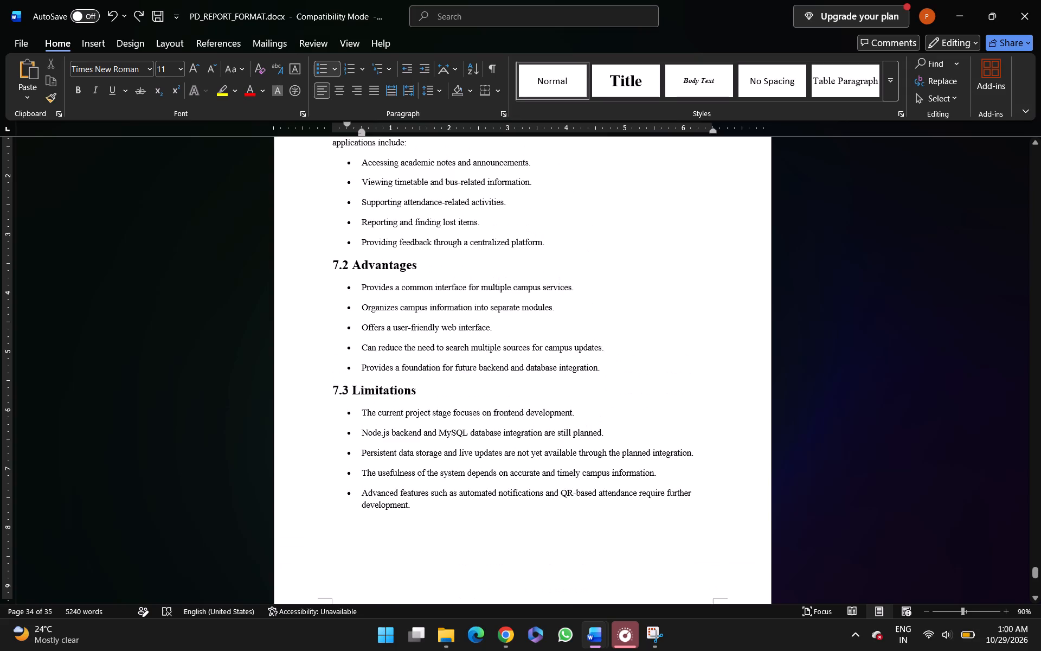
scroll(414, 177, down, 2)
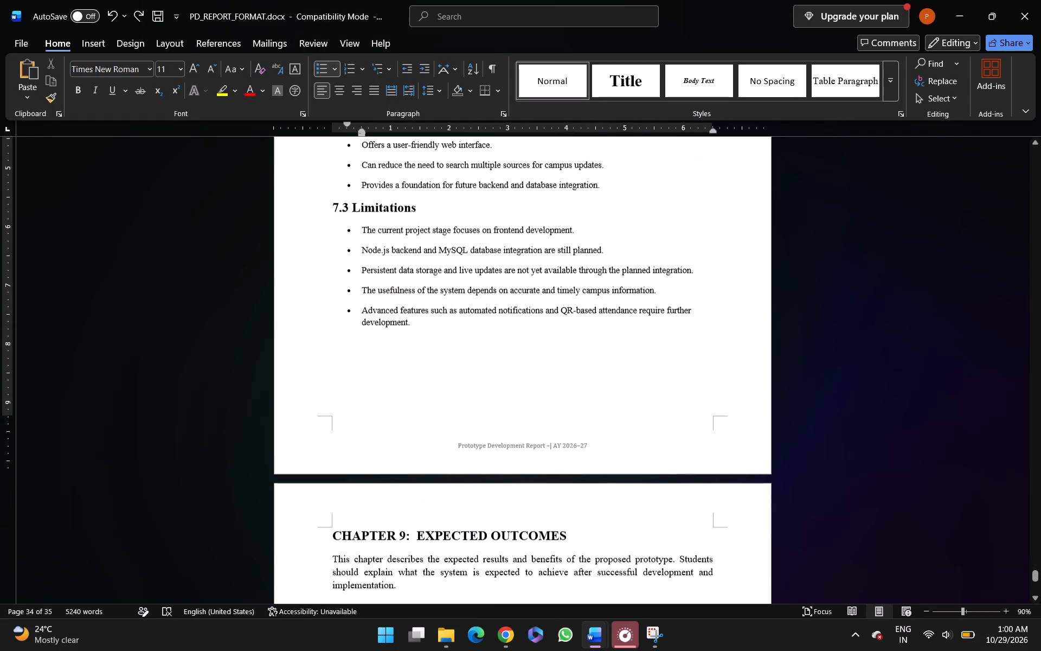
key(Return)
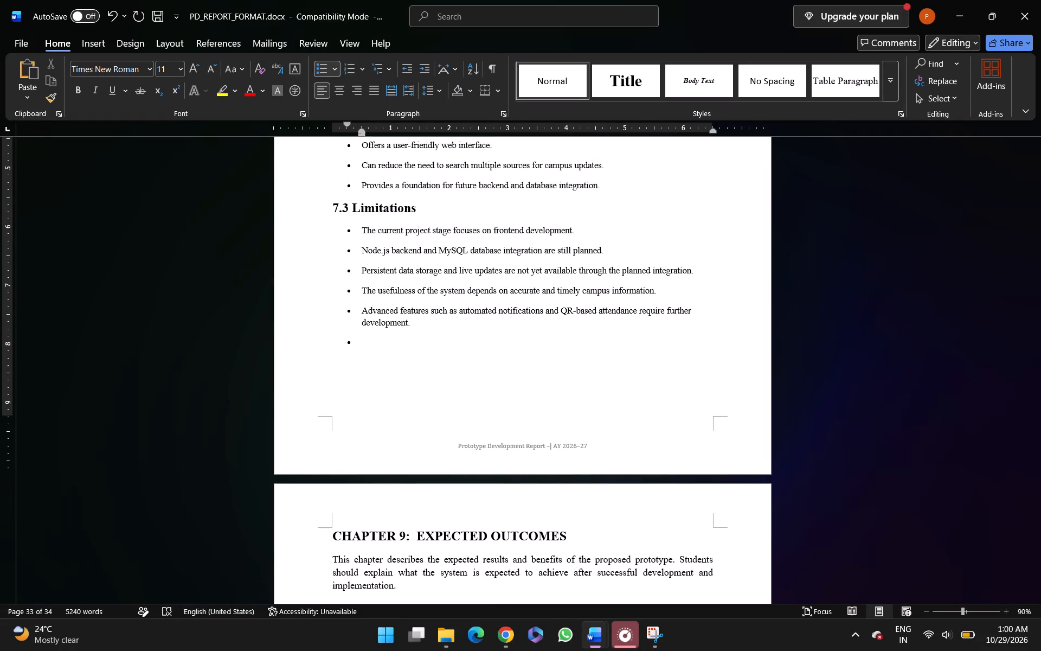
key(BackSpace)
key(ctrl+Return)
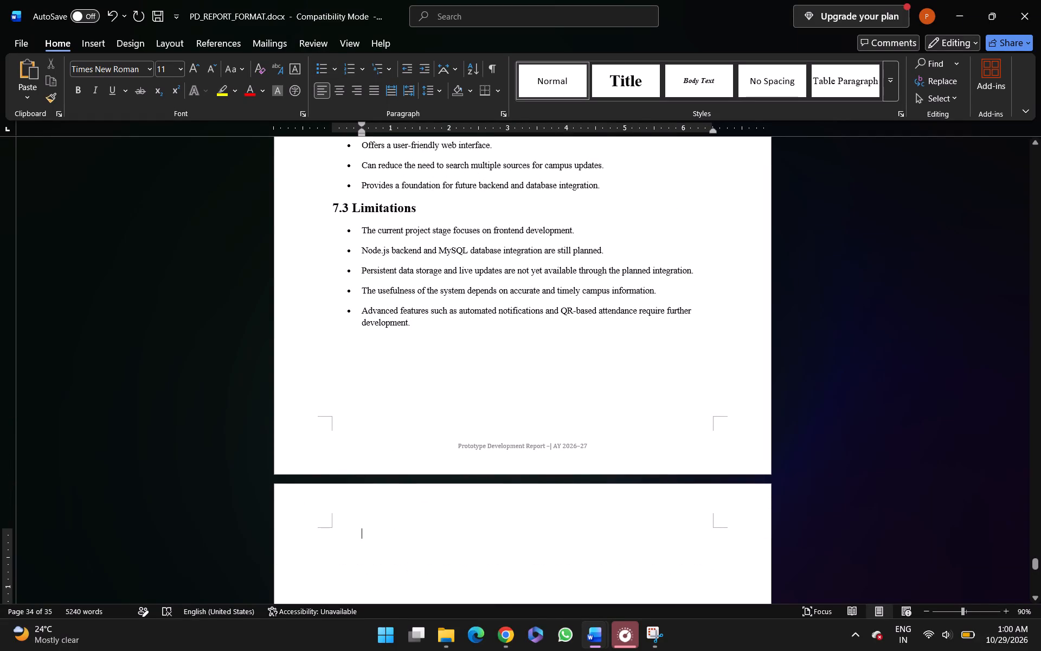
key(Left)
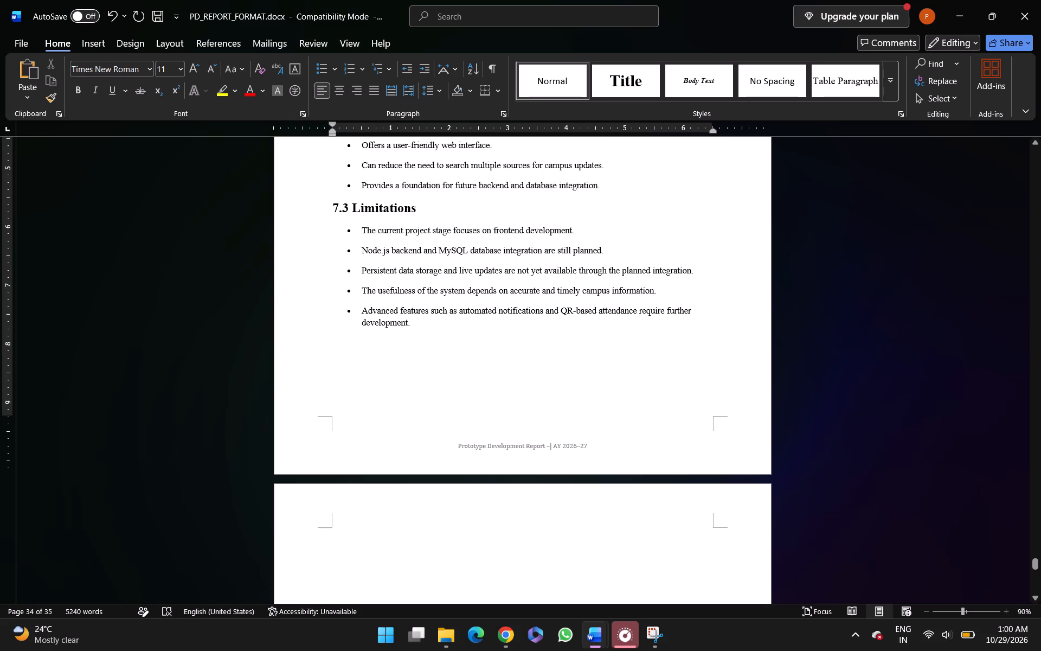
key(Down)
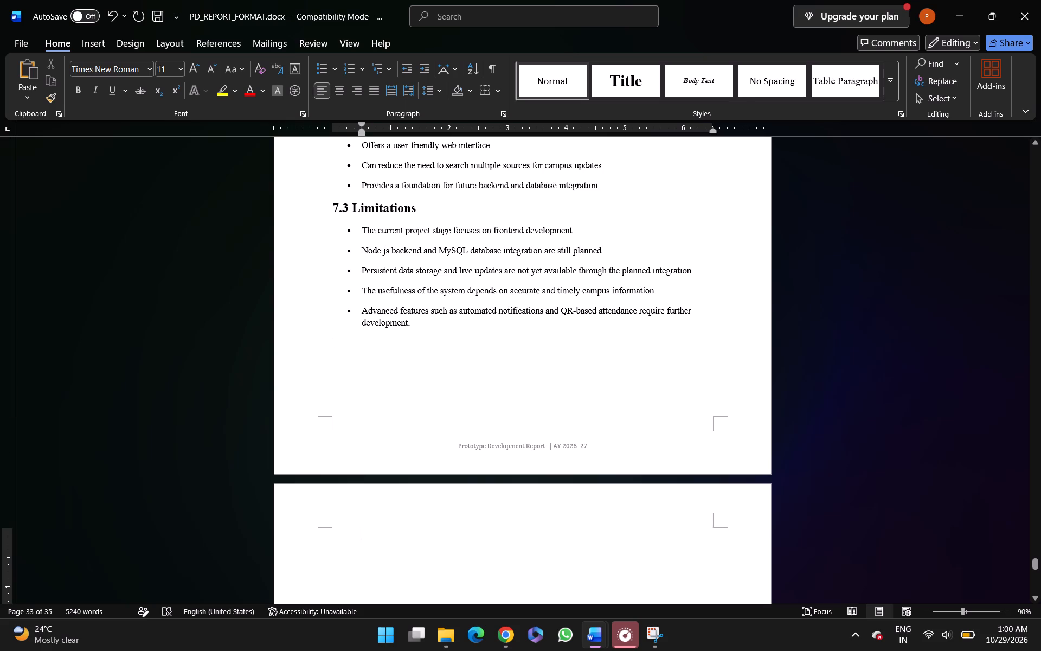
key(BackSpace)
key(ctrl+v)
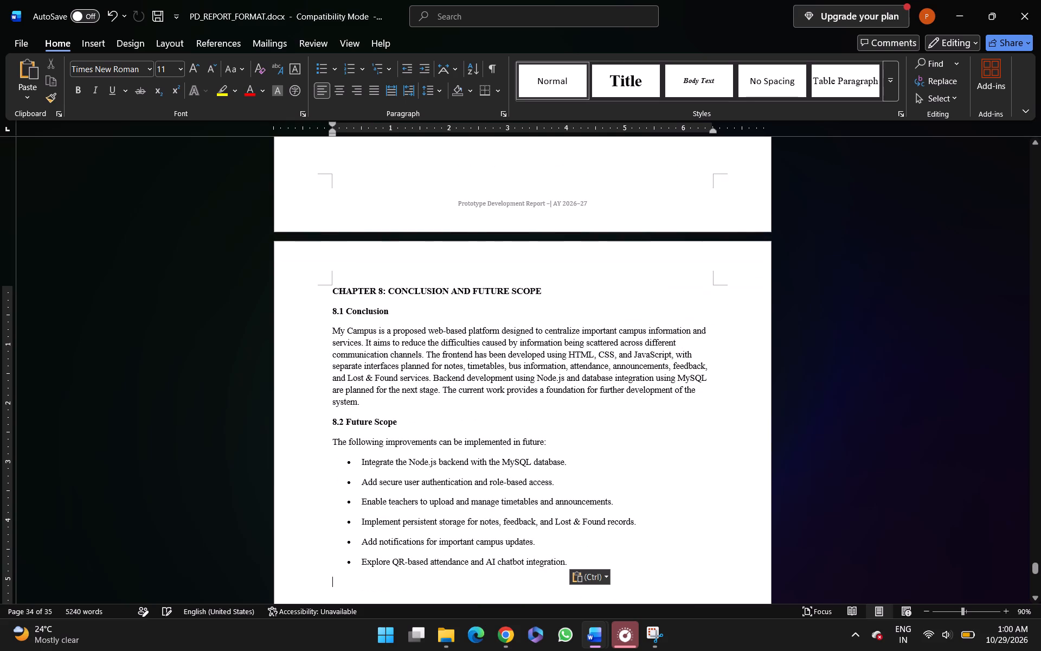
Enlarge the title CHAPTER 8: CONCLUSION AND FUTURE SCOPE to 16 pt.
triple_click(420, 289)
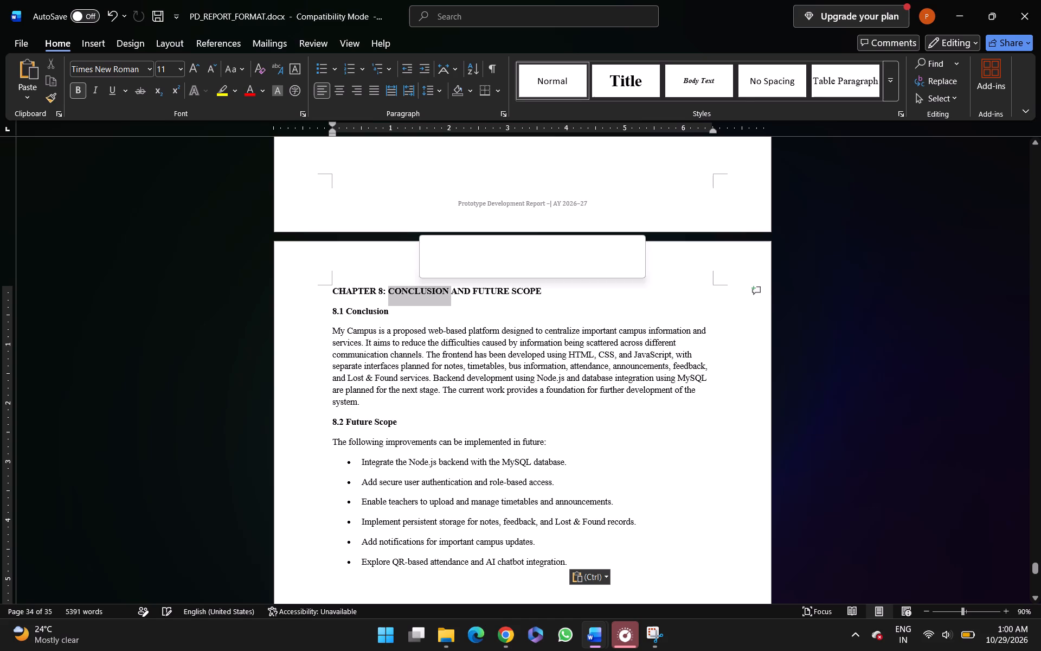
key(ctrl+shift+period)
key(ctrl+shift+period)
key(ctrl+shift+period)
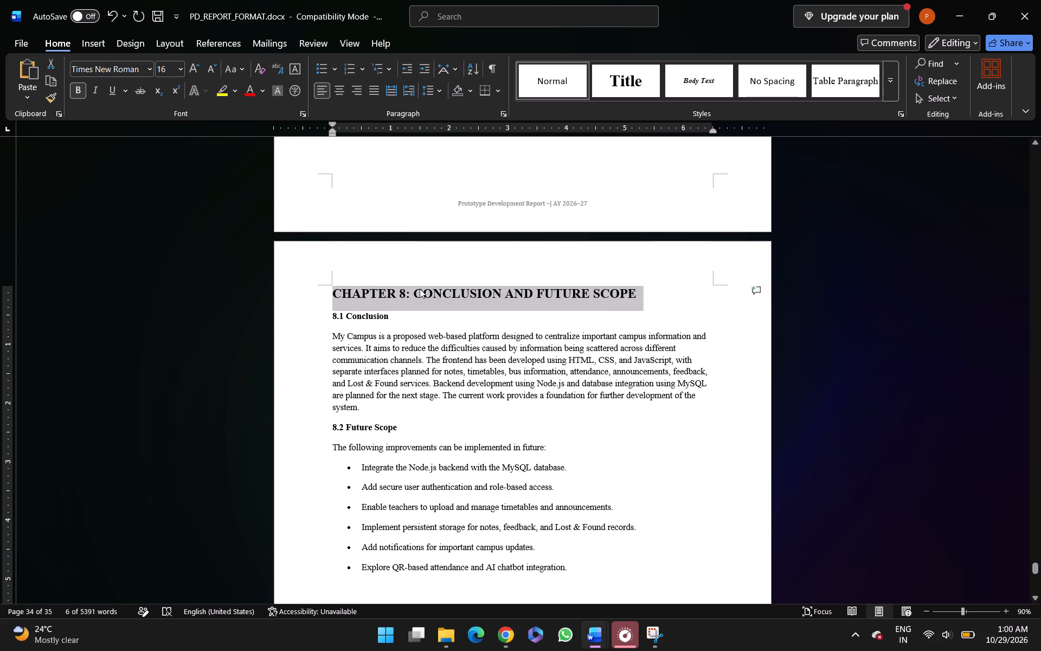
Enlarge the headings 8.1 Conclusion and 8.2 Future Scope to 16 pt.
click(368, 310)
triple_click(364, 314)
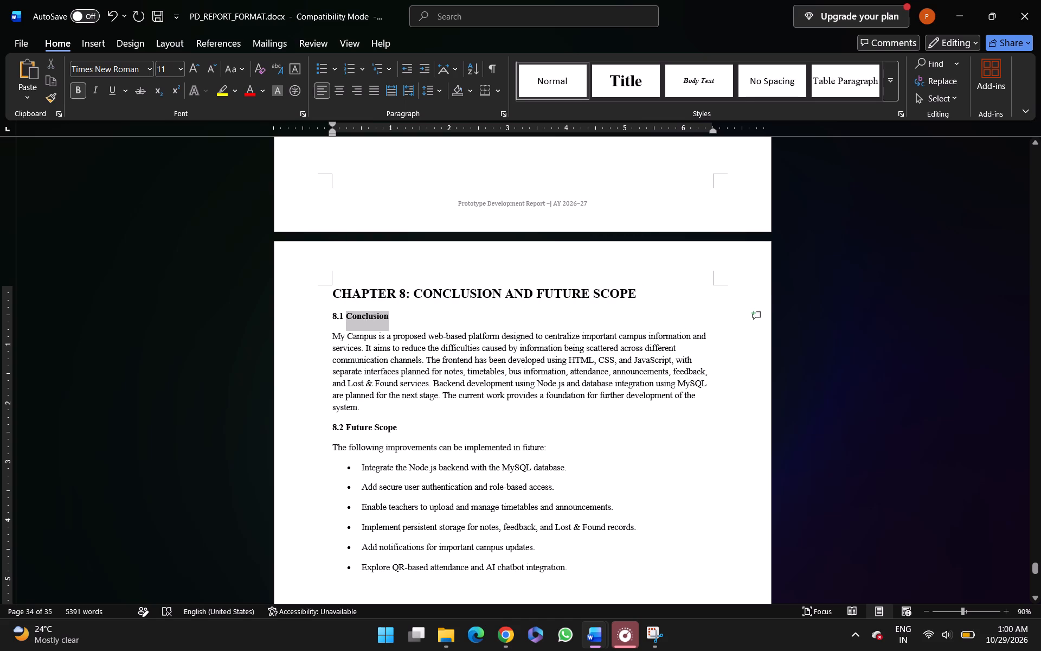
key(ctrl+shift+period)
key(ctrl+shift+period)
key(ctrl+shift+period)
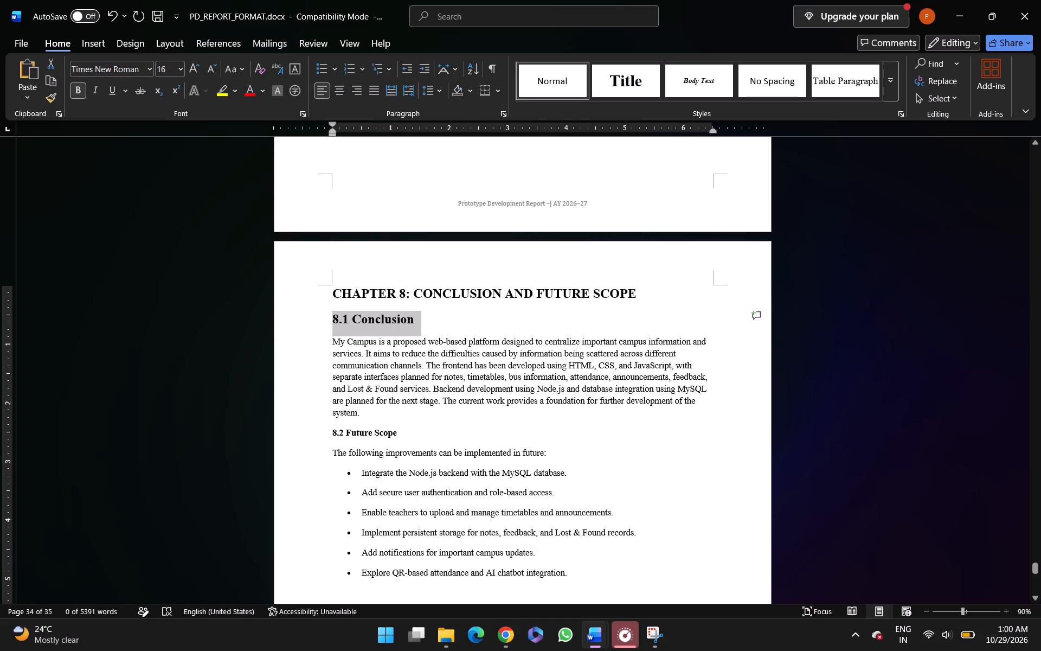
triple_click(364, 437)
key(ctrl+shift+period)
key(ctrl+shift+period)
key(ctrl+shift+period)
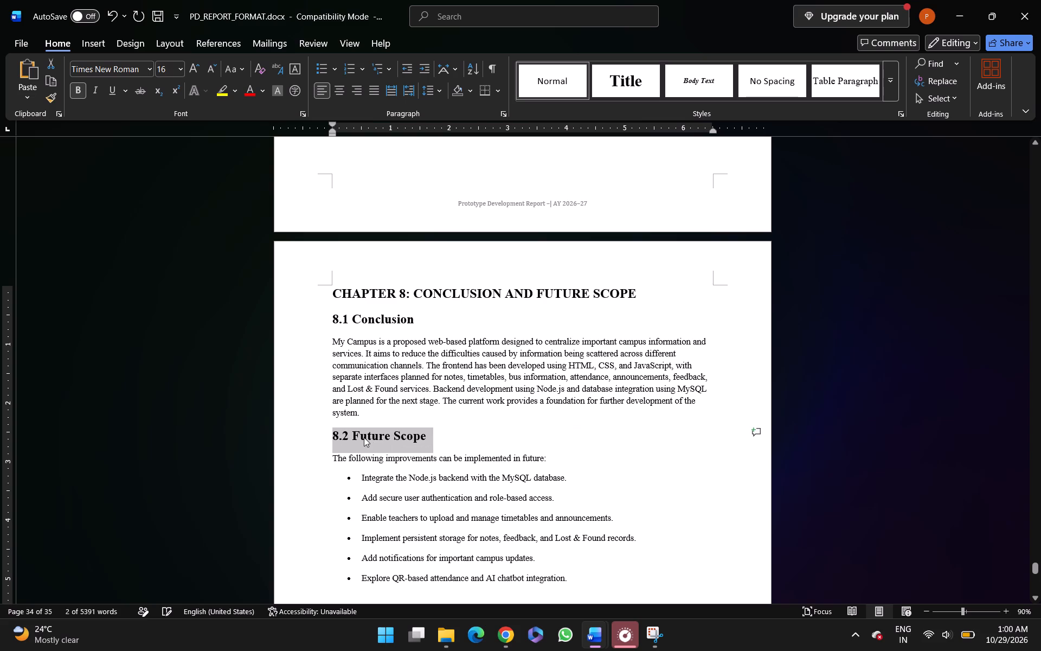
Cut the CHAPTER 9: EXPECTED OUTCOMES title and its template paragraph from above the References section.
scroll(361, 369, down, 4)
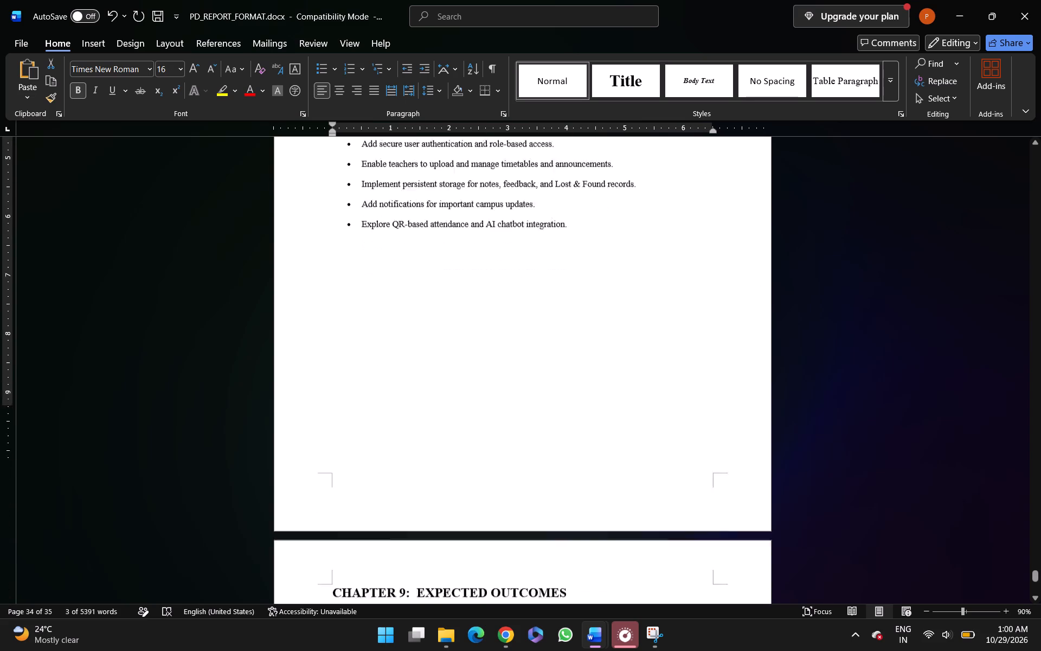
scroll(361, 369, down, 2)
scroll(361, 369, up, 1)
click(336, 405)
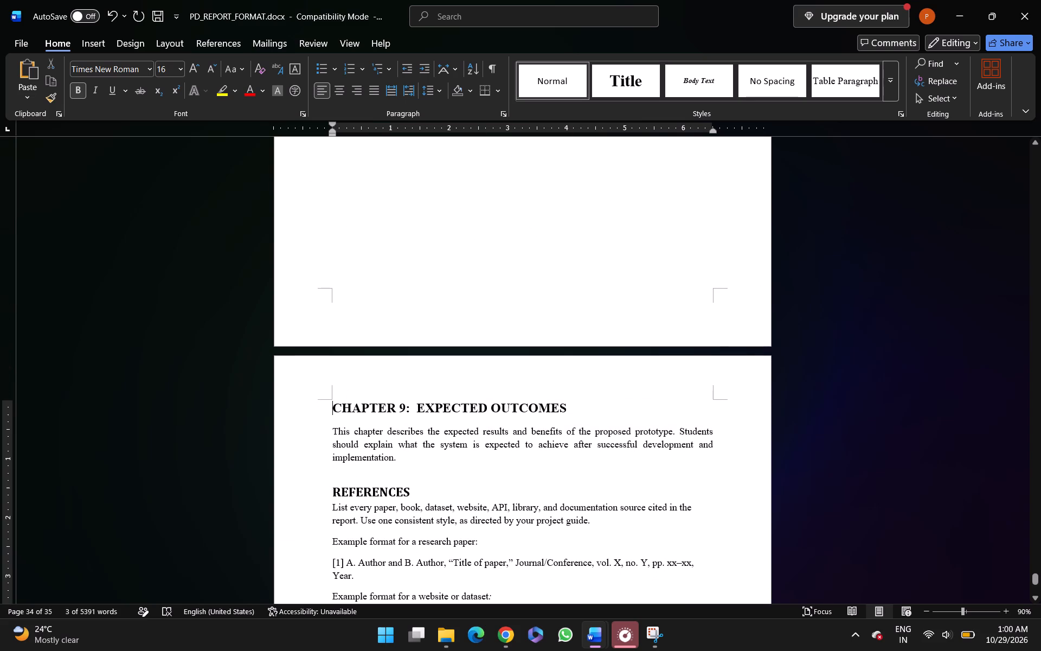
key(ctrl+shift+Down)
key(ctrl+shift+Down)
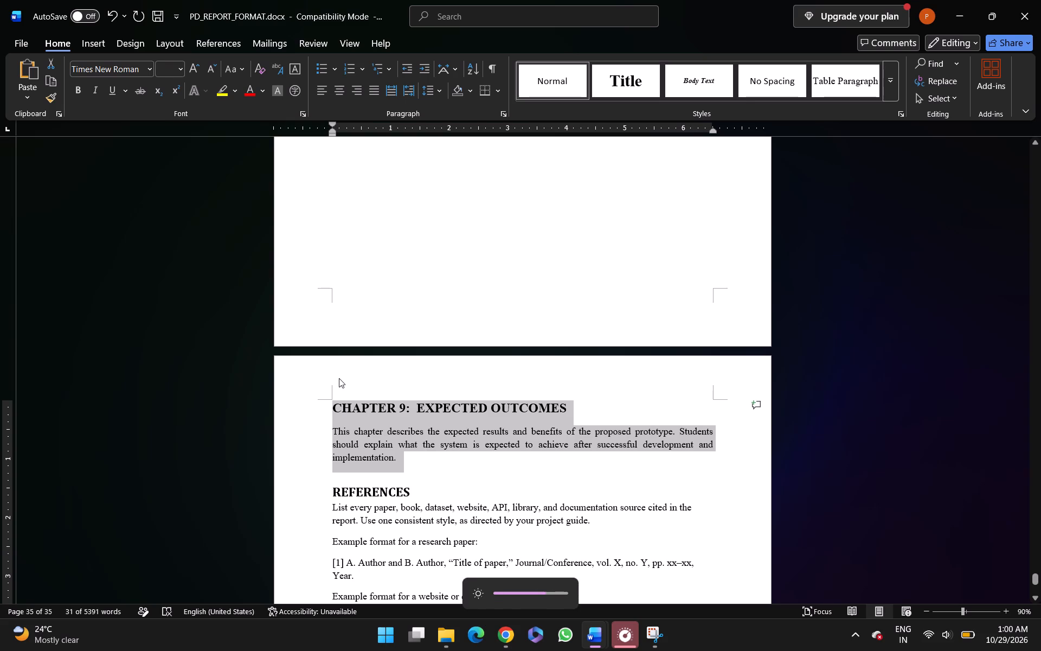
scroll(339, 378, down, 5)
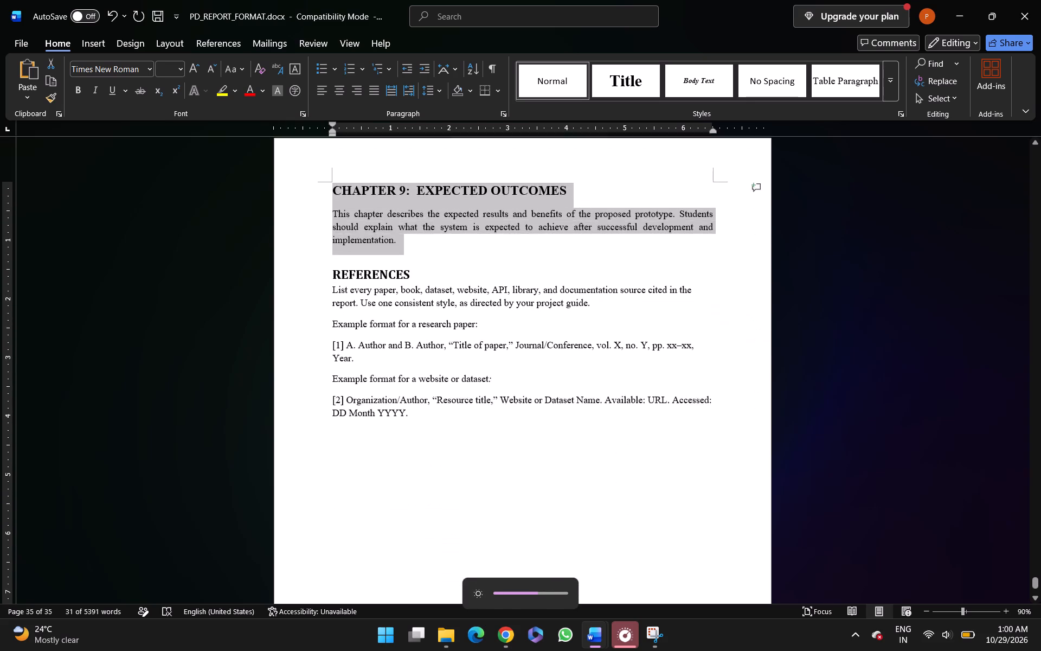
scroll(339, 378, down, 12)
scroll(339, 378, up, 1)
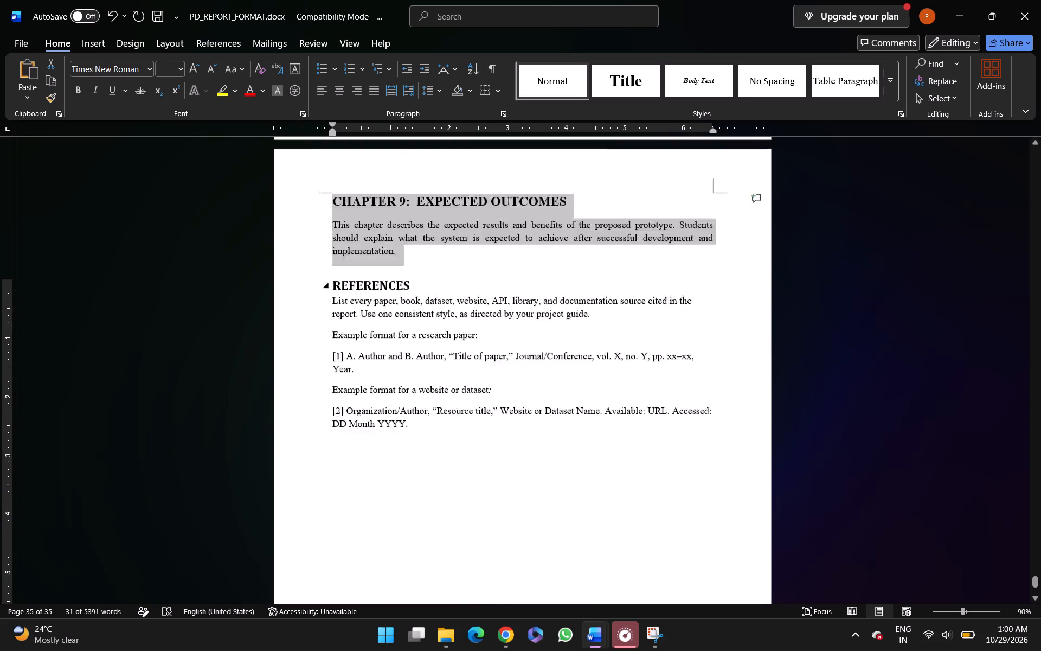
scroll(339, 378, up, 2)
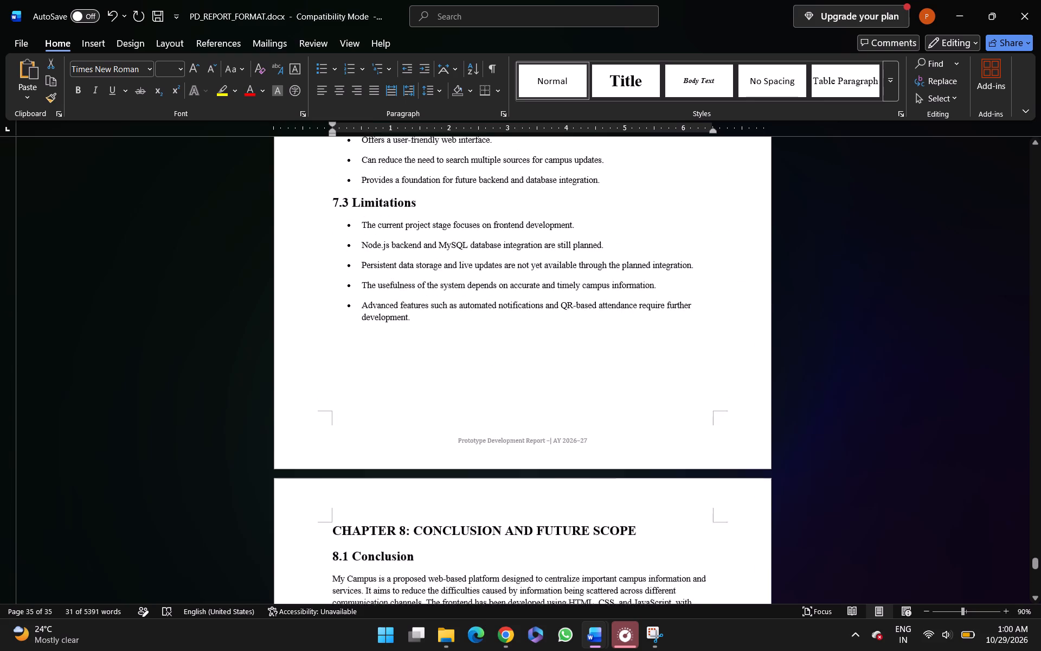
scroll(339, 378, up, 2)
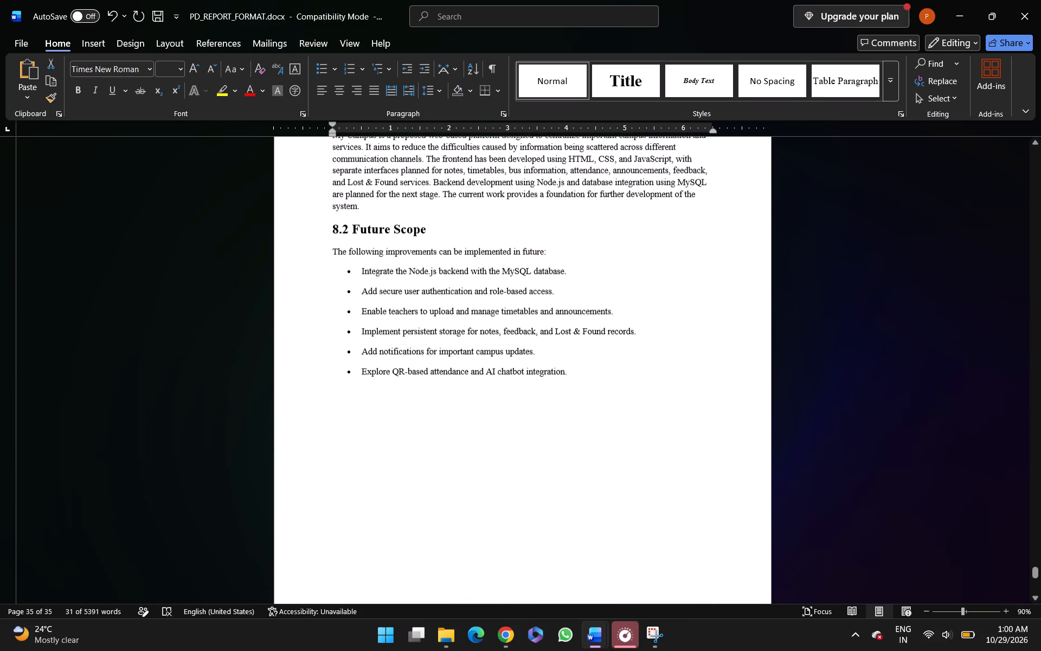
scroll(339, 378, up, 1)
key(ctrl+x)
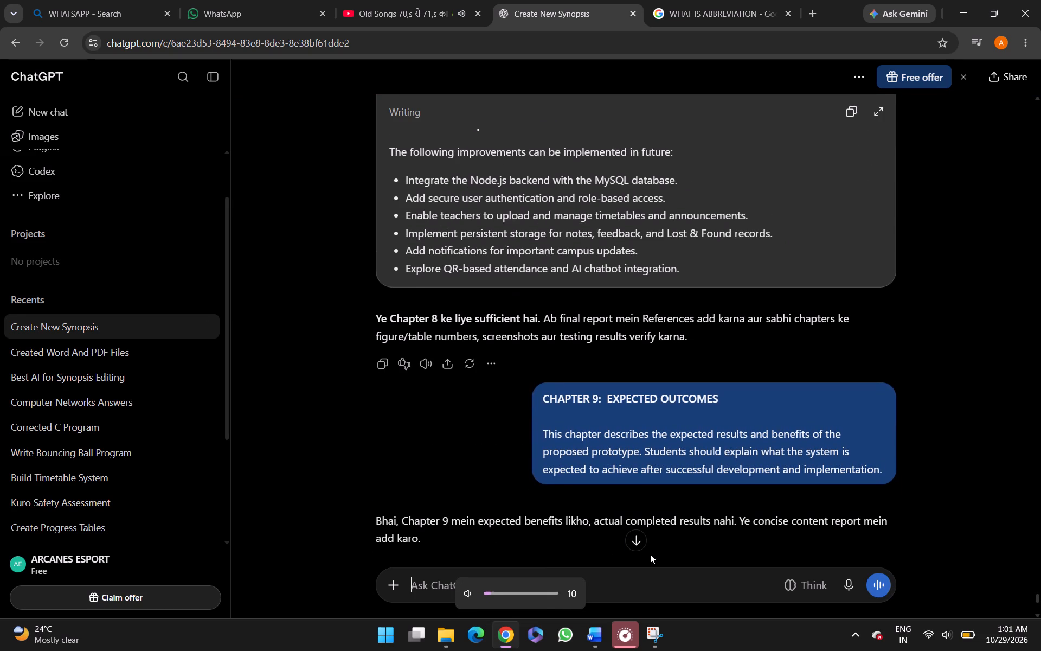
Search YouTube for zihale miskin, play the Zihaal e Miskin video and return to the ChatGPT conversation.
click(377, 10)
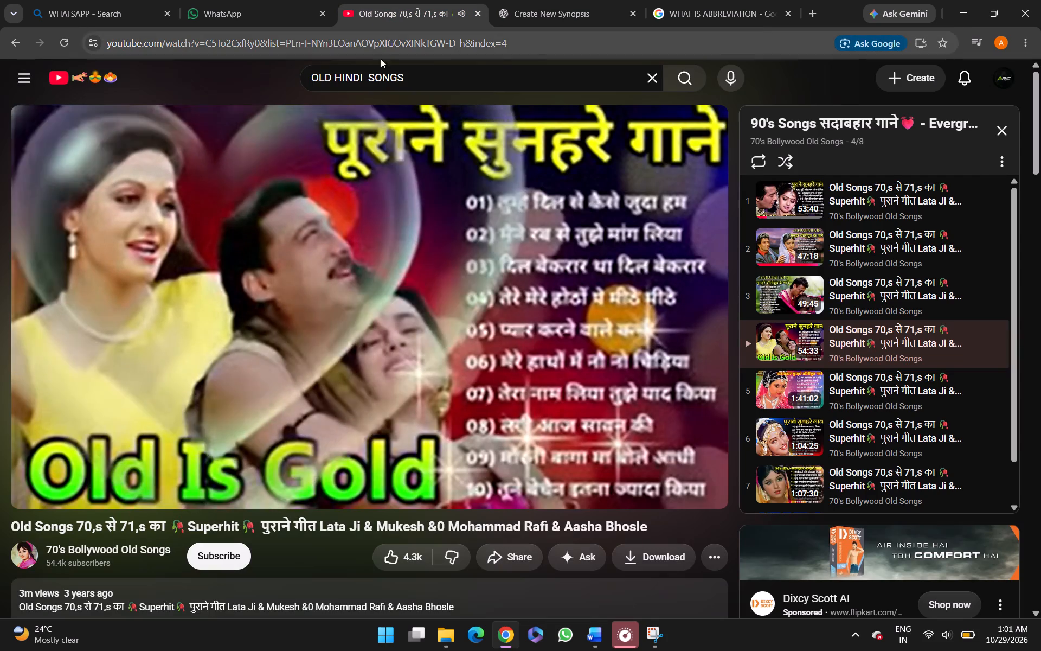
click(435, 77)
drag(435, 77, 400, 70)
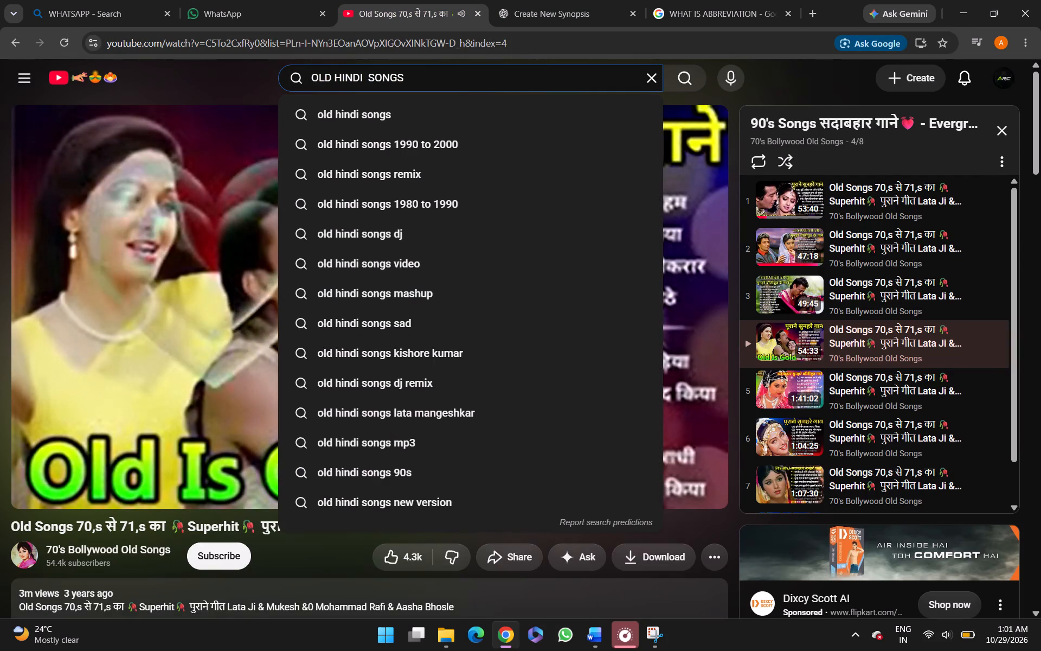
drag(400, 70, 0, 230)
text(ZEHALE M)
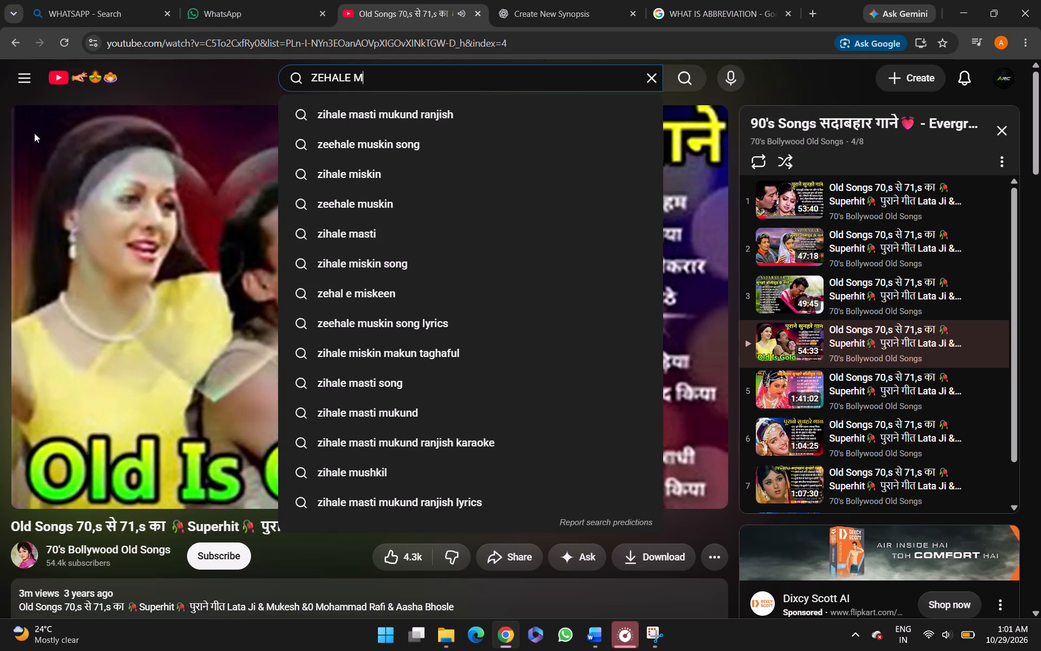
click(337, 168)
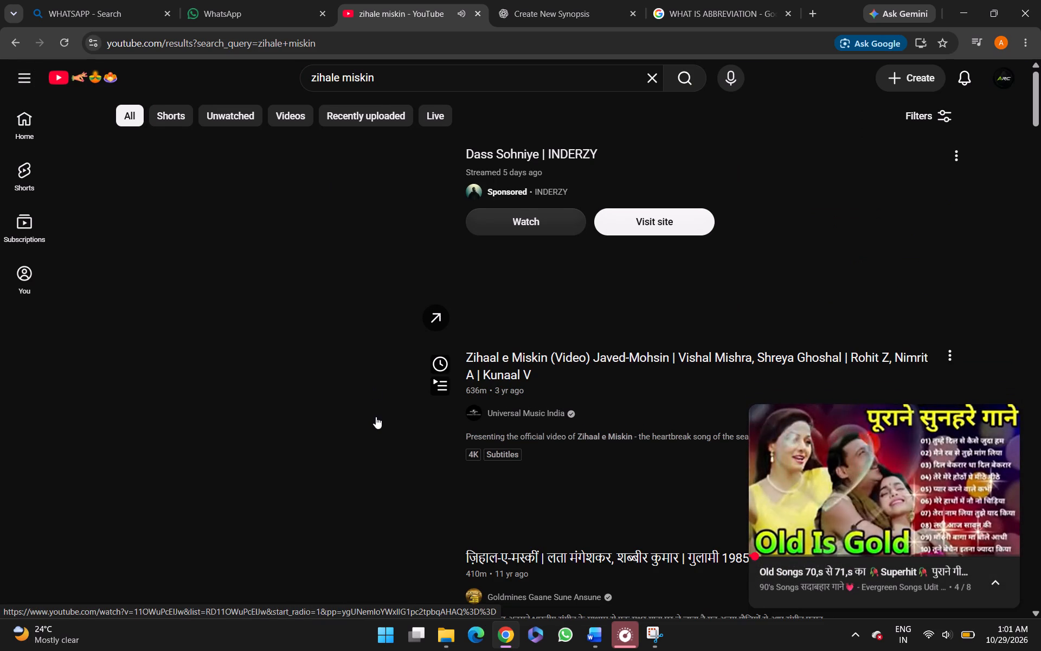
scroll(376, 417, down, 1)
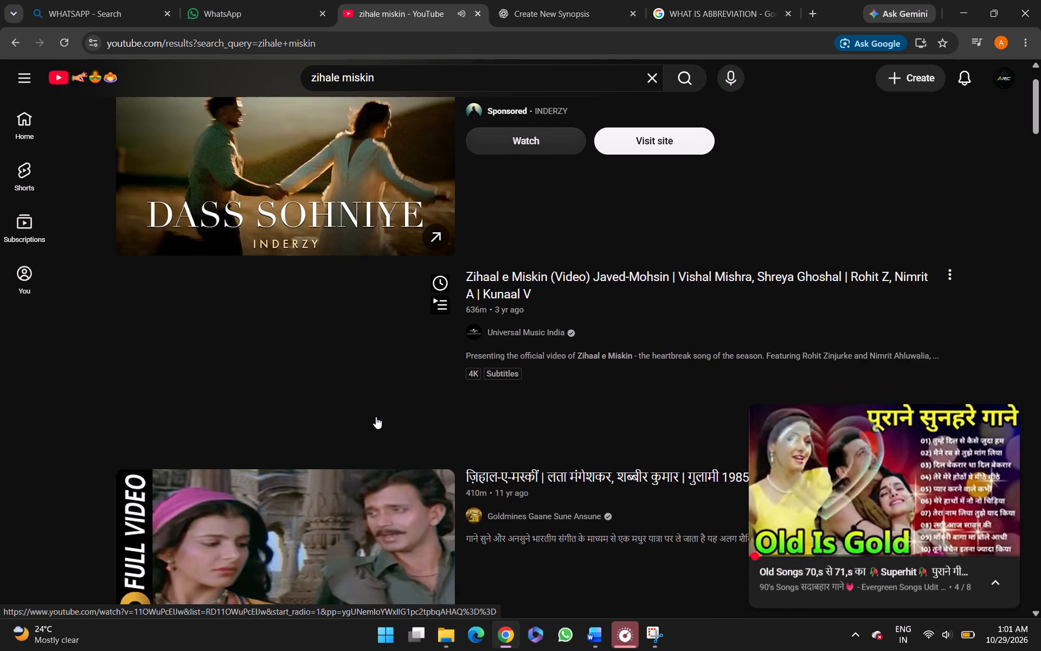
scroll(376, 417, down, 1)
click(339, 405)
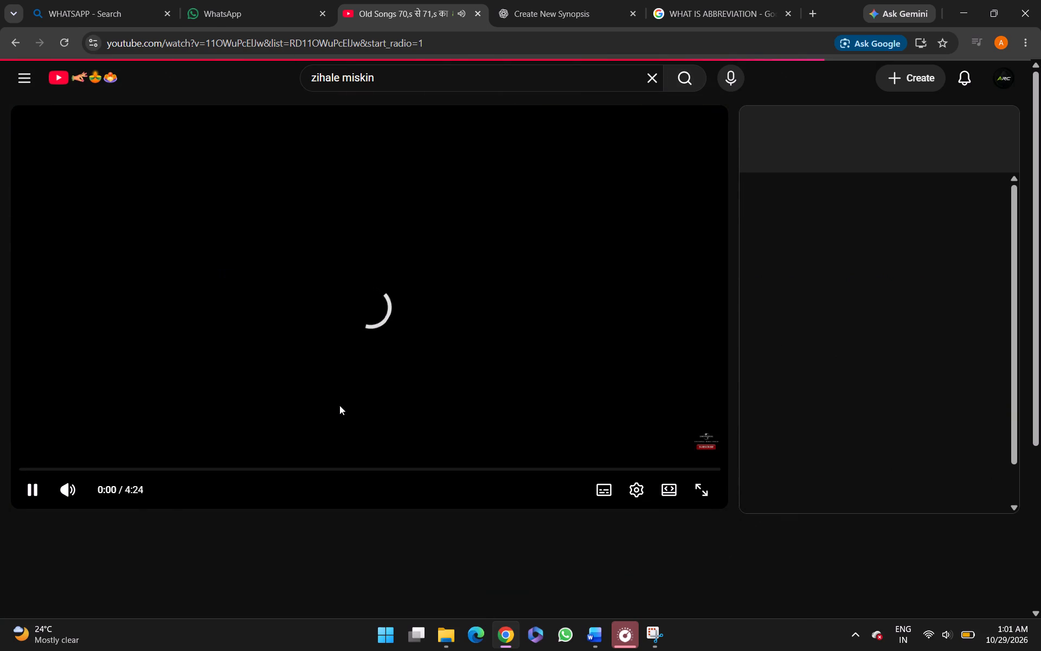
click(541, 3)
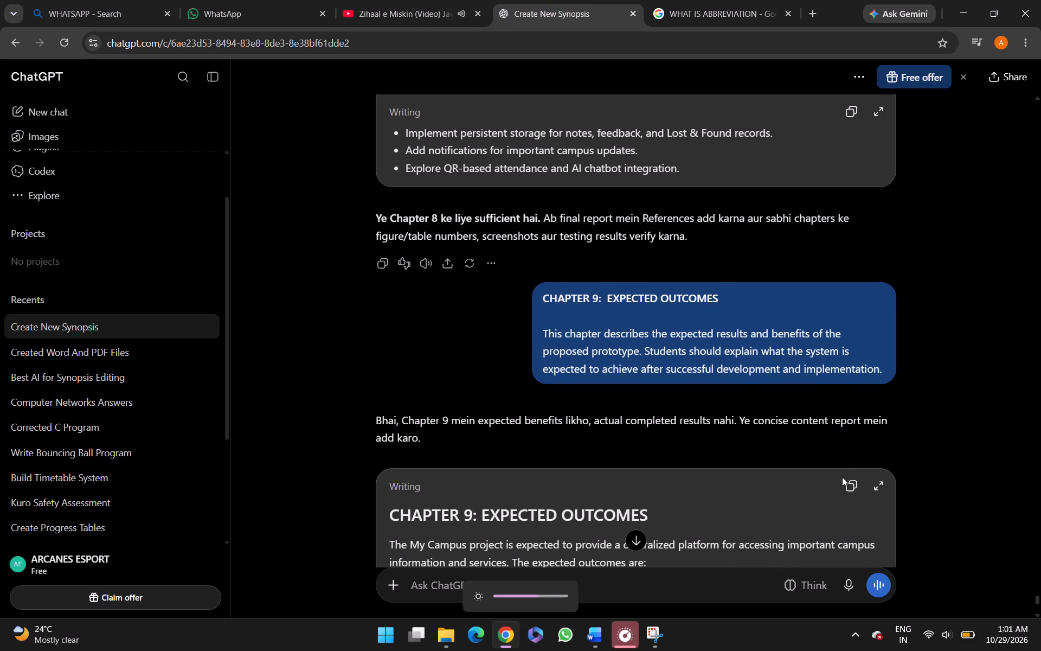
Switch to the SMART CAMPUS DYP TALSANDE document and look back through the sections before Testing & Performance Evaluation.
key(alt+Tab)
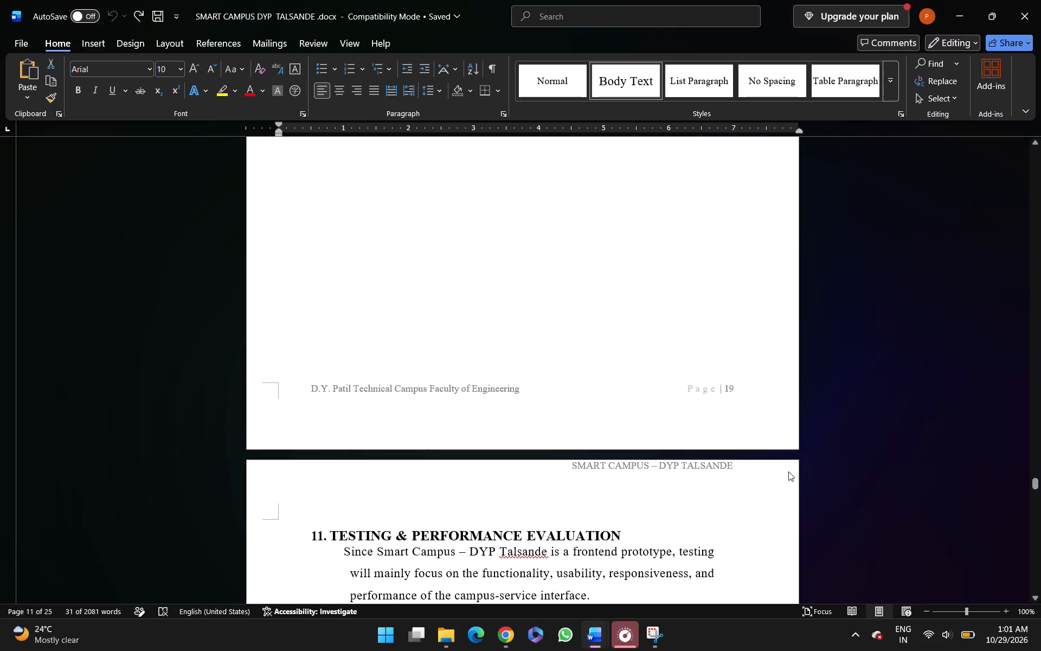
scroll(788, 471, up, 16)
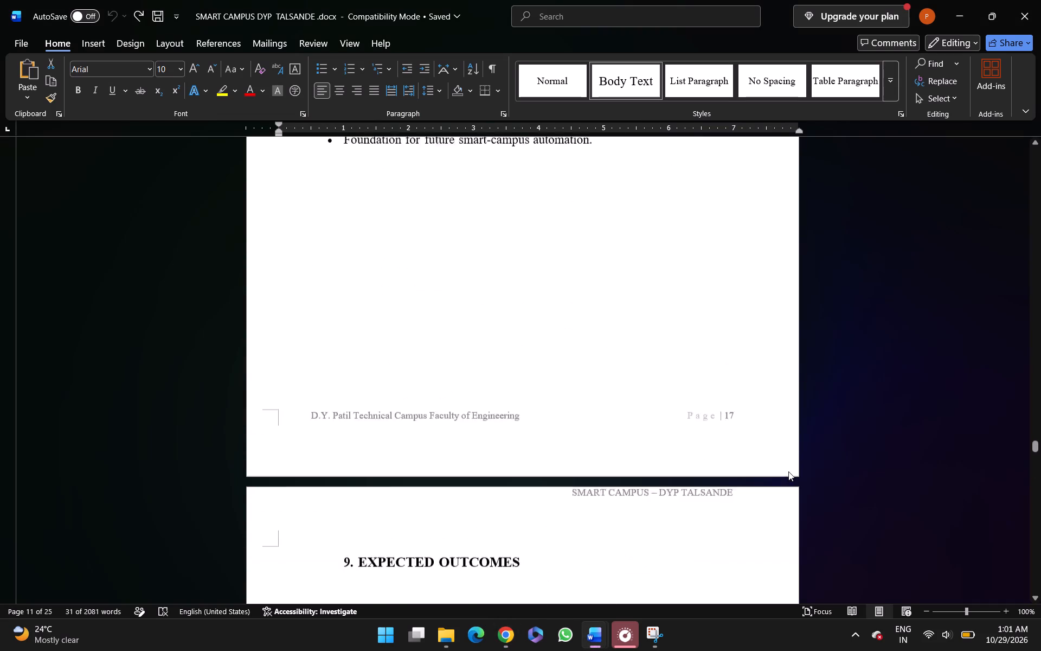
scroll(788, 471, up, 12)
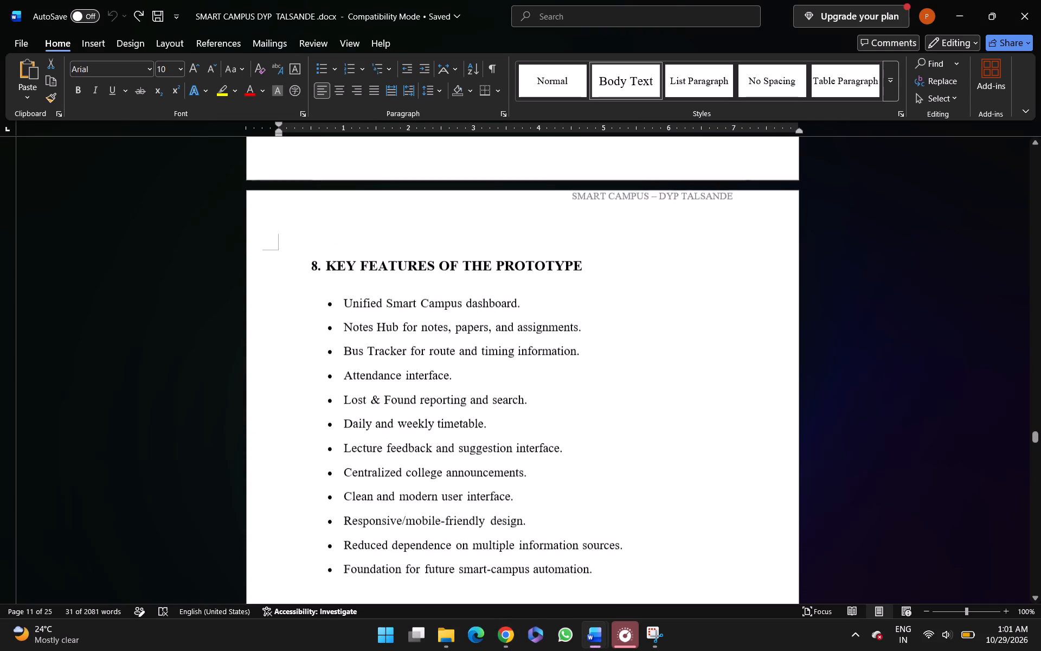
scroll(788, 471, up, 10)
scroll(788, 471, up, 20)
scroll(788, 471, up, 5)
scroll(788, 471, up, 20)
scroll(788, 471, up, 20)
scroll(788, 471, up, 3)
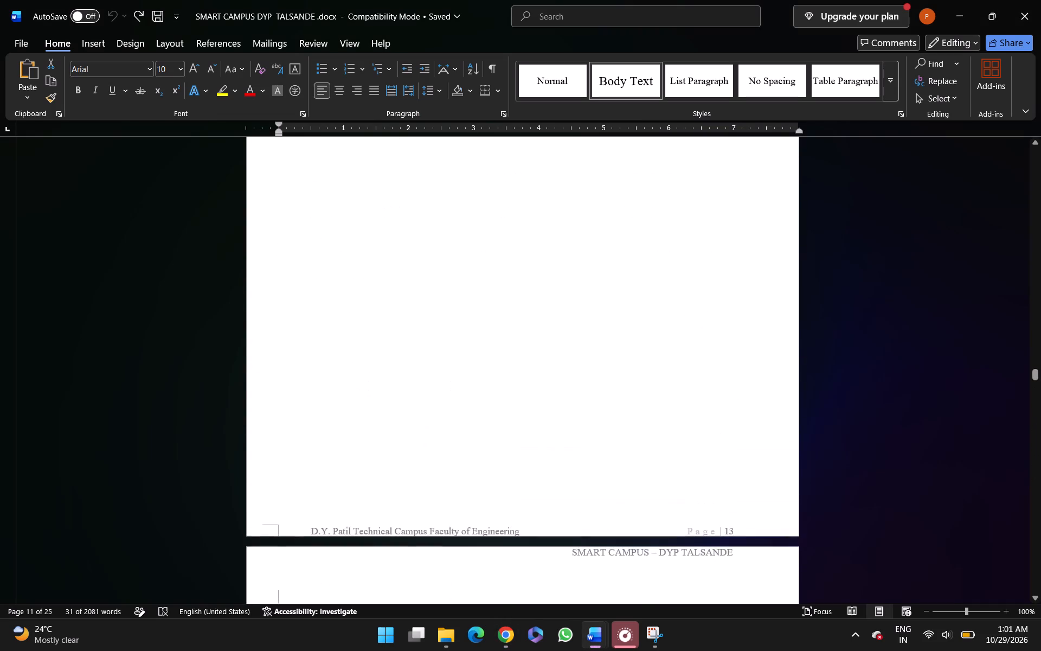
scroll(788, 471, up, 7)
scroll(788, 471, down, 1)
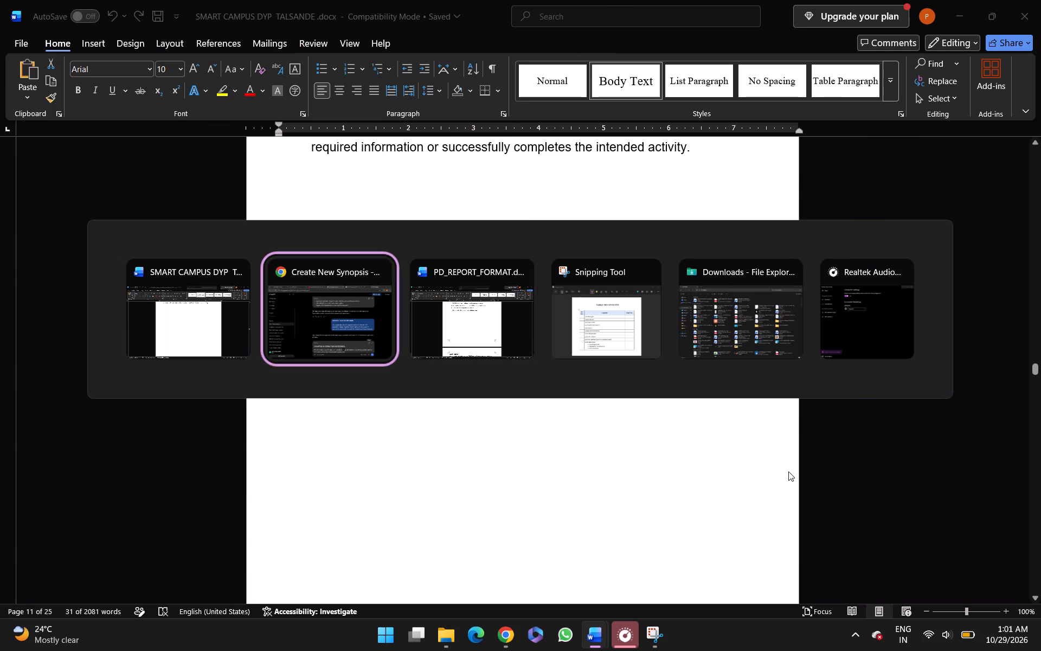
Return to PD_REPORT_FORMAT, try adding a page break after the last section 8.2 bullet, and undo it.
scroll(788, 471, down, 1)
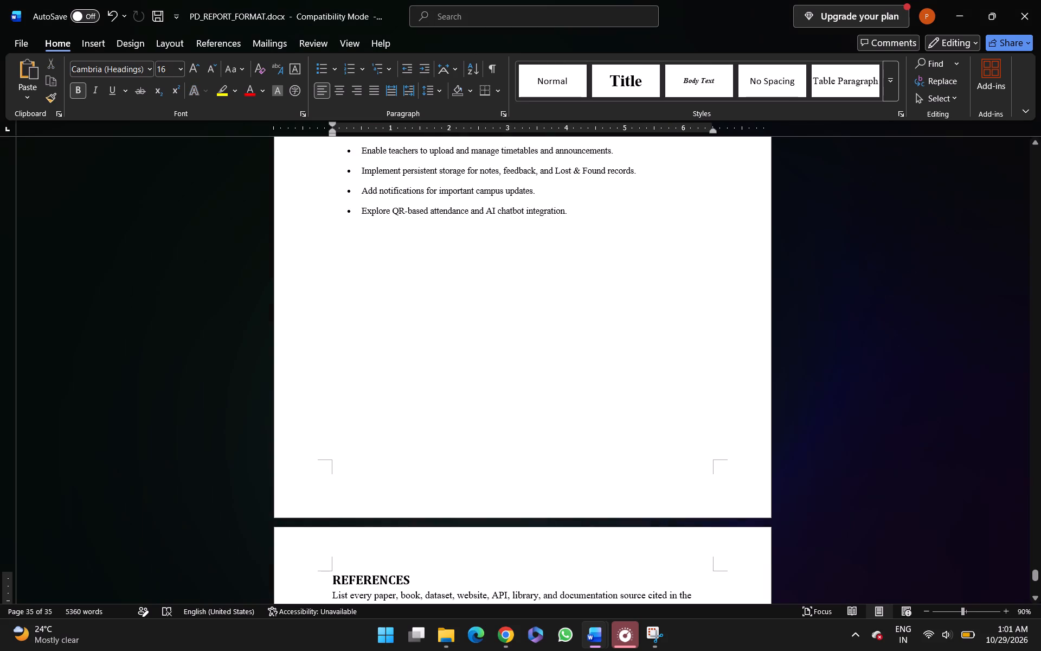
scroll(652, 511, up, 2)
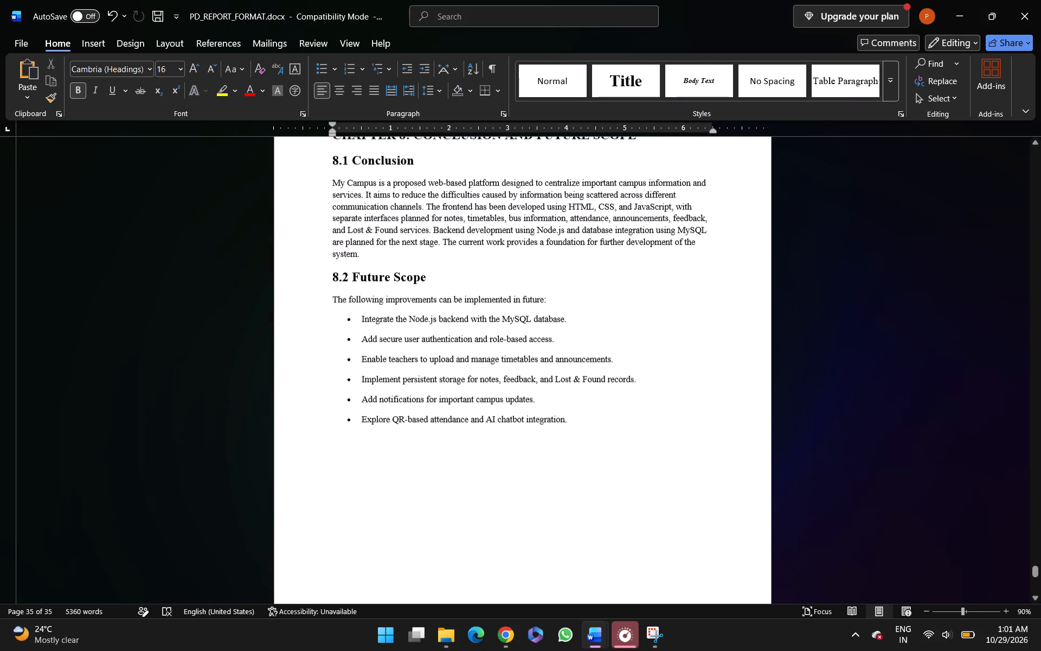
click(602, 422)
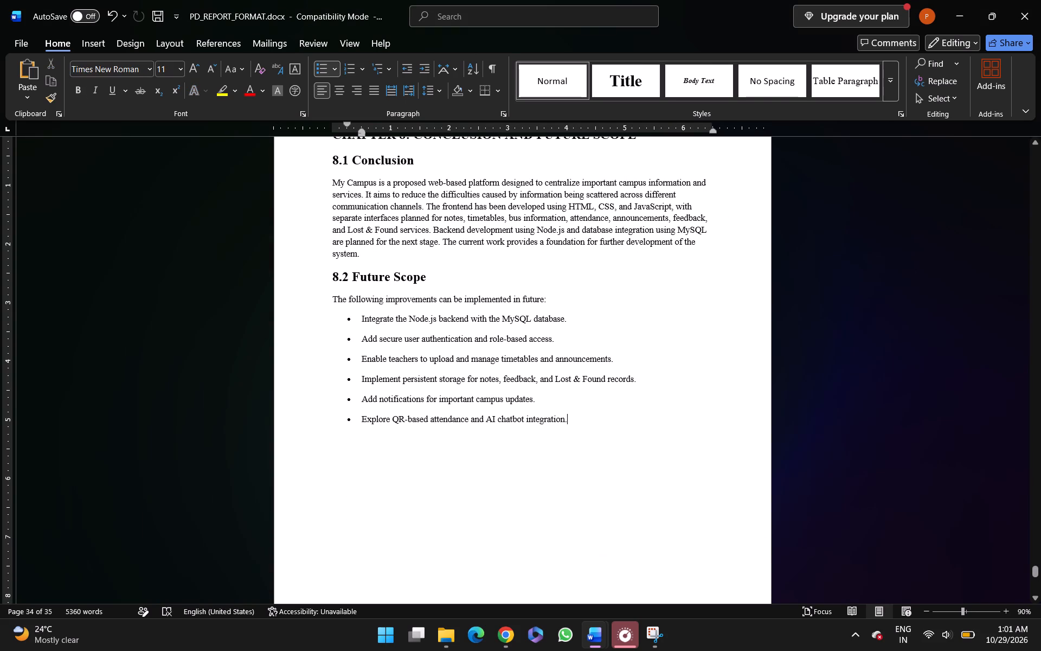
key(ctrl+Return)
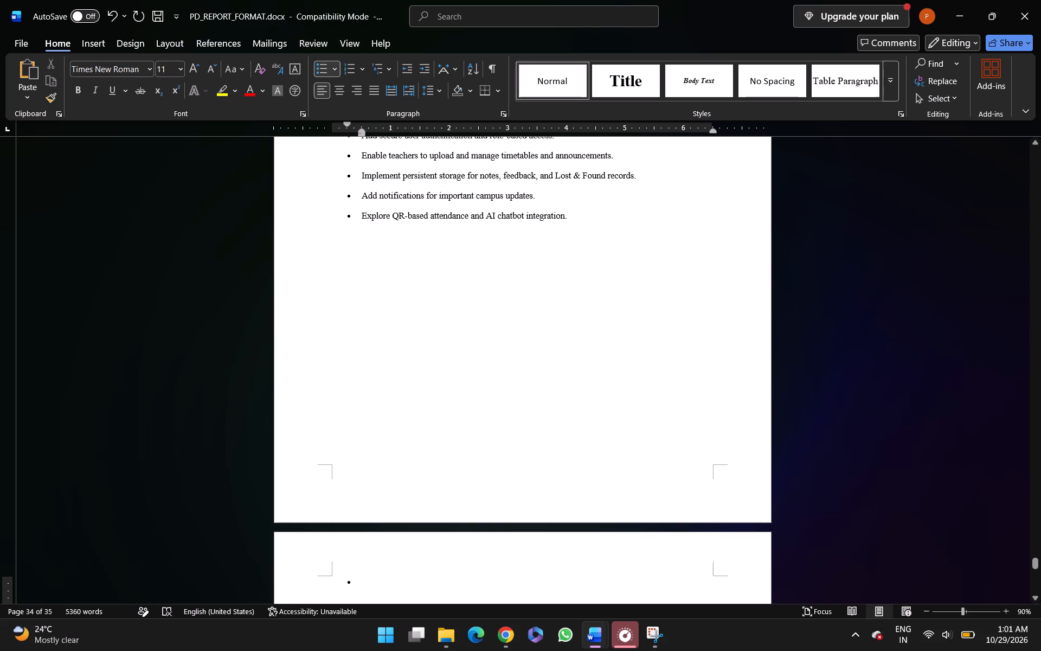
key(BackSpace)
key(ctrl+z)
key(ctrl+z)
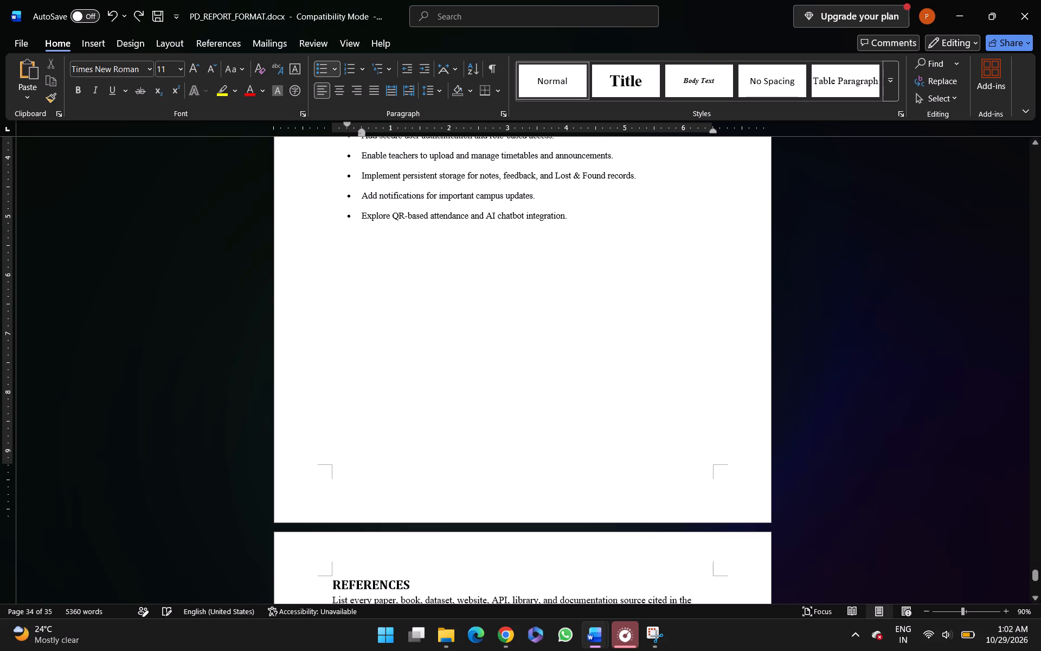
Insert an unbulleted page break after the section 8.2 list and paste the Chapter 9 template text at the new page's left margin.
key(Return)
key(BackSpace)
key(ctrl+Return)
scroll(602, 422, down, 1)
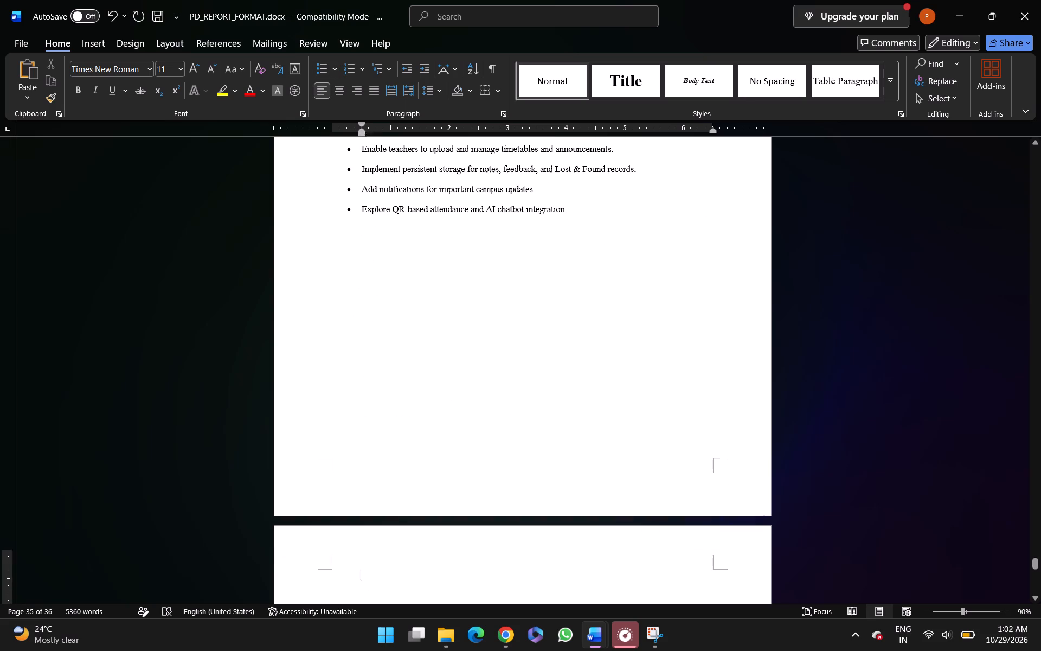
scroll(602, 422, down, 1)
key(BackSpace)
key(ctrl+v)
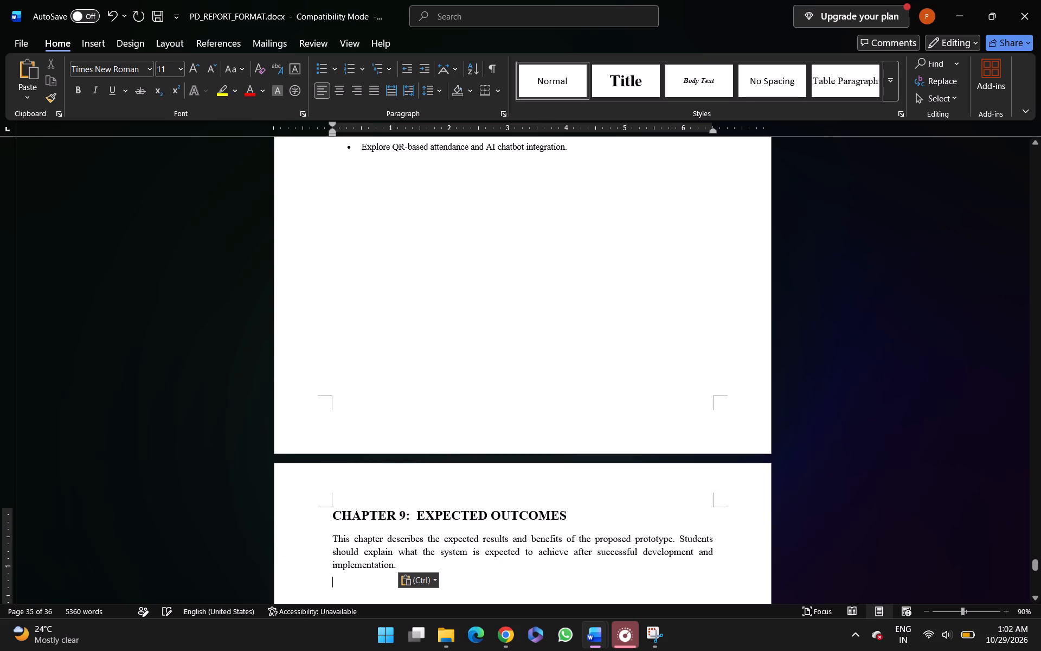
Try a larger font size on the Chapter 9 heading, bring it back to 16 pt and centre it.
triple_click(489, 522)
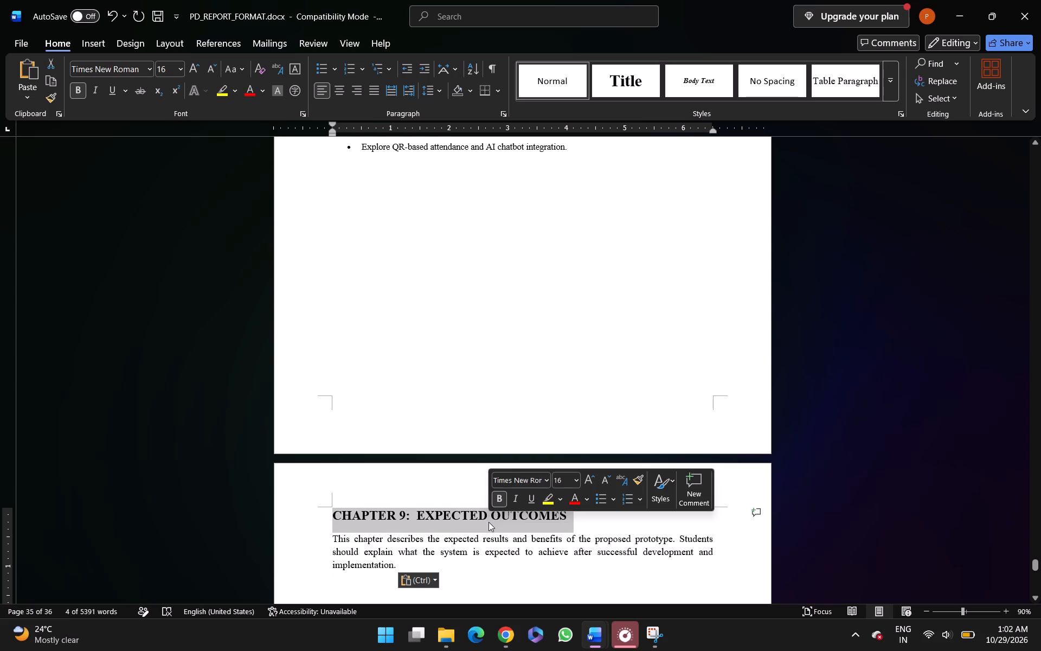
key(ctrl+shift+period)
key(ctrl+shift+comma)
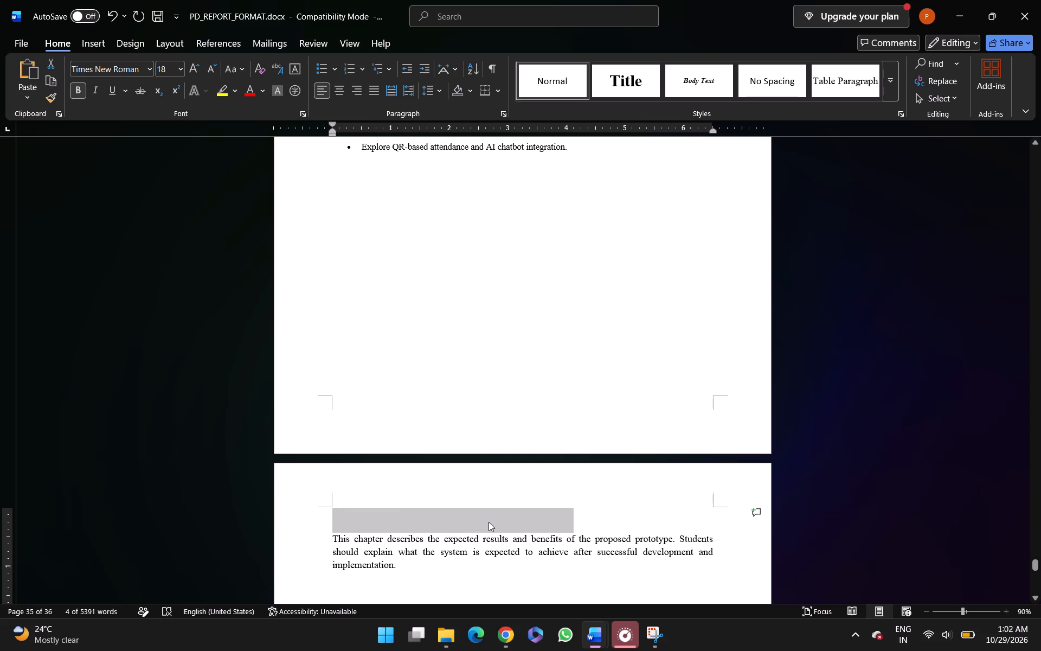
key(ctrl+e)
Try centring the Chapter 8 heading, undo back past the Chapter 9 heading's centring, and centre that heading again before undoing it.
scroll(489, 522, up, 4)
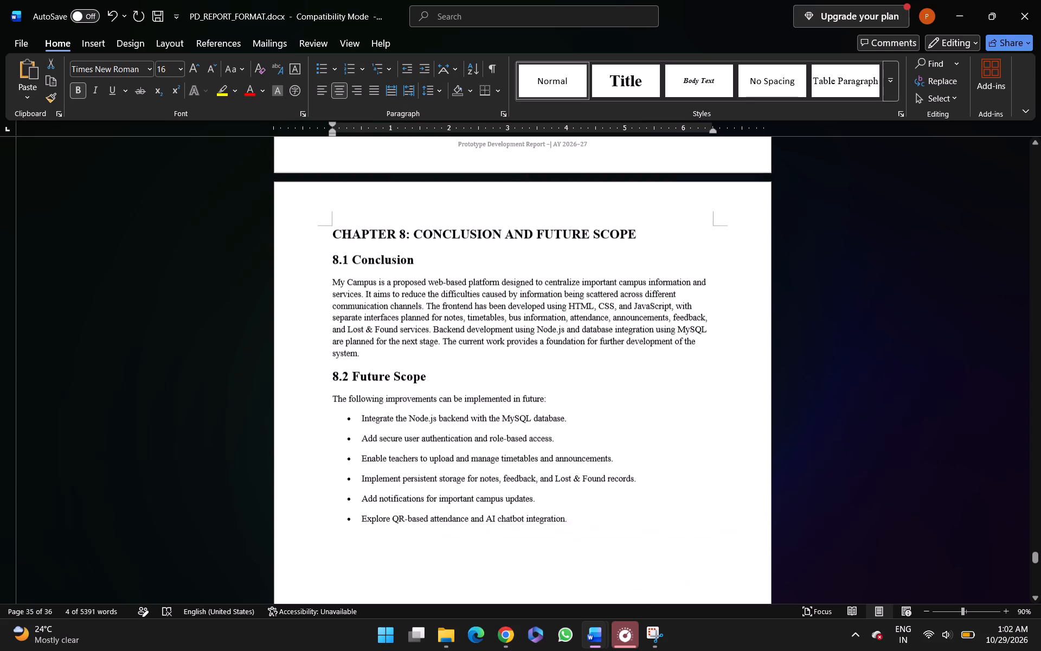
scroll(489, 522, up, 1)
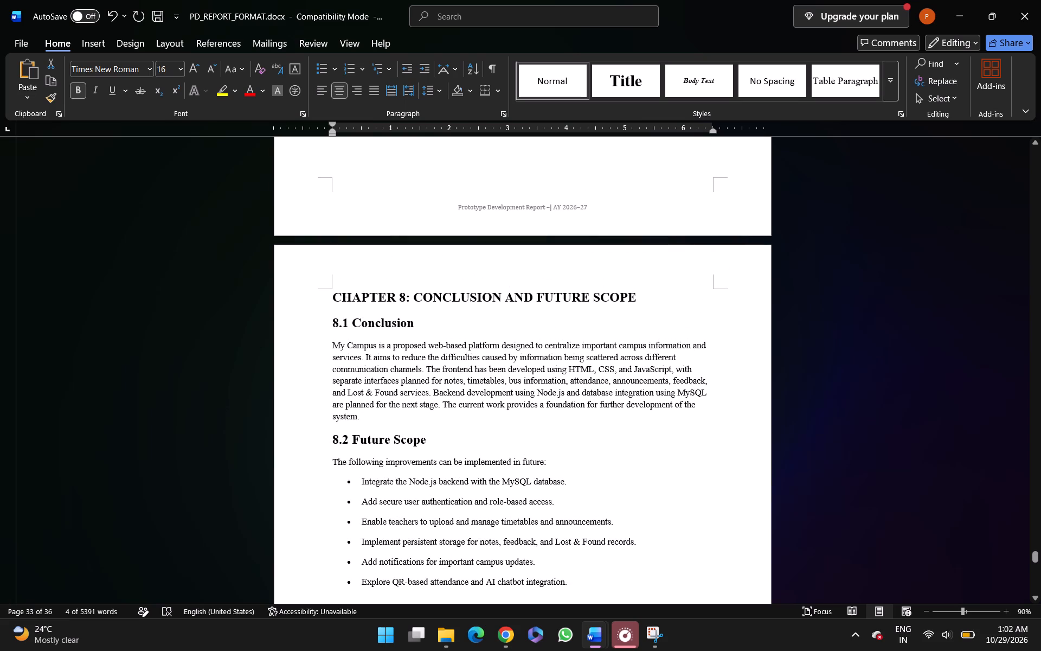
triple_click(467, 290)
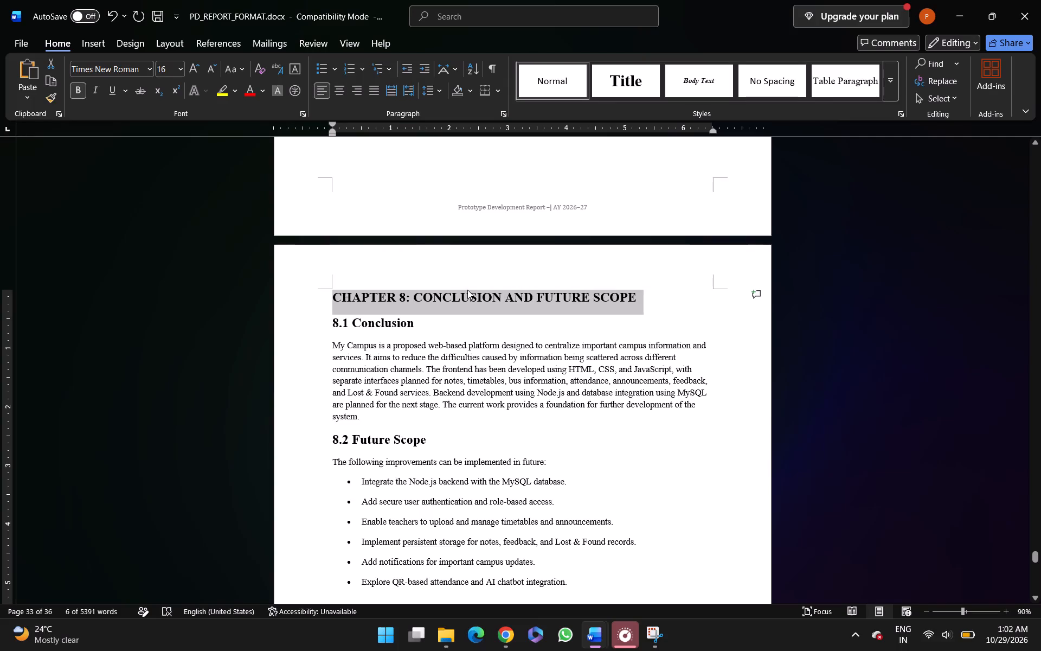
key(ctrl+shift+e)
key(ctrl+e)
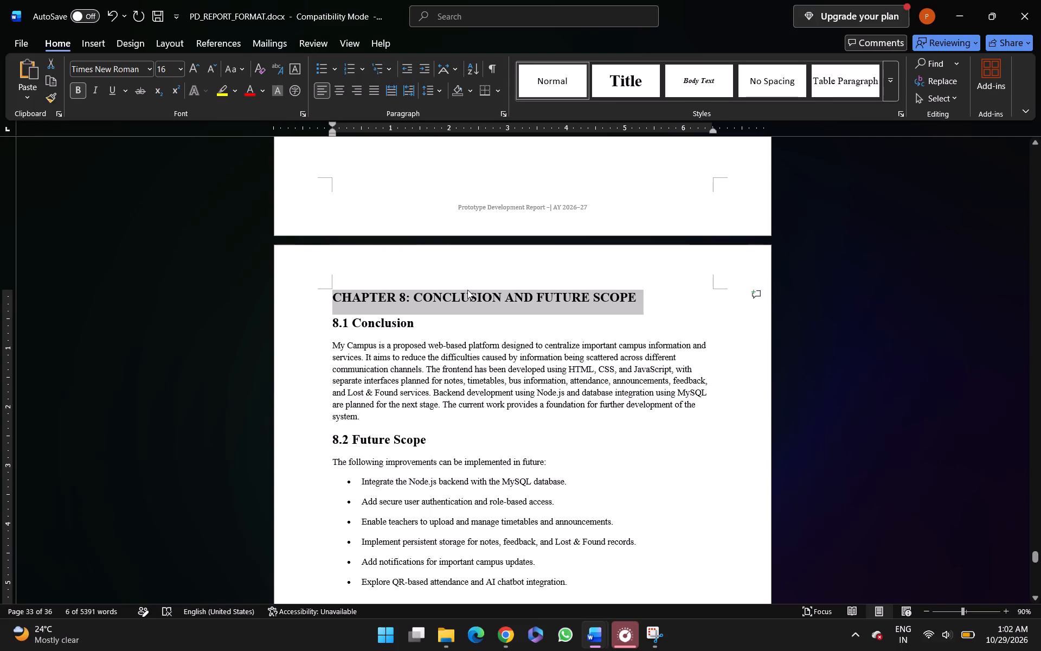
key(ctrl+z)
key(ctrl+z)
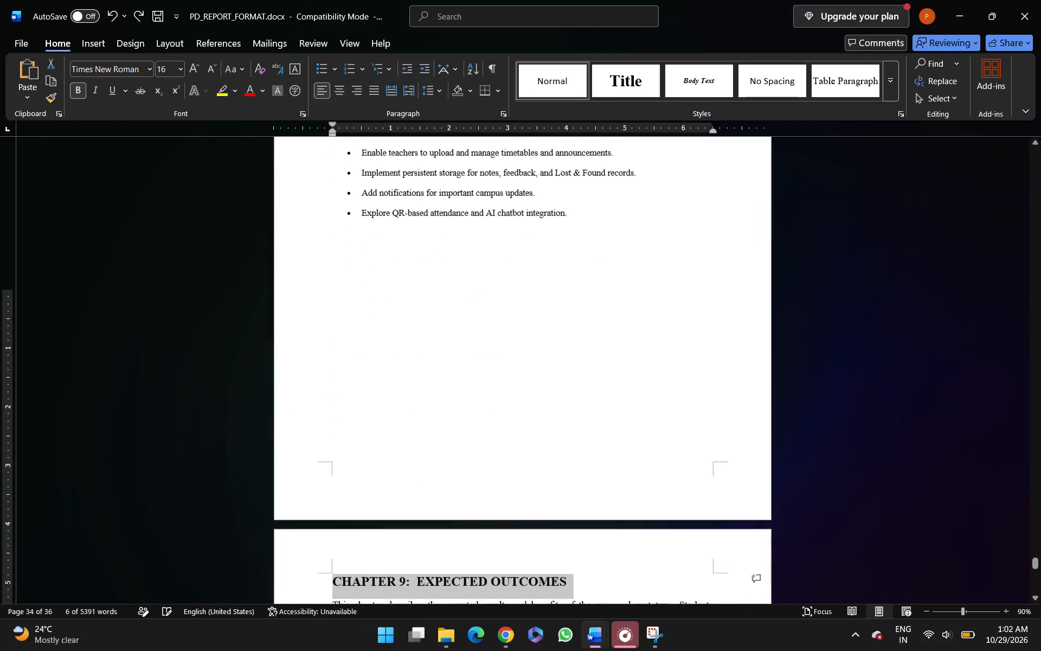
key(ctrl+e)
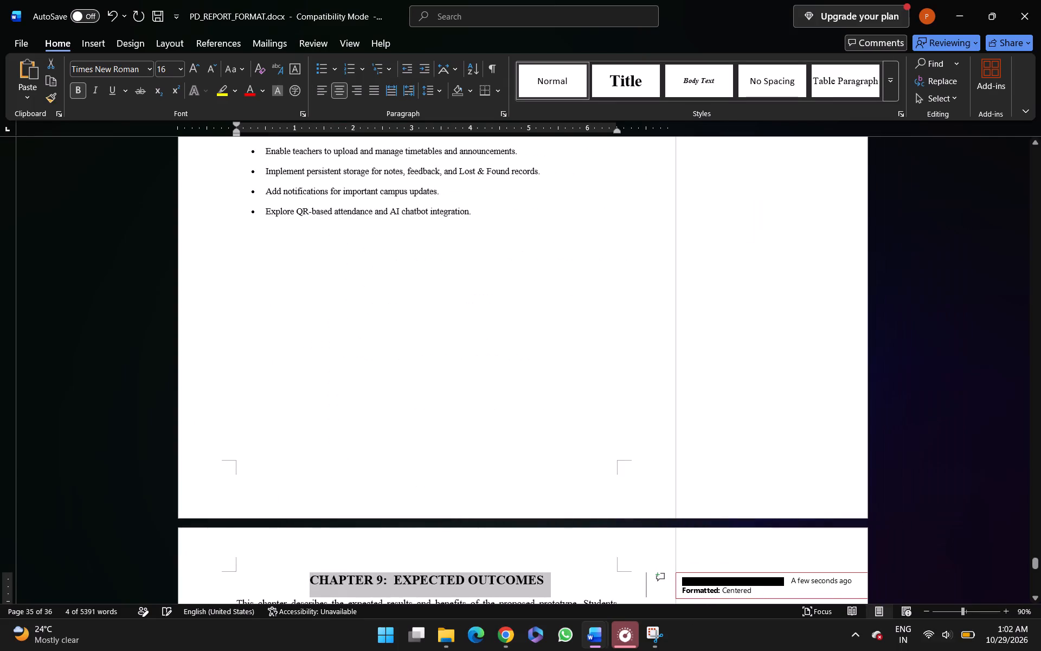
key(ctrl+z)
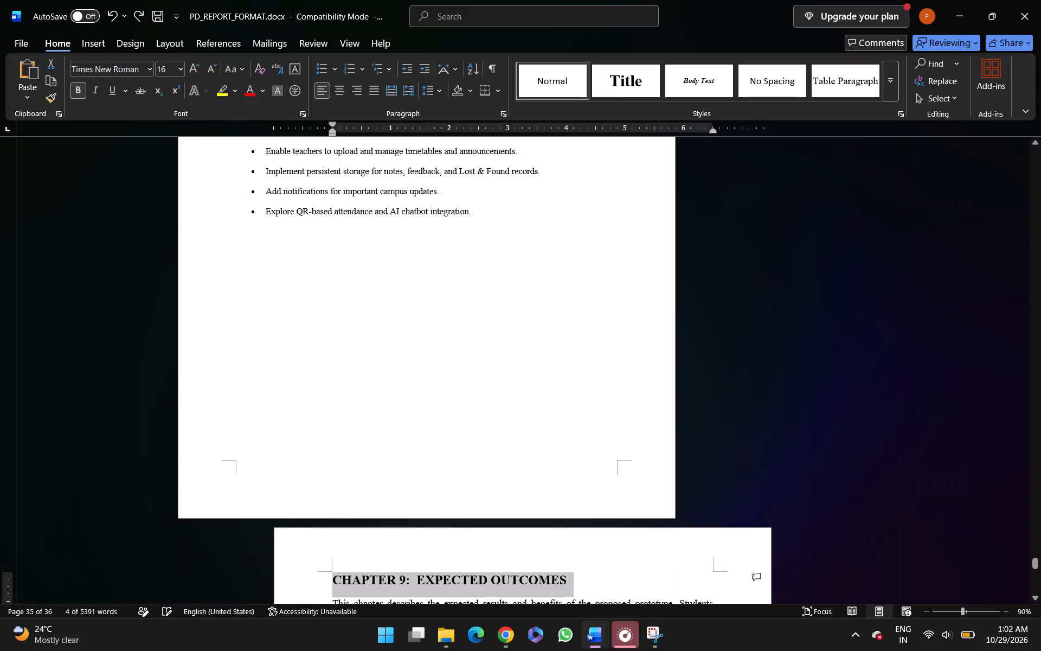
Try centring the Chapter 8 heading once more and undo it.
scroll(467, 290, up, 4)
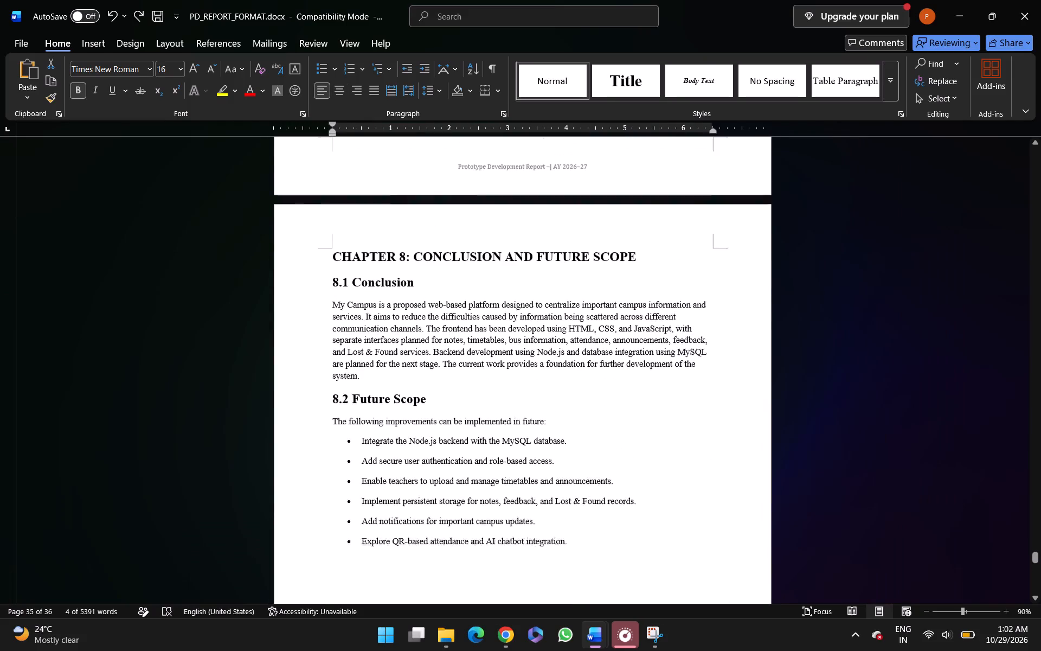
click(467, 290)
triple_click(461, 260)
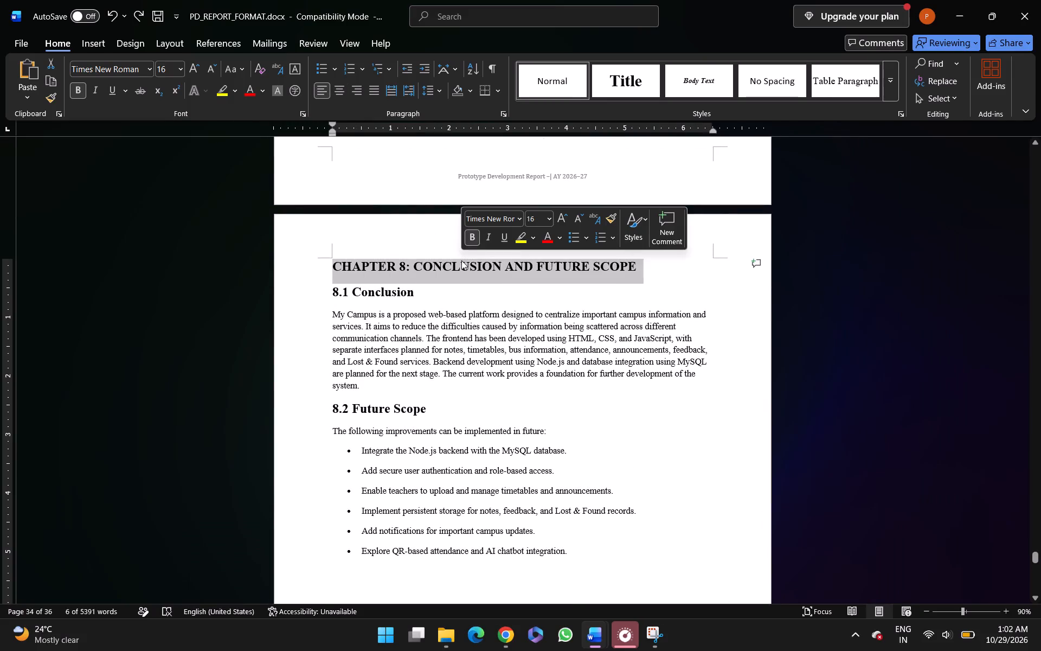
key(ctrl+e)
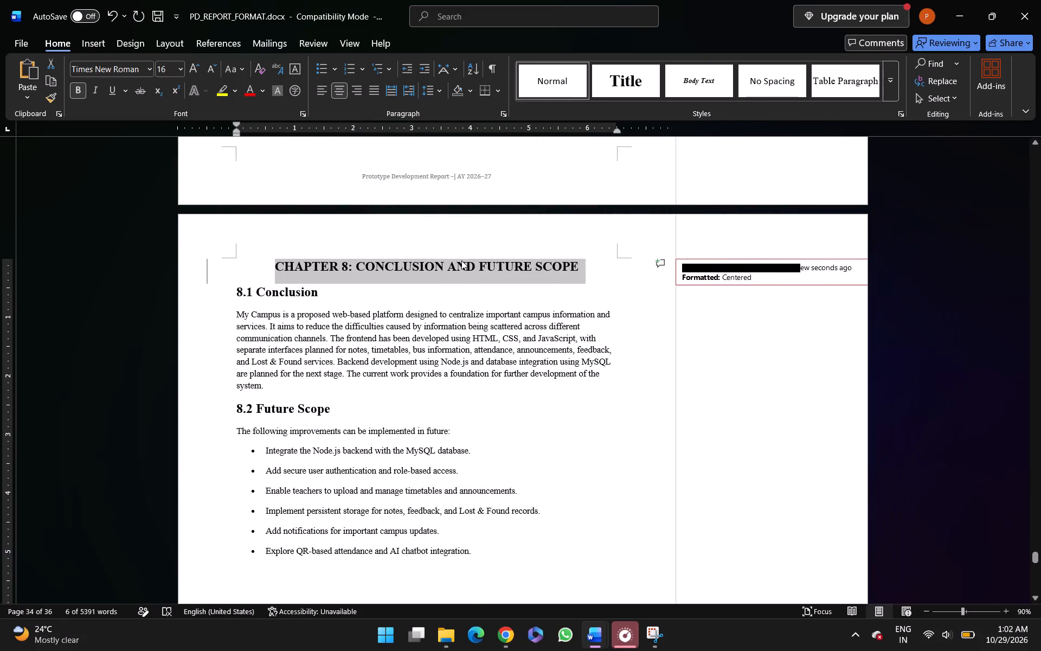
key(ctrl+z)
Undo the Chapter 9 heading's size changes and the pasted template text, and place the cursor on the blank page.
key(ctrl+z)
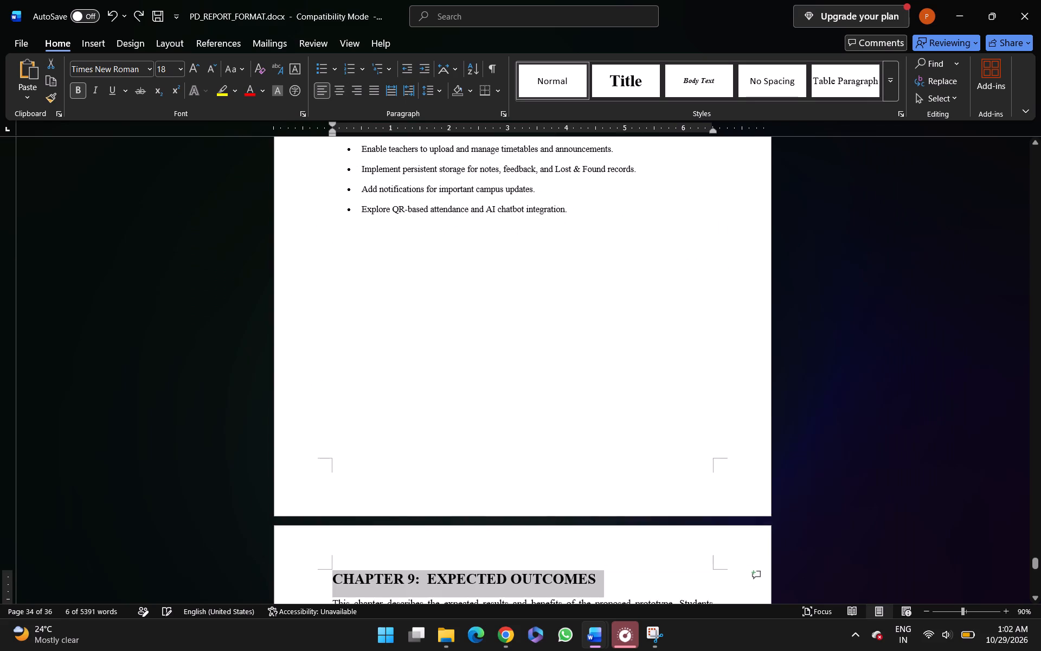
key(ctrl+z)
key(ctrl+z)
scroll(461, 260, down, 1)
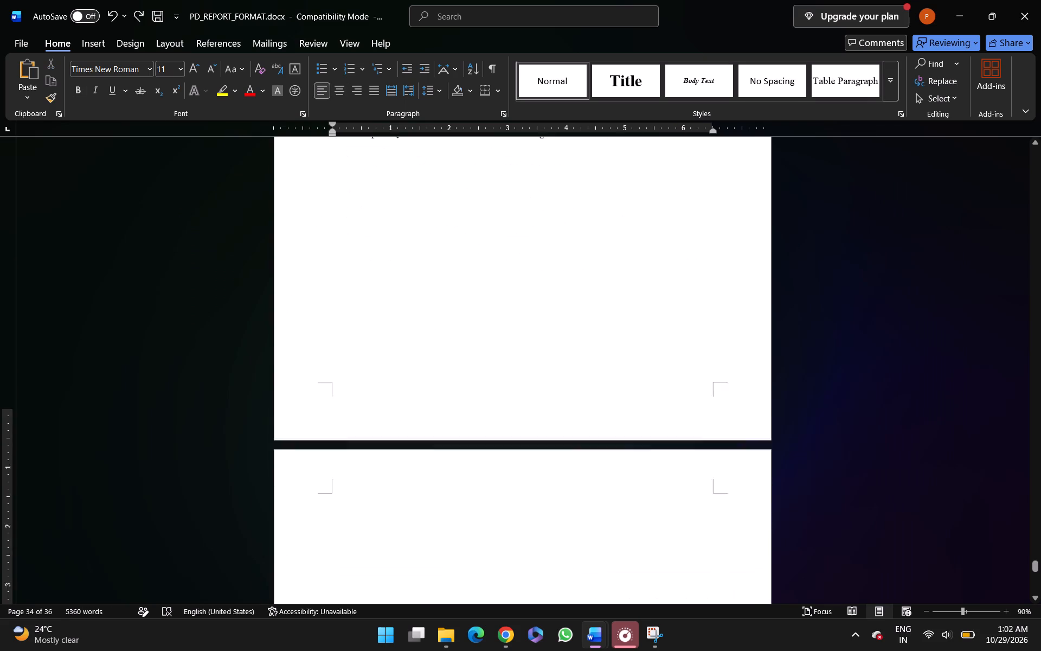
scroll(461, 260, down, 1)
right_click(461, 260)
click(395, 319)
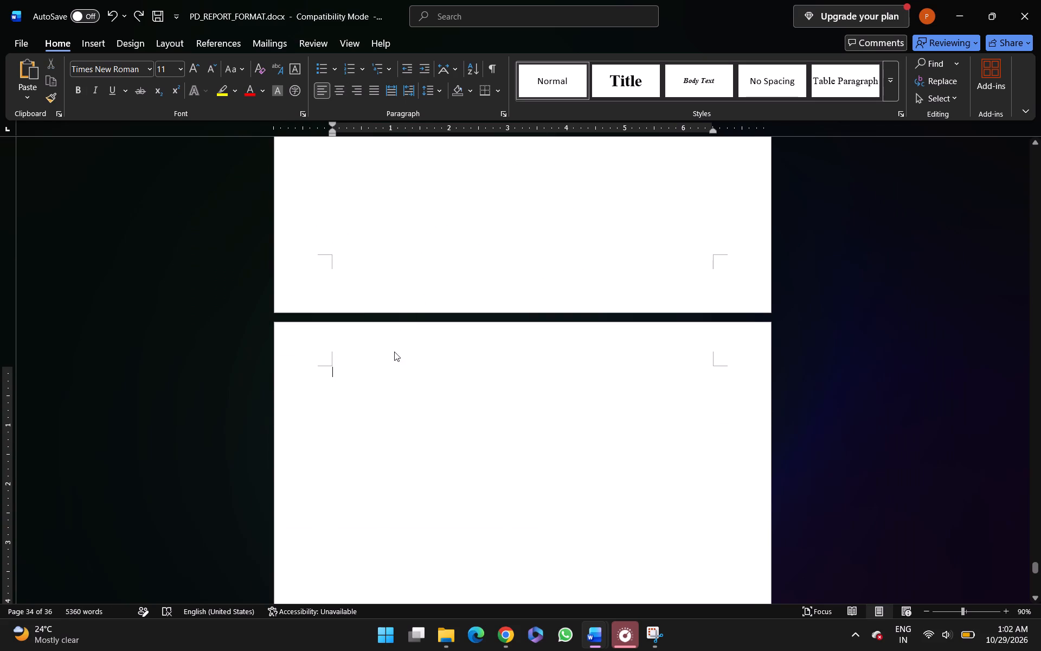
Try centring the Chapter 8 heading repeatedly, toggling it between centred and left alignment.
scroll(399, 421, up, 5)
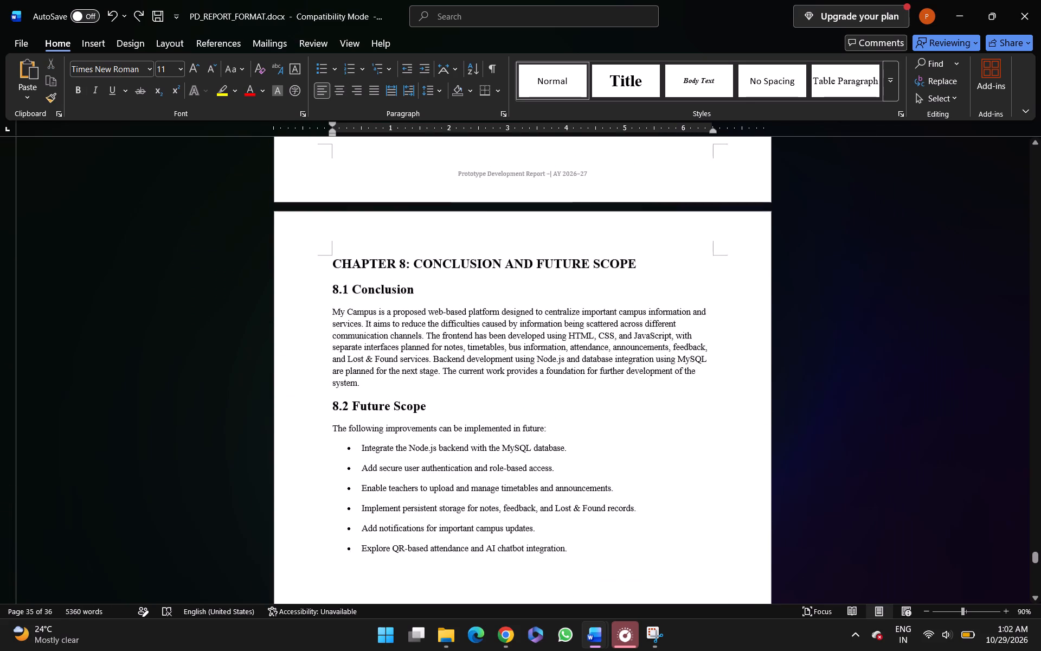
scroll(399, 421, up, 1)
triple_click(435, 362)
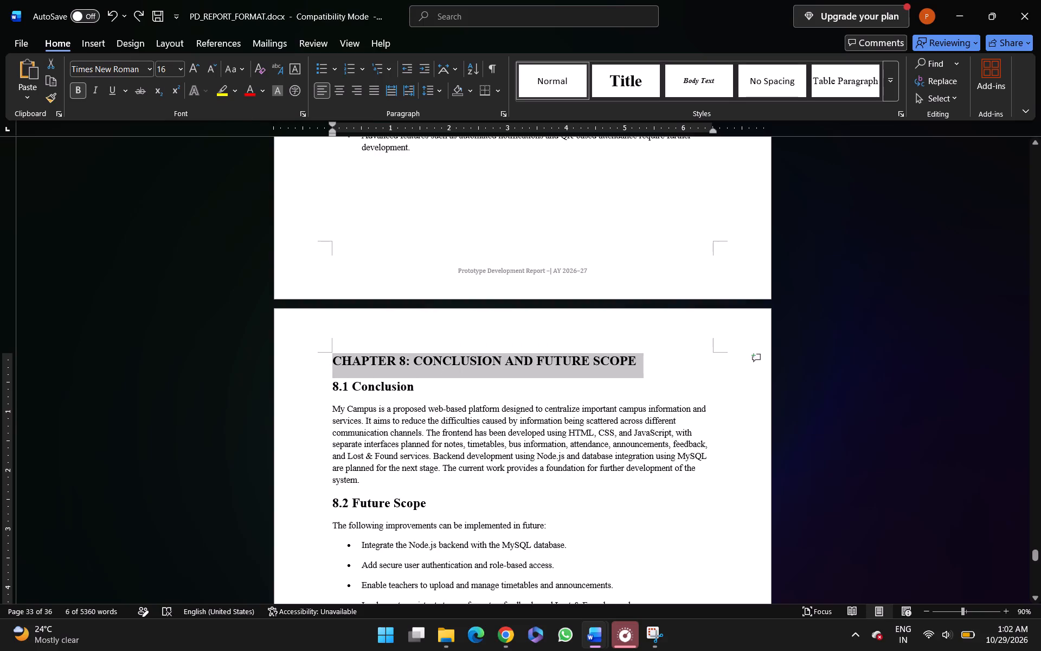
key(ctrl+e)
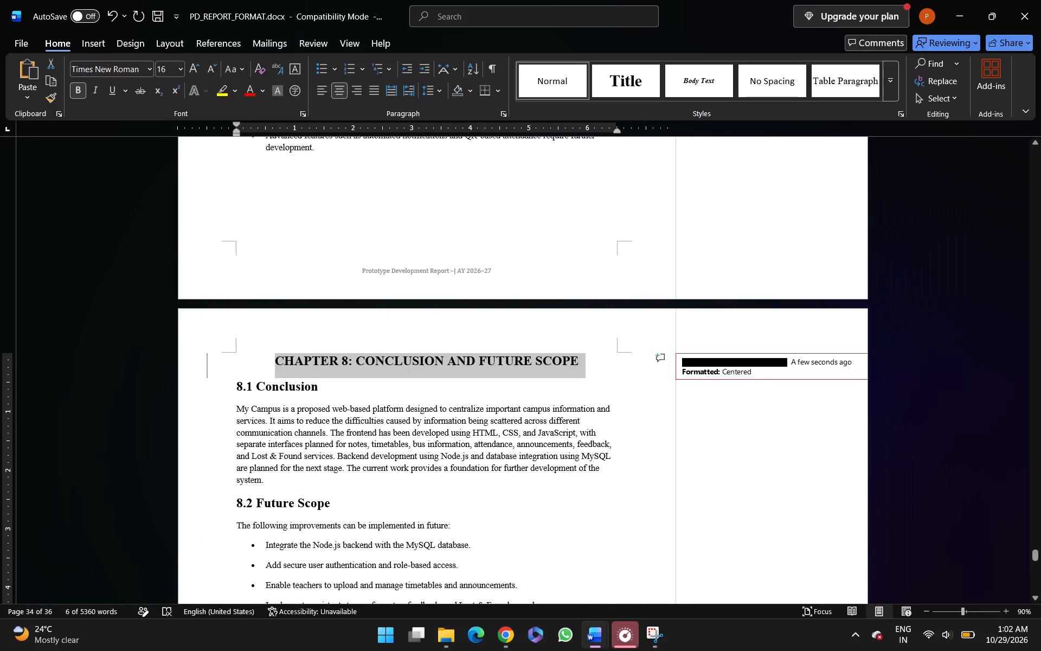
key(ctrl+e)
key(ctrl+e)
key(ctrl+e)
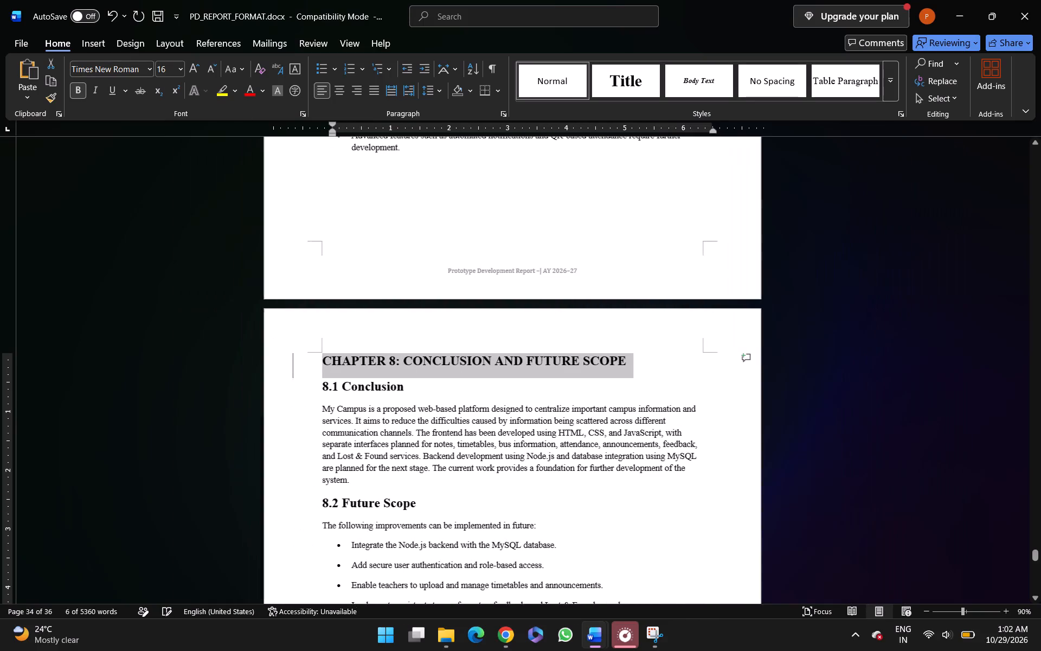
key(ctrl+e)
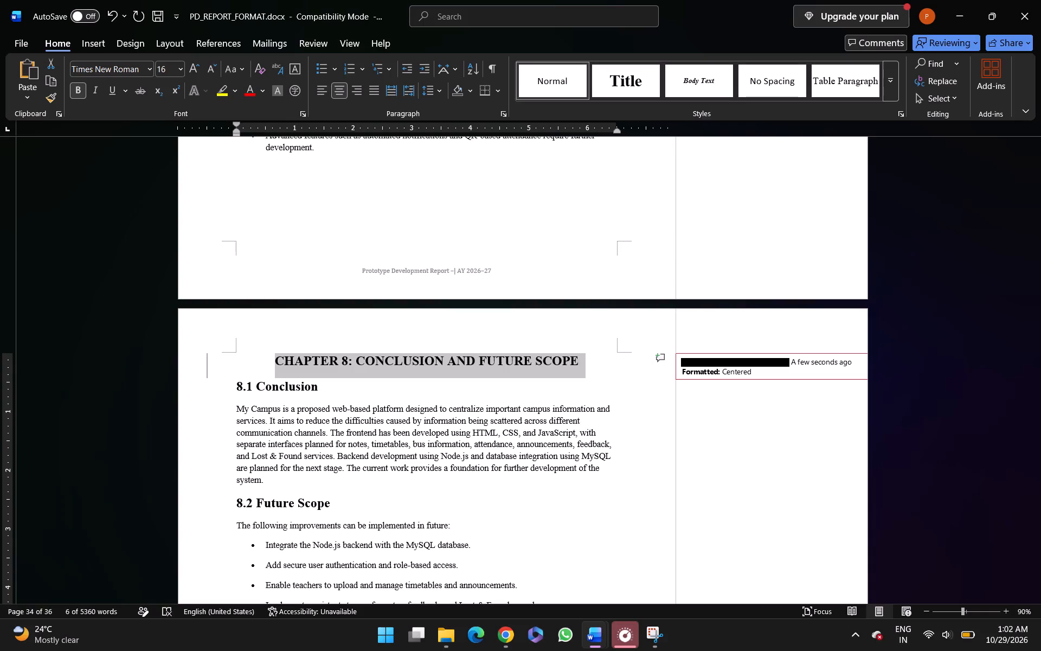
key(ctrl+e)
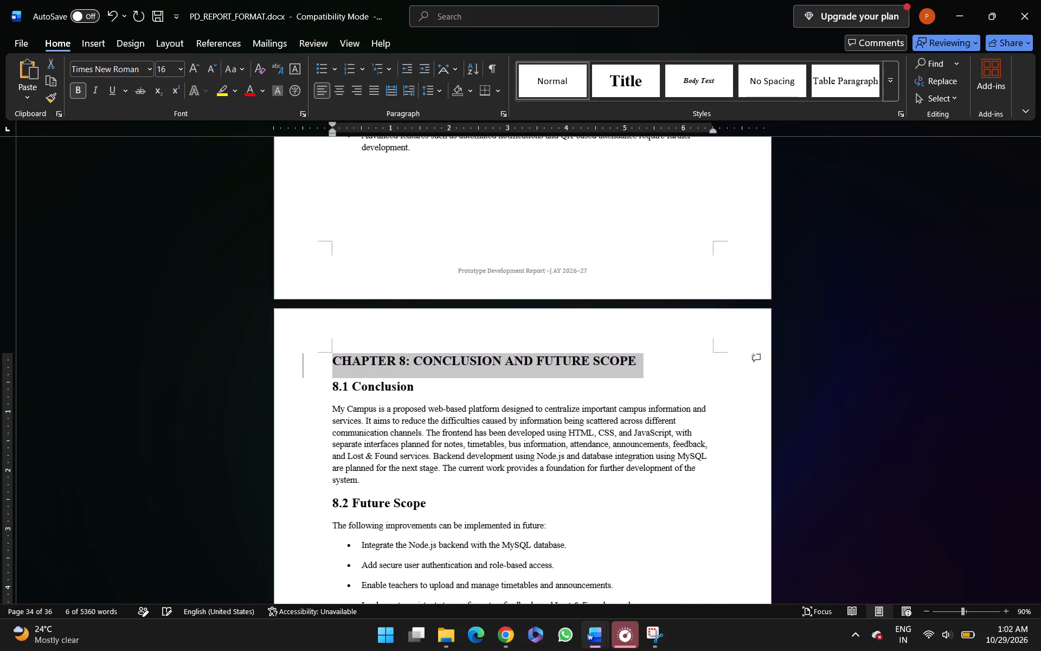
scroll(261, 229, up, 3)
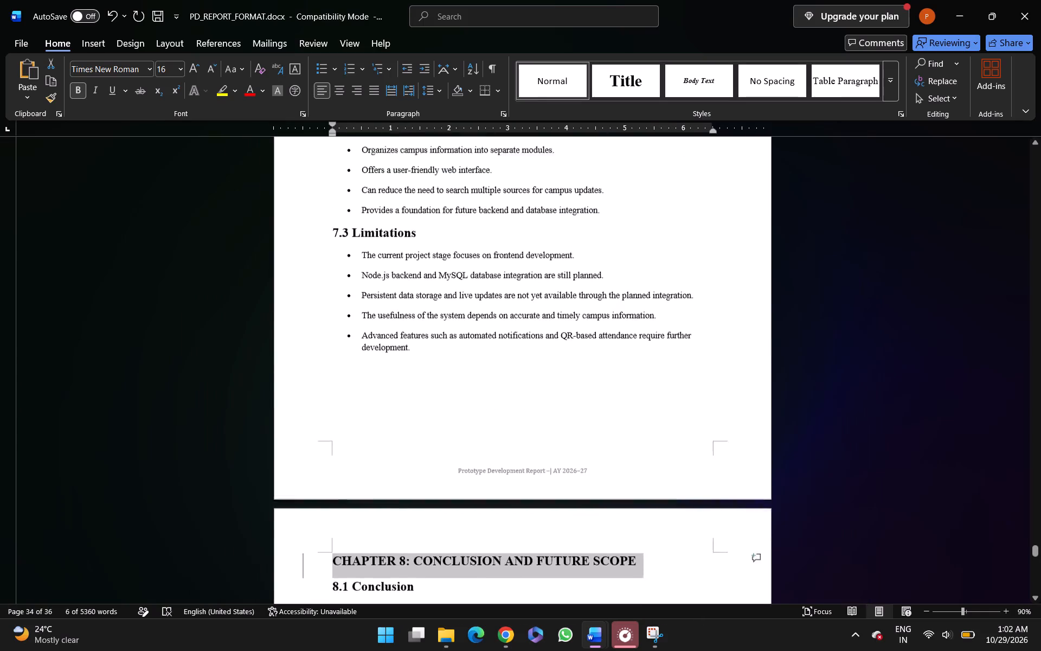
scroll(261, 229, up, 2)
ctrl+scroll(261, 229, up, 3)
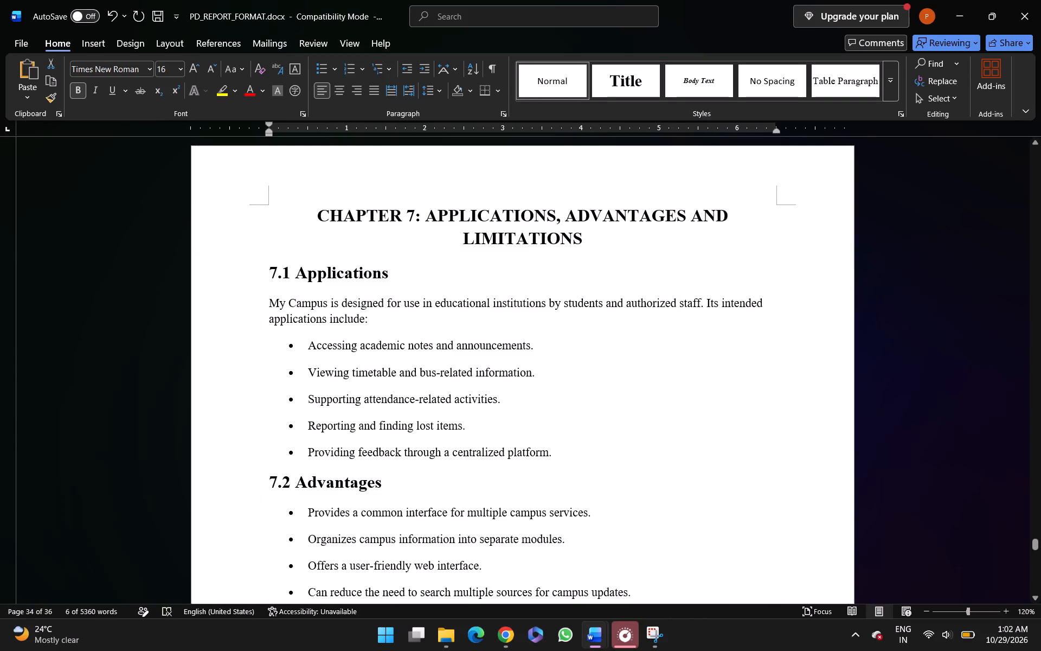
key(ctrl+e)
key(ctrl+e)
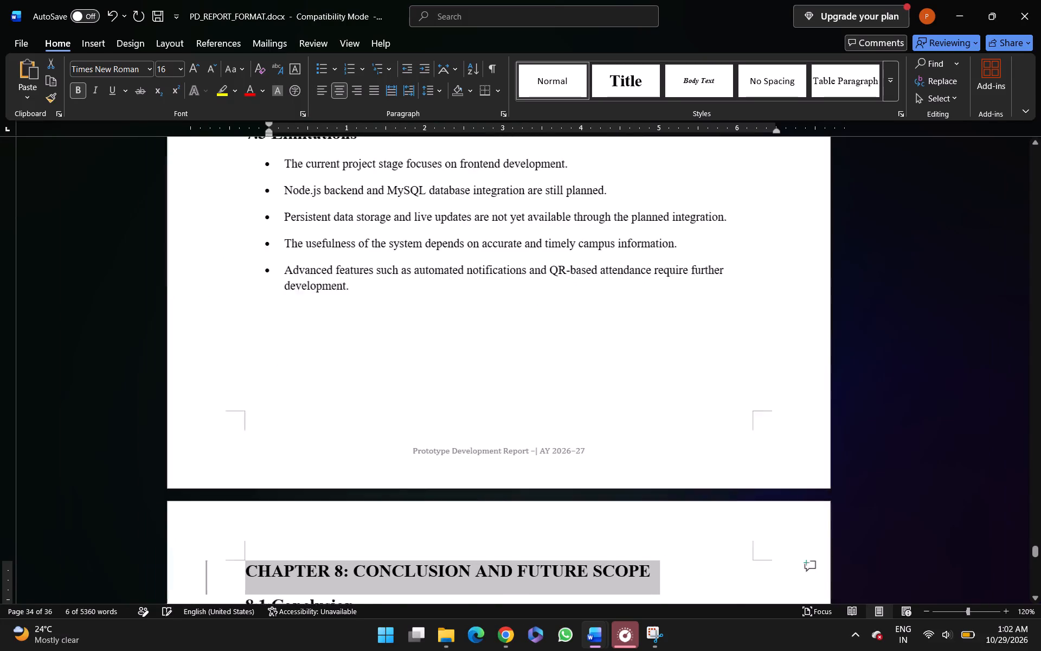
Look back through Chapters 5 to 7 to compare the alignment of their headings and body paragraphs.
scroll(261, 229, down, 1)
scroll(261, 229, up, 3)
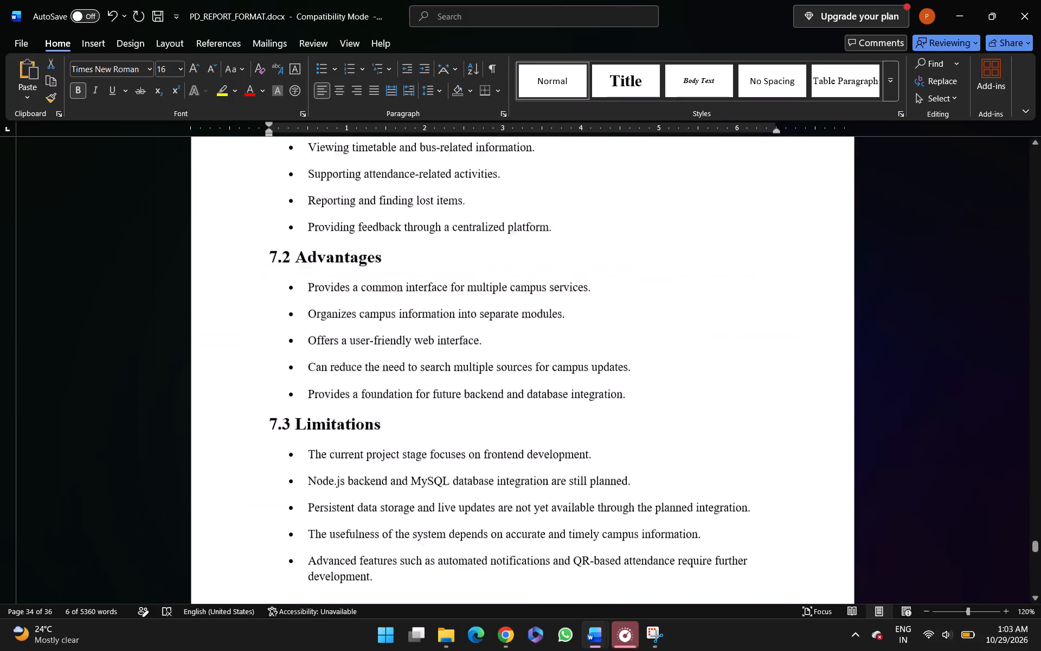
scroll(261, 229, up, 6)
scroll(261, 229, down, 2)
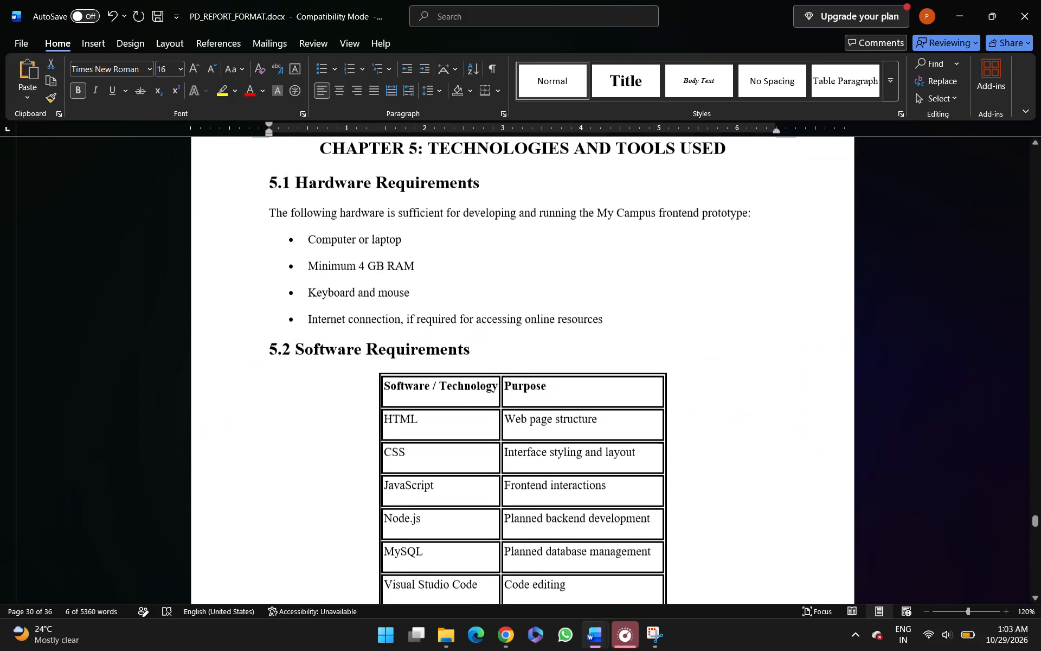
scroll(261, 229, down, 3)
click(362, 260)
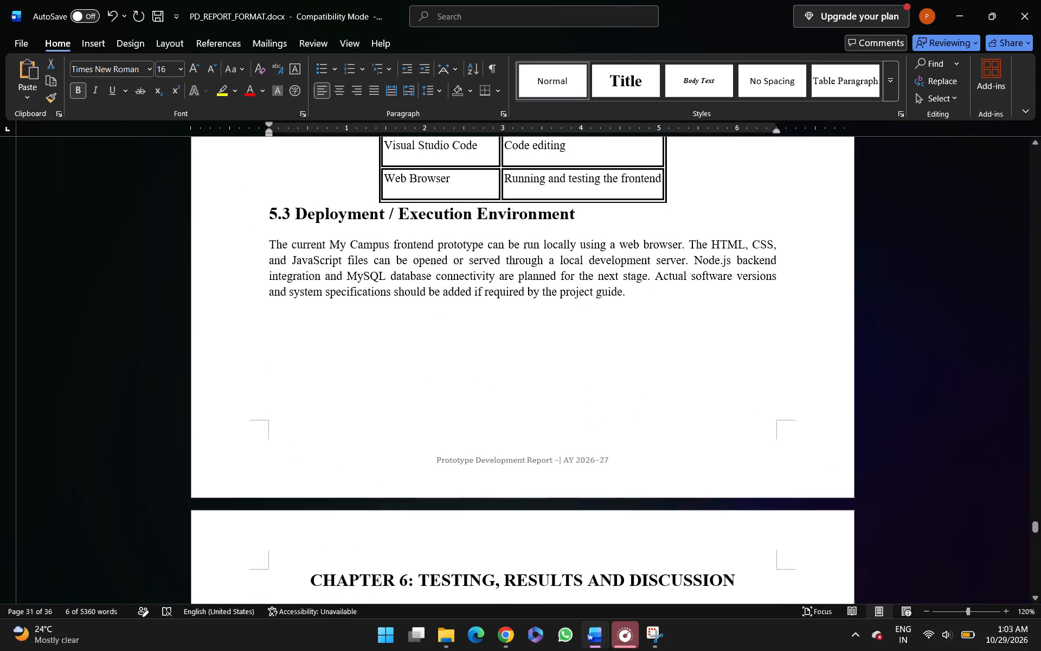
scroll(362, 260, down, 3)
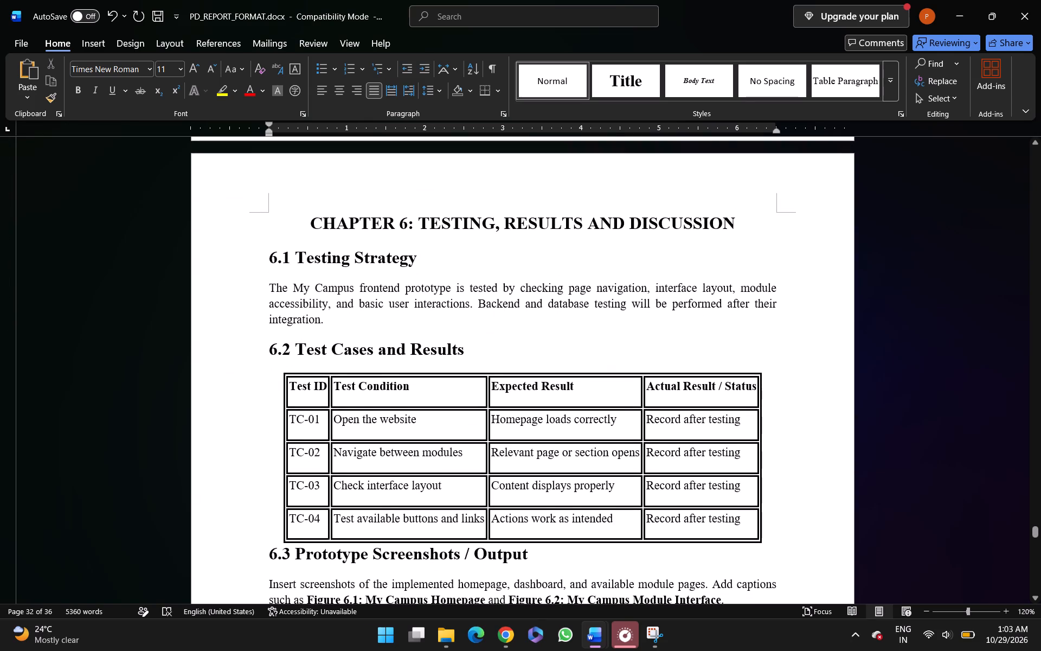
click(350, 286)
scroll(350, 286, down, 2)
click(355, 442)
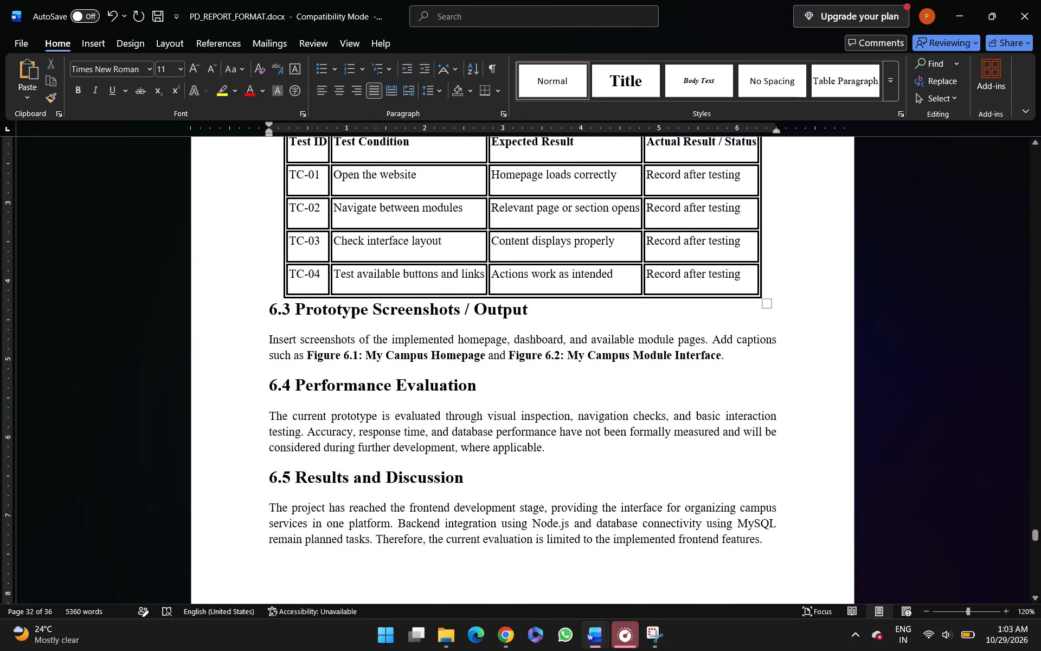
scroll(355, 442, down, 5)
click(355, 442)
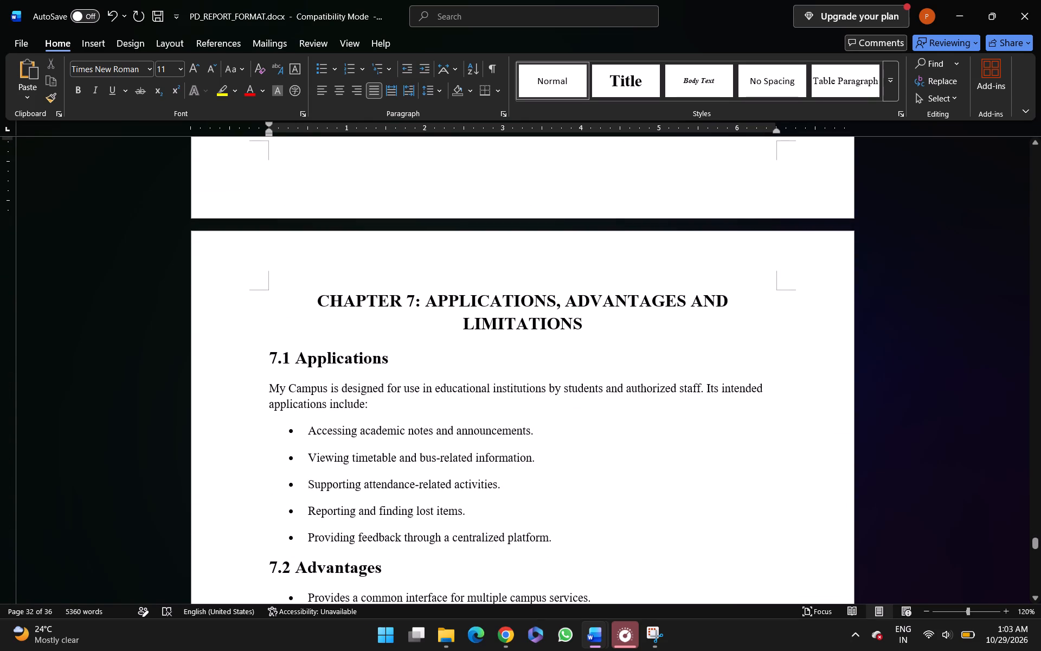
scroll(353, 422, down, 1)
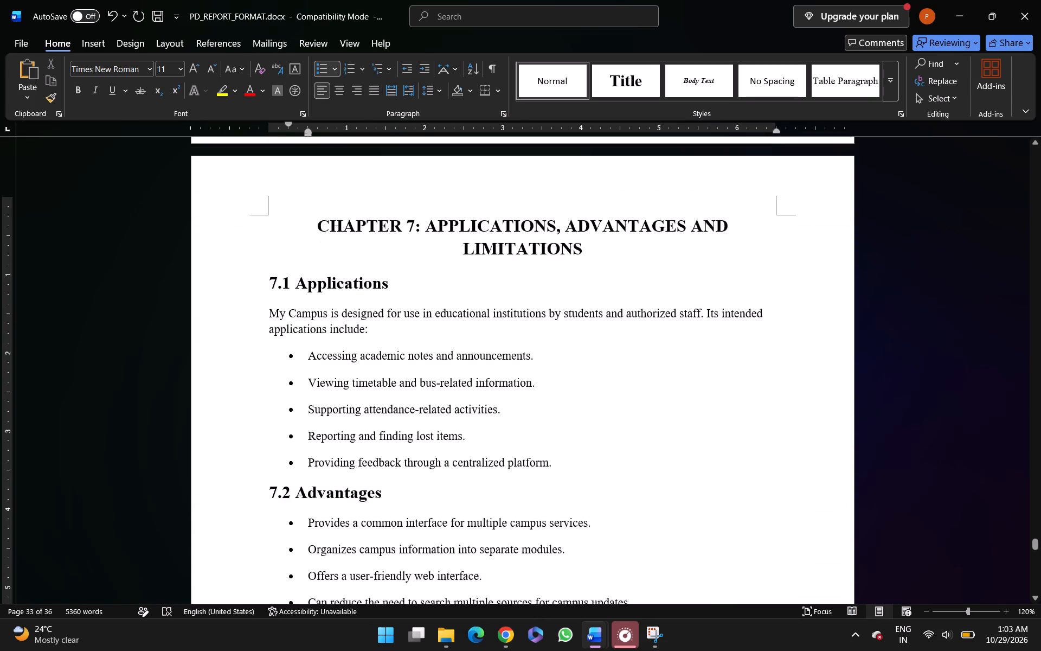
scroll(349, 389, down, 1)
scroll(349, 389, up, 1)
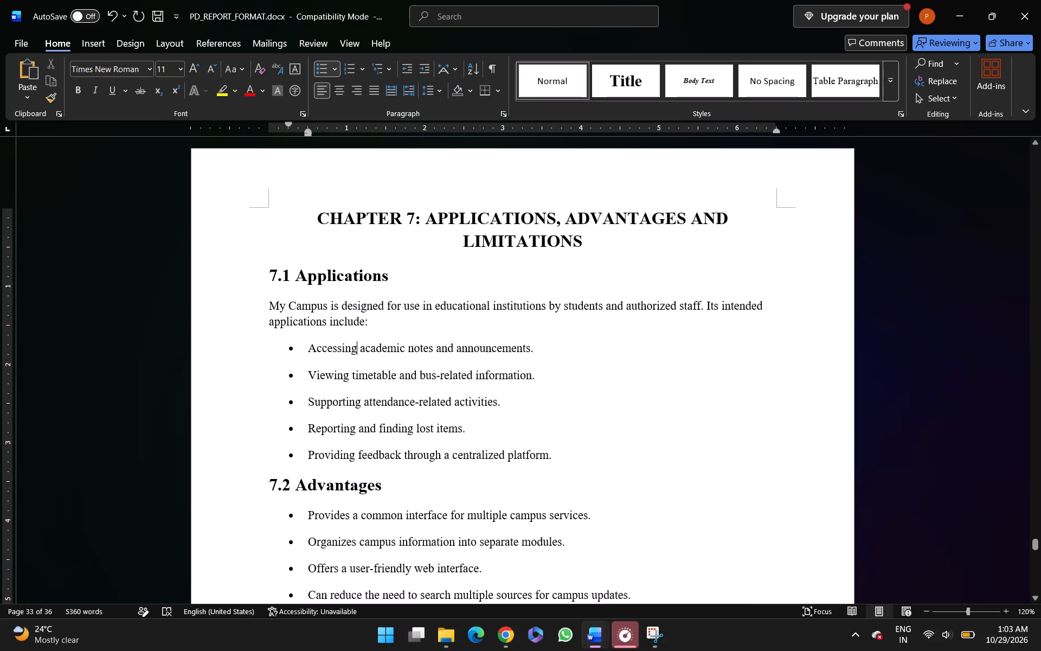
Justify the Chapter 7 content from the 7.1 Applications heading through the last bullet of 7.3 Limitations.
click(266, 284)
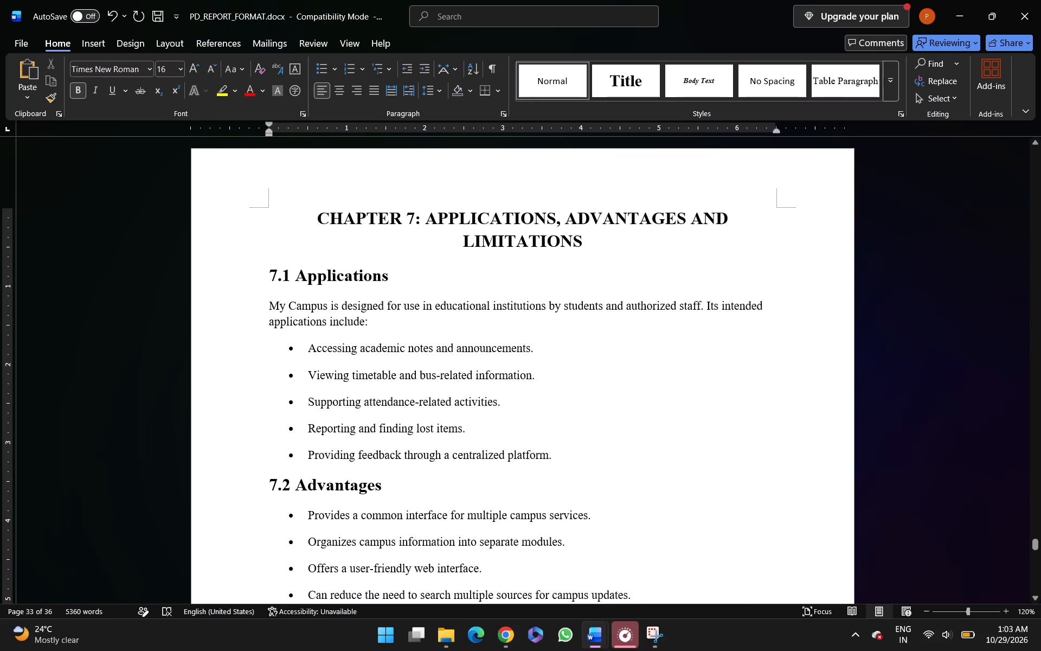
key(ctrl+shift+Down)
key(ctrl+shift+Down)
key(ctrl+shift+Down)
key(ctrl+shift+Down)
key(ctrl+shift+Down)
key(ctrl+shift+Down)
key(ctrl+shift+Down)
key(ctrl+shift+Down)
key(ctrl+shift+Down)
key(ctrl+shift+Down)
key(ctrl+shift+Down)
key(ctrl+shift+Down)
key(ctrl+shift+Down)
key(ctrl+shift+Down)
key(ctrl+shift+Down)
key(ctrl+shift+Down)
key(ctrl+shift+Down)
key(ctrl+shift+Down)
key(ctrl+shift+Down)
key(ctrl+shift+Down)
key(ctrl+shift+Down)
key(ctrl+shift+Down)
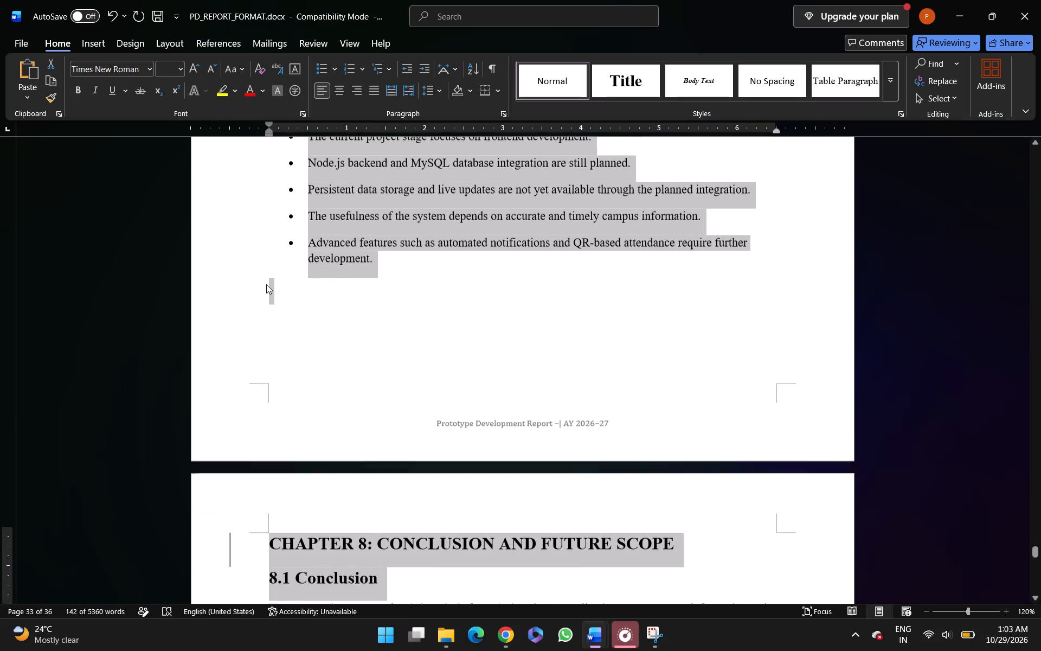
key(ctrl+shift+Up)
key(ctrl+shift+Up)
key(ctrl+shift+Up)
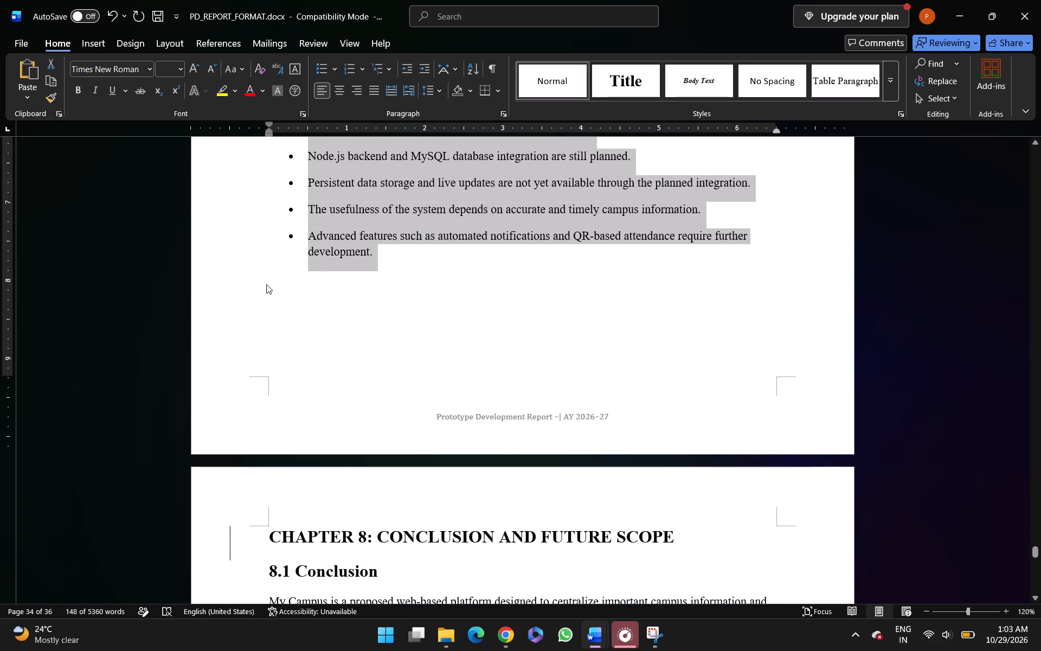
key(ctrl+j)
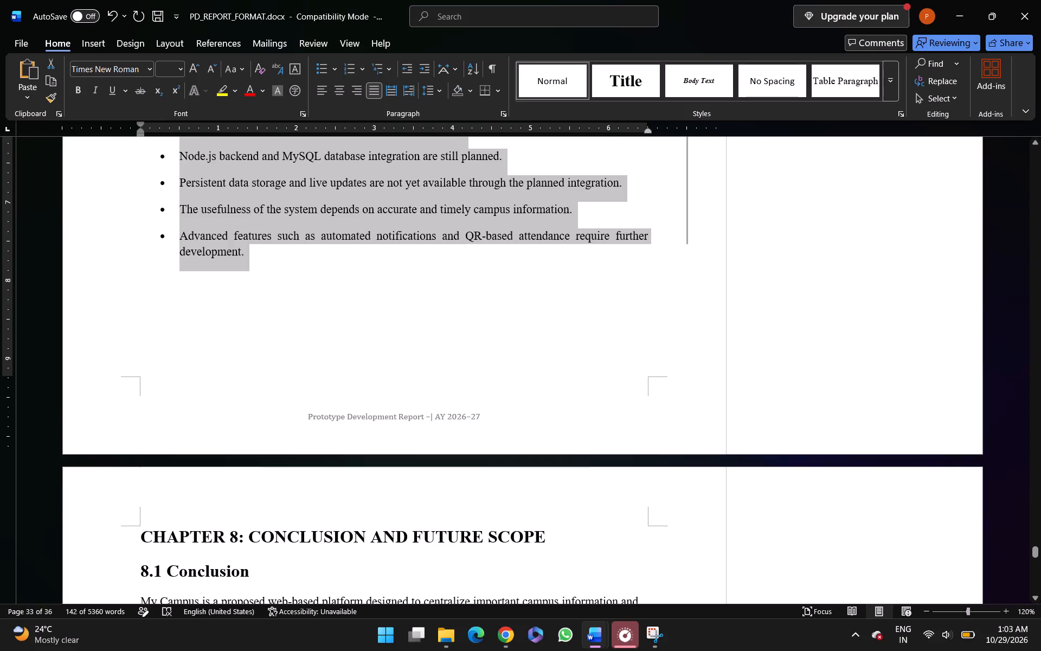
key(ctrl+j)
key(ctrl+j)
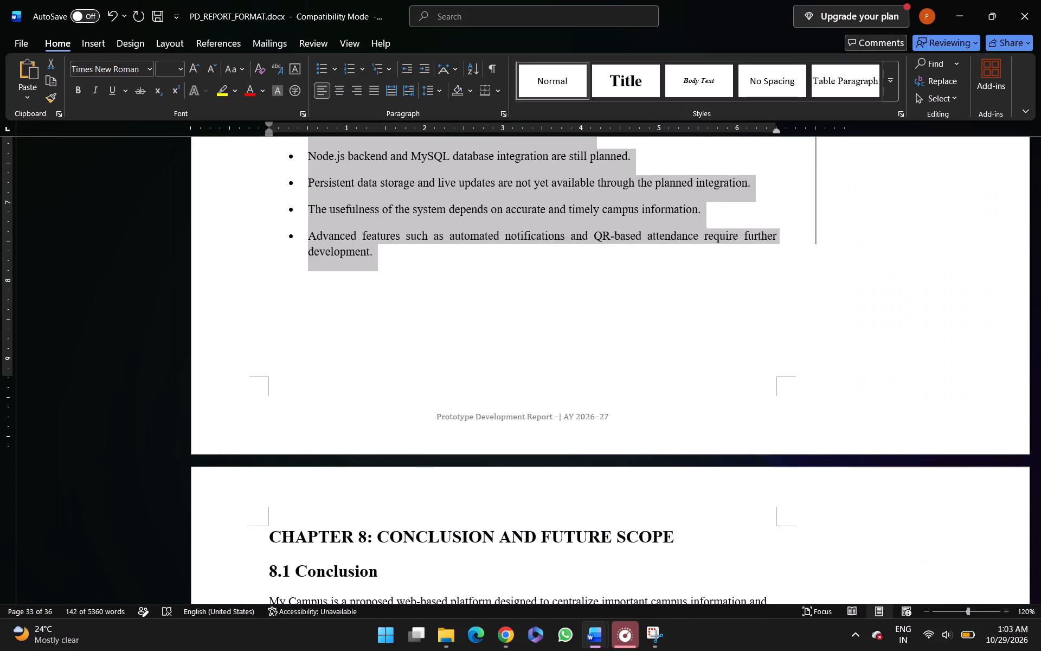
Capture a screenshot of the Chapter 7 page, including its text and the "Formatted: Justified" markup balloon in the margin.
scroll(266, 284, up, 2)
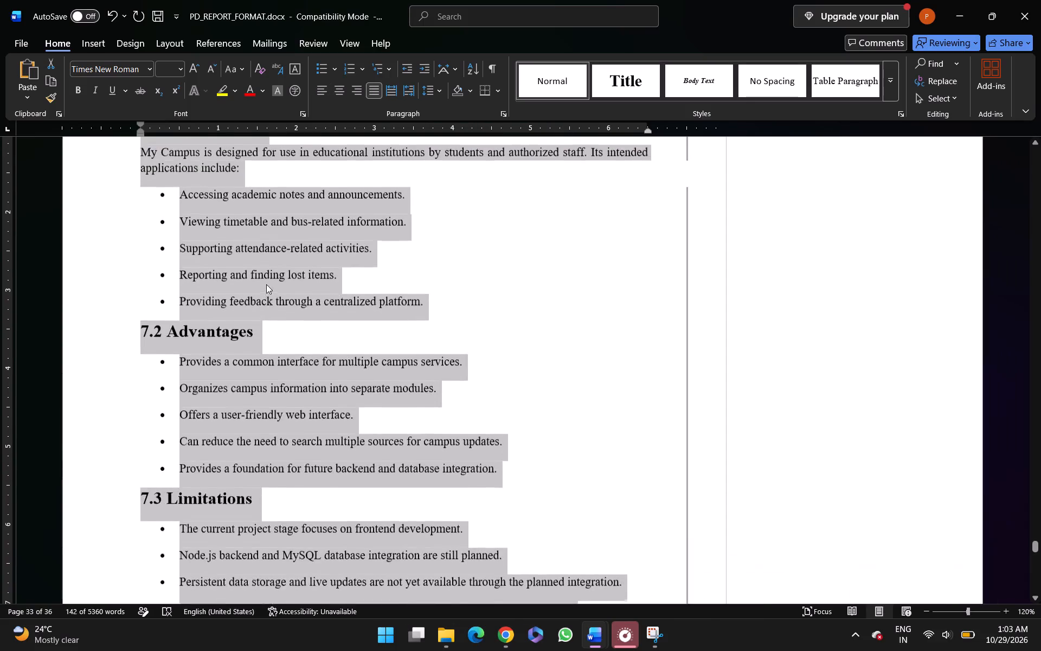
ctrl+scroll(266, 284, down, 5)
scroll(266, 284, up, 2)
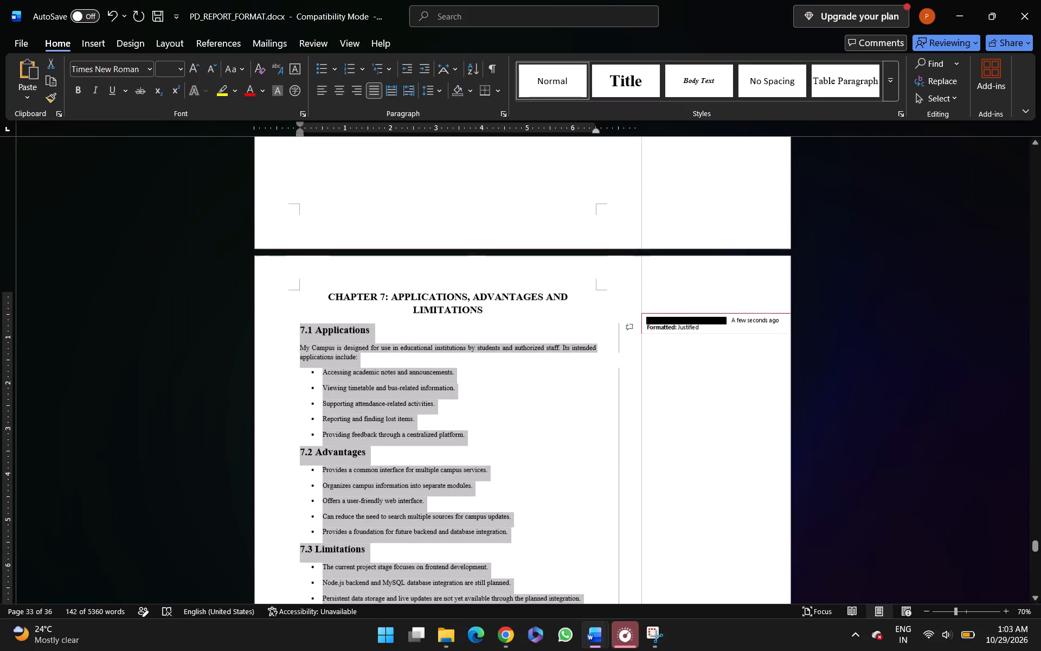
scroll(266, 284, down, 1)
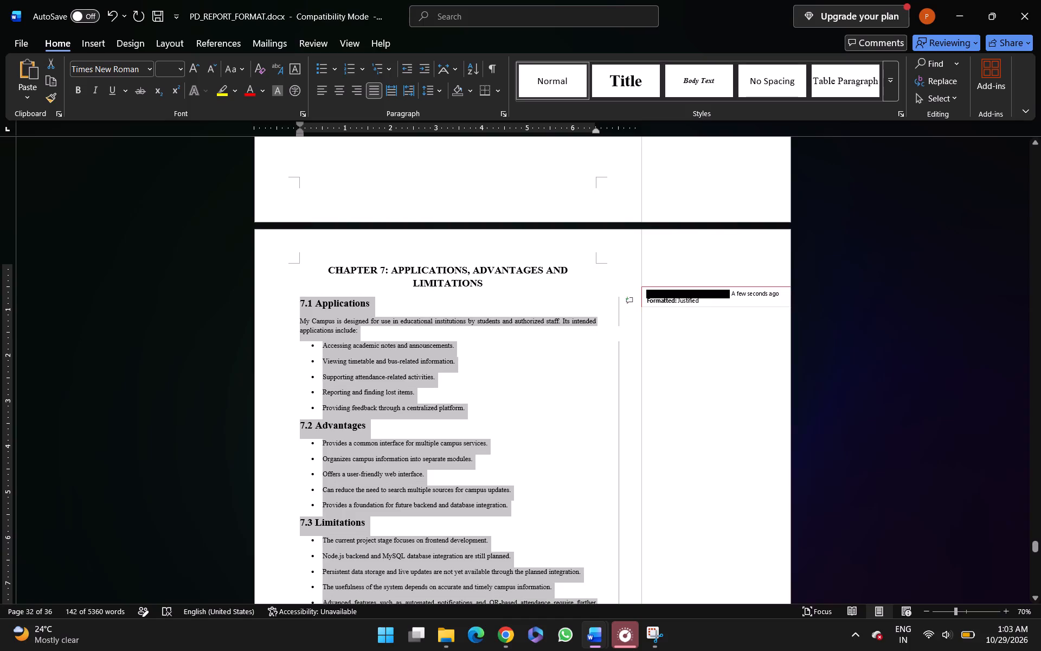
key(shift+super+s)
click(266, 284)
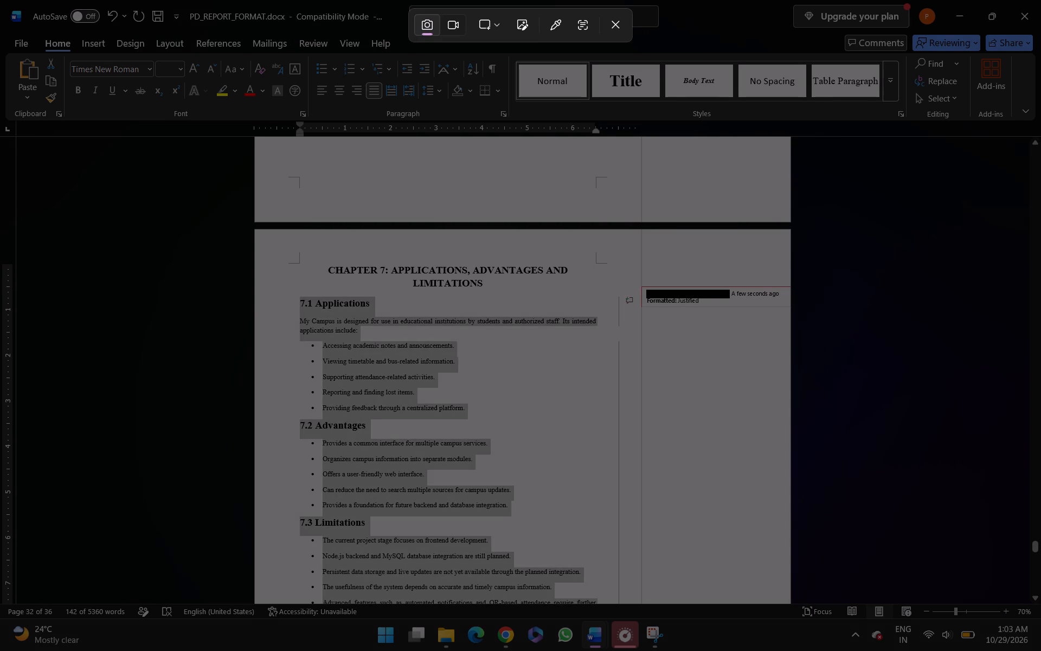
drag(257, 231, 813, 609)
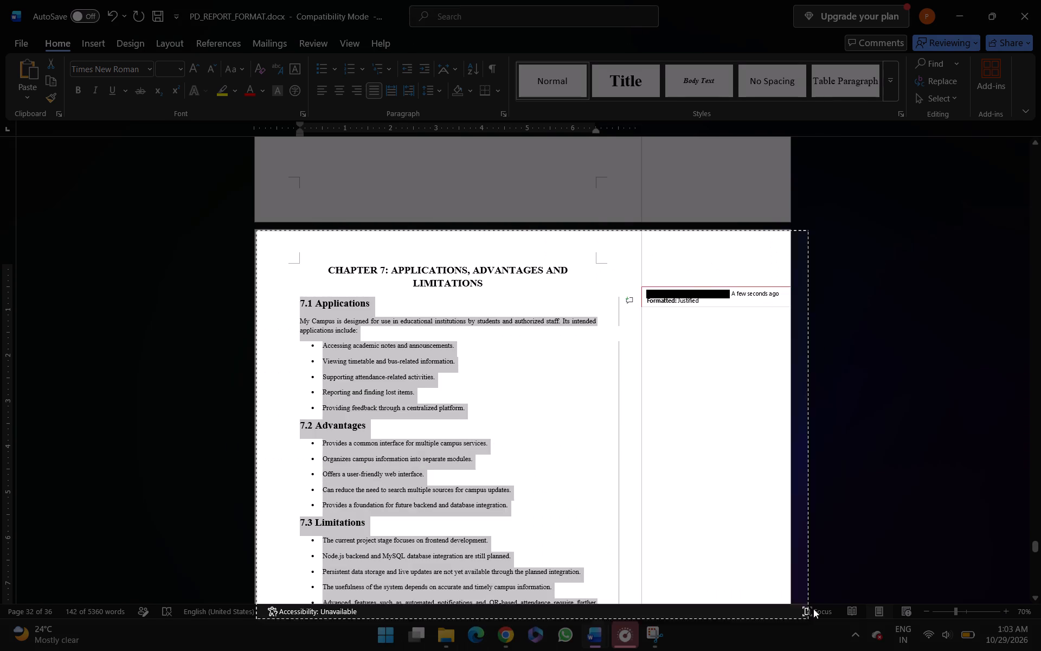
drag(813, 609, 787, 599)
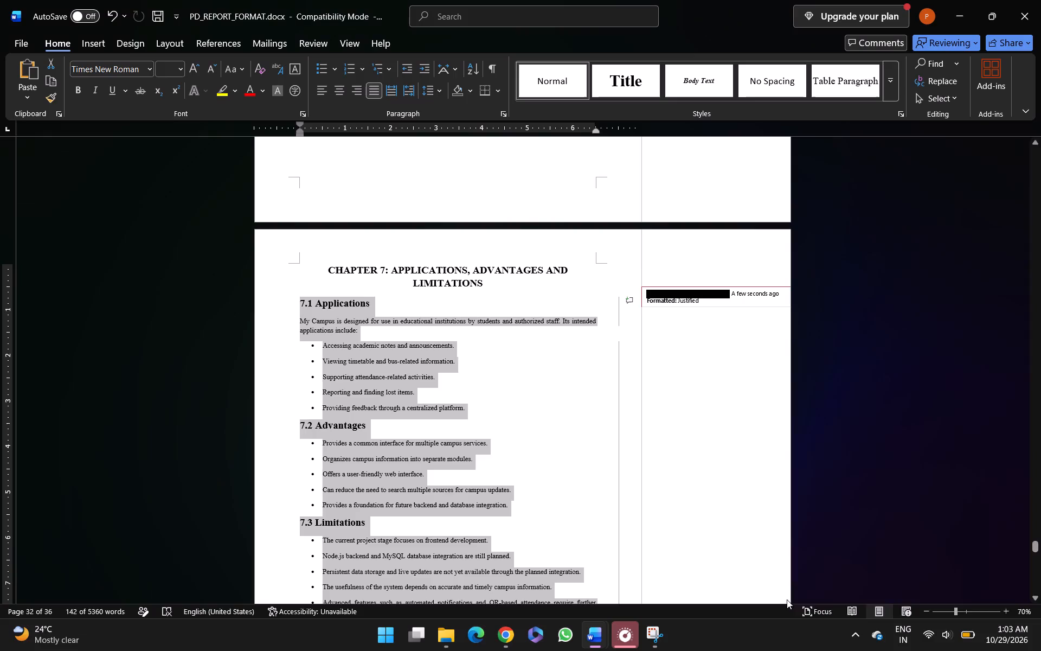
click(894, 441)
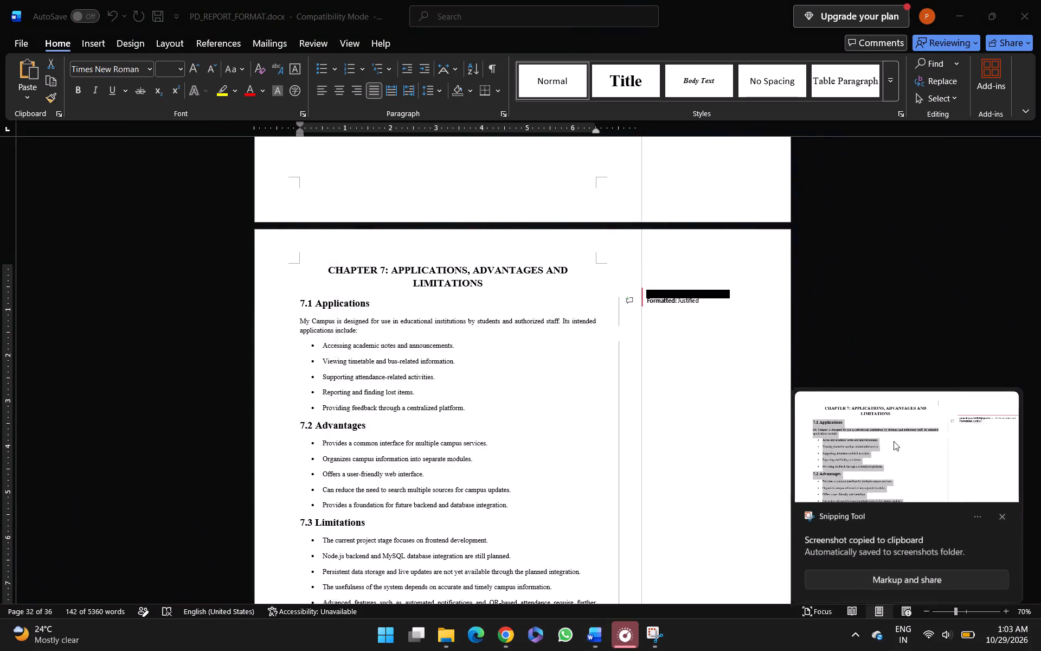
click(913, 271)
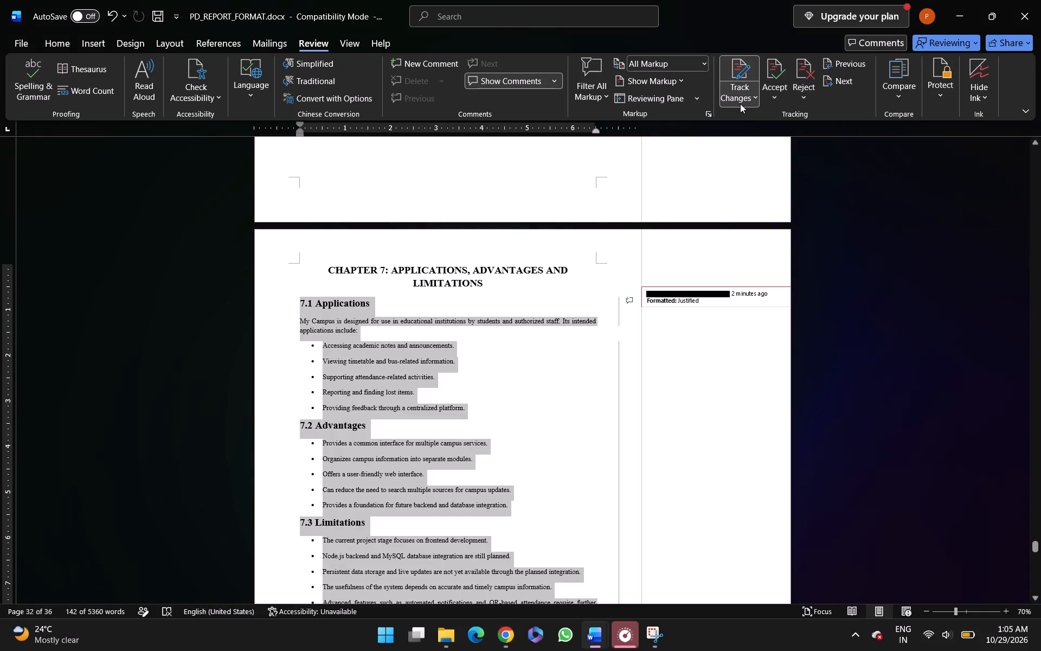
click(729, 99)
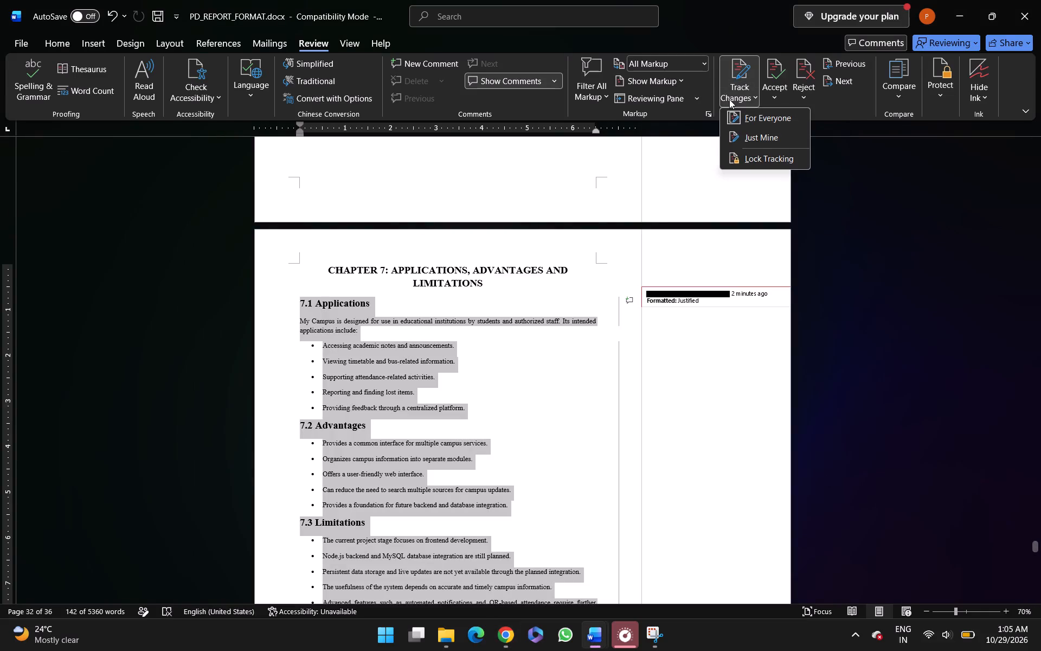
click(772, 79)
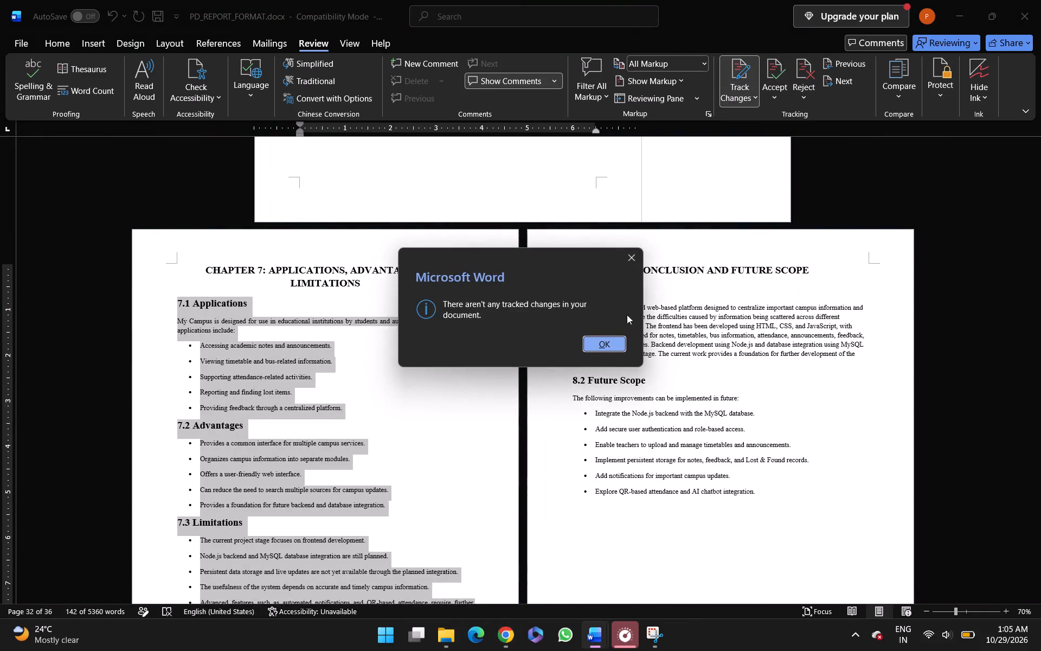
click(618, 353)
click(610, 347)
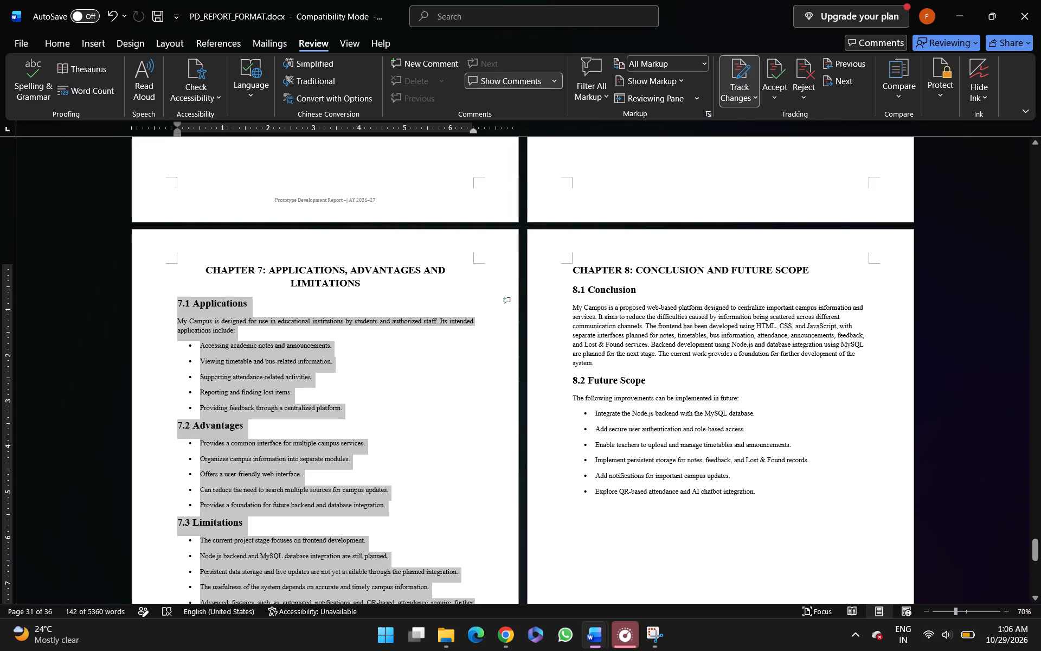
Center the heading "CHAPTER 8: CONCLUSION AND FUTURE SCOPE".
ctrl+scroll(591, 353, up, 1)
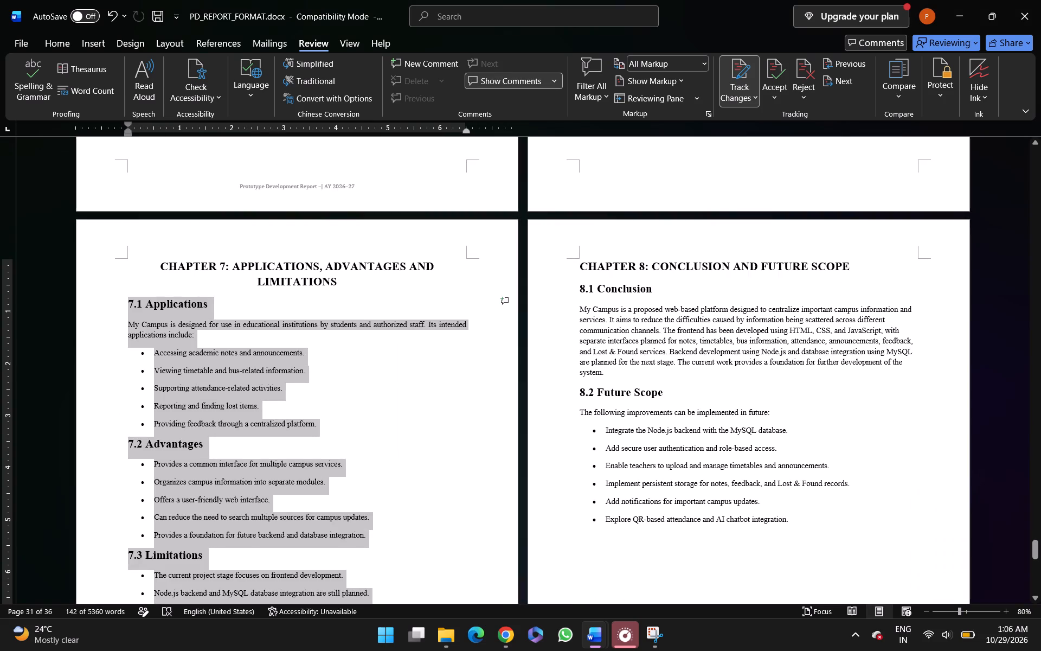
ctrl+scroll(591, 353, up, 2)
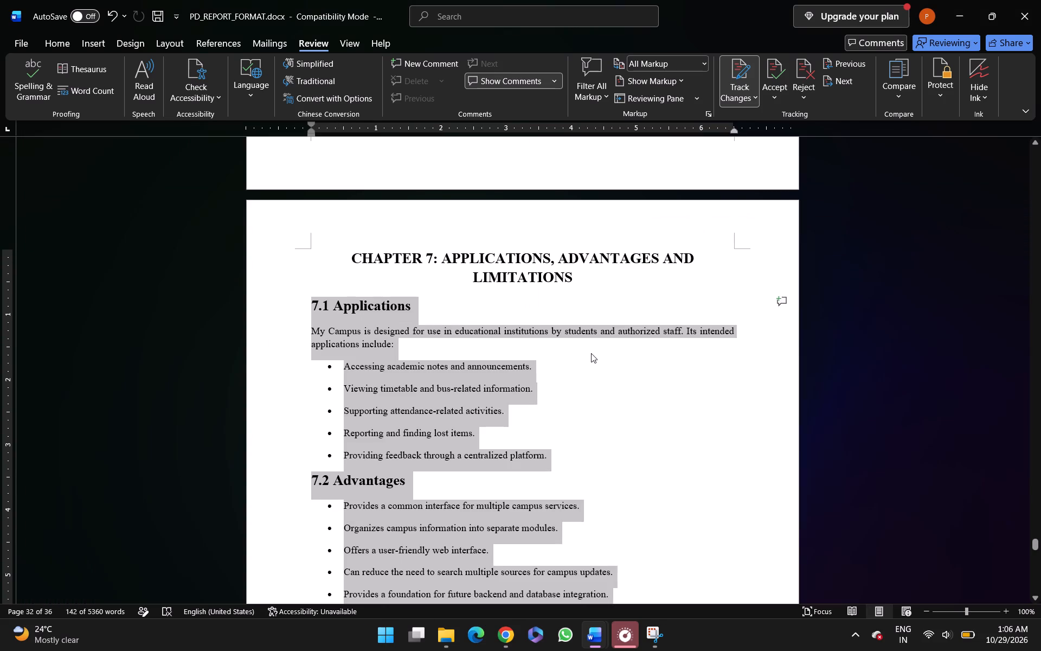
scroll(591, 353, up, 2)
scroll(591, 353, down, 2)
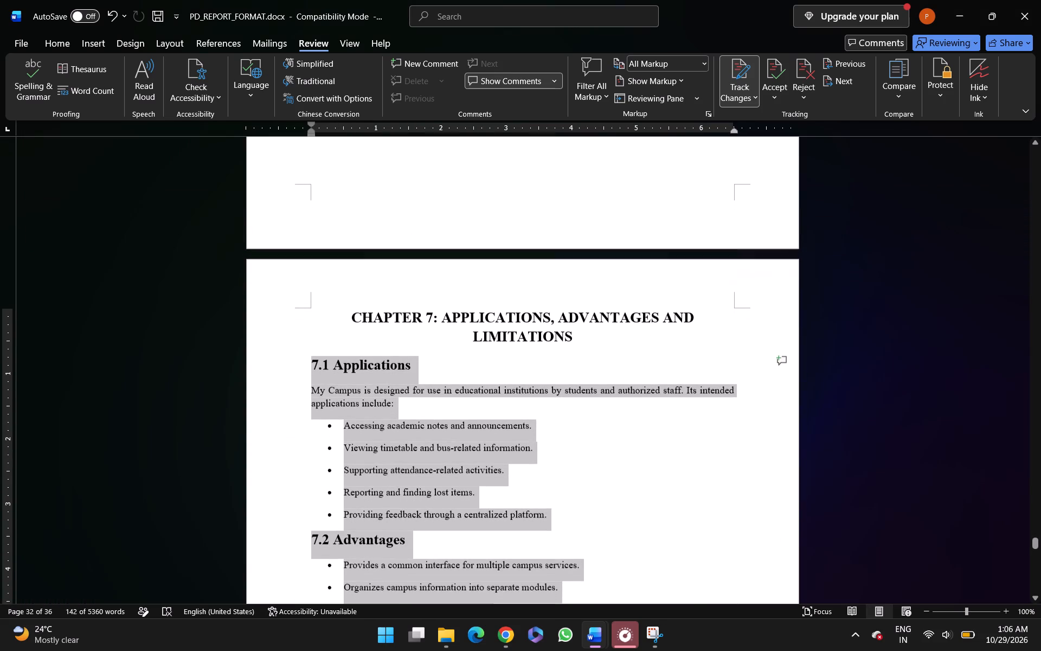
click(64, 35)
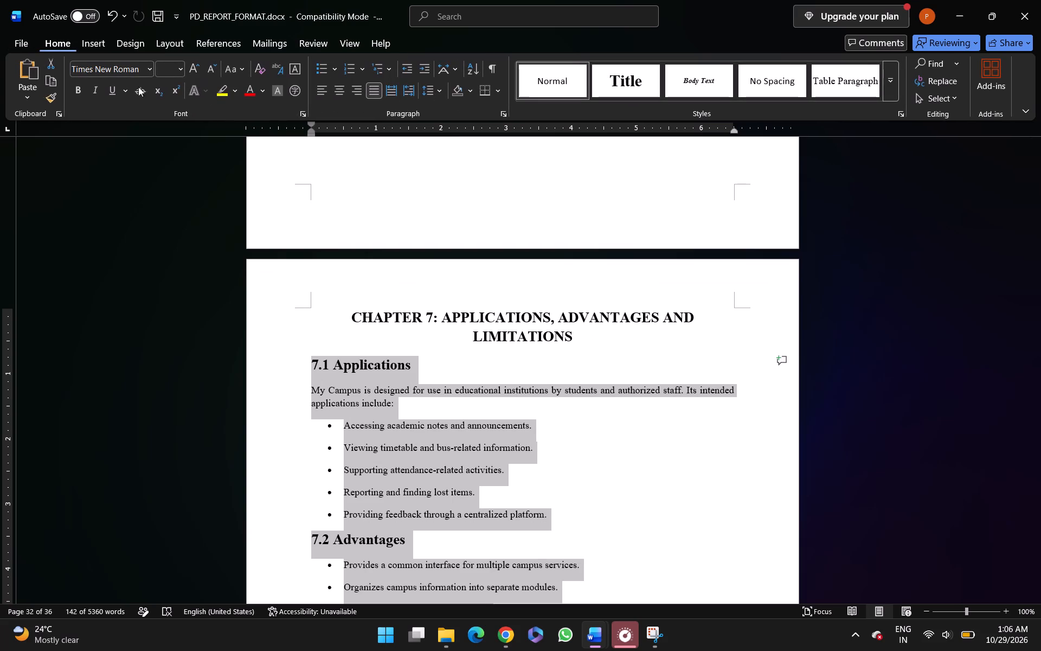
scroll(370, 220, down, 5)
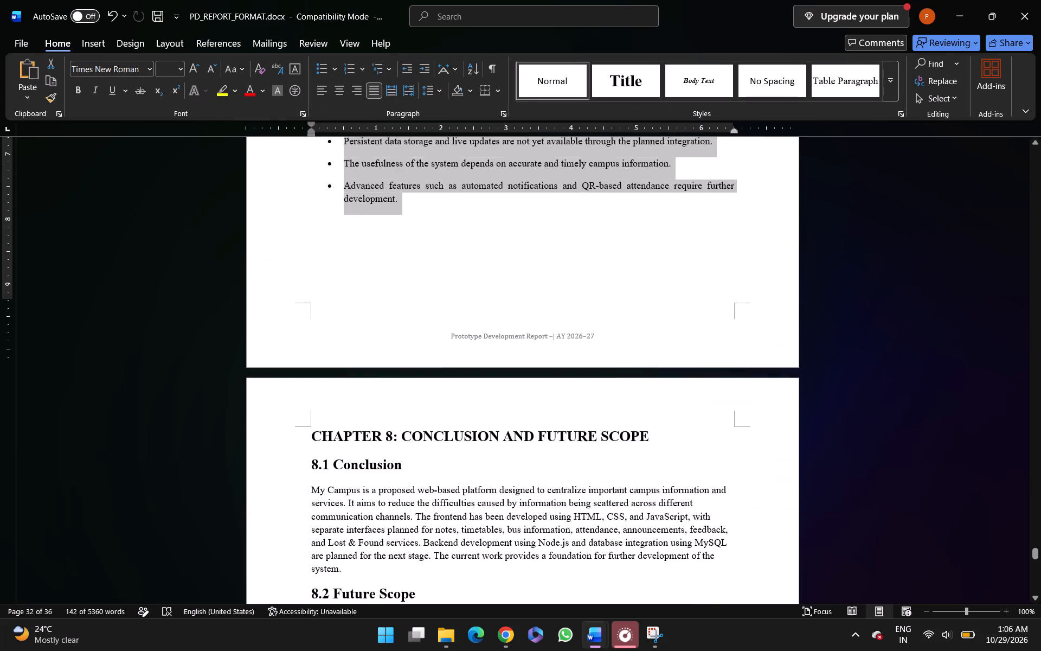
scroll(370, 220, down, 1)
click(397, 449)
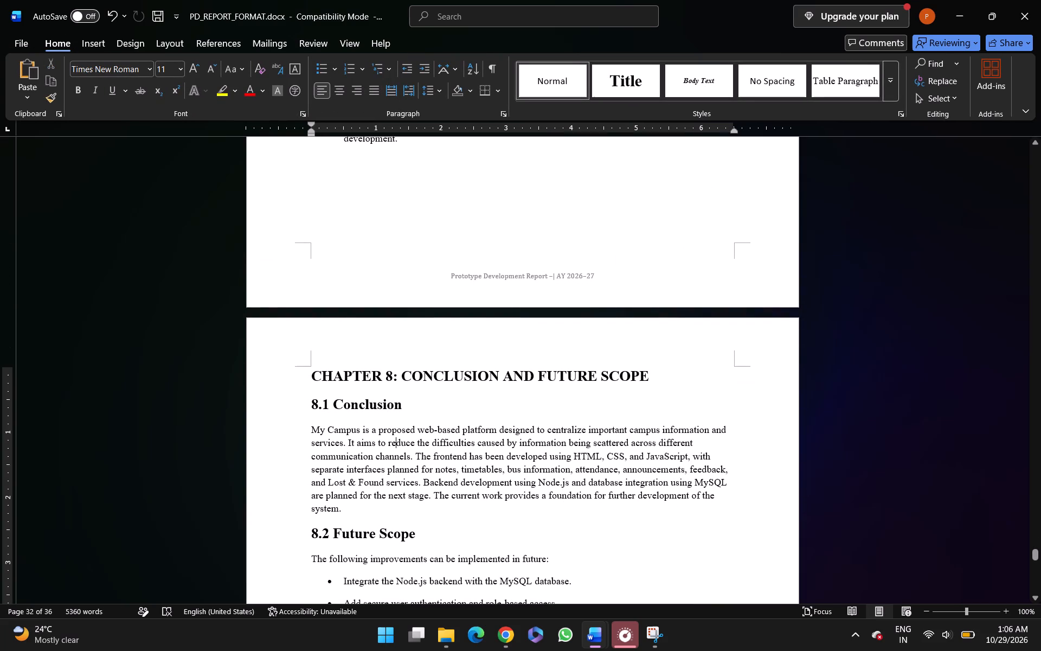
click(304, 414)
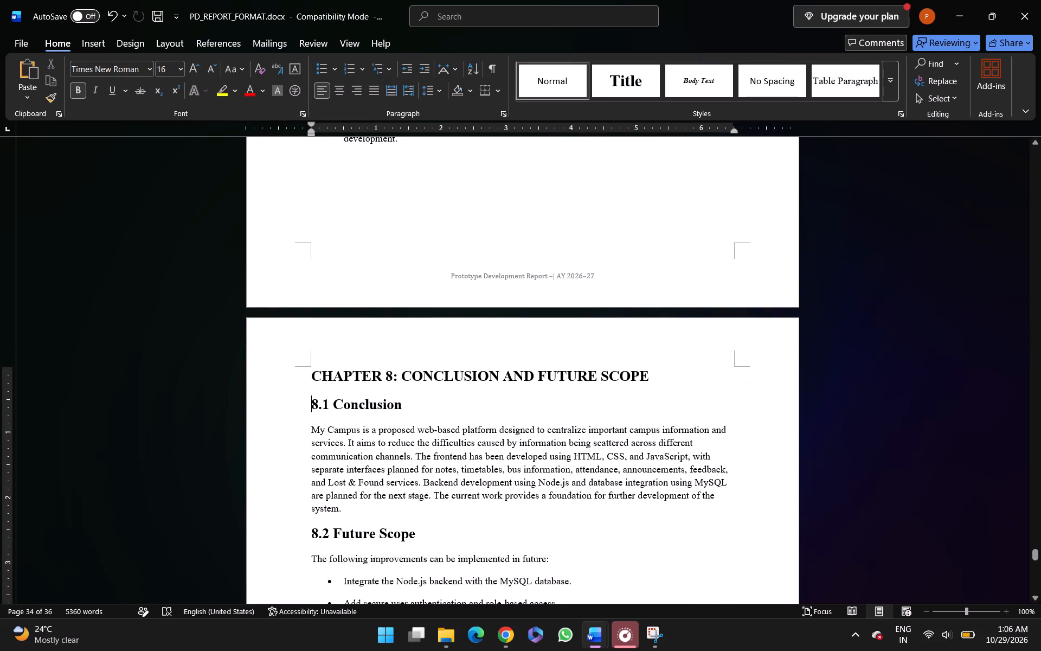
triple_click(350, 378)
key(ctrl+e)
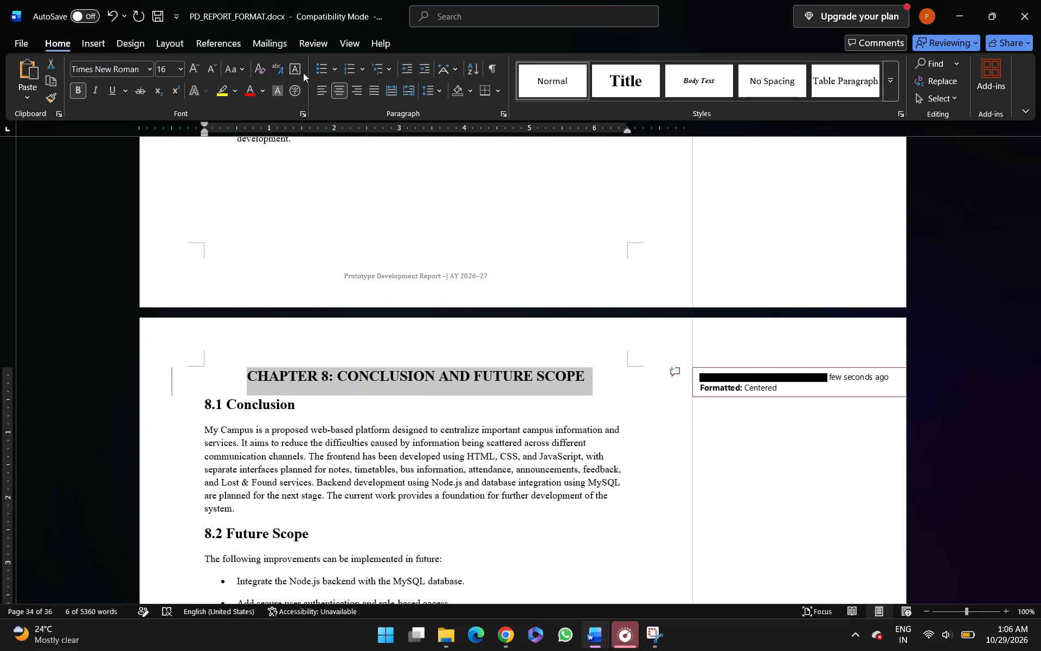
Accept all tracked changes in the document.
click(316, 44)
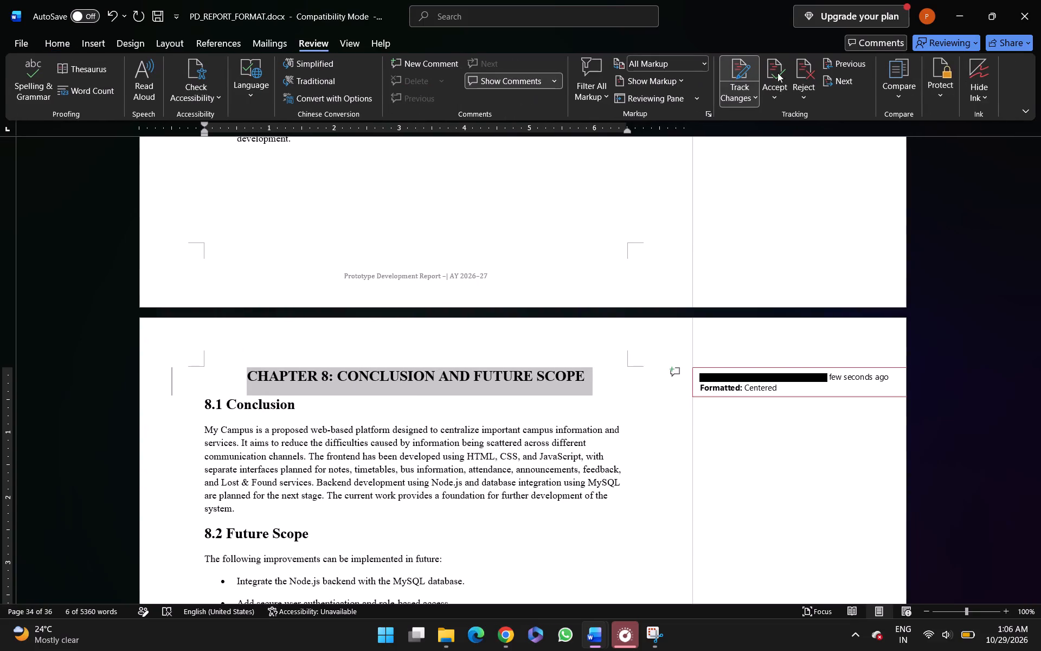
click(779, 92)
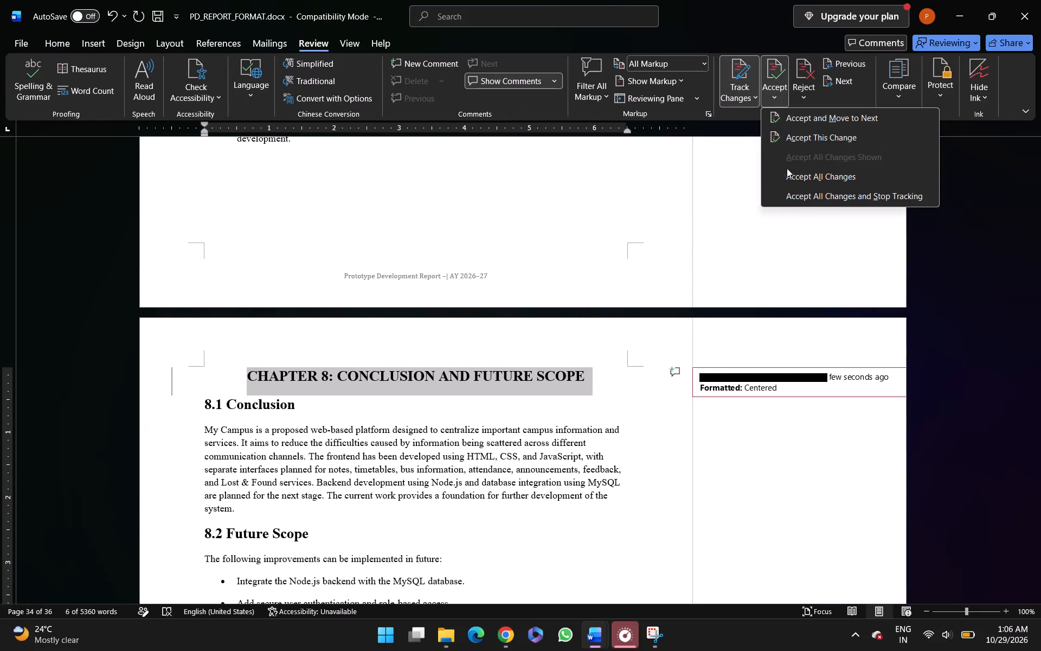
click(785, 177)
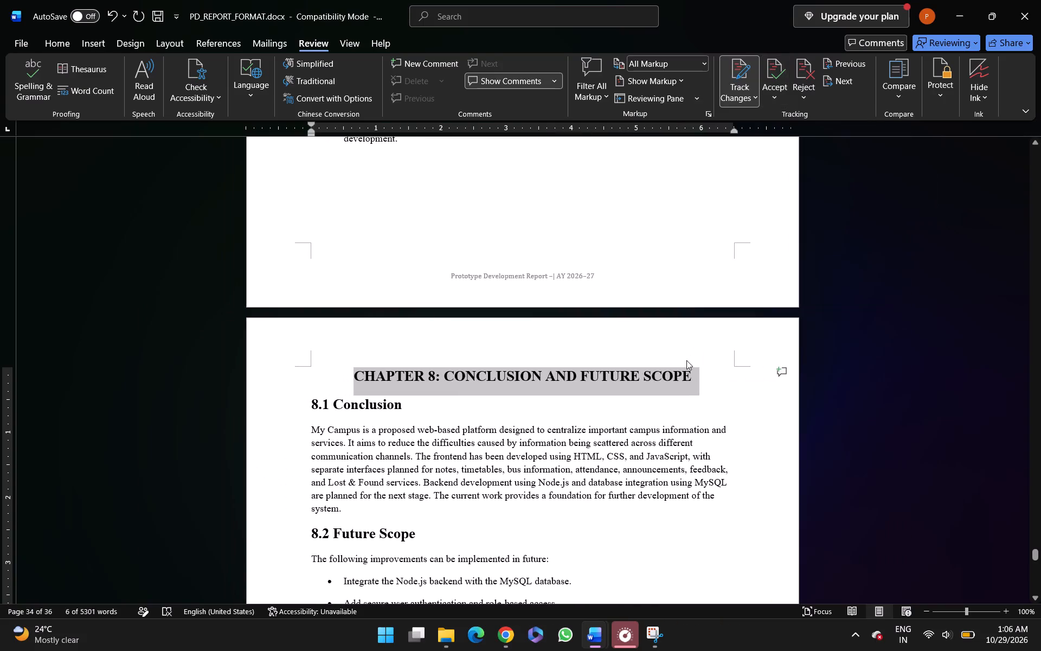
Look through Chapters 5 to 8 to check the headings, alignment and page margins for remaining markup.
scroll(686, 360, up, 7)
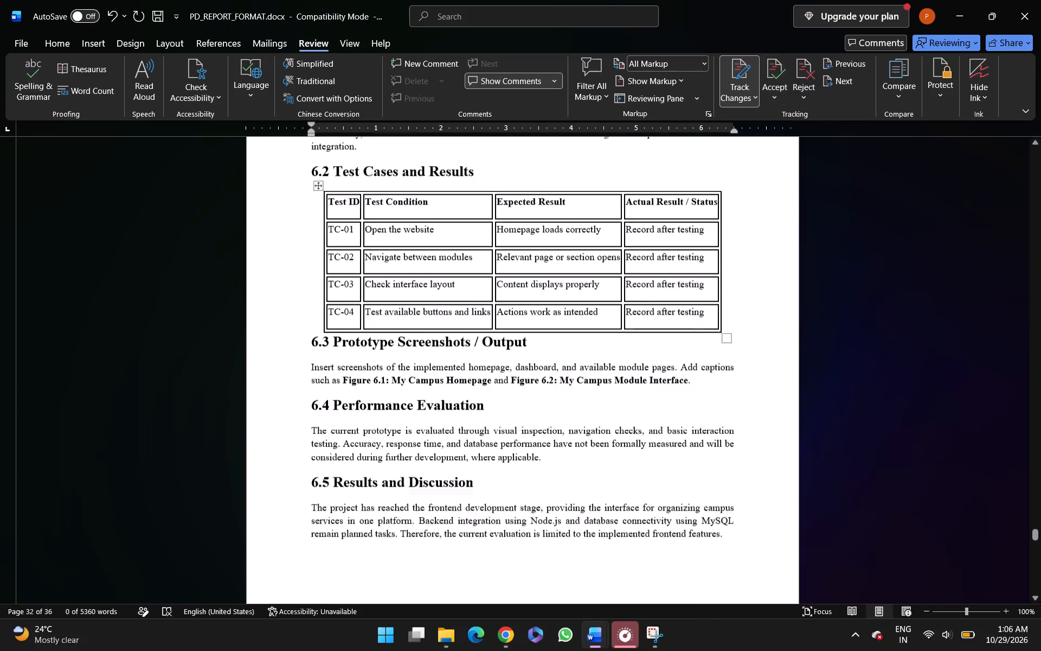
scroll(686, 360, up, 2)
scroll(686, 360, down, 4)
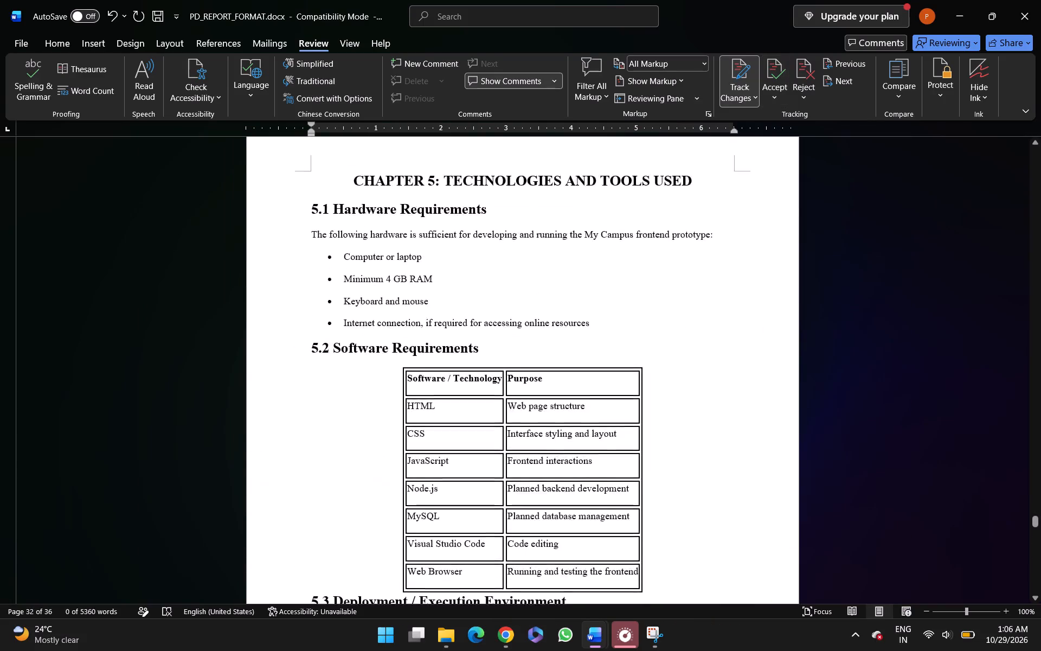
scroll(686, 360, down, 8)
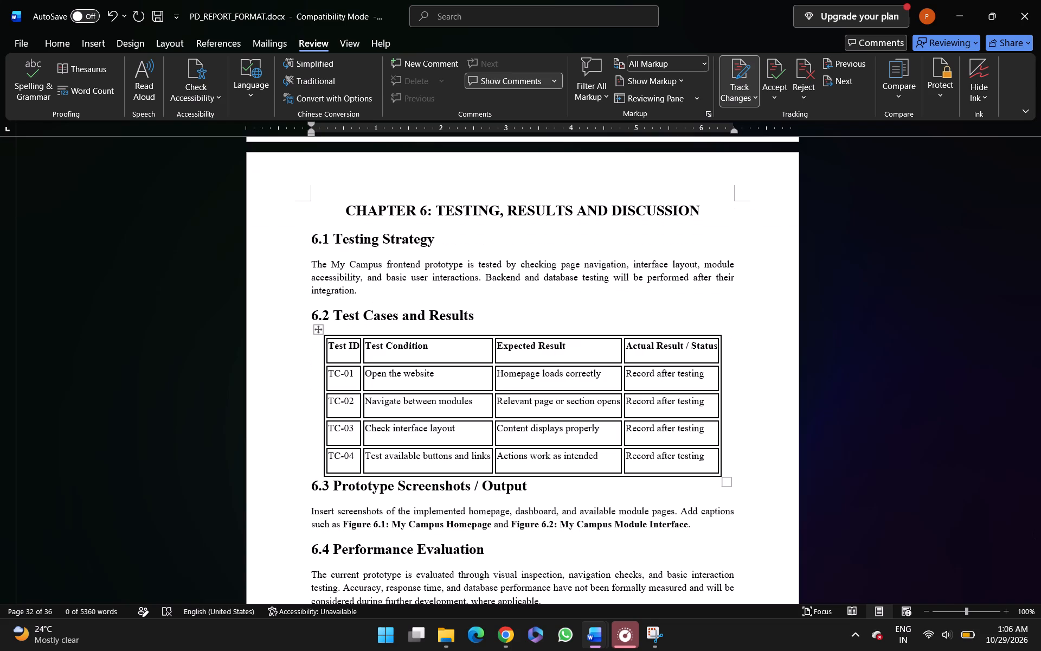
scroll(686, 360, down, 5)
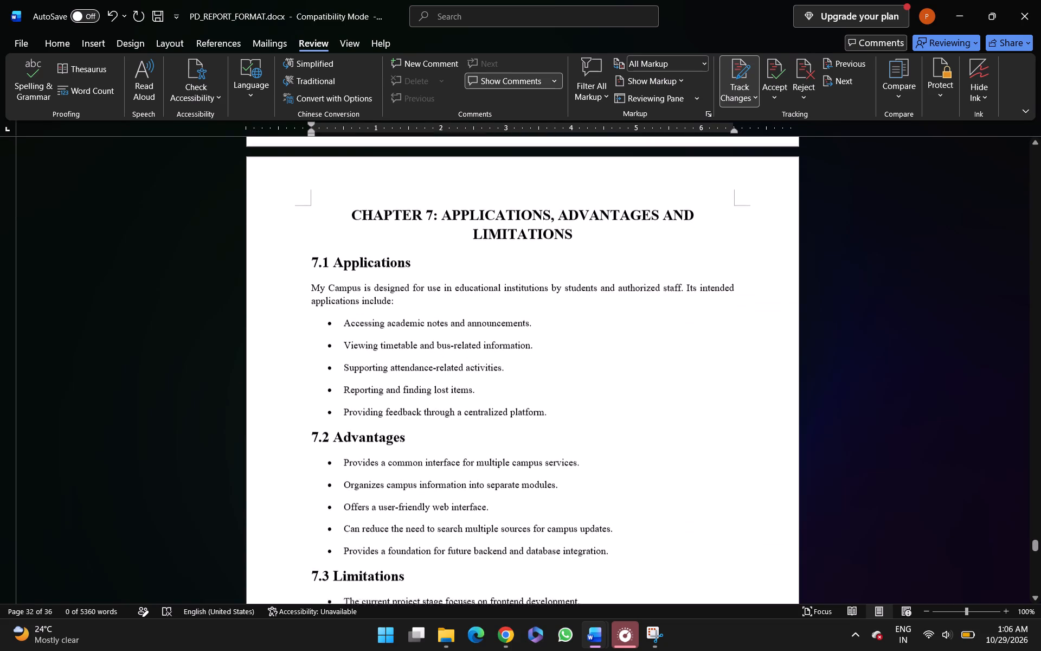
scroll(686, 360, down, 6)
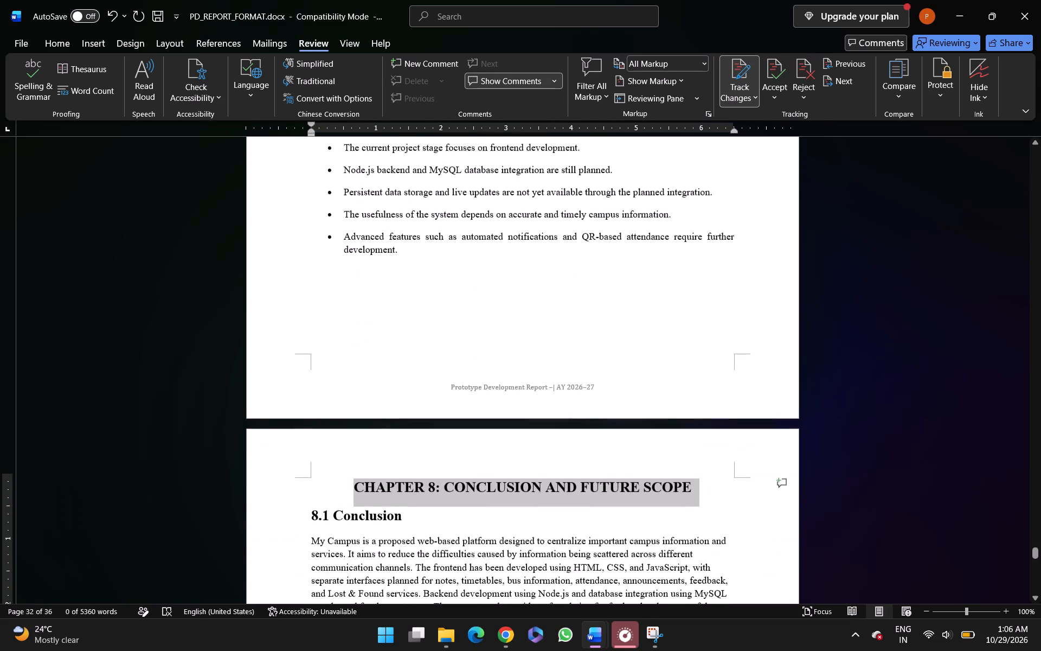
scroll(686, 360, down, 3)
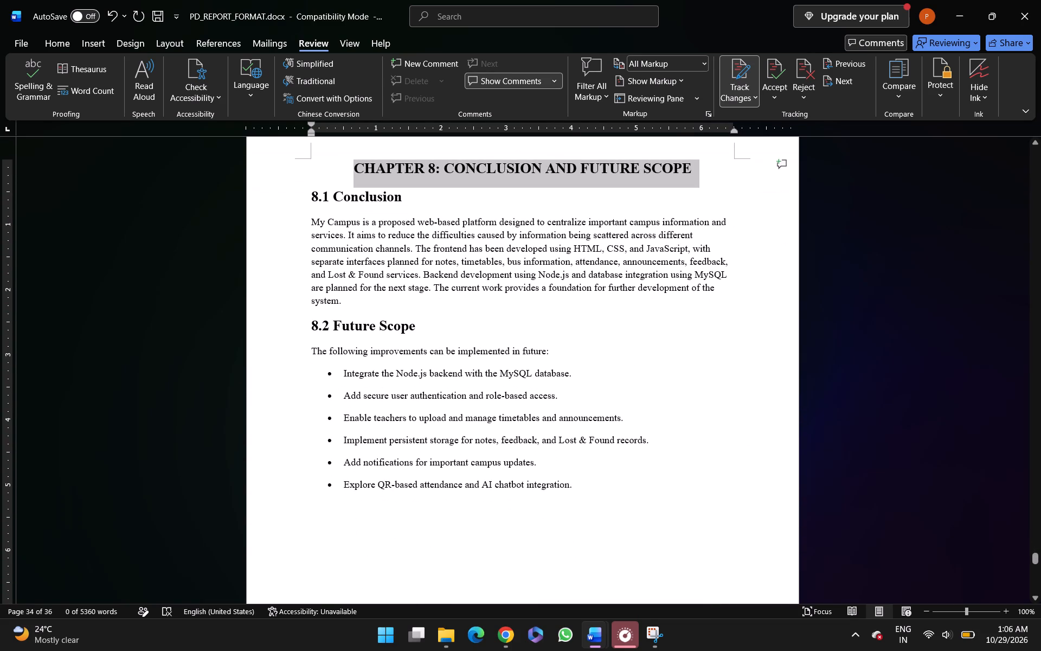
click(470, 279)
click(470, 279)
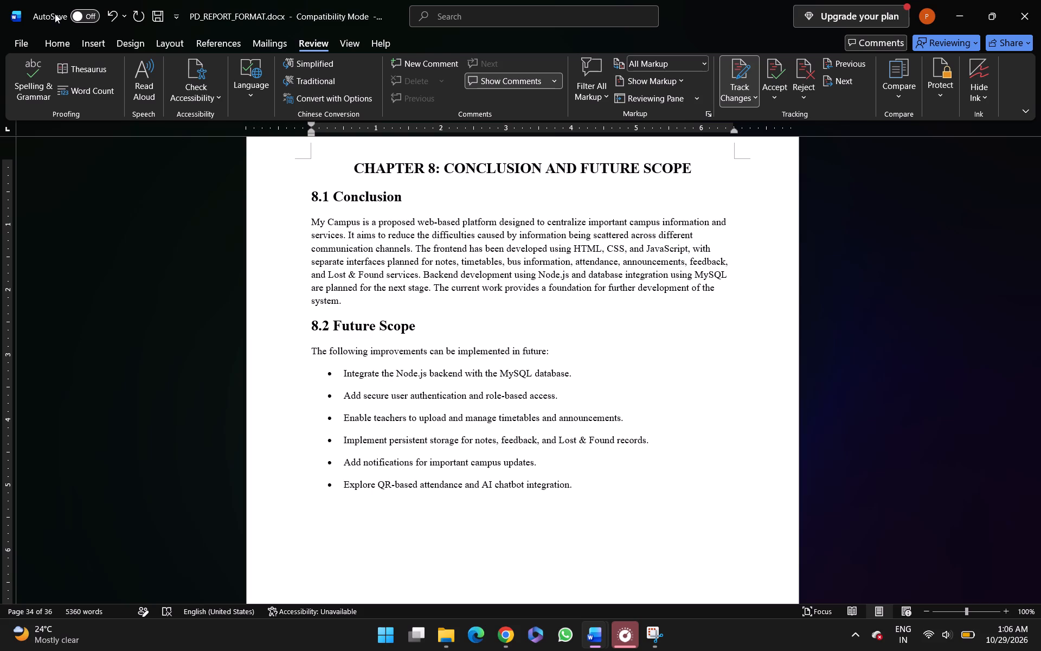
click(60, 42)
scroll(388, 333, down, 2)
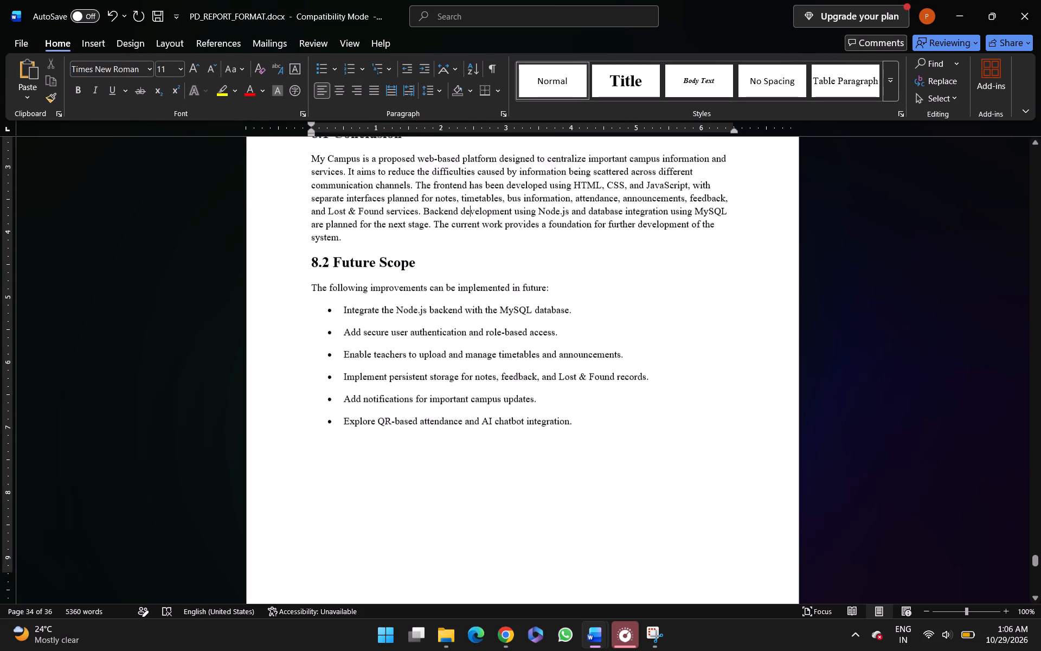
scroll(388, 333, down, 7)
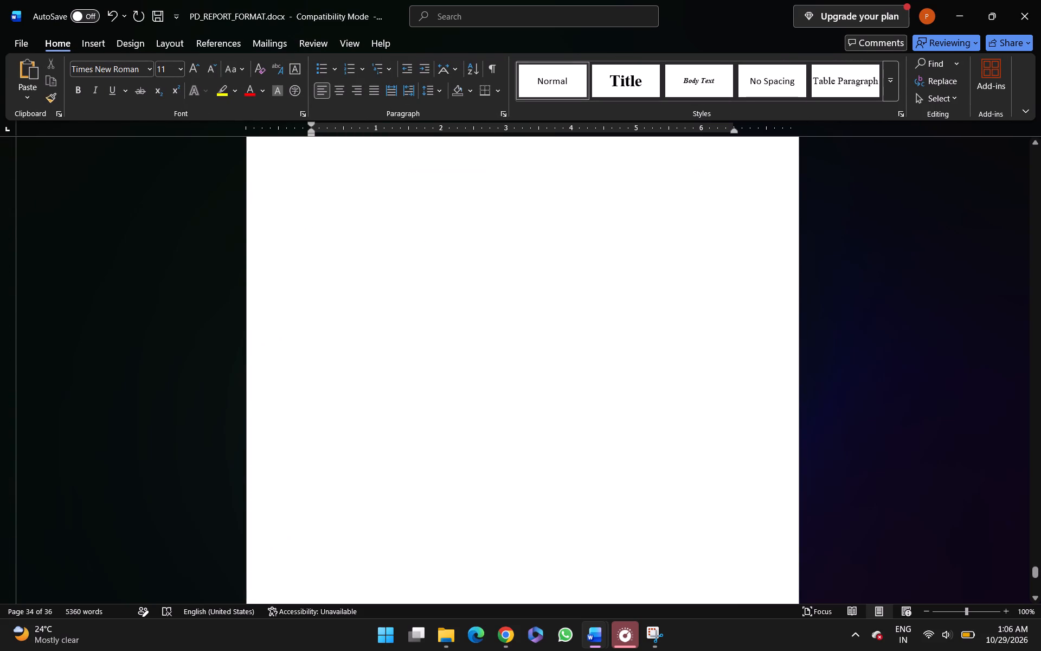
scroll(388, 333, down, 4)
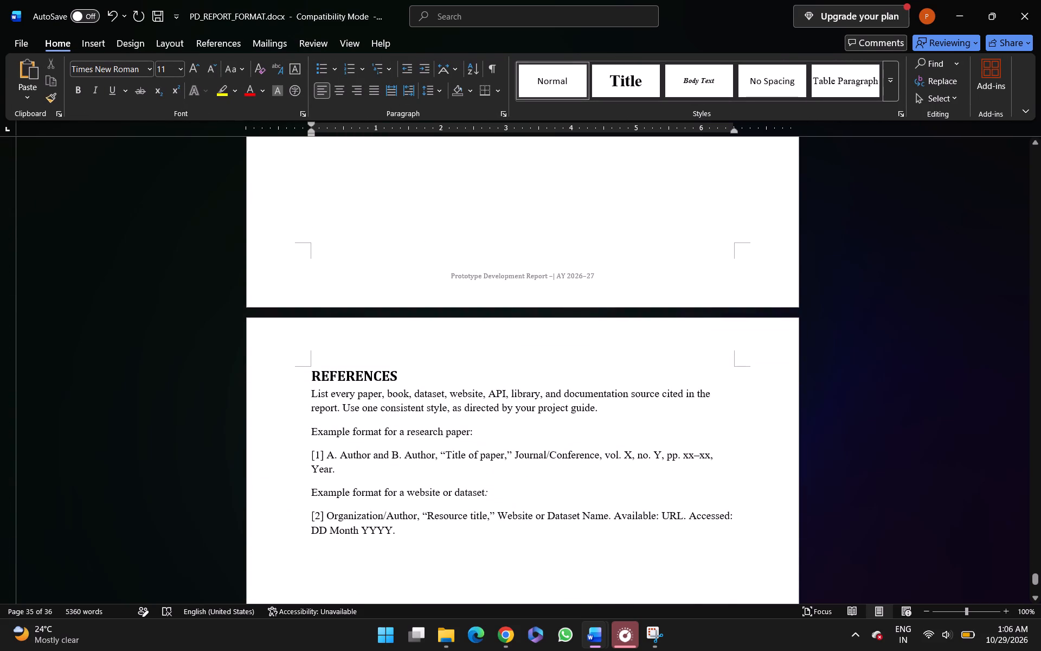
click(324, 375)
key(Left)
key(ctrl+shift+Down)
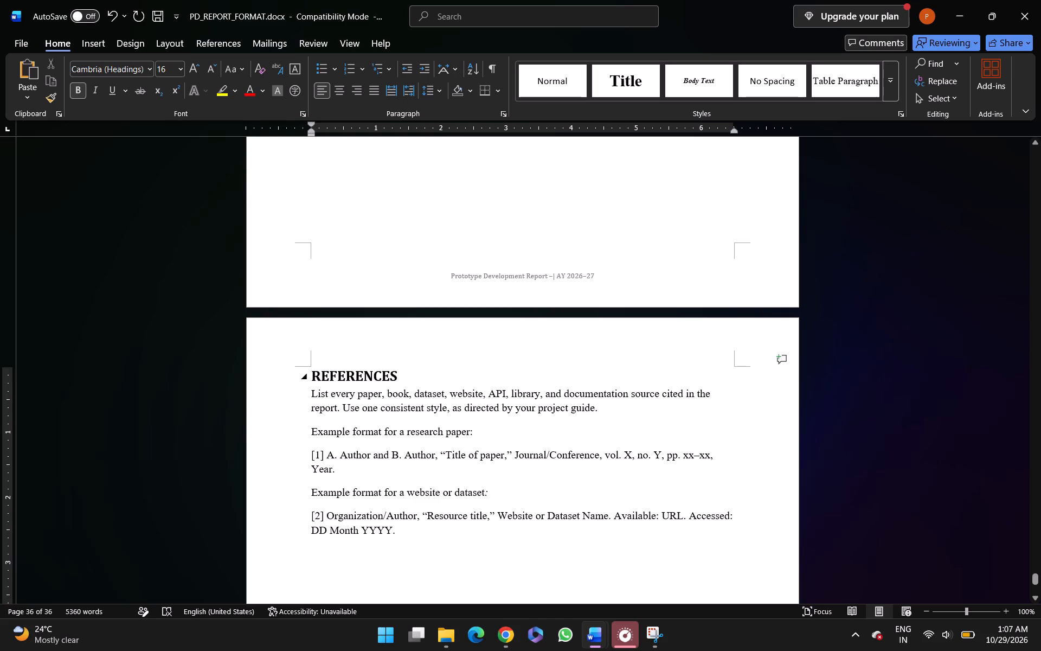
key(ctrl+shift+Down)
key(ctrl+shift+Down)
key(ctrl+shift+Down)
key(ctrl+shift+Down)
key(ctrl+shift+Down)
key(ctrl+shift+Down)
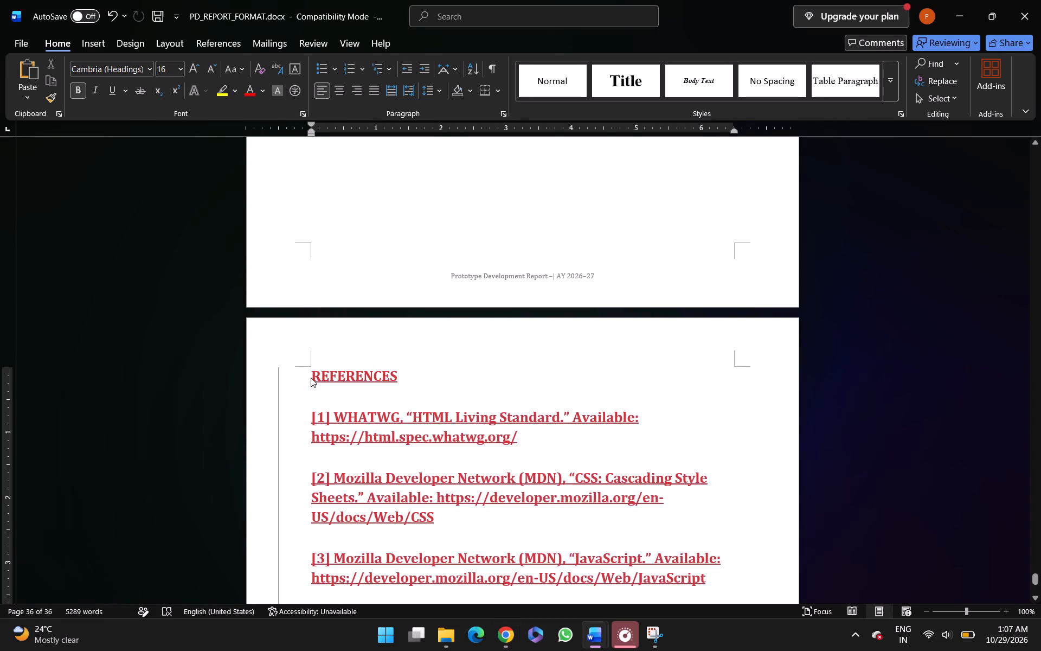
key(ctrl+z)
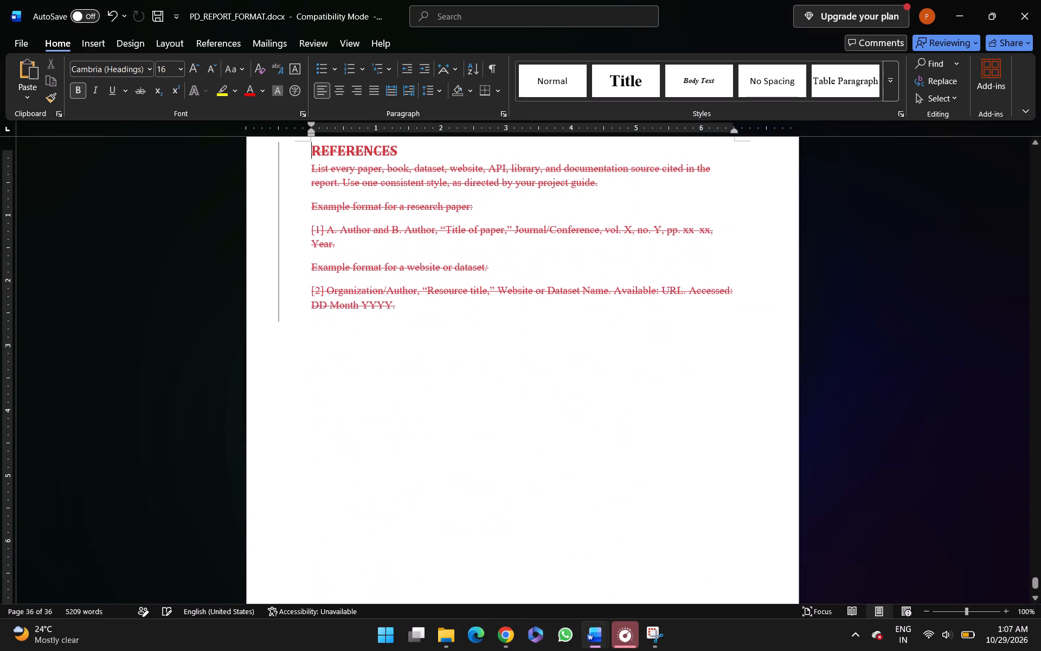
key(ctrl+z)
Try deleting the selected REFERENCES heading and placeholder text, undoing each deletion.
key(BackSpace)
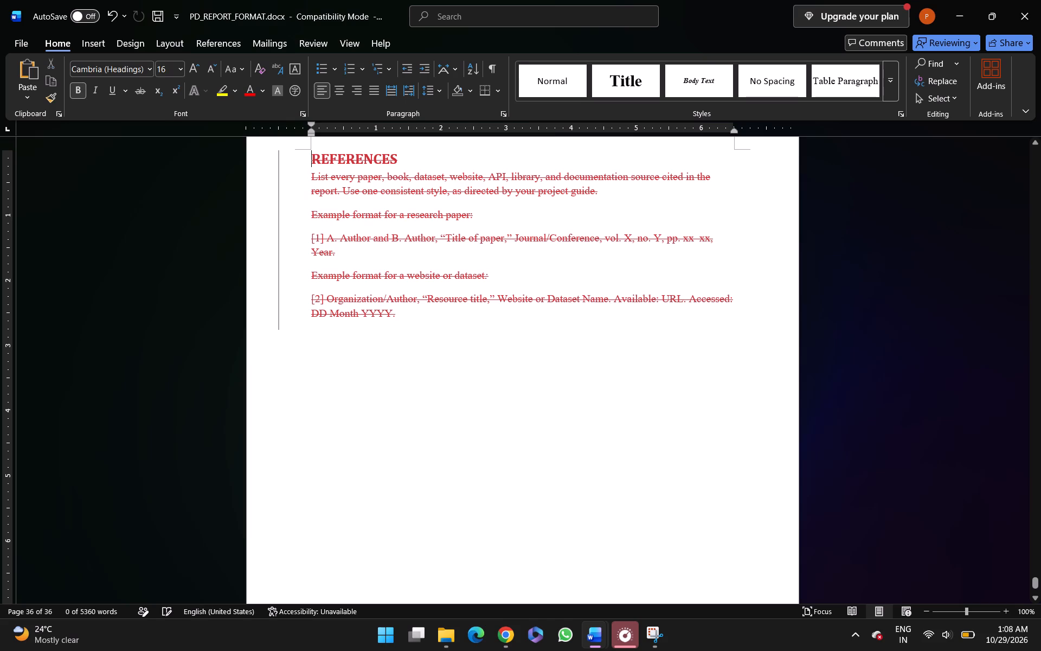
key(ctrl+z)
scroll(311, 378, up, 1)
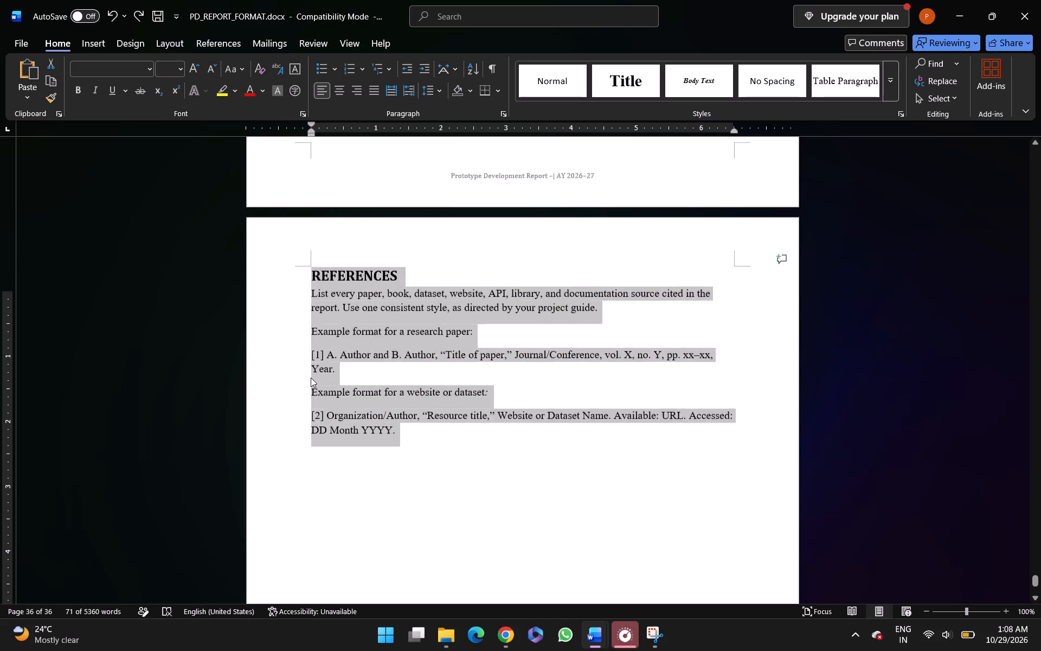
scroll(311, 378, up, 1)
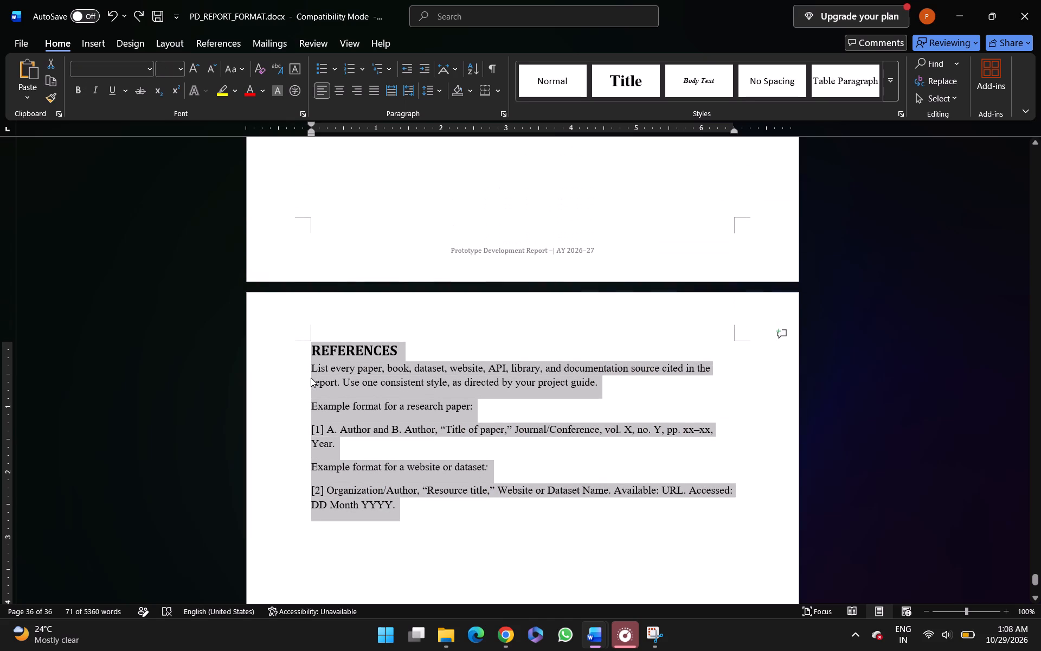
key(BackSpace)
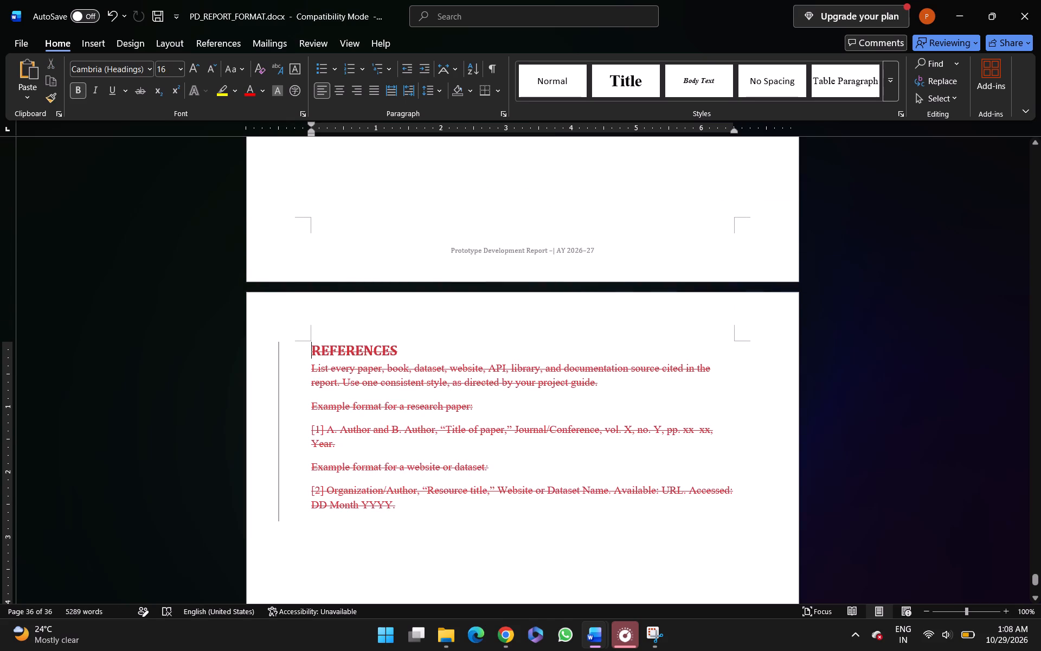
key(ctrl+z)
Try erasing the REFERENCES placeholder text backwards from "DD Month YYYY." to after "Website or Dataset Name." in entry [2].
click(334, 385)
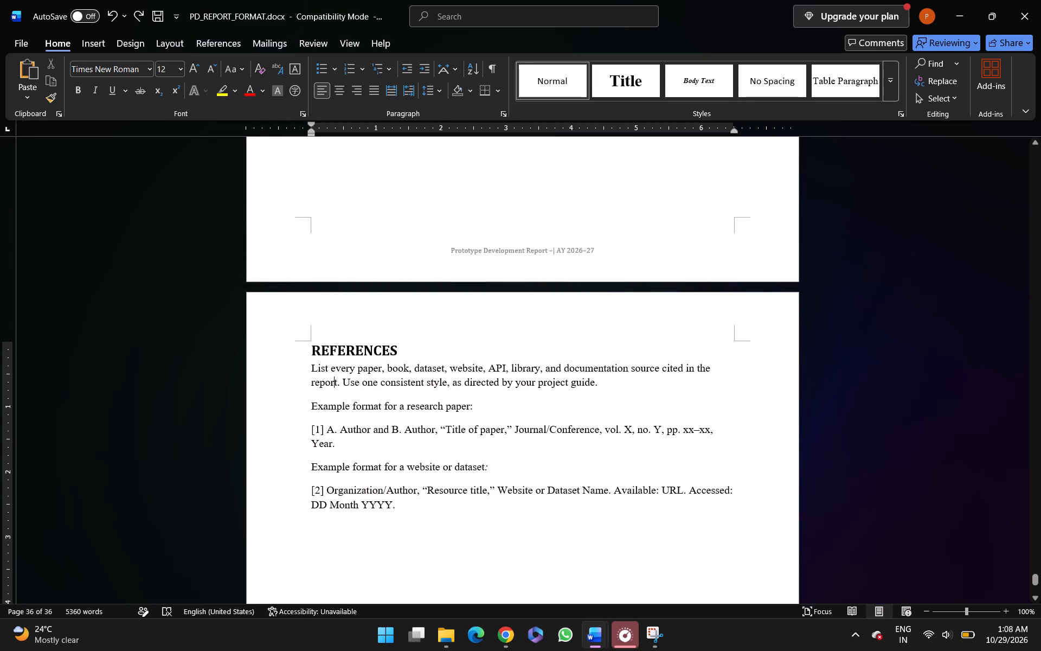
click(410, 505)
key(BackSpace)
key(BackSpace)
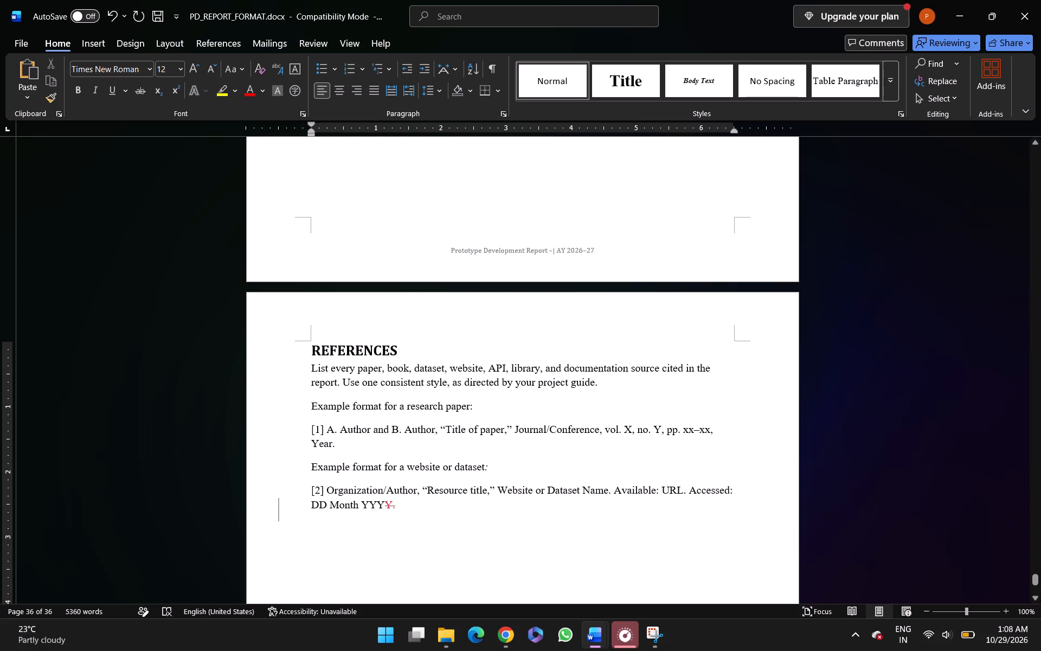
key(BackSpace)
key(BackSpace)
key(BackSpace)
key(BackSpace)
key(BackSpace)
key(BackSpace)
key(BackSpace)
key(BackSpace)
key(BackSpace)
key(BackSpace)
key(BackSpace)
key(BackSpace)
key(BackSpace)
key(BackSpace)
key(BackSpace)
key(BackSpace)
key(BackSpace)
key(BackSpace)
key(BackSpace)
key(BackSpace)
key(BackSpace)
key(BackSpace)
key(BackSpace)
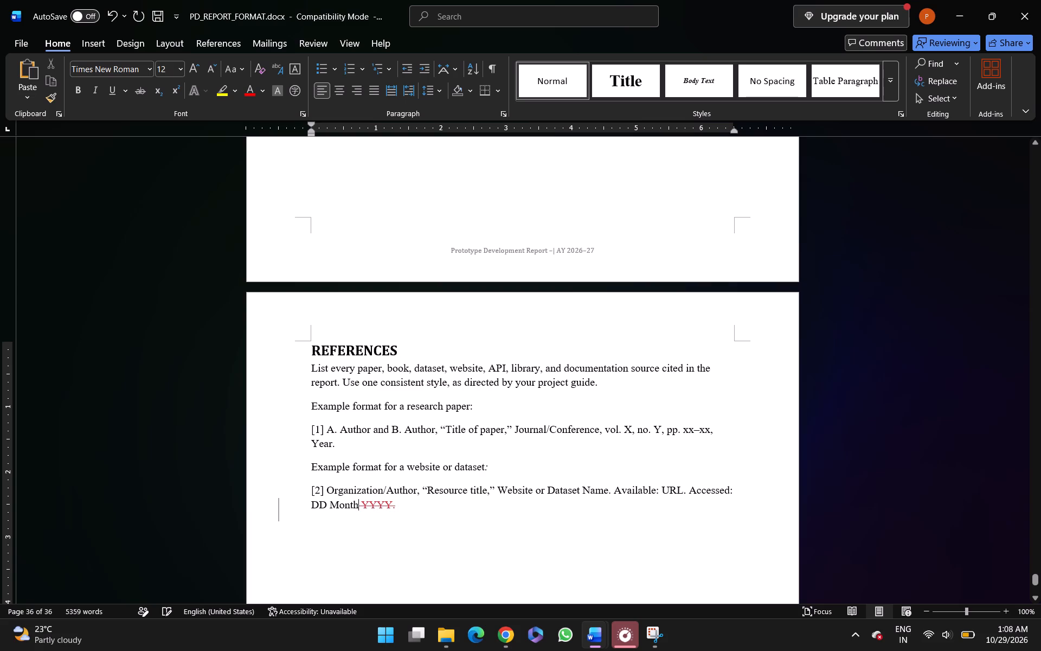
Undo the placeholder erasure and earlier edits, back past the accepted tracked changes and the centering of the Chapter 8 heading.
key(ctrl+z)
key(ctrl+z)
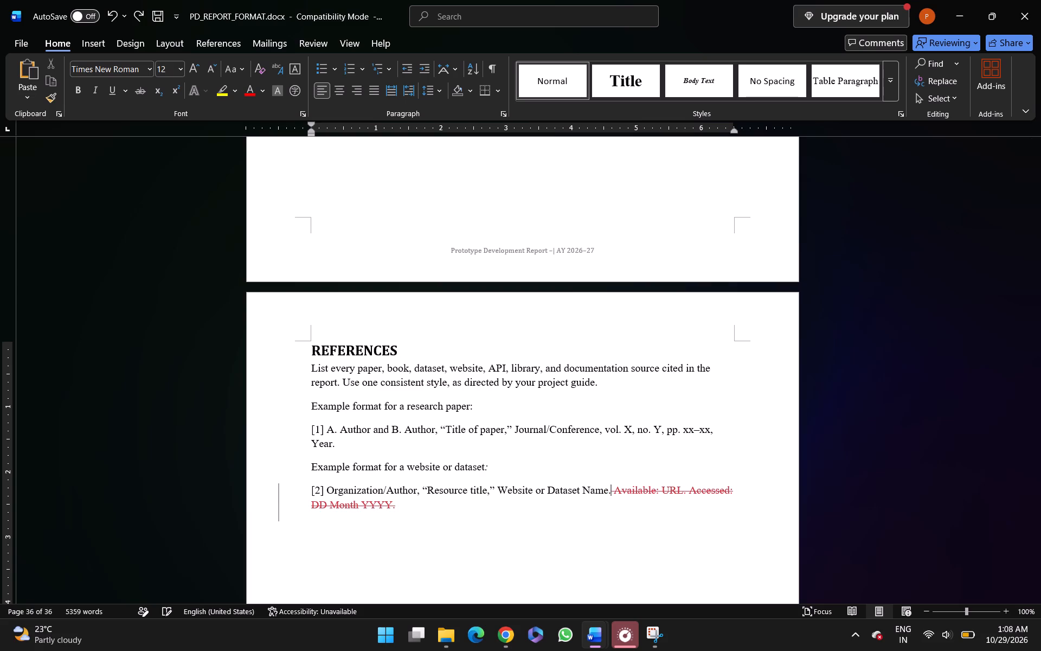
key(ctrl+z)
key(ctrl+z)
key(ctrl+z)
key(ctrl+z)
key(ctrl+z)
key(ctrl+z)
key(ctrl+z)
key(ctrl+z)
key(ctrl+z)
key(ctrl+z)
key(ctrl+z)
key(ctrl+z)
key(ctrl+z)
key(ctrl+z)
key(ctrl+z)
key(ctrl+z)
key(ctrl+z)
key(ctrl+z)
key(ctrl+z)
key(ctrl+z)
key(ctrl+z)
key(ctrl+z)
key(ctrl+z)
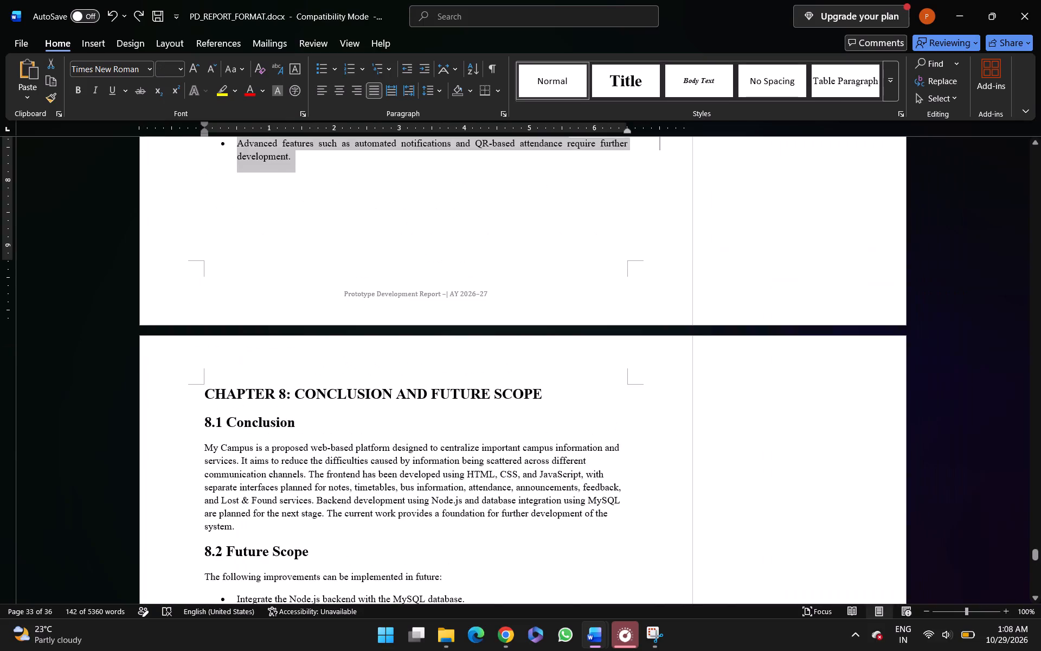
Redo the undone edits, including the accepted tracked changes and the centering of the Chapter 8 heading.
key(ctrl+y)
key(ctrl+y)
key(ctrl+y)
key(ctrl+y)
key(ctrl+y)
key(ctrl+y)
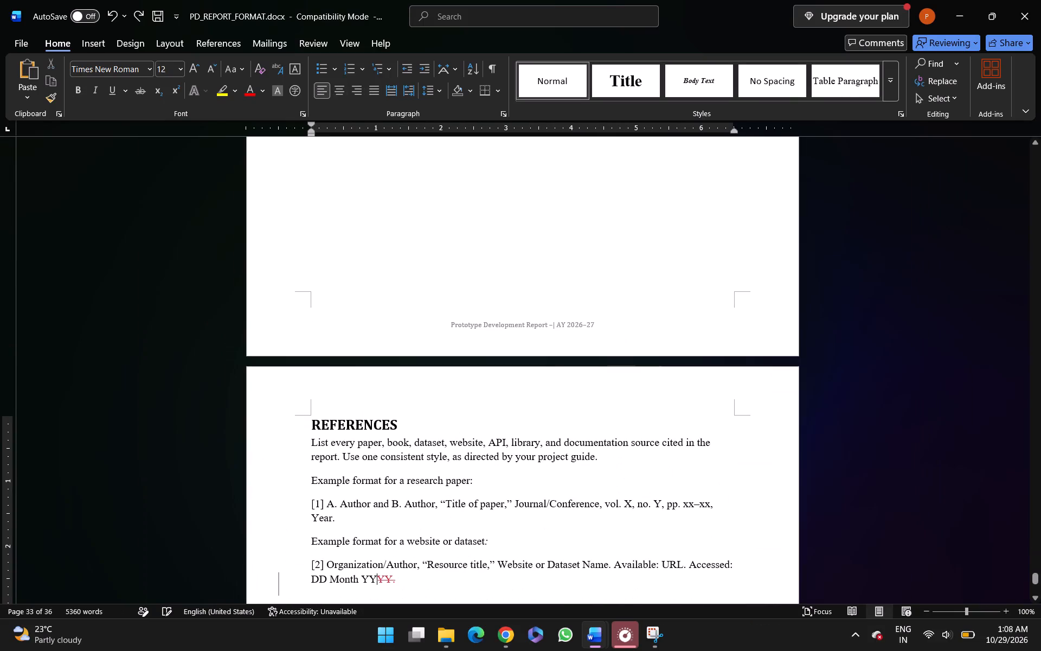
key(ctrl+z)
key(ctrl+z)
key(ctrl+z)
key(ctrl+z)
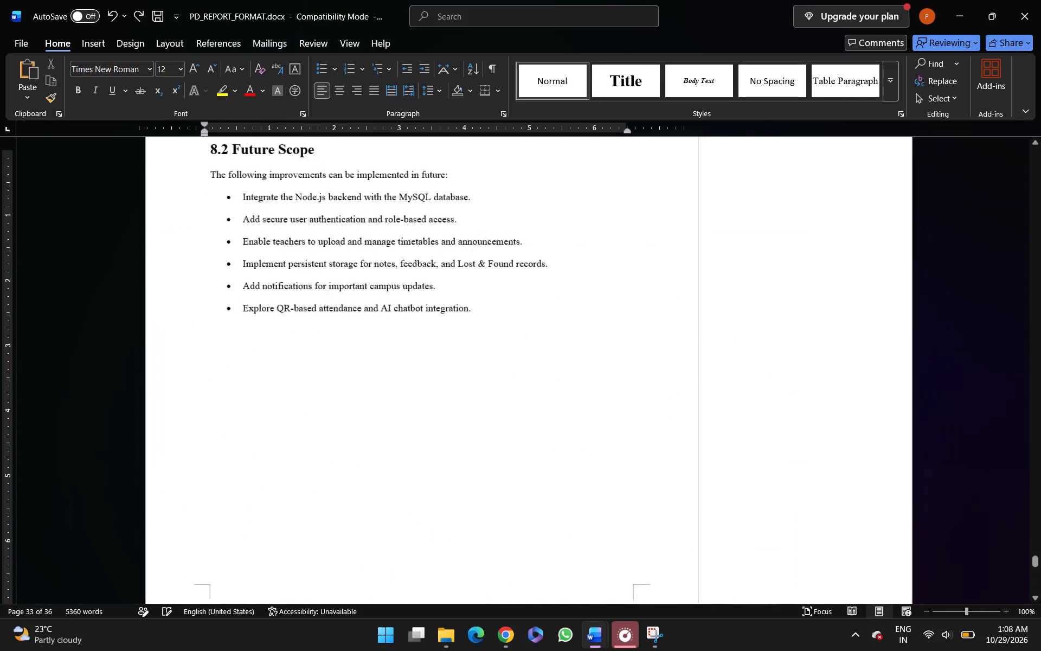
key(ctrl+y)
key(ctrl+y)
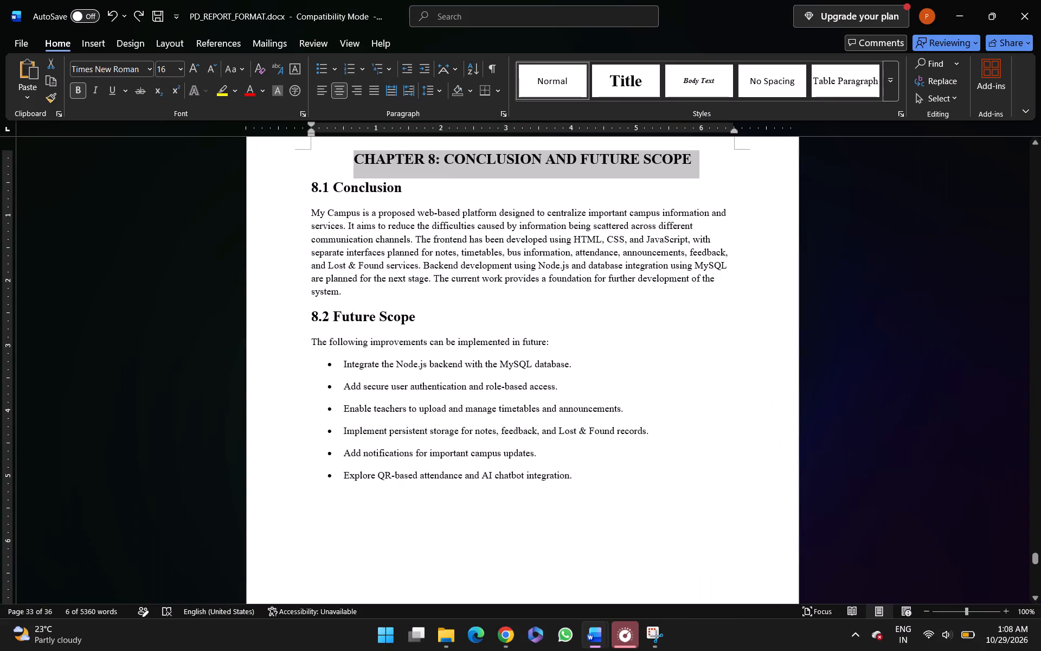
key(ctrl+y)
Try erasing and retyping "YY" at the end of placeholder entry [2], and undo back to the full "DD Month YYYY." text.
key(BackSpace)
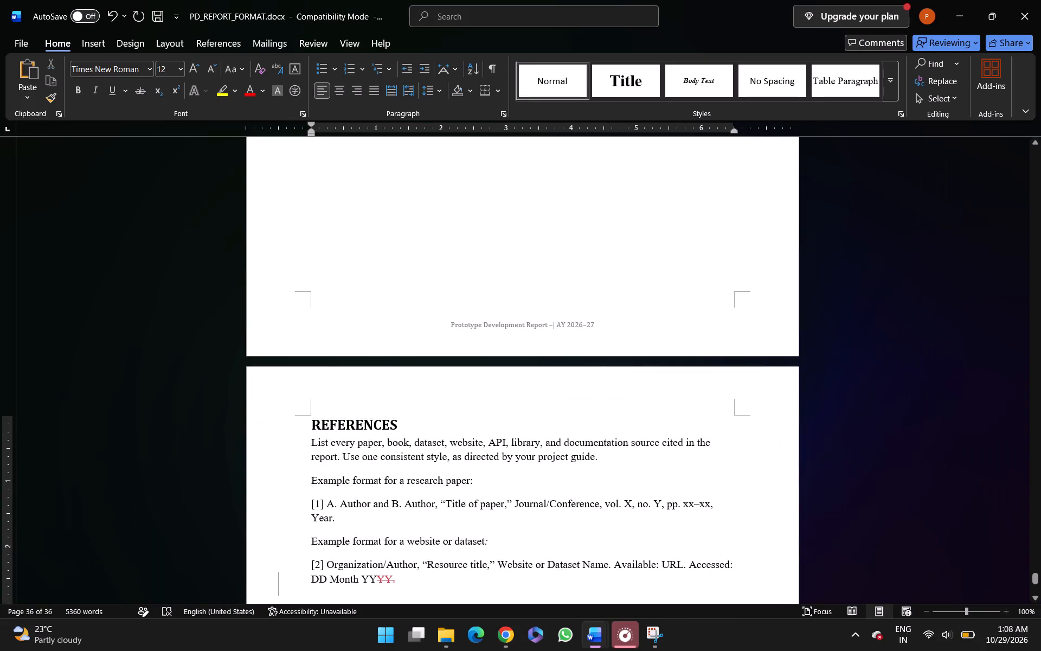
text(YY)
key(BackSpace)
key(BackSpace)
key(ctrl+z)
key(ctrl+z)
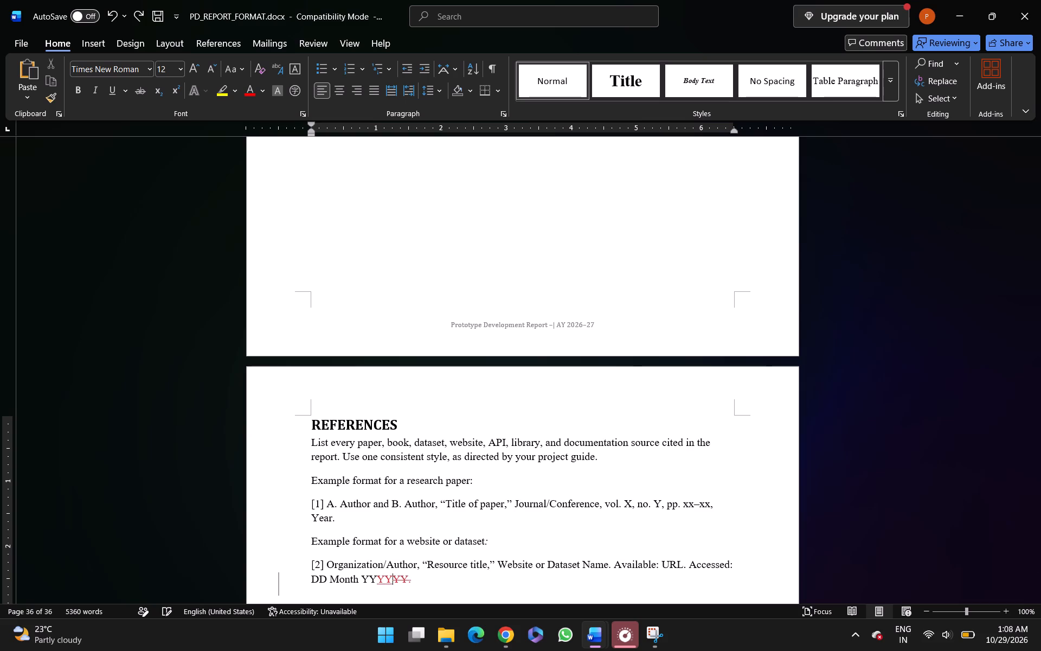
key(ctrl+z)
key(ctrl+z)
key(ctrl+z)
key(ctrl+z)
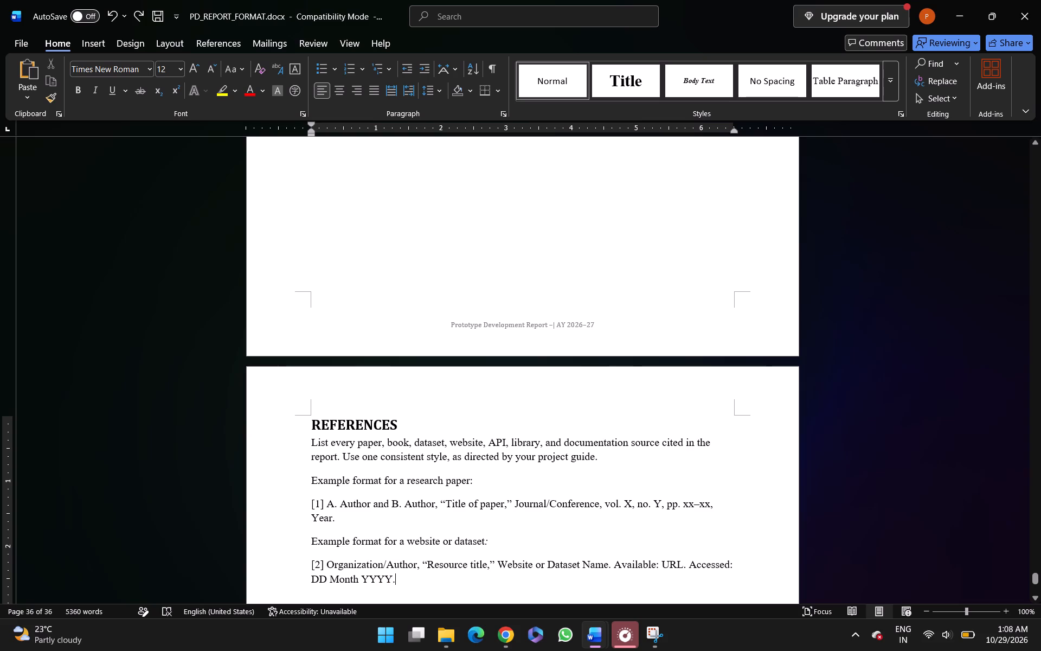
Delete the REFERENCES heading and all placeholder text below it, through entry [2].
double_click(335, 426)
key(ctrl+shift+Down)
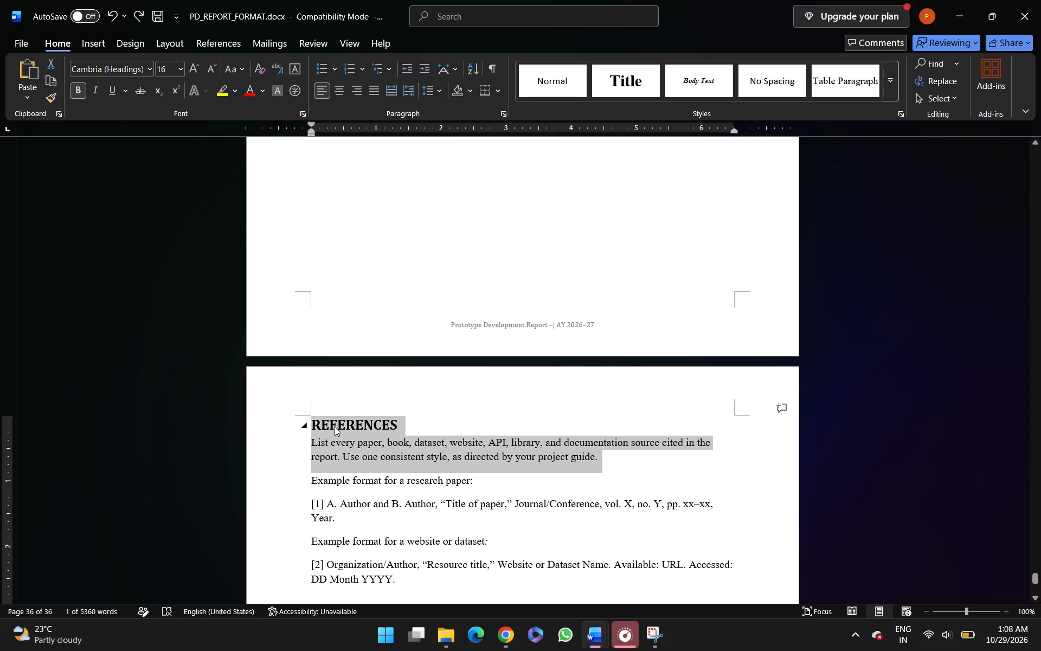
key(ctrl+shift+Down)
key(ctrl+shift+Down)
key(ctrl+shift+Down)
key(ctrl+shift+Down)
key(BackSpace)
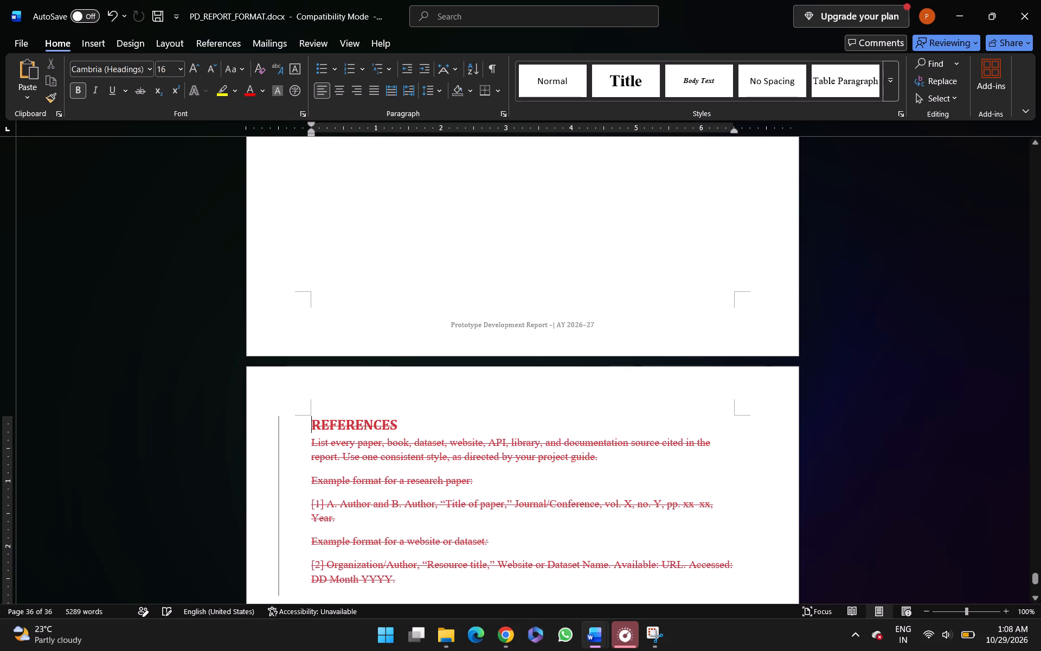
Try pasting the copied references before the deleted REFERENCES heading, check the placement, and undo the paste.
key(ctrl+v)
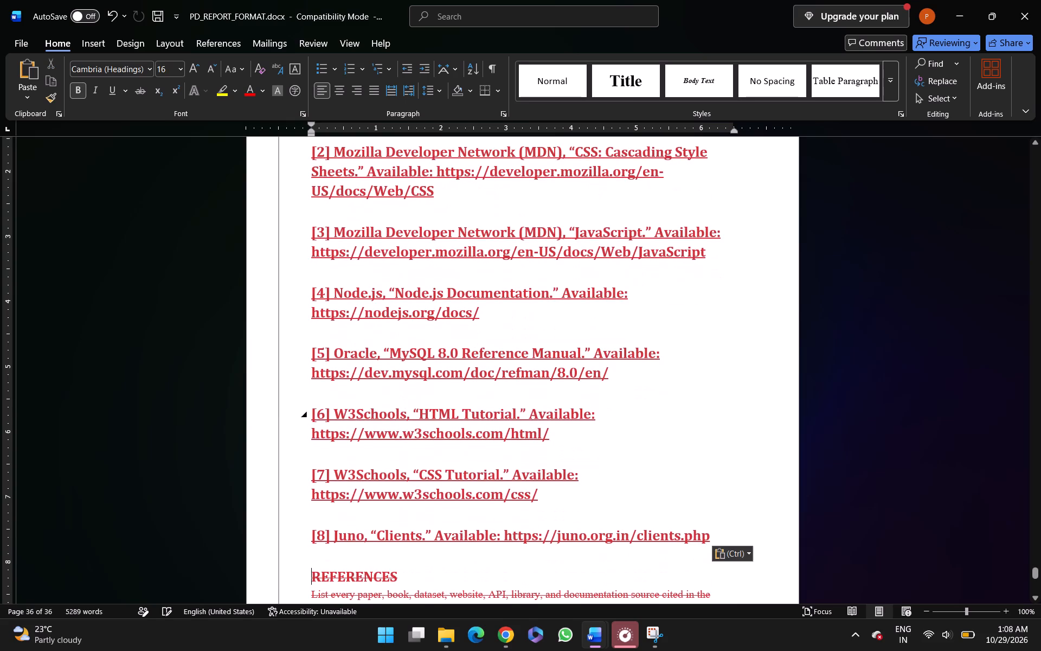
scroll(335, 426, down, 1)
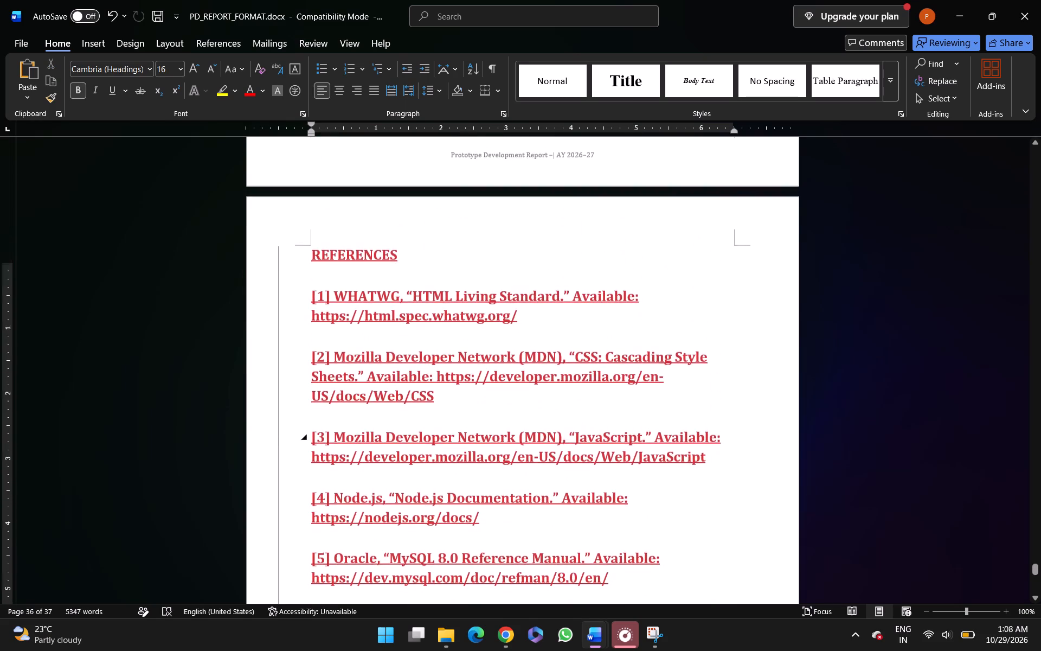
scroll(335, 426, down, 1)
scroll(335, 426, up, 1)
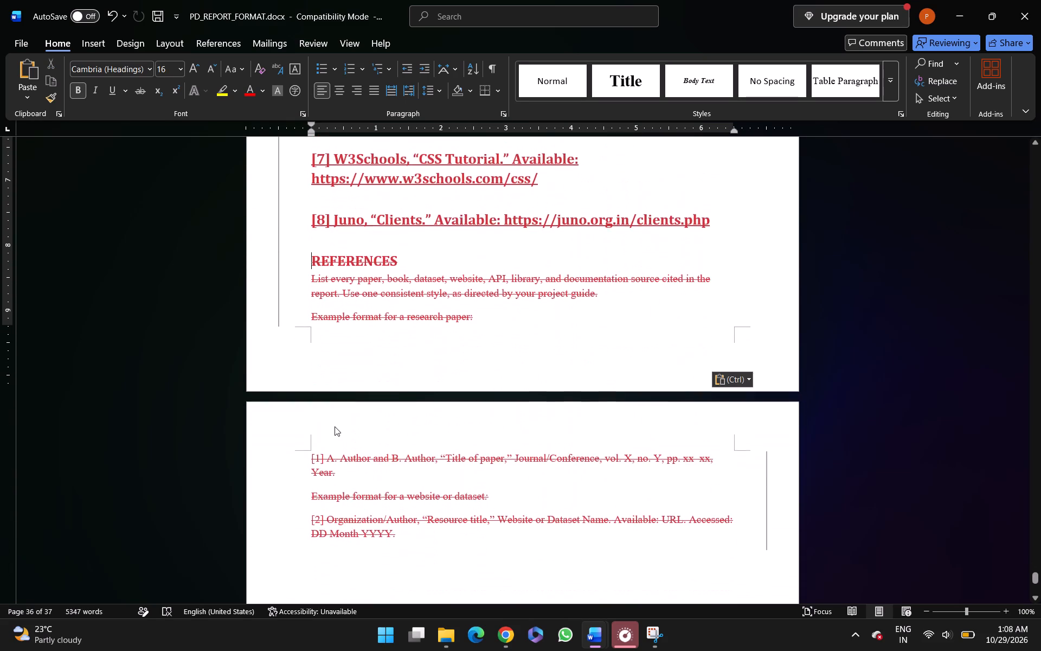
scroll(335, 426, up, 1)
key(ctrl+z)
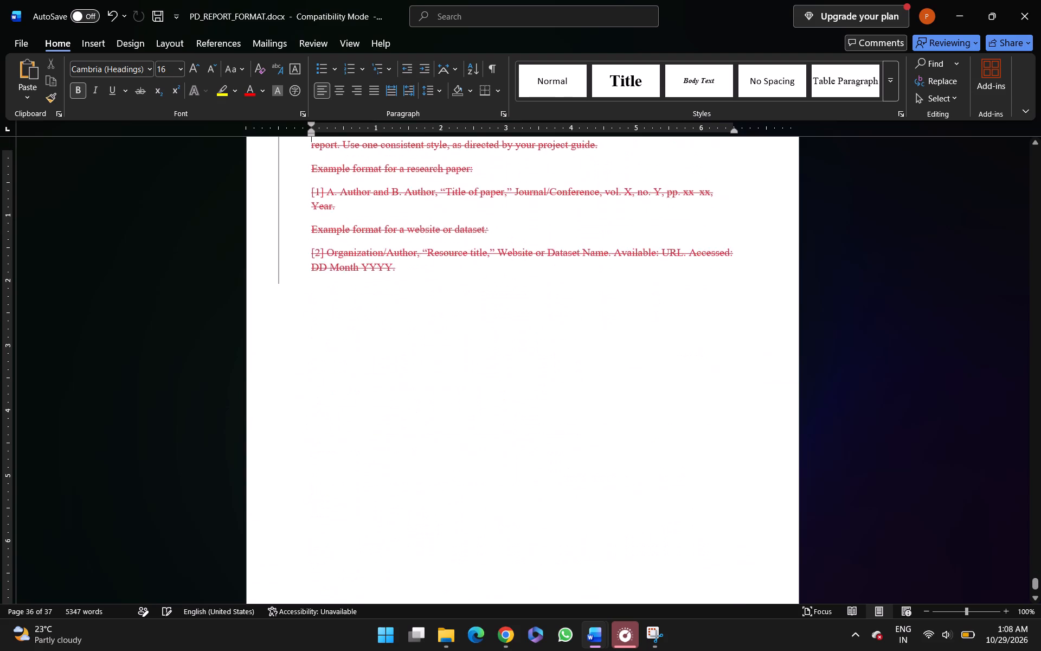
Capture a screenshot of the struck-through REFERENCES section and copy it.
scroll(335, 426, up, 5)
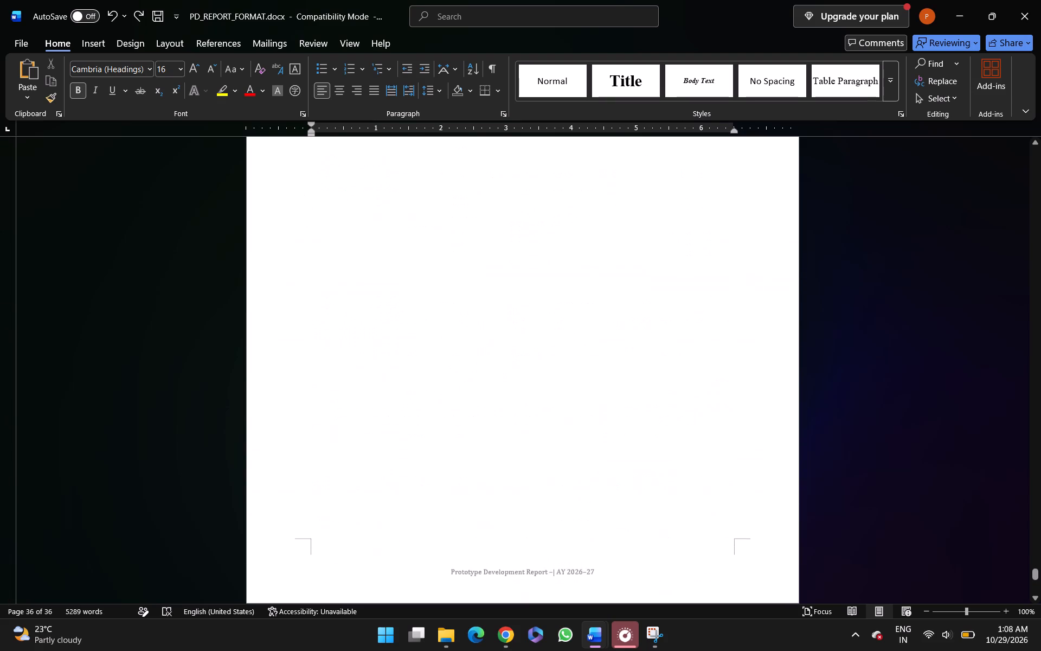
scroll(335, 426, up, 3)
scroll(335, 426, down, 3)
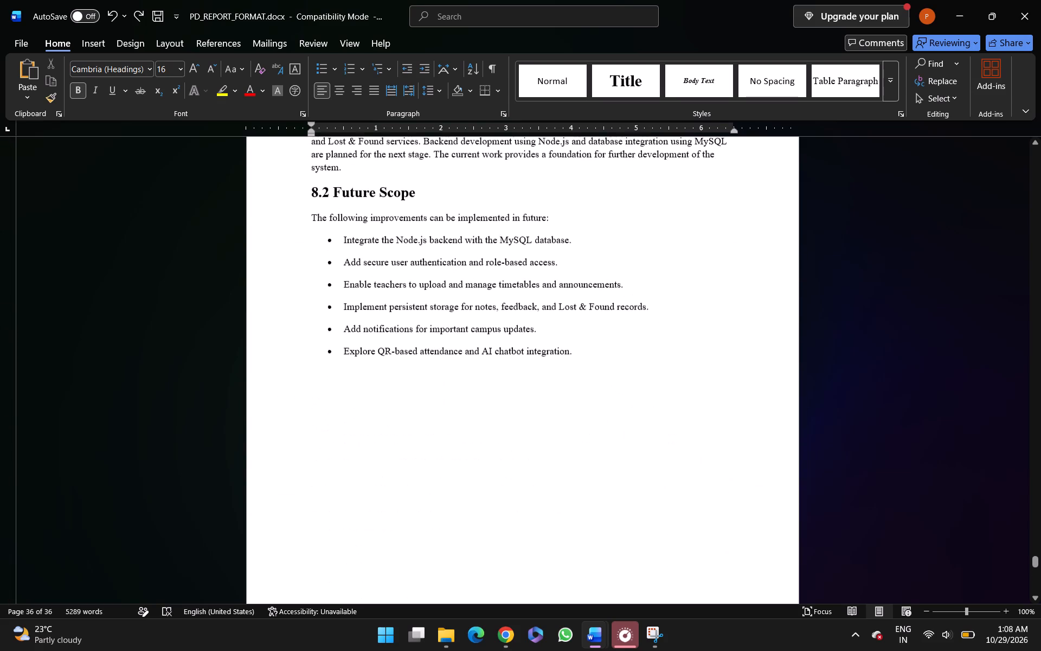
scroll(335, 426, down, 5)
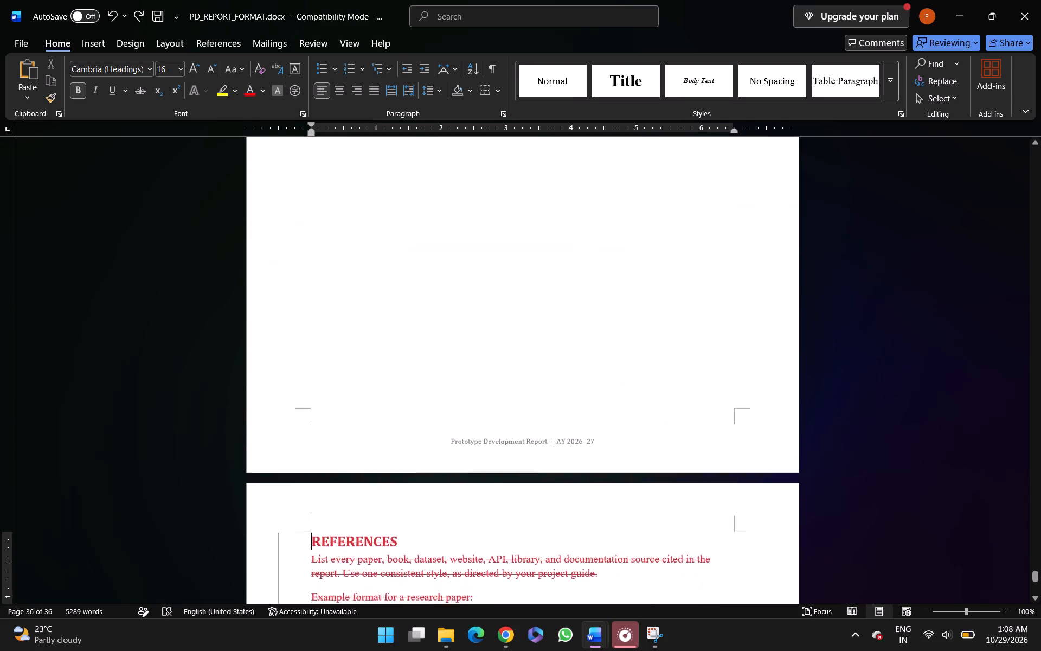
scroll(335, 426, down, 1)
key(shift+super+s)
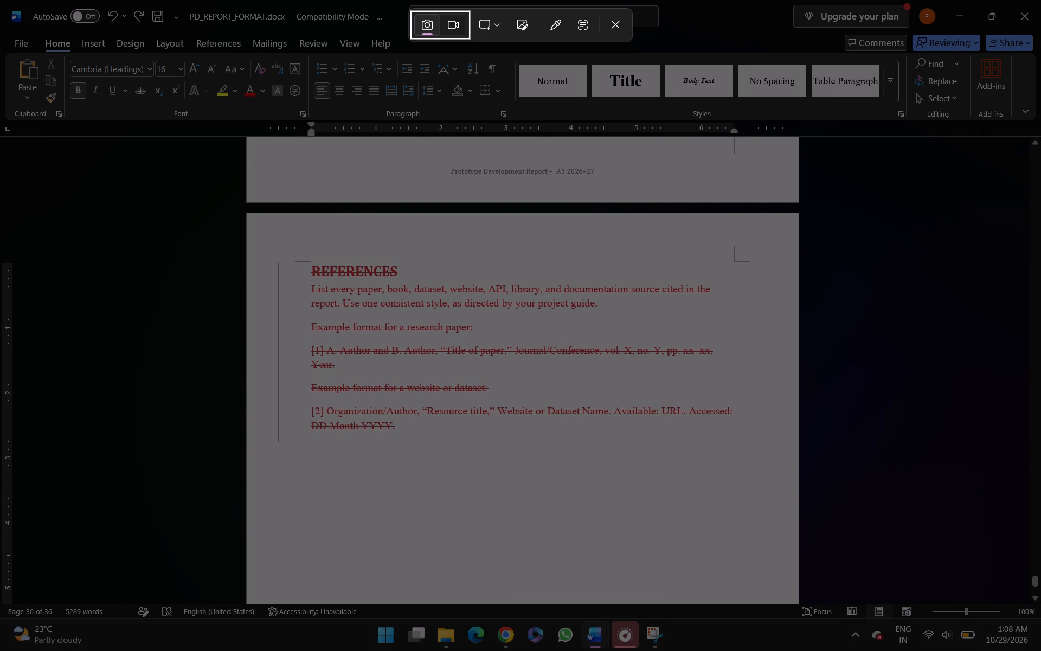
drag(271, 239, 546, 558)
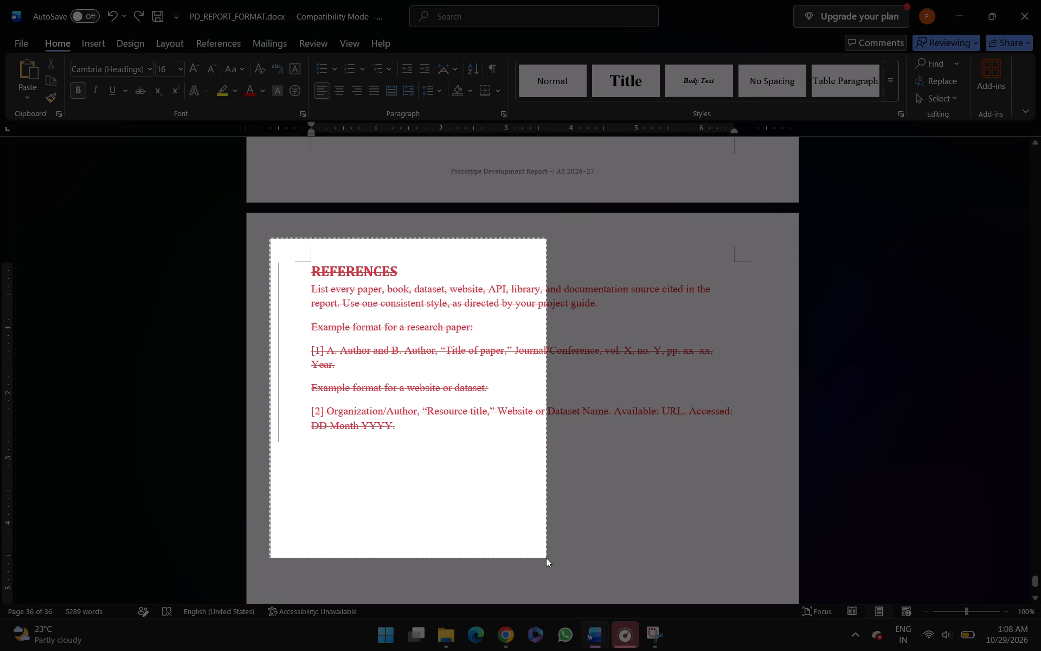
drag(546, 558, 838, 508)
click(926, 505)
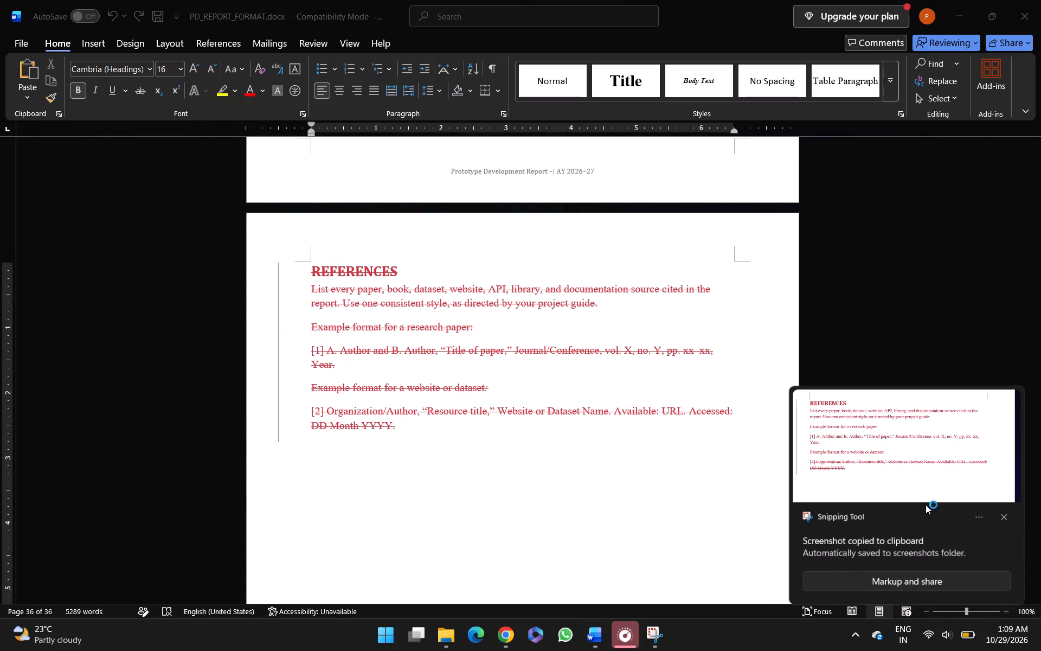
click(911, 278)
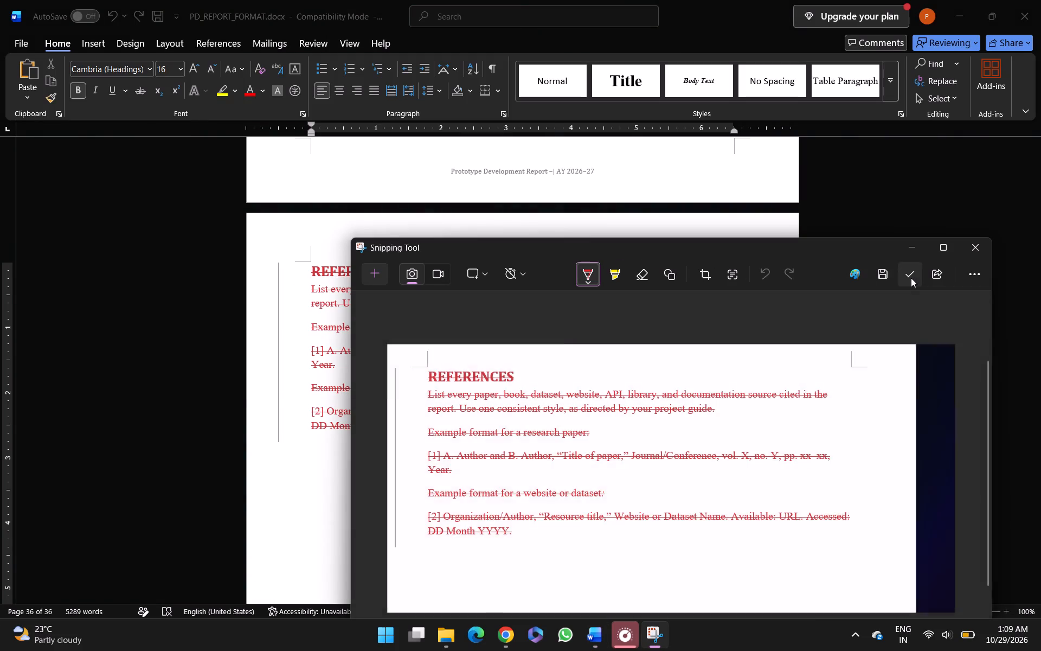
key(alt+Tab)
key(alt+Tab)
key(alt+Tab)
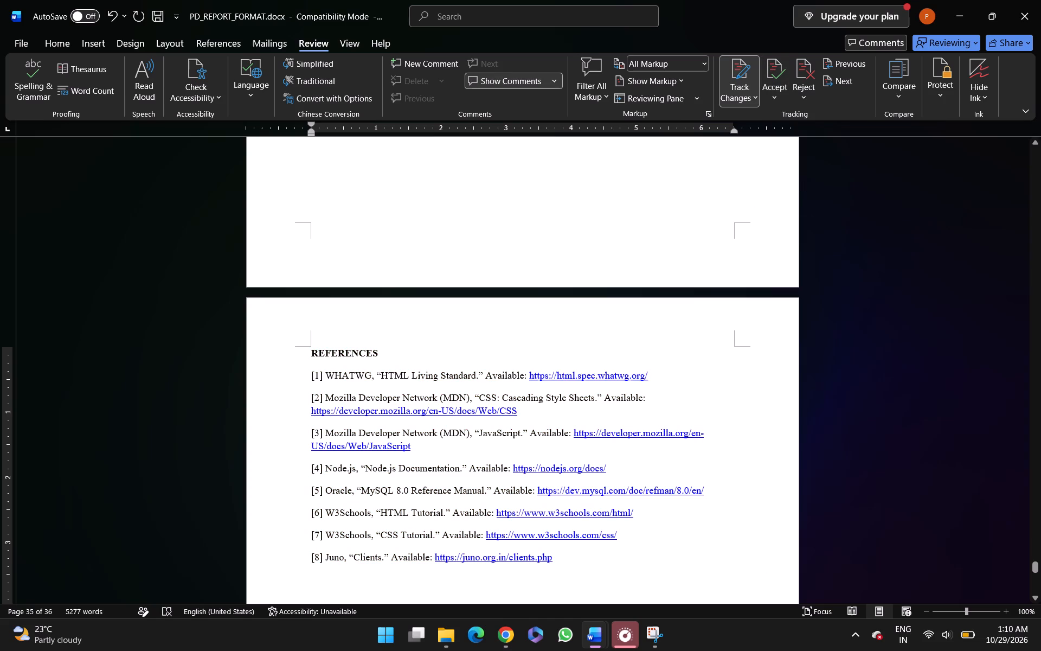
Justify the Chapter 8 text from the 8.1 Conclusion paragraph through the last Future Scope bullet.
scroll(601, 379, up, 6)
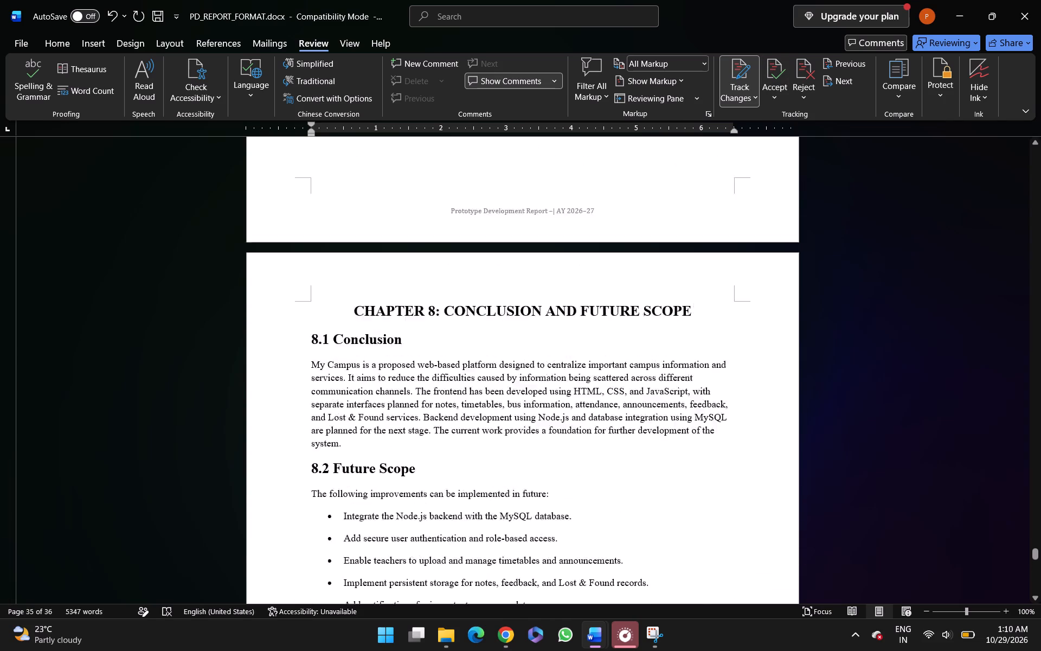
scroll(601, 379, up, 1)
click(420, 546)
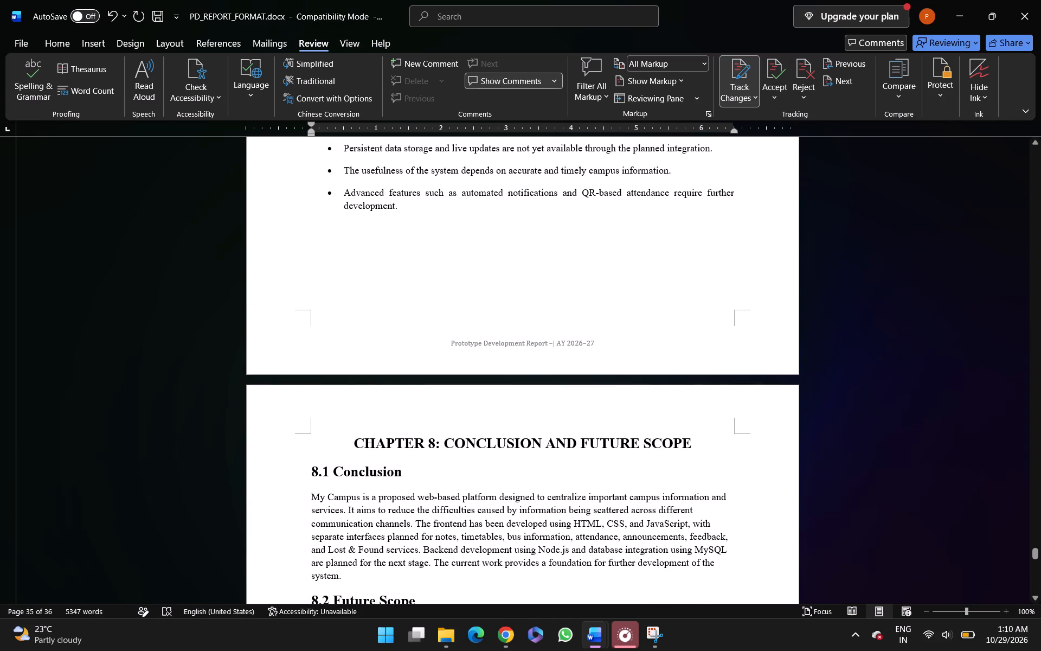
click(308, 497)
key(ctrl+shift+Down)
key(ctrl+shift+Down)
key(ctrl+shift+Down)
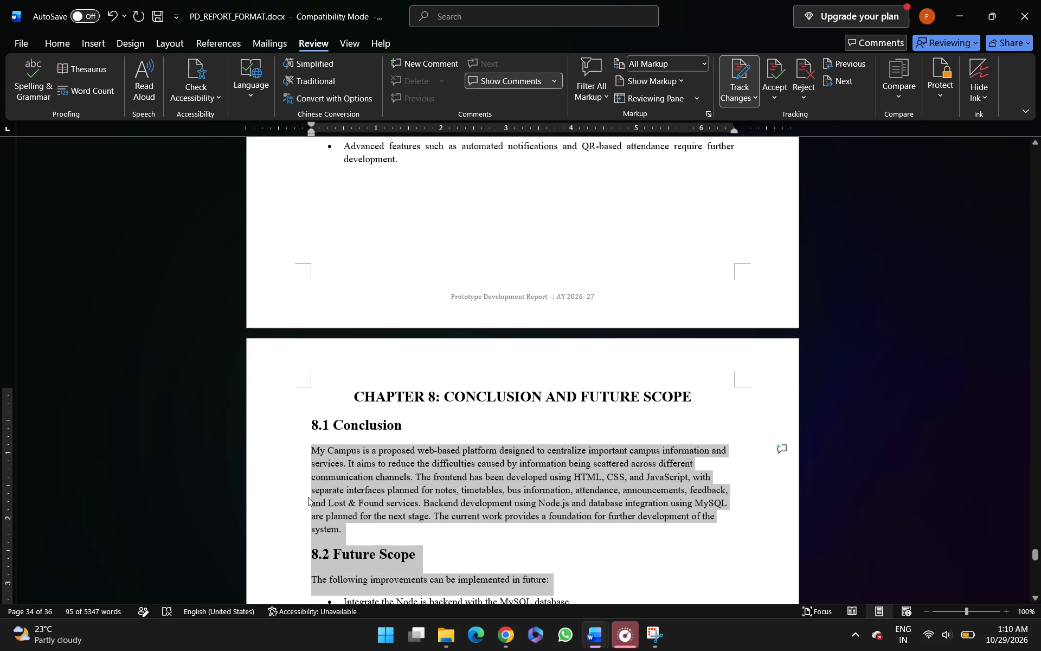
key(ctrl+shift+Down)
key(ctrl+shift+Down)
key(ctrl+shift+Down)
key(ctrl+shift+Down)
key(ctrl+shift+Down)
key(ctrl+shift+Down)
key(ctrl+shift+Down)
key(ctrl+shift+Down)
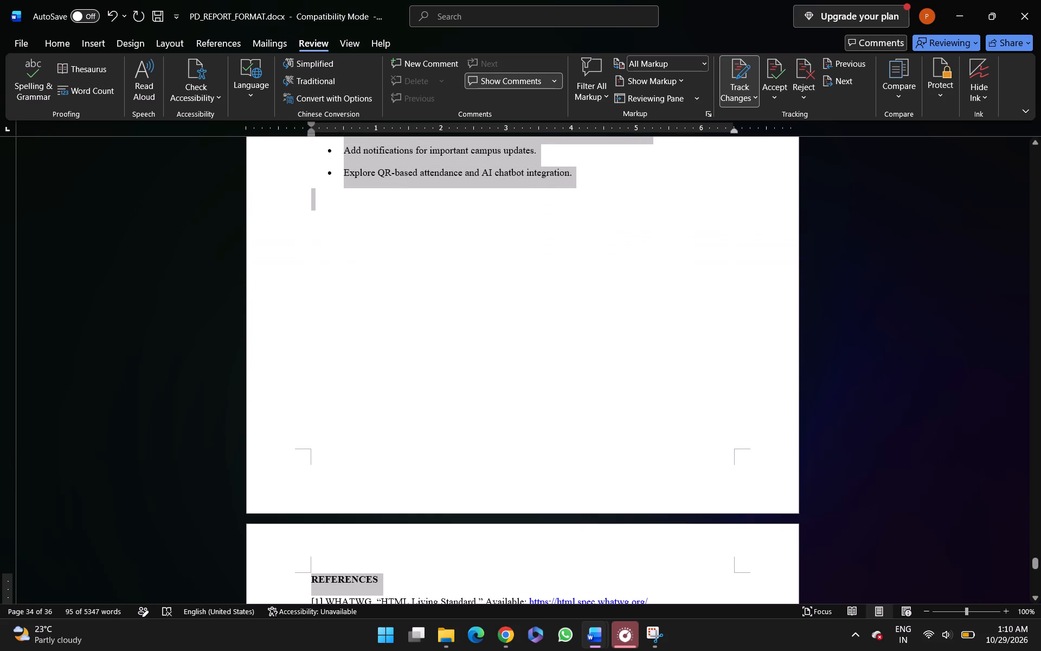
key(ctrl+shift+Up)
key(ctrl+shift+Up)
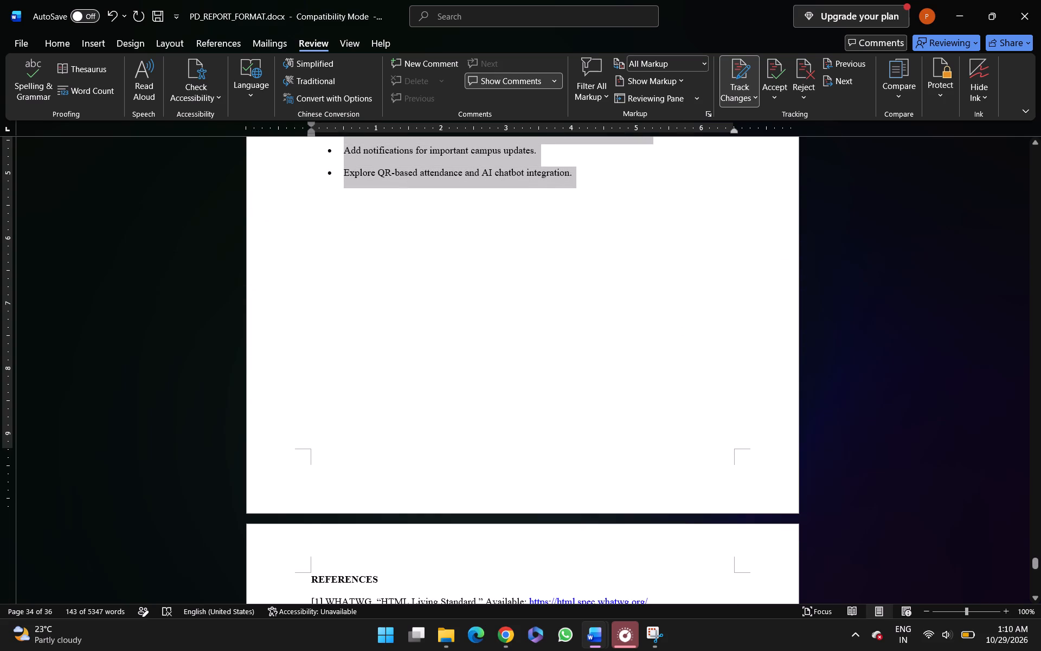
key(ctrl+j)
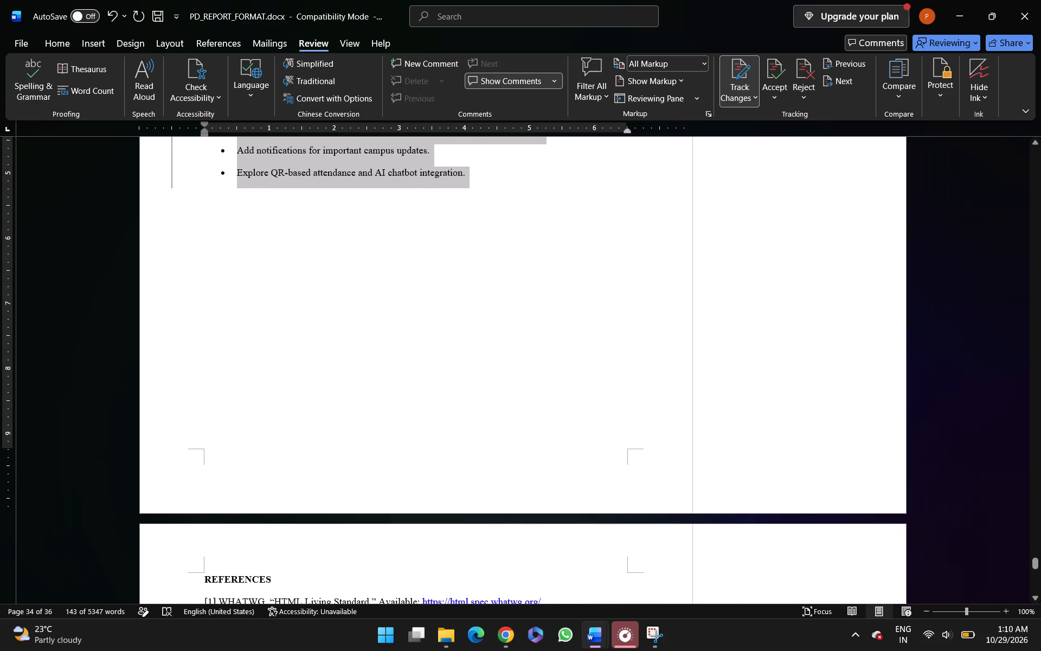
Accept all tracked changes to clear the markup from the Chapter 8 alignment edit.
click(783, 93)
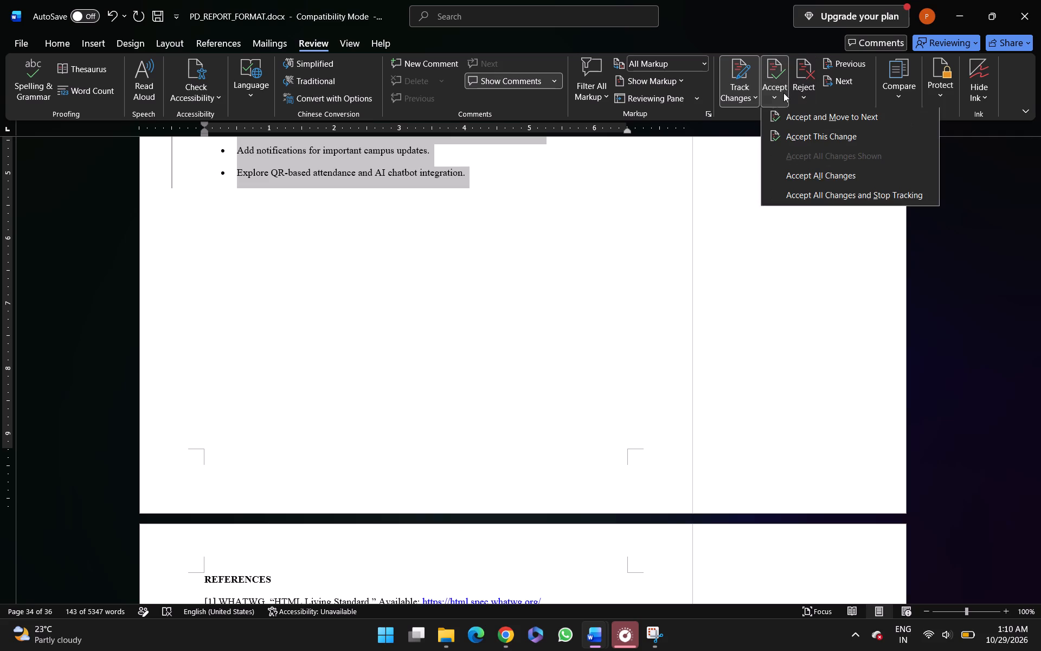
click(807, 171)
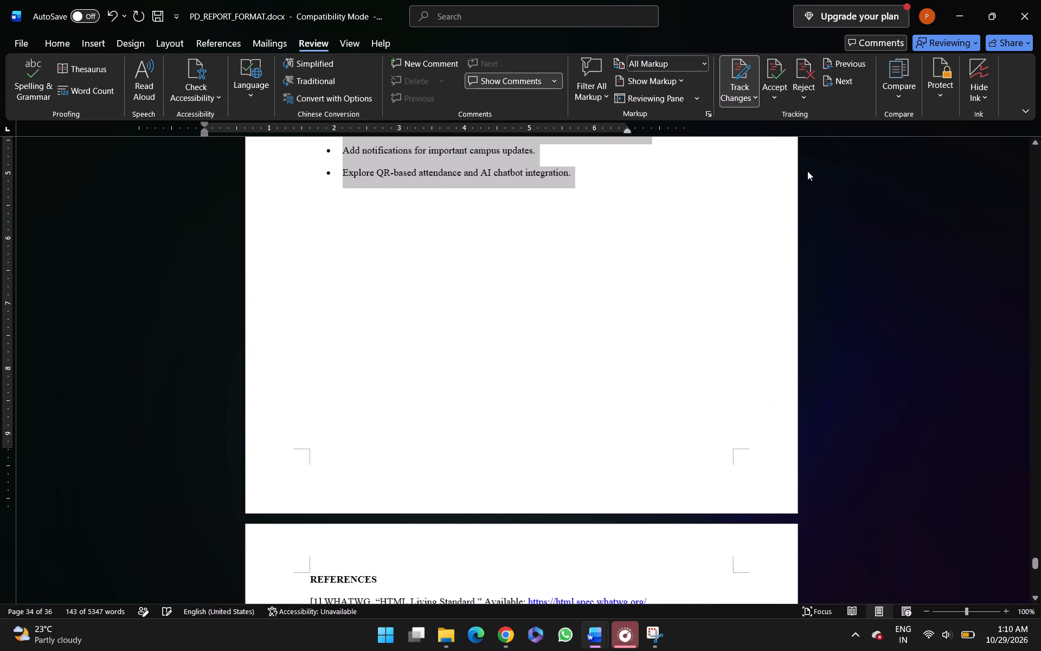
Review the layout and alignment of Chapters 6 to 8, the REFERENCES page and the blank last page.
scroll(690, 282, up, 1)
click(690, 282)
scroll(690, 282, up, 2)
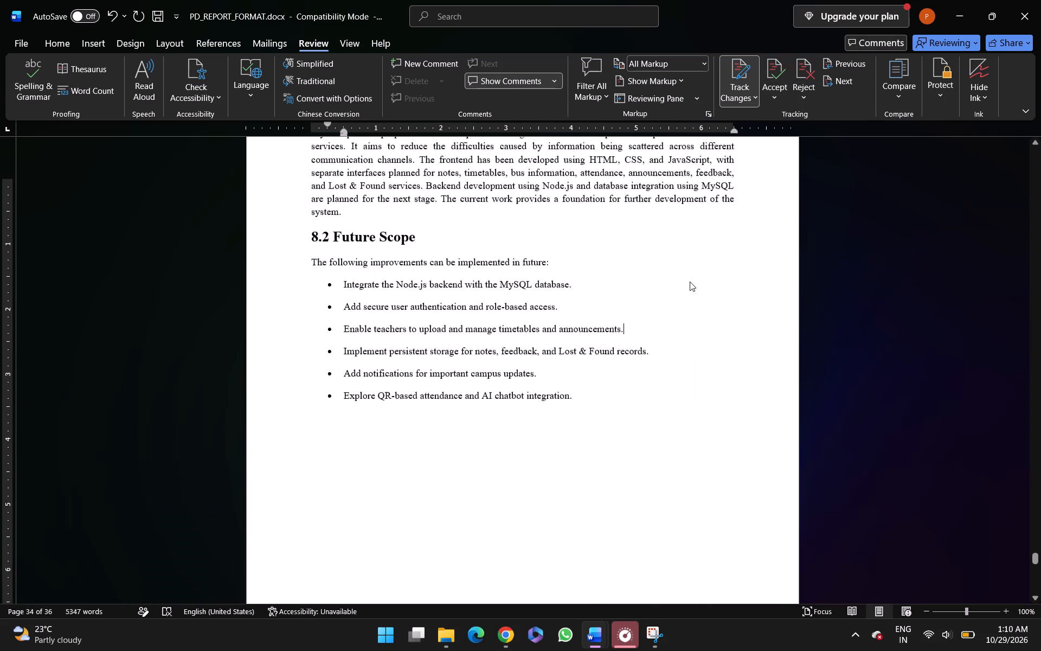
scroll(690, 282, up, 3)
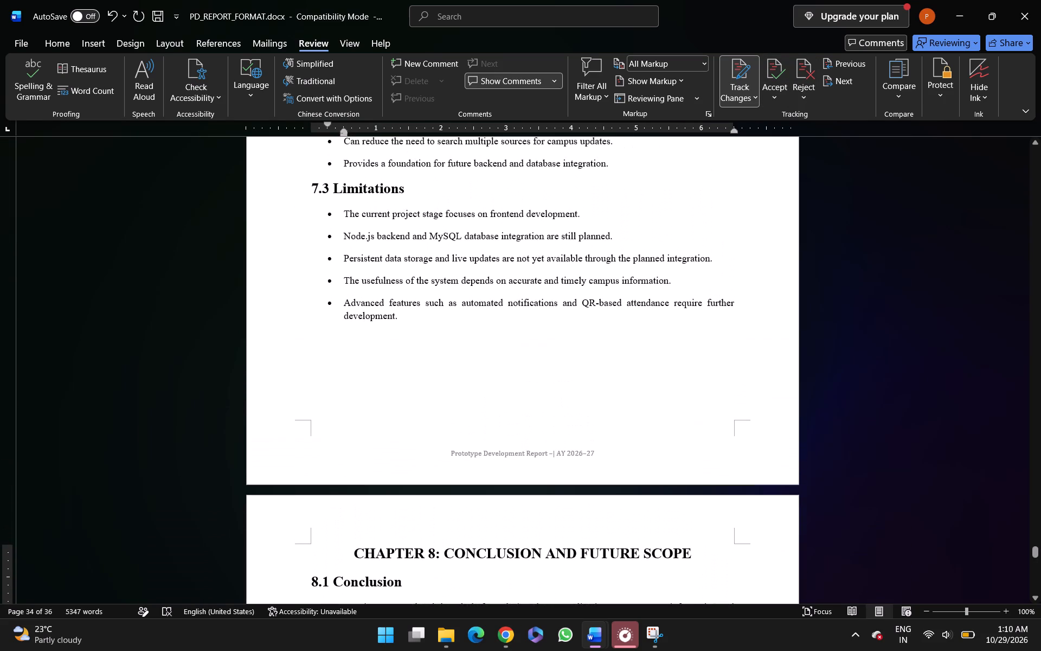
scroll(690, 282, down, 3)
scroll(691, 273, up, 1)
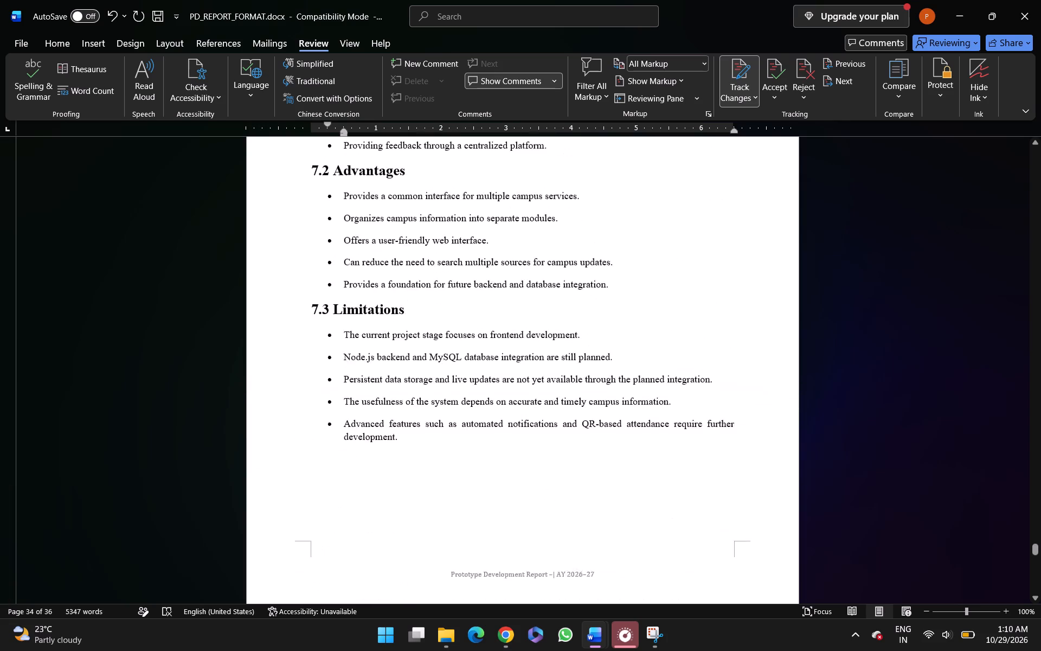
scroll(691, 273, up, 5)
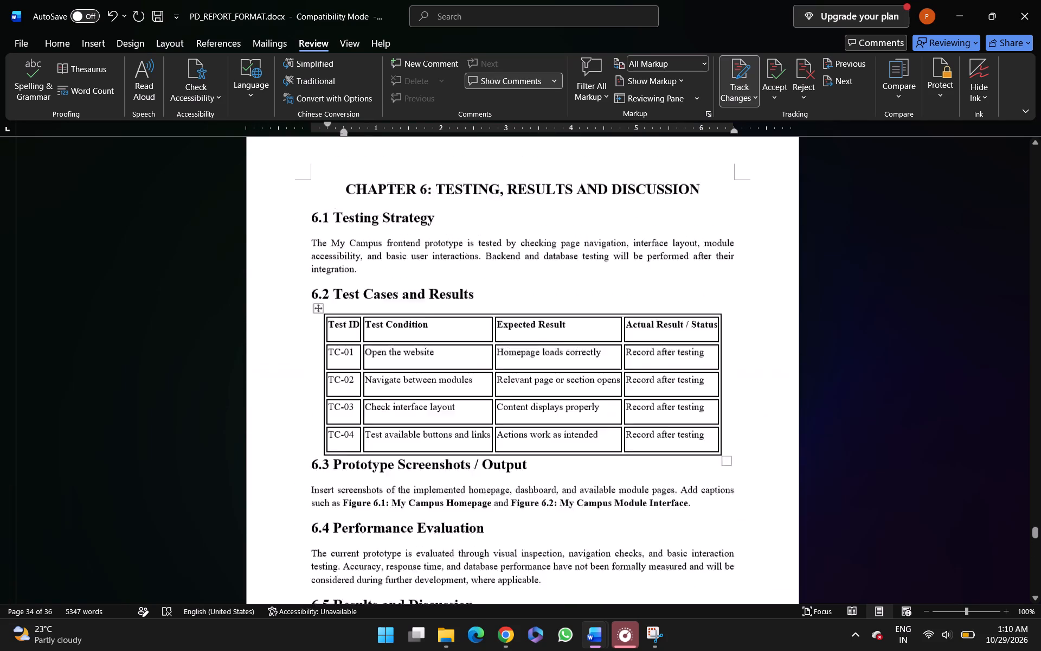
scroll(691, 291, up, 7)
scroll(691, 291, down, 5)
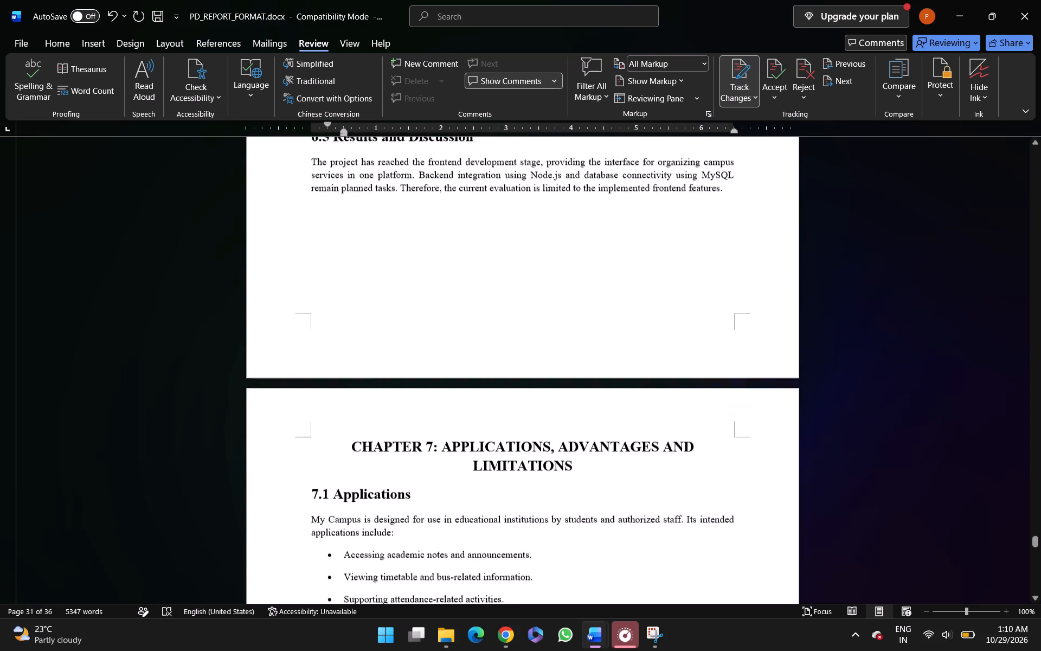
scroll(691, 291, down, 10)
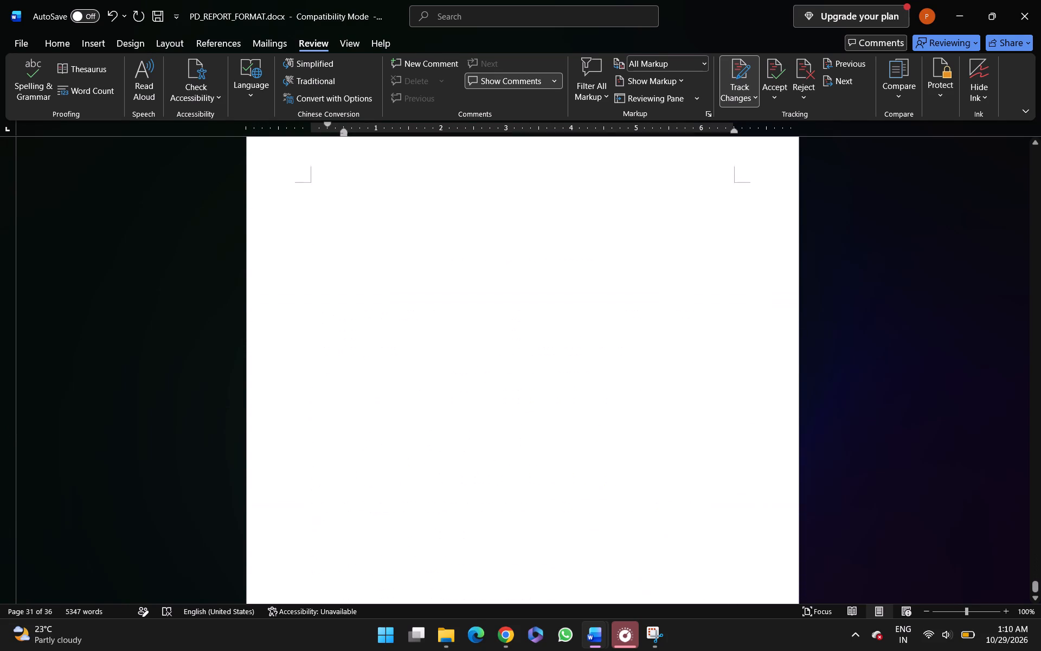
scroll(691, 291, down, 3)
scroll(691, 291, up, 8)
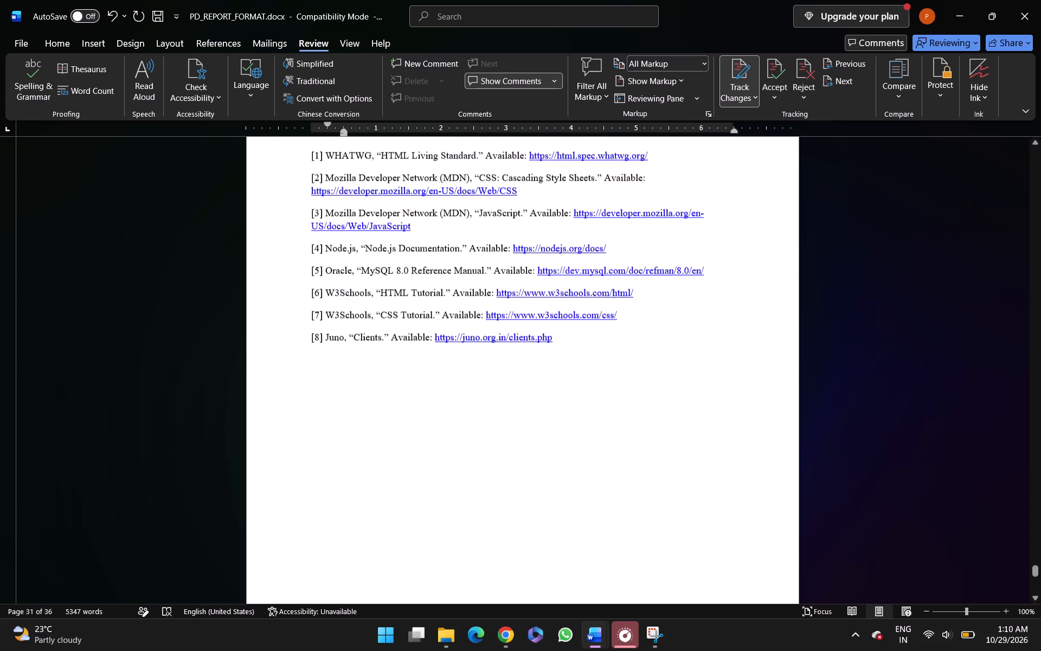
scroll(691, 291, up, 4)
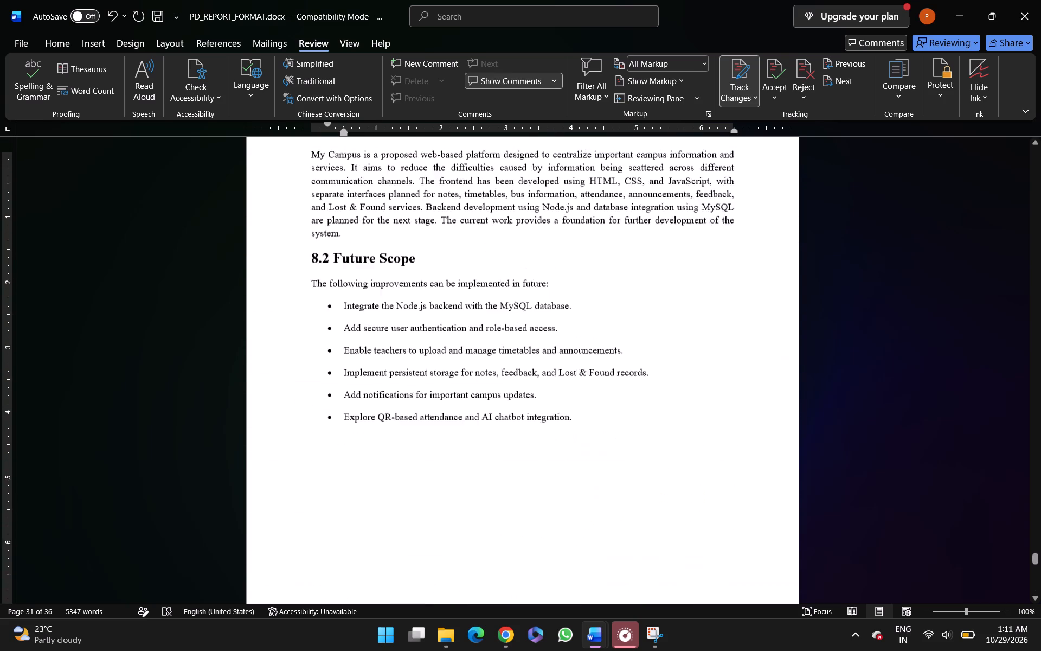
scroll(691, 291, down, 4)
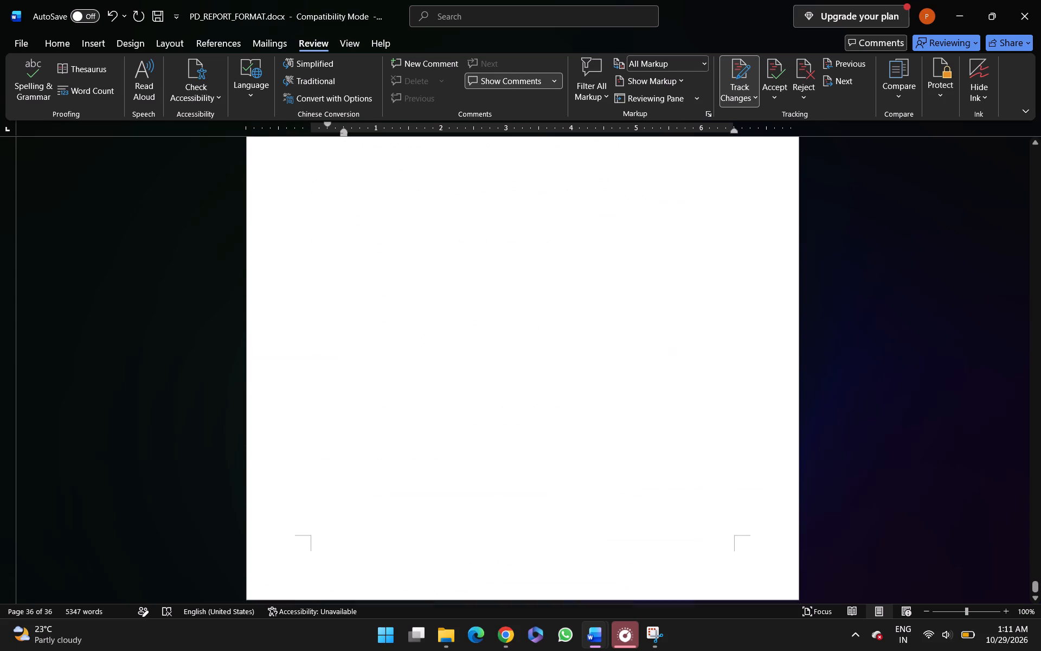
scroll(457, 315, up, 2)
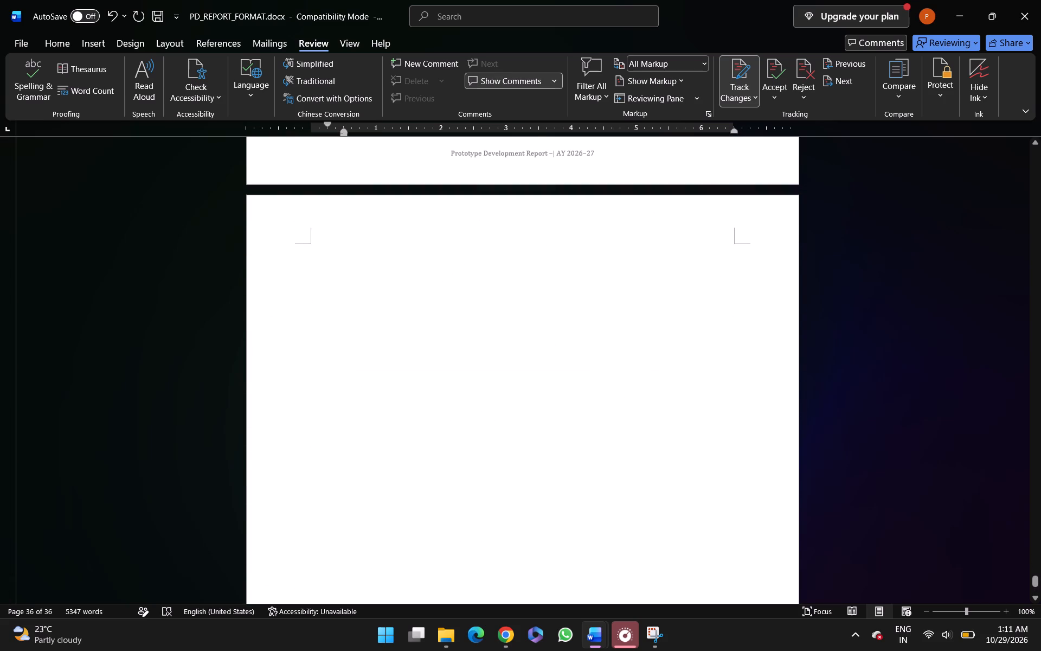
Delete the empty paragraphs on the blank last page and back towards the end of the REFERENCES page.
click(374, 289)
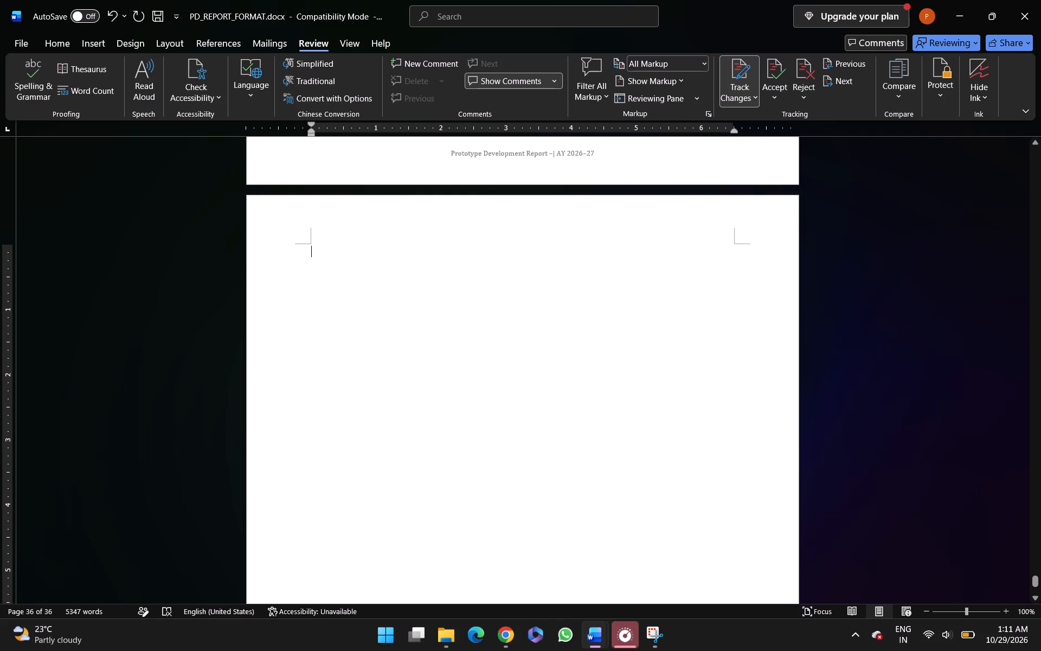
key(ctrl+shift+Down)
key(ctrl+shift+Down)
key(ctrl+shift+Down)
key(ctrl+shift+Down)
key(ctrl+shift+Down)
key(ctrl+shift+Down)
key(ctrl+shift+Down)
key(ctrl+shift+Down)
key(ctrl+shift+Down)
key(ctrl+shift+Down)
key(ctrl+shift+Down)
key(ctrl+shift+Down)
key(ctrl+shift+Down)
key(BackSpace)
key(BackSpace)
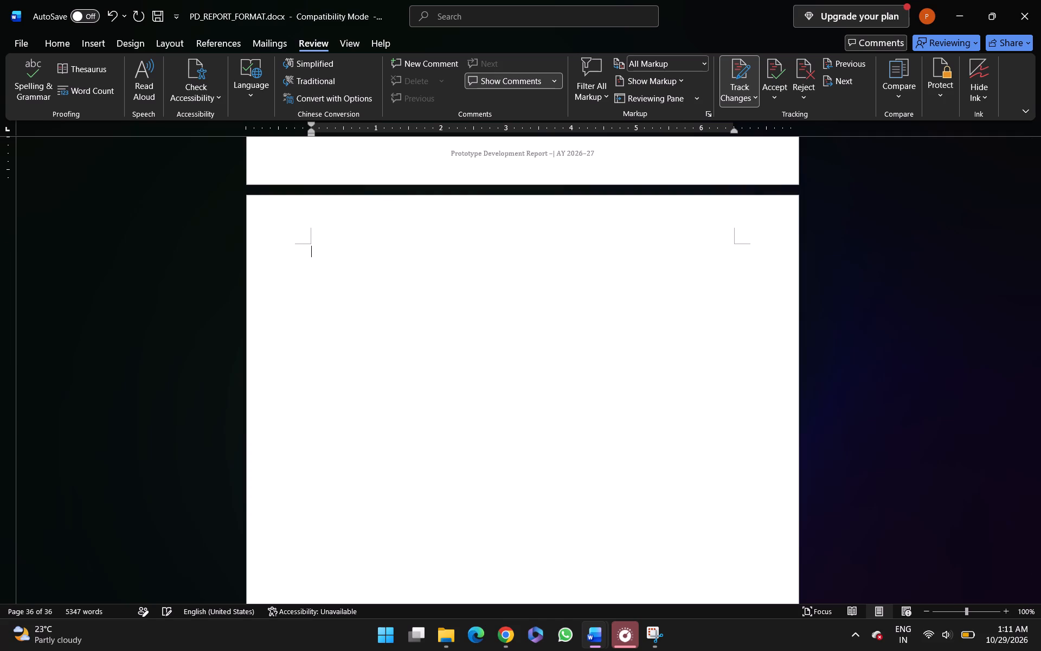
key(BackSpace)
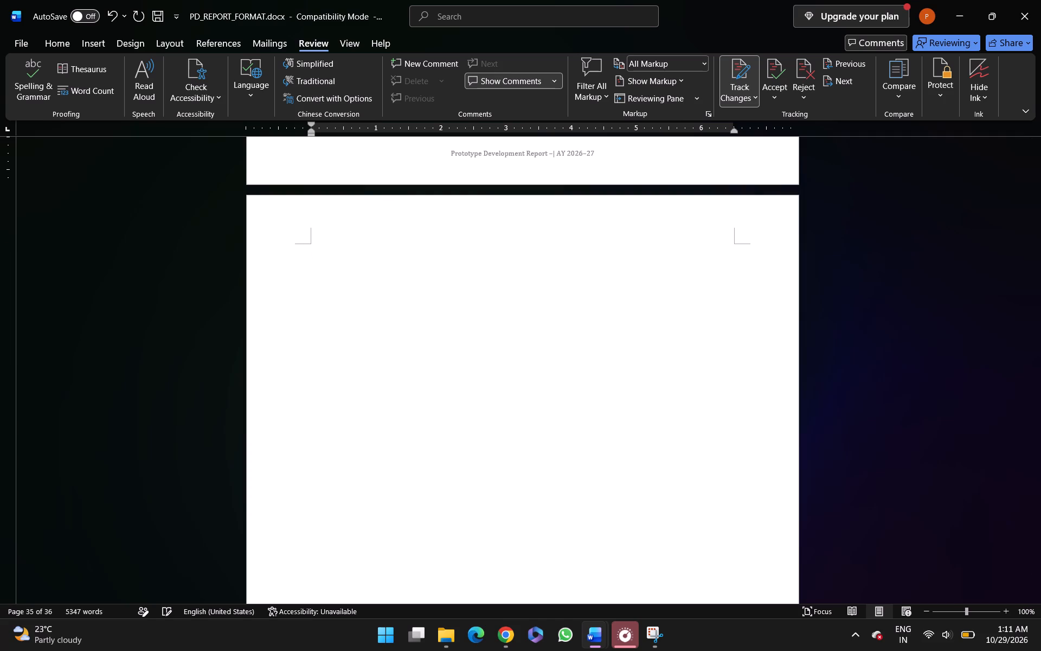
key(BackSpace)
click(374, 289)
scroll(374, 289, up, 3)
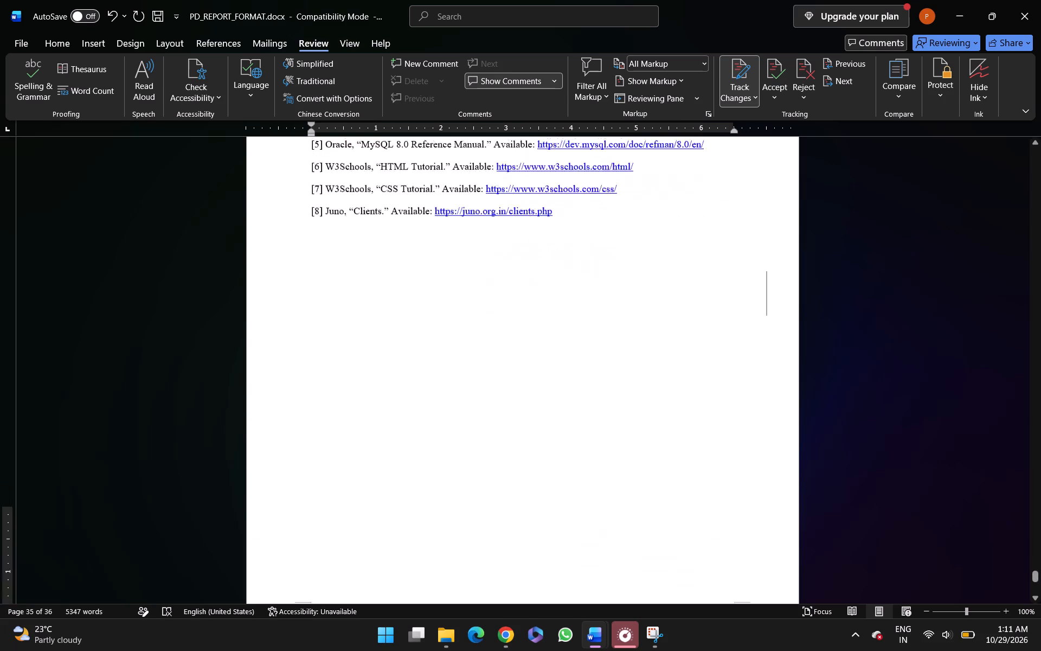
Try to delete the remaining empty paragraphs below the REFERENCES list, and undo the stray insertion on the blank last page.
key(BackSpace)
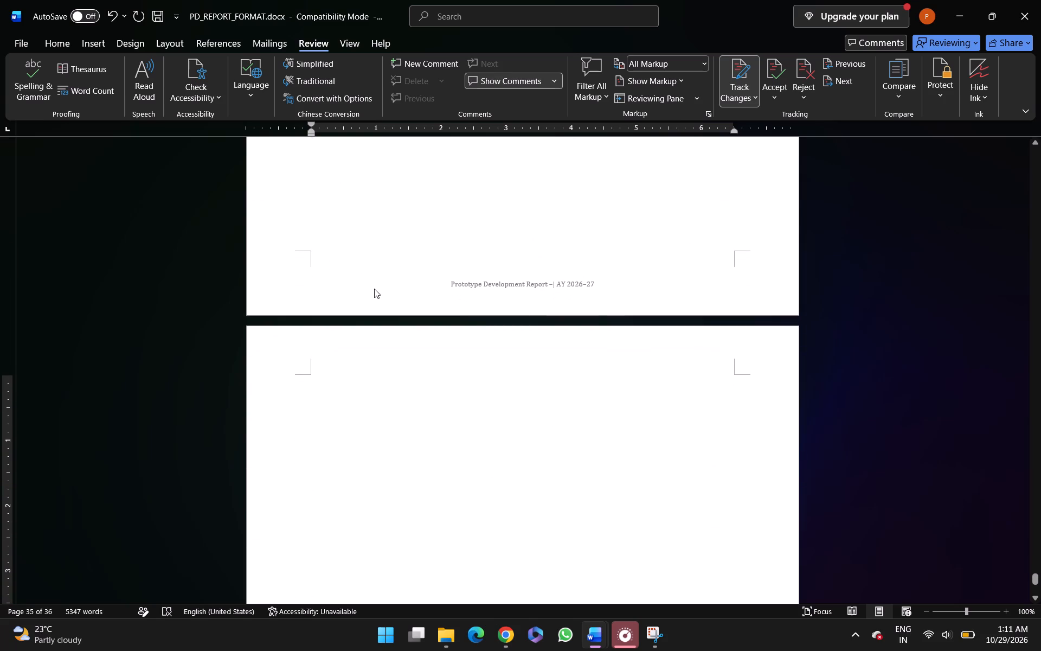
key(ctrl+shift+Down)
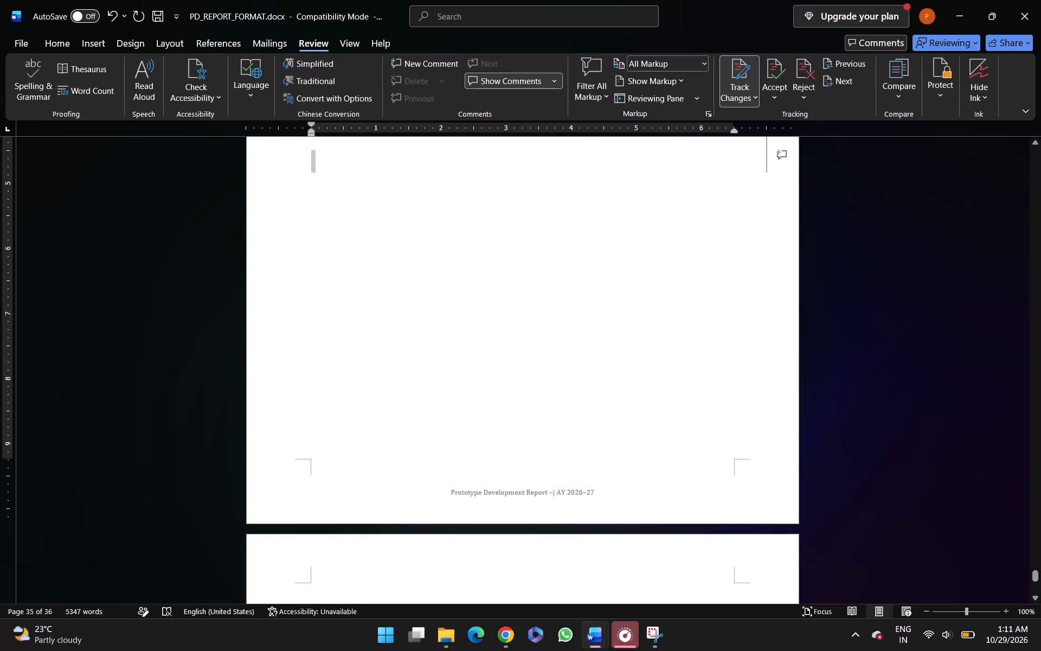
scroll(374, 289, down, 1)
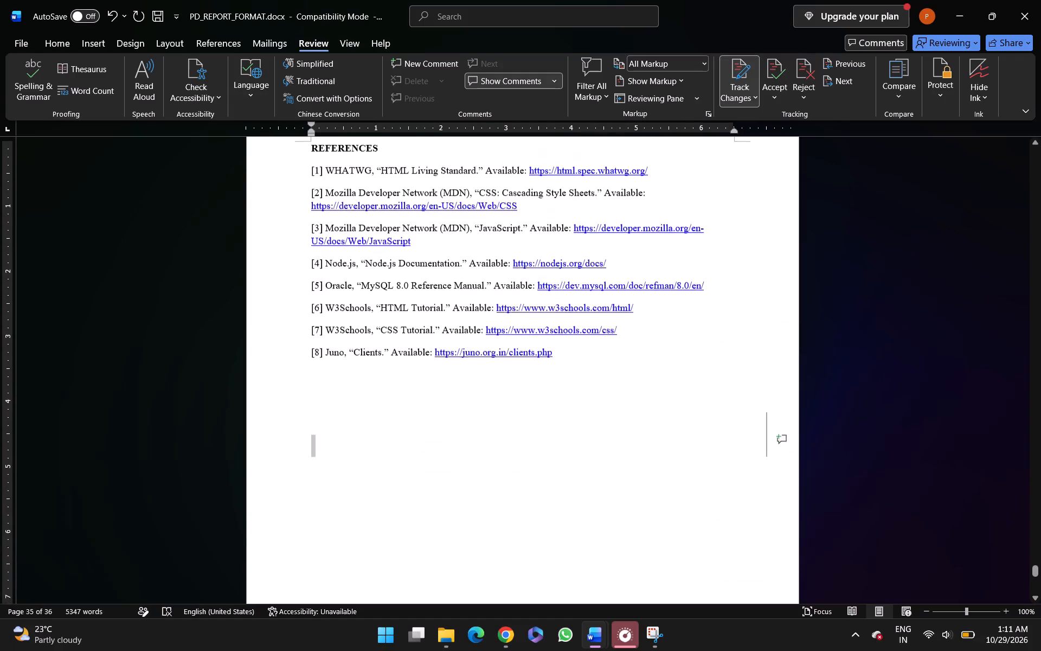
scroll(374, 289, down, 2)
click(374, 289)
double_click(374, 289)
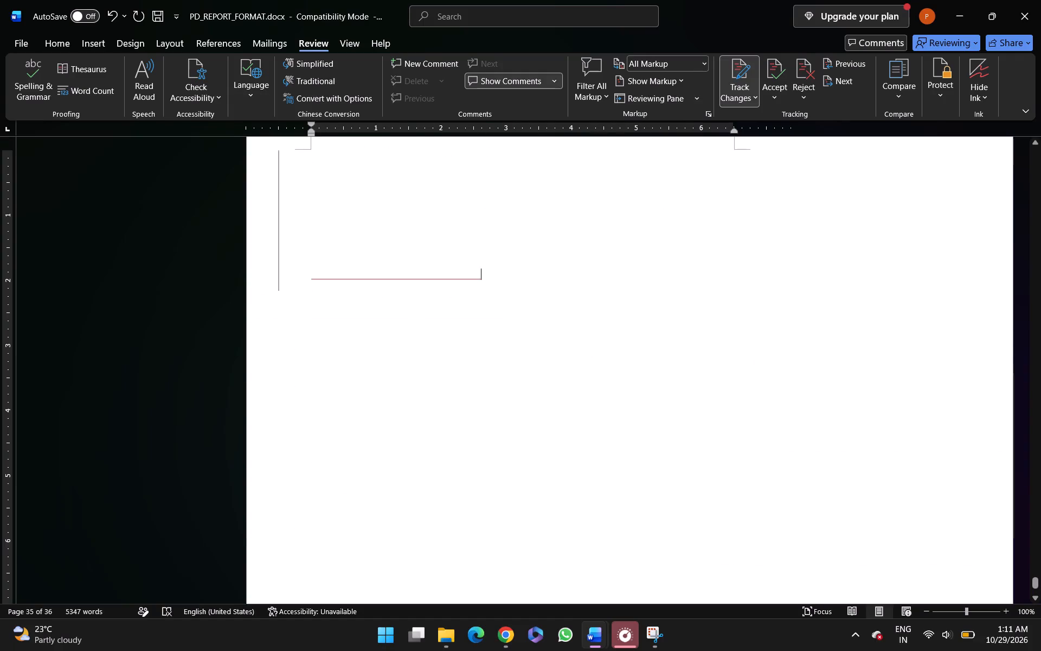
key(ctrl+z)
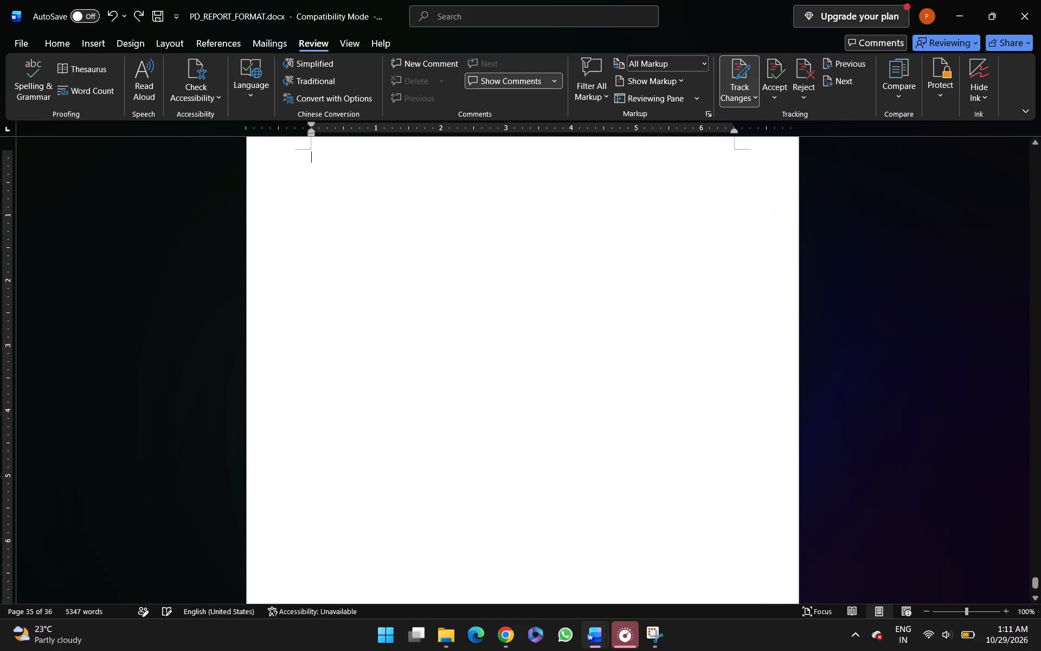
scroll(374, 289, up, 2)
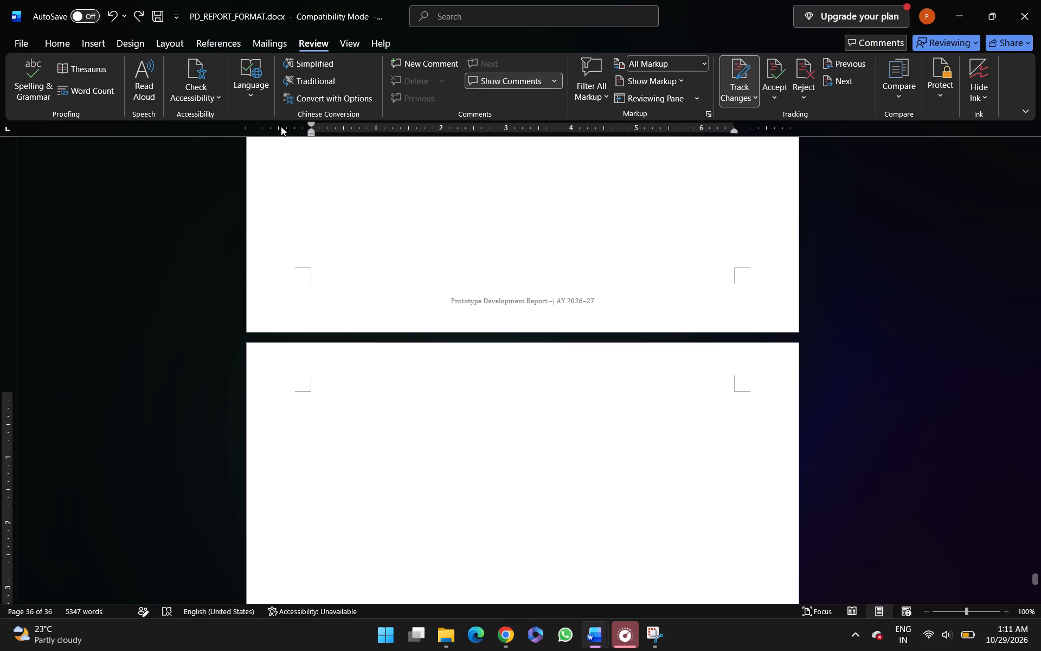
Show the formatting marks and try to delete the empty paragraph mark on the blank last page.
click(43, 34)
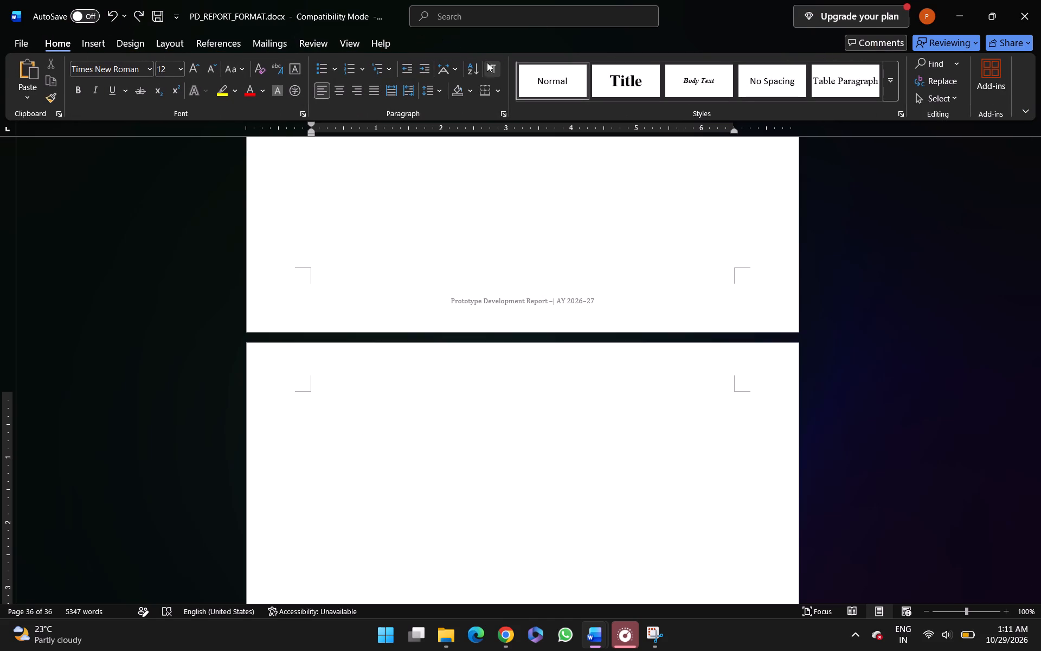
click(492, 67)
click(317, 401)
key(ctrl+shift+Right)
key(BackSpace)
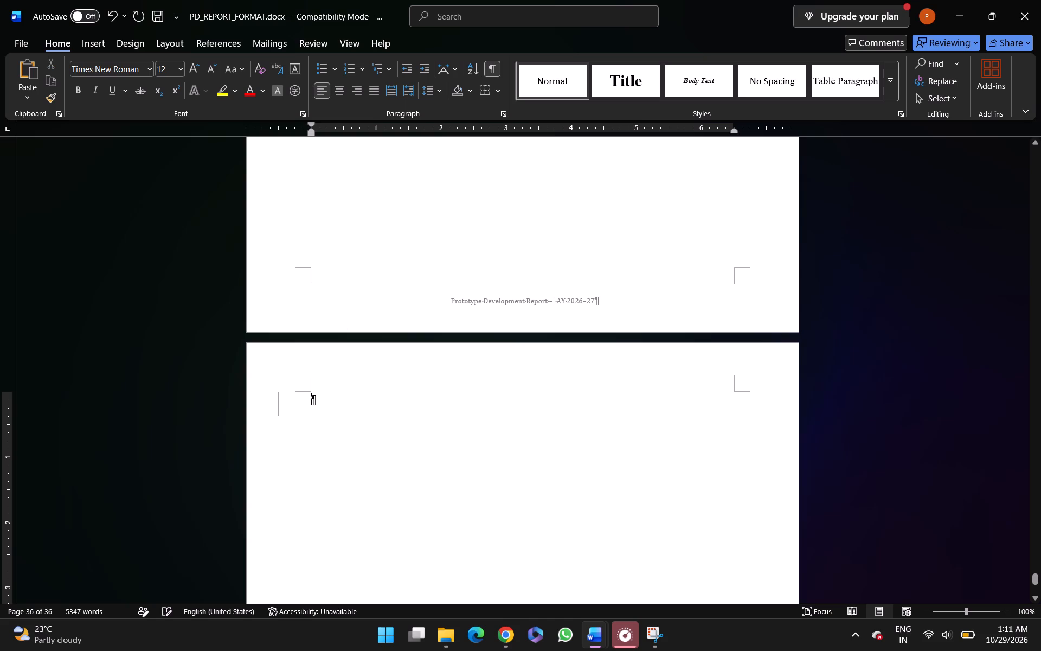
key(BackSpace)
key(BackSpace)
key(BackSpace)
key(Delete)
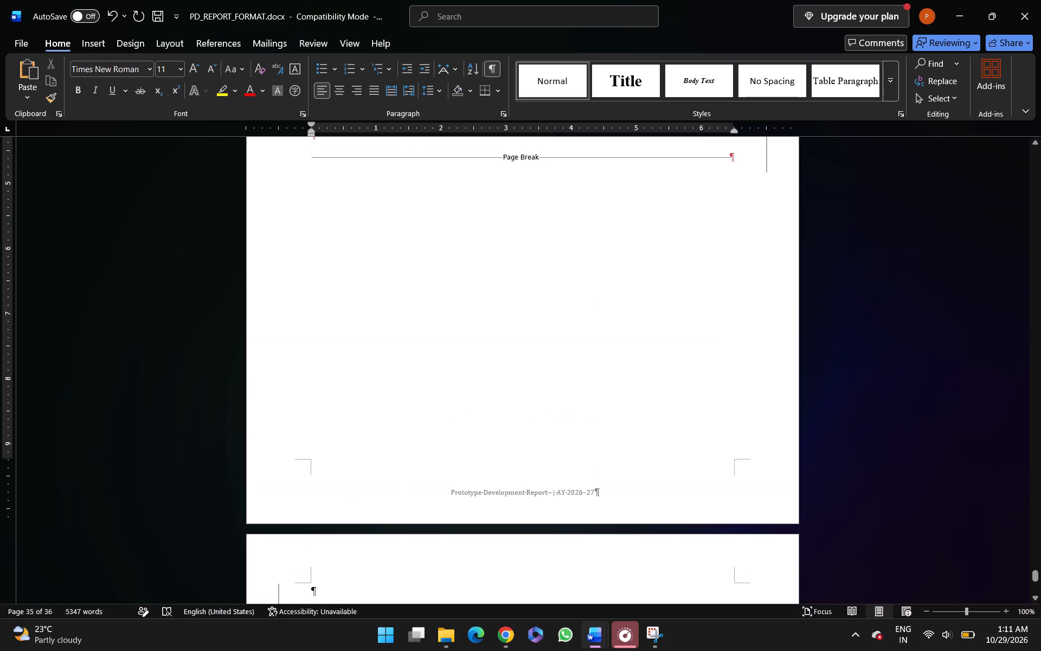
click(329, 583)
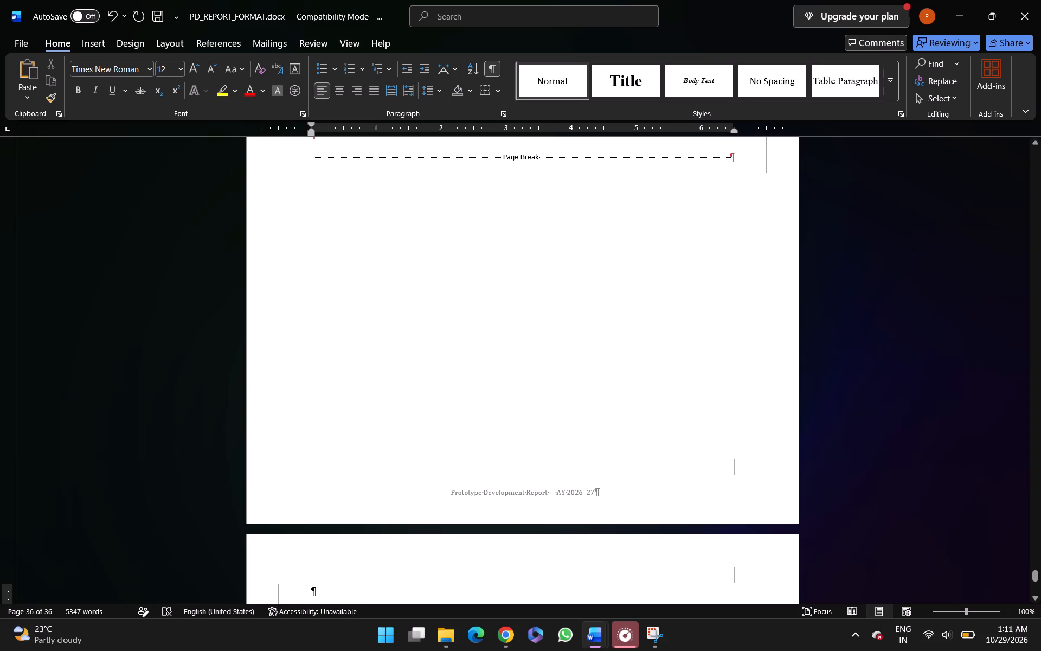
key(ctrl+shift+Right)
key(ctrl+shift+Right)
key(ctrl+shift+Right)
key(Delete)
key(Delete)
Check the paragraph marks and page break below the REFERENCES list, and hide the formatting marks.
scroll(329, 583, up, 2)
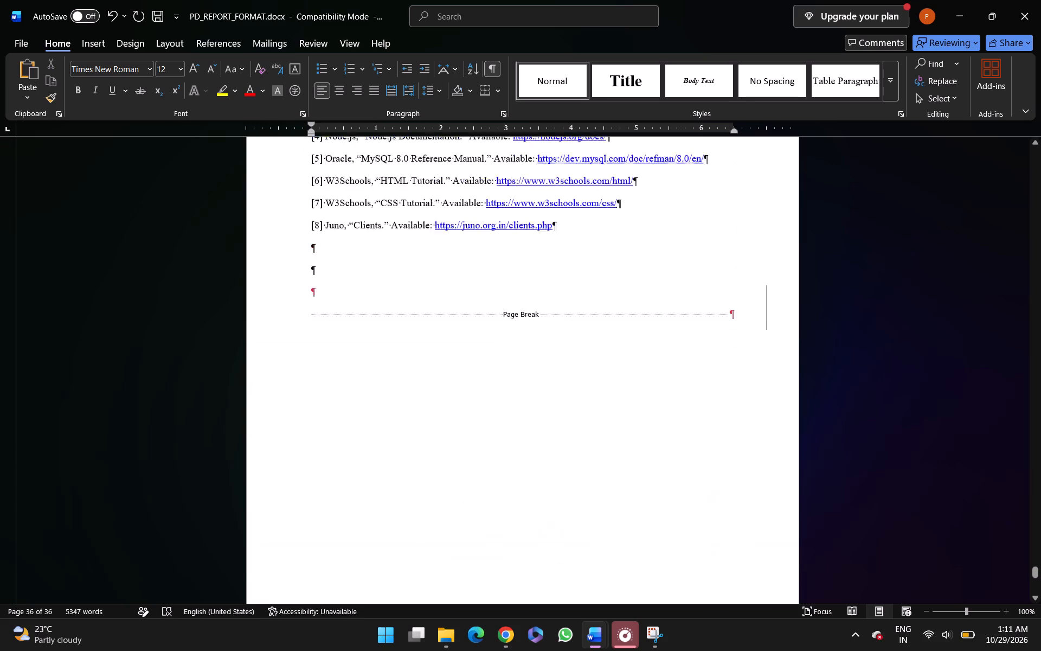
scroll(329, 583, up, 1)
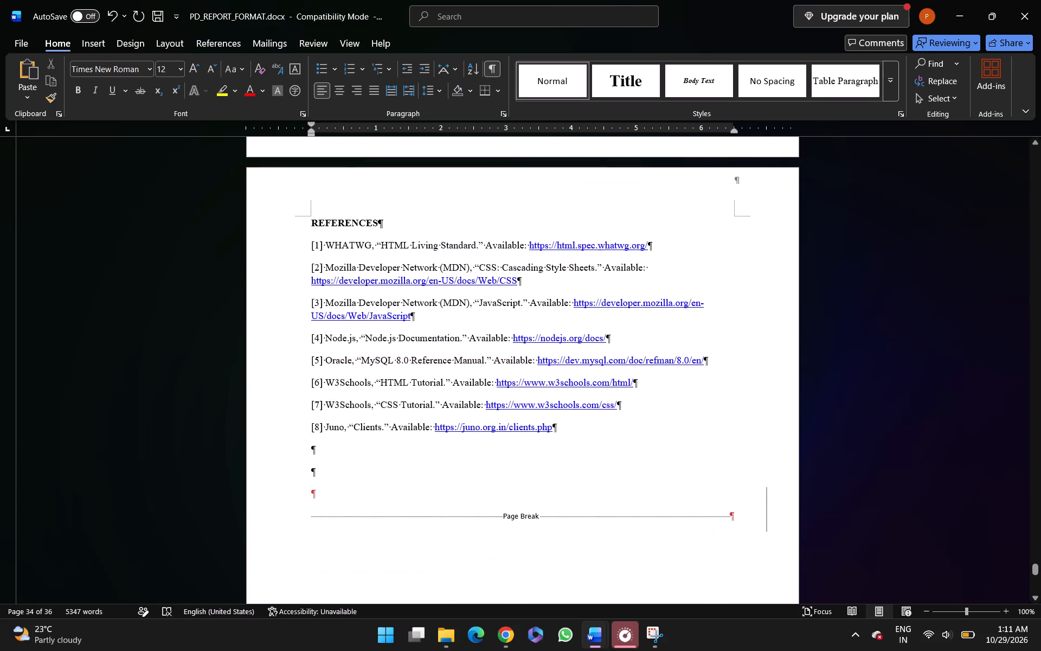
click(492, 65)
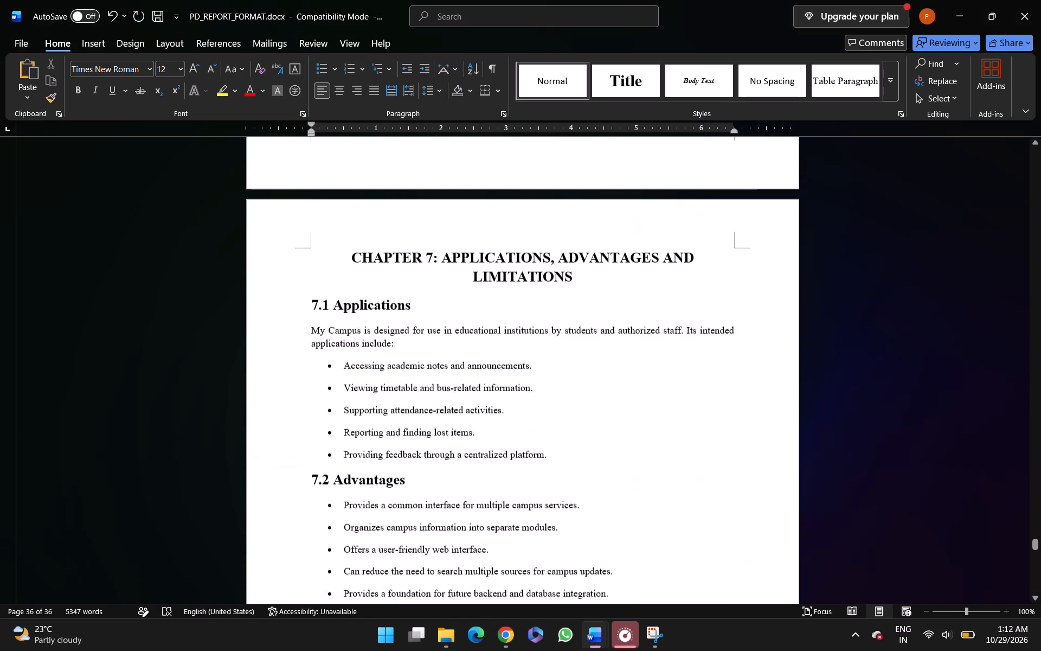
scroll(429, 538, up, 20)
scroll(429, 538, up, 20)
scroll(429, 538, up, 20)
scroll(429, 538, up, 20)
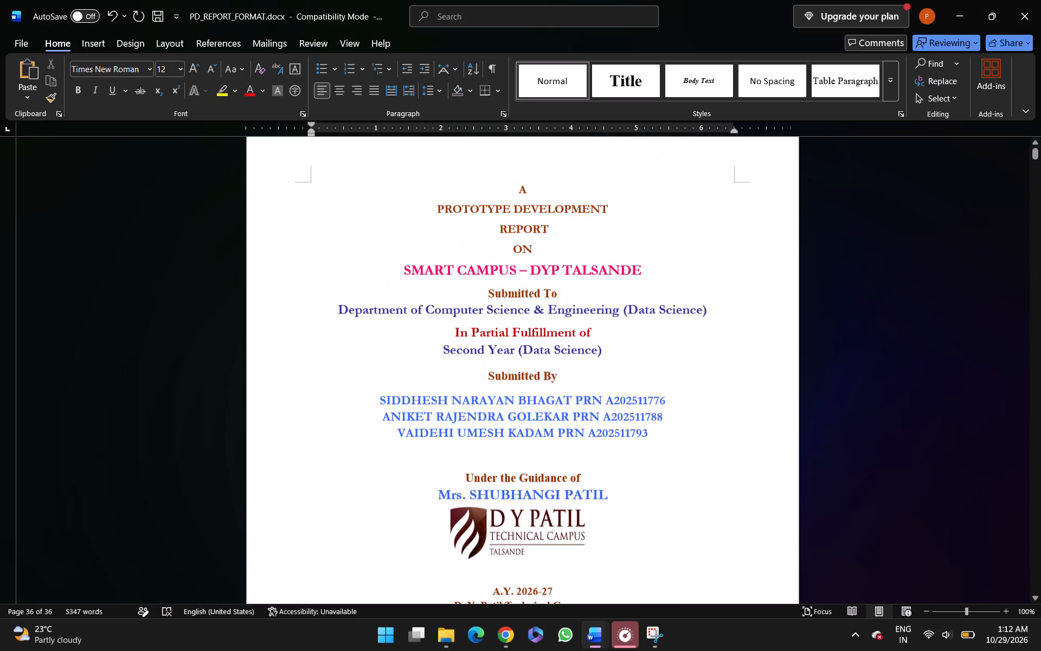
click(490, 210)
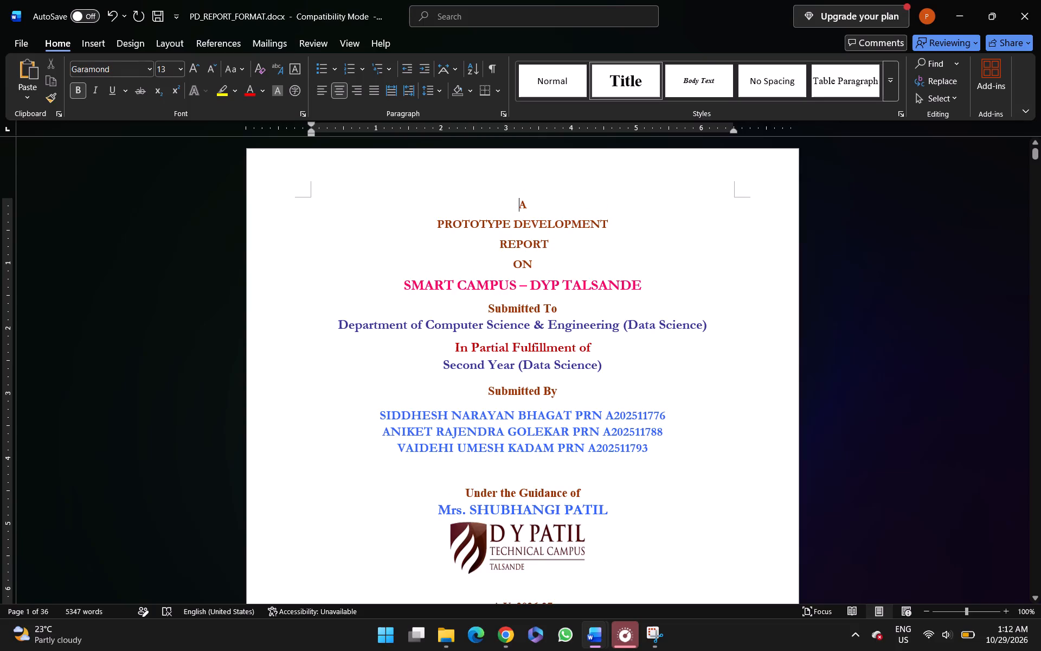
key(ctrl+a)
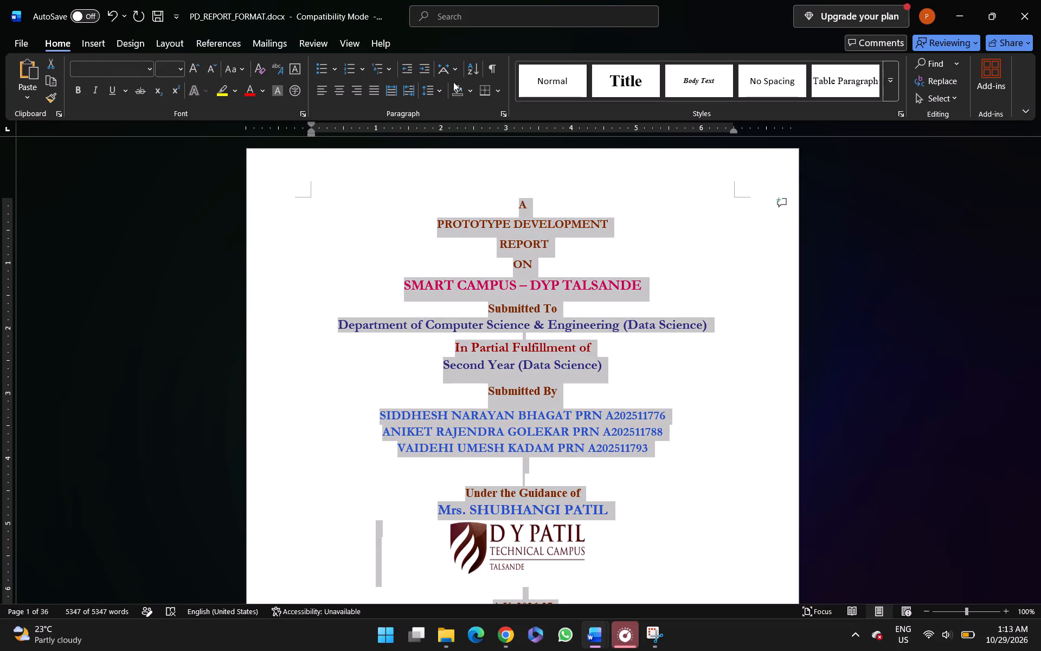
click(441, 90)
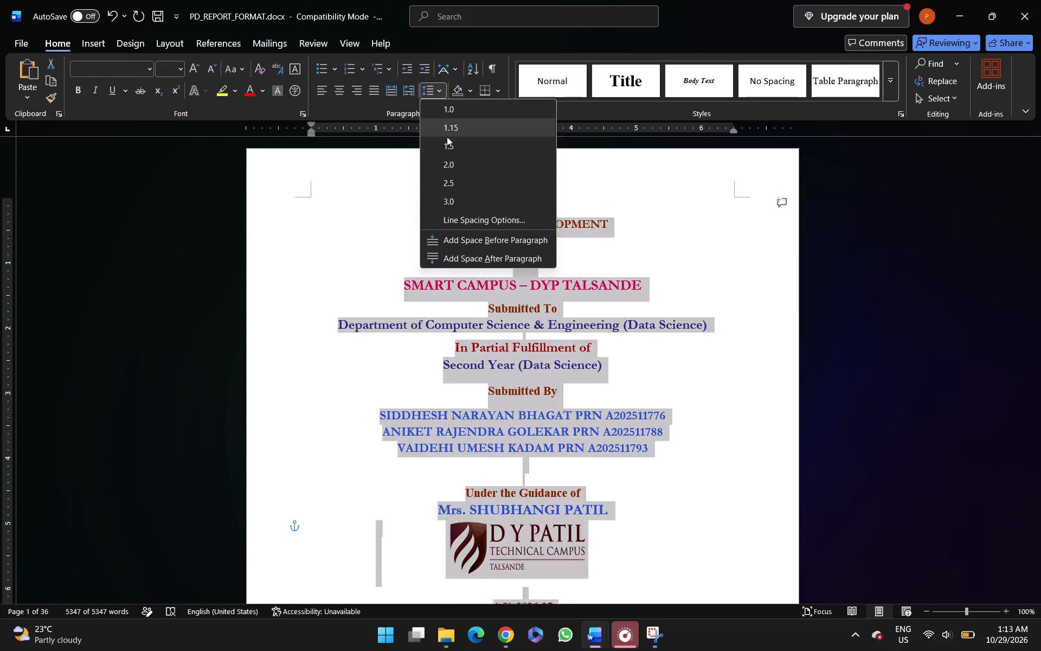
click(447, 152)
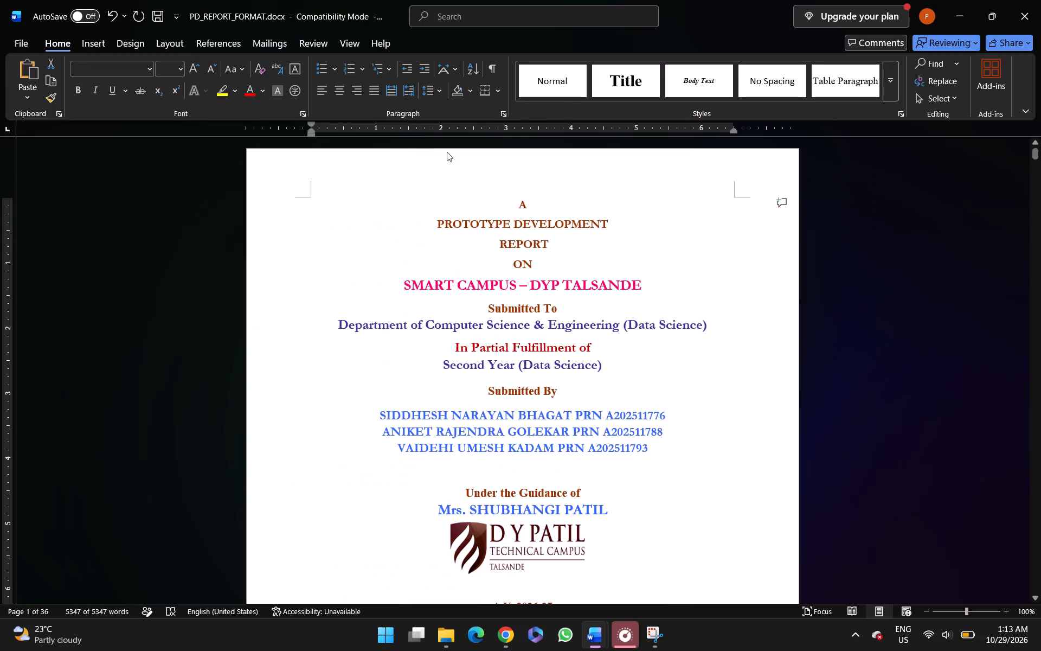
Accept all tracked changes to clear the markup from the line spacing edit.
click(318, 39)
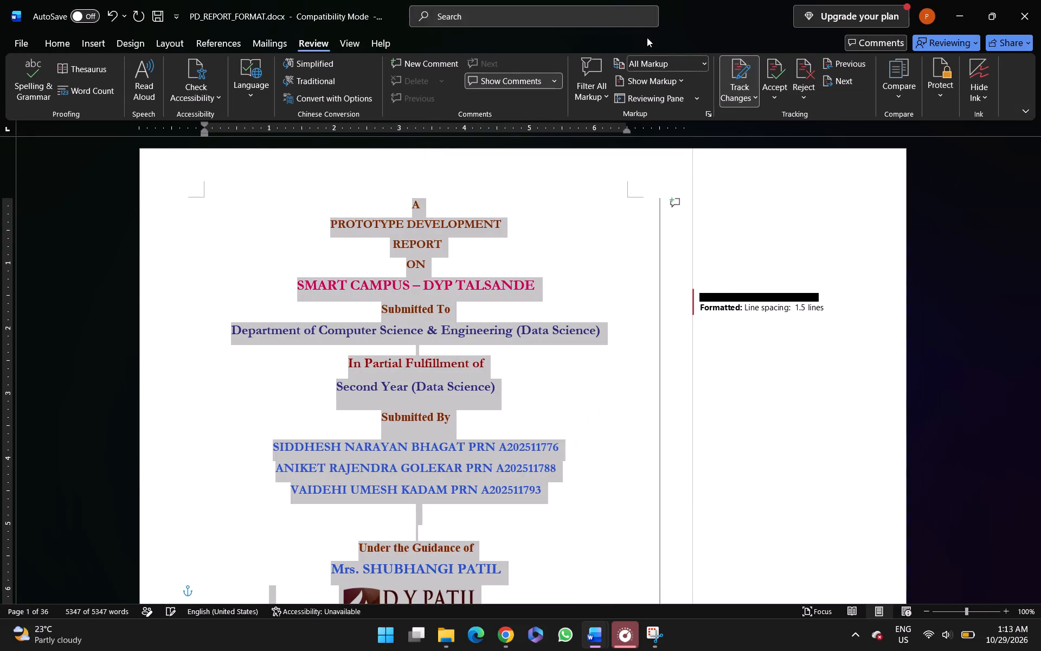
click(771, 88)
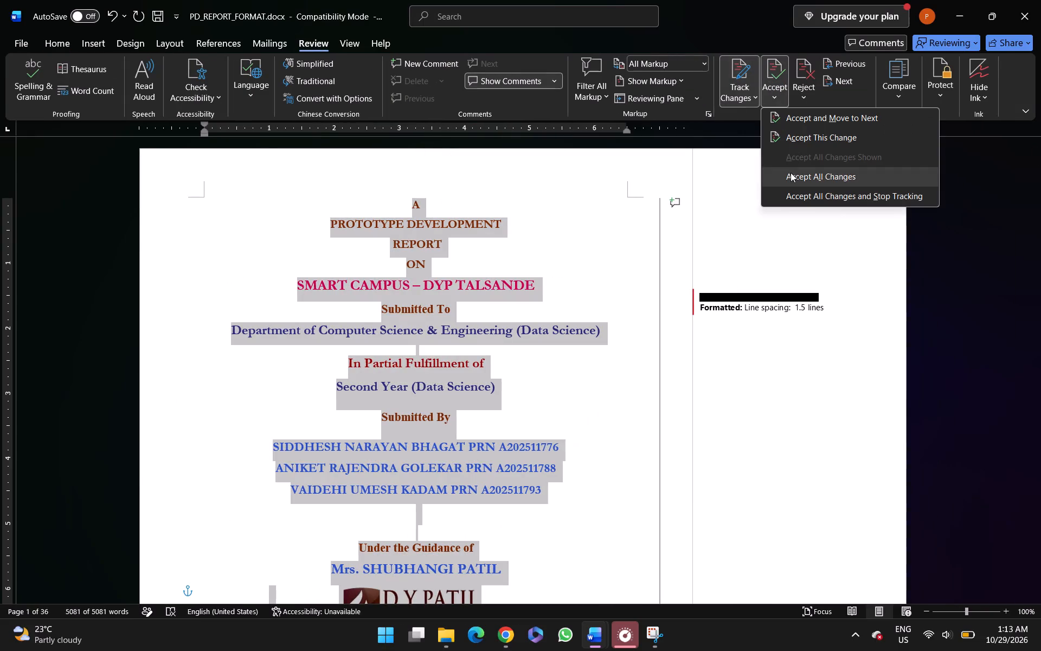
click(791, 173)
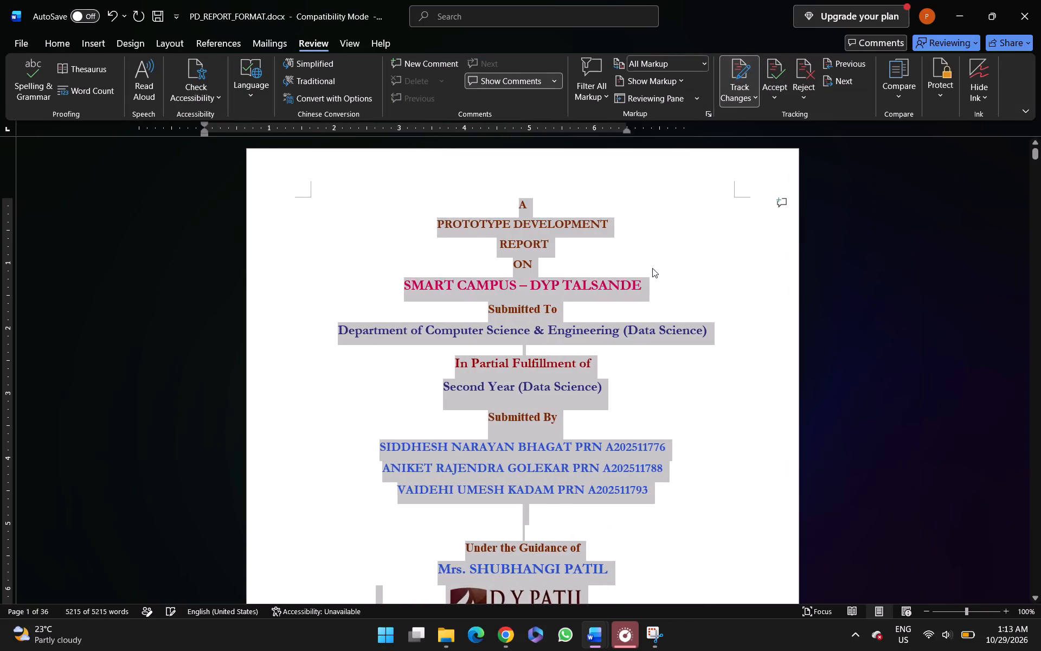
Look through the cover, certificate, declaration and acknowledgement pages to check their layout with the 1.5 line spacing.
scroll(652, 268, down, 4)
click(652, 268)
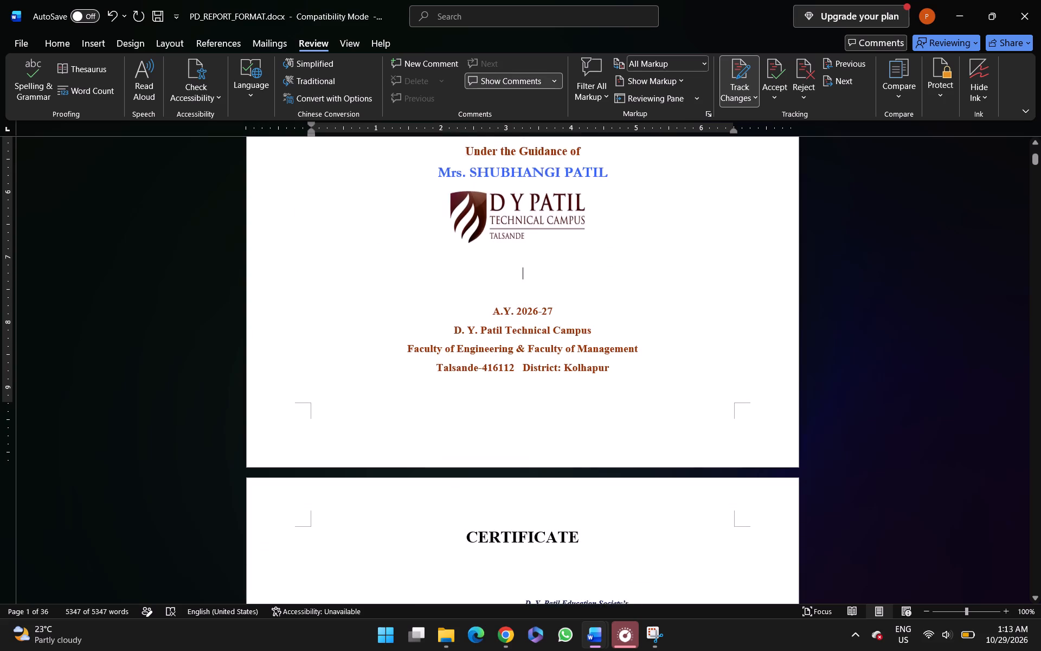
scroll(652, 268, down, 6)
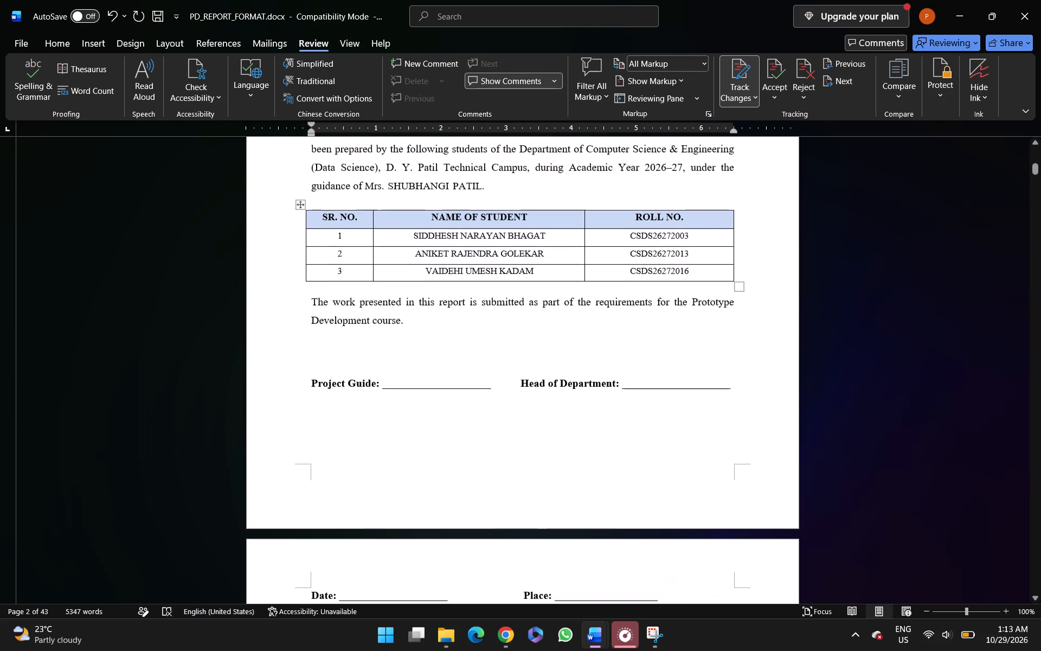
scroll(652, 268, down, 17)
scroll(652, 268, up, 1)
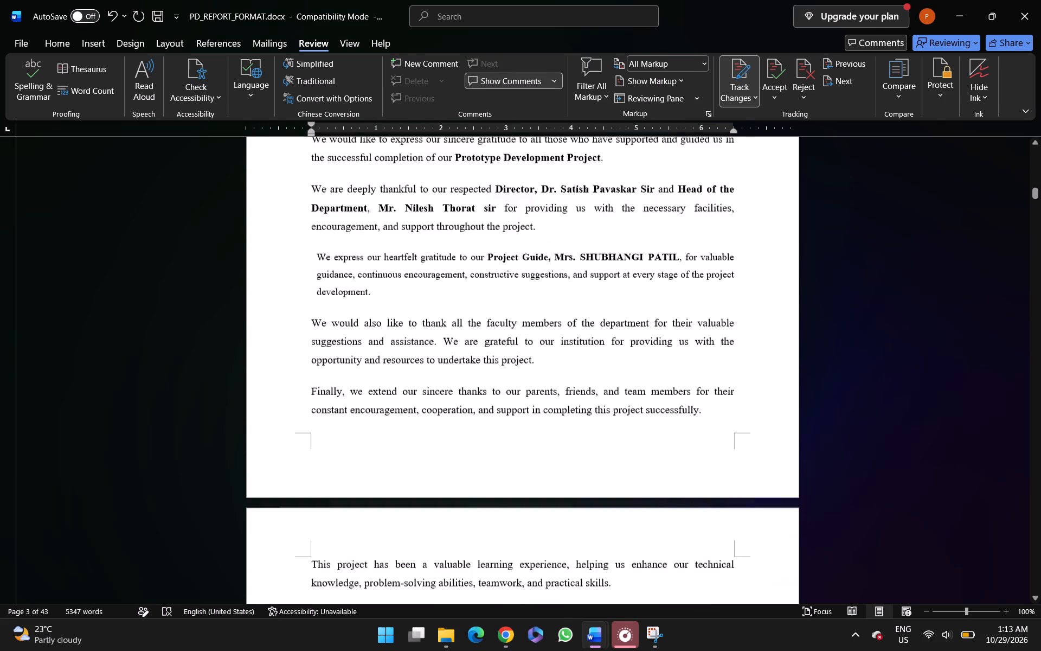
scroll(652, 268, up, 2)
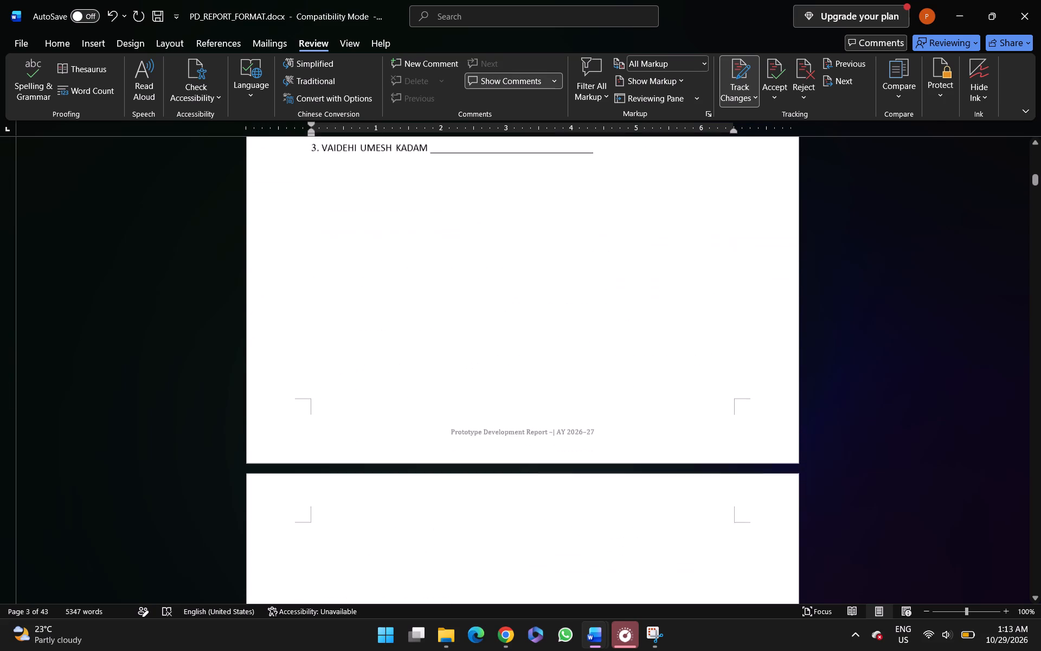
scroll(652, 268, up, 2)
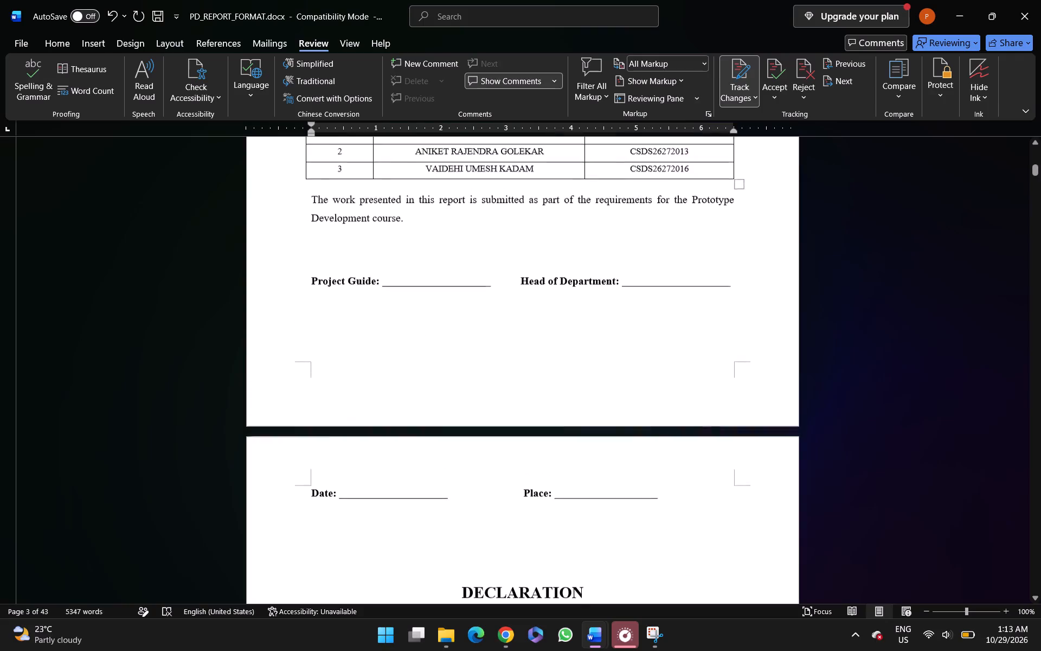
scroll(652, 268, up, 1)
scroll(652, 268, down, 1)
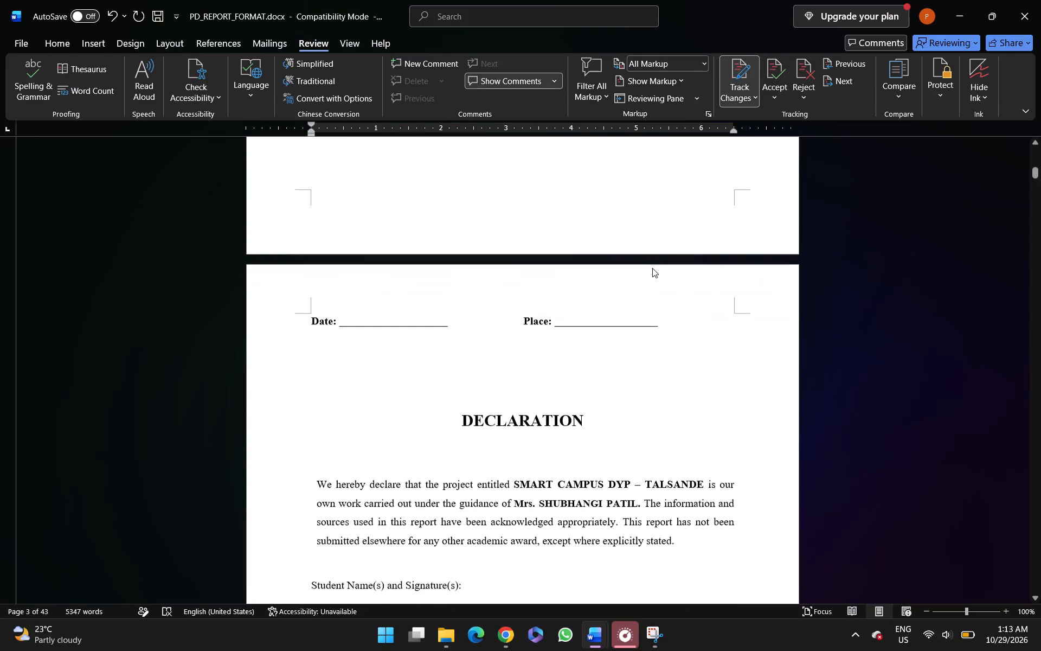
ctrl+scroll(450, 418, up, 1)
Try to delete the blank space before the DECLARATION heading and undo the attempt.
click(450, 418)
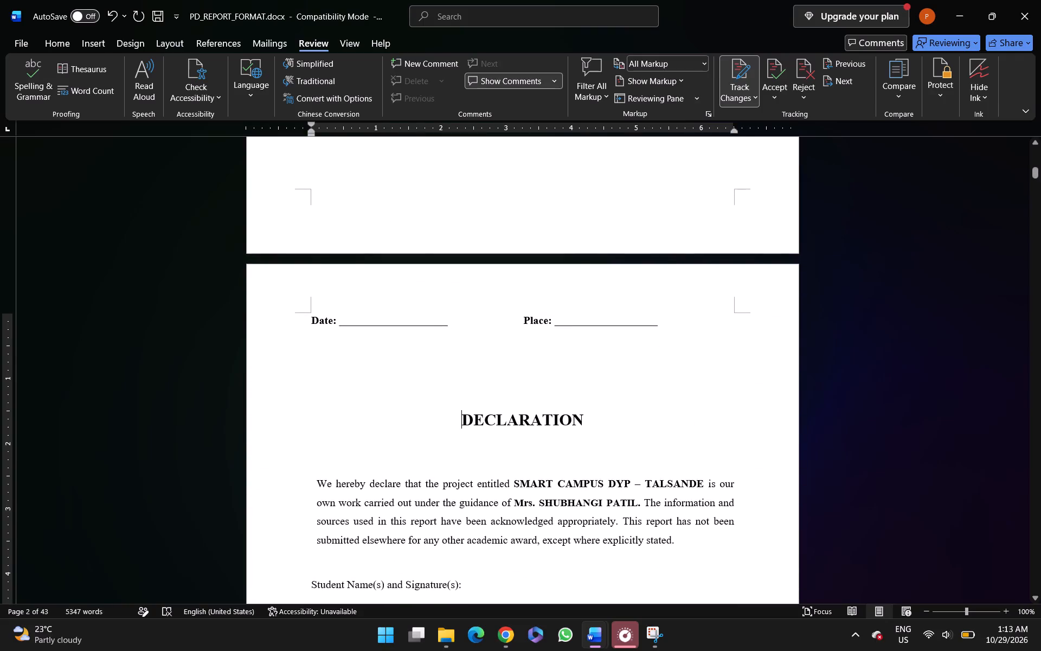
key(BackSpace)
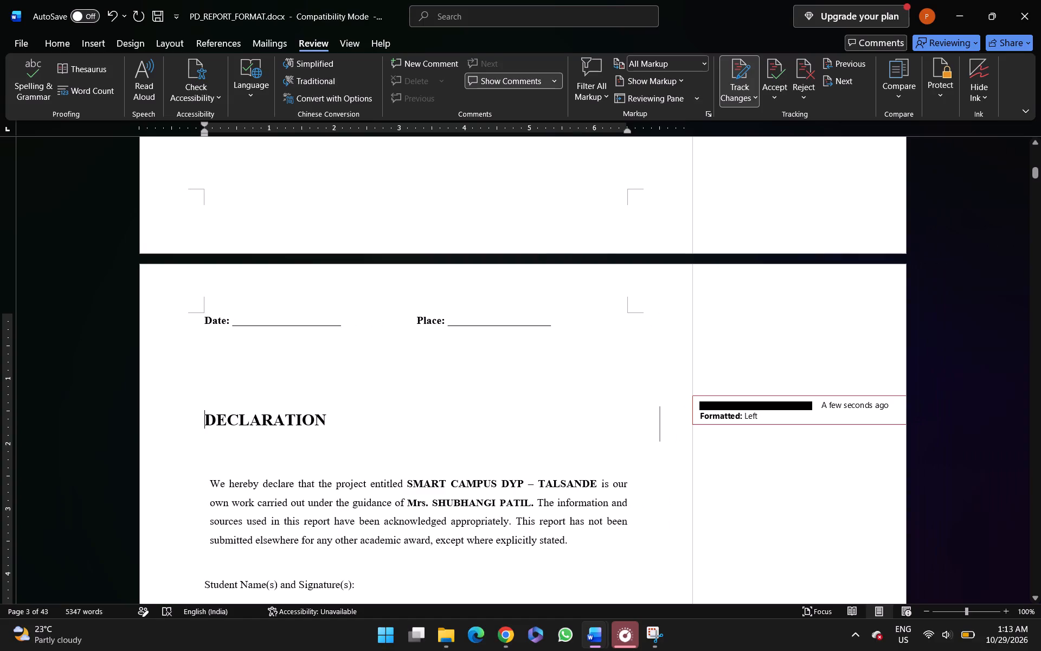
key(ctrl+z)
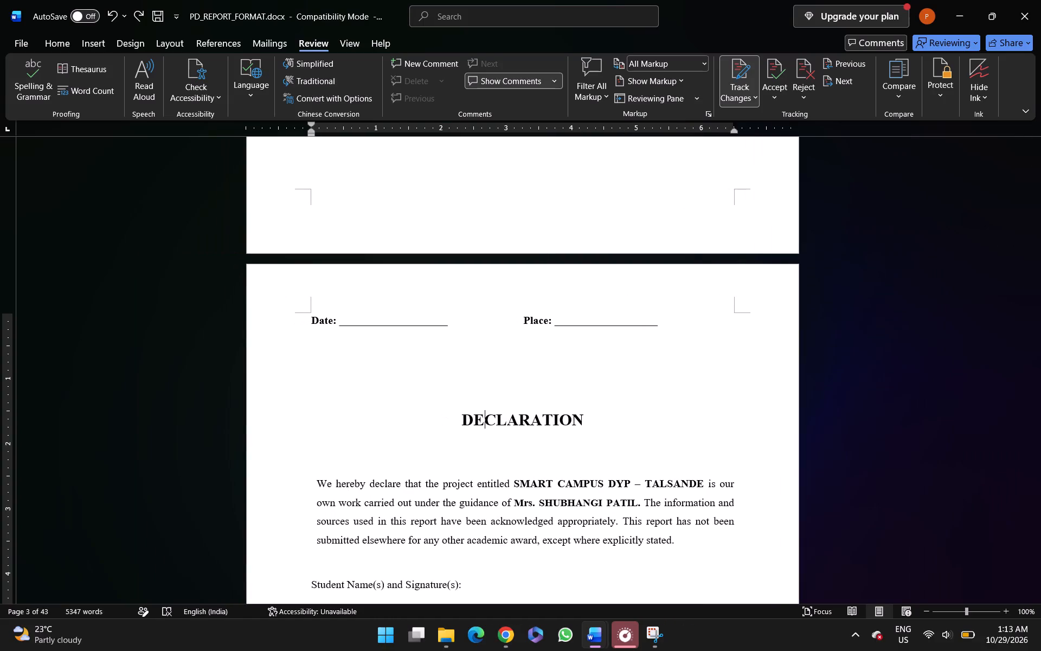
Undo the acceptance of the tracked changes and the report's 1.5 line spacing.
key(ctrl+z)
key(ctrl+z)
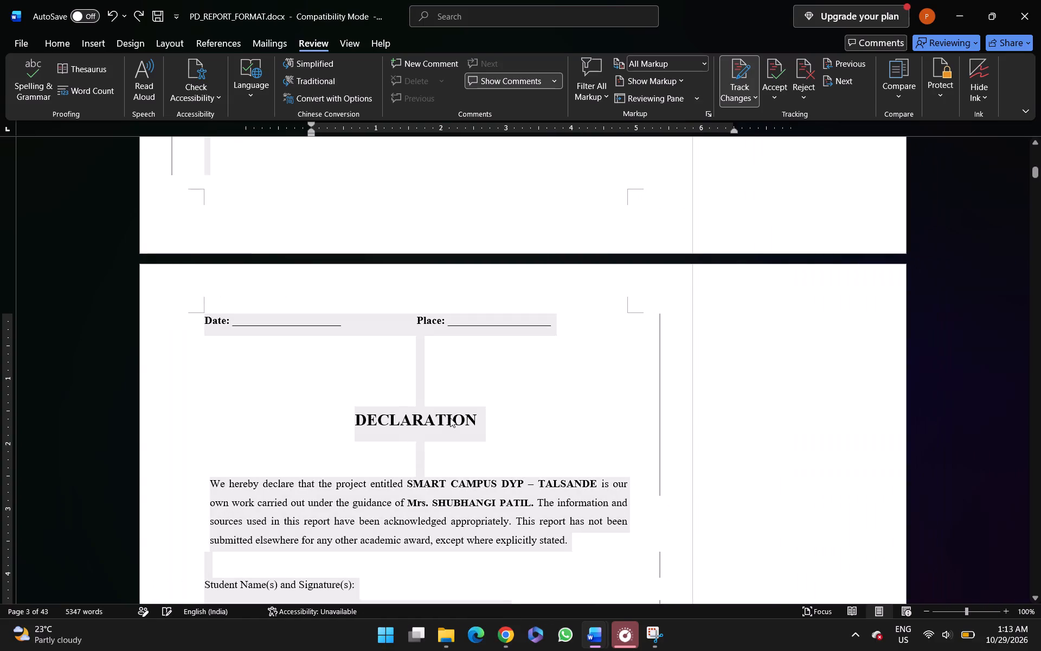
Accept all tracked changes in the report and stop tracking.
scroll(450, 418, up, 10)
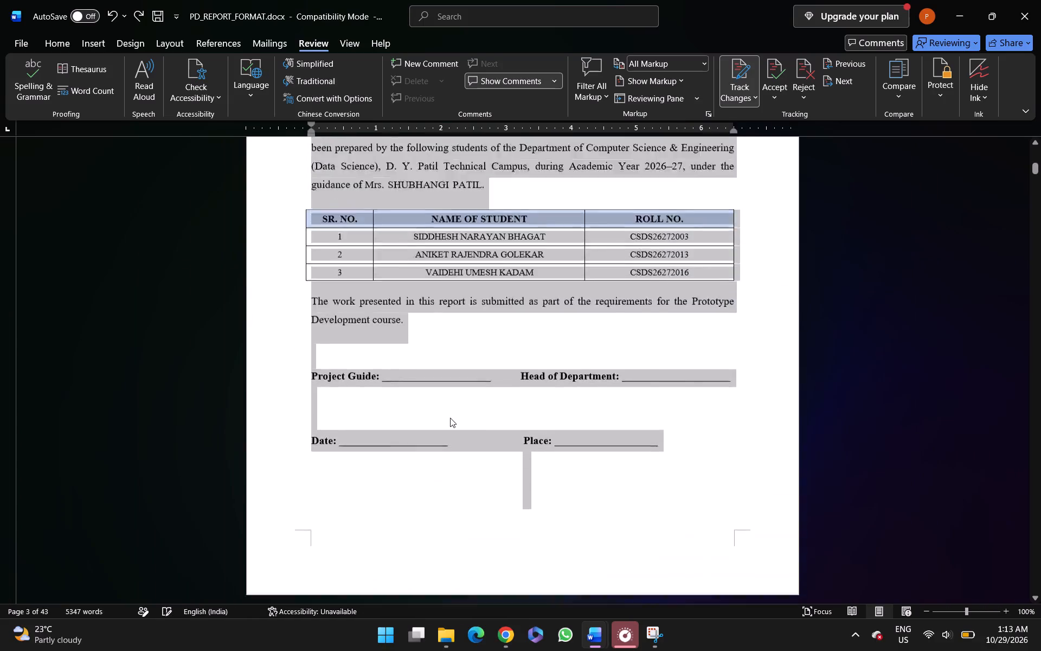
scroll(450, 418, up, 7)
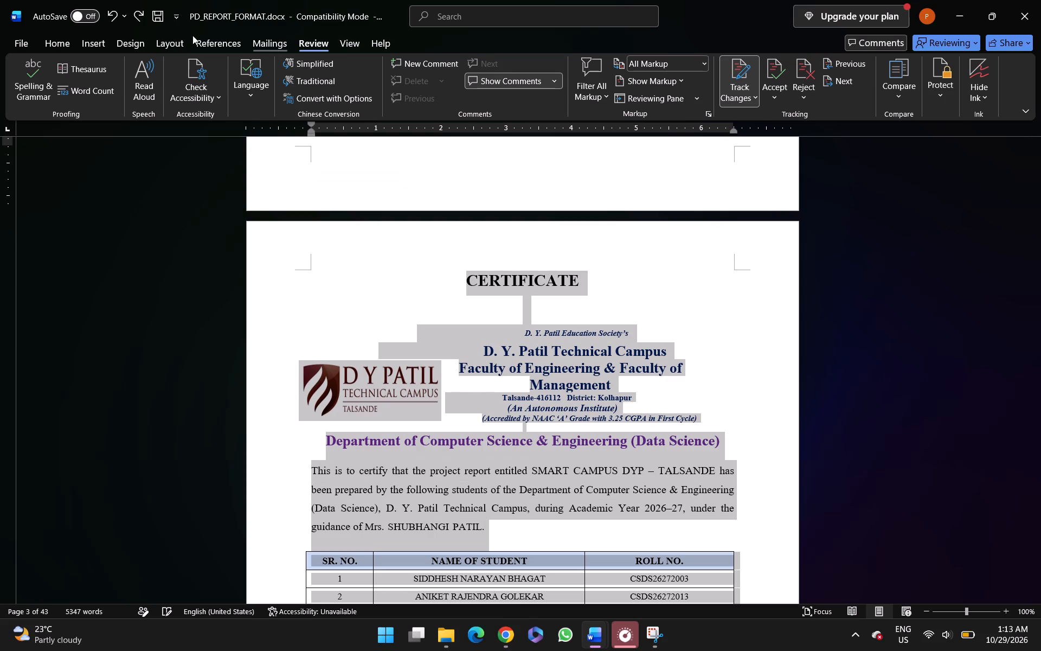
click(767, 90)
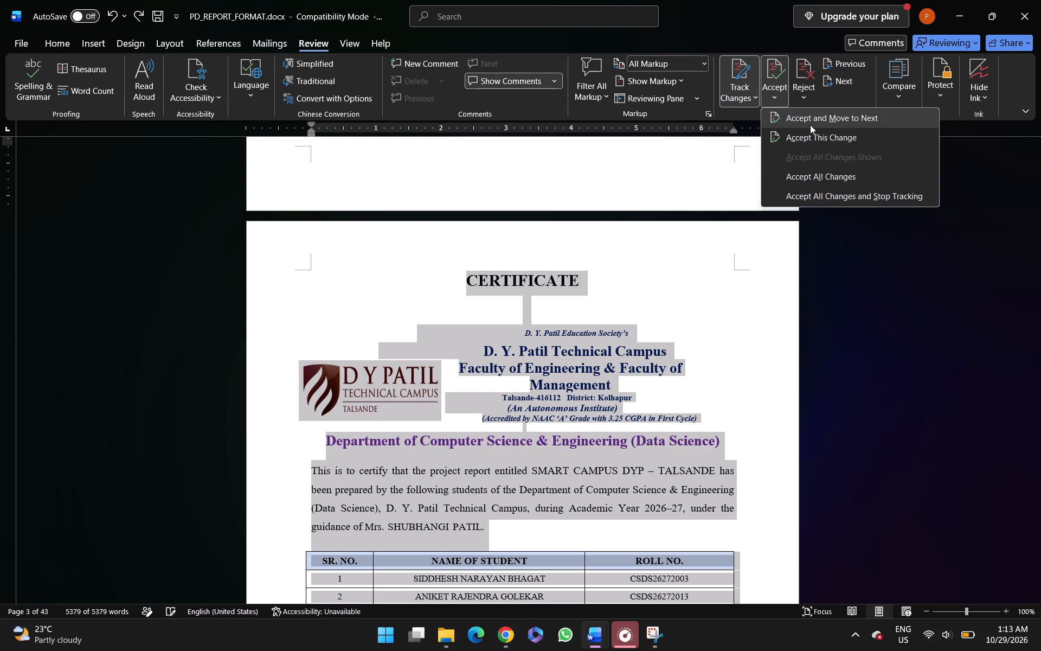
click(817, 193)
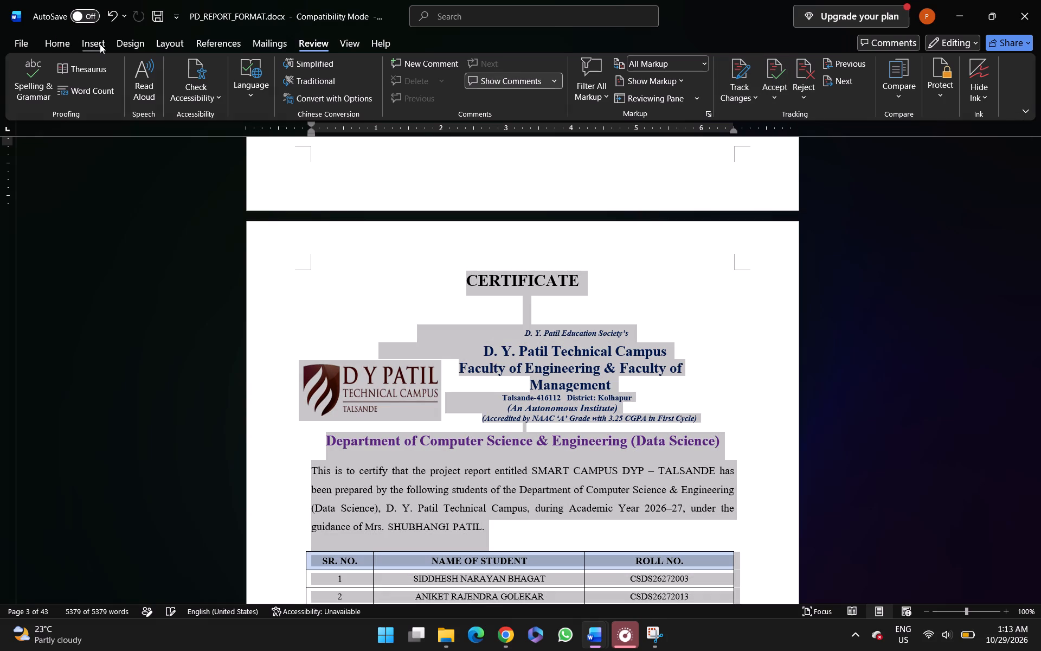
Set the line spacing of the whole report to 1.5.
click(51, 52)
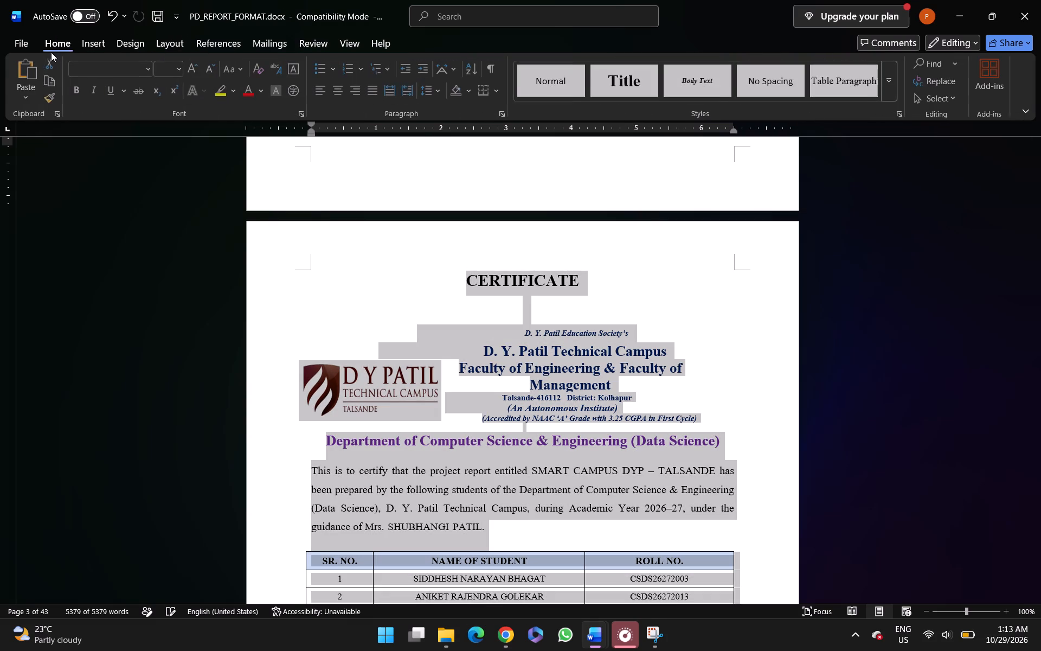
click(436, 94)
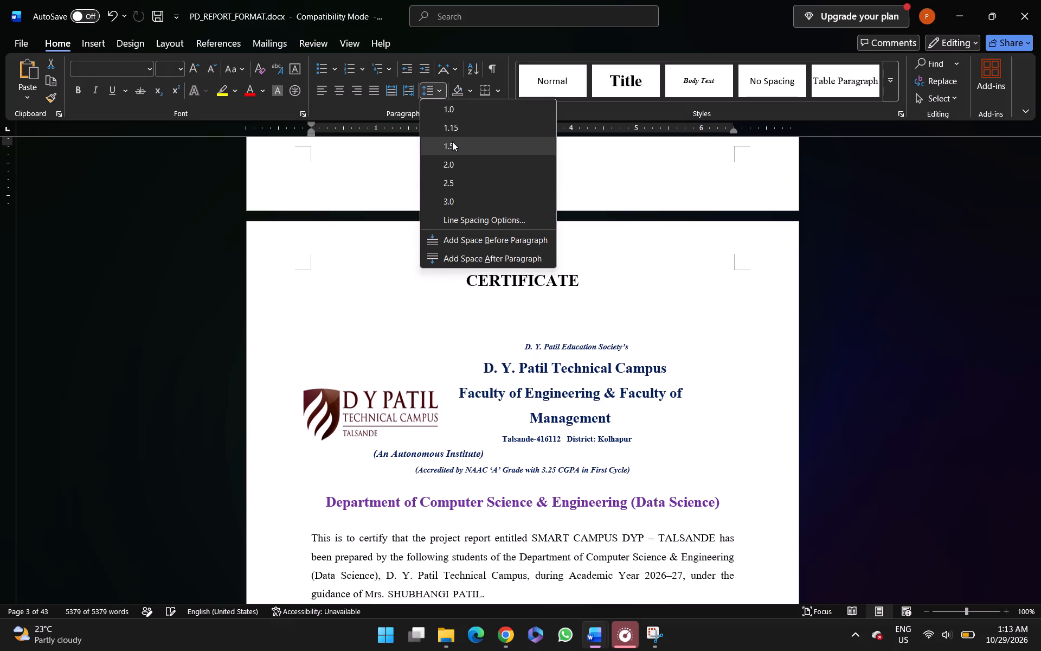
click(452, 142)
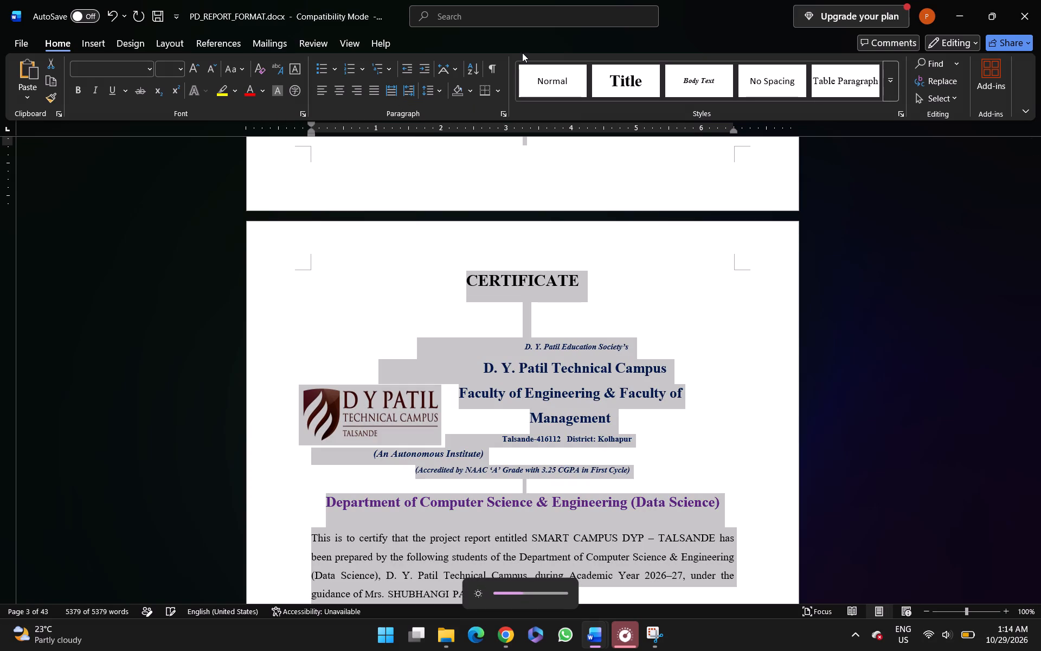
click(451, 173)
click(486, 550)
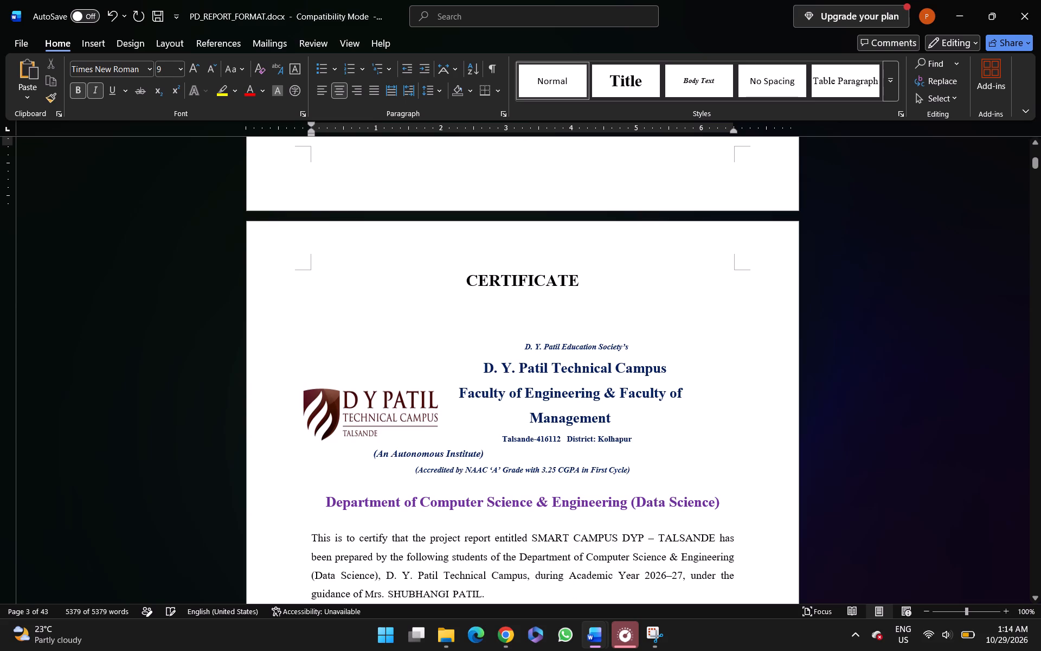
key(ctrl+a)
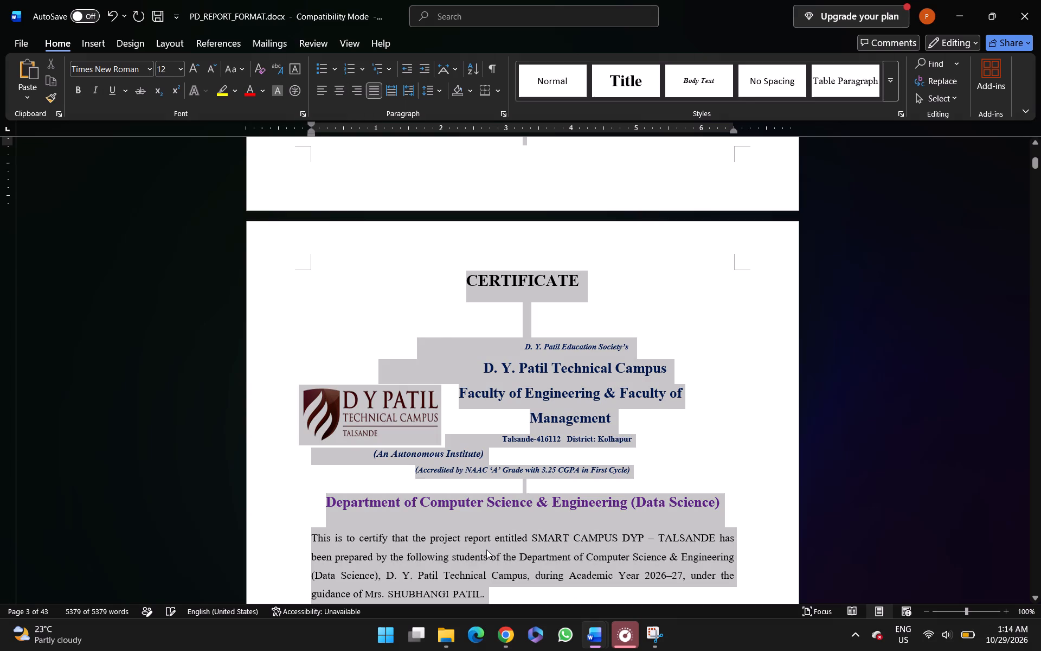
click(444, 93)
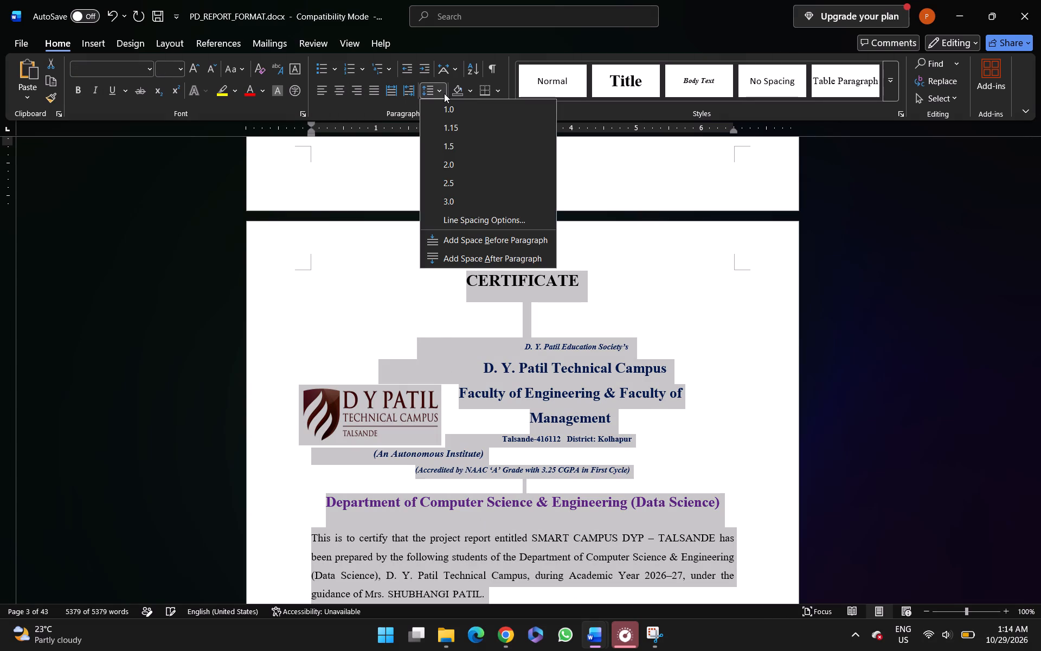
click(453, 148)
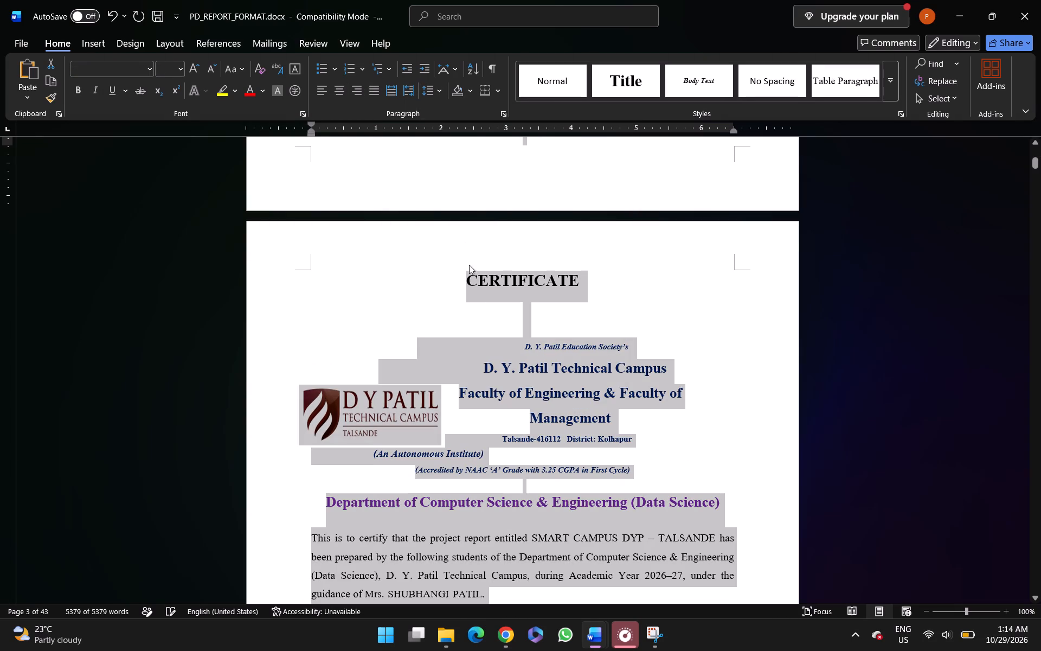
Examine how the line spacing affects the layout of the cover, certificate, abstract and contents pages.
click(486, 378)
scroll(486, 378, up, 18)
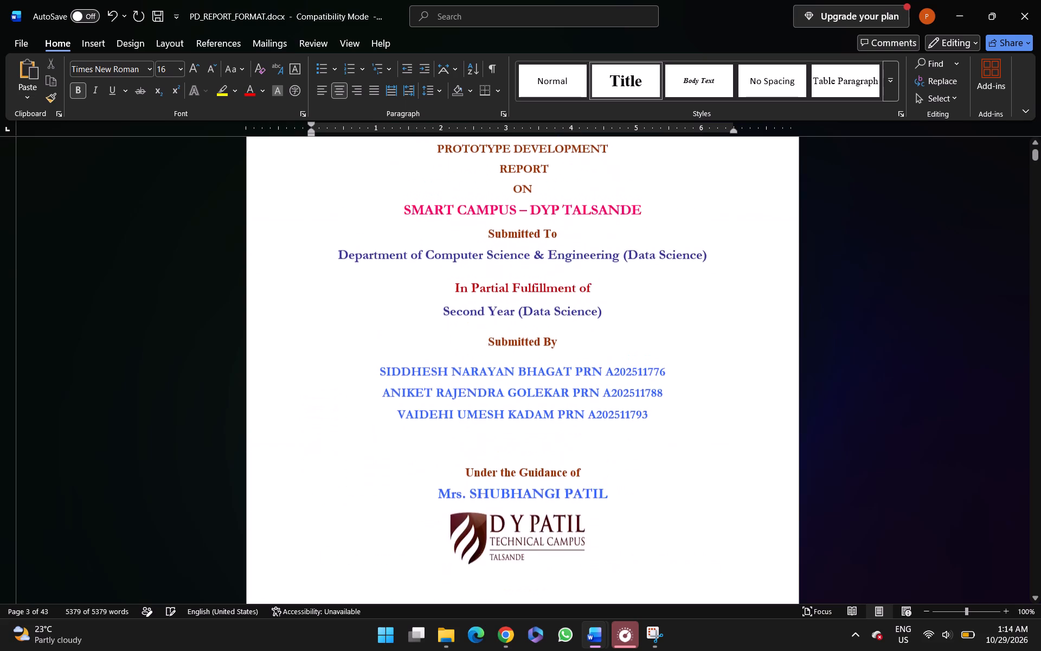
scroll(486, 378, up, 4)
scroll(486, 378, down, 8)
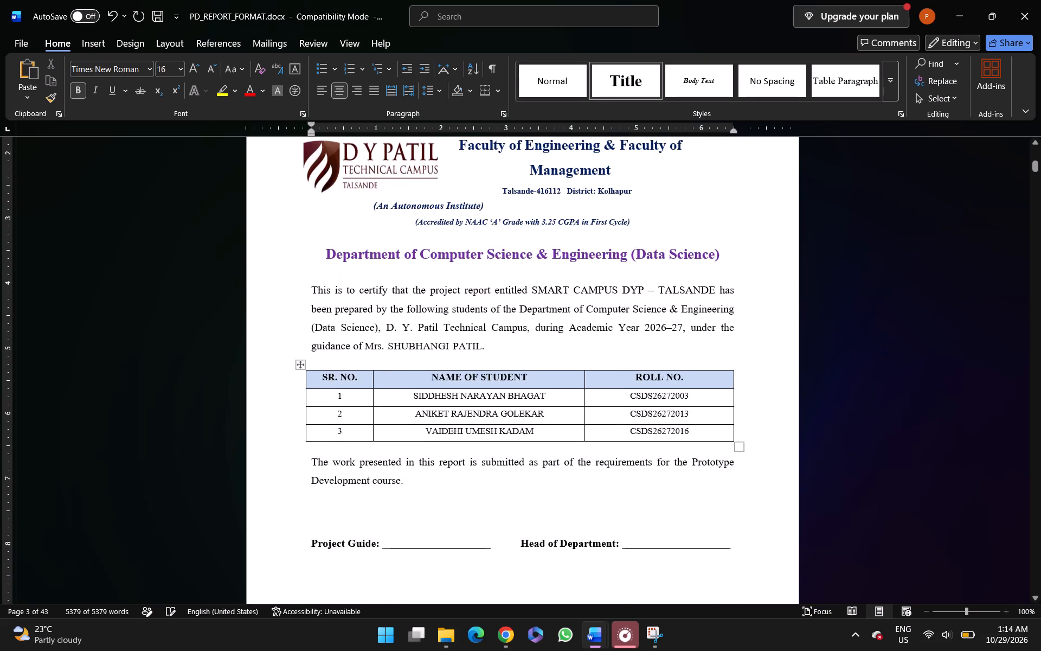
scroll(486, 378, down, 10)
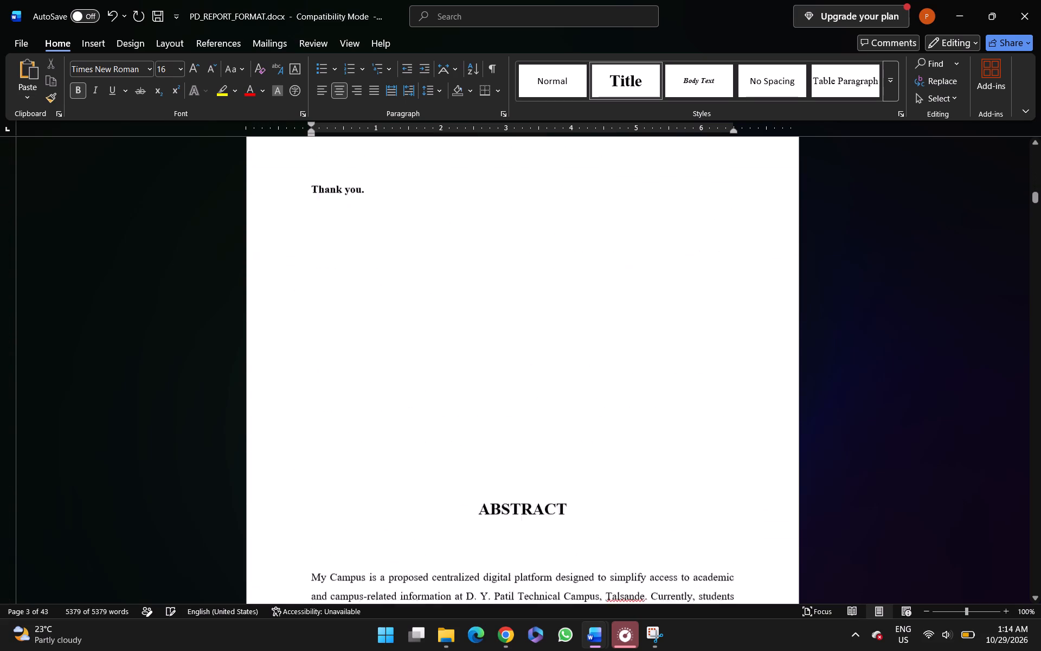
scroll(486, 378, down, 6)
scroll(486, 378, up, 1)
scroll(486, 378, down, 2)
scroll(486, 378, up, 1)
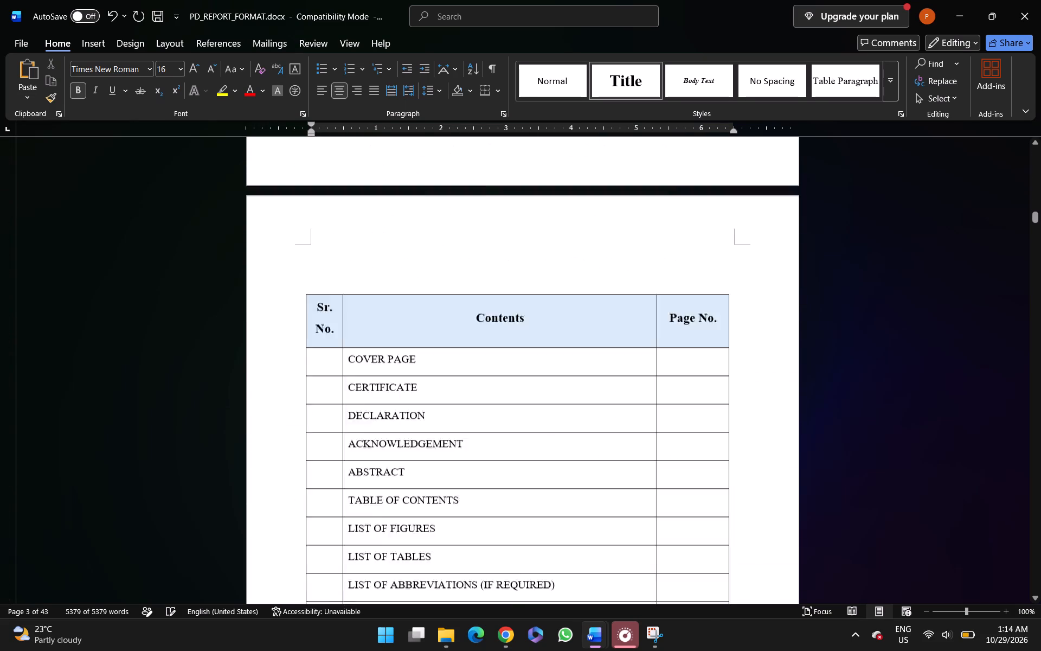
scroll(486, 378, up, 2)
scroll(486, 378, down, 6)
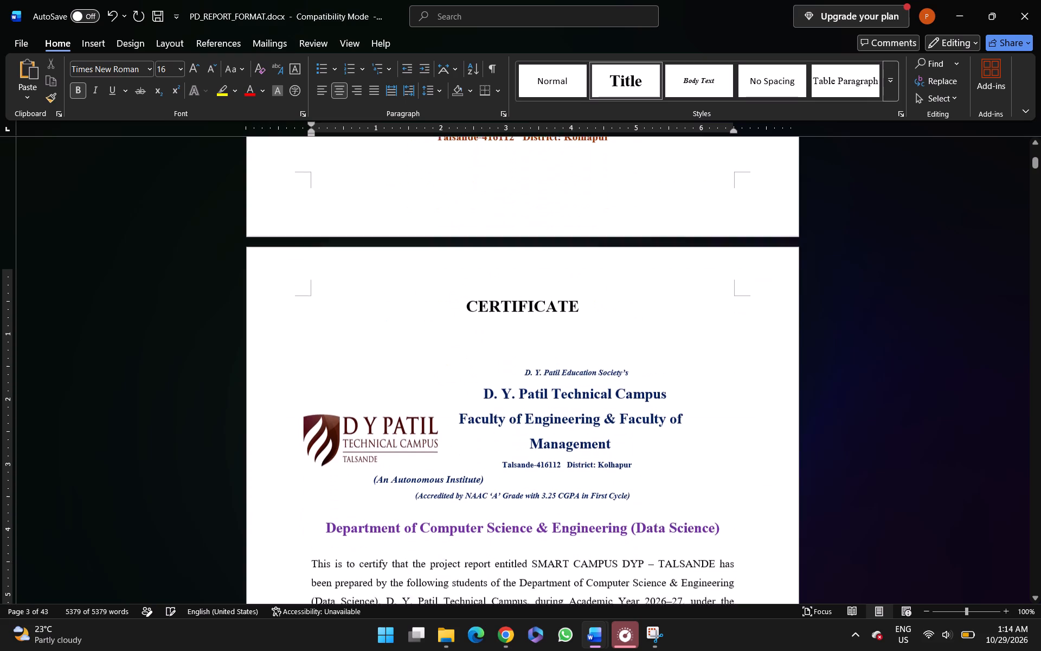
scroll(486, 378, down, 6)
scroll(486, 378, up, 9)
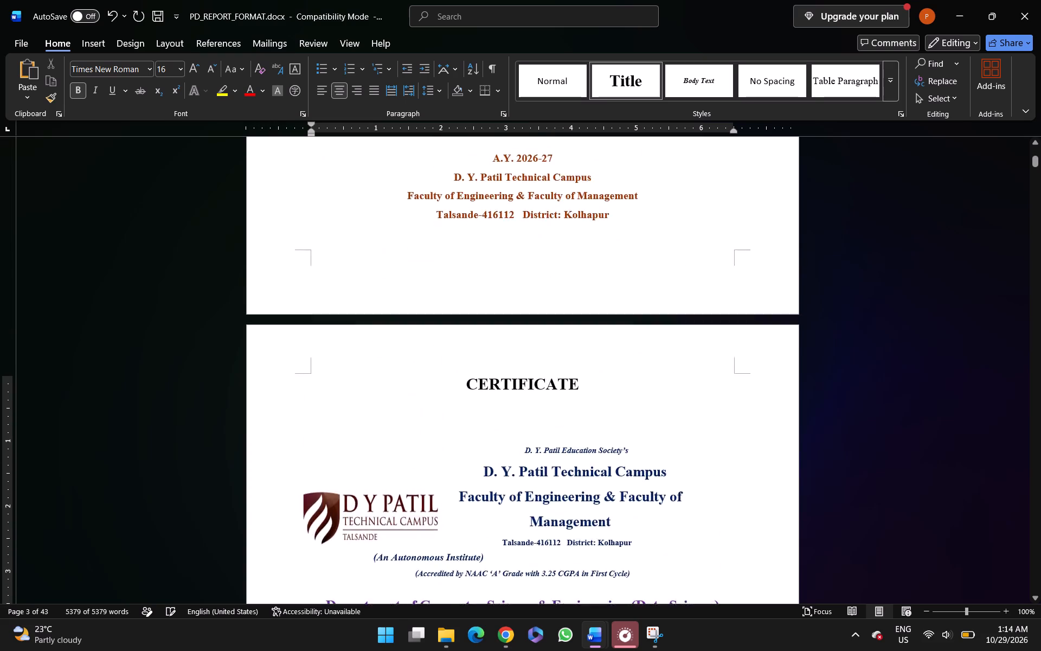
scroll(486, 378, up, 8)
scroll(486, 378, down, 1)
scroll(486, 378, up, 7)
scroll(486, 378, down, 1)
scroll(486, 378, up, 1)
scroll(486, 378, down, 1)
scroll(486, 378, up, 5)
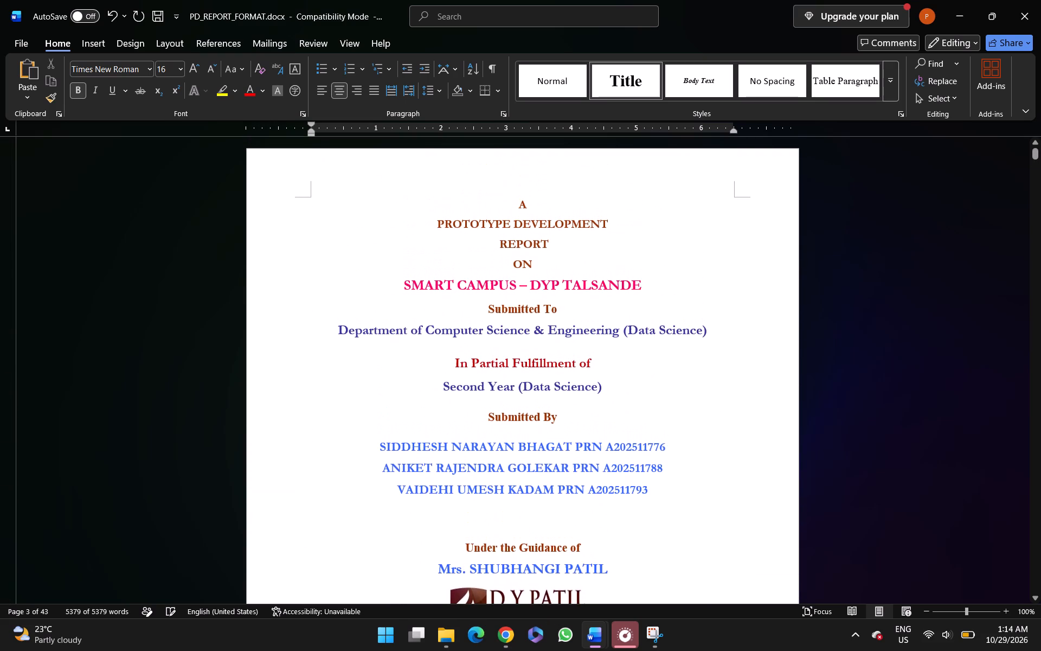
scroll(486, 378, down, 2)
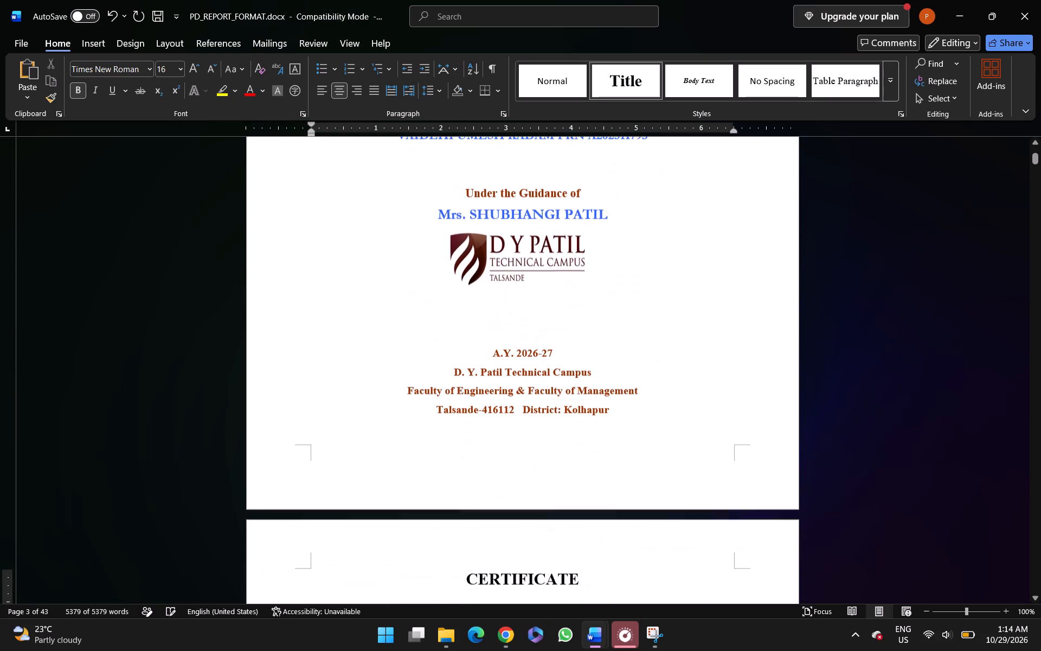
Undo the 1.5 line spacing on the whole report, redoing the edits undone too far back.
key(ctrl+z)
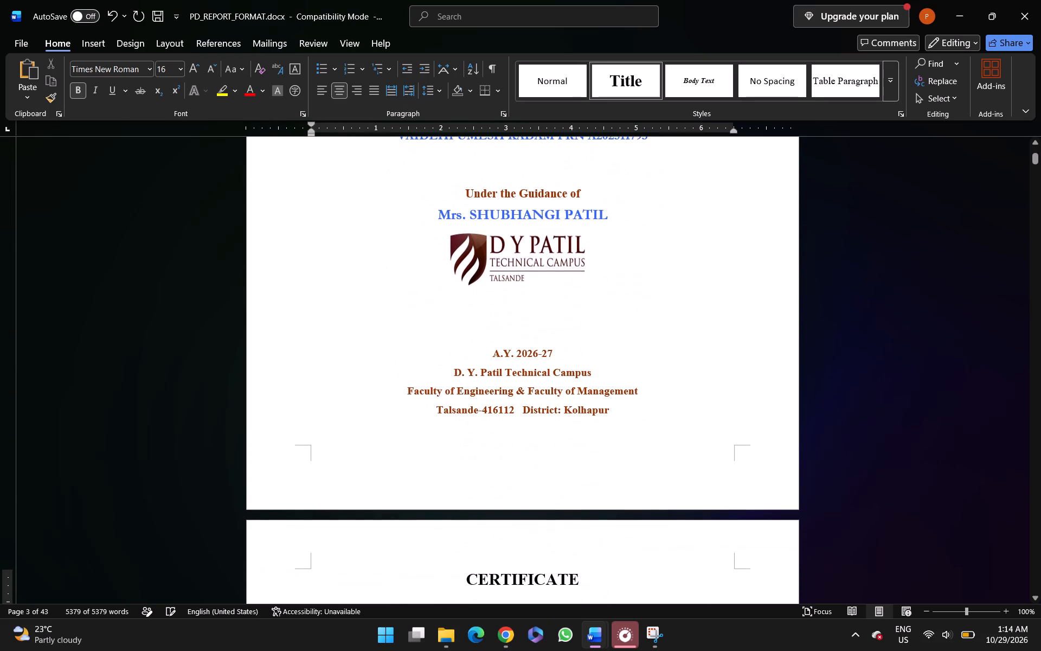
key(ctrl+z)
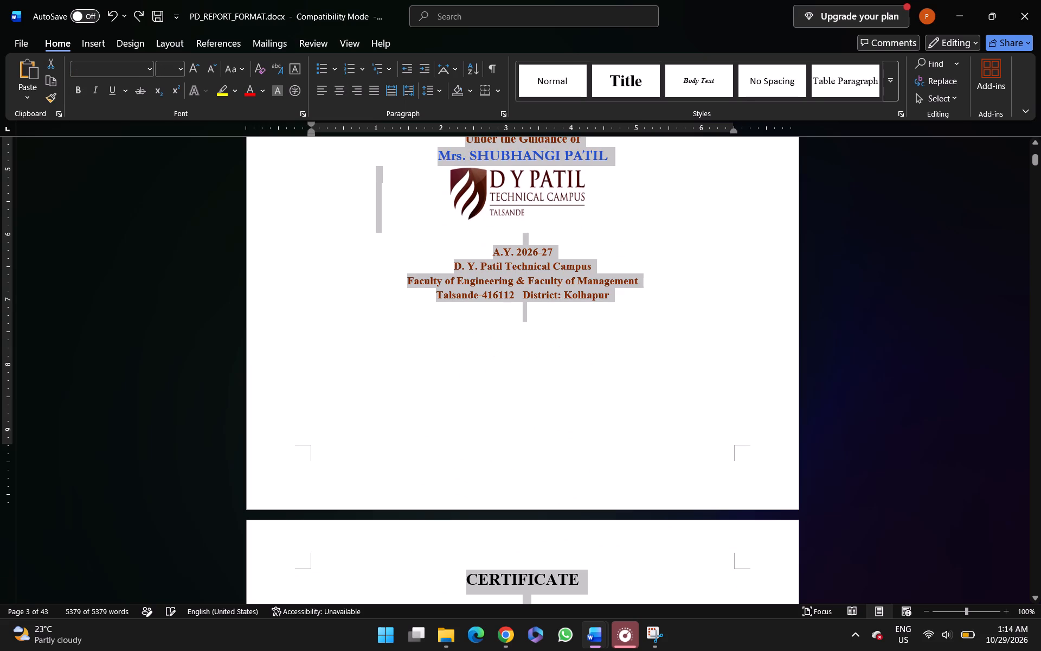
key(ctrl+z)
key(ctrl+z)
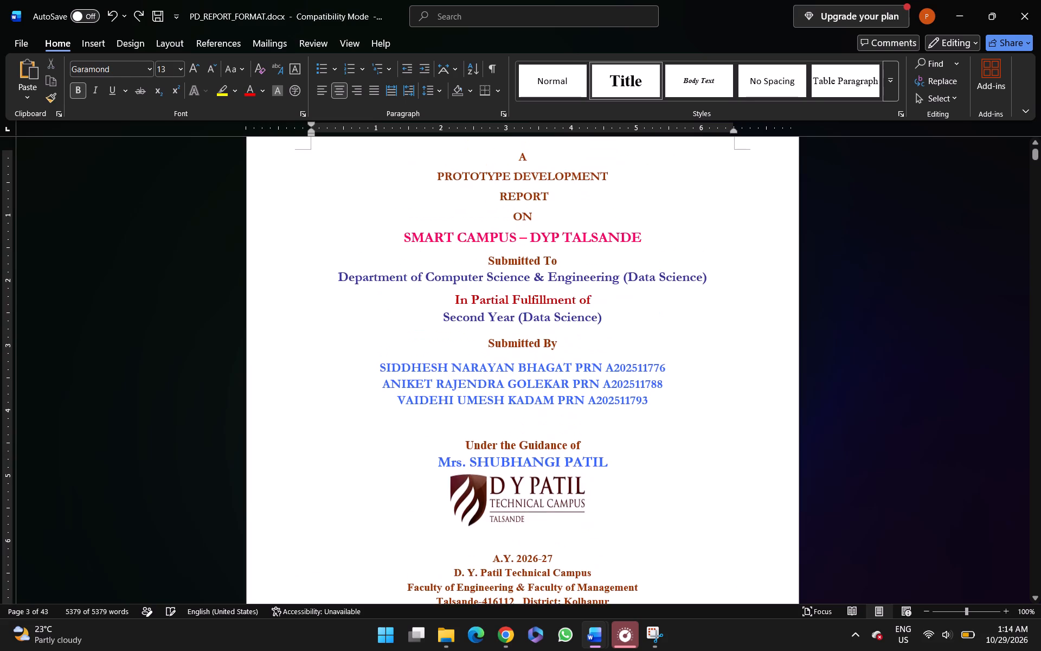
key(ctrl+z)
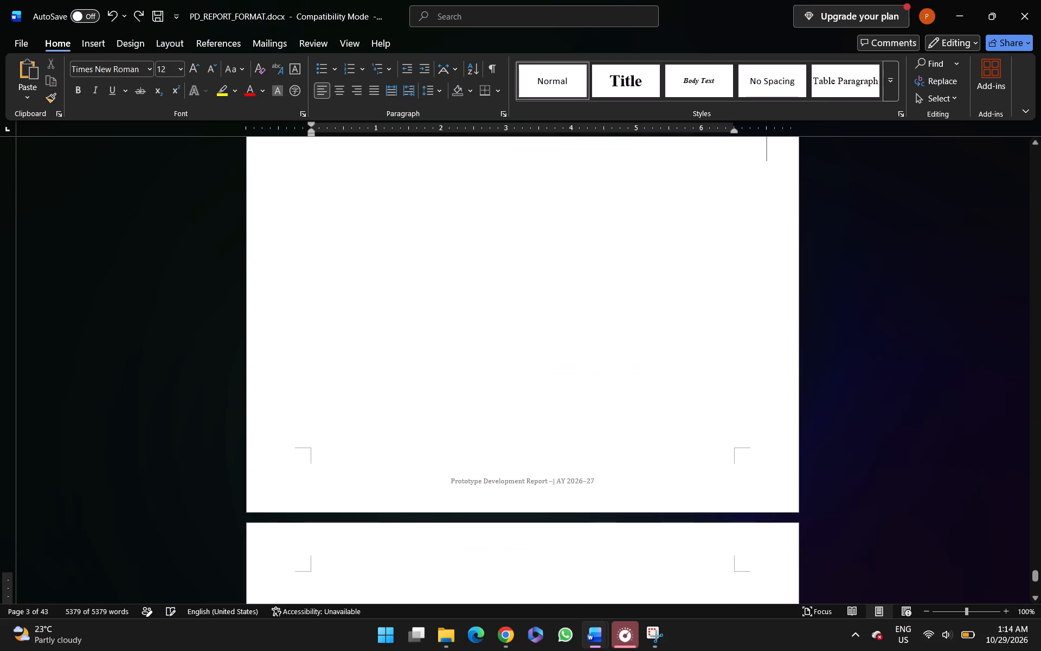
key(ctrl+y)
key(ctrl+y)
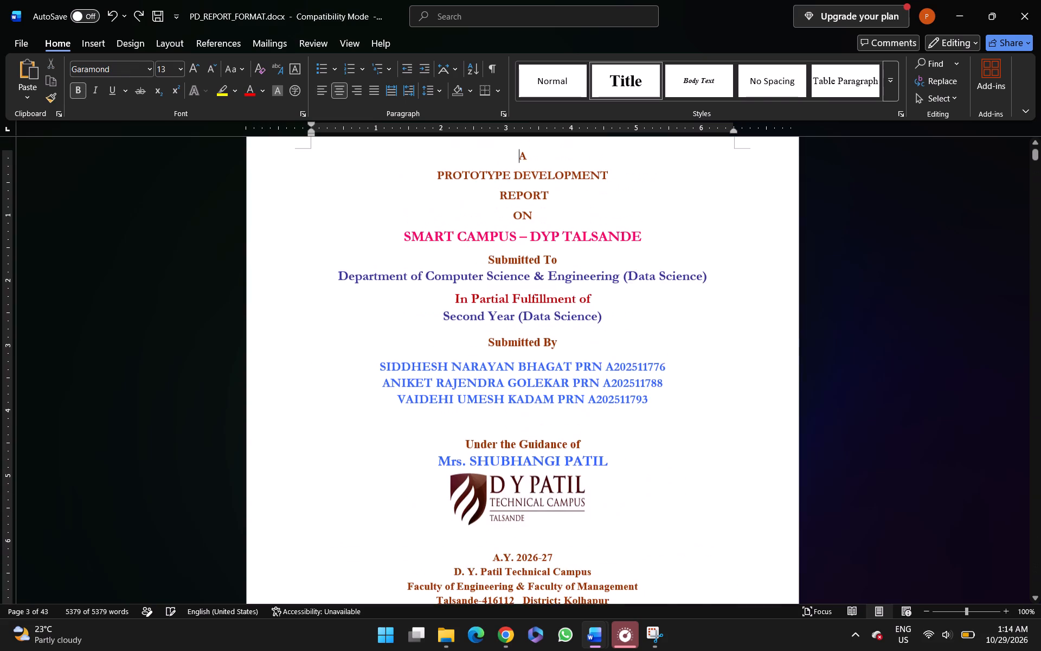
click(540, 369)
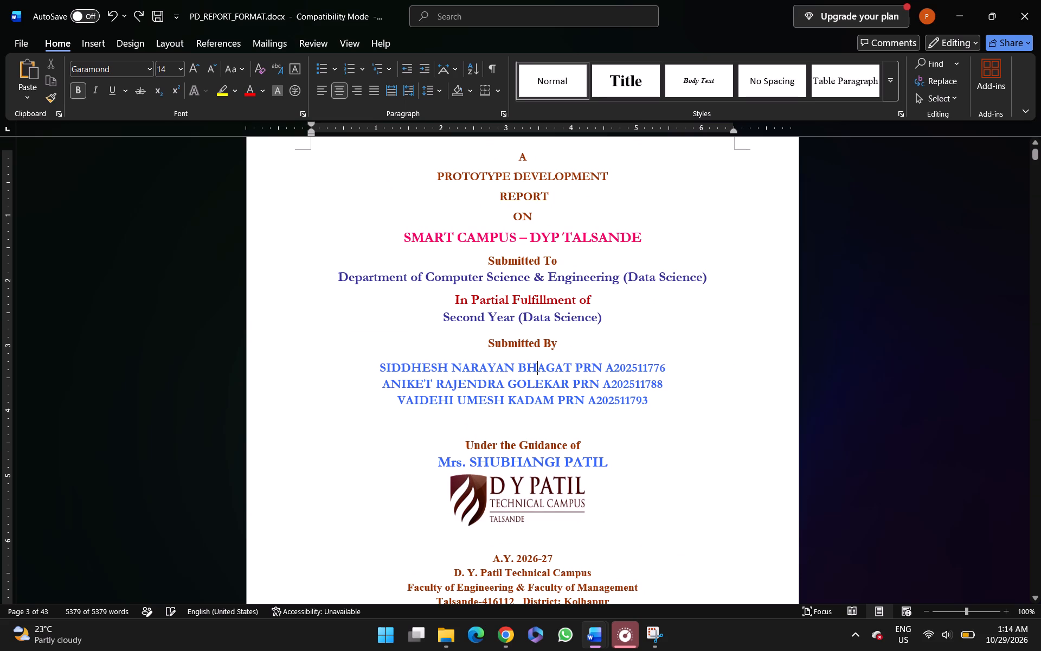
Set the line spacing of the Acknowledgement page, from its heading through the closing "Thank you.", to 1.5.
click(440, 91)
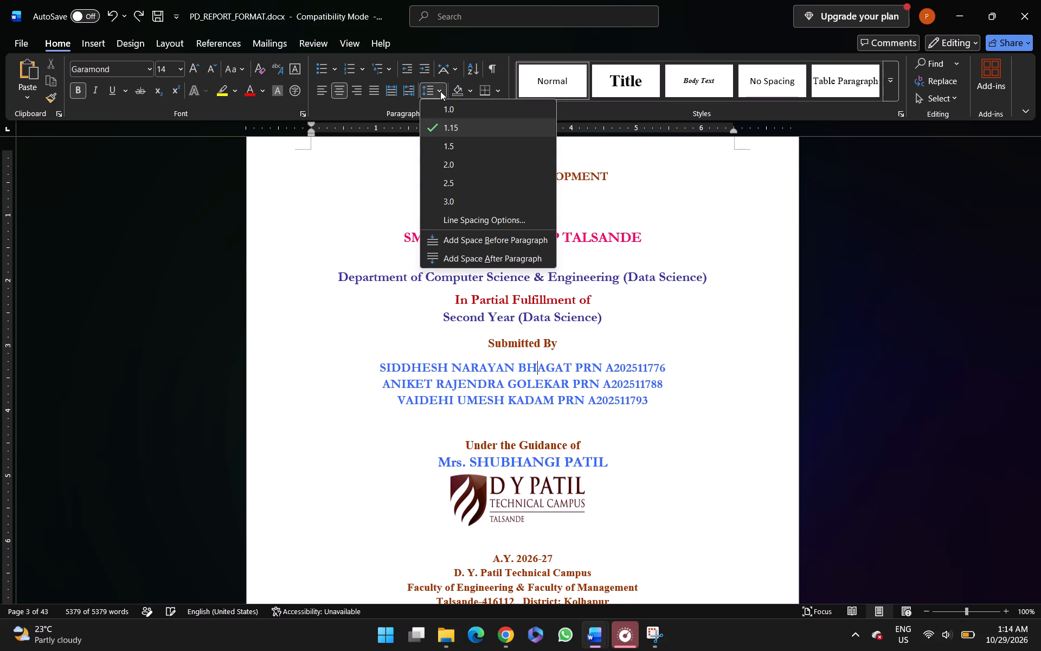
click(550, 405)
scroll(550, 405, down, 4)
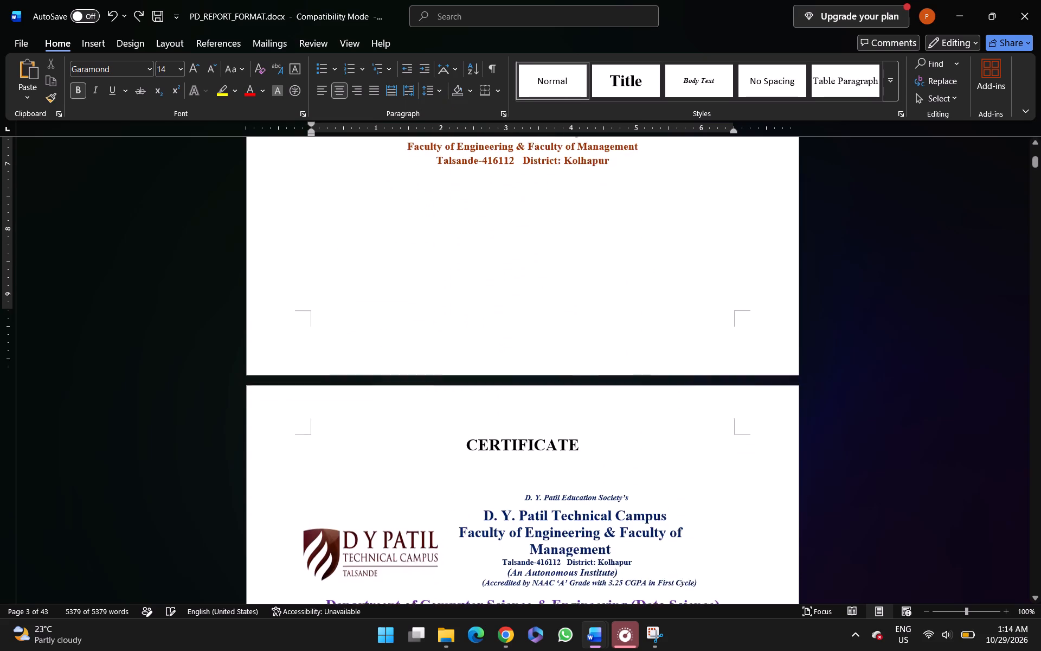
scroll(550, 405, down, 6)
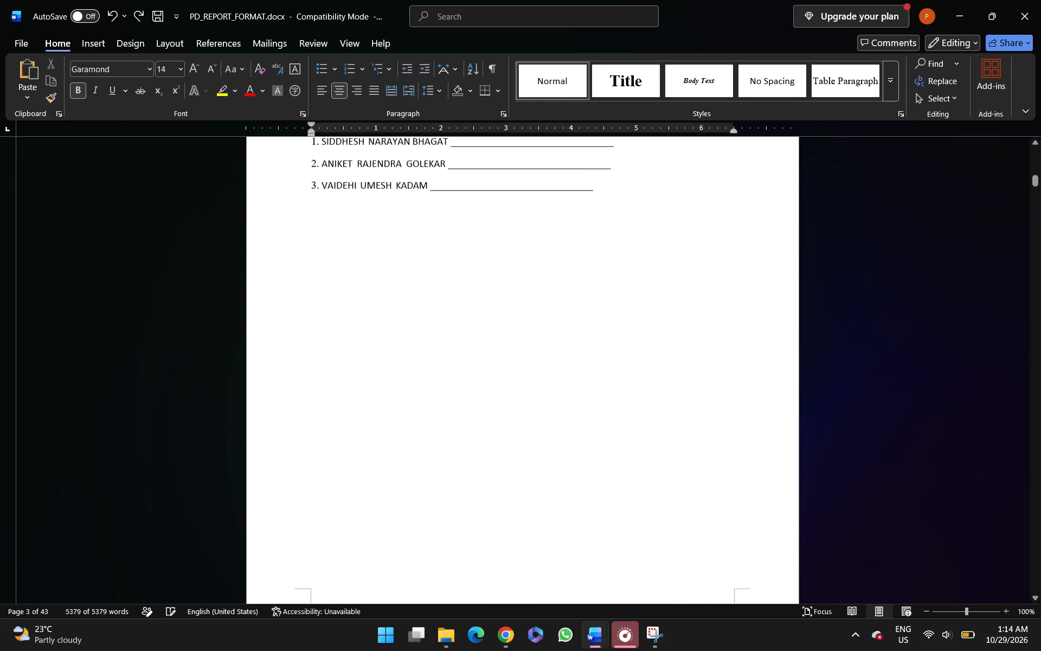
scroll(550, 405, down, 1)
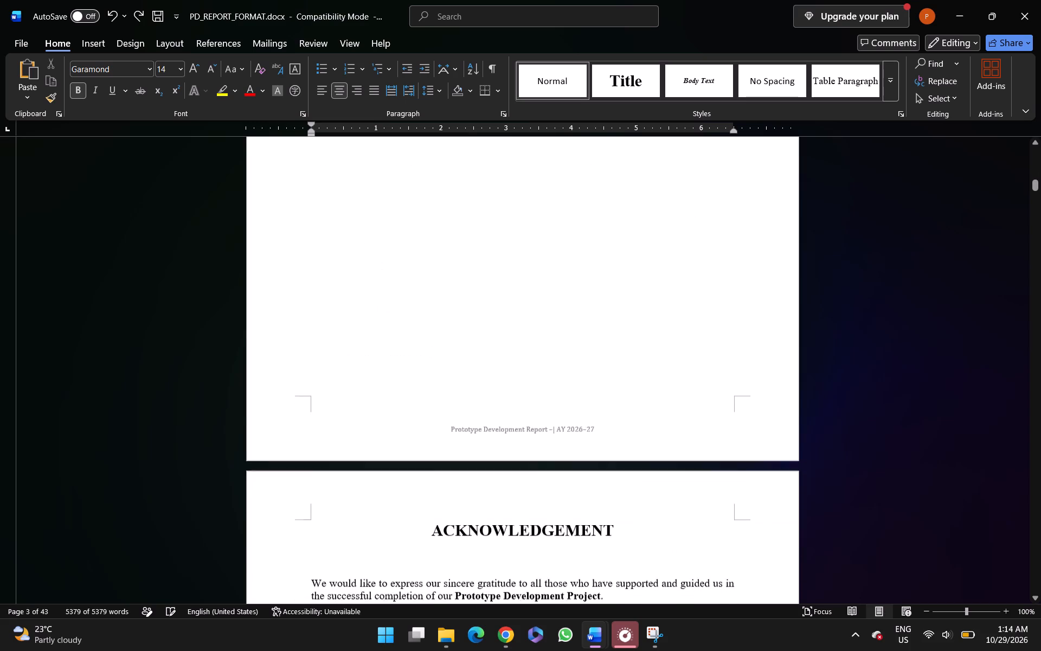
scroll(550, 405, down, 1)
click(427, 363)
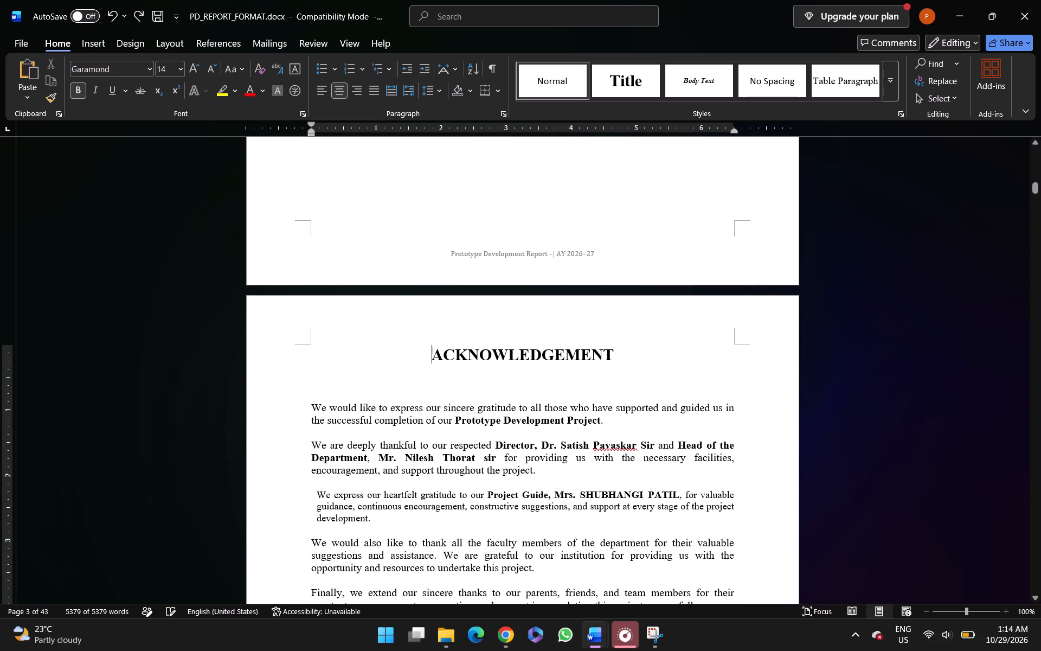
key(ctrl+shift+Down)
key(ctrl+shift+Down)
key(ctrl+shift+Down)
key(ctrl+shift+Down)
key(ctrl+shift+Down)
key(ctrl+shift+Down)
key(ctrl+shift+Down)
key(ctrl+shift+Down)
key(ctrl+shift+Down)
key(ctrl+shift+Down)
key(ctrl+shift+Down)
key(ctrl+shift+Down)
key(ctrl+shift+Down)
key(ctrl+shift+Down)
key(ctrl+shift+Down)
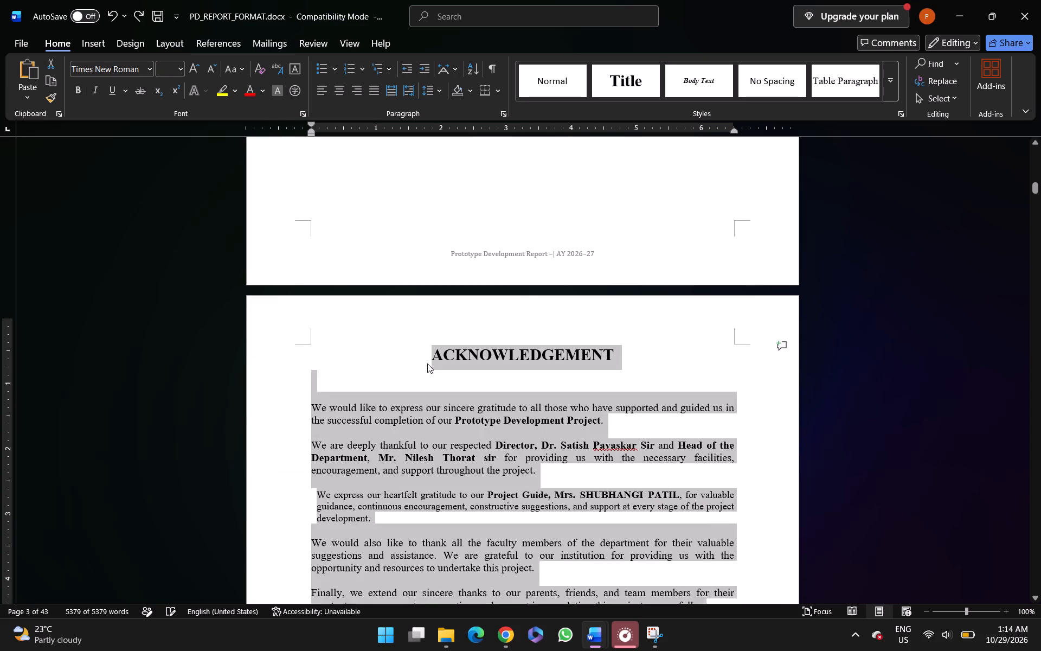
key(ctrl+shift+Down)
key(ctrl+shift+Down)
key(ctrl+shift+Down)
key(ctrl+shift+Down)
key(ctrl+shift+Down)
key(ctrl+shift+Down)
key(ctrl+shift+Down)
key(ctrl+shift+Down)
key(ctrl+shift+Down)
key(ctrl+shift+Down)
key(ctrl+shift+Down)
key(ctrl+shift+Down)
key(ctrl+shift+Down)
key(ctrl+shift+Down)
key(ctrl+shift+Down)
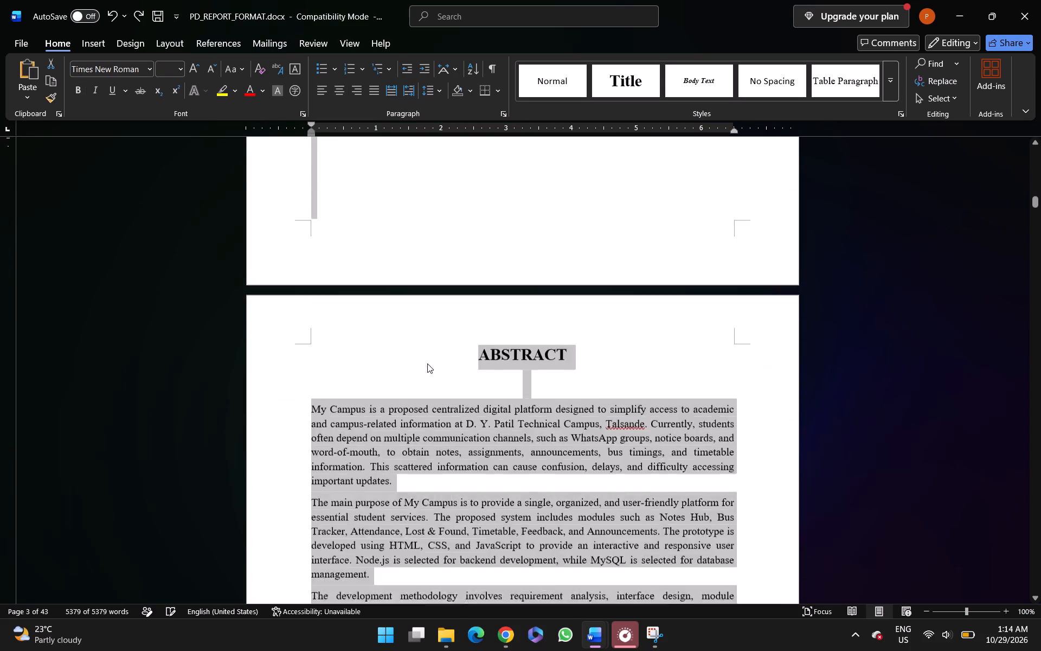
key(ctrl+shift+Up)
key(ctrl+shift+Up)
key(ctrl+shift+Up)
key(ctrl+shift+Up)
key(ctrl+shift+Up)
key(ctrl+shift+Up)
key(ctrl+shift+Up)
key(ctrl+shift+Up)
key(ctrl+shift+Up)
key(ctrl+shift+Up)
key(ctrl+shift+Up)
key(ctrl+shift+Up)
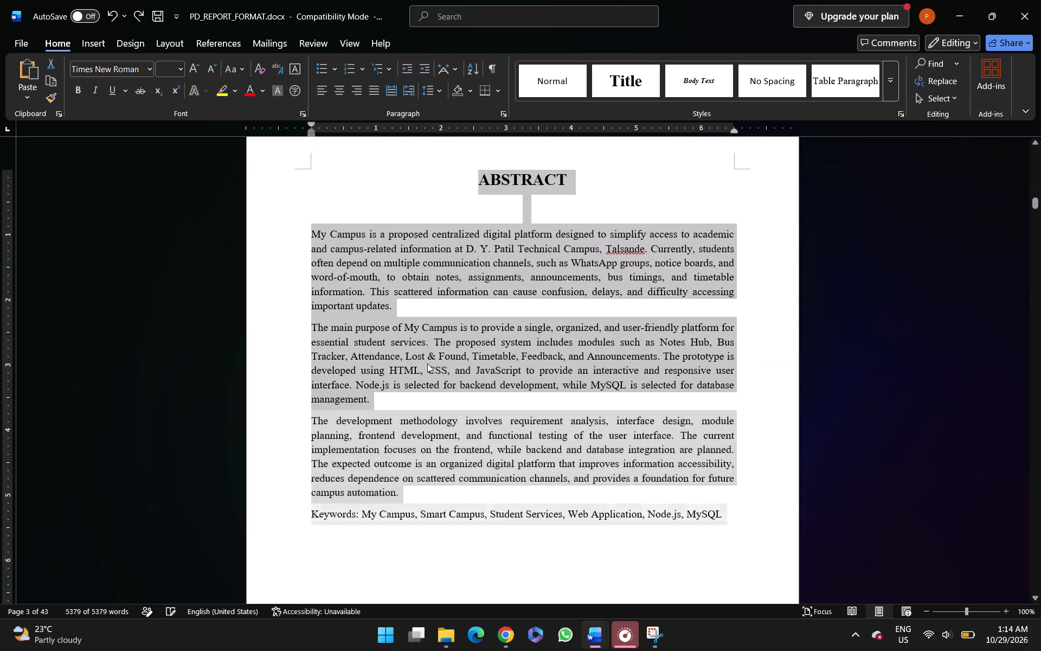
key(ctrl+shift+Up)
key(ctrl+shift+Up)
key(ctrl+shift+Up)
key(ctrl+shift+Up)
key(ctrl+shift+Up)
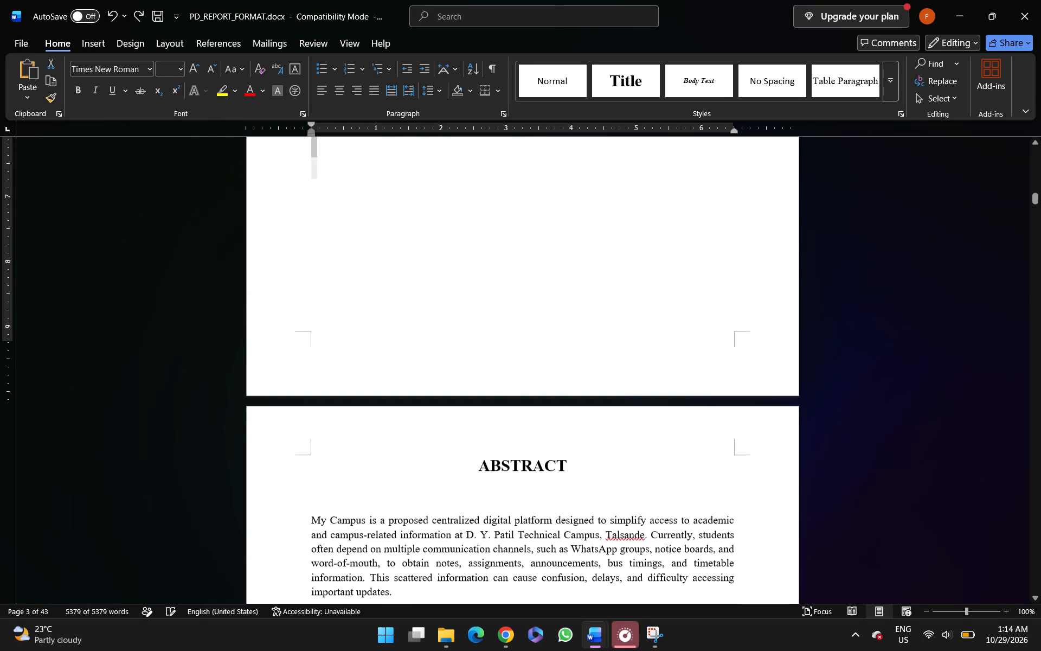
key(ctrl+shift+Up)
key(ctrl+shift+Up)
key(ctrl+shift+Up)
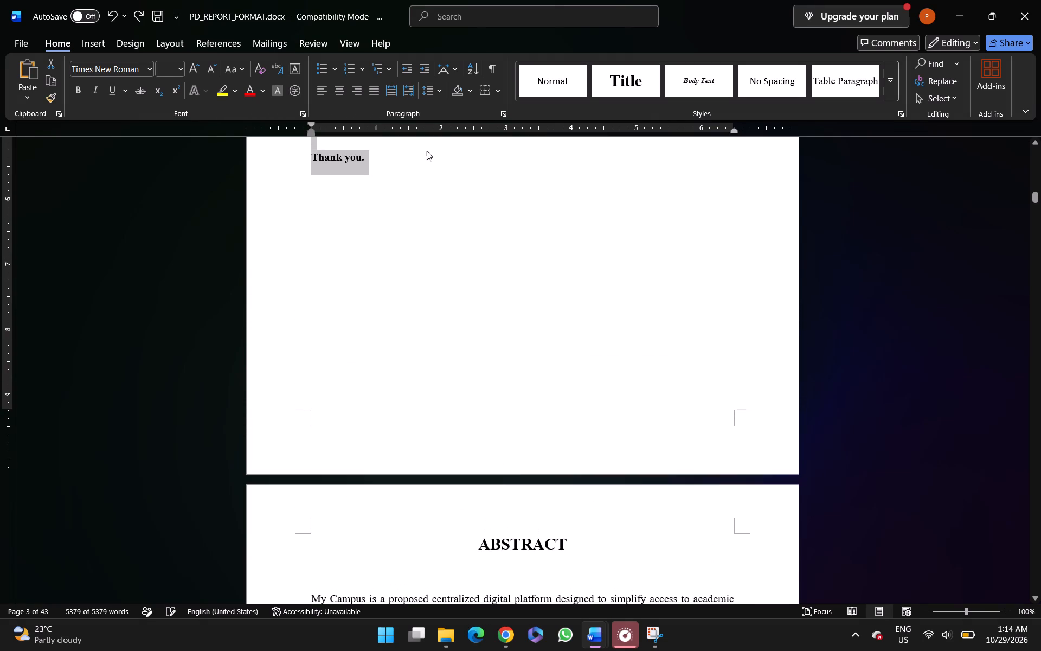
click(440, 95)
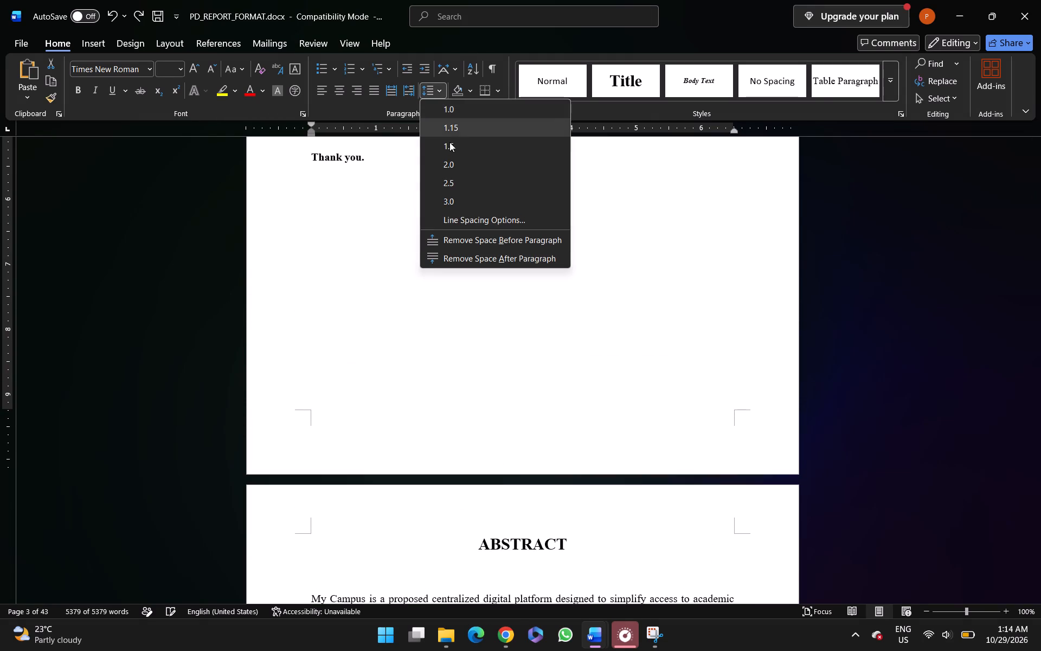
click(449, 147)
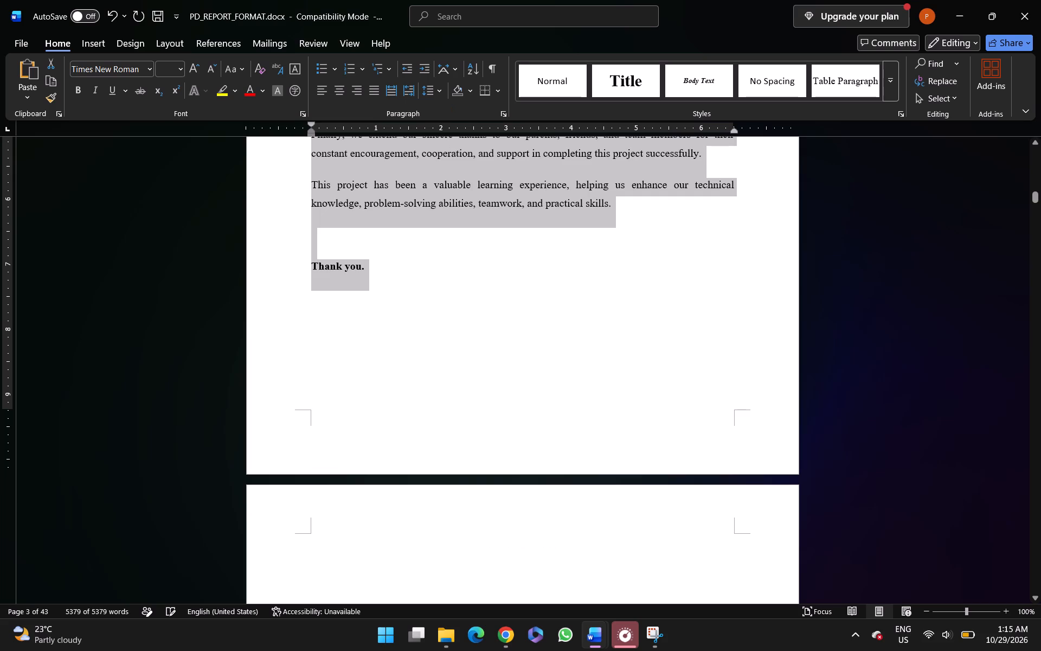
Examine how the 1.5 line spacing affects the layout of the Acknowledgement page and its neighbouring pages.
scroll(453, 327, down, 7)
scroll(453, 327, up, 1)
scroll(453, 327, down, 1)
scroll(453, 327, up, 1)
scroll(453, 327, down, 1)
scroll(453, 327, up, 1)
scroll(453, 327, down, 1)
scroll(453, 327, up, 11)
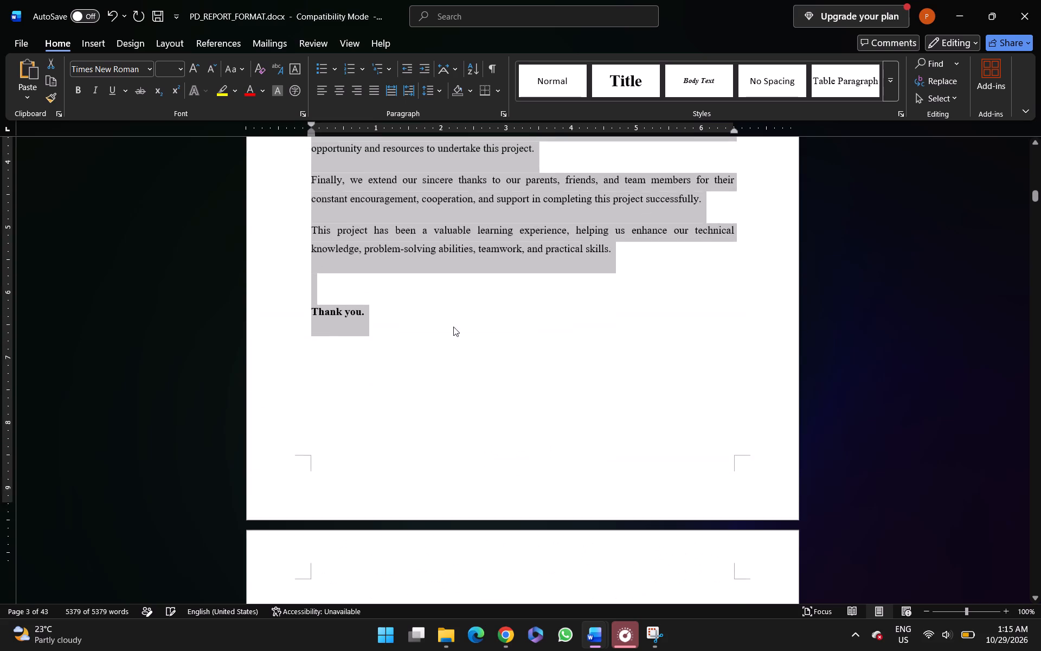
scroll(453, 327, up, 1)
scroll(453, 327, right, 1)
scroll(453, 327, up, 15)
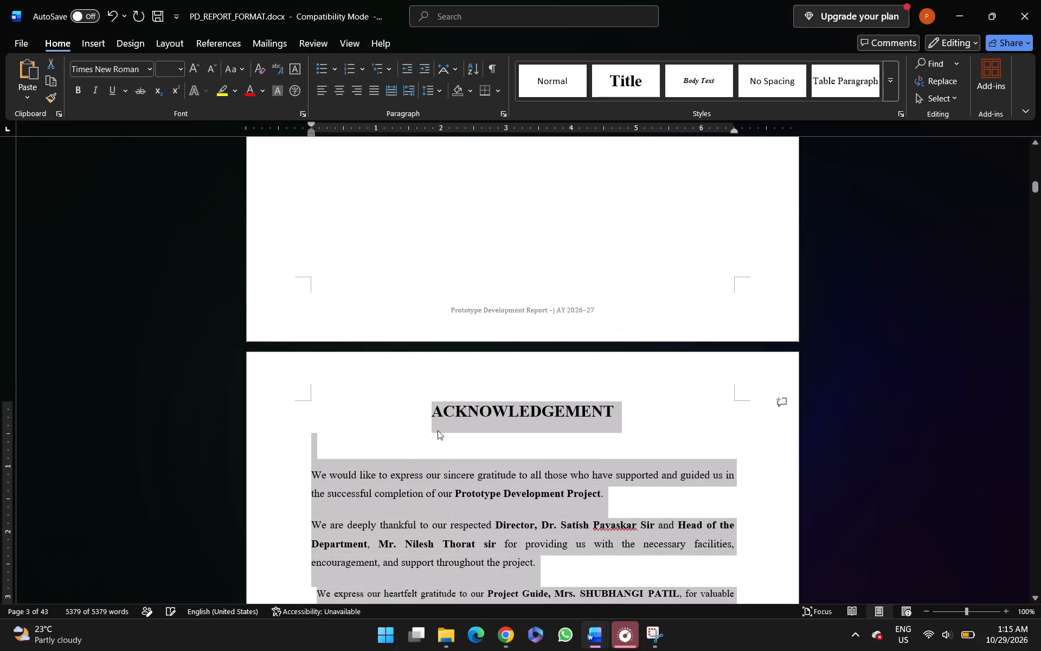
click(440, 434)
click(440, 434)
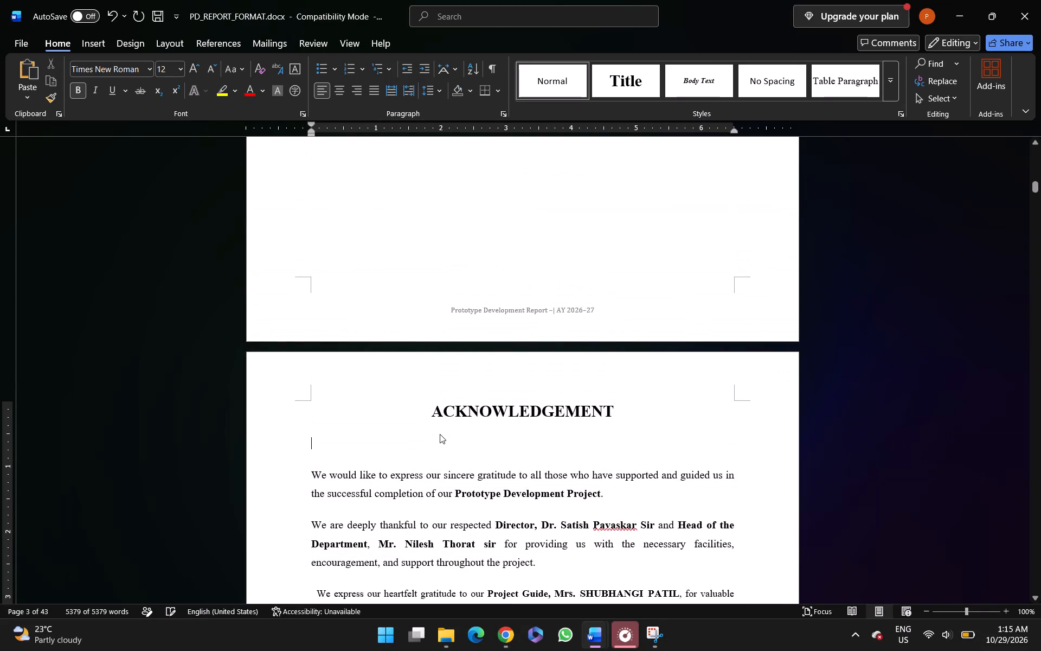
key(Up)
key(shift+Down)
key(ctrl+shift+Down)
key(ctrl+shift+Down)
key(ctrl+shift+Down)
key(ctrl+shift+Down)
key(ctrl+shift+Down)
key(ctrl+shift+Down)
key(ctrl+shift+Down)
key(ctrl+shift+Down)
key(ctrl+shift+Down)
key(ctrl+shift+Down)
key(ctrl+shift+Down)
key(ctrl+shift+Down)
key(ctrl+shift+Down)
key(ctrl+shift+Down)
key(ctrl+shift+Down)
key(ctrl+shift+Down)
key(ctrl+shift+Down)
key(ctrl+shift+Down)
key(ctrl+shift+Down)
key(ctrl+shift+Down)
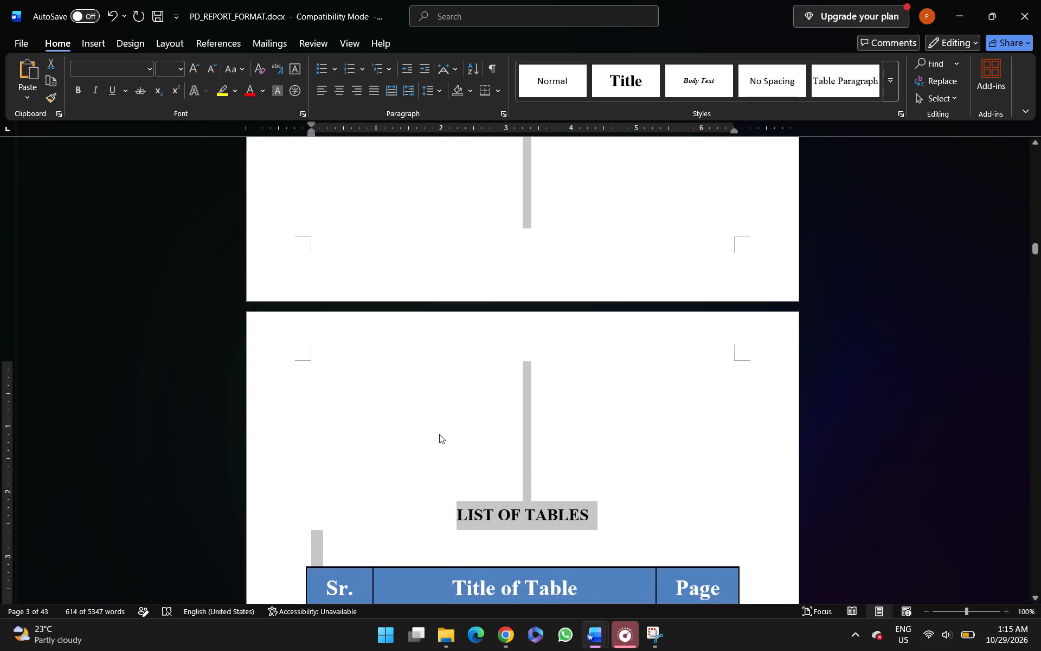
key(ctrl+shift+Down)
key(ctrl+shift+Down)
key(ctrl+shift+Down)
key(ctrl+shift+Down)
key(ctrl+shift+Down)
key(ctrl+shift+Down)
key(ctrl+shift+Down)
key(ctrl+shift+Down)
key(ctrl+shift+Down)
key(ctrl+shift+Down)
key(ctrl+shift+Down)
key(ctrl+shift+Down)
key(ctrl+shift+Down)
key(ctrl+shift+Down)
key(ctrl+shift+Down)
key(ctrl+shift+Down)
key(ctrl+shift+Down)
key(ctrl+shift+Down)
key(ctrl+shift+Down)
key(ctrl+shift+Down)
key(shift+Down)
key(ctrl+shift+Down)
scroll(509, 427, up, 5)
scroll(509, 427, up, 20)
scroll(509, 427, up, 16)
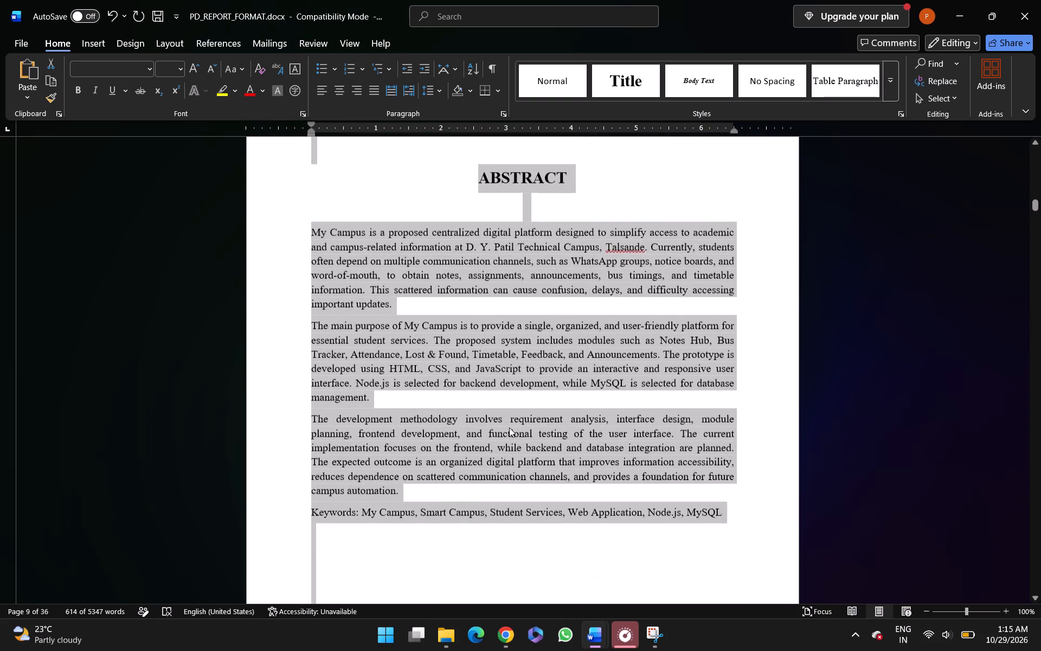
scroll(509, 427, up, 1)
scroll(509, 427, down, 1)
Set the line spacing to 1.5 from the ABSTRACT heading through the LIST OF TABLES heading.
click(498, 265)
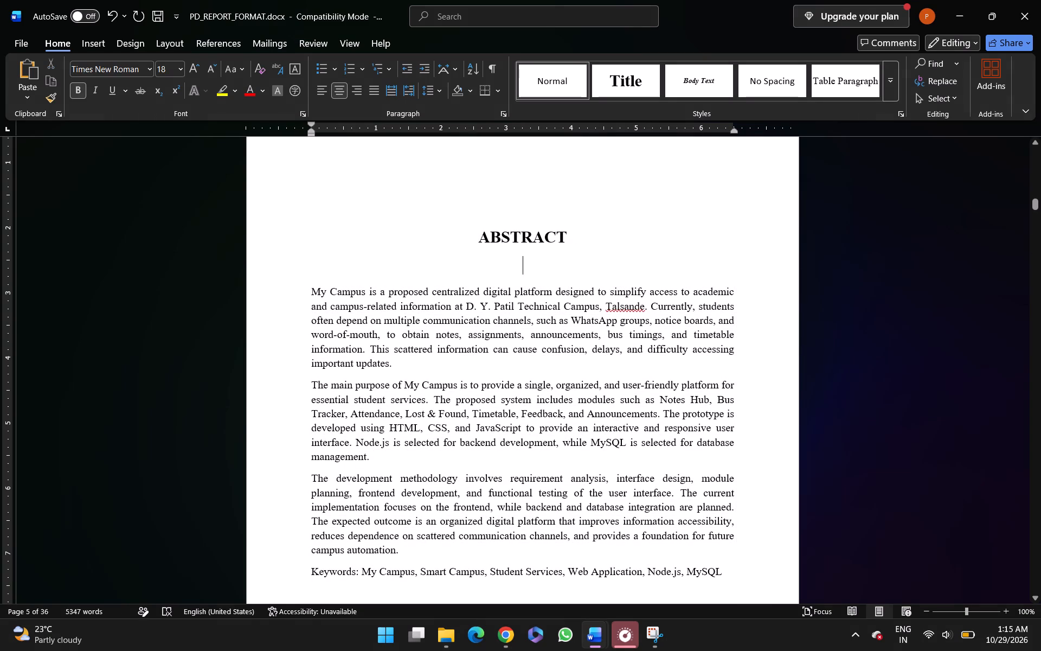
key(Up)
key(Up)
key(shift+Down)
key(ctrl+shift+Down)
key(ctrl+shift+Down)
key(ctrl+shift+Down)
key(ctrl+shift+Down)
key(ctrl+shift+Down)
key(ctrl+shift+Down)
key(ctrl+shift+Down)
key(ctrl+shift+Down)
key(ctrl+shift+Down)
key(ctrl+shift+Down)
key(ctrl+shift+Down)
key(ctrl+shift+Down)
key(ctrl+shift+Down)
key(ctrl+shift+Down)
key(ctrl+shift+Down)
key(ctrl+shift+Down)
key(ctrl+shift+Down)
key(ctrl+shift+Down)
key(ctrl+shift+Down)
key(ctrl+shift+Down)
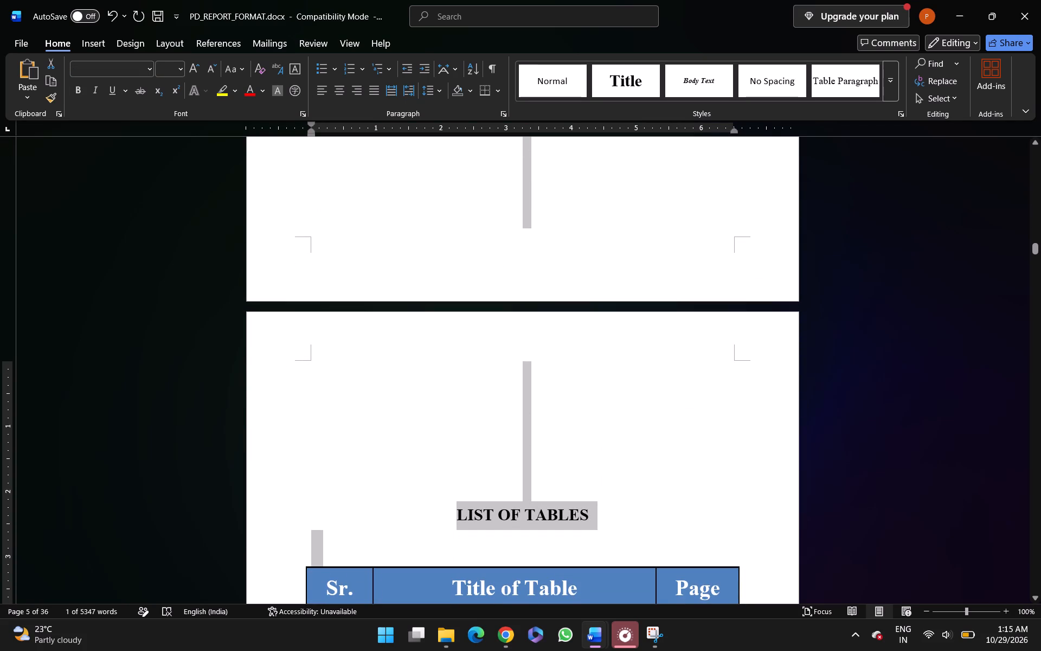
scroll(498, 265, down, 2)
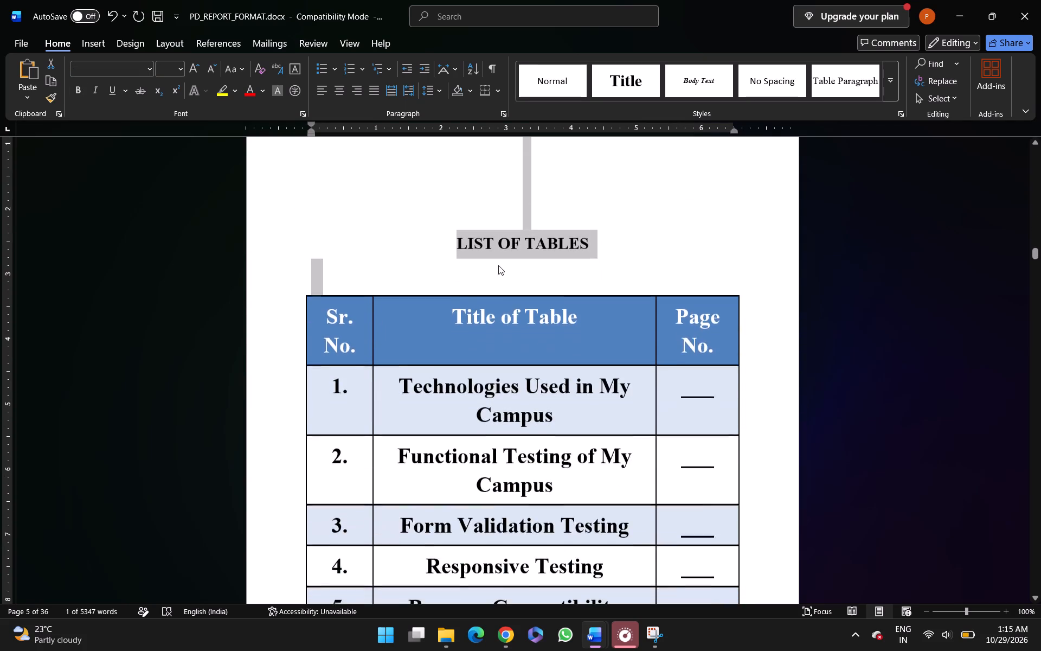
scroll(498, 265, down, 2)
key(ctrl+shift+Down)
key(ctrl+shift+Down)
key(ctrl+shift+Down)
key(ctrl+shift+Down)
key(ctrl+shift+Down)
key(ctrl+shift+Down)
key(ctrl+shift+Down)
key(ctrl+shift+Down)
key(ctrl+shift+Down)
key(ctrl+shift+Down)
key(ctrl+shift+Down)
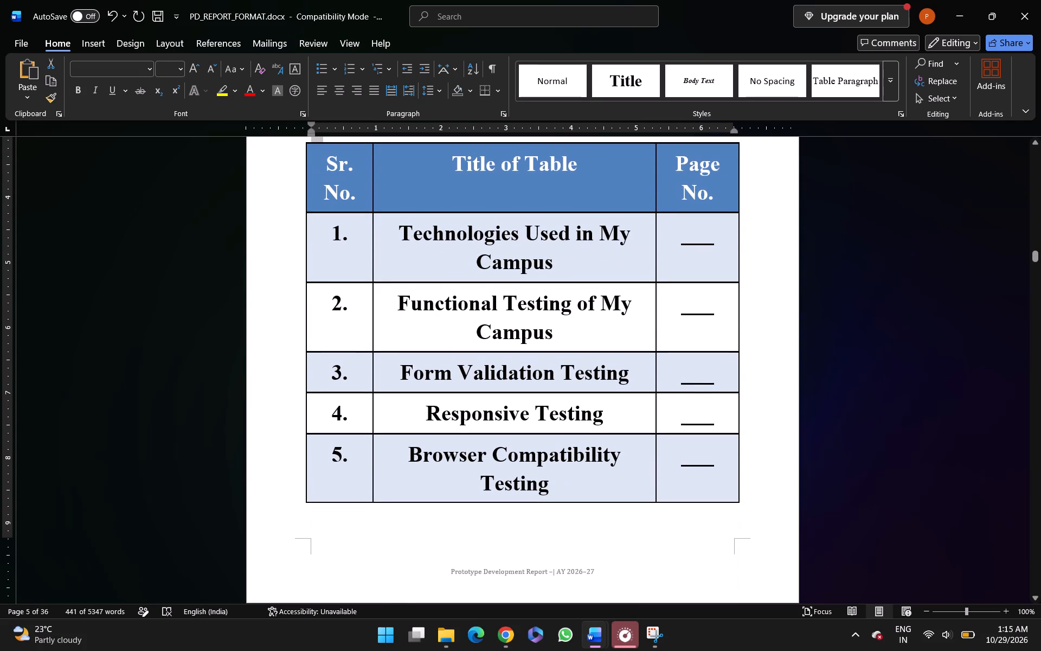
scroll(498, 265, up, 1)
scroll(498, 265, down, 2)
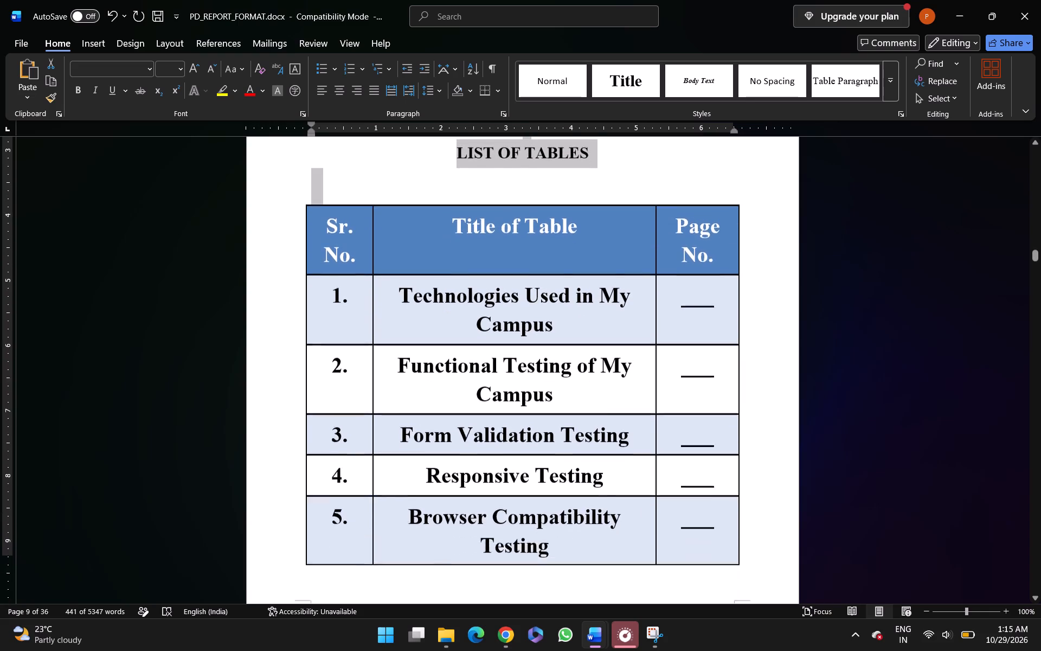
scroll(498, 265, down, 8)
scroll(498, 265, up, 4)
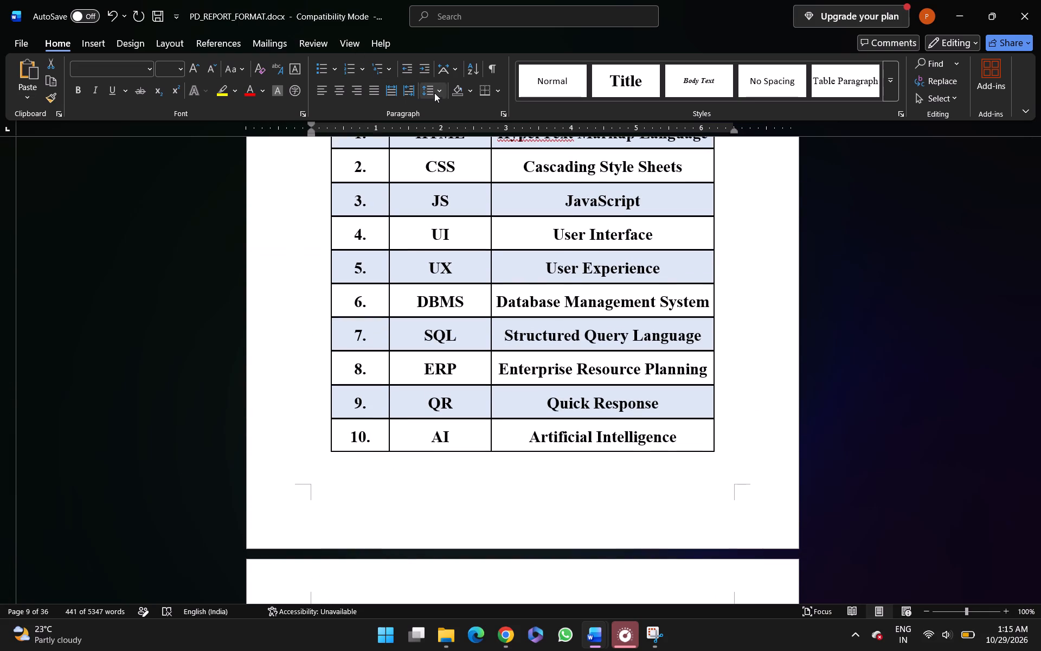
click(434, 94)
click(462, 154)
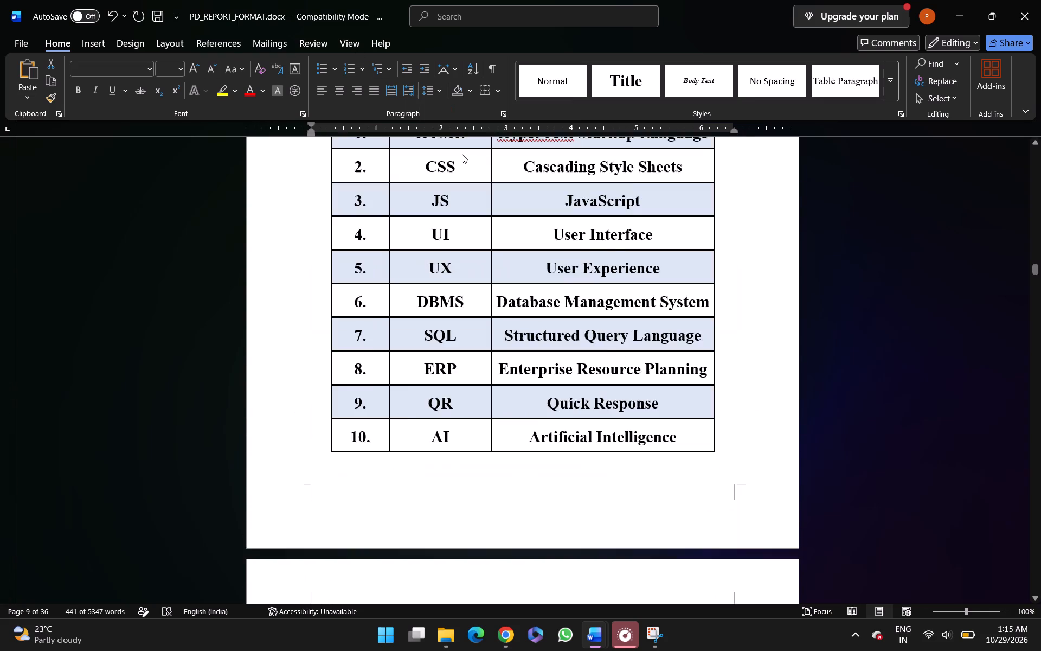
Examine how the 1.5 line spacing affects the layout from the Certificate and Acknowledgement pages to the Abstract page.
scroll(462, 154, up, 8)
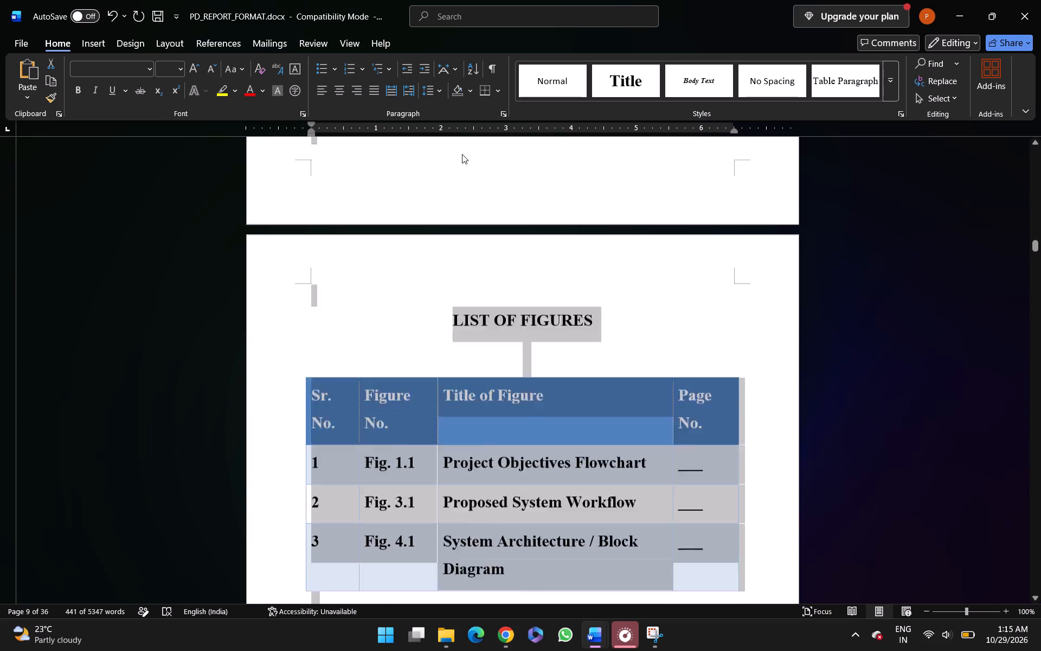
scroll(462, 154, up, 7)
scroll(462, 154, down, 2)
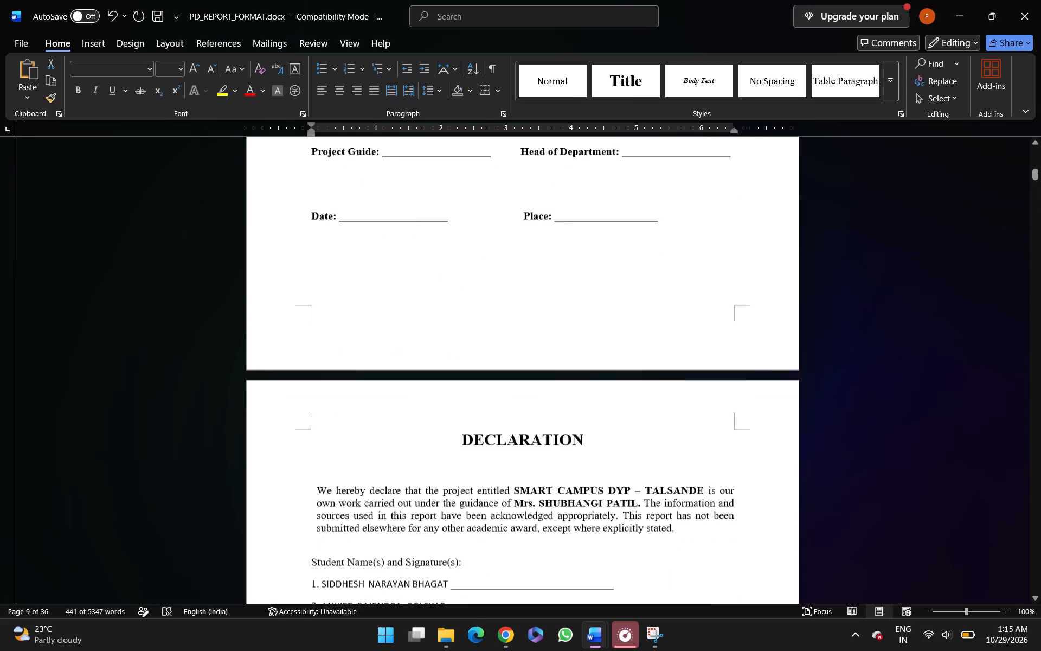
scroll(462, 154, down, 6)
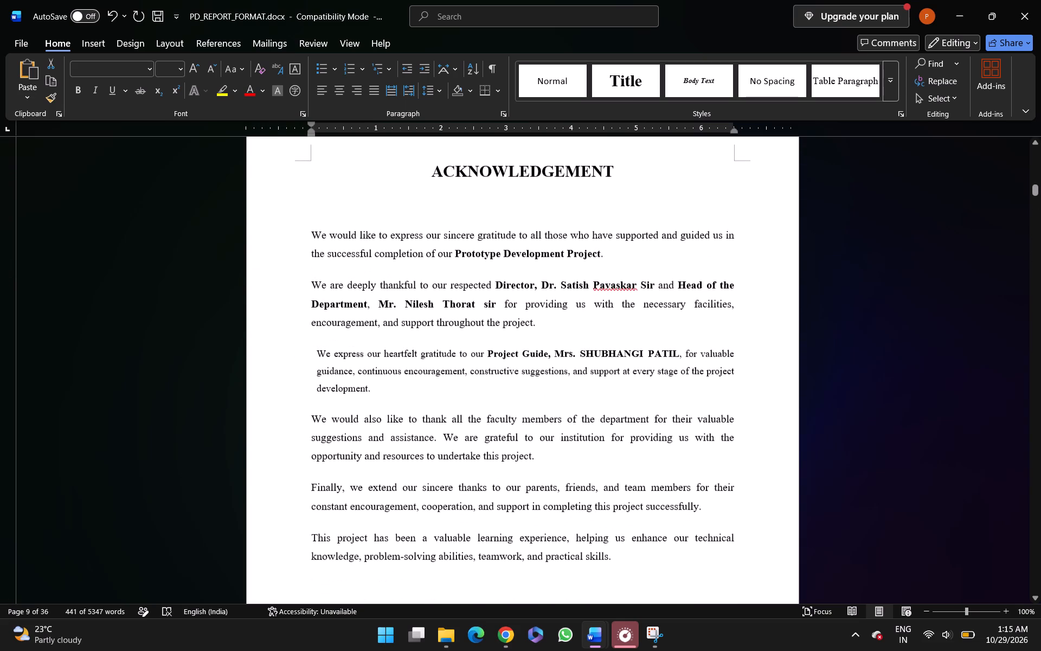
scroll(462, 154, down, 4)
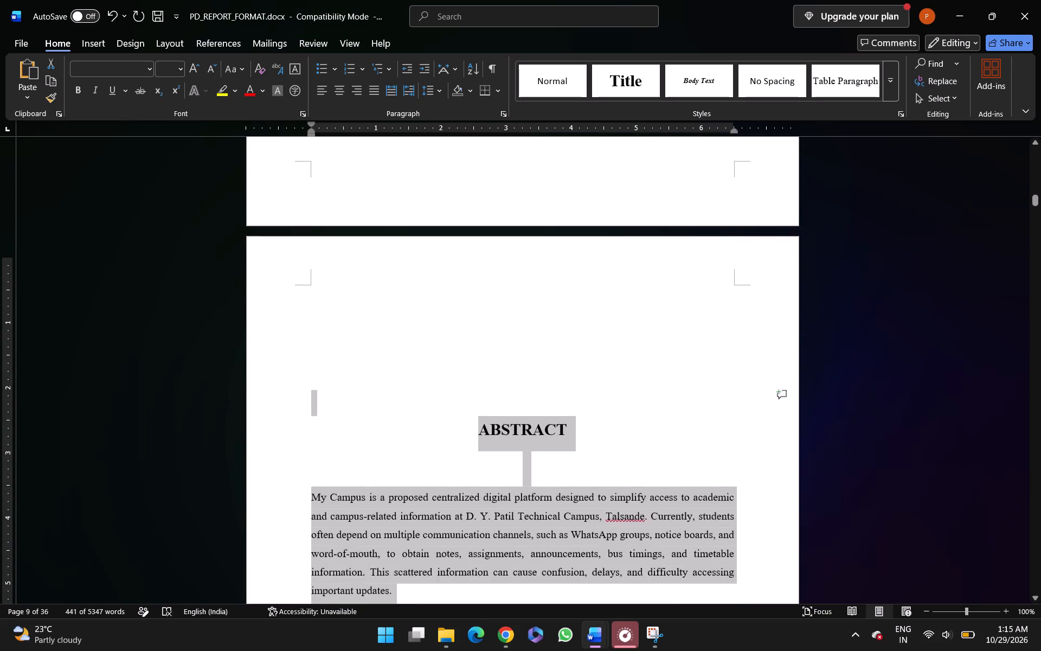
scroll(462, 154, down, 2)
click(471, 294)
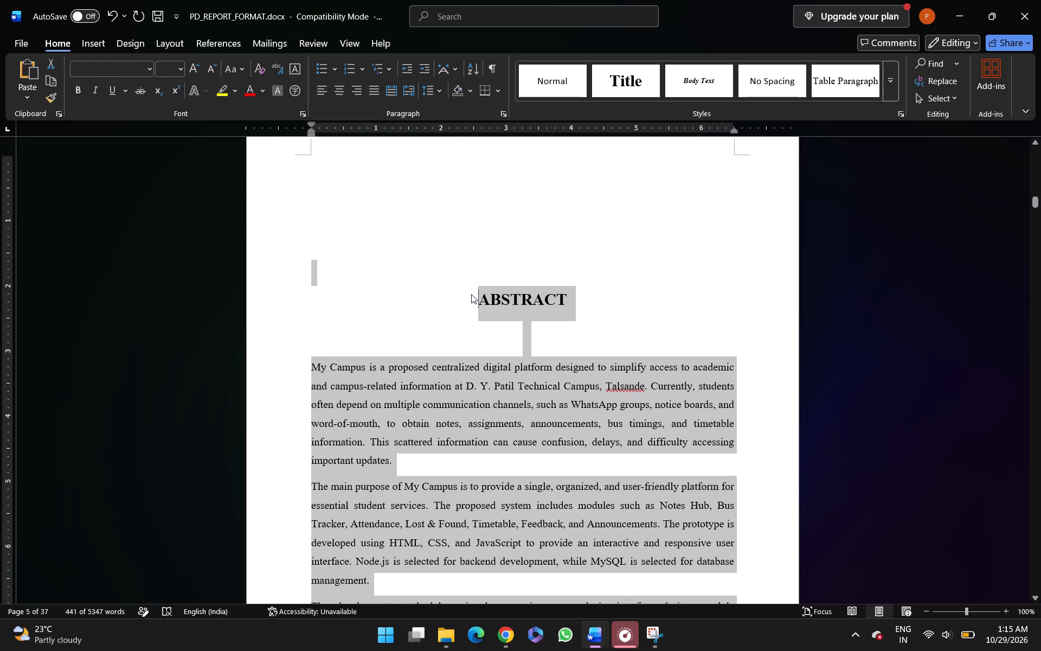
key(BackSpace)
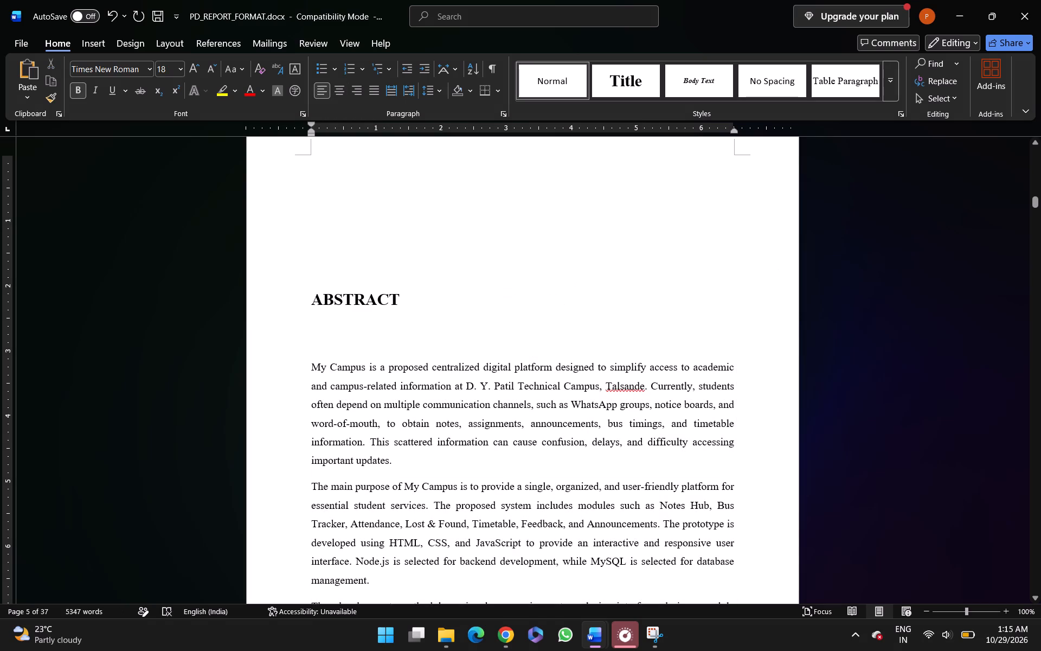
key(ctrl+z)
Delete the blank lines above the ABSTRACT heading so it starts at the top of its page, keeping it centered.
click(471, 282)
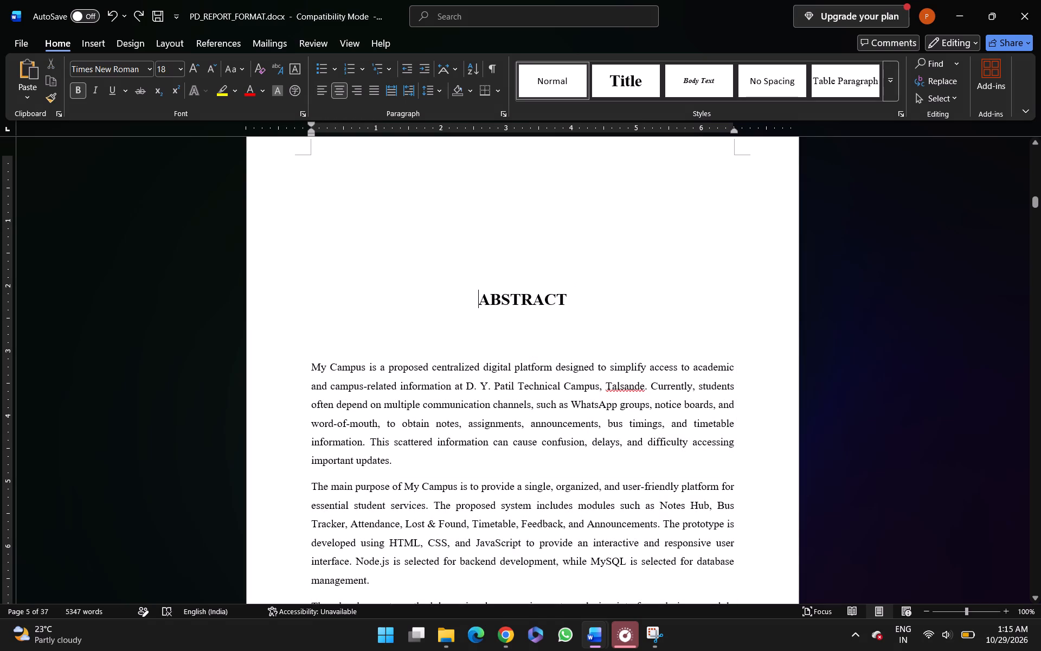
key(BackSpace)
key(BackSpace)
key(BackSpace)
key(BackSpace)
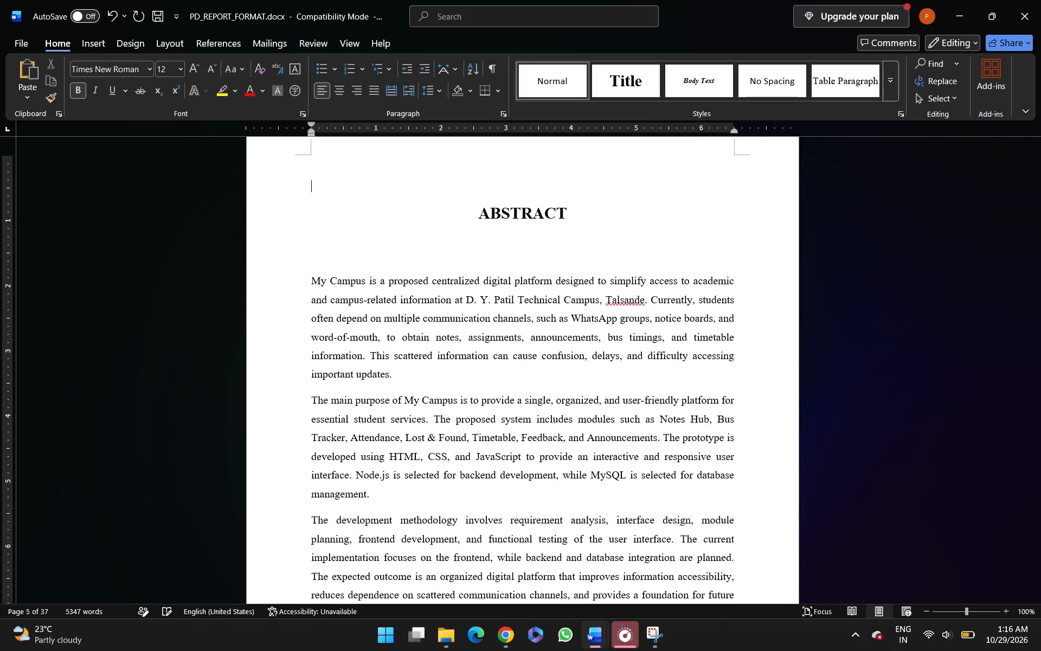
key(BackSpace)
key(BackSpace)
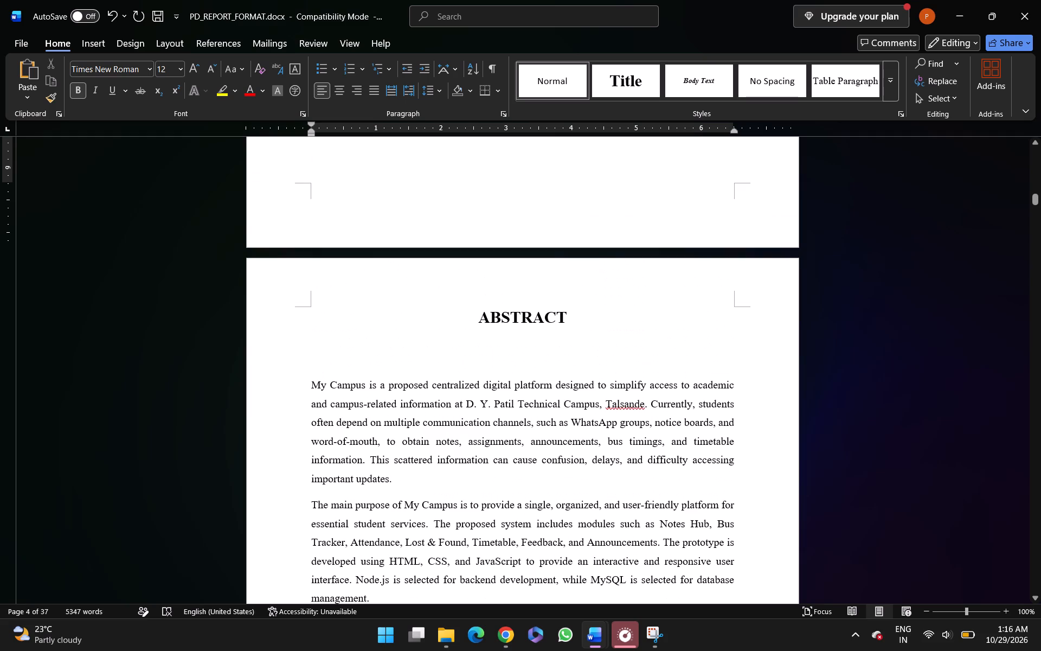
Delete the blank lines above the TABLE OF CONTENTS heading so it starts at the top of its page.
scroll(471, 282, right, 1)
scroll(471, 282, down, 2)
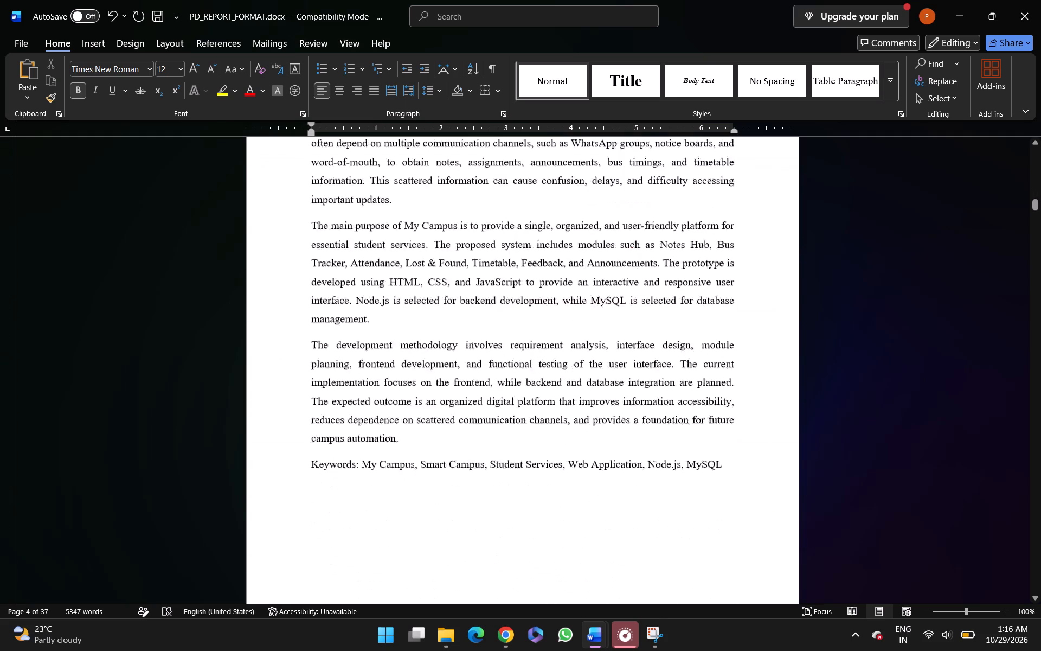
scroll(471, 282, down, 5)
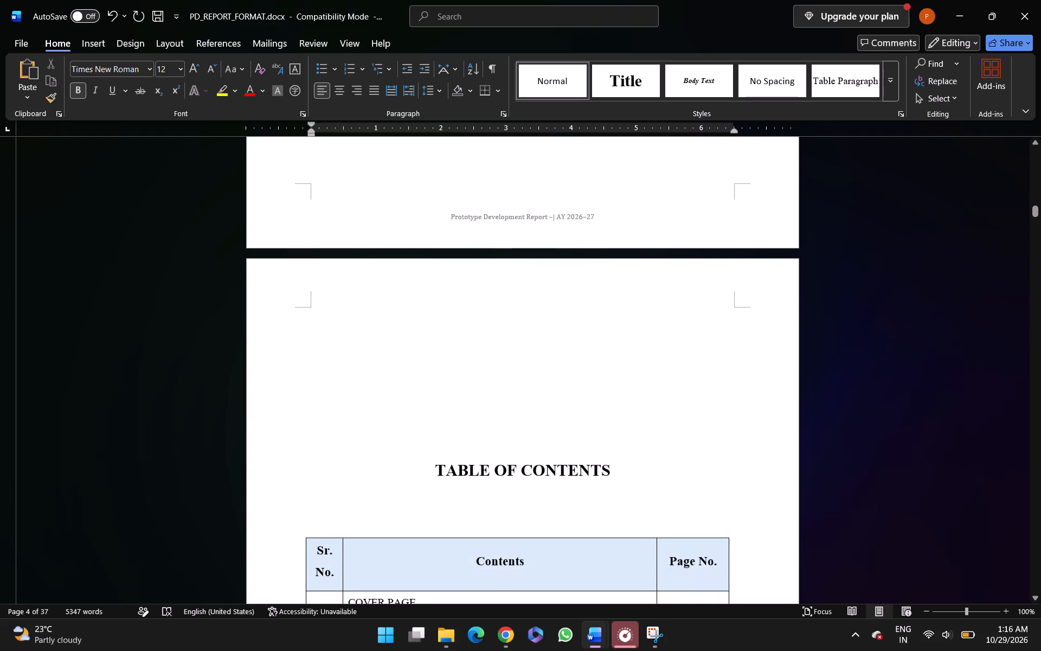
drag(320, 317, 350, 329)
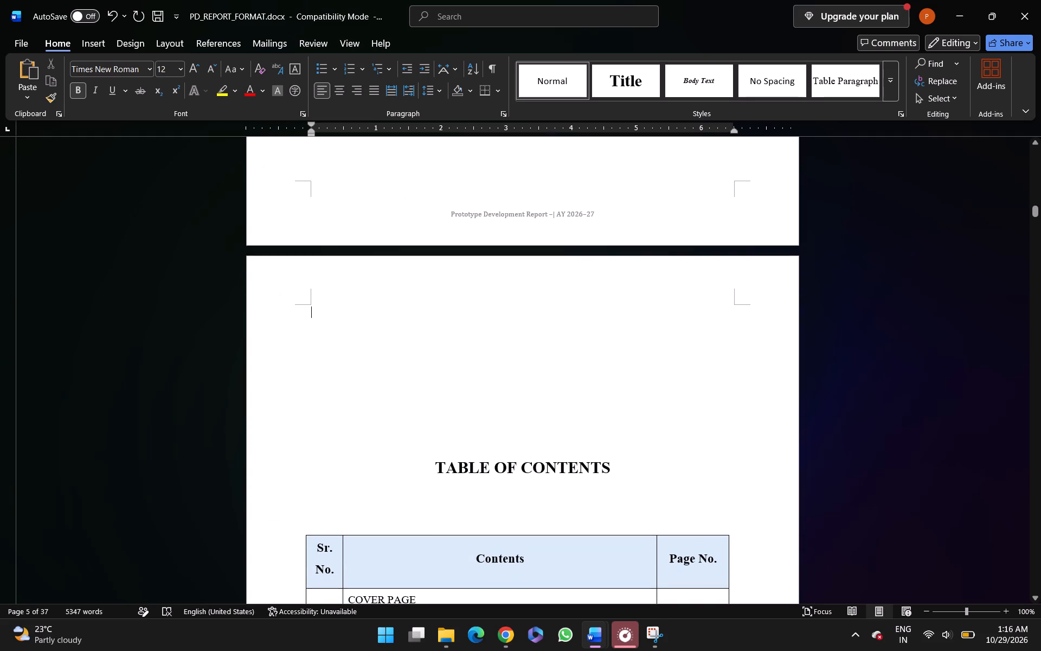
drag(350, 329, 410, 442)
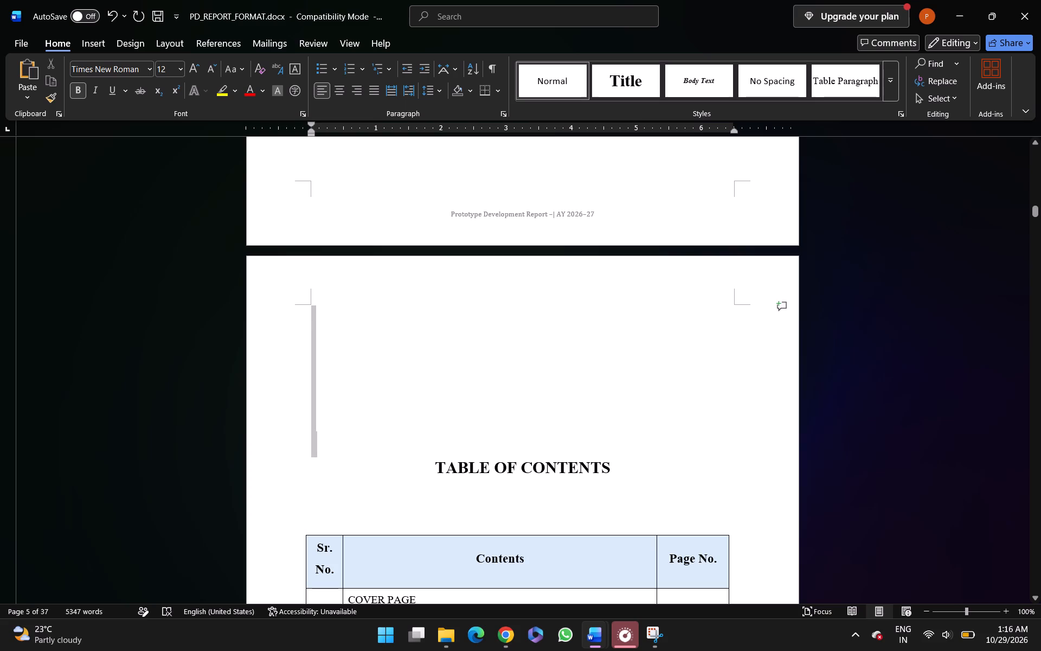
drag(410, 442, 410, 442)
key(BackSpace)
Examine how the Table of Contents, the List of Figures and the pages around them are laid out.
scroll(410, 442, down, 5)
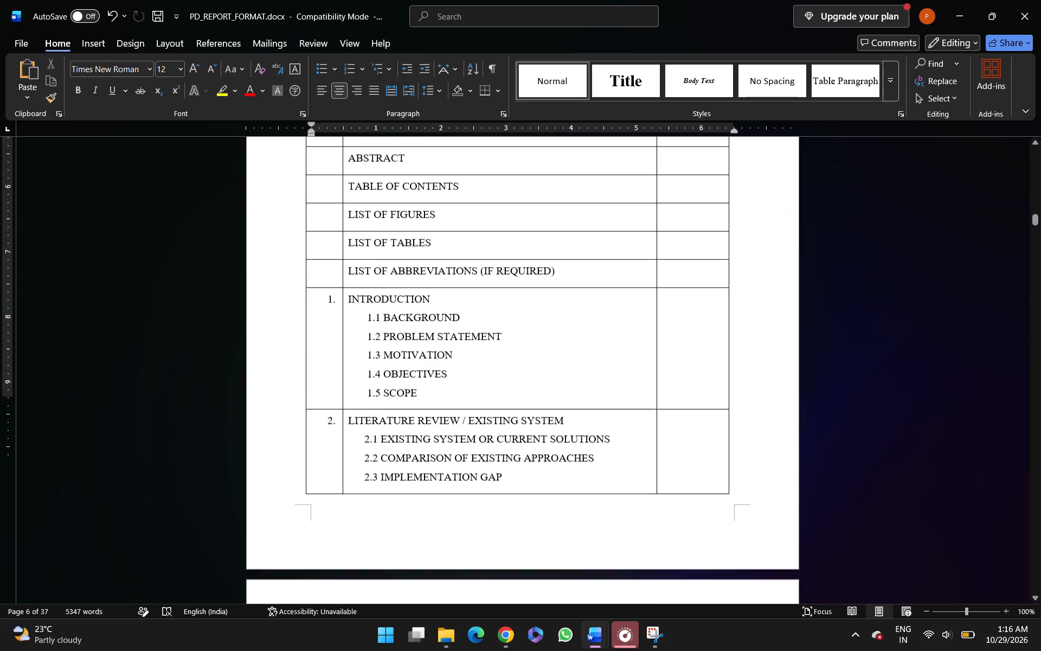
scroll(410, 442, down, 6)
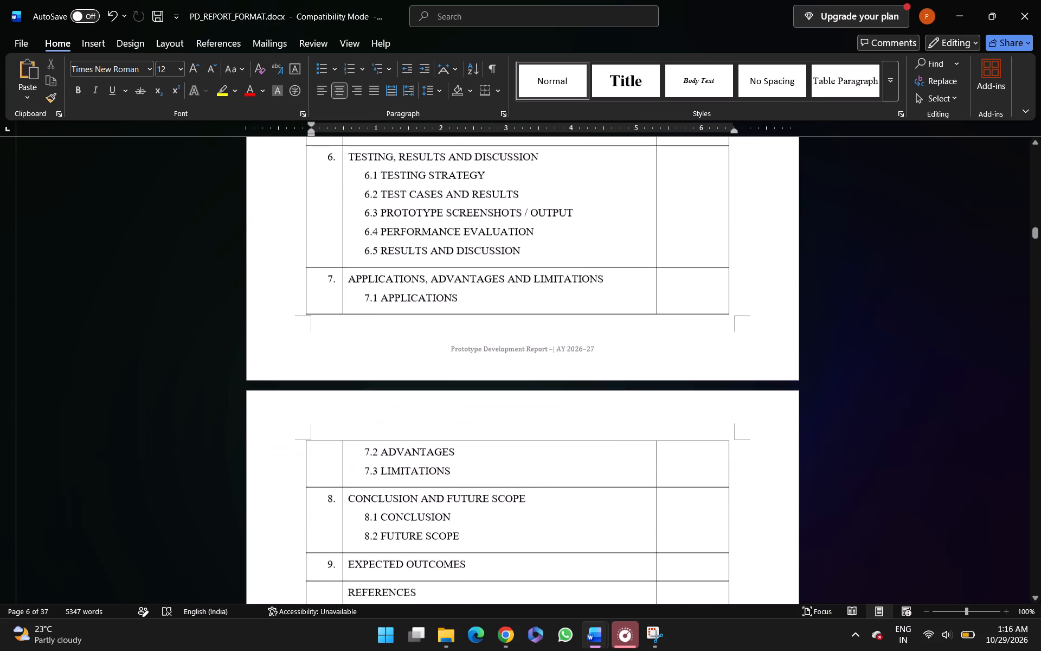
scroll(410, 442, down, 3)
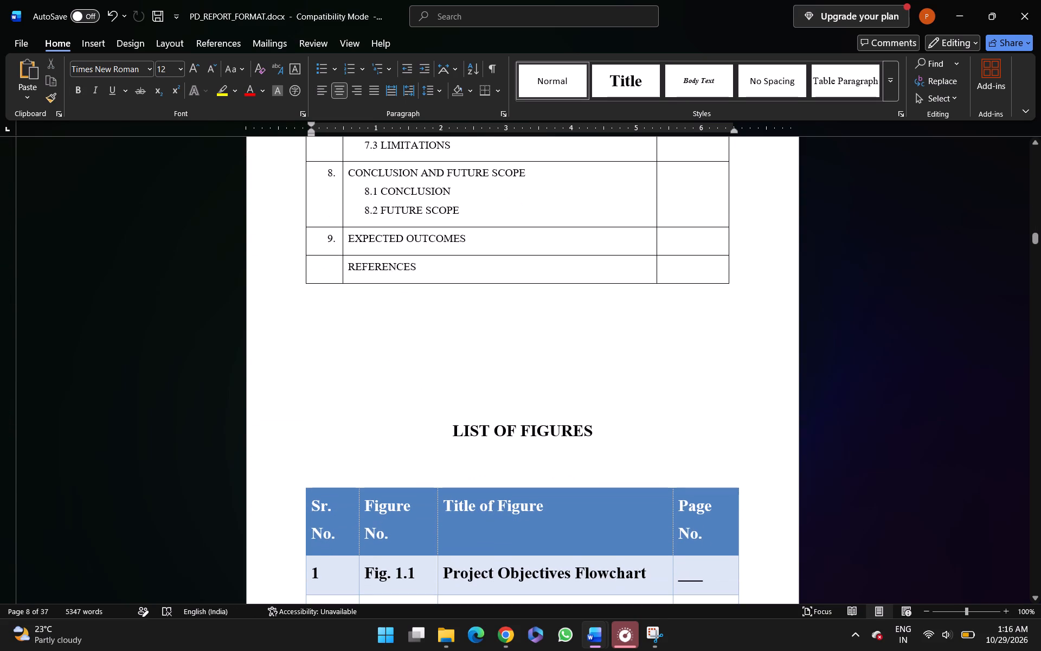
scroll(406, 321, down, 3)
scroll(406, 321, up, 1)
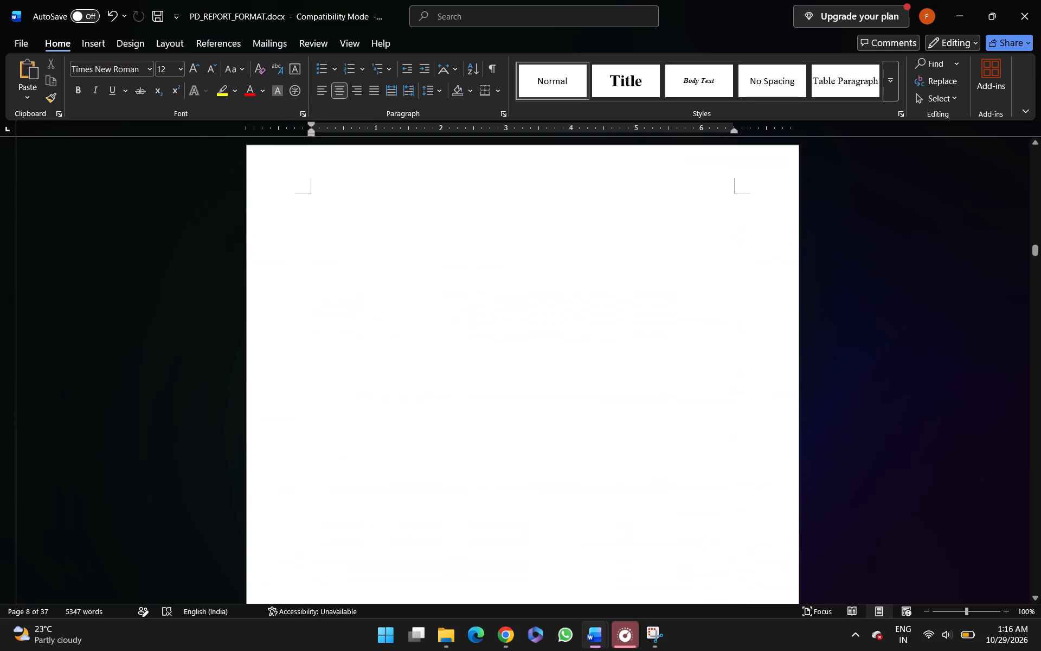
scroll(406, 321, up, 3)
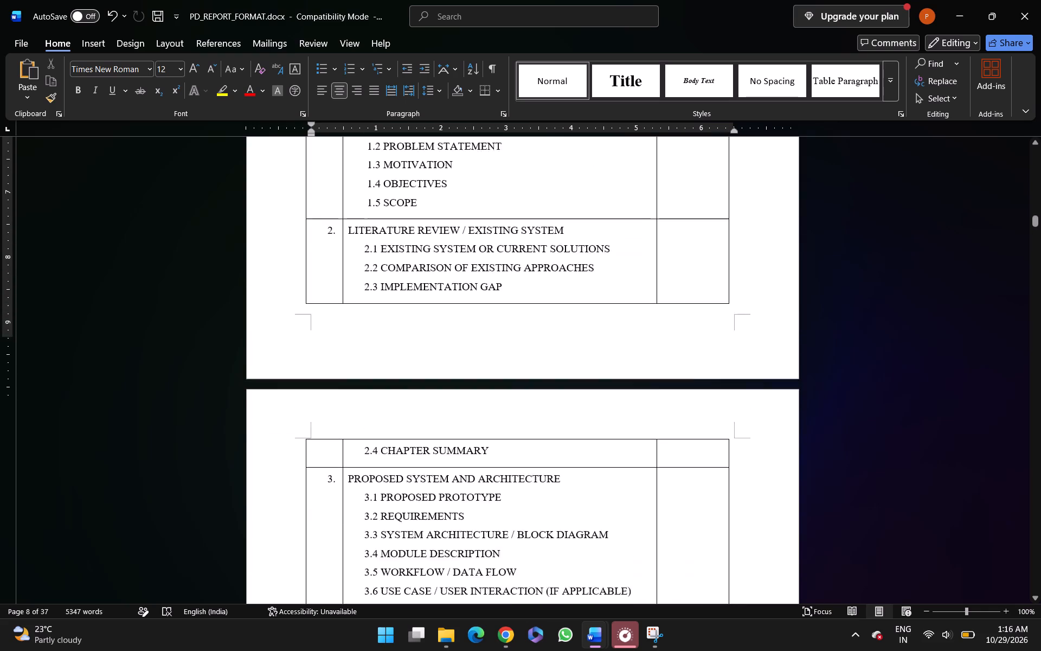
scroll(406, 321, up, 4)
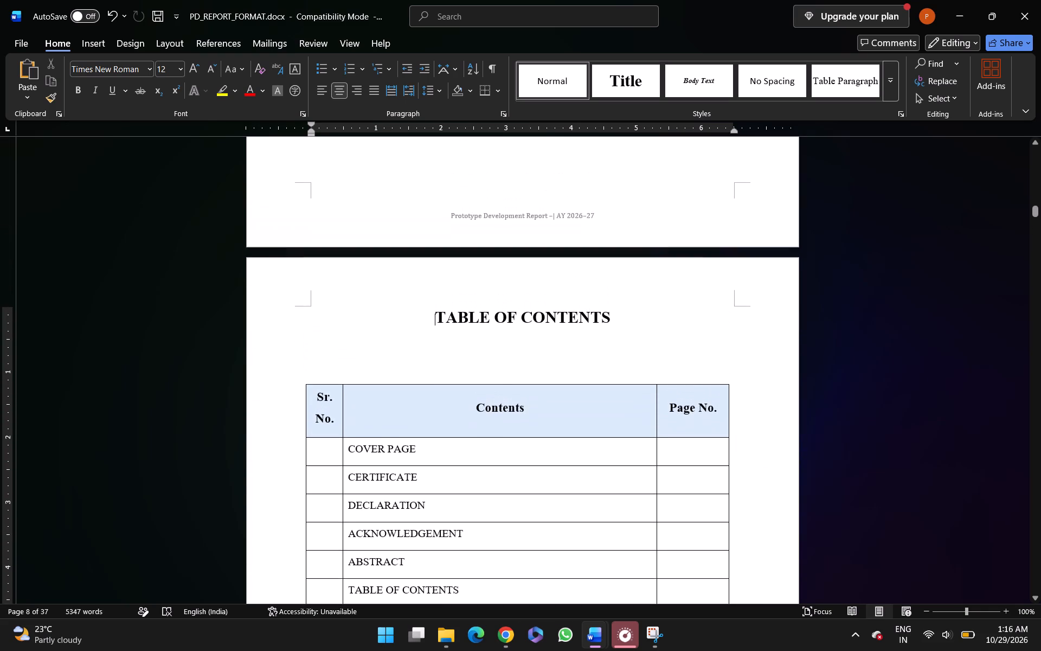
scroll(406, 321, up, 4)
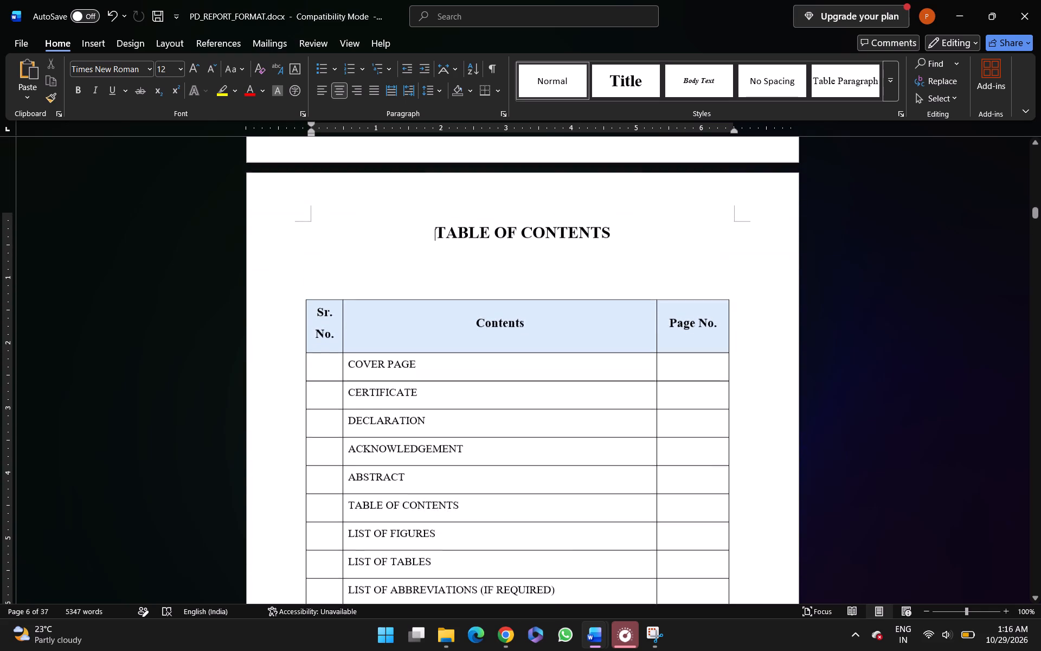
scroll(406, 321, up, 2)
scroll(406, 321, down, 1)
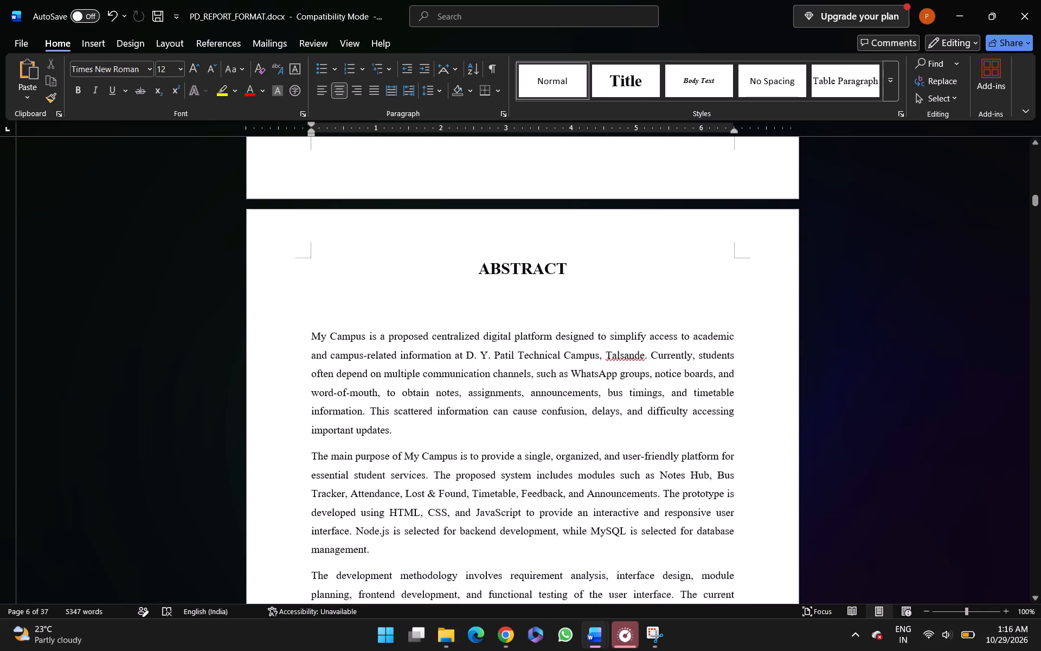
scroll(406, 321, down, 1)
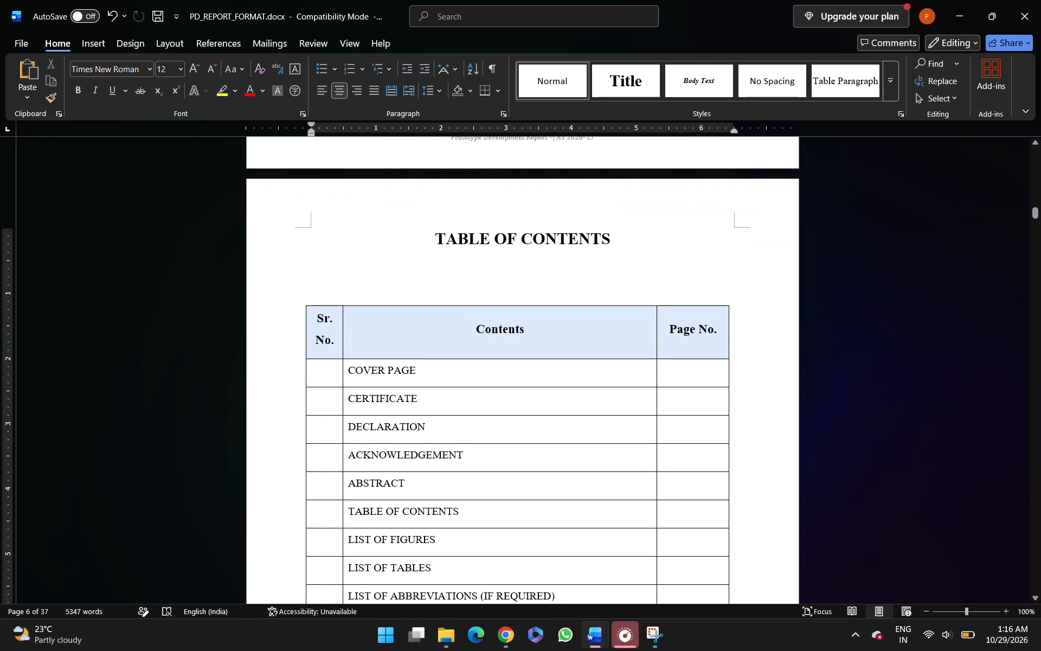
Set the line spacing of the Table of Contents, from its heading through the REFERENCES row, to 1.15.
key(ctrl+shift+Down)
key(ctrl+shift+Down)
key(ctrl+shift+Down)
key(ctrl+shift+Down)
key(ctrl+shift+Down)
key(ctrl+shift+Down)
key(ctrl+shift+Down)
key(ctrl+shift+Down)
key(ctrl+shift+Down)
key(ctrl+shift+Down)
key(ctrl+shift+Down)
key(ctrl+shift+Down)
key(ctrl+shift+Down)
key(ctrl+shift+Down)
key(ctrl+shift+Down)
key(ctrl+shift+Down)
key(ctrl+shift+Down)
key(ctrl+shift+Down)
key(ctrl+shift+Down)
key(ctrl+shift+Down)
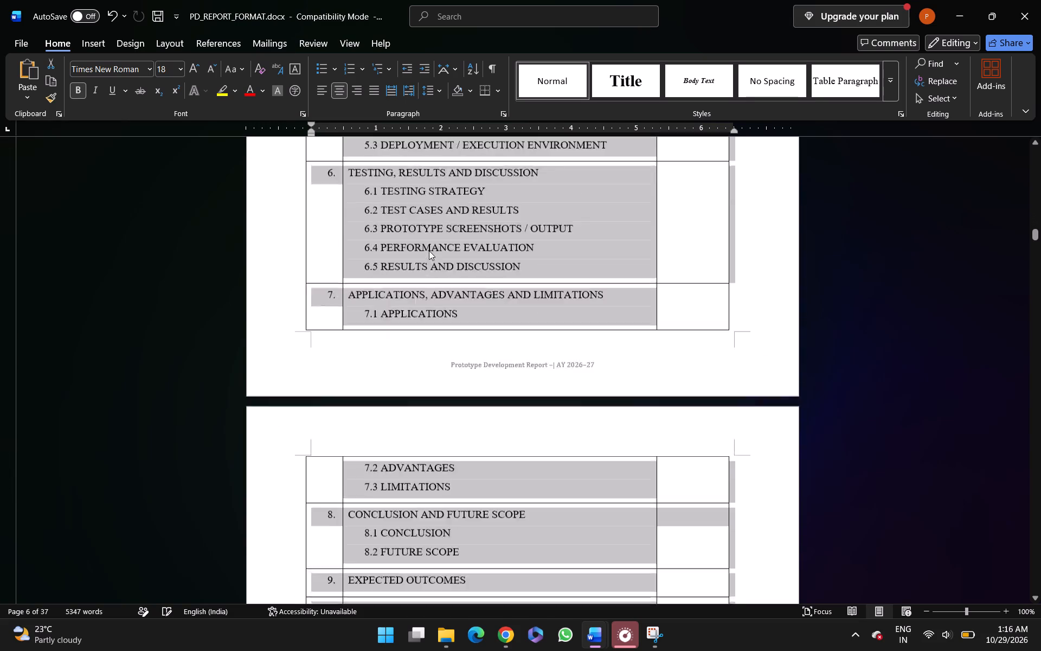
key(ctrl+shift+Down)
key(ctrl+shift+Up)
key(ctrl+shift+Up)
key(ctrl+shift+Up)
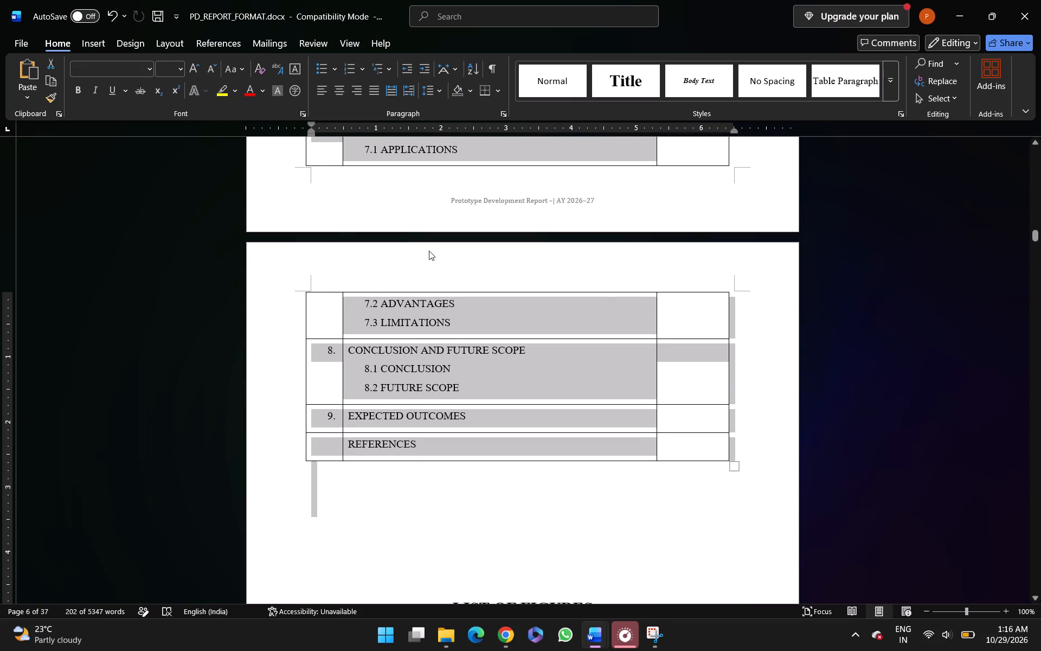
key(ctrl+shift+Up)
key(ctrl+shift+Up)
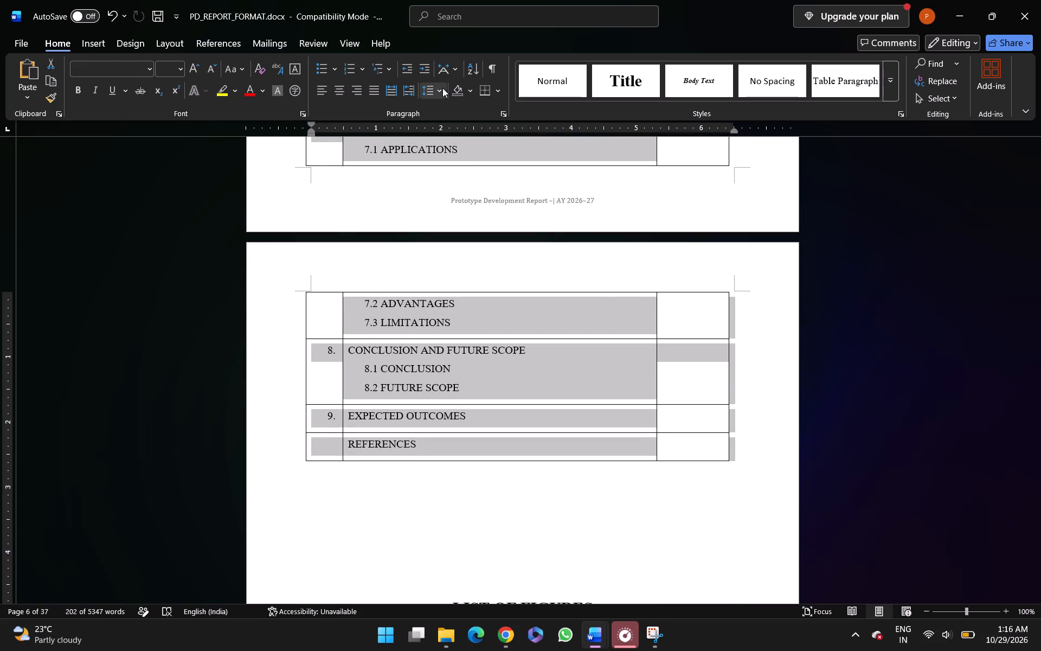
click(442, 88)
click(446, 129)
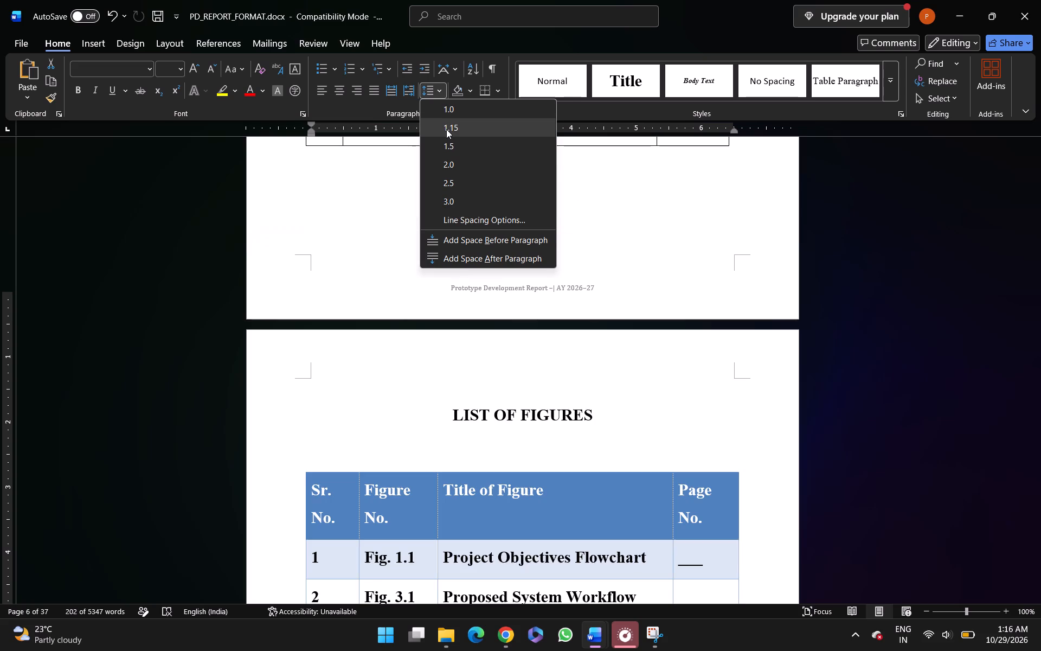
scroll(446, 129, up, 3)
click(417, 259)
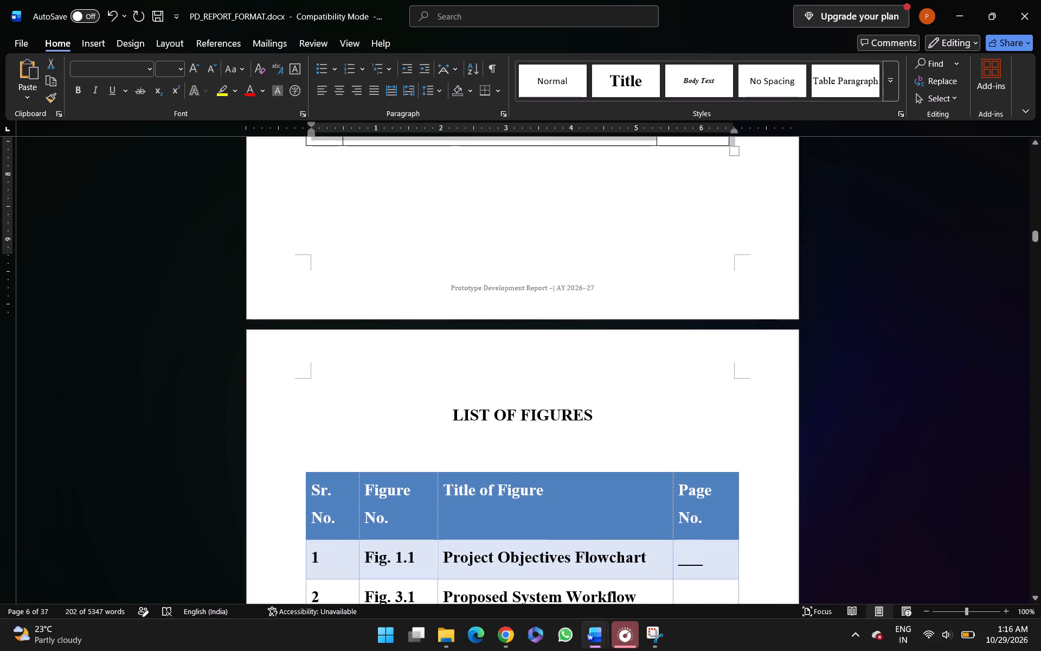
Delete the blank line above the LIST OF FIGURES heading that follows the Table of Contents, so it starts at the top of its page.
scroll(417, 259, up, 5)
scroll(417, 259, down, 1)
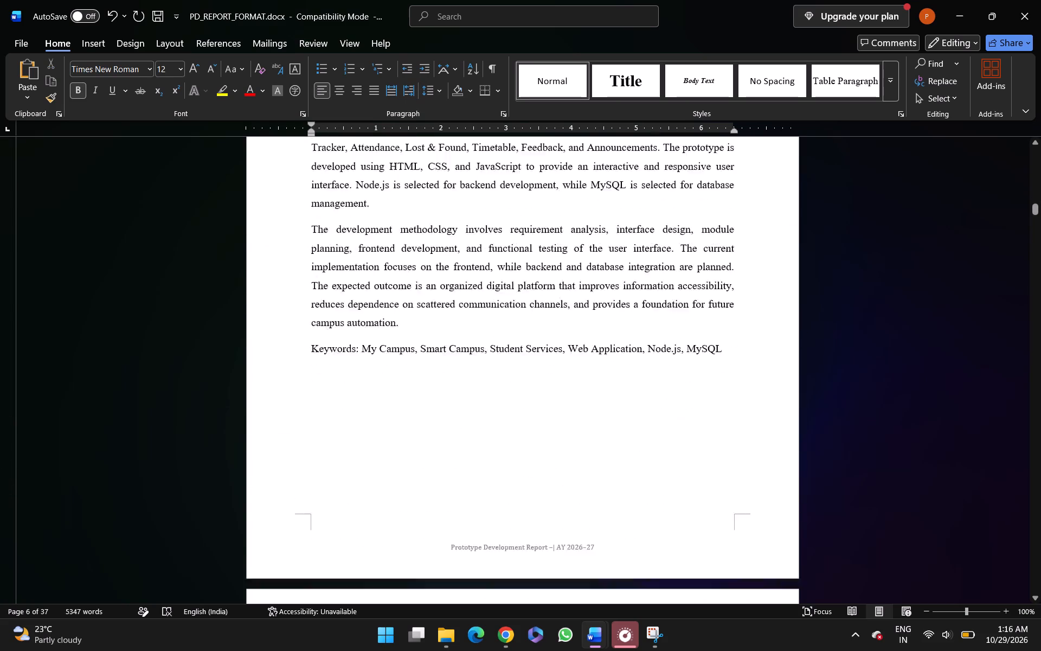
scroll(417, 259, down, 3)
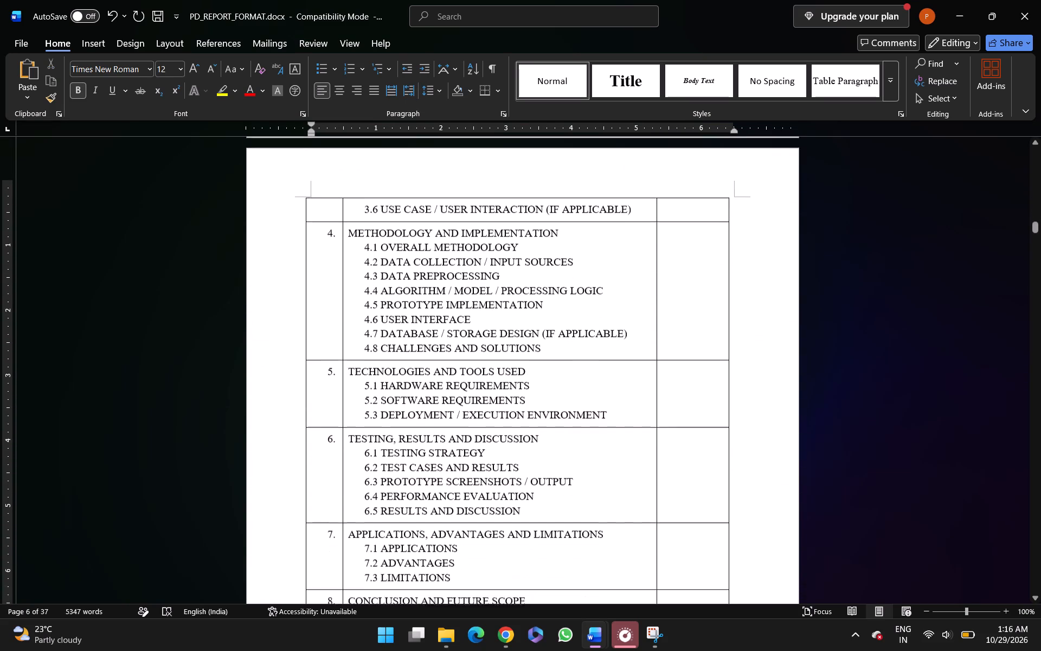
scroll(417, 259, down, 3)
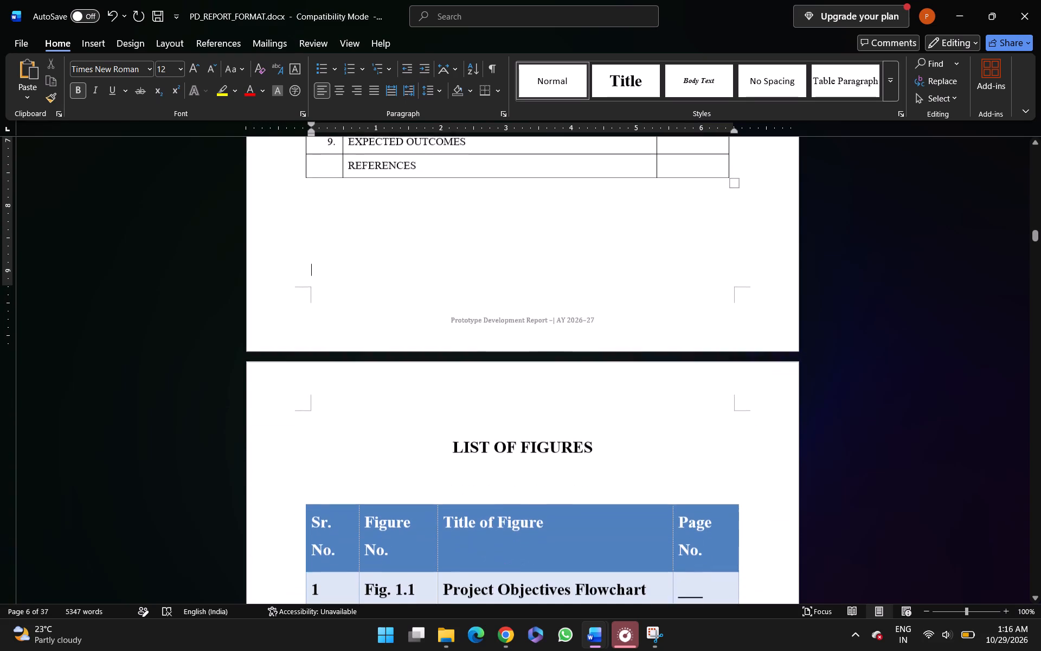
scroll(417, 259, down, 1)
click(443, 231)
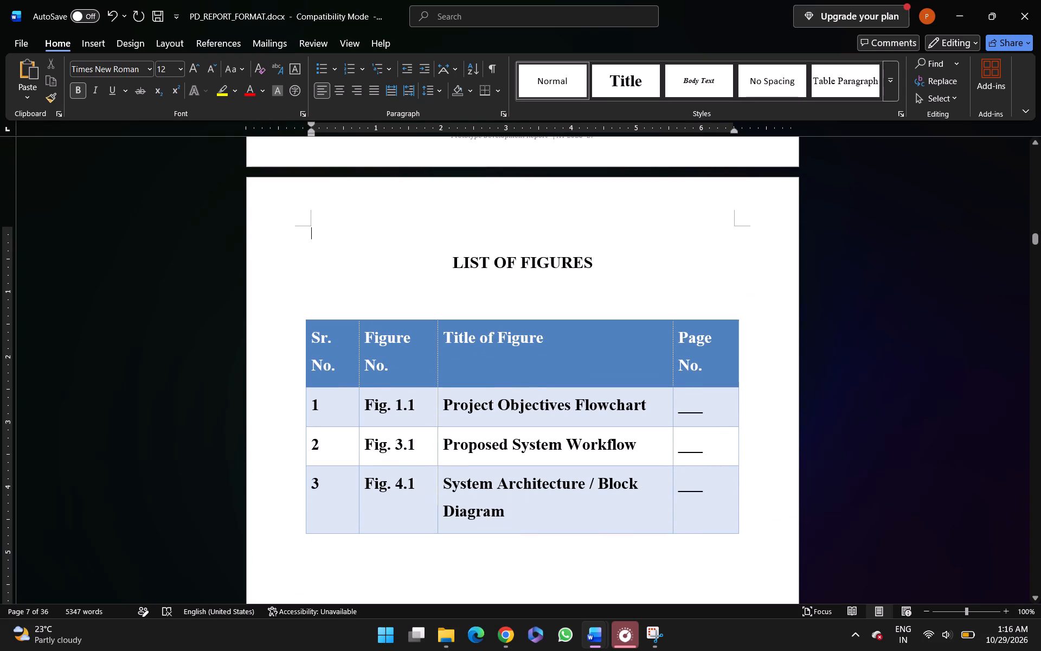
key(BackSpace)
Delete the blank lines above the LIST OF TABLES heading so it starts at the top of its page.
scroll(443, 231, down, 1)
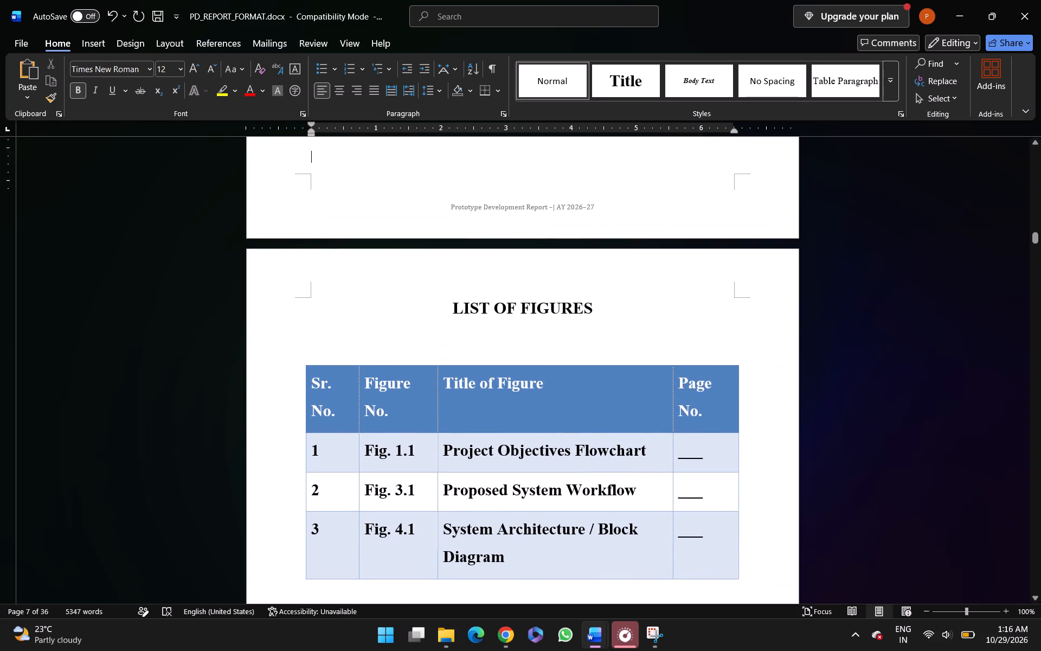
scroll(443, 231, down, 4)
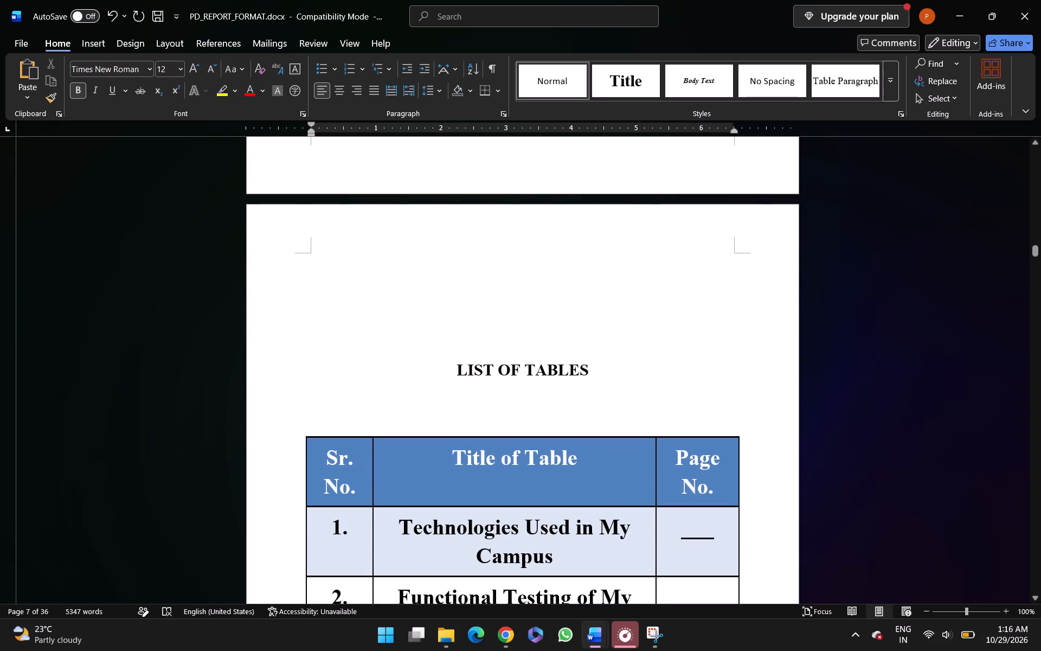
click(363, 321)
key(BackSpace)
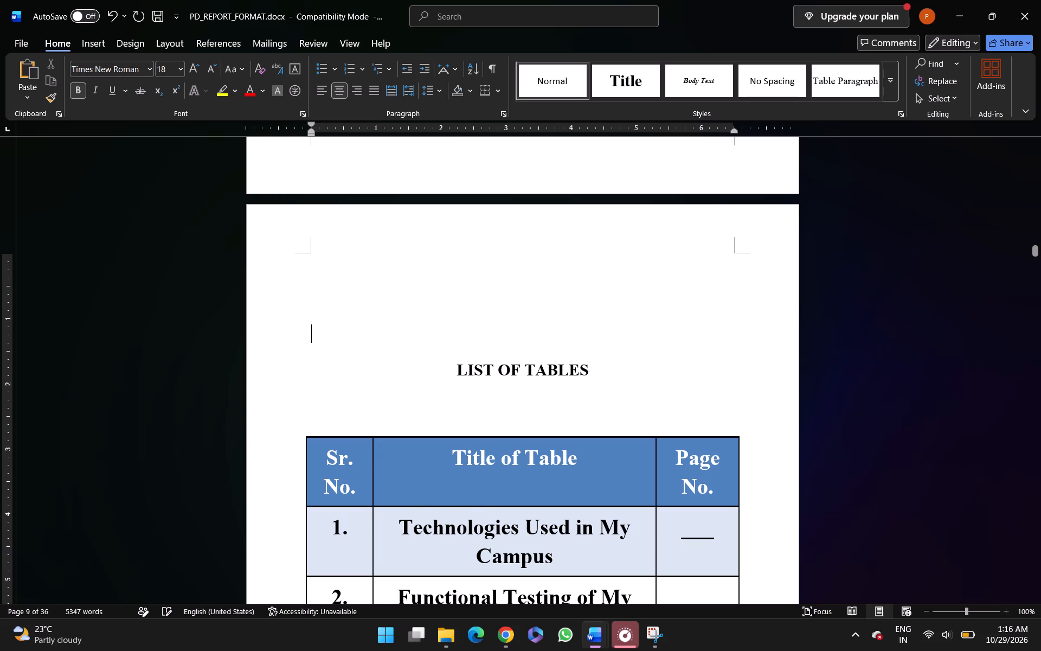
key(BackSpace)
key(BackSpace)
key(BackSpace)
Delete the blank line above the LIST OF ABBREVIATIONS heading so it starts at the top of its page.
scroll(363, 321, down, 1)
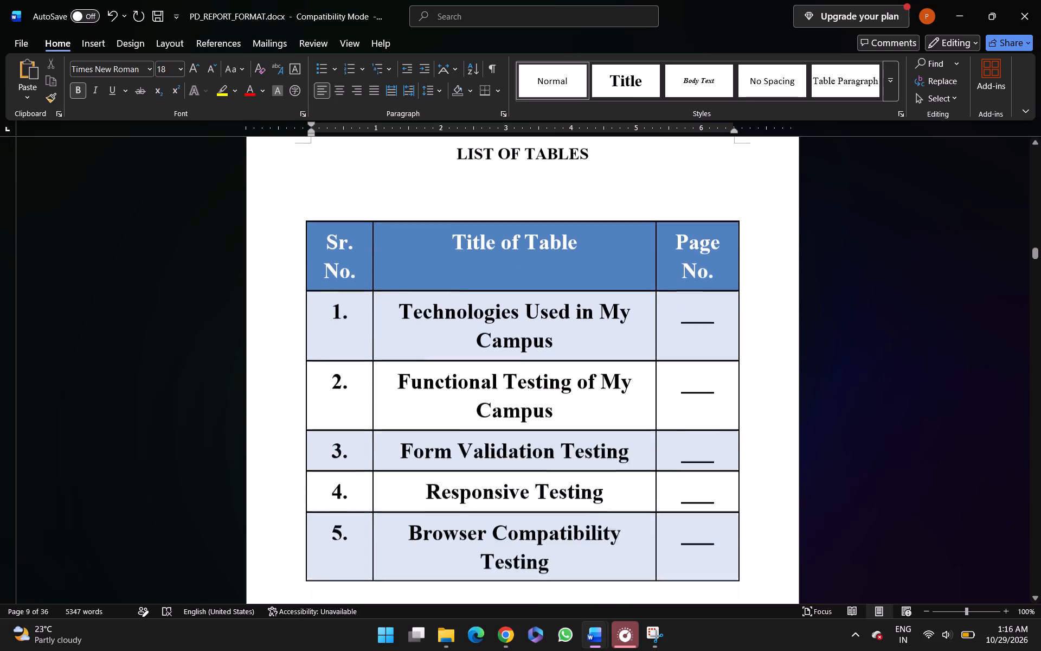
scroll(363, 321, down, 4)
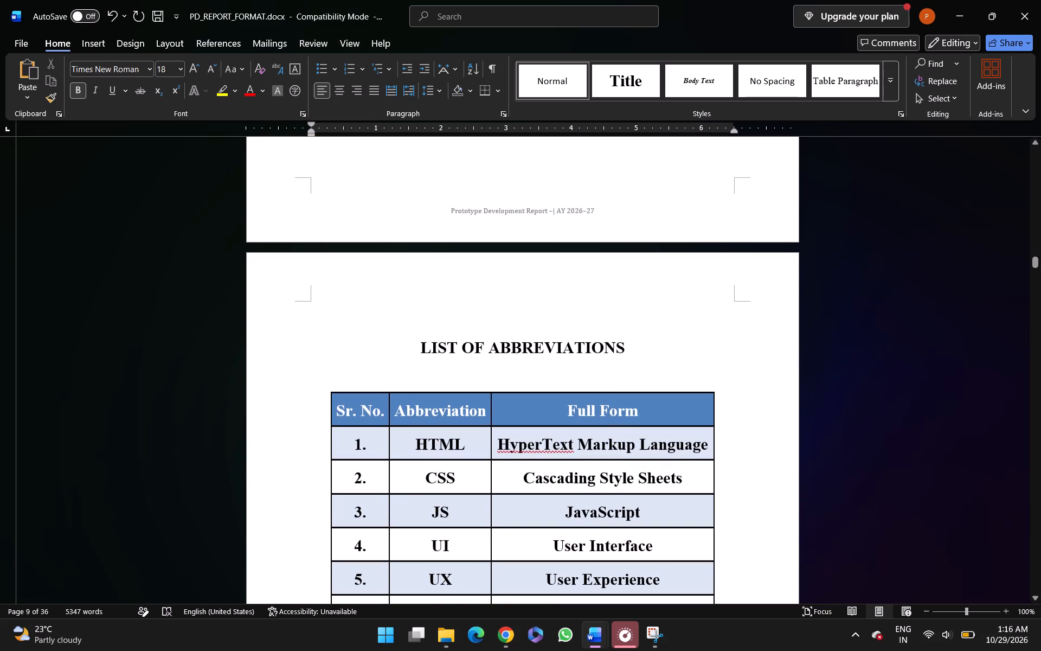
click(415, 316)
key(Down)
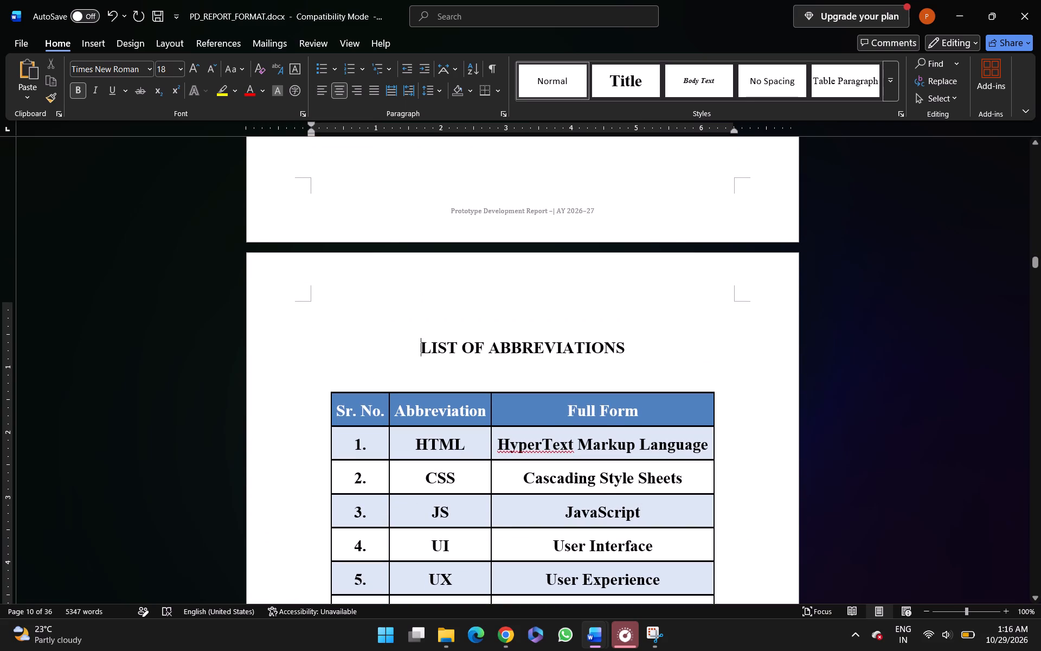
key(Up)
key(BackSpace)
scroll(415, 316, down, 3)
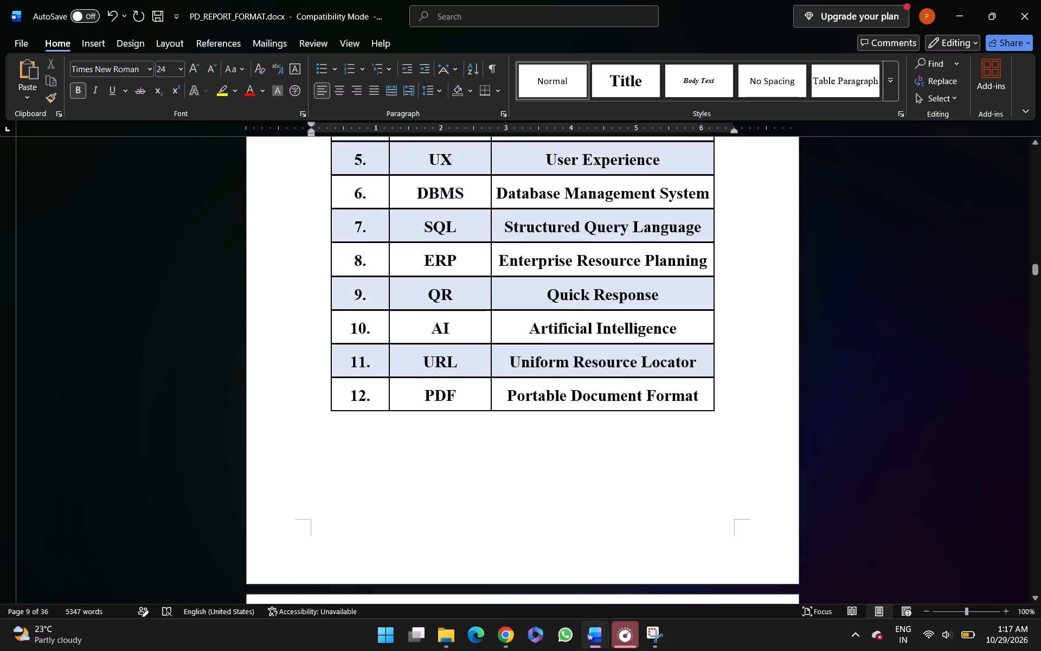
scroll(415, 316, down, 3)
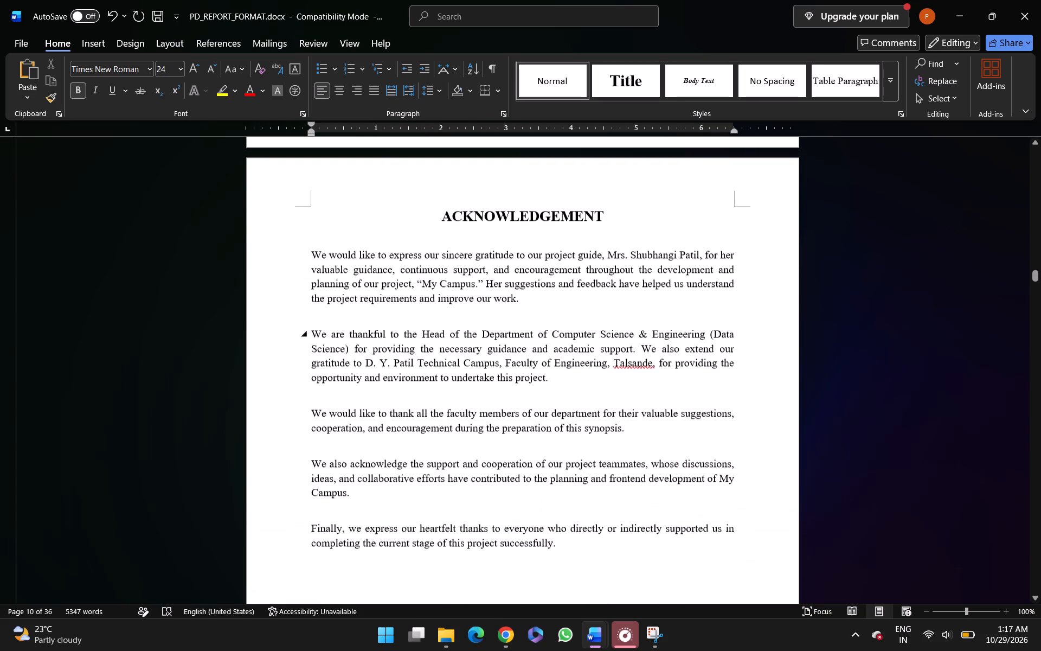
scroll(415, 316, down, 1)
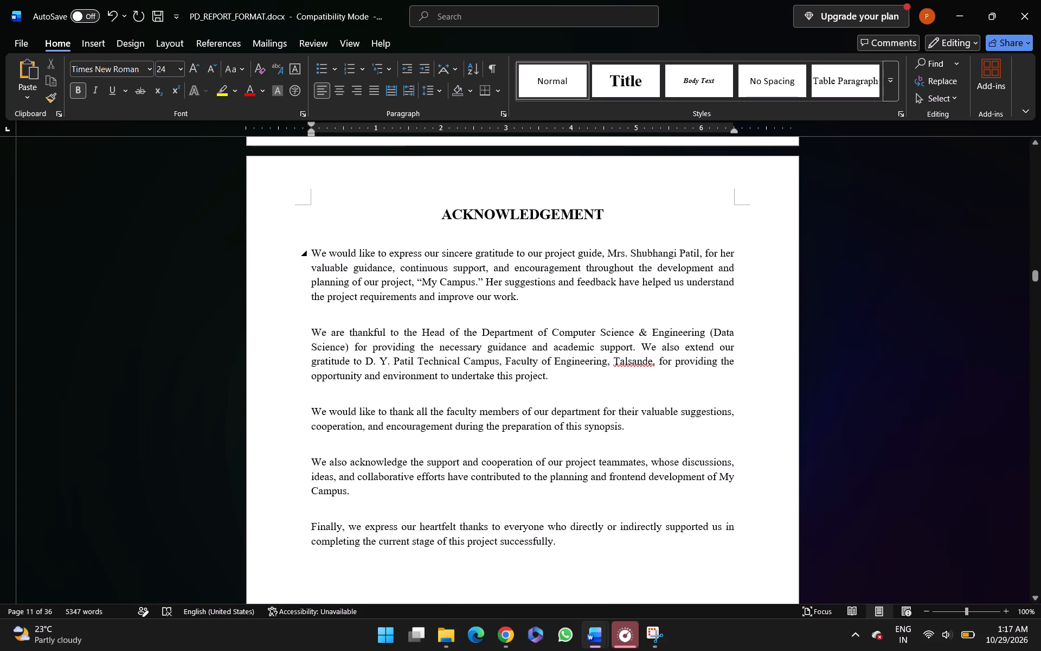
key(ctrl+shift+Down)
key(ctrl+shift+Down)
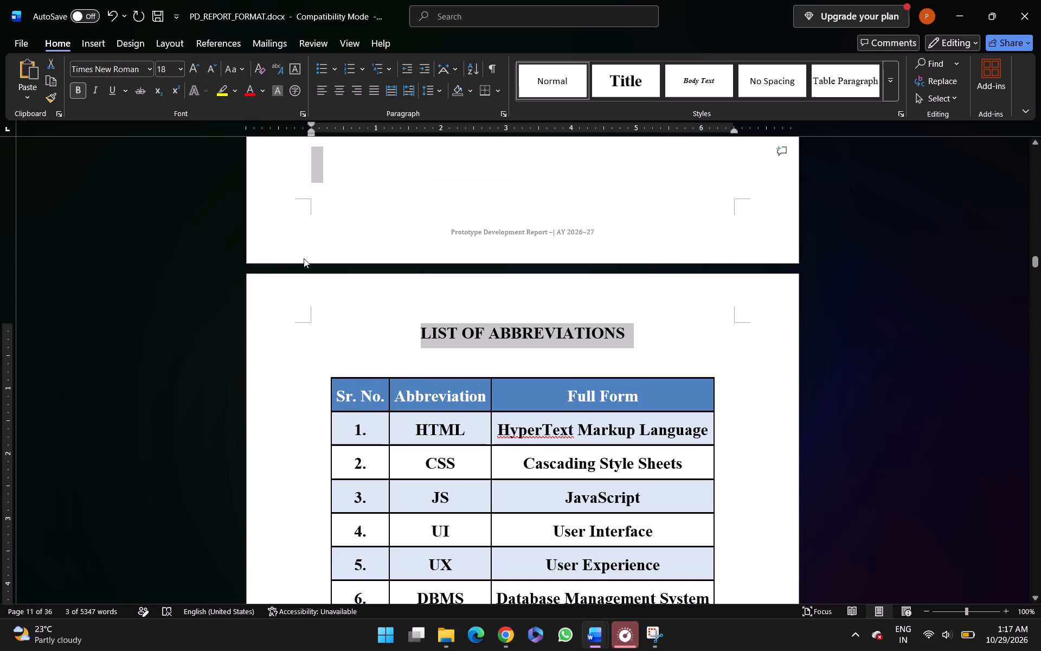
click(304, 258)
Set the line spacing of all ACKNOWLEDGEMENT body paragraphs, from the project guide paragraph through the closing thanks, to 1.5.
scroll(314, 308, down, 3)
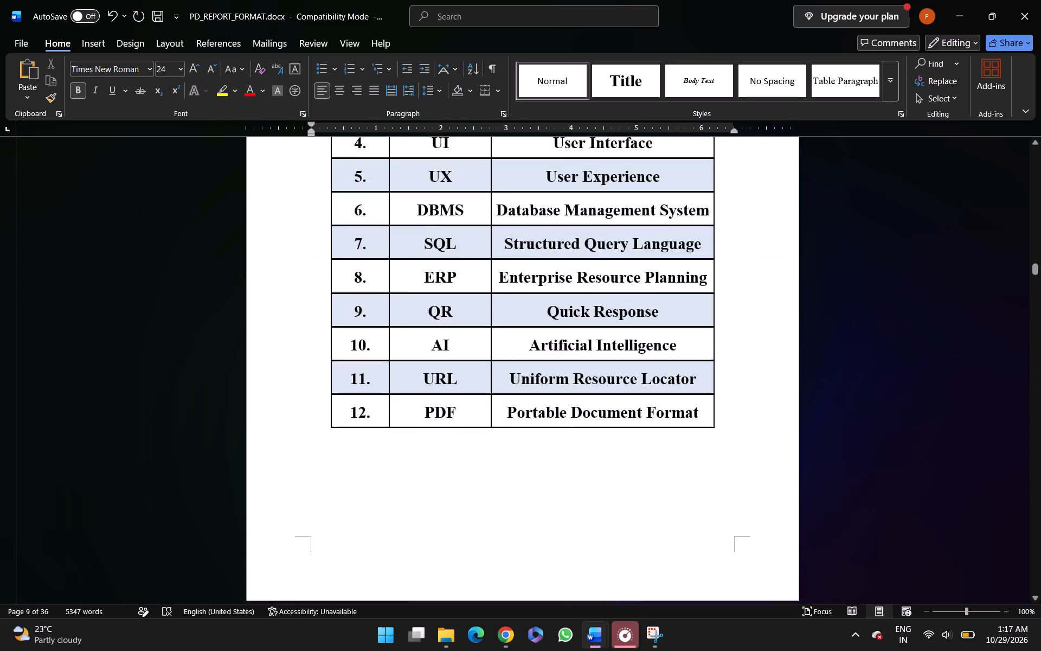
scroll(314, 308, down, 2)
click(314, 273)
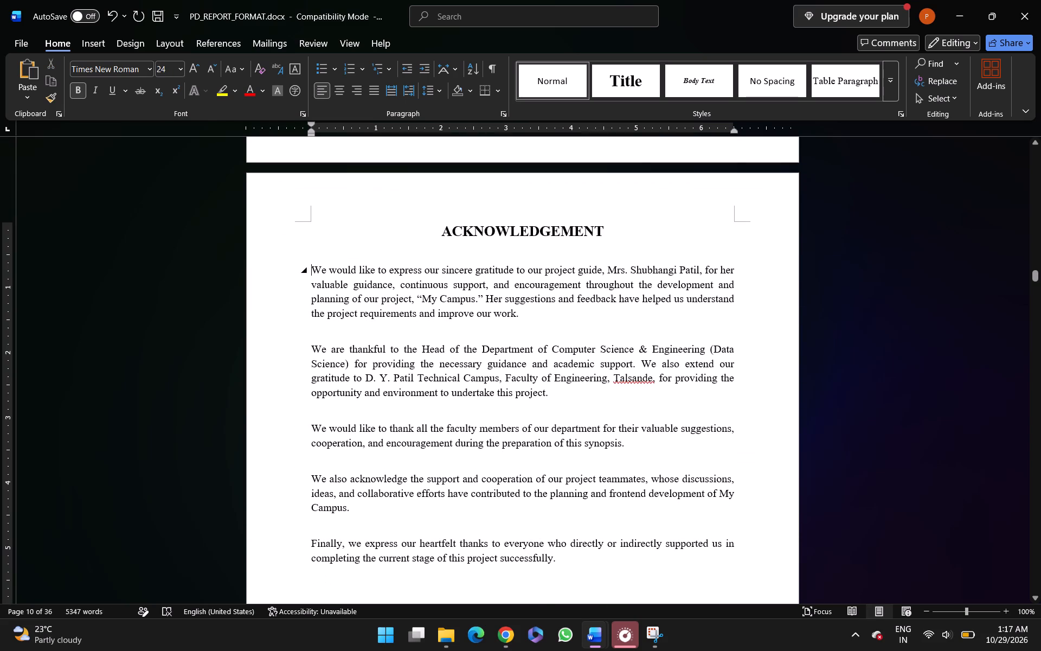
key(ctrl+shift+Down)
key(ctrl+shift+Down)
key(ctrl+shift+Down)
key(ctrl+shift+Down)
key(ctrl+shift+Down)
key(ctrl+shift+Down)
key(ctrl+shift+Down)
key(ctrl+shift+Down)
key(ctrl+shift+Down)
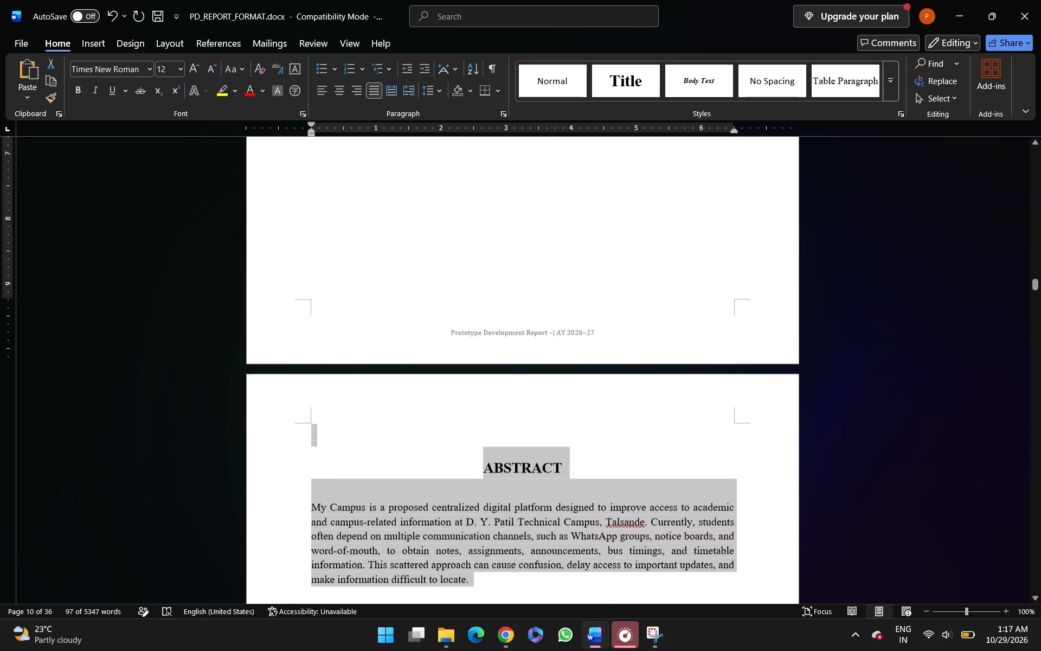
key(ctrl+shift+Up)
key(ctrl+shift+Up)
key(ctrl+shift+Up)
key(ctrl+shift+Up)
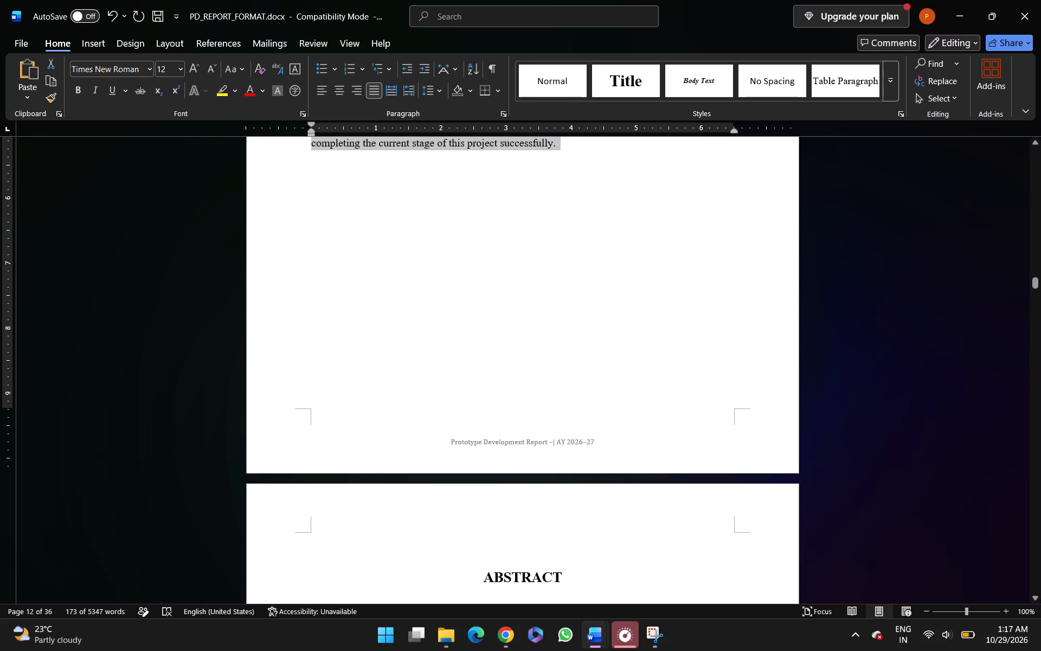
click(433, 87)
click(438, 141)
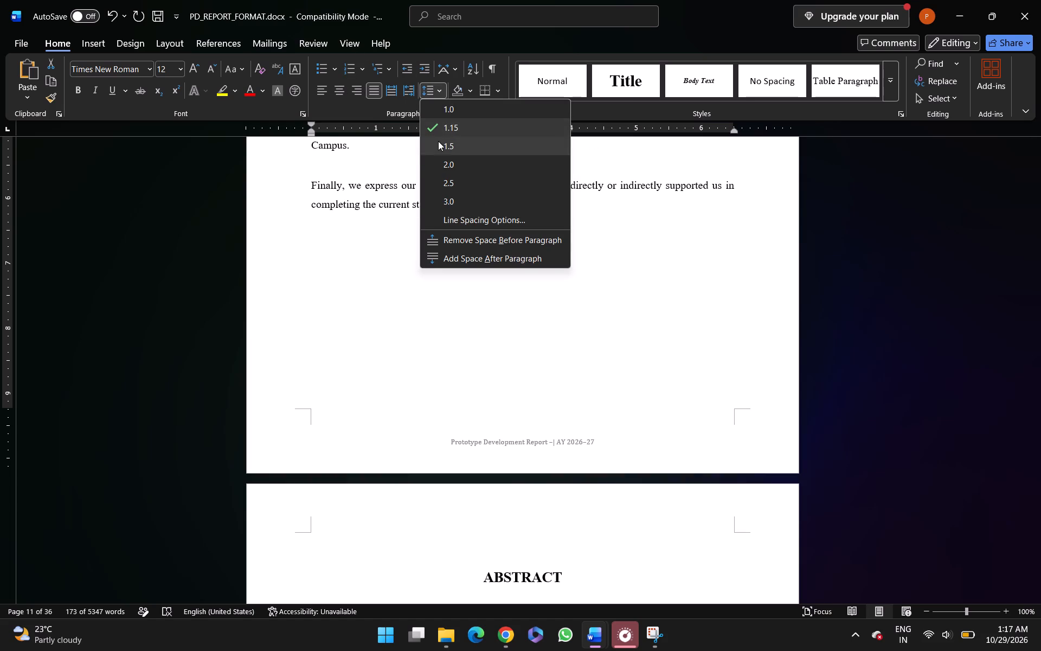
Delete the blank line above the ABSTRACT heading that follows the Acknowledgement page.
click(431, 556)
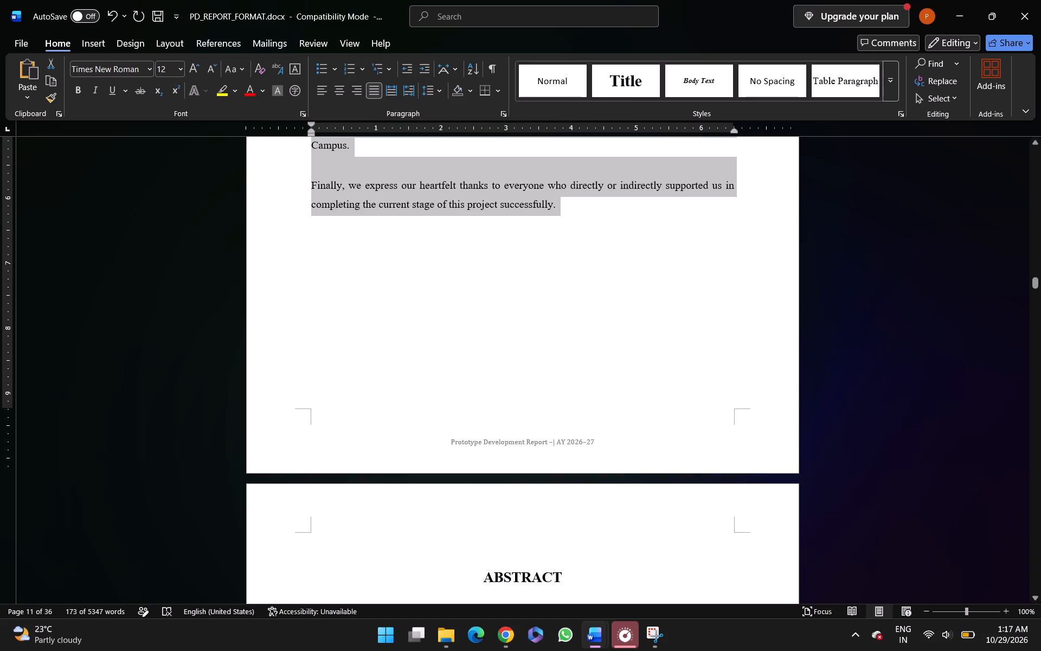
key(BackSpace)
Set the line spacing of the ABSTRACT text, from its first paragraph through the Keywords line, to 1.5.
scroll(431, 556, down, 1)
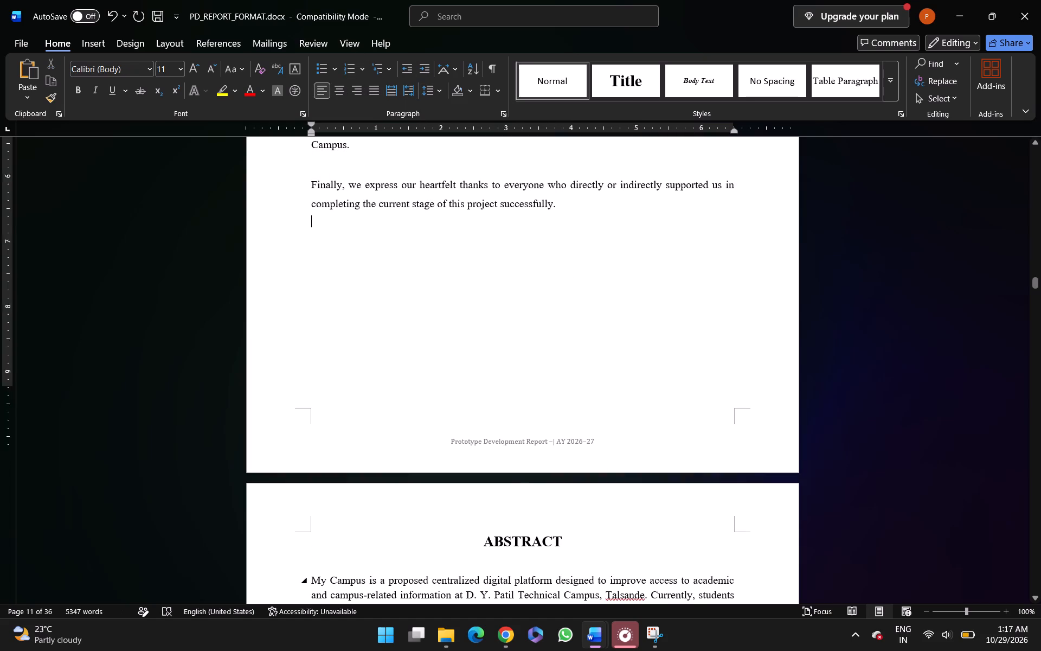
scroll(431, 556, down, 1)
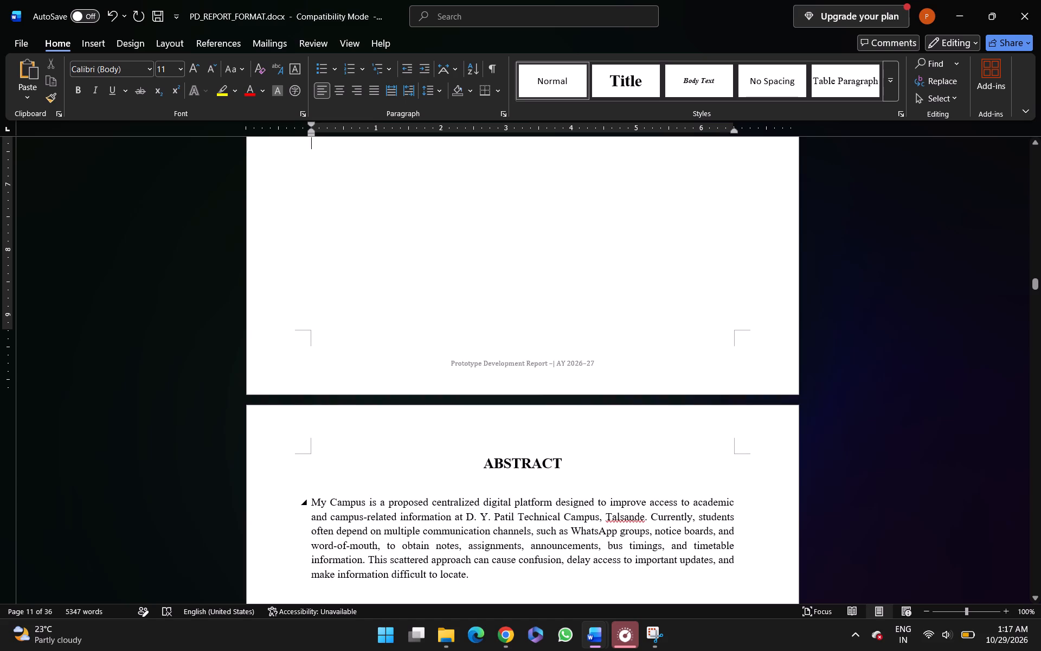
click(312, 503)
key(ctrl+shift+Down)
key(ctrl+shift+Down)
key(ctrl+shift+Down)
key(ctrl+shift+Down)
key(ctrl+shift+Down)
key(ctrl+shift+Down)
key(ctrl+shift+Down)
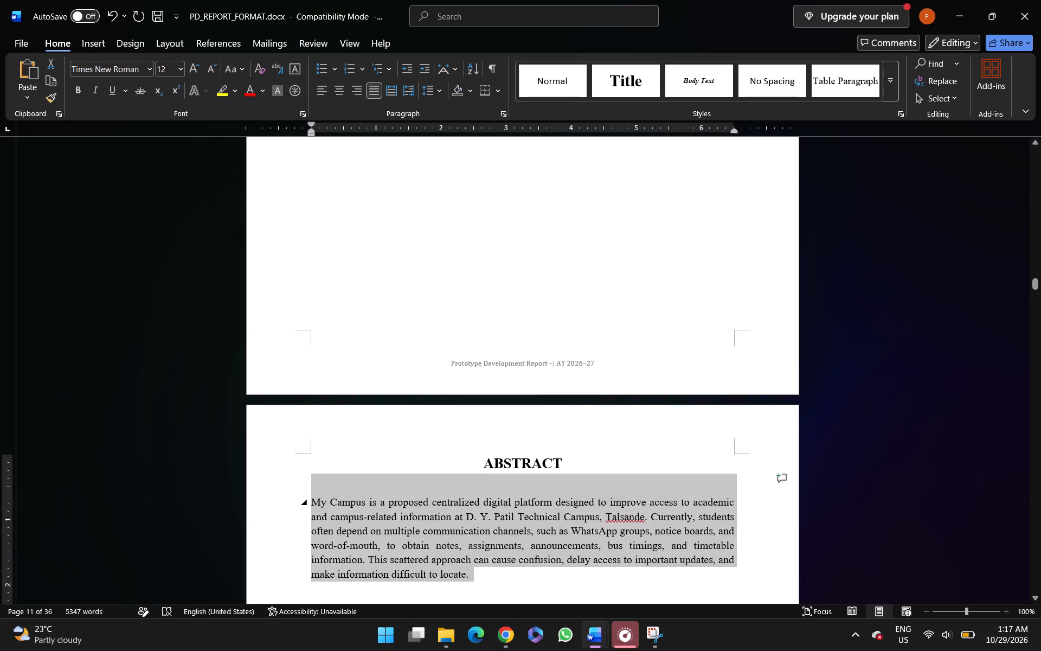
key(ctrl+shift+Down)
key(ctrl+shift+Down)
key(ctrl+shift+Down)
key(ctrl+shift+Down)
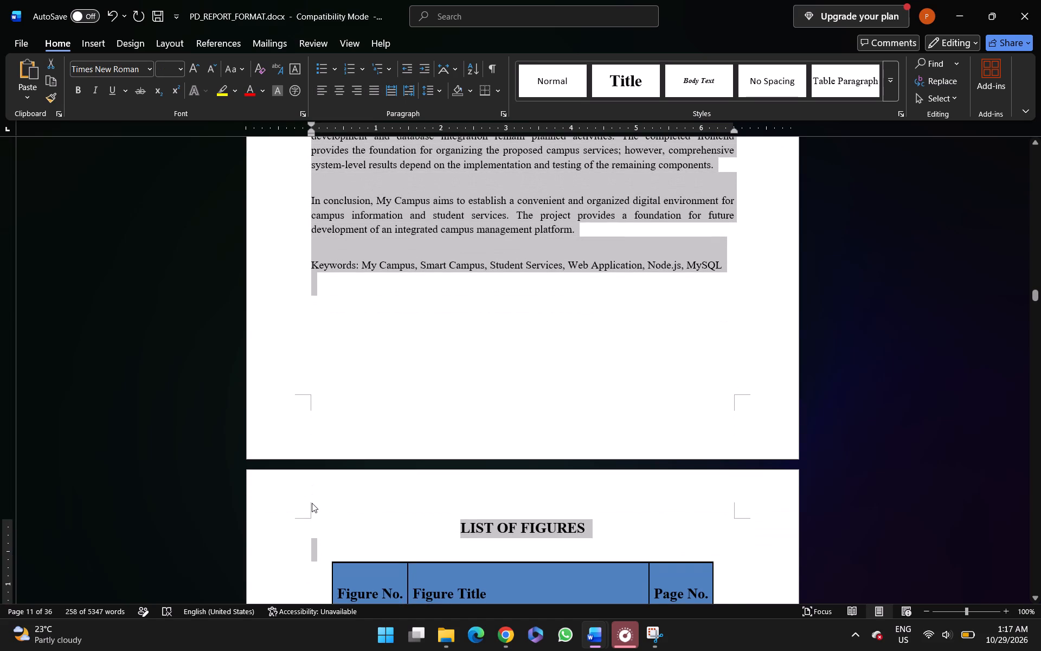
key(ctrl+shift+Up)
key(ctrl+shift+Up)
key(ctrl+shift+Up)
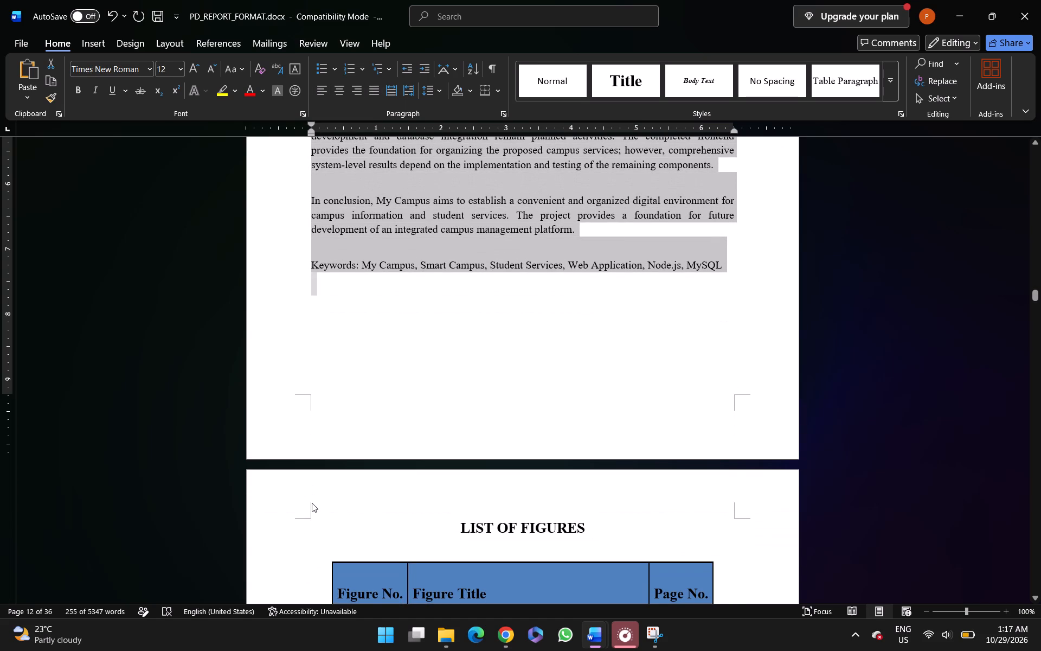
click(435, 91)
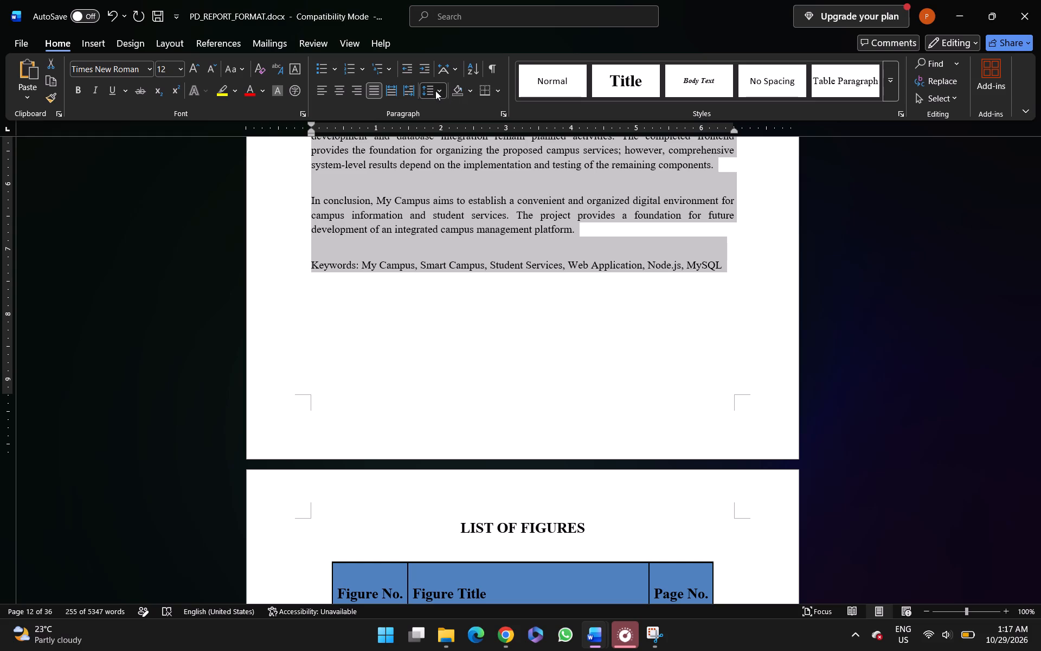
click(444, 145)
Examine the line spacing and layout of the Acknowledgement and Abstract pages.
scroll(444, 145, up, 9)
scroll(444, 145, down, 1)
scroll(444, 145, up, 8)
scroll(444, 145, down, 1)
scroll(444, 145, up, 7)
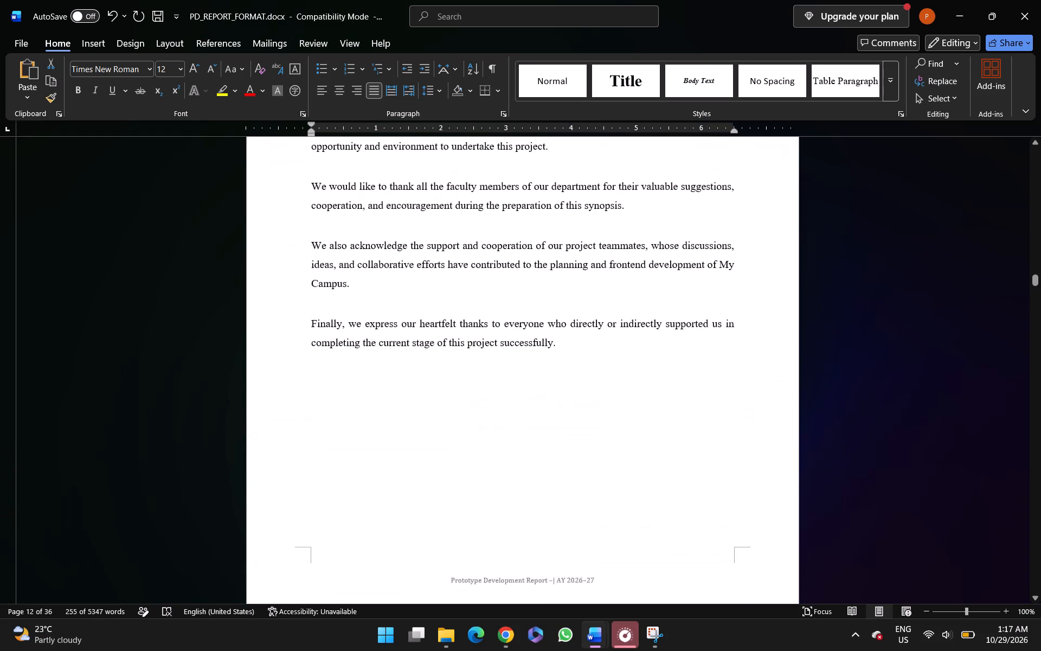
scroll(444, 145, up, 9)
scroll(444, 145, down, 15)
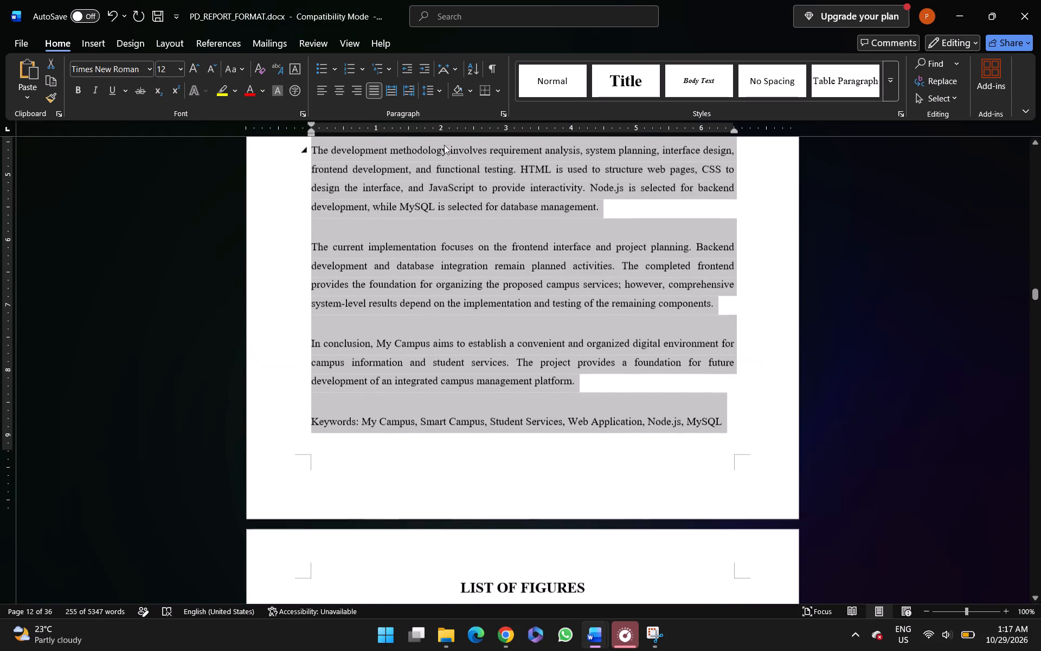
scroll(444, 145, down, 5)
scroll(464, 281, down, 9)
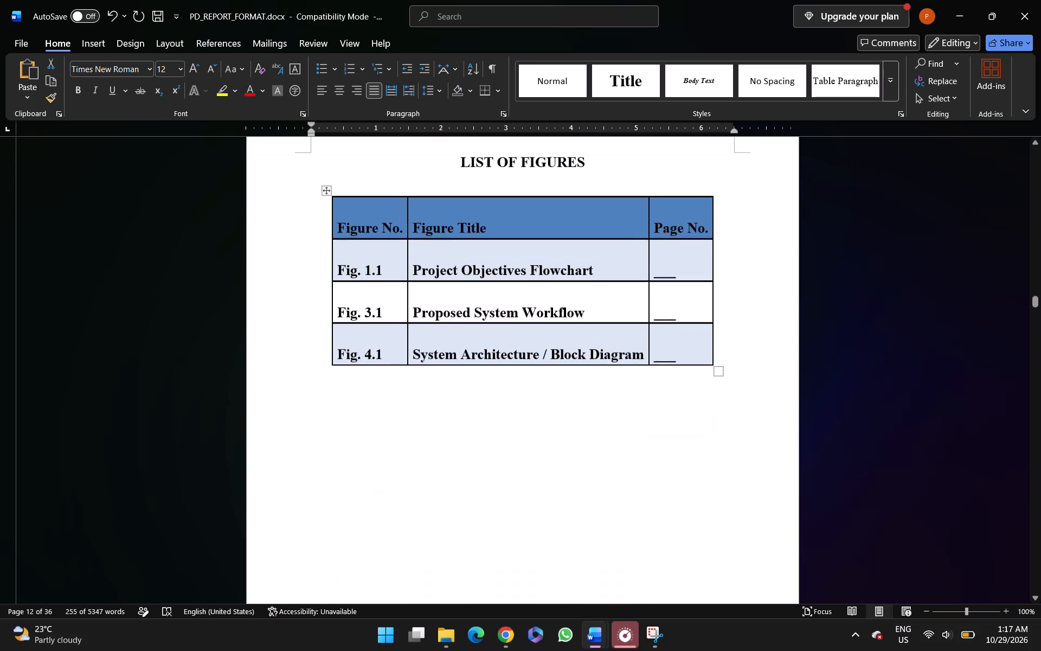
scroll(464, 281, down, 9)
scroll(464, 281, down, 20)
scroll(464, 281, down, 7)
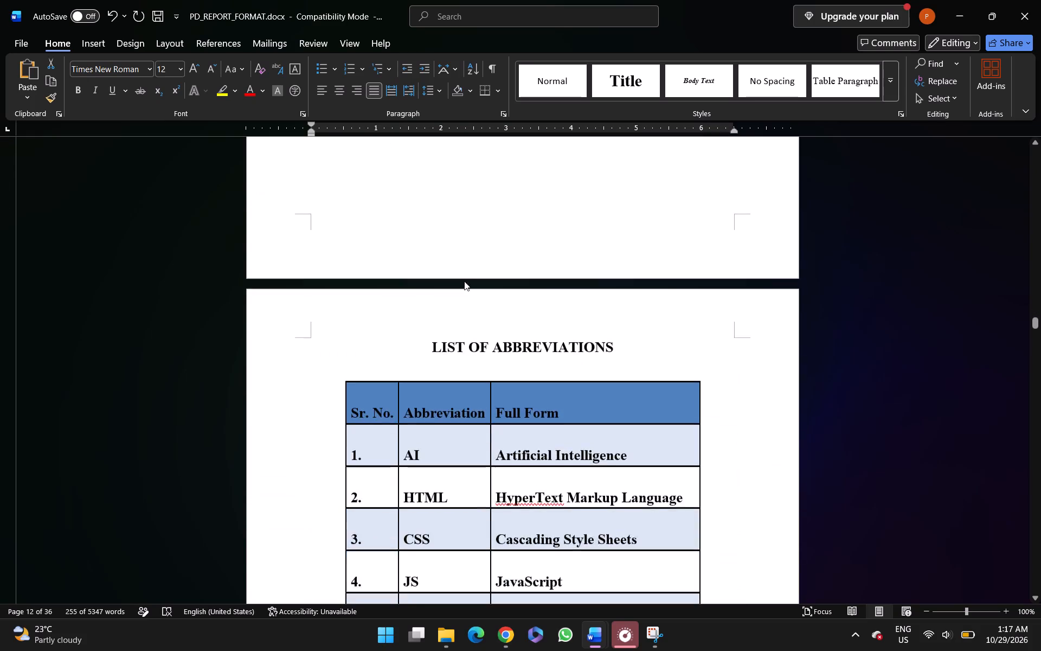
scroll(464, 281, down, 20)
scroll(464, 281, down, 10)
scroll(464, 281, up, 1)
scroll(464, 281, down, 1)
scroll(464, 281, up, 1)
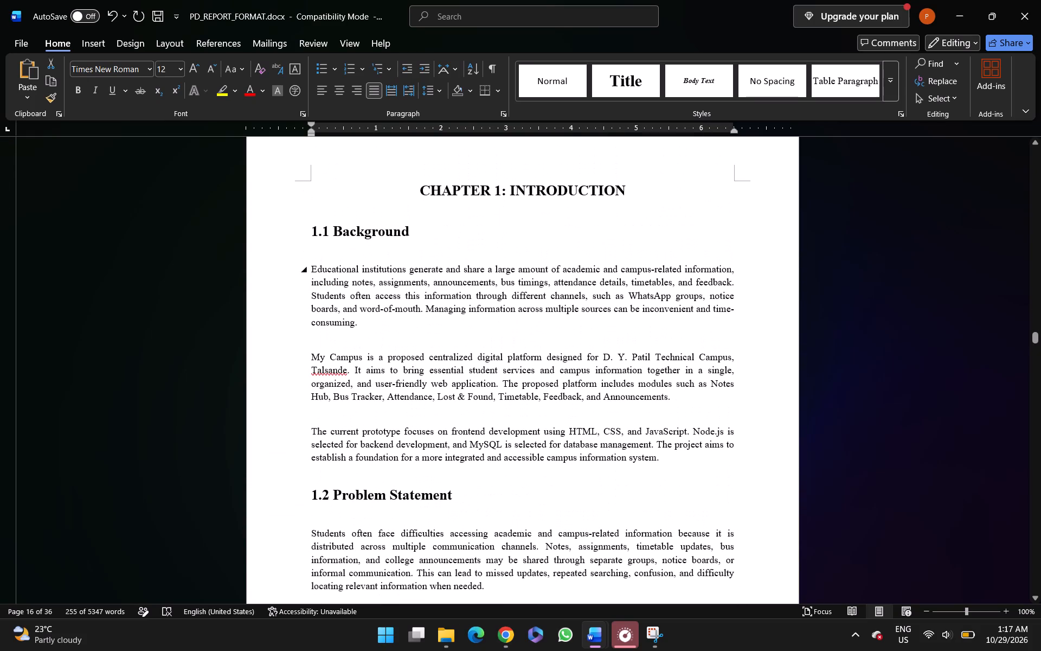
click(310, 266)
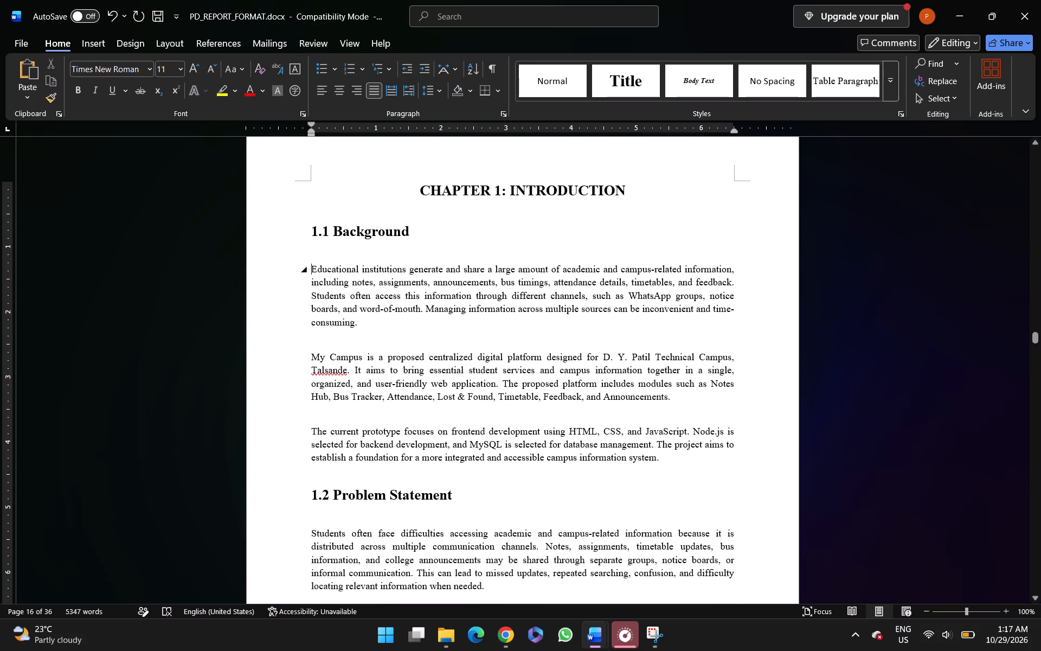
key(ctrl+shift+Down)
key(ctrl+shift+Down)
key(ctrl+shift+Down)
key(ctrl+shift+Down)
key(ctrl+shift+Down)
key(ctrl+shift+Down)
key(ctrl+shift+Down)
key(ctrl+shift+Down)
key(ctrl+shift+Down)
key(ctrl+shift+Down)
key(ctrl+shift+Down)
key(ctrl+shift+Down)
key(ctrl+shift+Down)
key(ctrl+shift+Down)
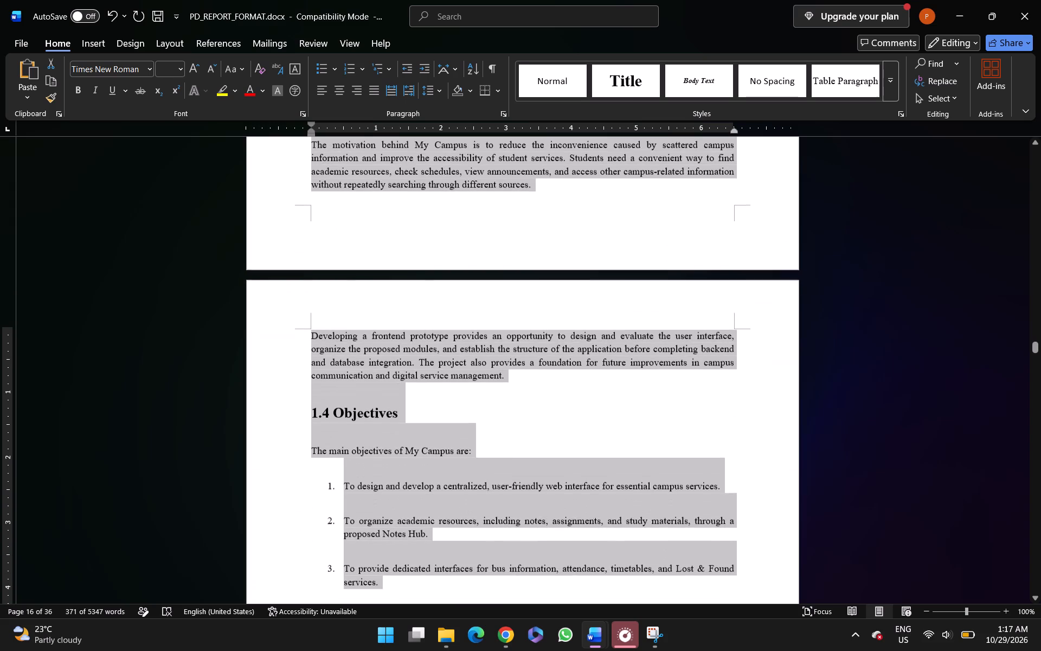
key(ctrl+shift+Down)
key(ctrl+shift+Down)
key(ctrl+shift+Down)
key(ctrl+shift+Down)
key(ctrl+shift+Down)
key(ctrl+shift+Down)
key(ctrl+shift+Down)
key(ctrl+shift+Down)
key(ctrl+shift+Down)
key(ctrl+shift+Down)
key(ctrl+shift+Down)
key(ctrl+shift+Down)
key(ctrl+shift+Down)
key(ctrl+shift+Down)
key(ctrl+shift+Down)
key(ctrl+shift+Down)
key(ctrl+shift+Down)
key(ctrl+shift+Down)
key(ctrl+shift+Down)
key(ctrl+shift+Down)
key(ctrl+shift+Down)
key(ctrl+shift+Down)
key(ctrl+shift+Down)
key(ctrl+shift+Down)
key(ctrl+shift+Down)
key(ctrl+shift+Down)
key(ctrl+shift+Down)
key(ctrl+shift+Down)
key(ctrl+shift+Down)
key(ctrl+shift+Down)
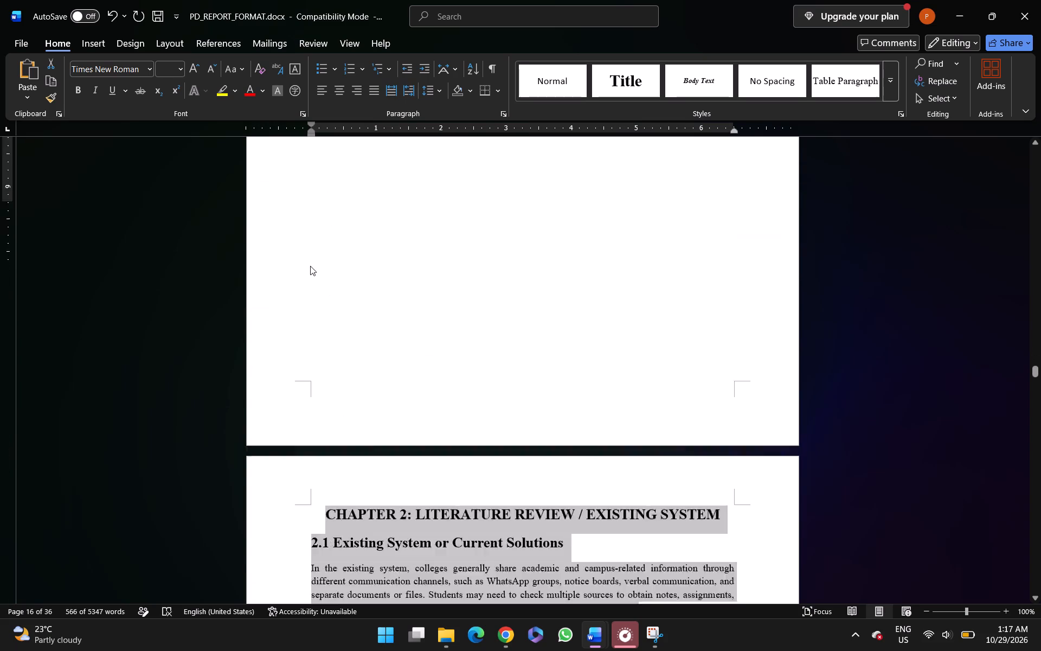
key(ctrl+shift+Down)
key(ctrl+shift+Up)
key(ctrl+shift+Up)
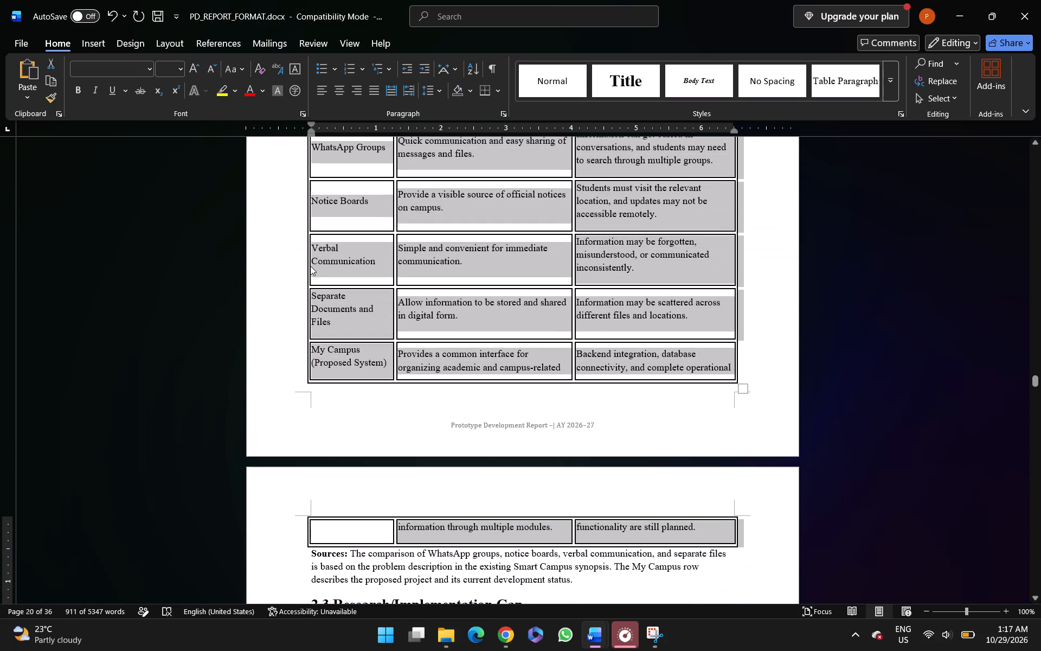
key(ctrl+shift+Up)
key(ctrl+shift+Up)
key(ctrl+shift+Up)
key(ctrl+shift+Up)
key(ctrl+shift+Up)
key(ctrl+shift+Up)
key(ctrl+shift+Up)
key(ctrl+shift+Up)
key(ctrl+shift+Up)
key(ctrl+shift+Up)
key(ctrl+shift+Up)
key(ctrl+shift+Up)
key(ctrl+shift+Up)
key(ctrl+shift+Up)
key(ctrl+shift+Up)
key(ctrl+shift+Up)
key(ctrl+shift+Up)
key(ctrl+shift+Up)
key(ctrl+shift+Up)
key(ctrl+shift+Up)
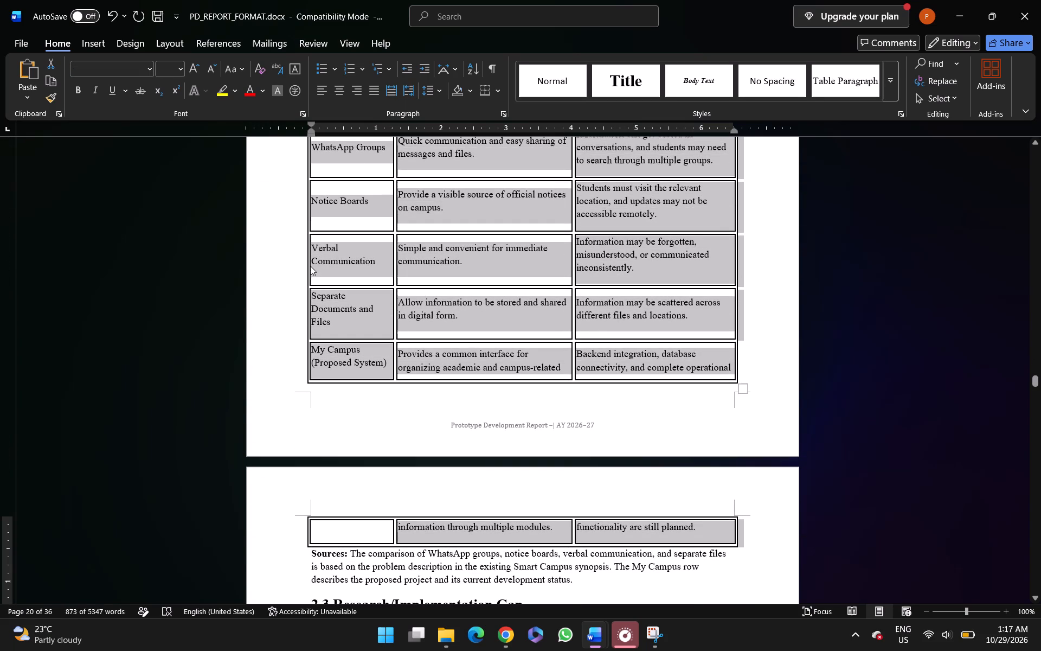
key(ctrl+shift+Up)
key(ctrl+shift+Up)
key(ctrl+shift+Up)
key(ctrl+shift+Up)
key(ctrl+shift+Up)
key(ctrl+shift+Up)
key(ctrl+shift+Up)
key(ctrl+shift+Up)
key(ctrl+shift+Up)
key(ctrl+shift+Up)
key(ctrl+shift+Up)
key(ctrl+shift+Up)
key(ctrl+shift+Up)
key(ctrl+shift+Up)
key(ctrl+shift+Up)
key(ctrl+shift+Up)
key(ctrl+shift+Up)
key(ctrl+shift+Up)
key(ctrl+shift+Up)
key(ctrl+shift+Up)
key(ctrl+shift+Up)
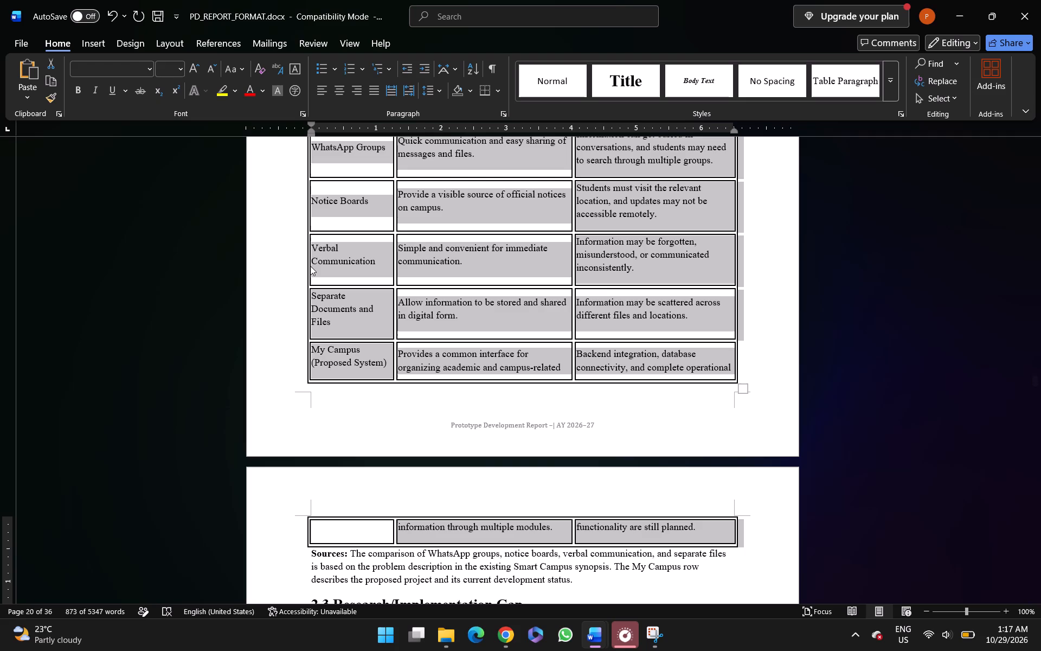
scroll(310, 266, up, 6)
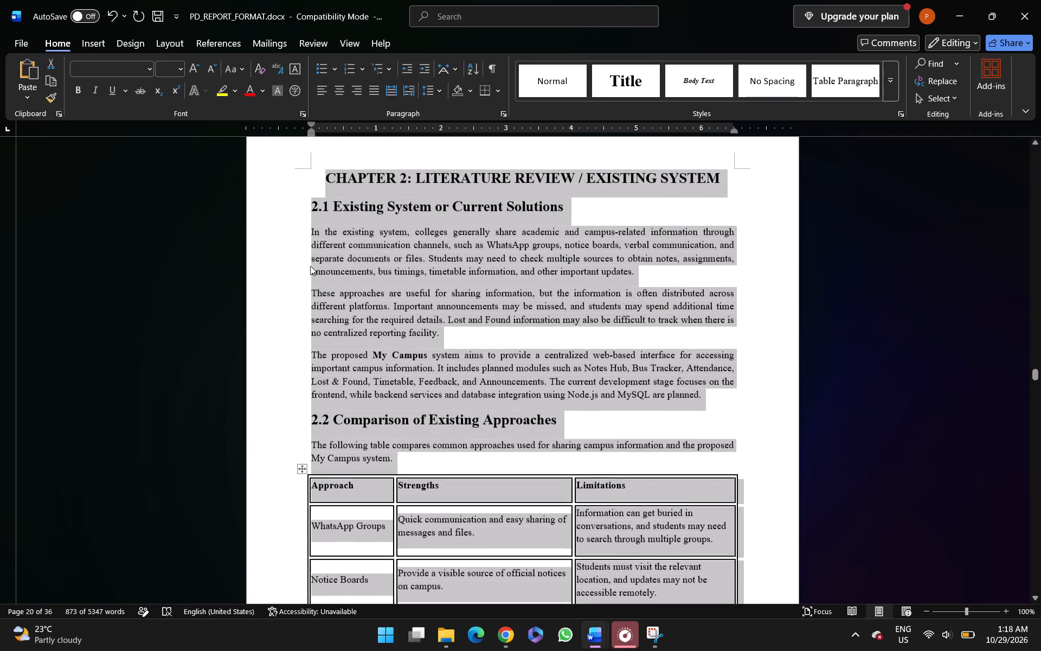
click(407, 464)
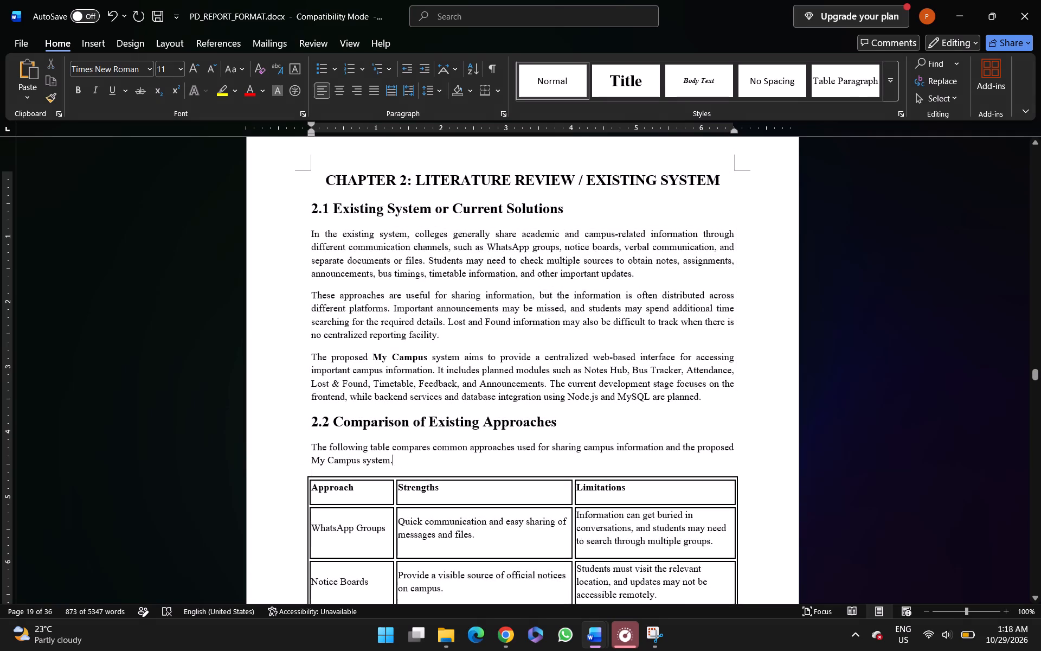
Set the line spacing of Chapter 1, from the 1.1 Background heading through the closing paragraph of 1.5 Scope, to 1.5.
scroll(407, 464, up, 6)
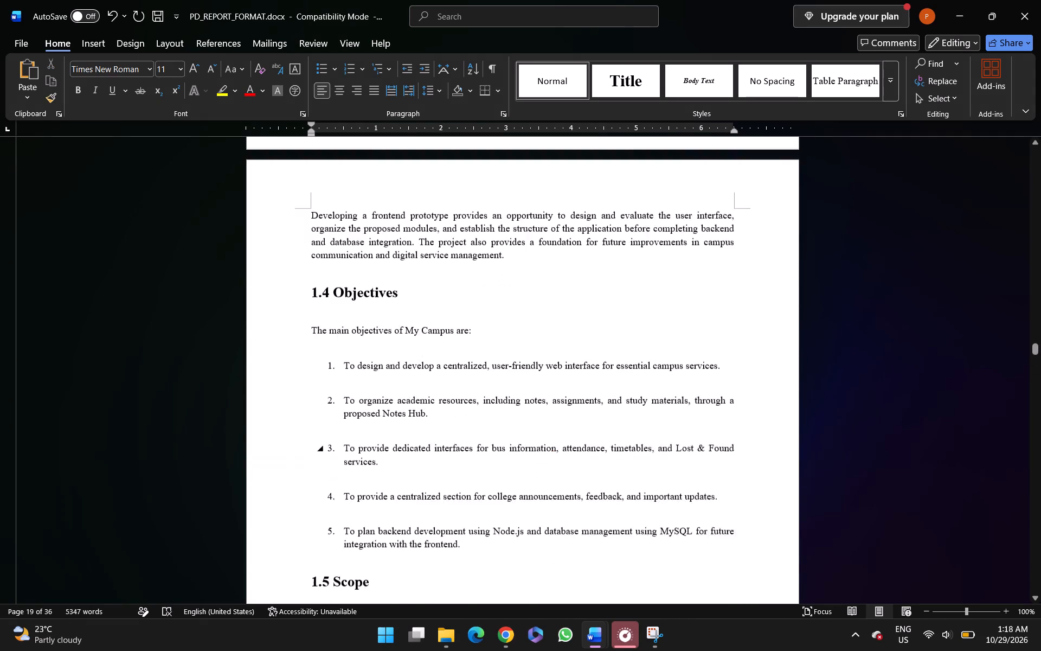
scroll(407, 464, up, 1)
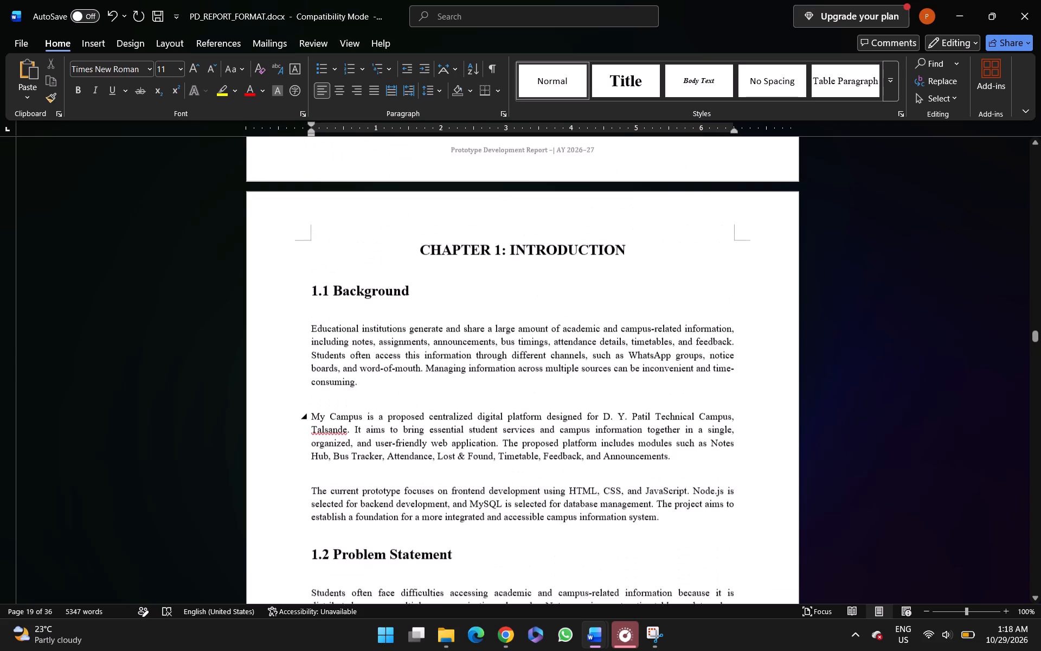
scroll(407, 464, up, 1)
click(322, 350)
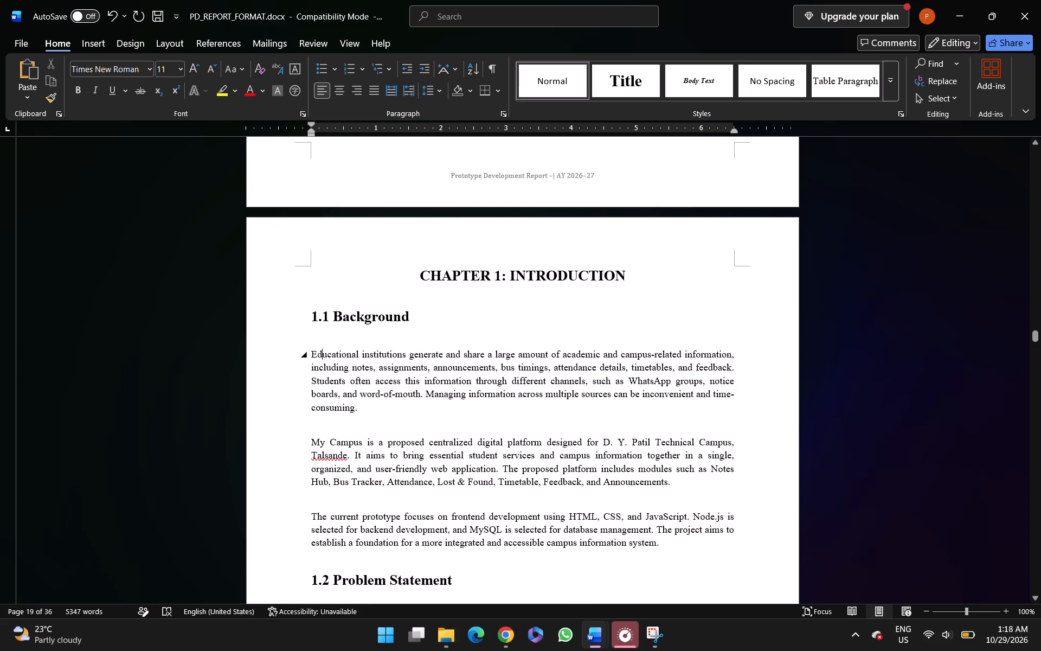
key(Left)
key(Left)
key(Up)
key(shift+Down)
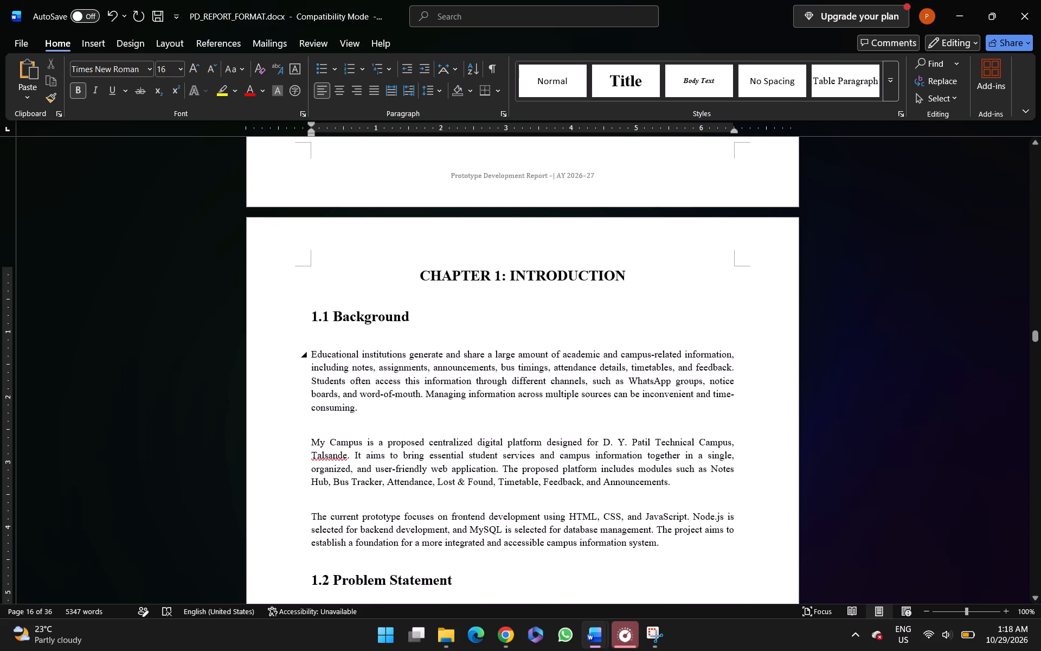
key(ctrl+shift+Down)
key(ctrl+shift+Down)
key(ctrl+shift+Down)
key(ctrl+shift+Down)
key(ctrl+shift+Down)
key(ctrl+shift+Down)
key(ctrl+shift+Down)
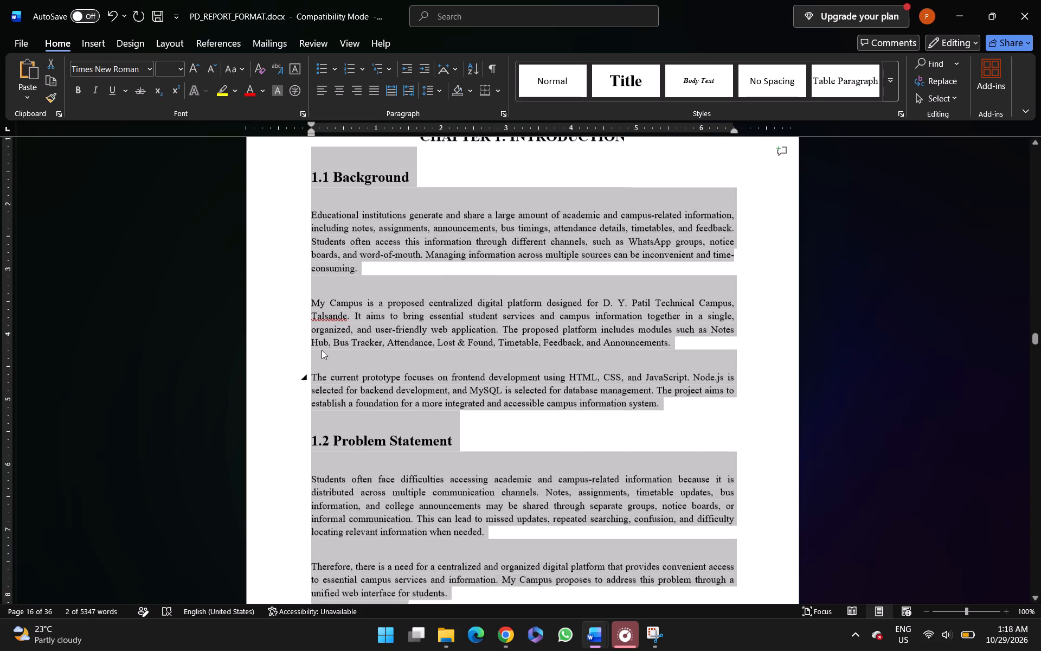
key(ctrl+shift+Down)
key(ctrl+shift+Down)
key(ctrl+shift+Down)
key(ctrl+shift+Down)
key(ctrl+shift+Down)
key(ctrl+shift+Down)
key(ctrl+shift+Down)
key(ctrl+shift+Down)
ctrl+shift+scroll(322, 350, down, 3)
key(ctrl+shift+Down)
key(ctrl+shift+Down)
key(ctrl+shift+Down)
key(ctrl+shift+Down)
key(ctrl+shift+Down)
key(ctrl+shift+Down)
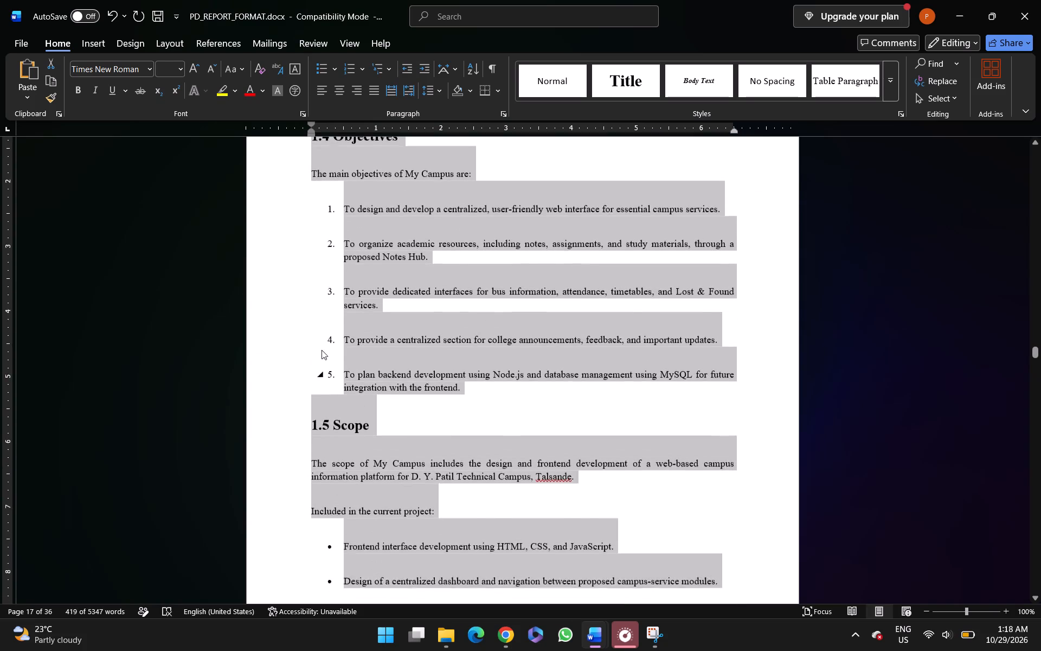
key(ctrl+shift+Down)
key(ctrl+shift+Down)
key(ctrl+shift+Down)
key(ctrl+shift+Down)
key(ctrl+shift+Down)
key(ctrl+shift+Down)
key(ctrl+shift+Down)
key(ctrl+shift+Down)
key(ctrl+shift+Down)
key(ctrl+shift+Down)
key(ctrl+shift+Down)
key(ctrl+shift+Down)
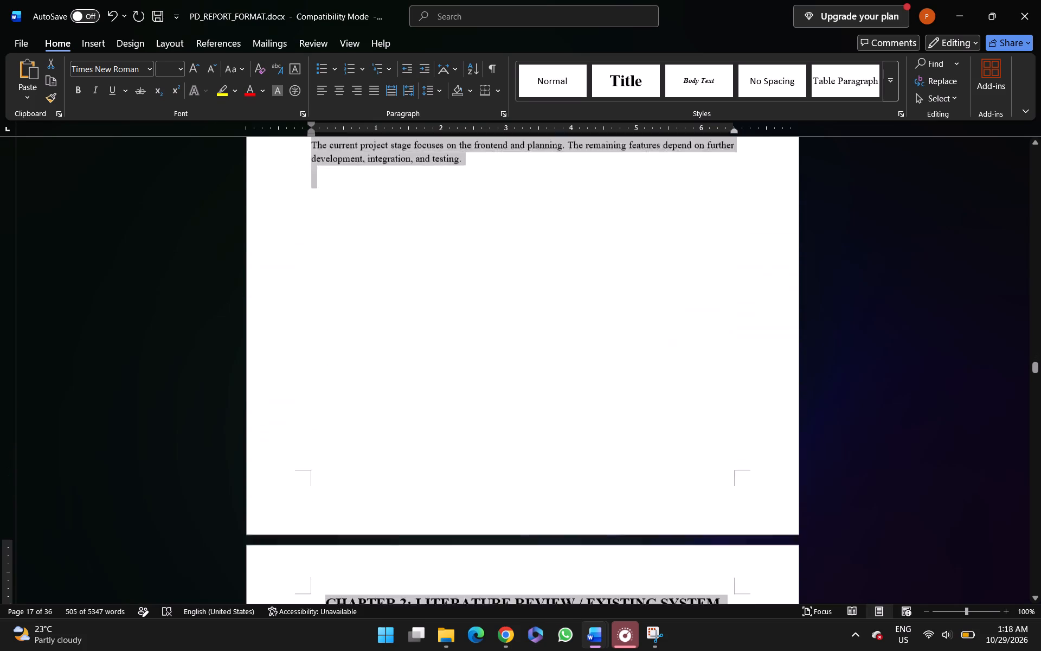
key(ctrl+shift+Up)
key(ctrl+shift+Up)
key(ctrl+shift+Up)
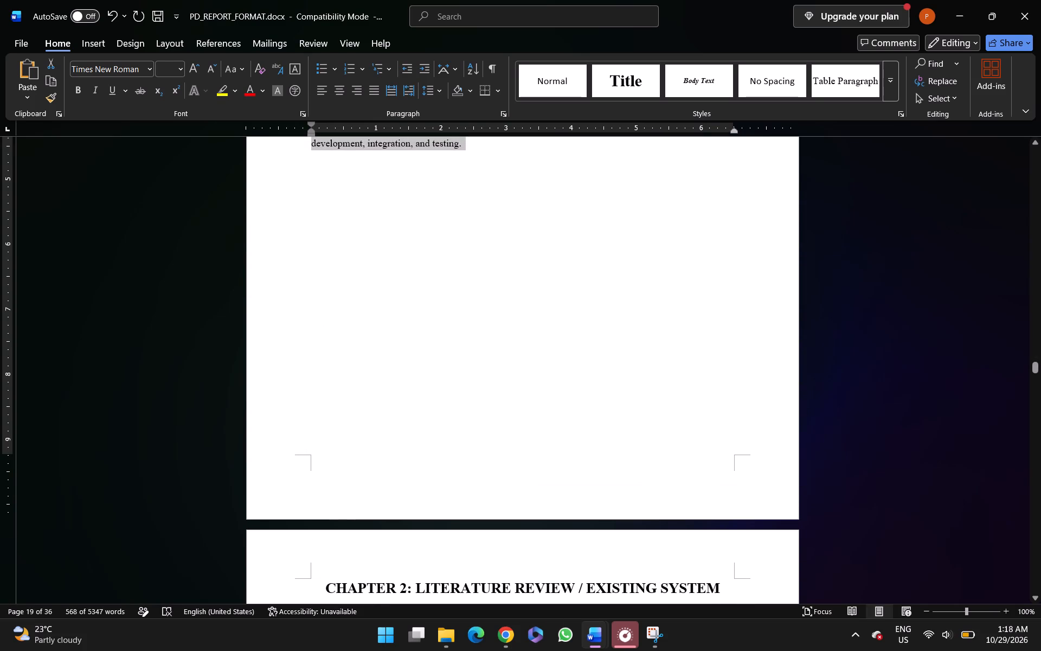
click(440, 95)
click(453, 143)
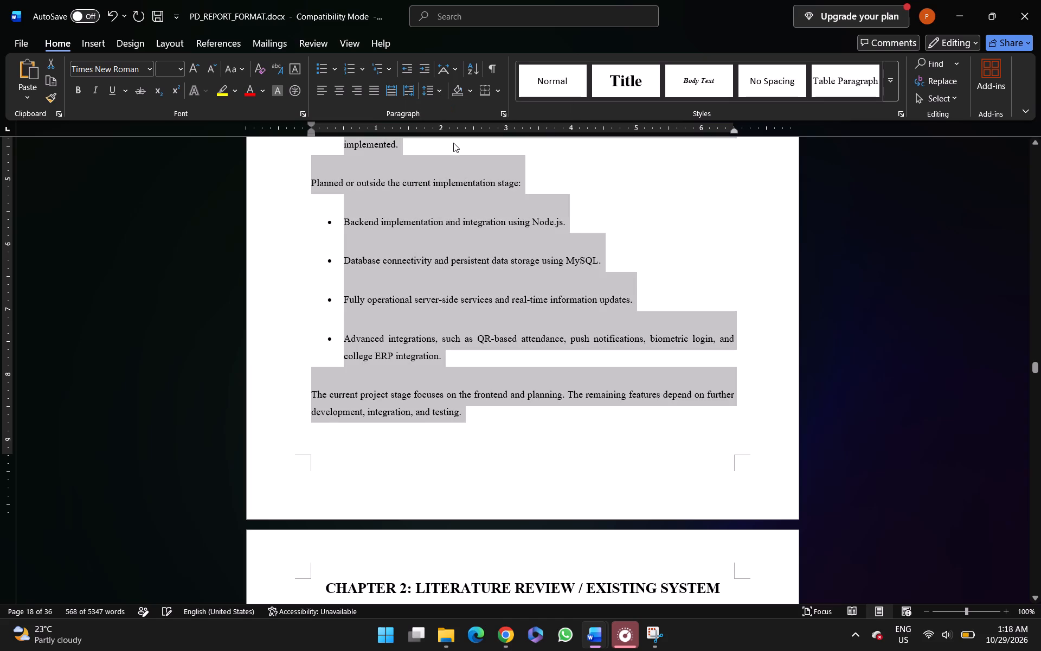
Examine the line spacing and page layout of Chapter 1 and the start of Chapter 2.
scroll(453, 143, up, 6)
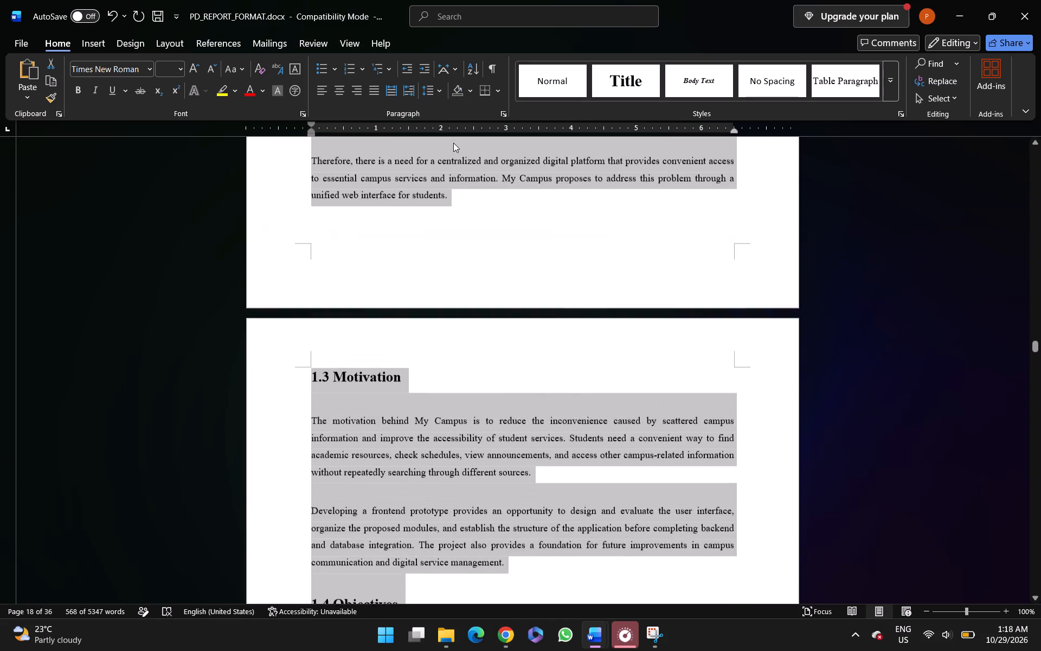
scroll(453, 143, up, 6)
scroll(453, 143, right, 1)
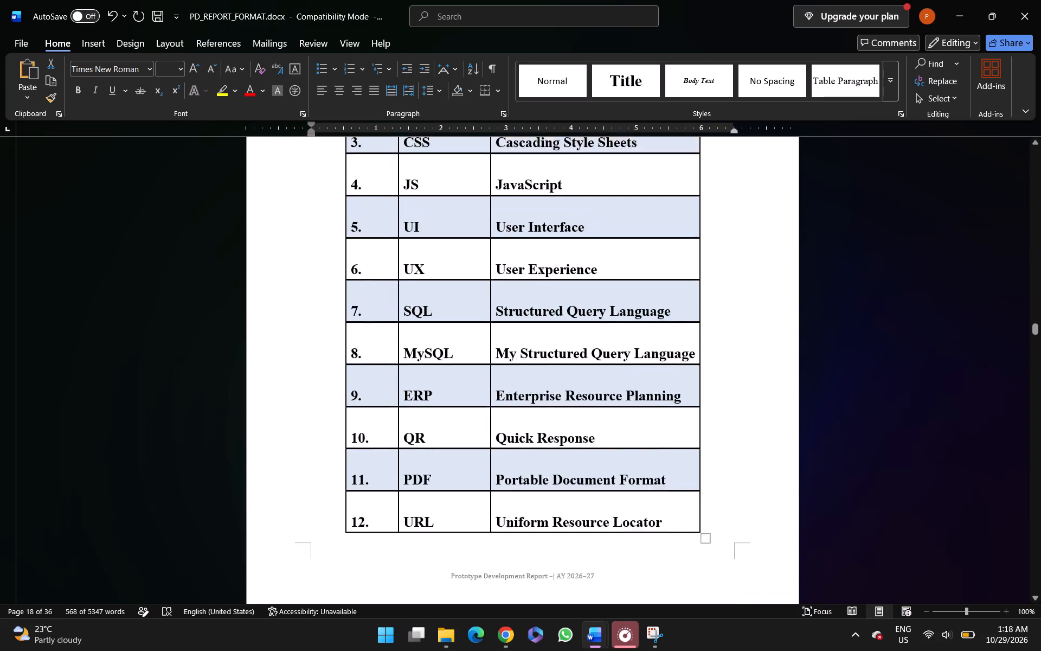
scroll(453, 143, right, 1)
scroll(453, 143, down, 6)
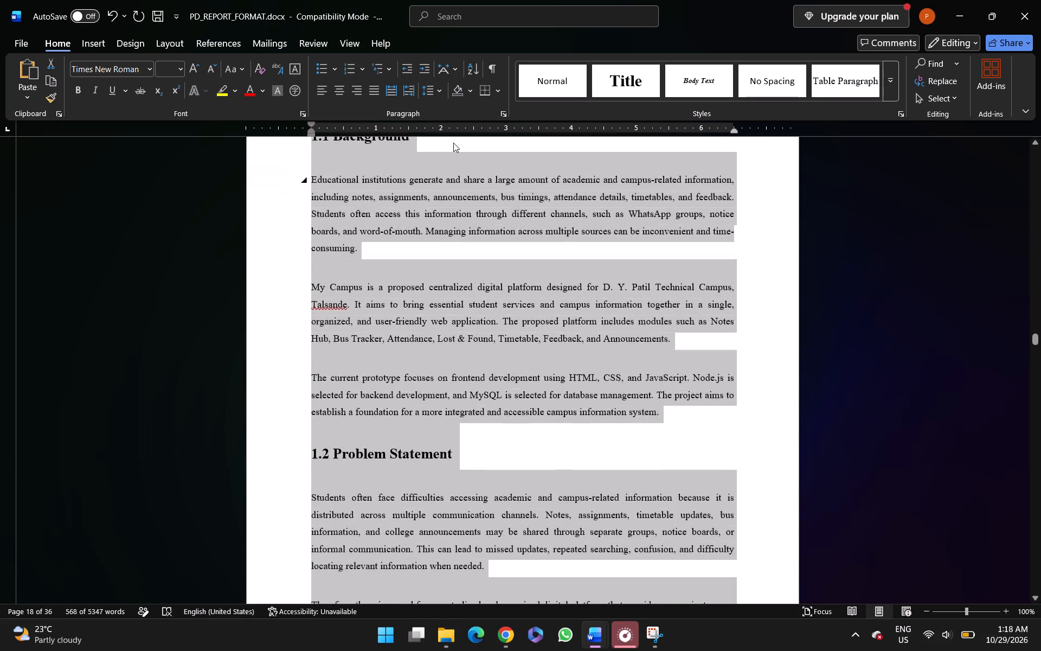
scroll(453, 143, down, 13)
scroll(453, 143, up, 4)
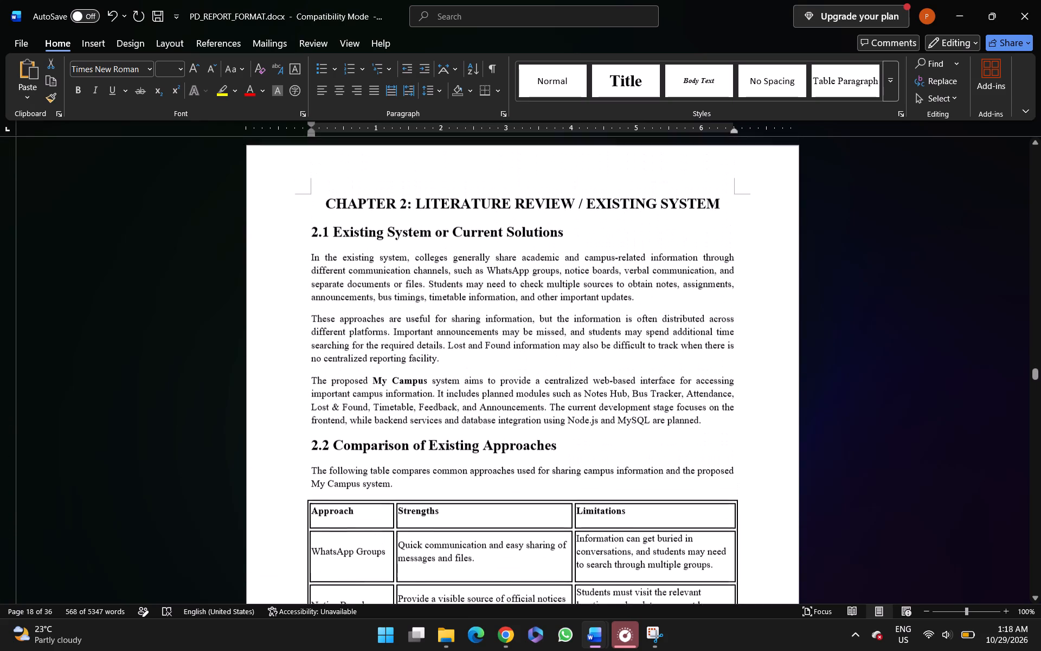
scroll(453, 143, up, 1)
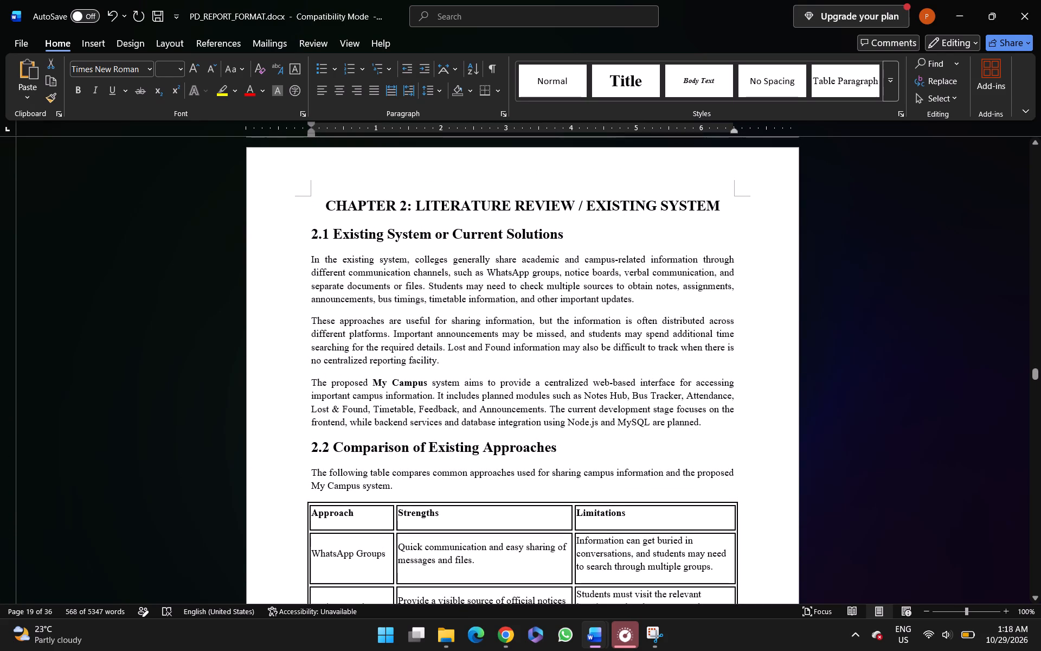
Set the line spacing of Chapter 2, from the 2.1 heading through the 2.2 introductory paragraph above the comparison table, to 1.5.
click(307, 240)
key(ctrl+shift+Down)
key(ctrl+shift+Down)
key(ctrl+shift+Down)
key(ctrl+shift+Down)
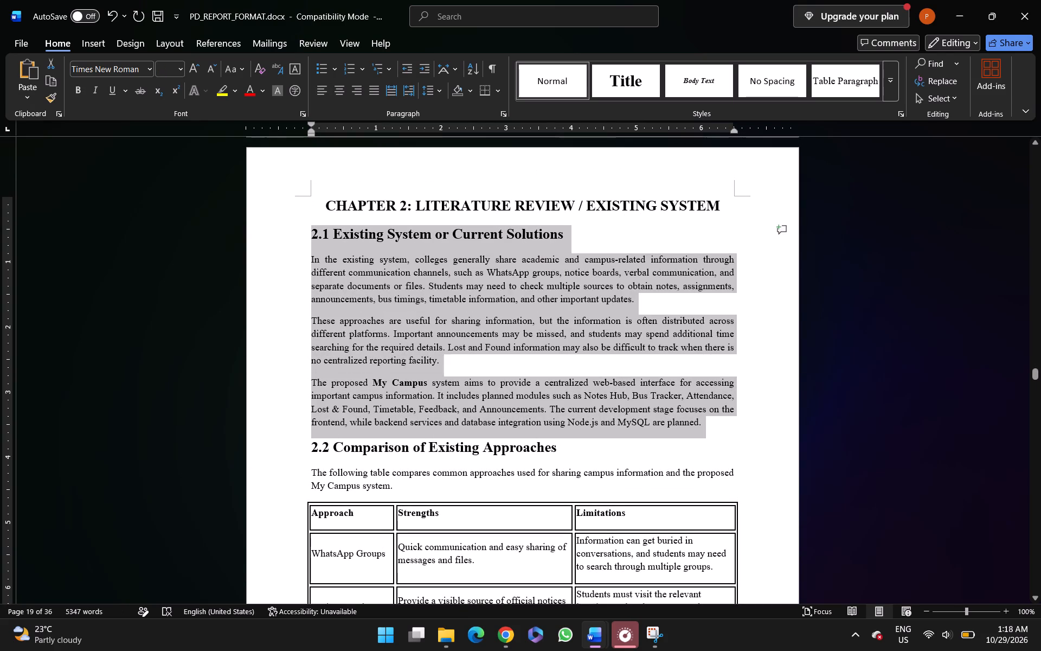
key(ctrl+shift+Down)
key(ctrl+shift+Down)
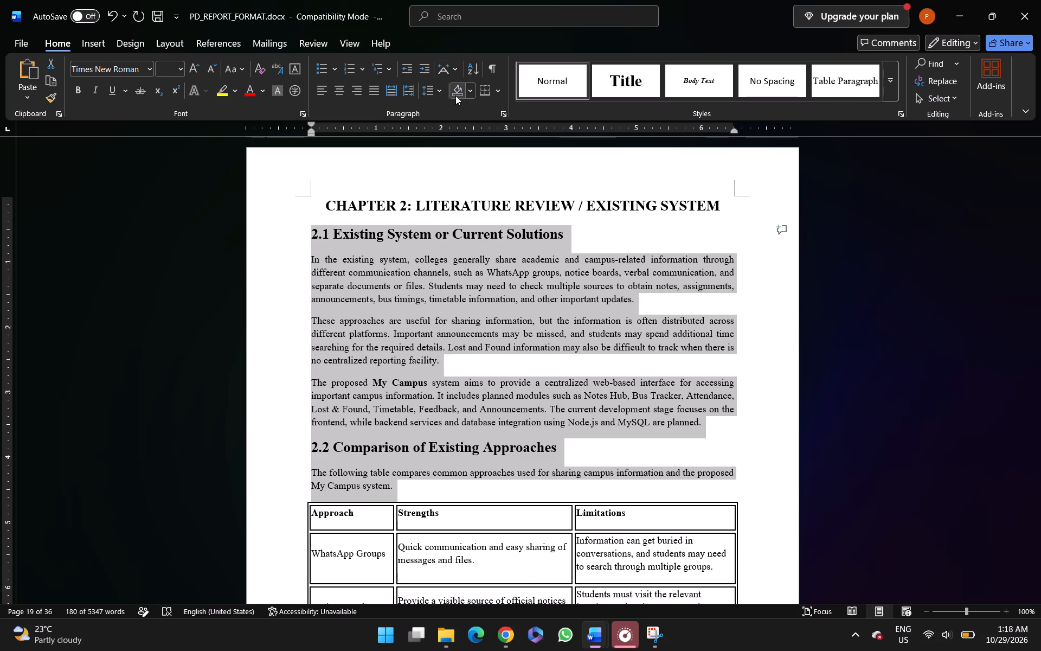
click(442, 92)
click(451, 150)
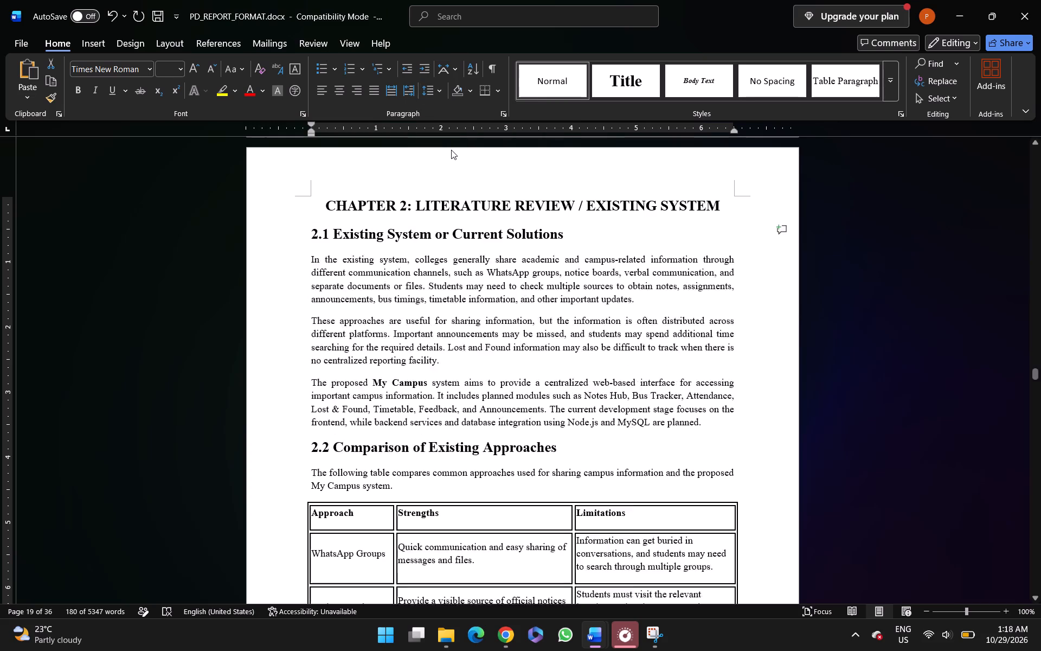
Set the line spacing from the Sources paragraph below the comparison table through the last paragraph of 2.4 Chapter Summary to 1.5.
scroll(451, 150, down, 4)
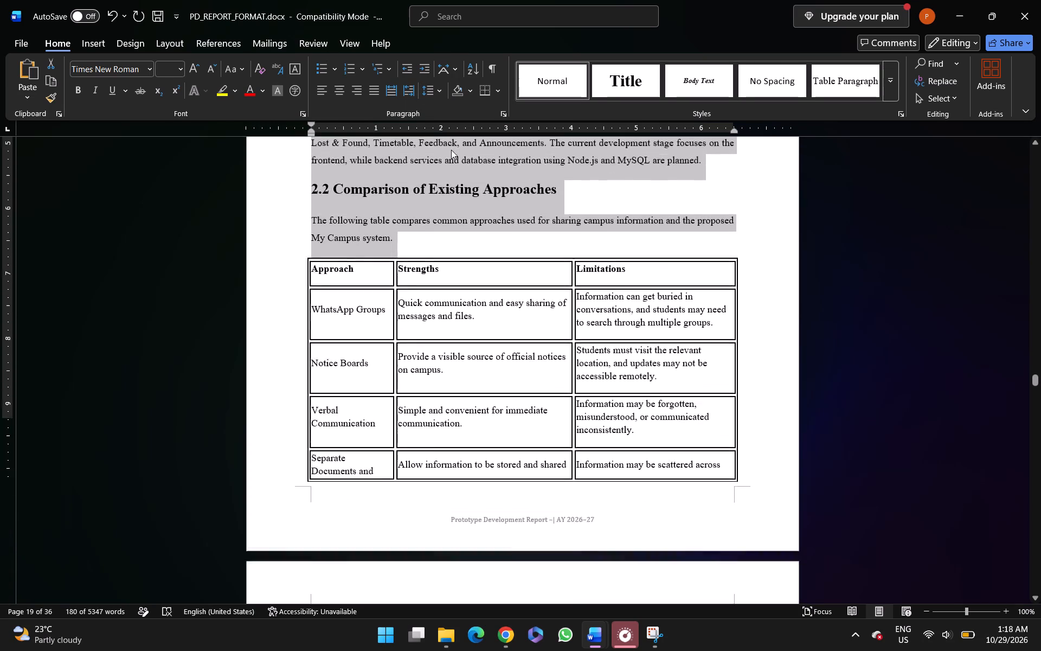
scroll(451, 150, down, 4)
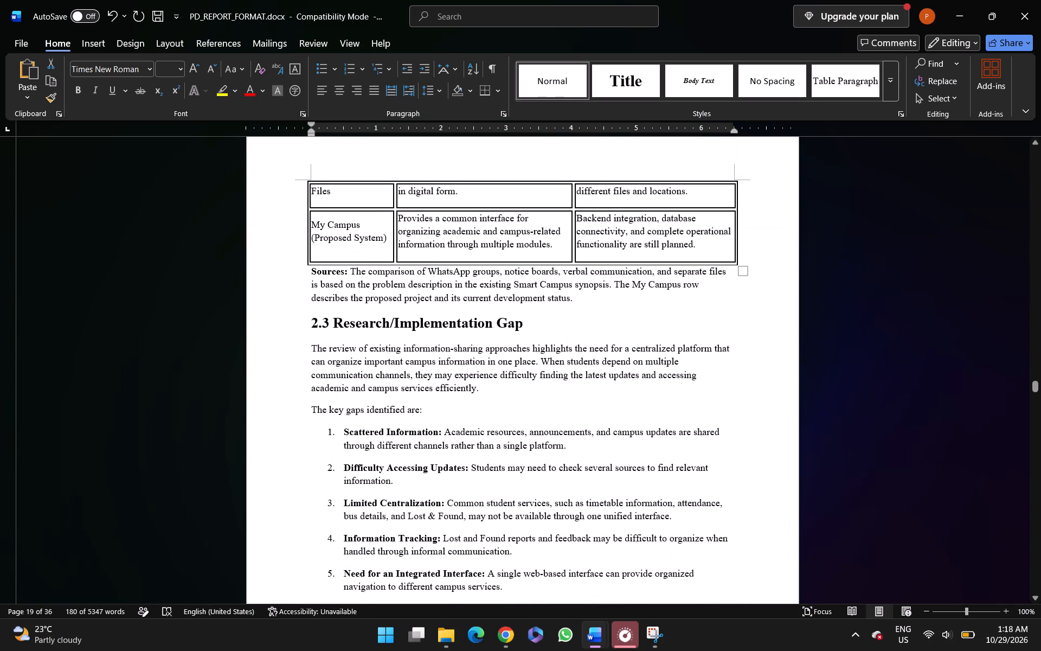
click(312, 272)
key(ctrl+shift+Down)
key(ctrl+shift+Down)
key(ctrl+shift+Down)
key(ctrl+shift+Down)
key(ctrl+shift+Down)
key(ctrl+shift+Down)
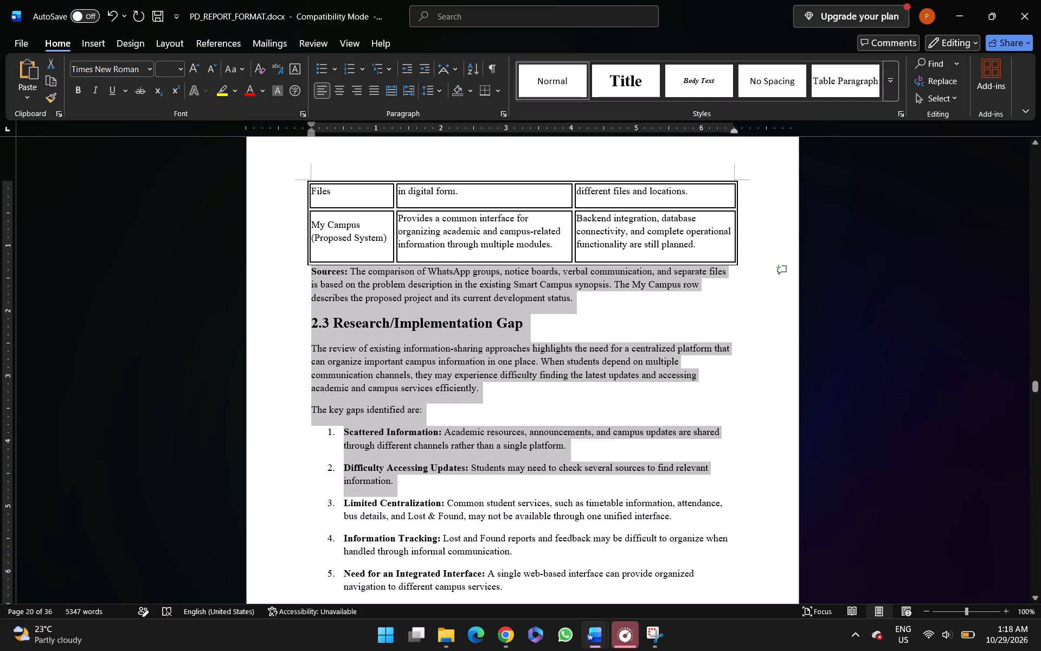
key(ctrl+shift+Down)
key(ctrl+shift+Down)
key(ctrl+shift+Down)
key(ctrl+shift+Down)
key(ctrl+shift+Down)
key(ctrl+shift+Down)
key(ctrl+shift+Down)
key(ctrl+shift+Down)
key(ctrl+shift+Down)
key(ctrl+shift+Down)
key(ctrl+shift+Down)
key(ctrl+shift+Down)
key(ctrl+shift+Down)
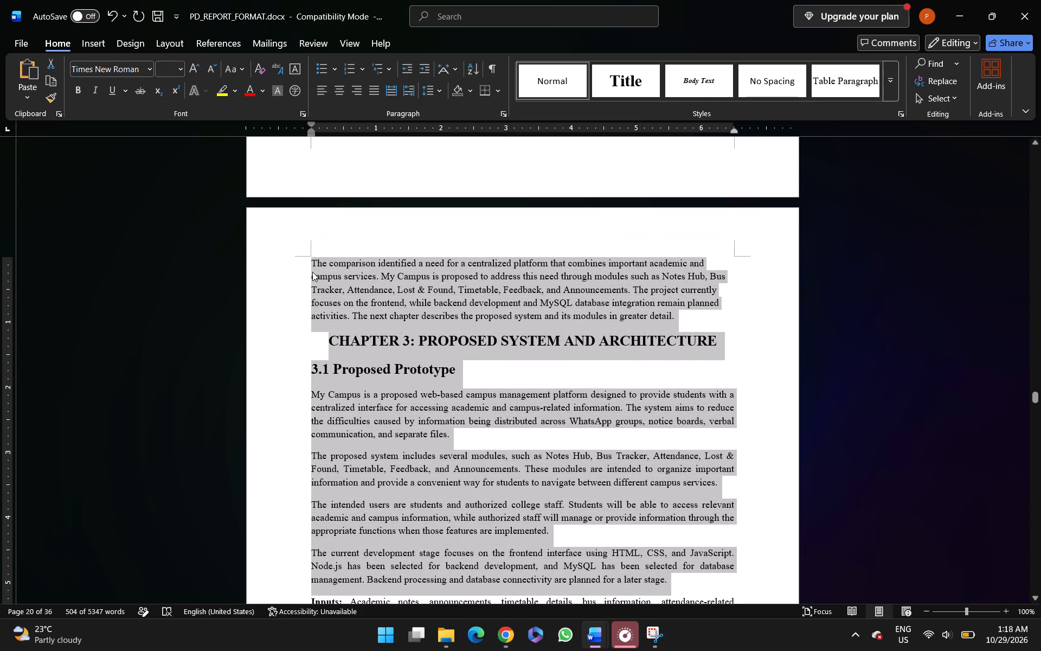
key(ctrl+shift+Up)
key(ctrl+shift+Up)
key(ctrl+shift+Up)
key(ctrl+shift+Up)
key(ctrl+shift+Up)
key(ctrl+shift+Up)
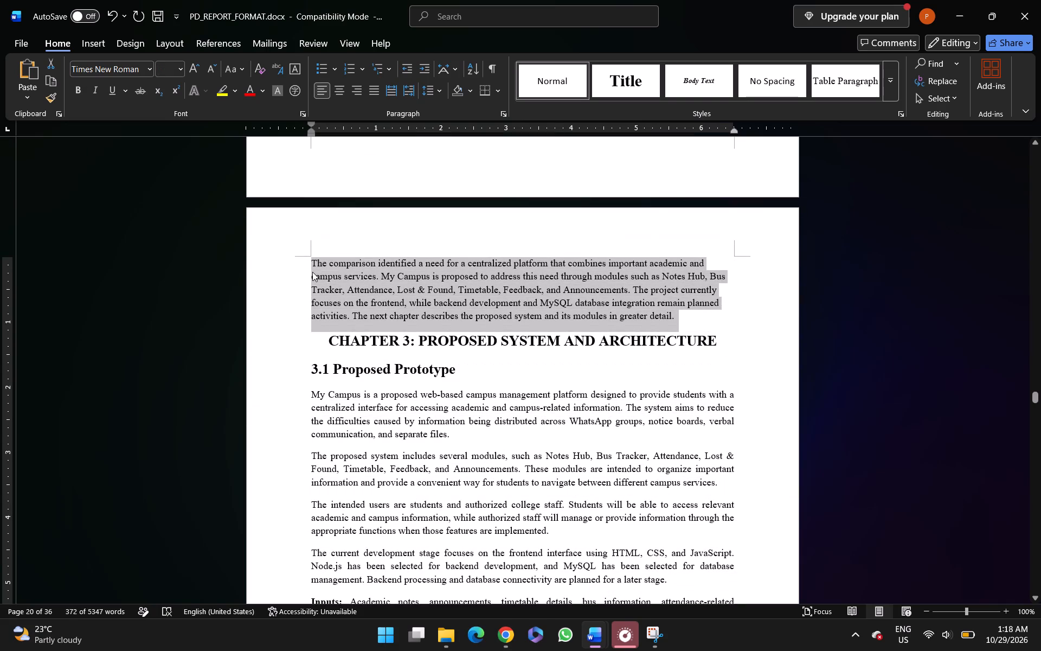
click(444, 91)
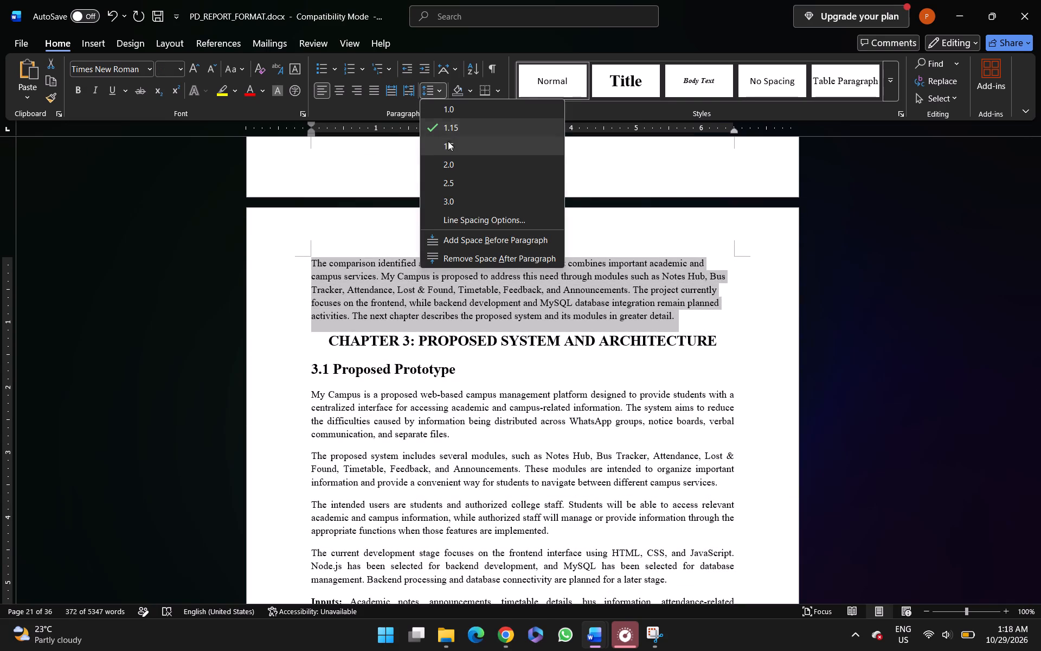
click(448, 144)
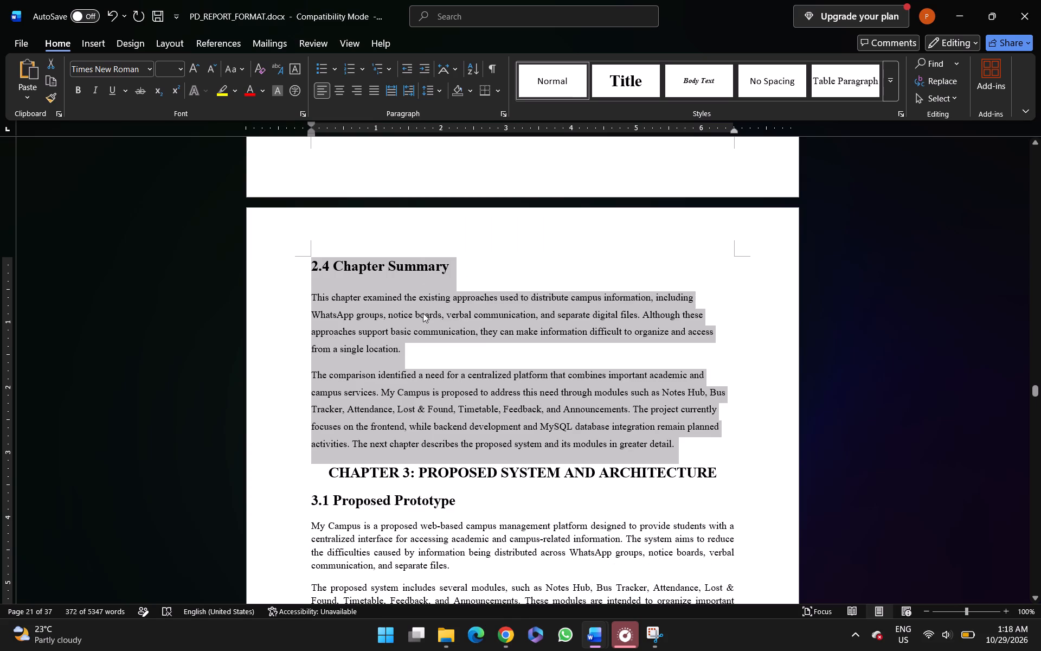
Insert a page break after the last paragraph of 2.4 Chapter Summary and delete the blank line above the CHAPTER 3 heading.
click(681, 450)
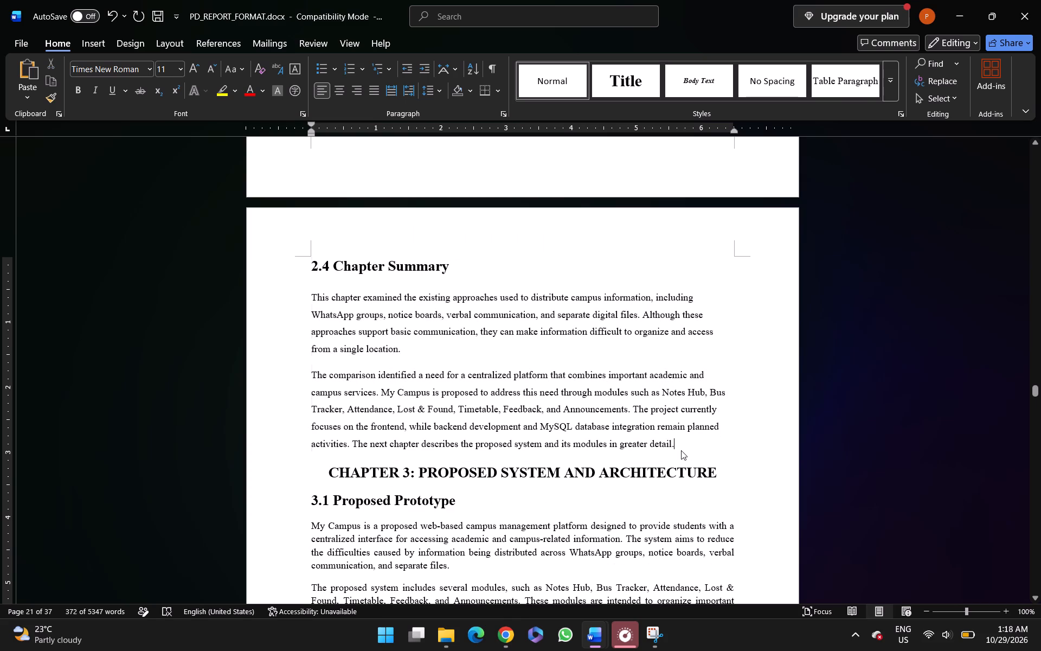
key(ctrl+Return)
scroll(681, 450, up, 2)
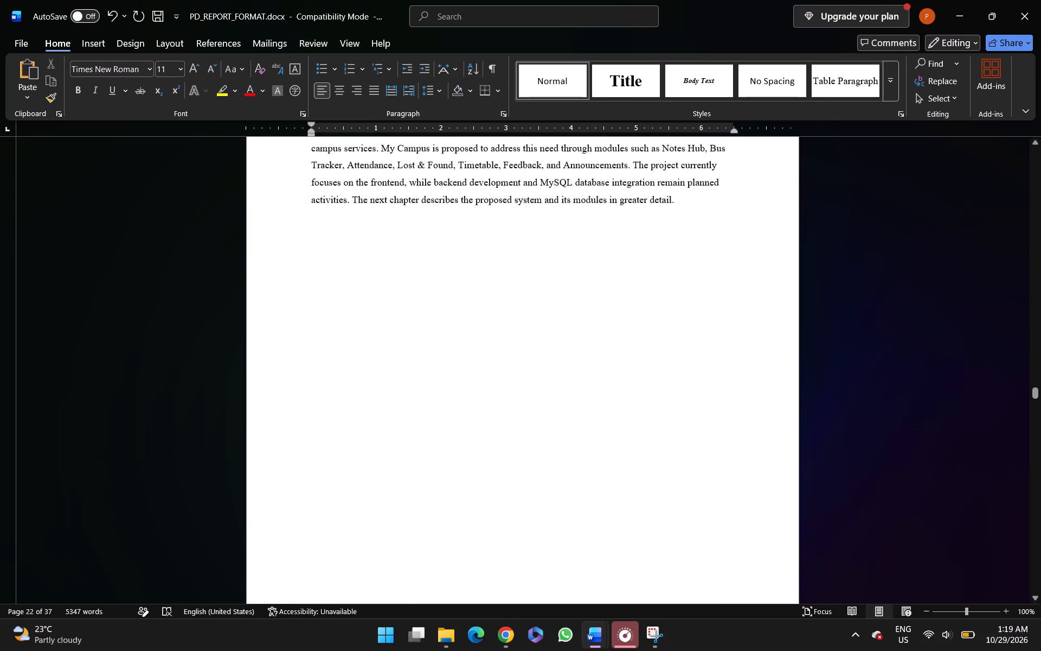
scroll(681, 450, up, 7)
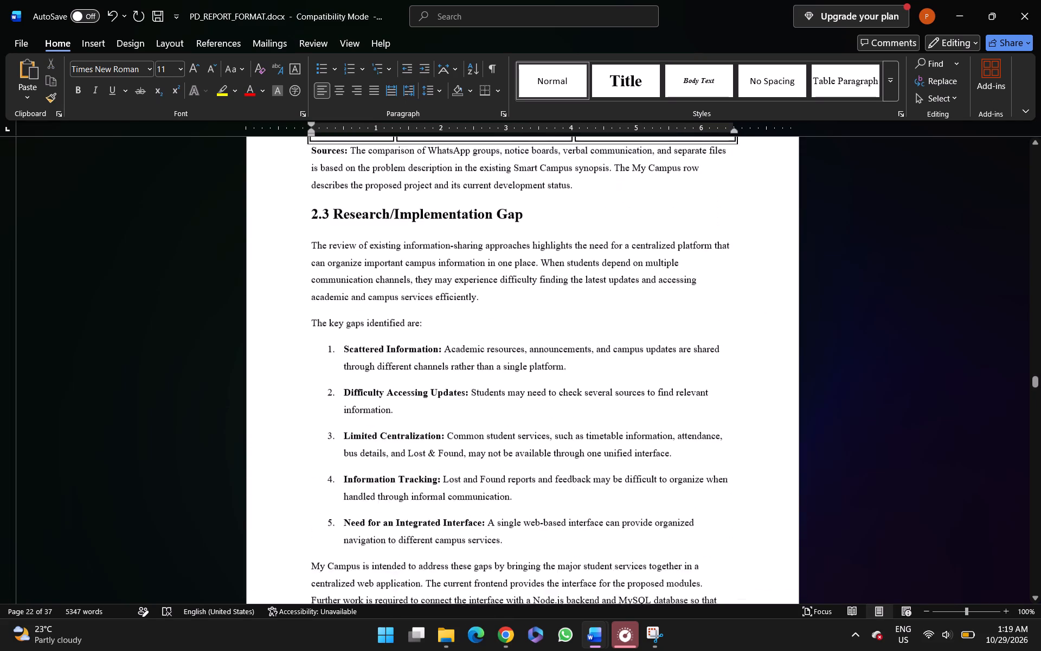
scroll(681, 450, right, 1)
scroll(681, 450, down, 1)
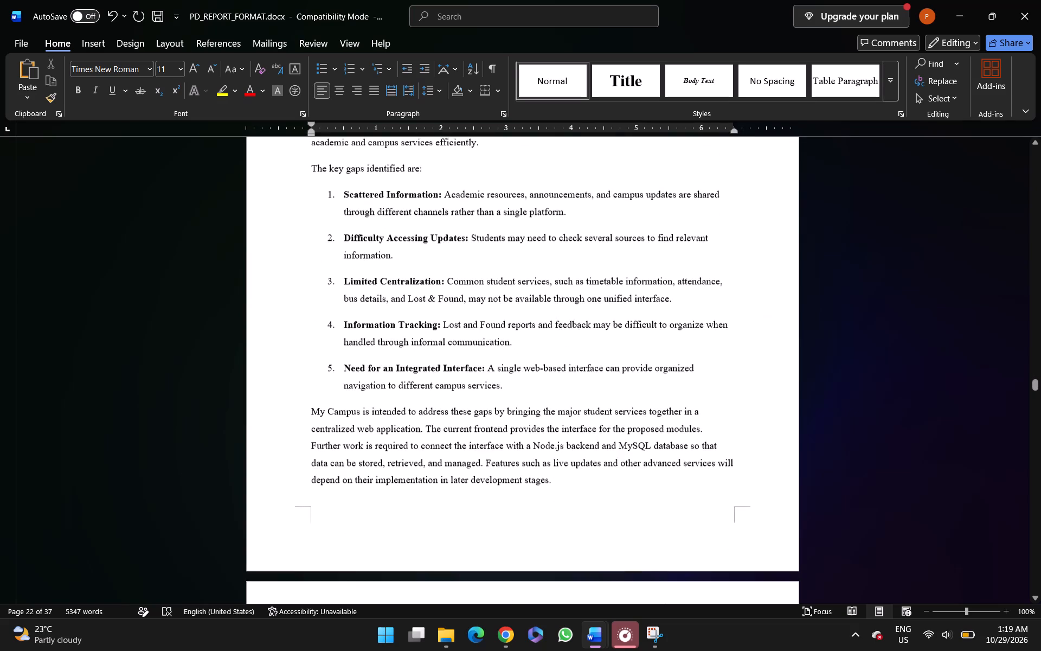
scroll(681, 450, down, 5)
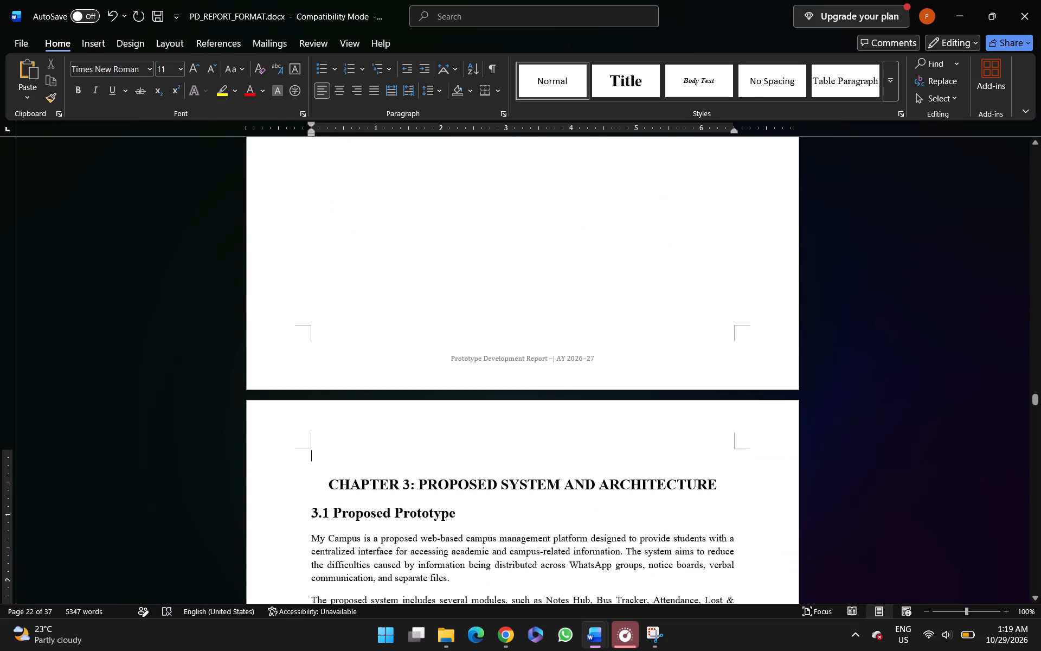
scroll(681, 450, down, 1)
key(BackSpace)
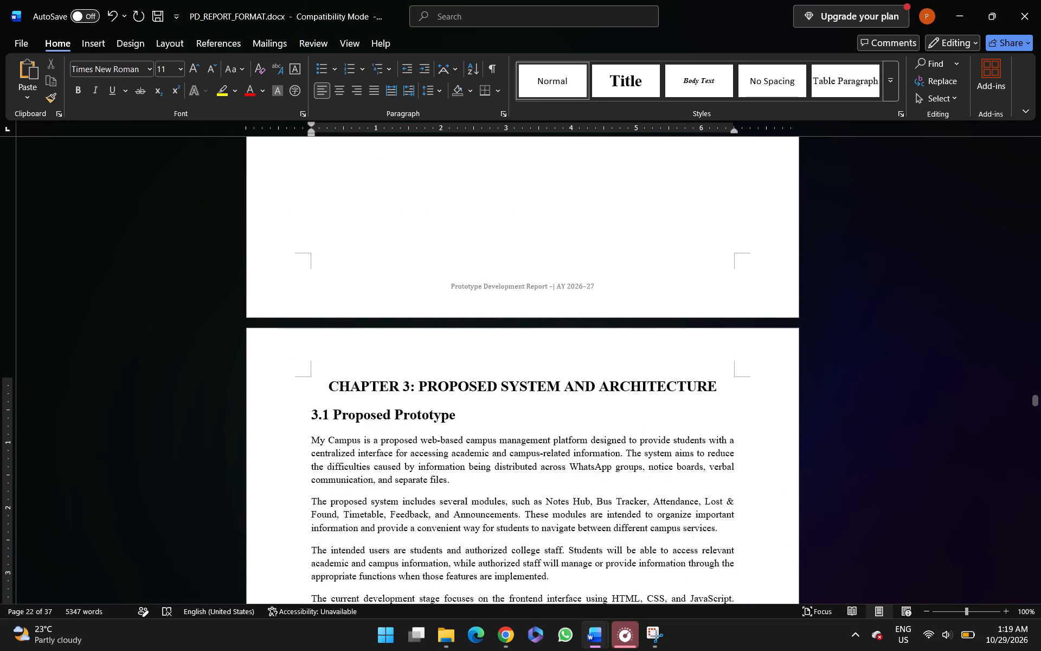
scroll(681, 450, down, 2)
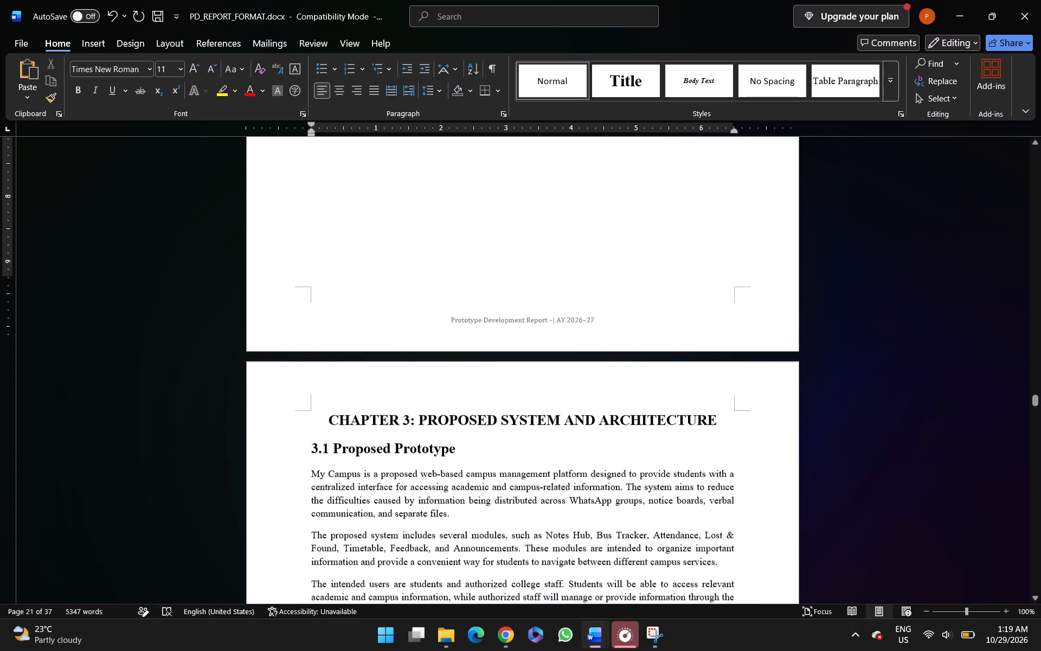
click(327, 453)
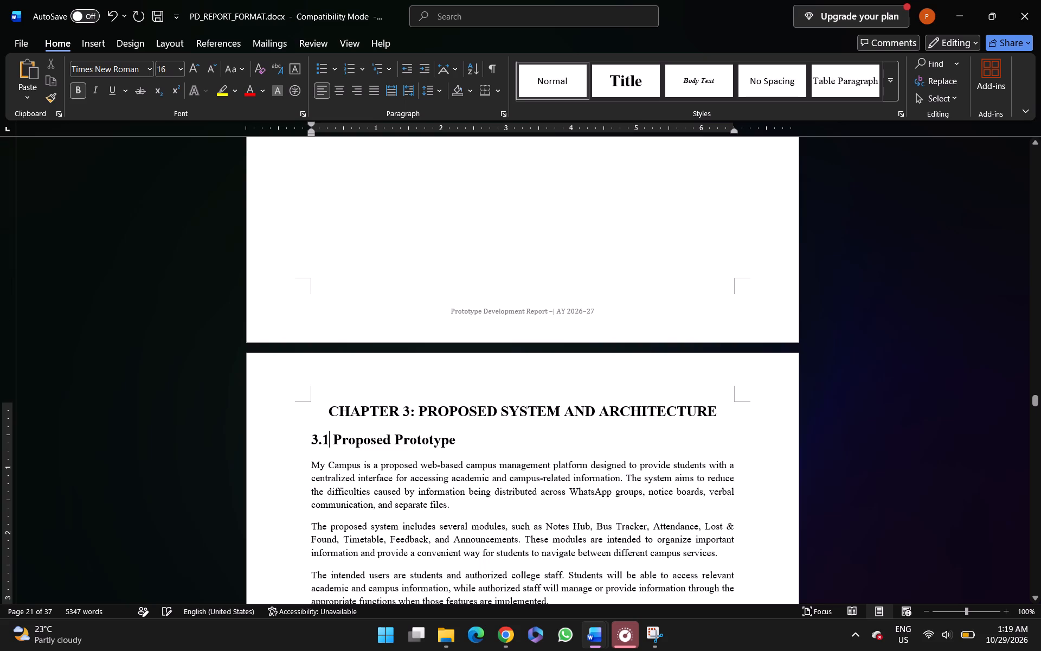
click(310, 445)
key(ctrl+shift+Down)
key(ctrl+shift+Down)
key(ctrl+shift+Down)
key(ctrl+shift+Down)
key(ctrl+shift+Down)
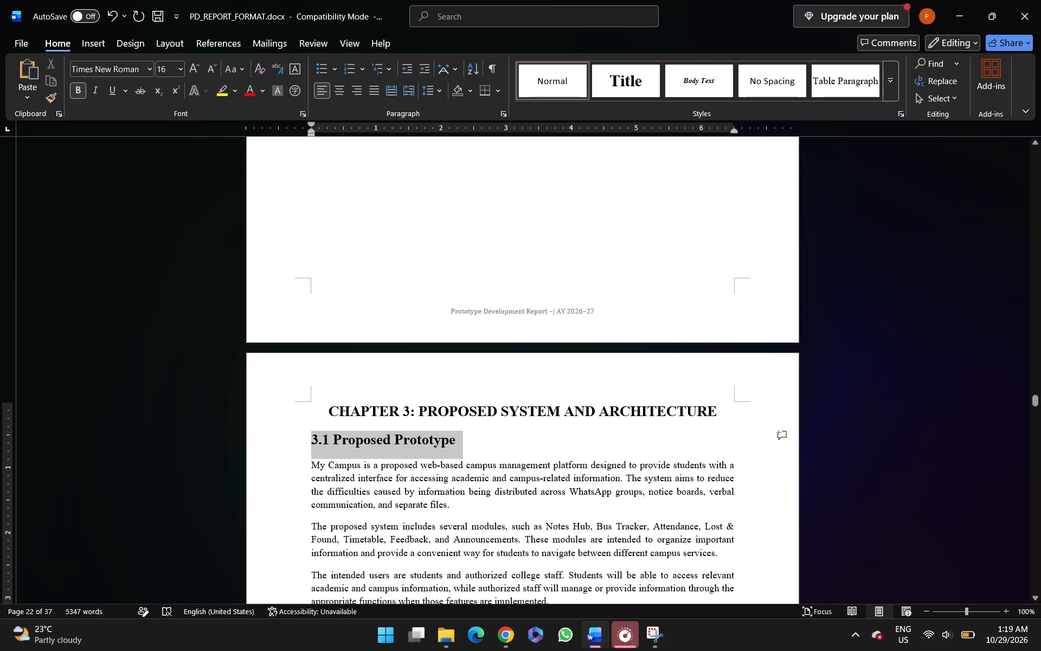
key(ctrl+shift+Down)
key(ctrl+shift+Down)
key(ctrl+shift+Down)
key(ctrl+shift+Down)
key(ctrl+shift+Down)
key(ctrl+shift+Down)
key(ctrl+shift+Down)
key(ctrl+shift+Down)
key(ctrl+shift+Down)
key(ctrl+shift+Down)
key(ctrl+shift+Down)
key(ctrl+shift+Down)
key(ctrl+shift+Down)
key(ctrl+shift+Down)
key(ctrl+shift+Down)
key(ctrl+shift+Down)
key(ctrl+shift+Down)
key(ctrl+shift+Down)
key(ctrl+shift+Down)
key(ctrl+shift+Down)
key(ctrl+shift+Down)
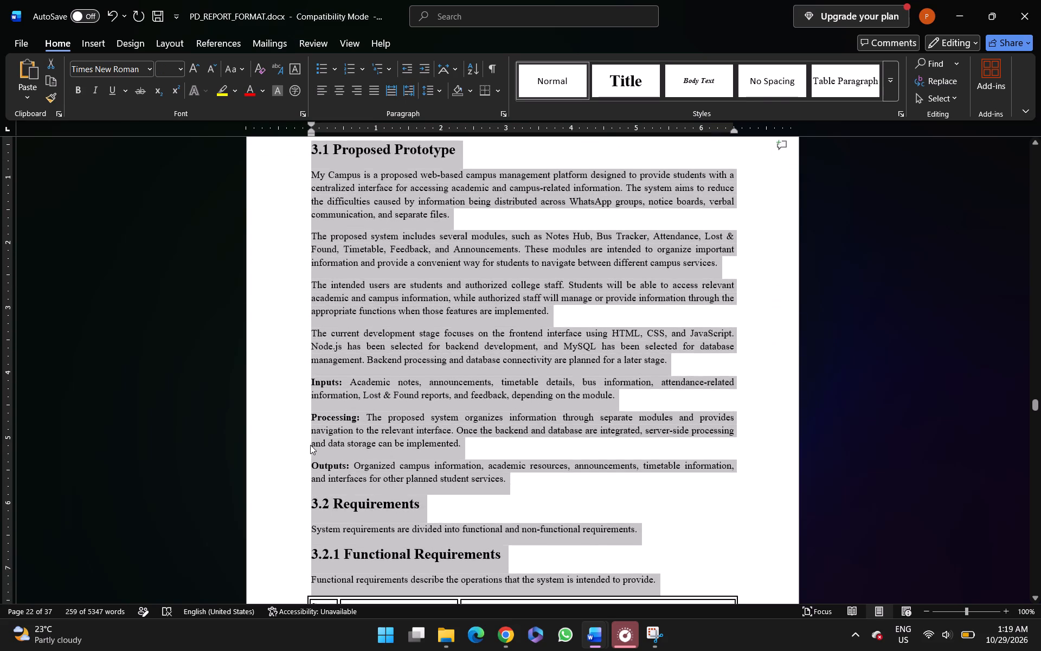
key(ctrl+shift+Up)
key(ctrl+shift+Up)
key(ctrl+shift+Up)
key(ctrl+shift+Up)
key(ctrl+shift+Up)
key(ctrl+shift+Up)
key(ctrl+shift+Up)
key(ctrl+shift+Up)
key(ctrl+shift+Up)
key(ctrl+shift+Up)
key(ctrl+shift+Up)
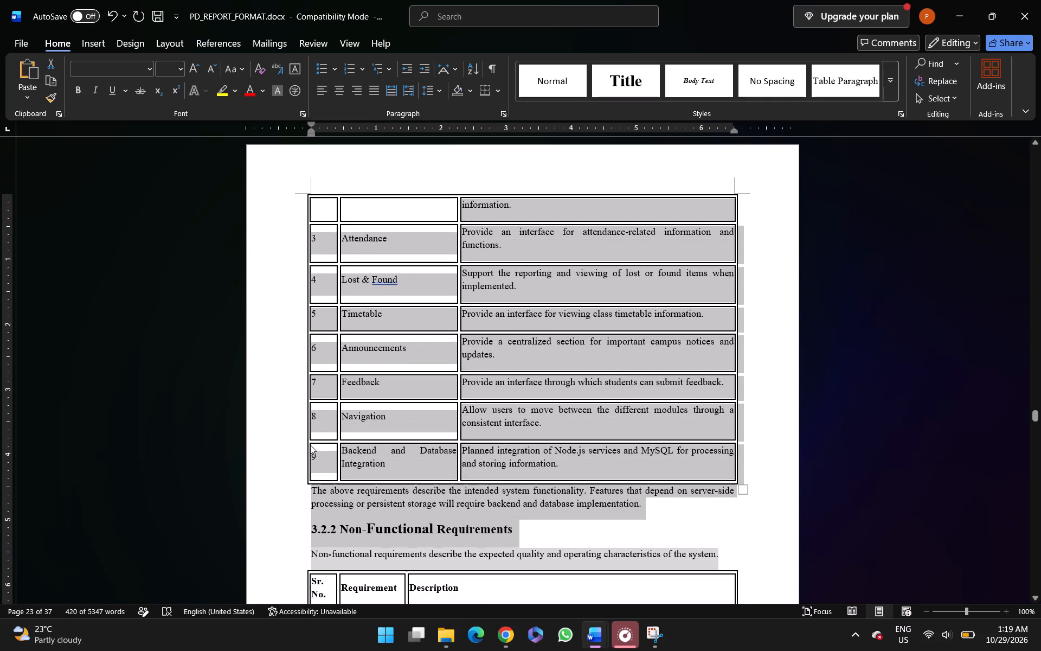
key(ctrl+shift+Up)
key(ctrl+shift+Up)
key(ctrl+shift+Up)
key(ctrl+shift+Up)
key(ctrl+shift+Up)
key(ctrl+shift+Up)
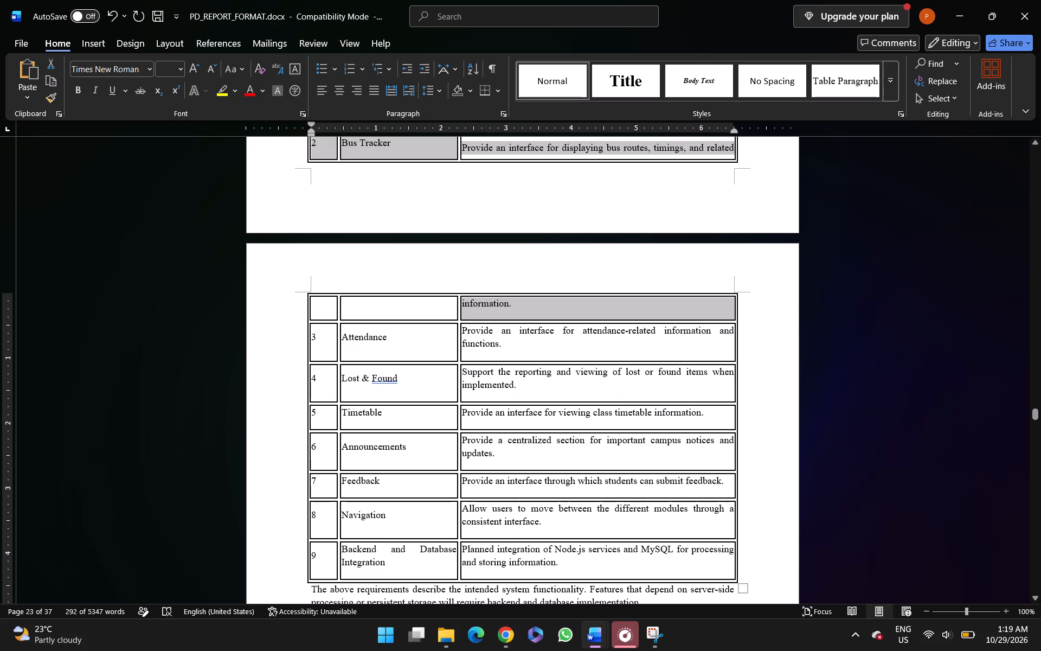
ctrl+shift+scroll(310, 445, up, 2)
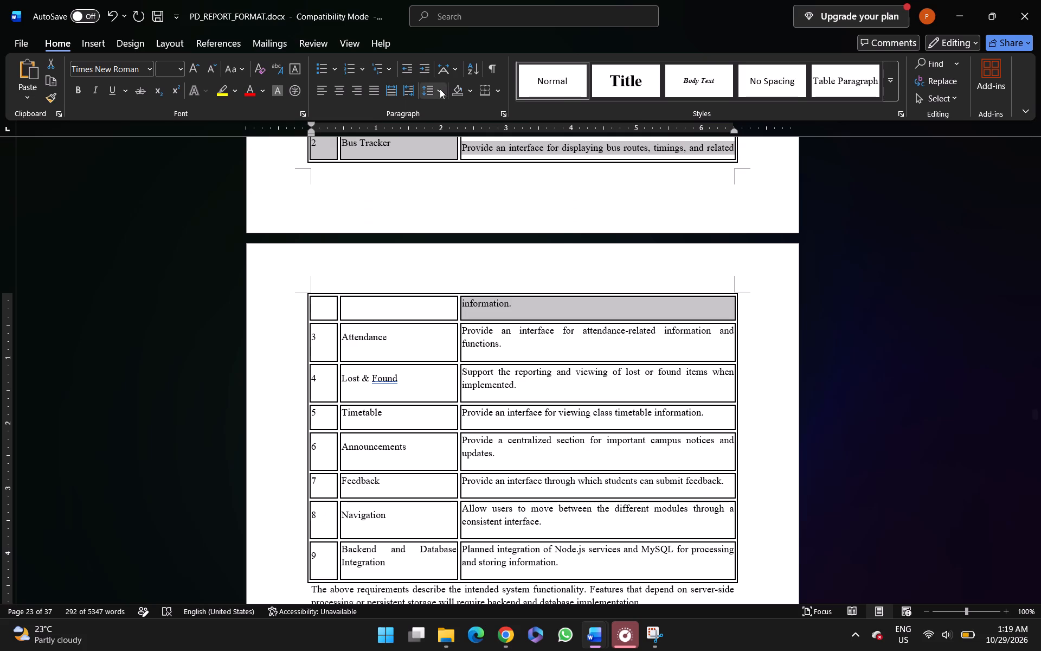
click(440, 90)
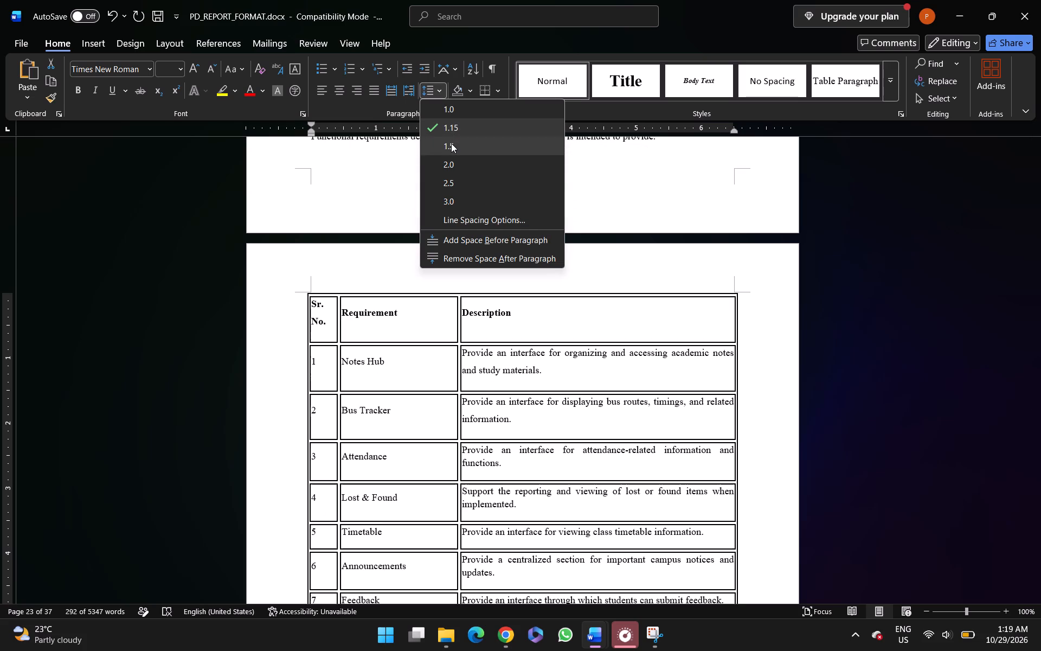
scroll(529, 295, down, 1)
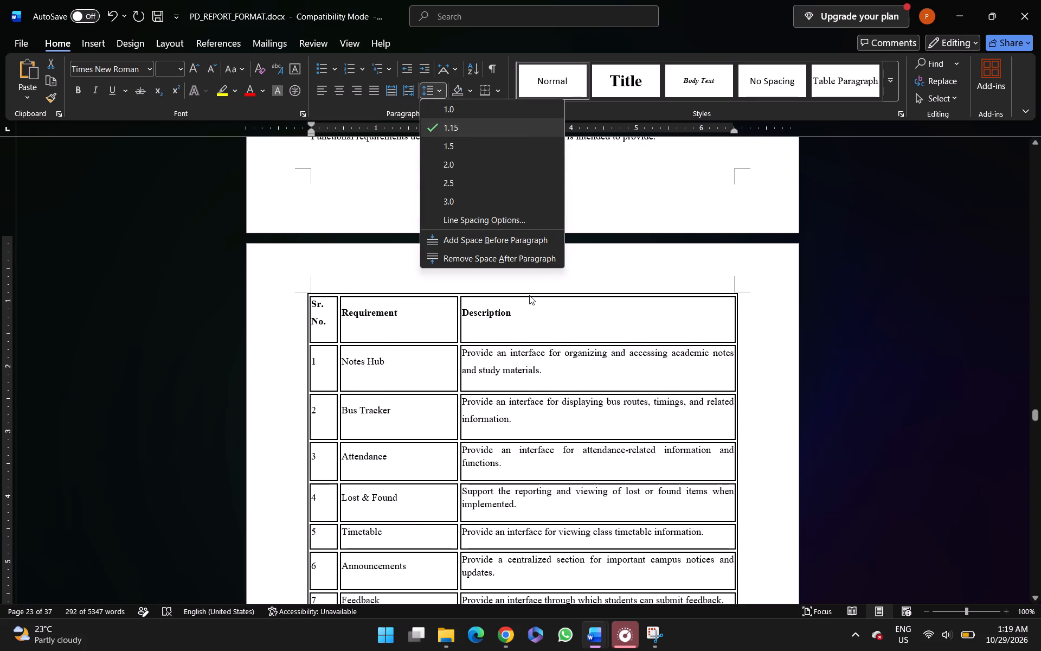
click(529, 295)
Set the line spacing from the 3.1 Proposed Prototype heading through the 3.2.1 introductory paragraph above the functional requirements table to 1.5.
scroll(429, 500, up, 4)
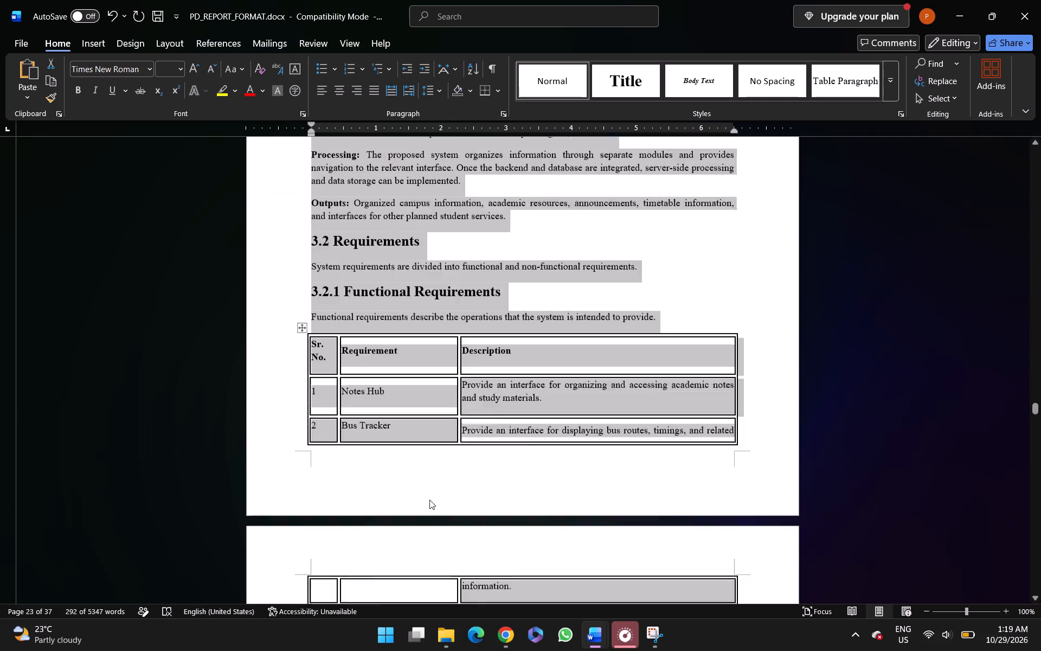
scroll(429, 500, up, 1)
click(666, 388)
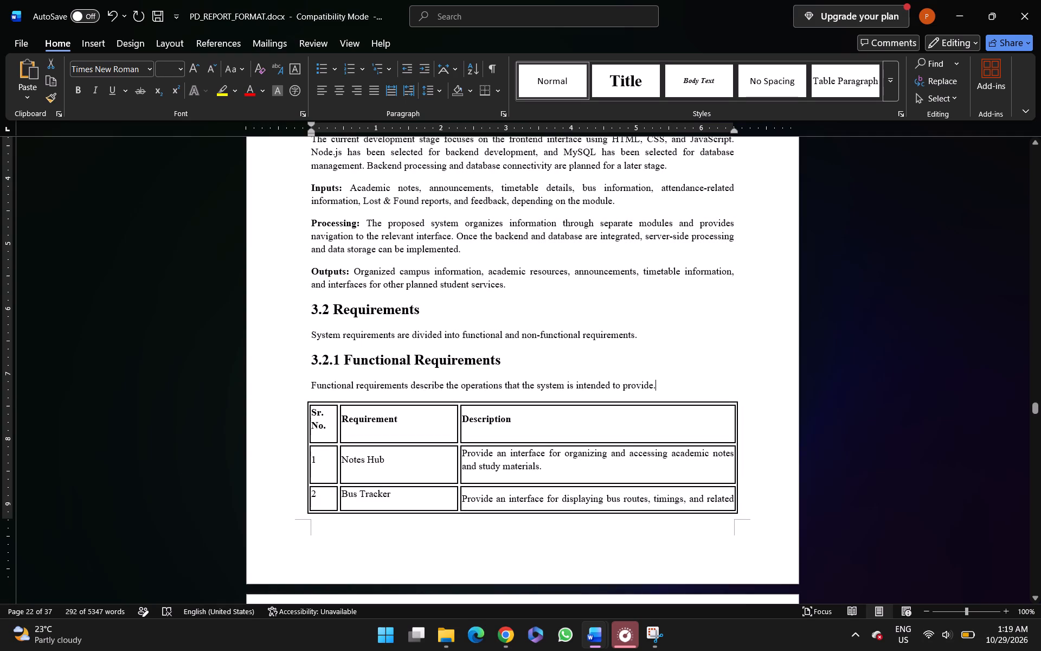
key(ctrl+shift+Up)
key(ctrl+shift+Up)
key(ctrl+shift+Up)
key(ctrl+shift+Up)
key(ctrl+shift+Up)
key(ctrl+shift+Up)
key(ctrl+shift+Up)
key(ctrl+shift+Up)
key(ctrl+shift+Up)
key(ctrl+shift+Up)
key(ctrl+shift+Up)
key(ctrl+shift+Up)
key(ctrl+shift+Up)
key(ctrl+shift+Up)
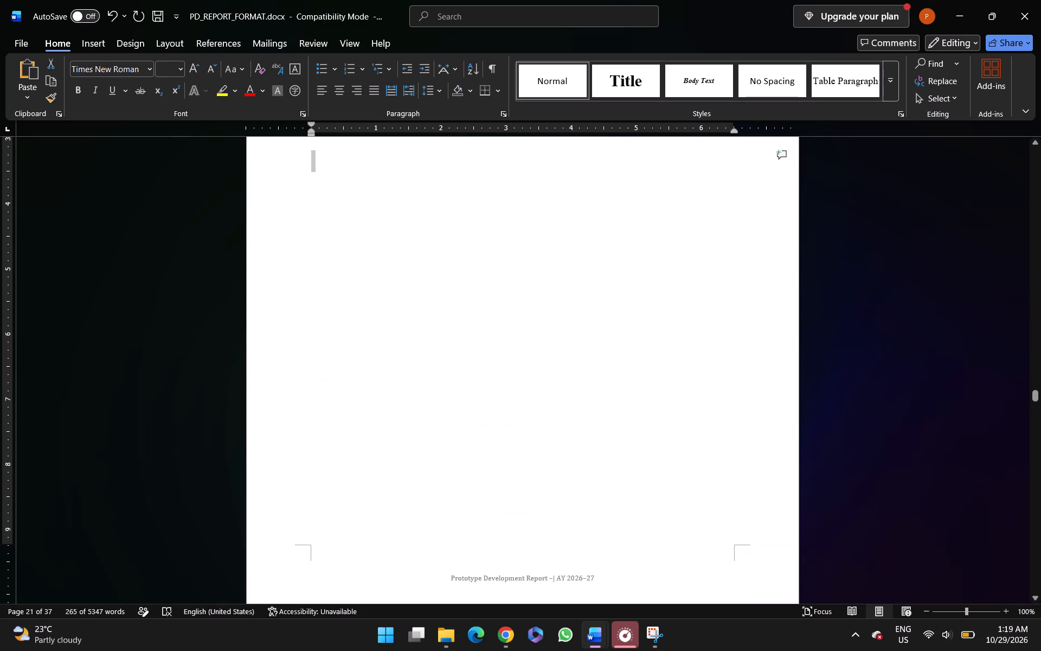
key(ctrl+shift+Down)
key(ctrl+shift+Down)
key(ctrl+shift+Down)
key(ctrl+shift+Up)
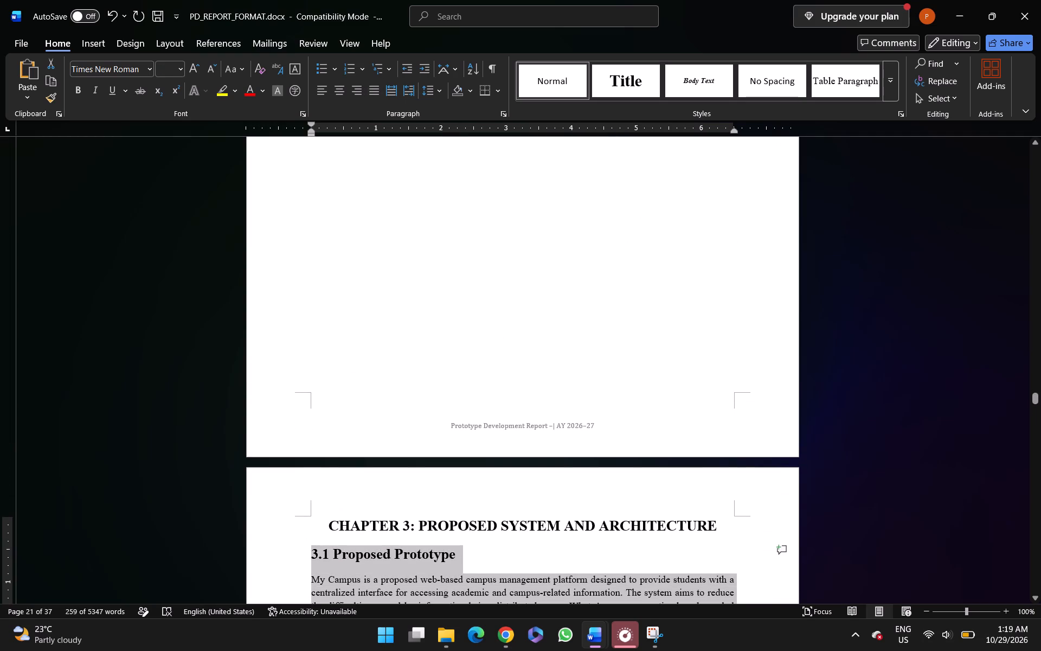
drag(436, 87, 449, 126)
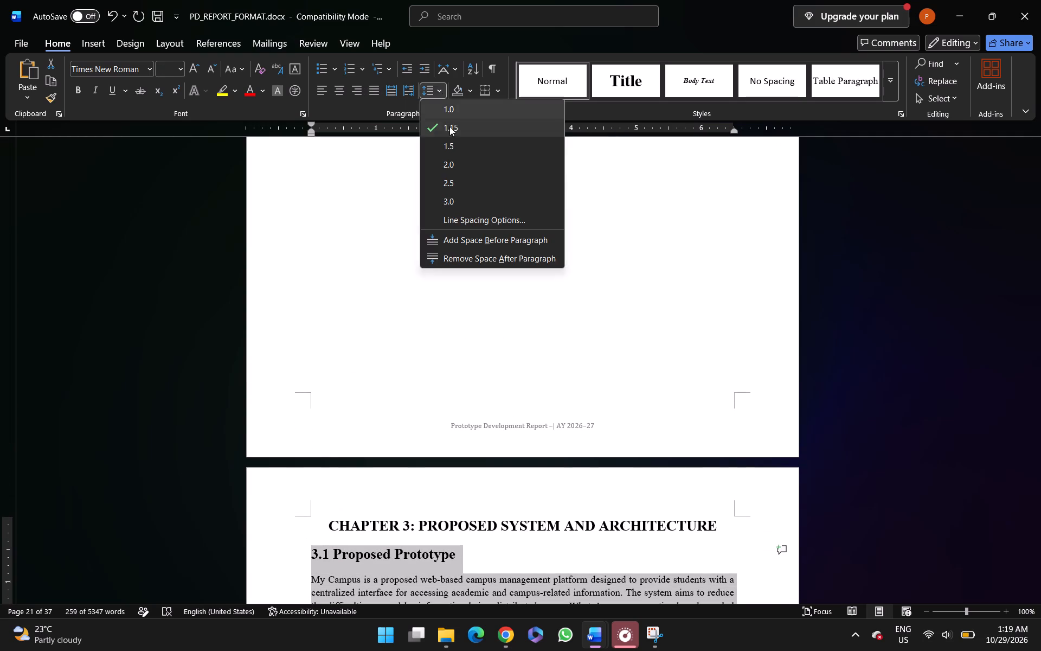
drag(449, 126, 451, 149)
click(451, 149)
Set the line spacing from the paragraph below the functional requirements table through the 3.2.2 introductory paragraph to 1.5.
scroll(451, 149, down, 4)
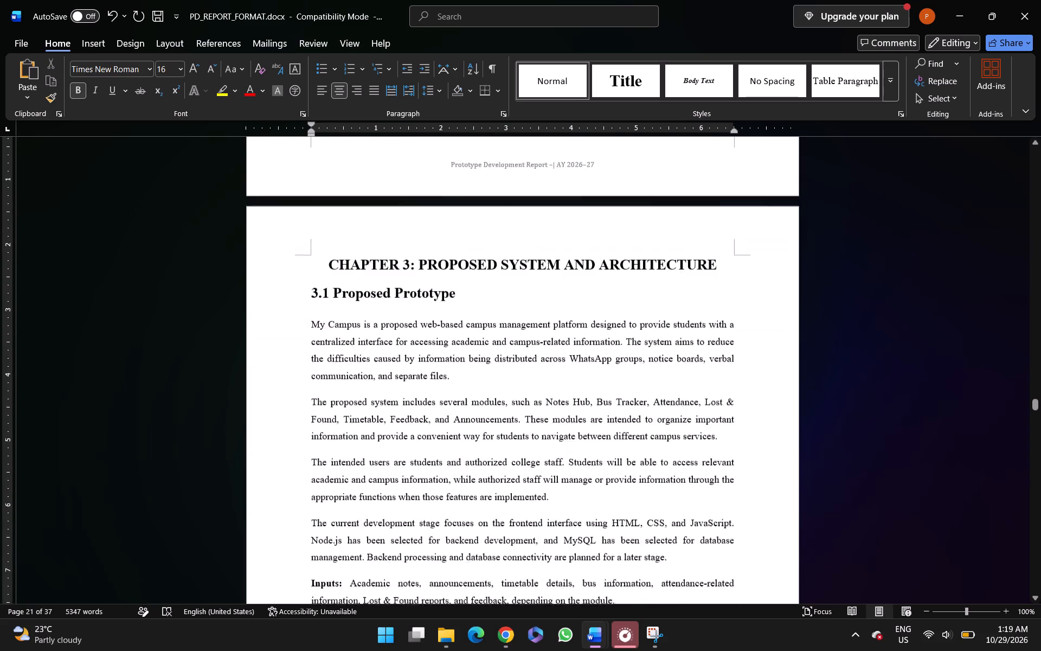
scroll(451, 149, down, 6)
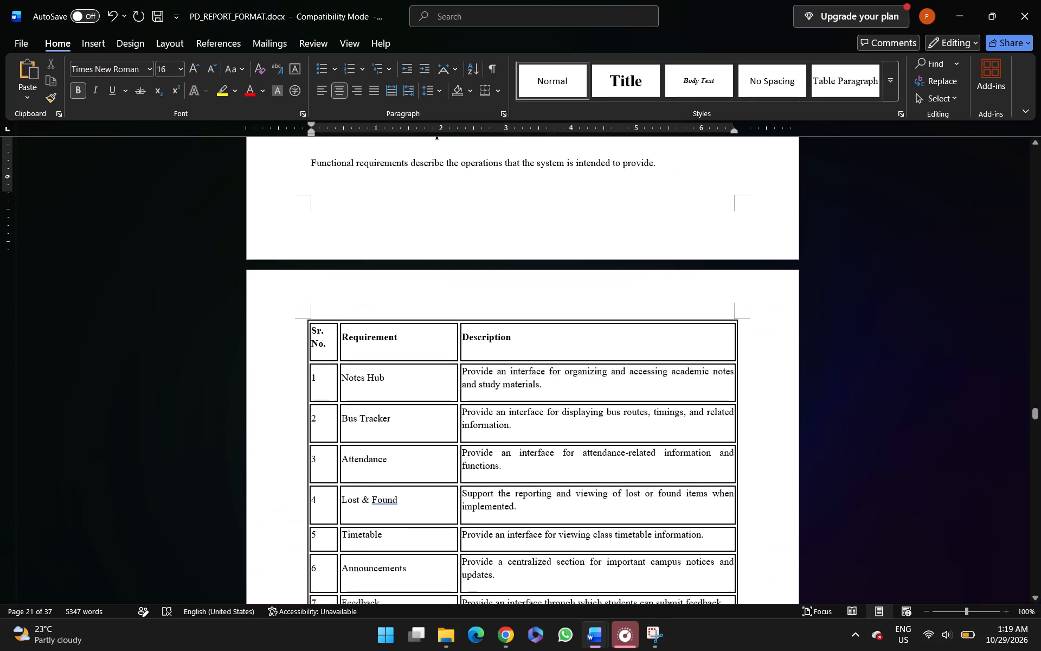
scroll(451, 149, down, 5)
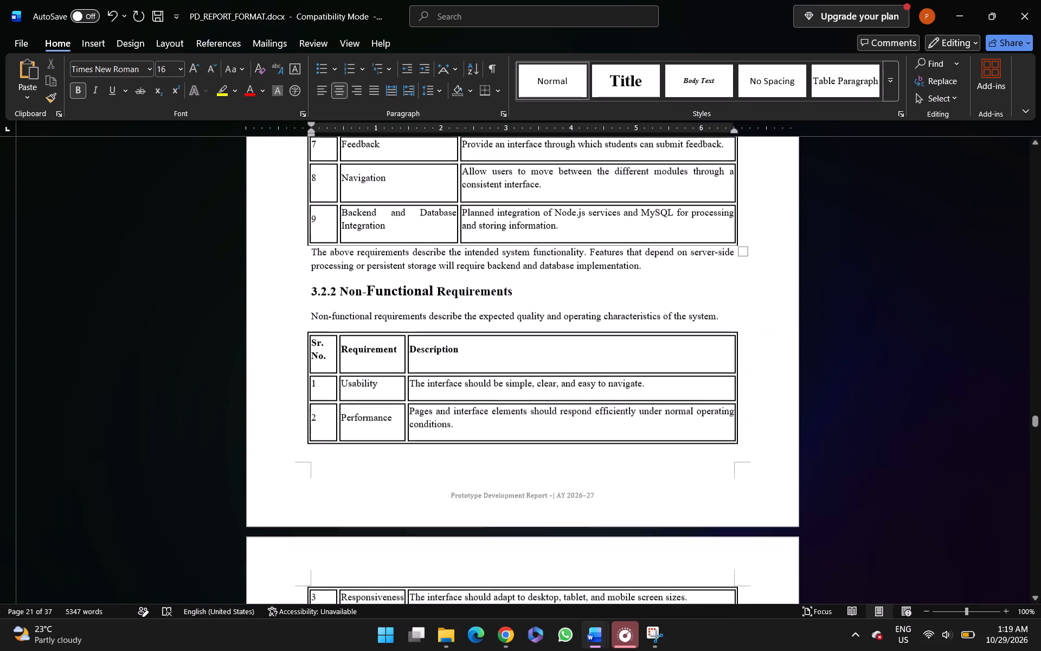
click(307, 250)
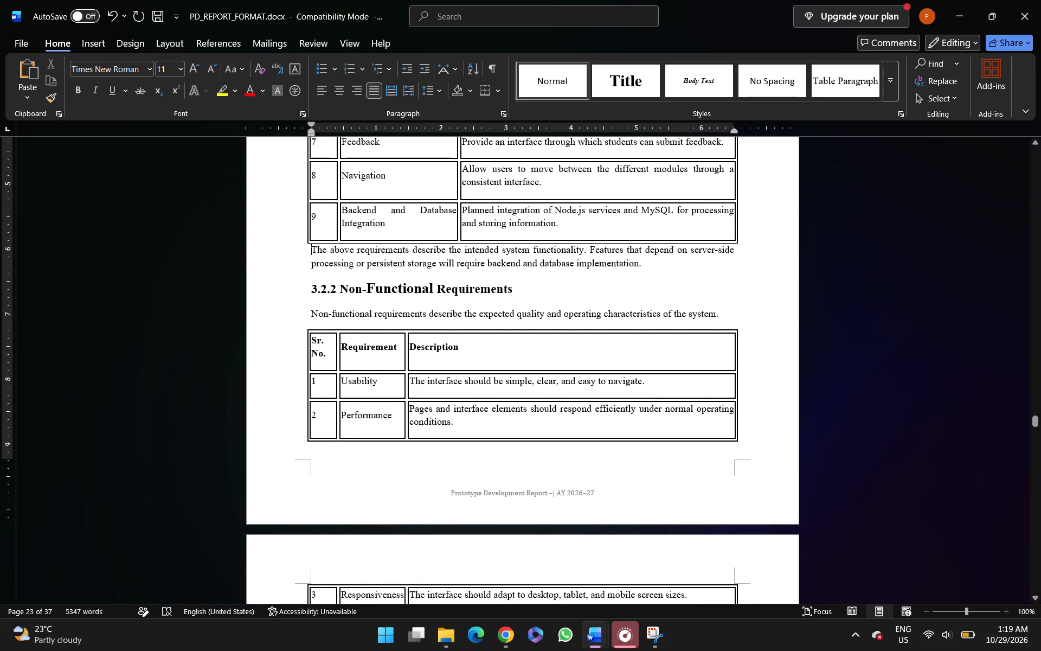
key(ctrl+shift+Down)
key(ctrl+shift+Down)
key(ctrl+shift+Down)
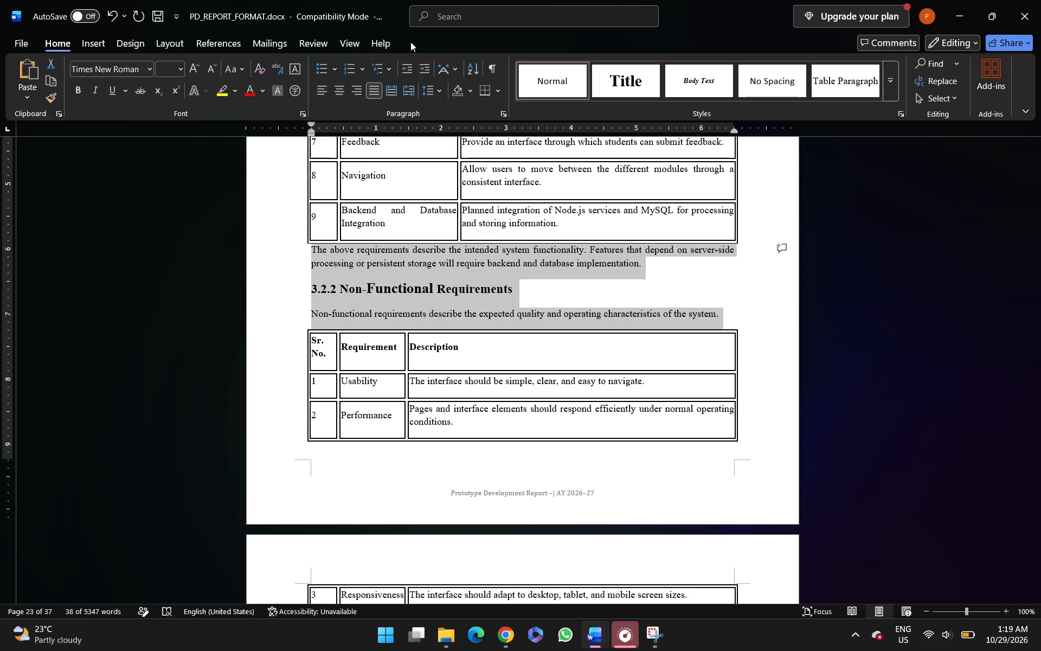
click(445, 90)
click(451, 151)
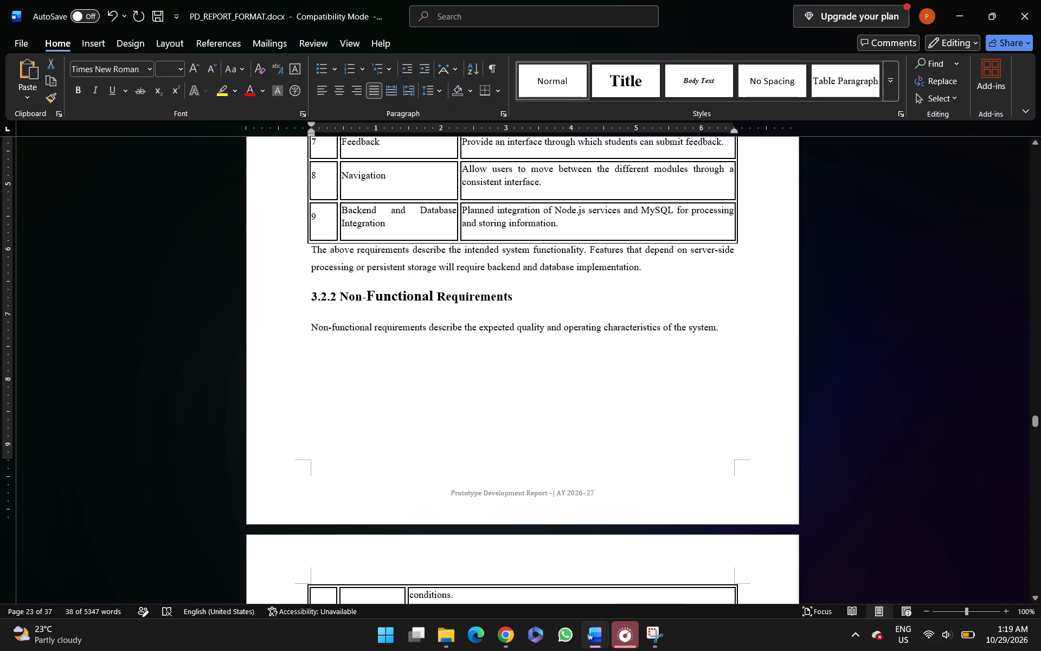
click(414, 260)
Set the line spacing from the paragraph below the non-functional requirements table through the 3.3 introductory paragraph above the architecture diagram to 1.5.
scroll(414, 260, down, 4)
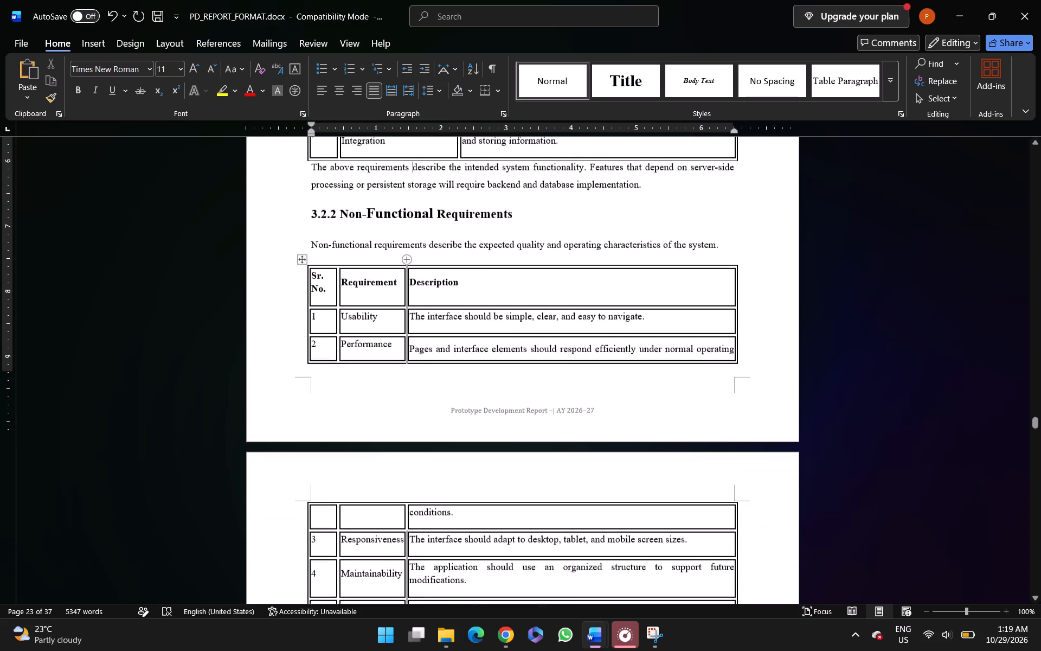
scroll(414, 260, down, 3)
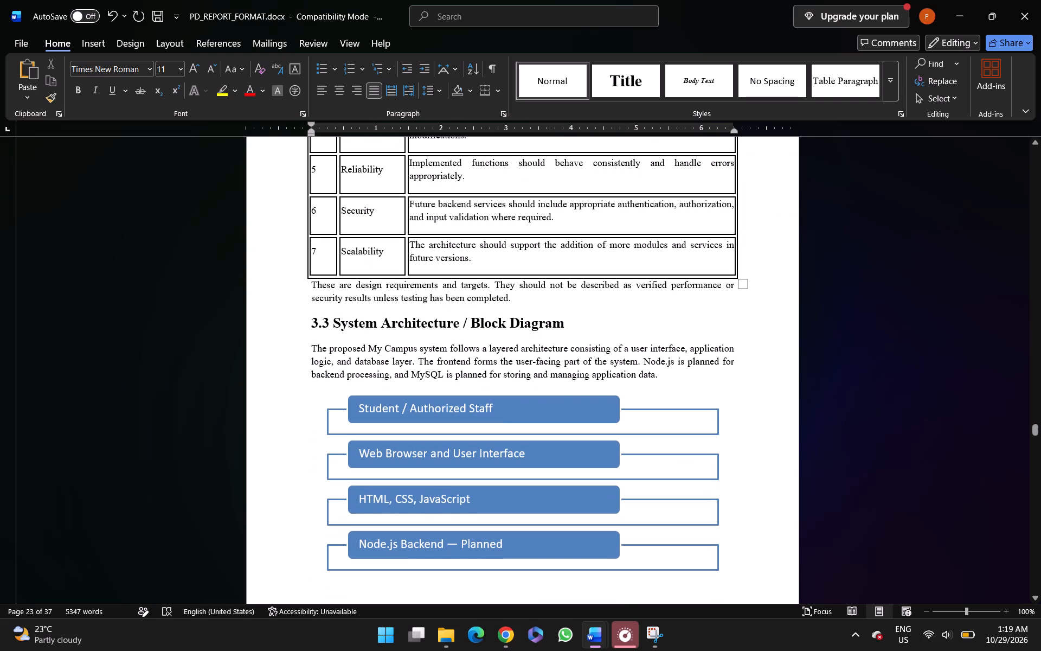
click(309, 287)
key(ctrl+shift+Down)
key(ctrl+shift+Down)
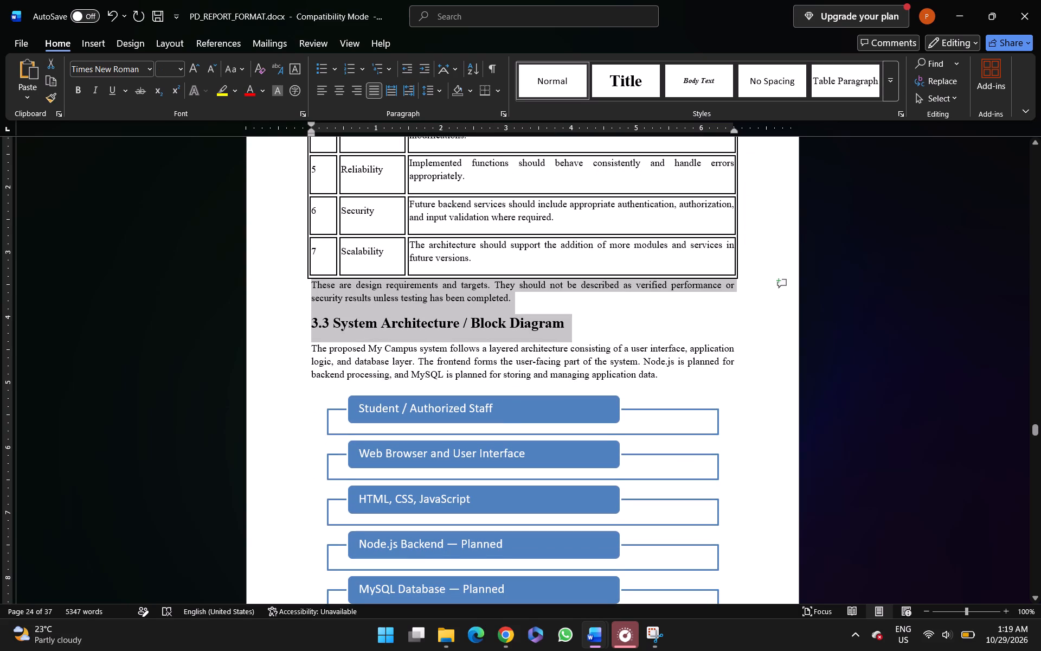
key(ctrl+shift+Down)
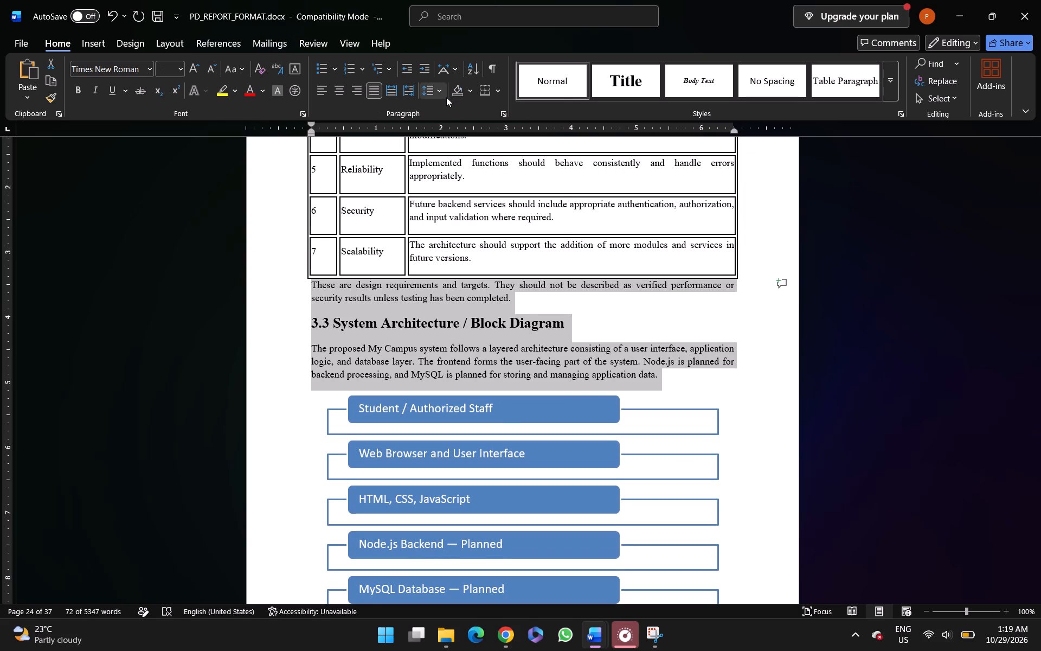
click(445, 97)
click(448, 141)
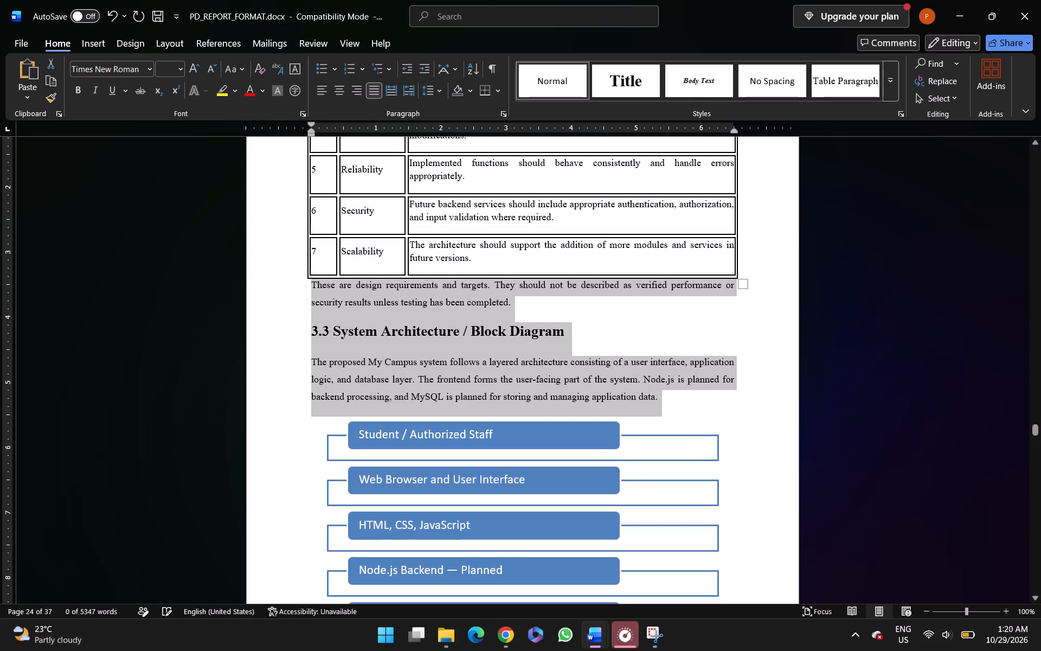
scroll(445, 108, down, 4)
click(408, 237)
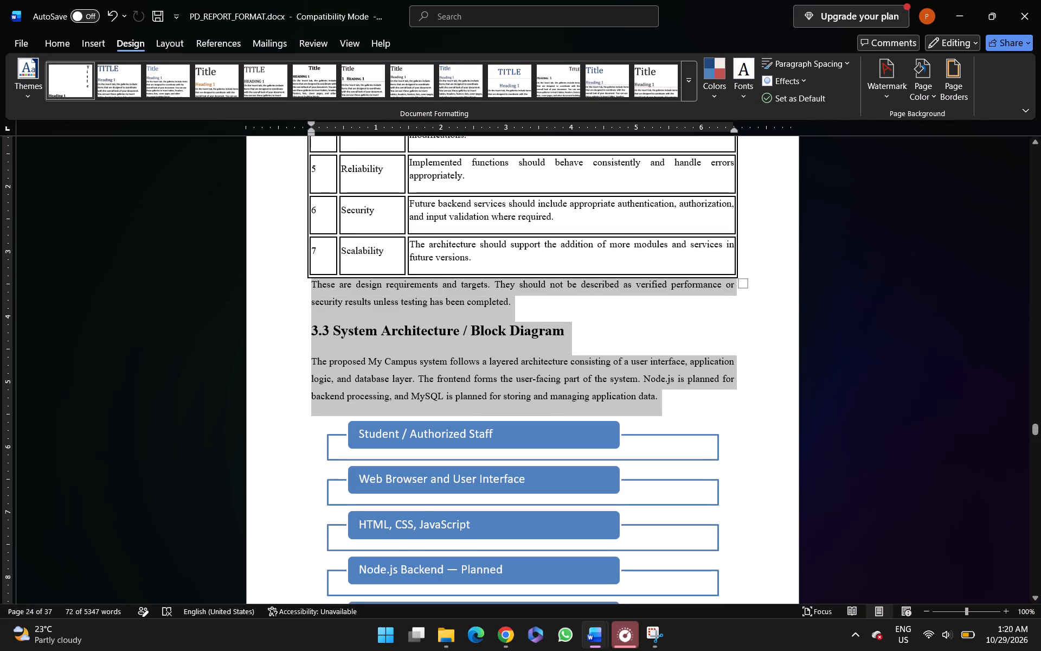
click(360, 308)
scroll(360, 308, up, 1)
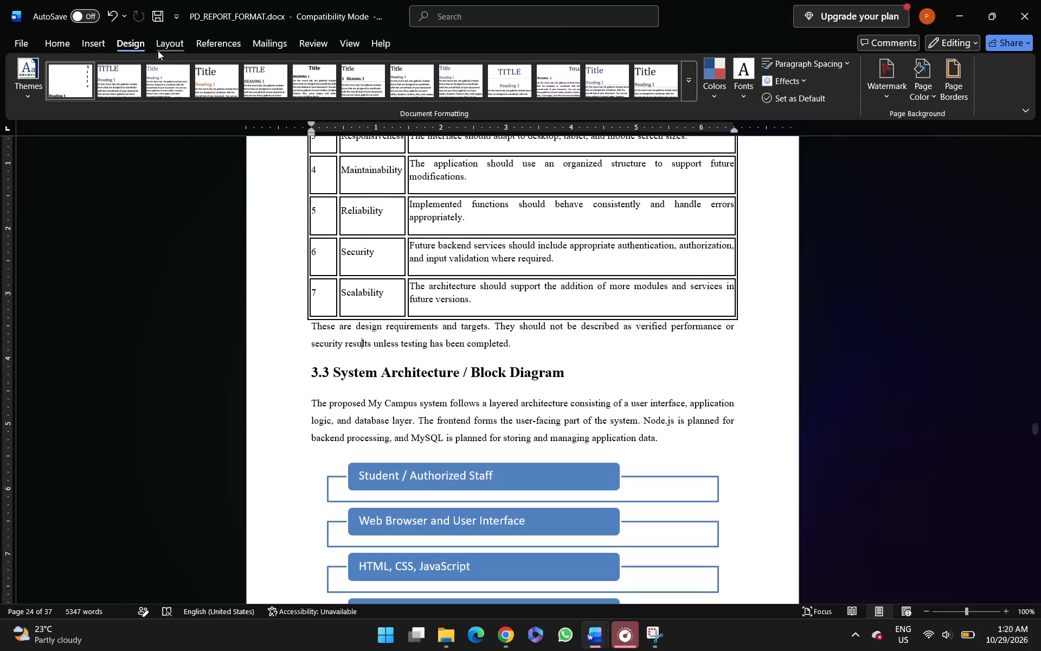
click(60, 42)
Review the Chapter 3 pages around the requirements tables and architecture diagram, and check the 3.3 introductory paragraph's line spacing setting.
scroll(307, 199, up, 2)
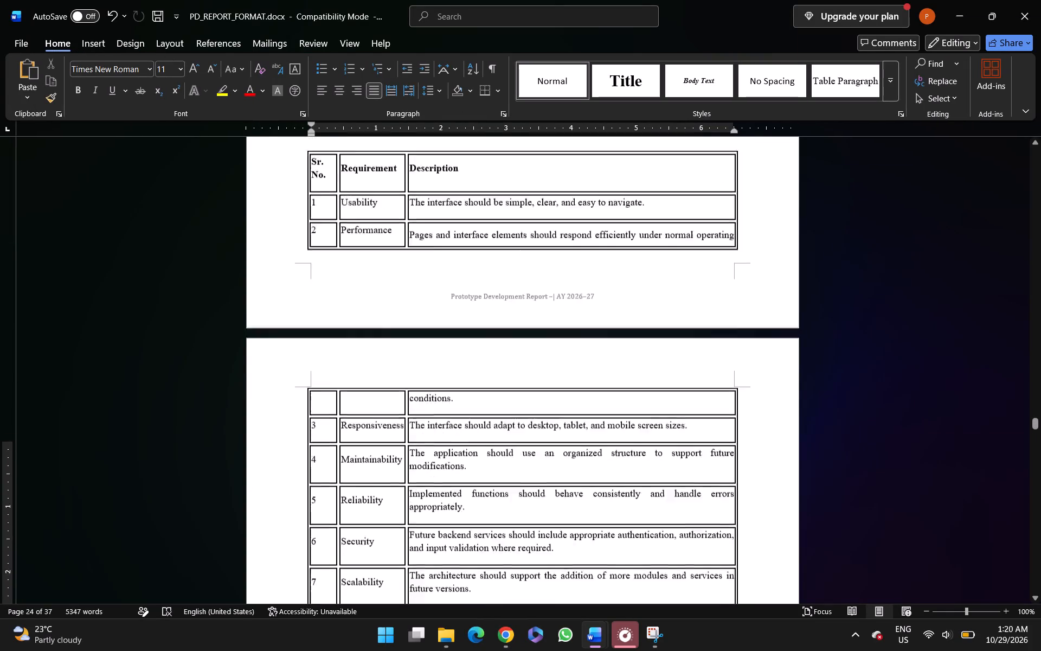
scroll(307, 199, up, 7)
scroll(307, 199, down, 2)
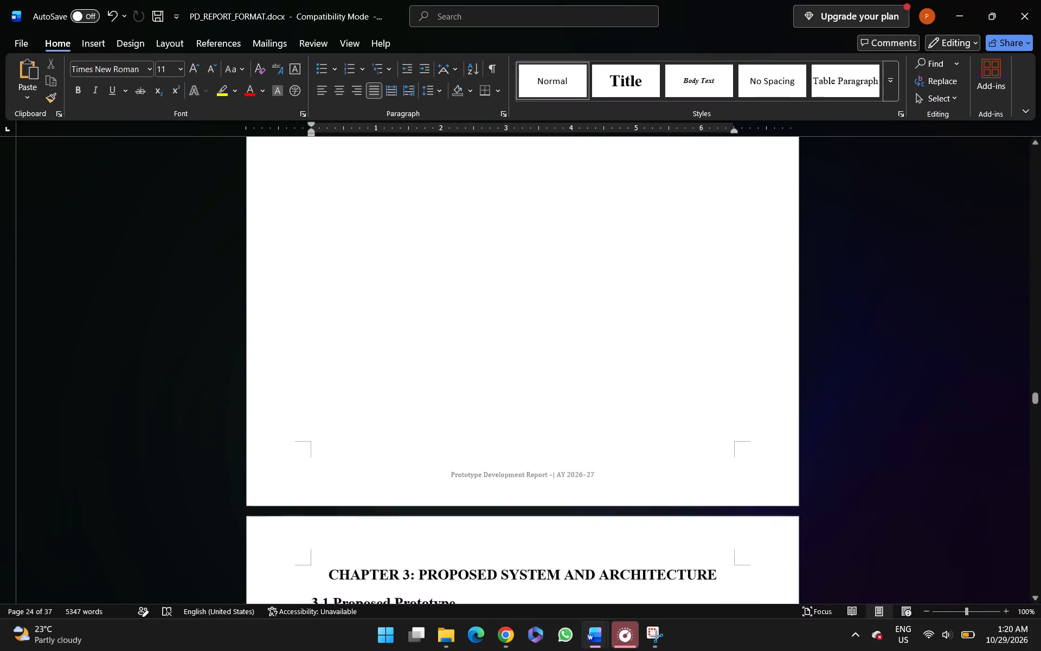
scroll(307, 199, down, 8)
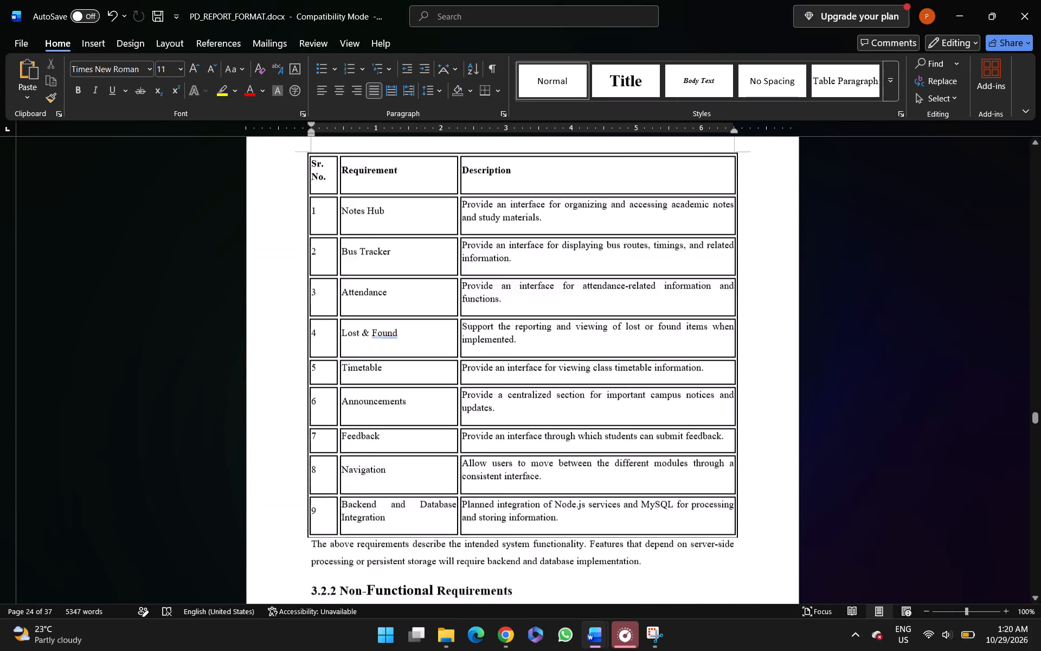
scroll(307, 199, down, 10)
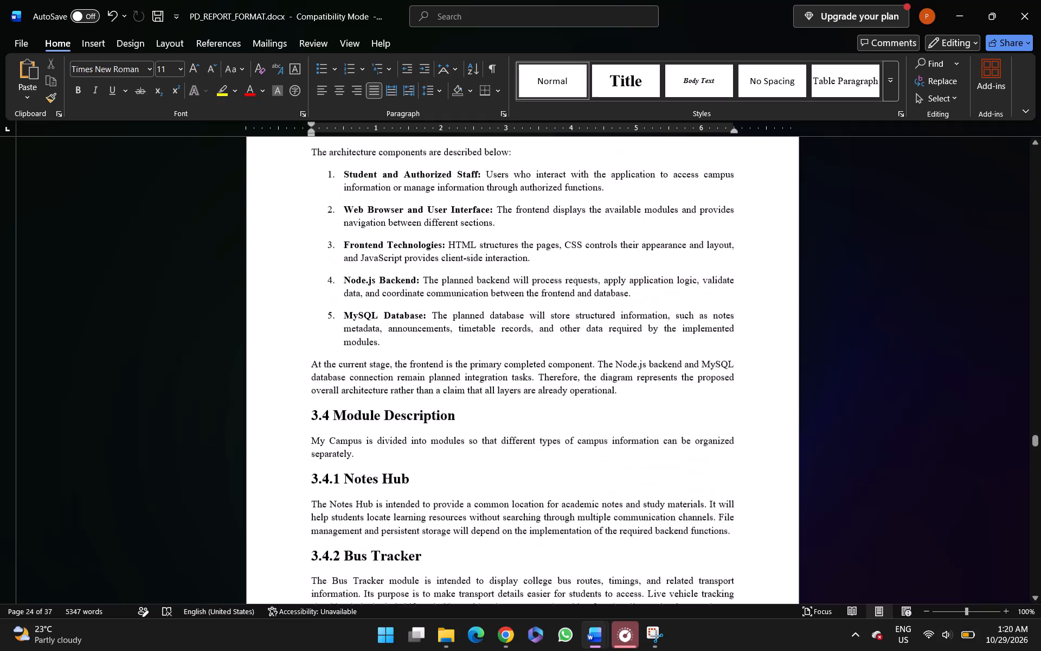
scroll(307, 199, up, 2)
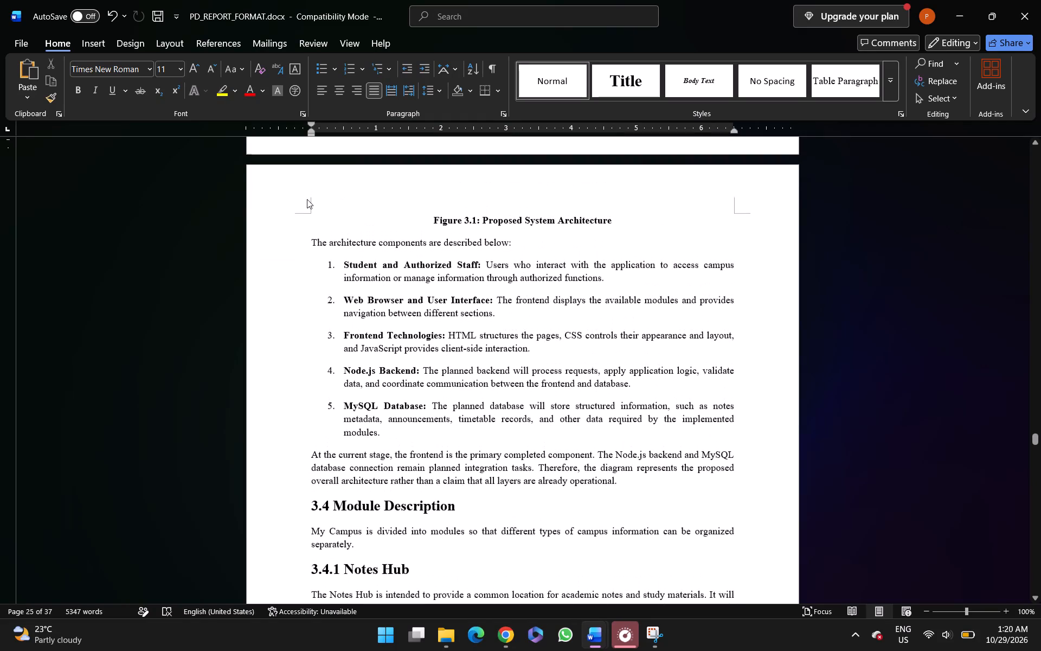
scroll(307, 199, up, 1)
click(316, 277)
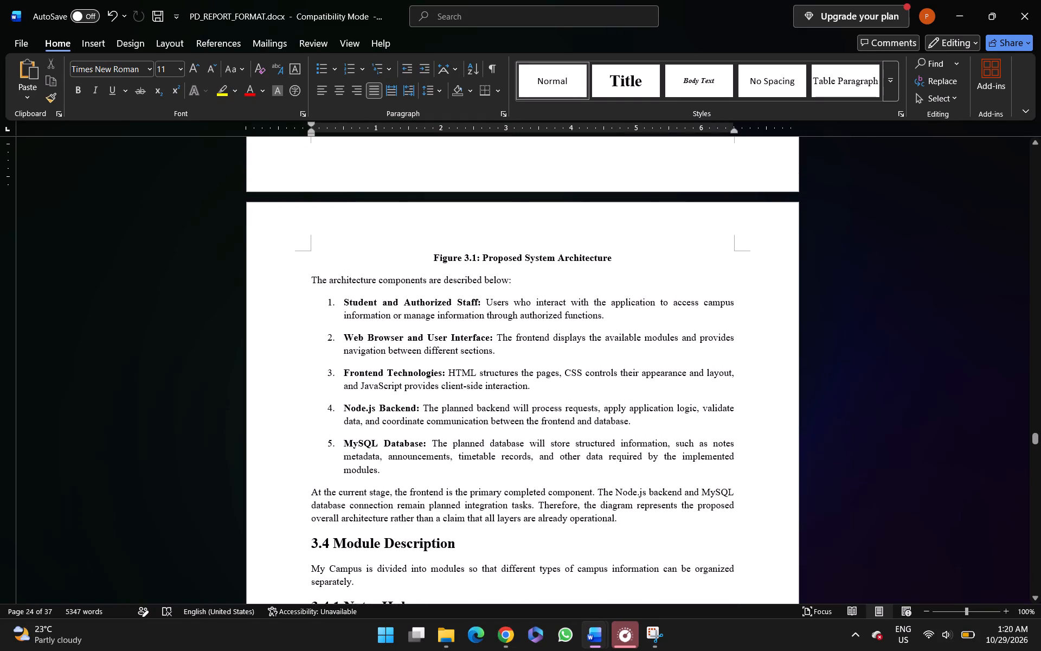
scroll(316, 277, up, 5)
scroll(316, 277, down, 1)
scroll(316, 277, up, 6)
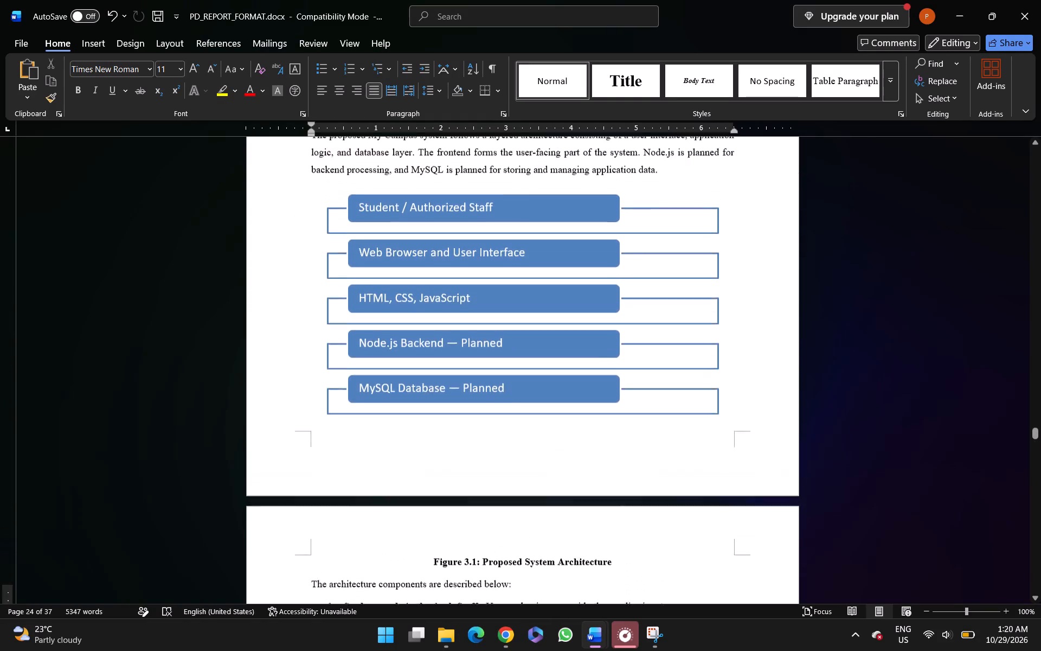
scroll(316, 277, up, 1)
scroll(316, 277, down, 1)
scroll(316, 277, up, 2)
click(316, 277)
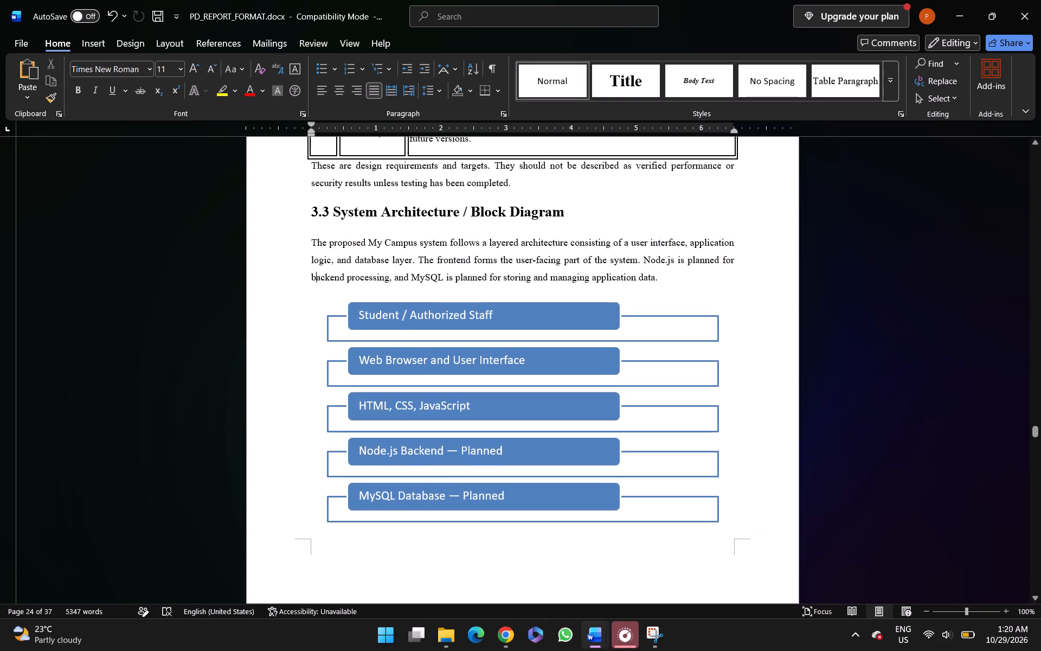
click(325, 266)
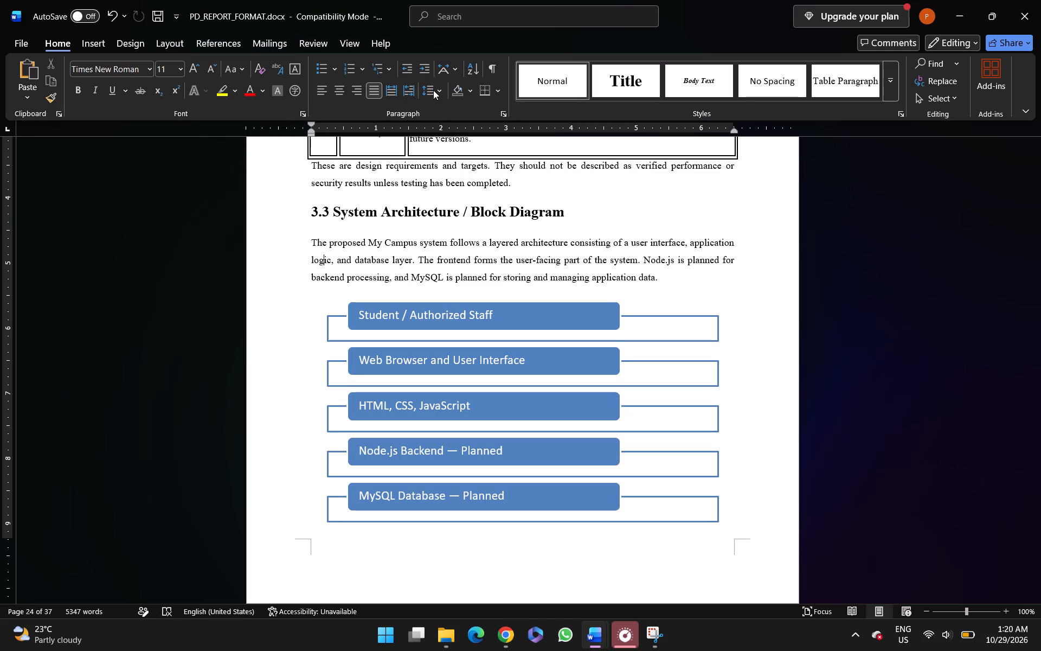
click(433, 90)
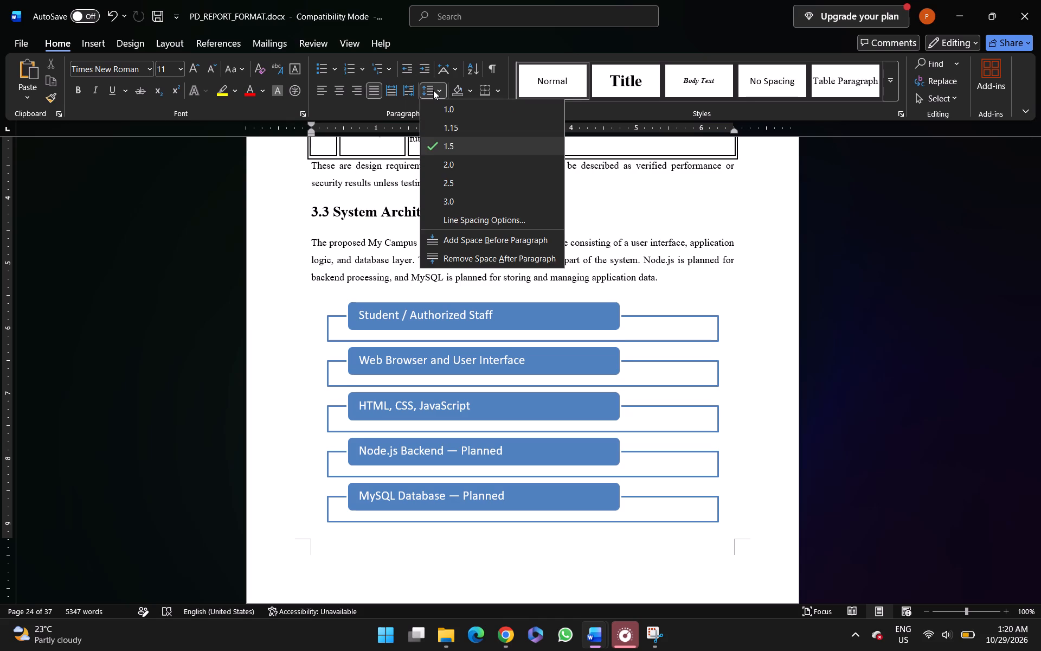
Set the line spacing from the architecture components paragraph below the Figure 3.1 caption through the 3.5 Workflow / Data Flow introductory paragraph to 1.5.
scroll(406, 354, down, 9)
scroll(406, 354, up, 1)
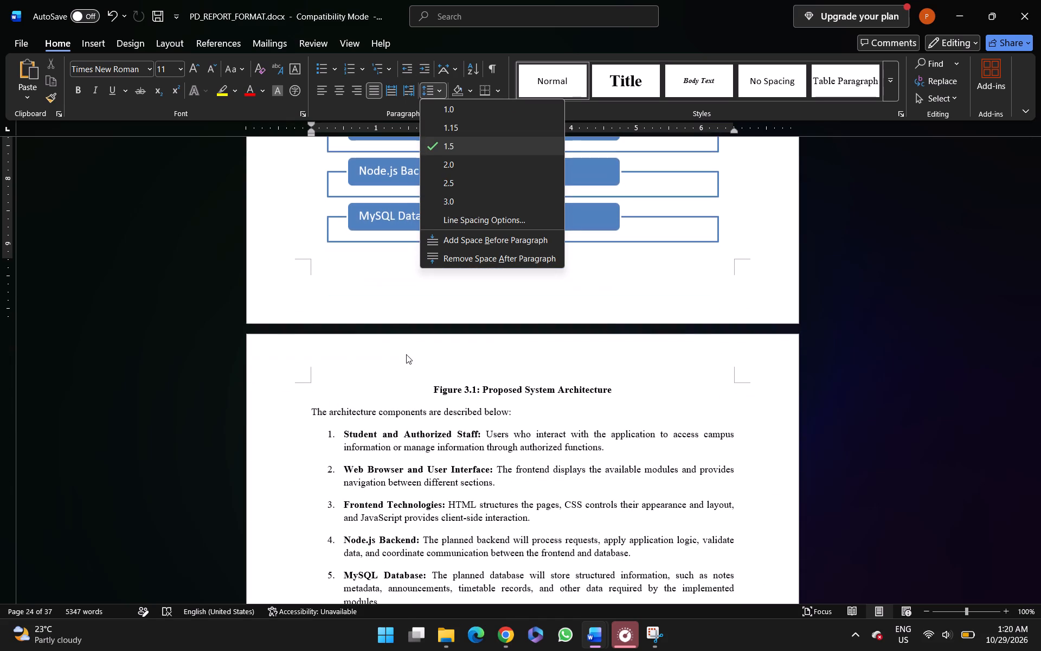
click(315, 410)
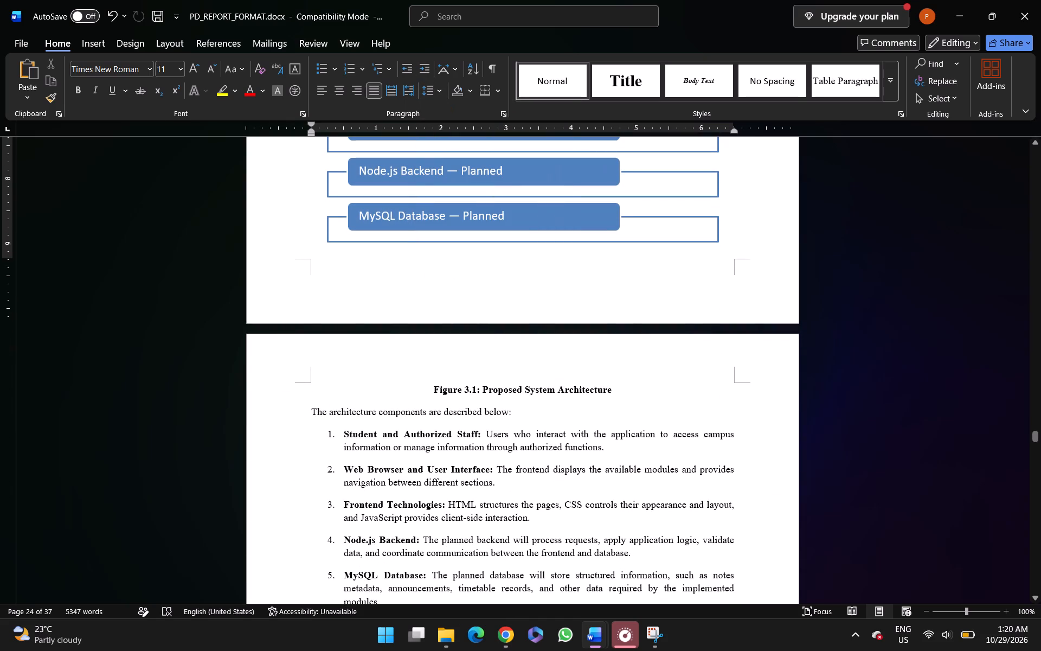
key(Left)
click(315, 410)
key(Left)
key(shift+Down)
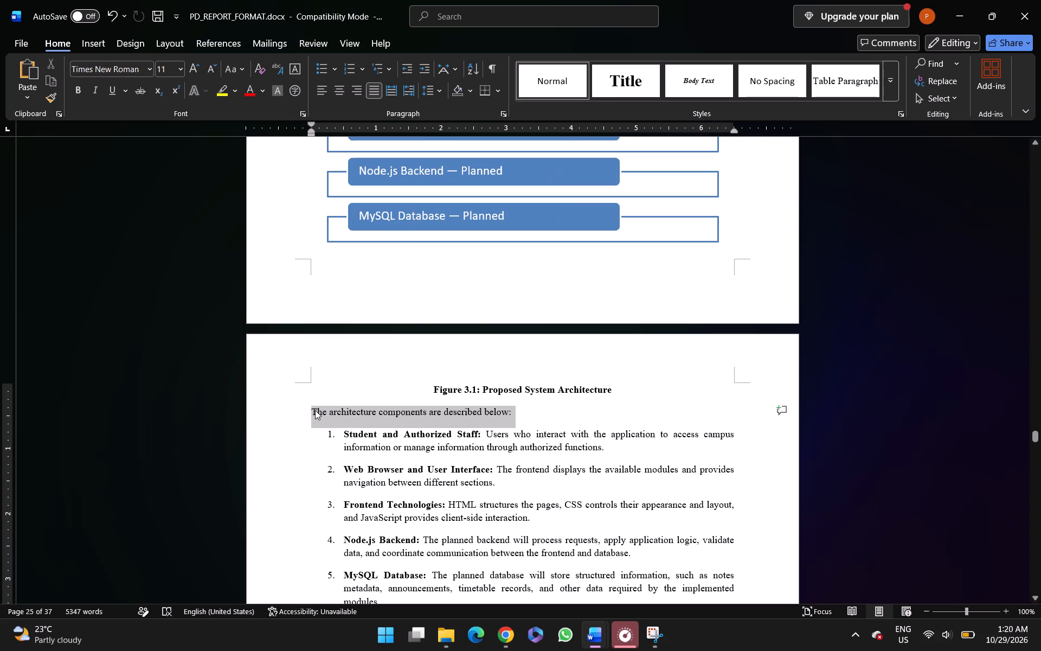
key(ctrl+shift+Down)
key(ctrl+shift+Down)
key(ctrl+shift+Down)
key(ctrl+shift+Down)
key(ctrl+shift+Down)
key(ctrl+shift+Down)
key(ctrl+shift+Down)
key(ctrl+shift+Down)
key(ctrl+shift+Down)
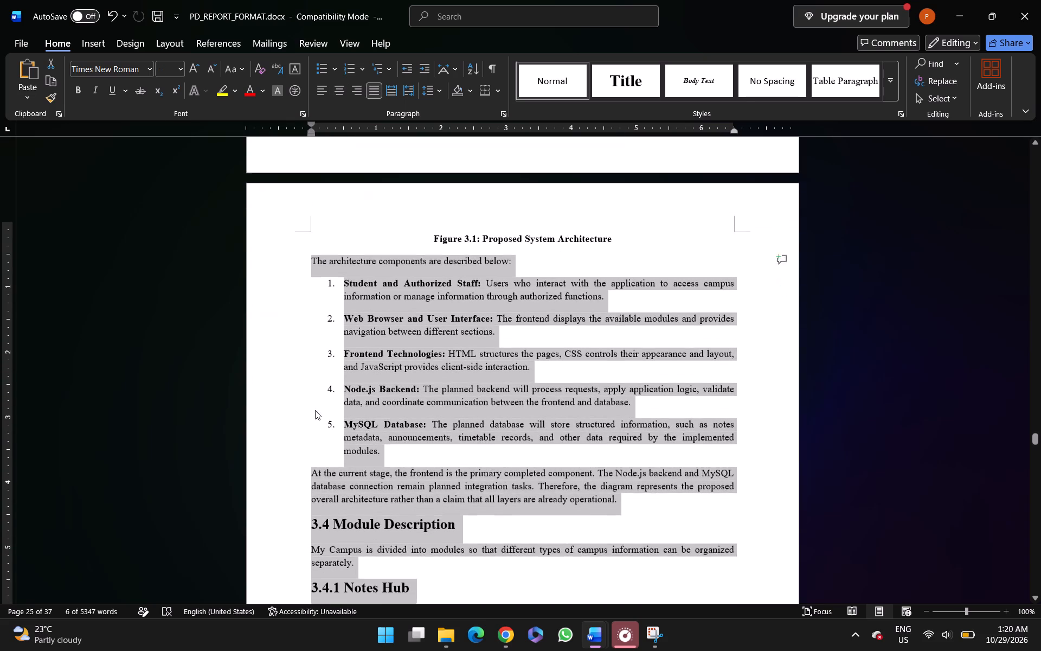
key(ctrl+shift+Down)
key(ctrl+shift+Down)
key(ctrl+shift+Down)
key(ctrl+shift+Down)
key(ctrl+shift+Down)
key(ctrl+shift+Down)
key(ctrl+shift+Down)
key(ctrl+shift+Down)
key(ctrl+shift+Down)
key(ctrl+shift+Down)
key(ctrl+shift+Down)
key(ctrl+shift+Down)
key(ctrl+shift+Down)
key(ctrl+shift+Down)
key(ctrl+shift+Down)
key(ctrl+shift+Down)
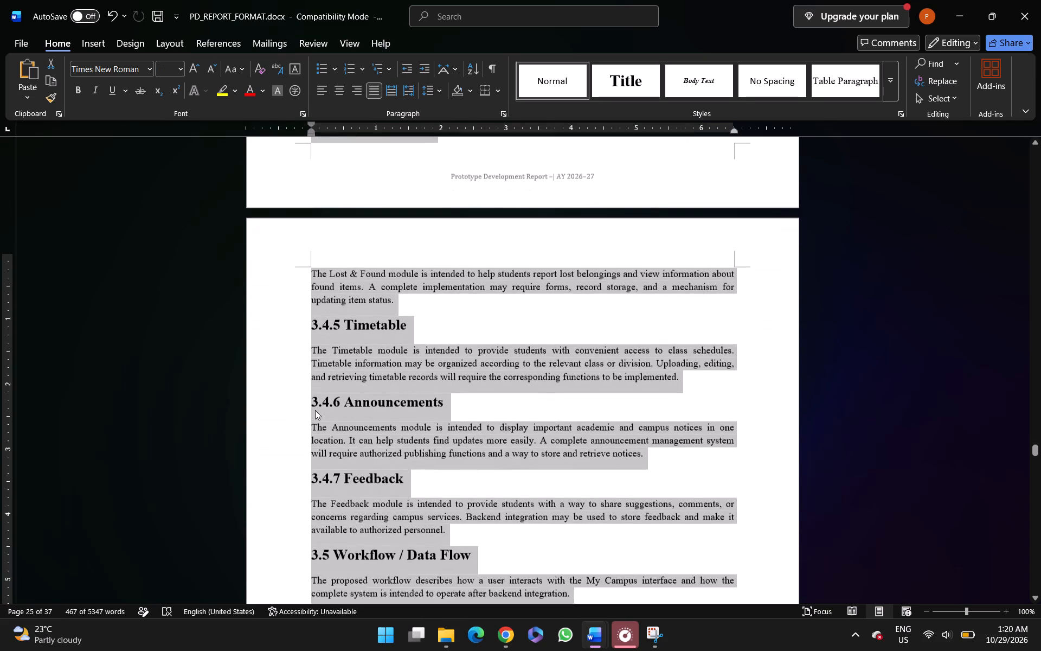
key(ctrl+shift+Down)
key(ctrl+shift+Down)
key(ctrl+shift+Down)
key(ctrl+shift+Down)
key(ctrl+shift+Up)
key(ctrl+shift+Up)
key(ctrl+shift+Up)
key(ctrl+shift+Up)
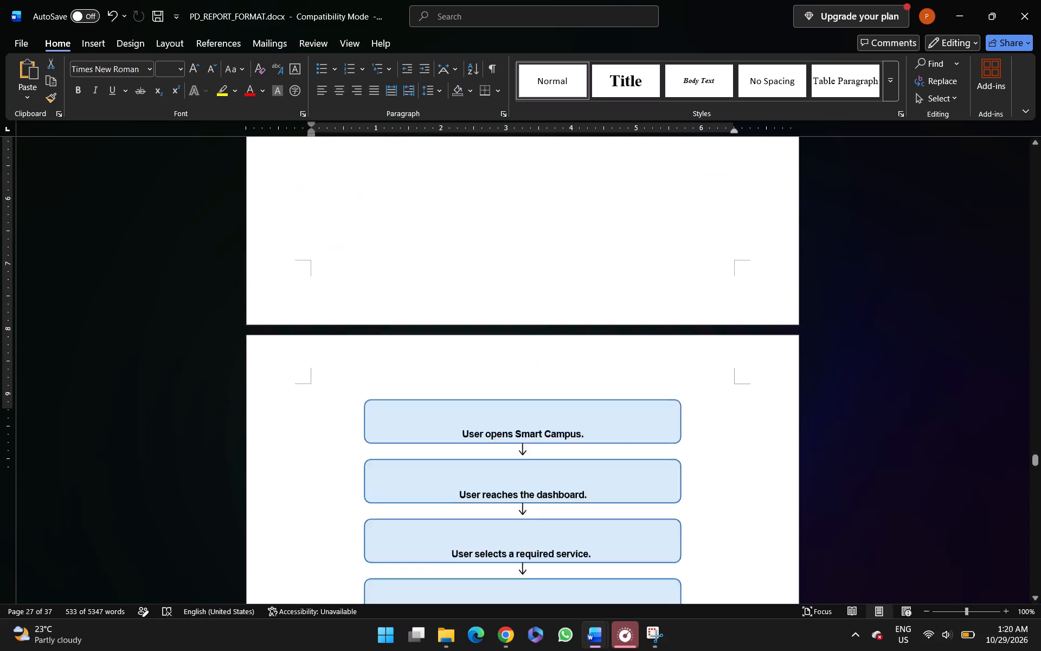
key(ctrl+shift+Up)
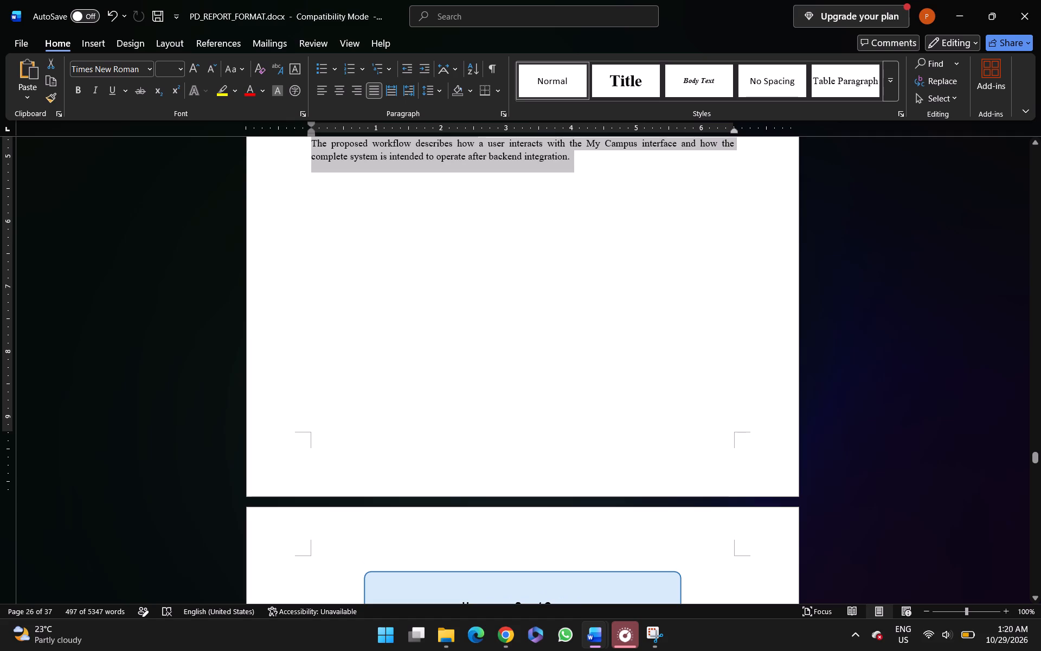
click(446, 86)
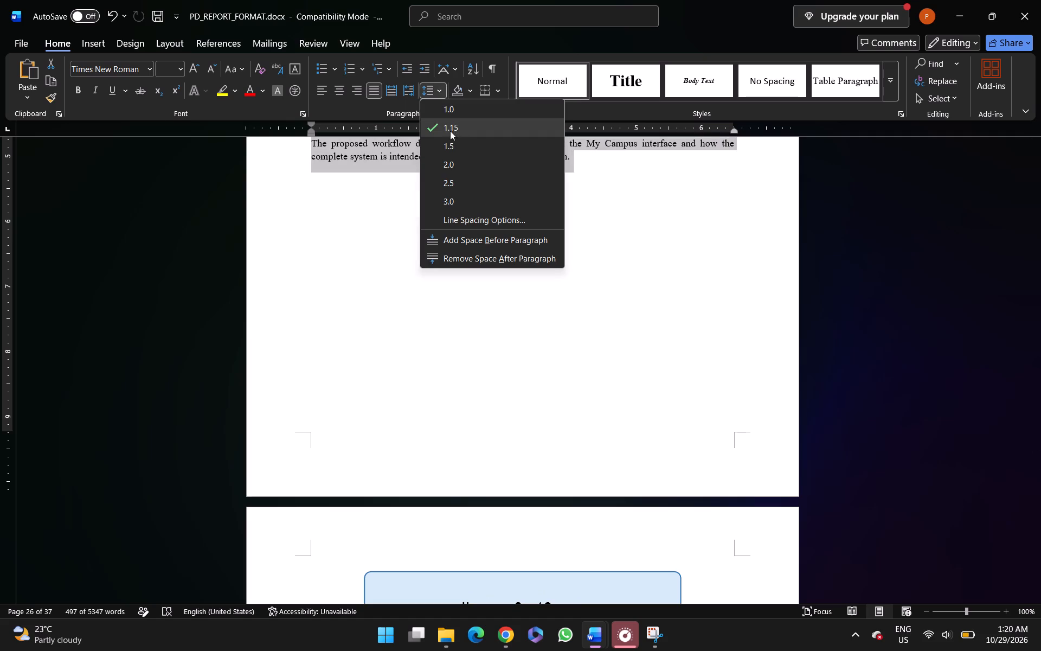
click(450, 143)
Set the line spacing from the Workflow Explanation heading through the 3.6.3 User Interaction Summary heading to 1.5.
scroll(450, 143, up, 2)
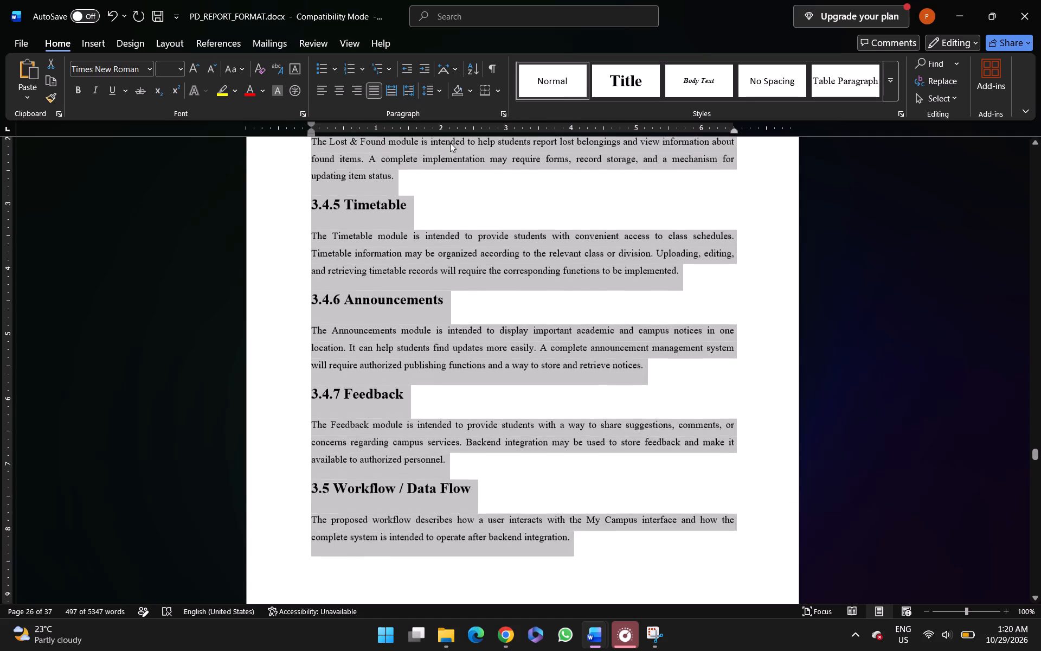
scroll(450, 143, right, 1)
scroll(450, 143, down, 1)
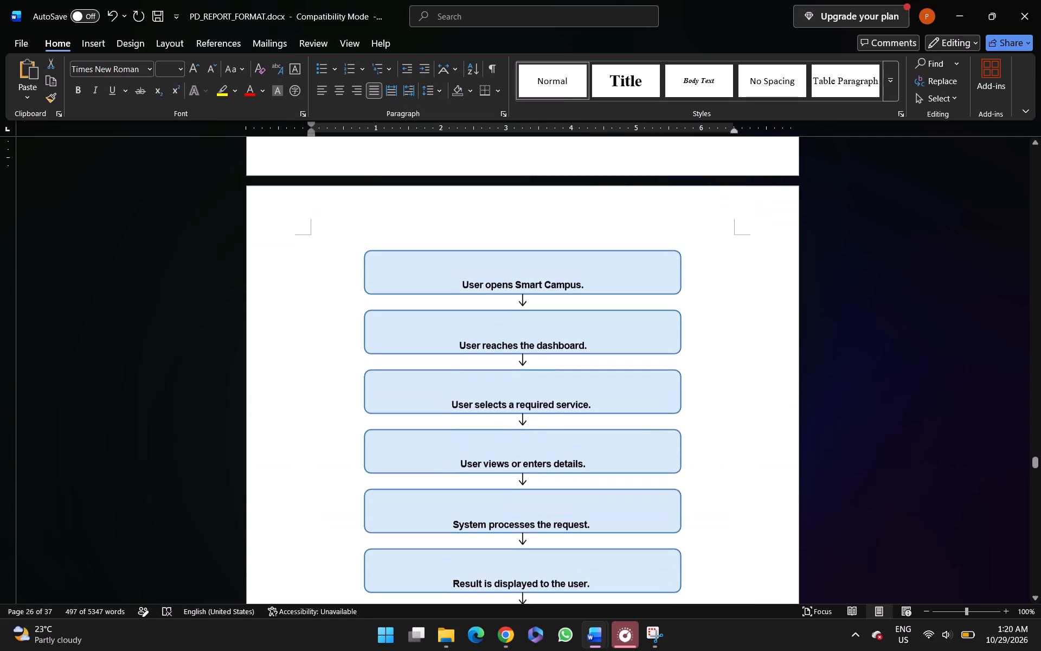
scroll(450, 143, down, 4)
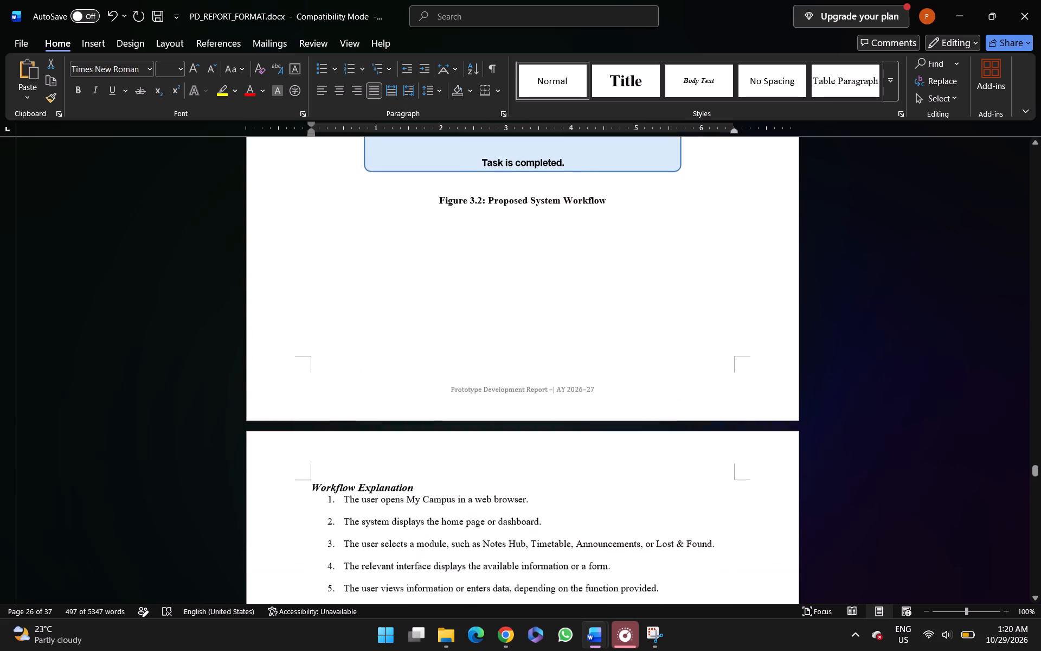
scroll(450, 143, down, 1)
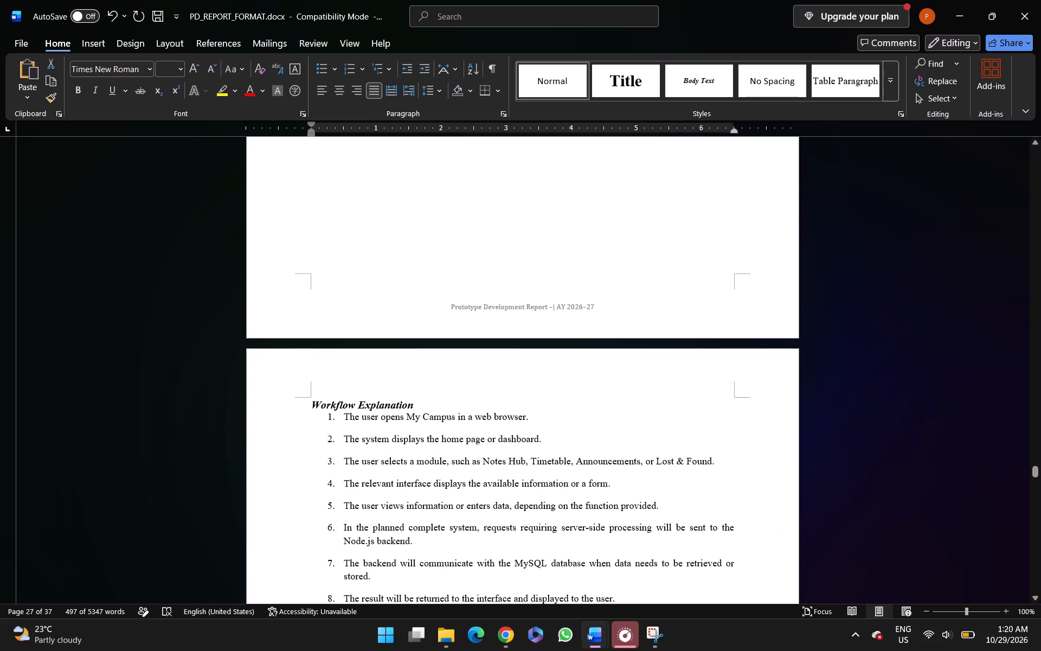
click(309, 401)
key(ctrl+shift+Down)
key(ctrl+shift+Down)
key(ctrl+shift+Down)
key(ctrl+shift+Down)
key(ctrl+shift+Down)
key(ctrl+shift+Down)
key(ctrl+shift+Down)
key(ctrl+shift+Down)
key(ctrl+shift+Down)
key(ctrl+shift+Down)
key(ctrl+shift+Down)
key(ctrl+shift+Down)
key(ctrl+shift+Down)
key(ctrl+shift+Down)
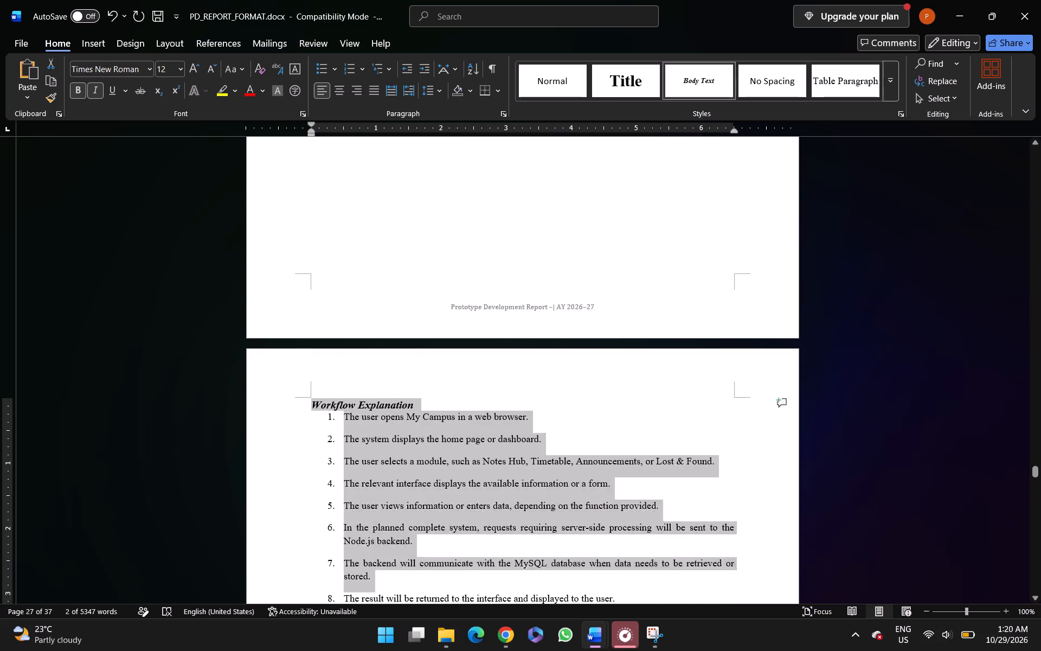
key(ctrl+shift+Down)
key(ctrl+shift+Down)
key(ctrl+shift+Down)
key(ctrl+shift+Down)
key(ctrl+shift+Down)
key(ctrl+shift+Down)
key(ctrl+shift+Down)
key(ctrl+shift+Down)
key(ctrl+shift+Down)
key(ctrl+shift+Down)
key(ctrl+shift+Down)
key(ctrl+shift+Down)
key(ctrl+shift+Down)
key(ctrl+shift+Down)
key(ctrl+shift+Down)
key(ctrl+shift+Down)
key(ctrl+shift+Down)
key(ctrl+shift+Down)
key(ctrl+shift+Down)
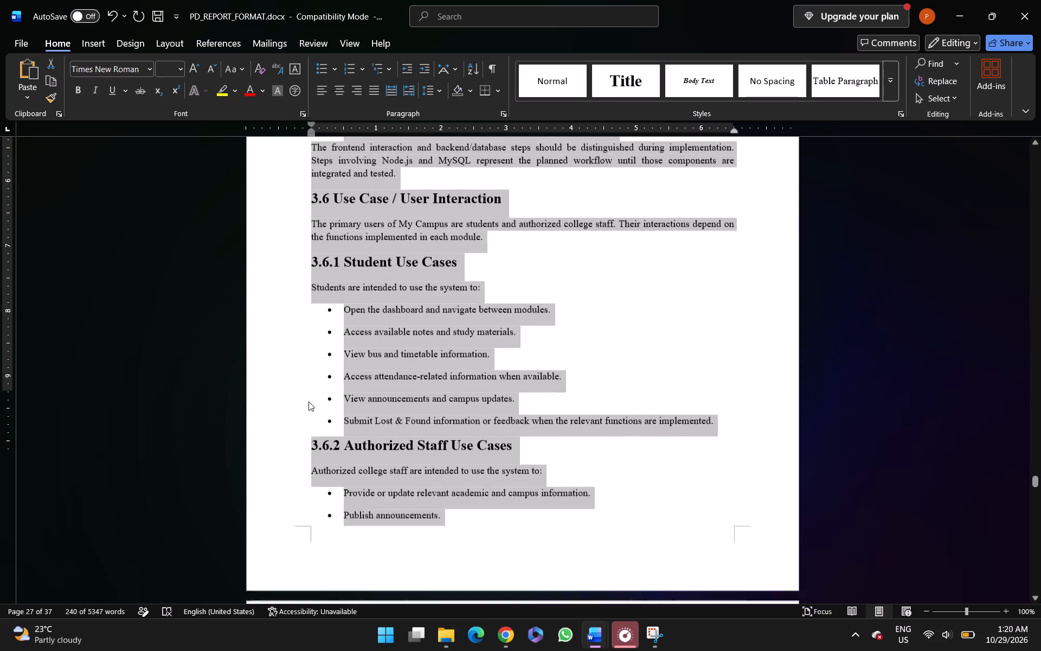
key(ctrl+shift+Down)
key(ctrl+shift+Up)
key(ctrl+shift+Up)
key(ctrl+shift+Up)
key(ctrl+shift+Up)
key(ctrl+shift+Up)
key(ctrl+shift+Up)
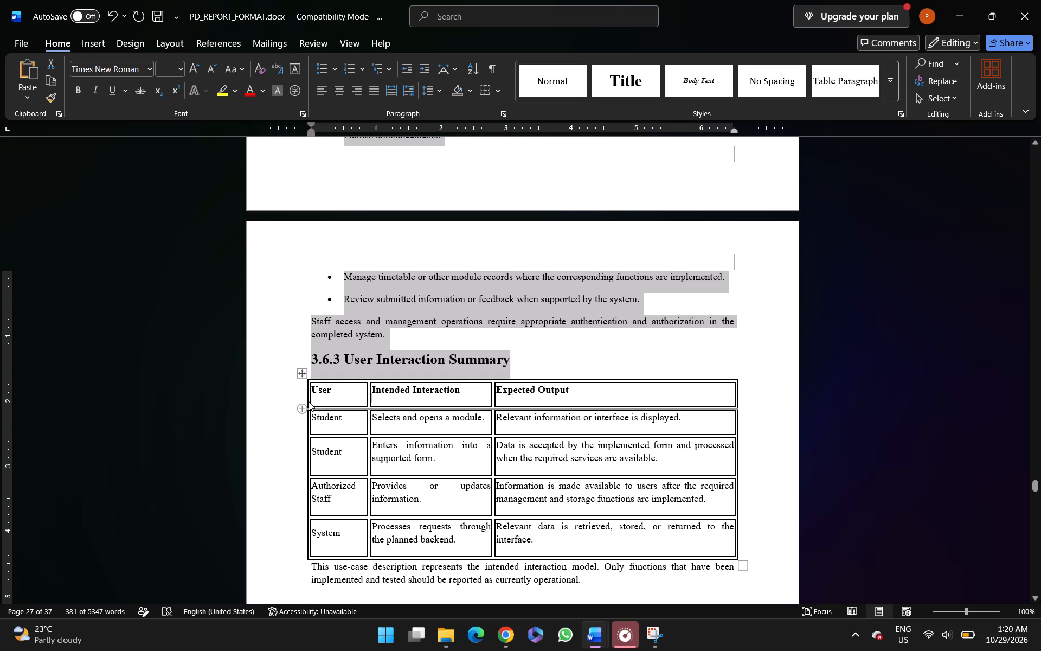
key(ctrl+shift+Up)
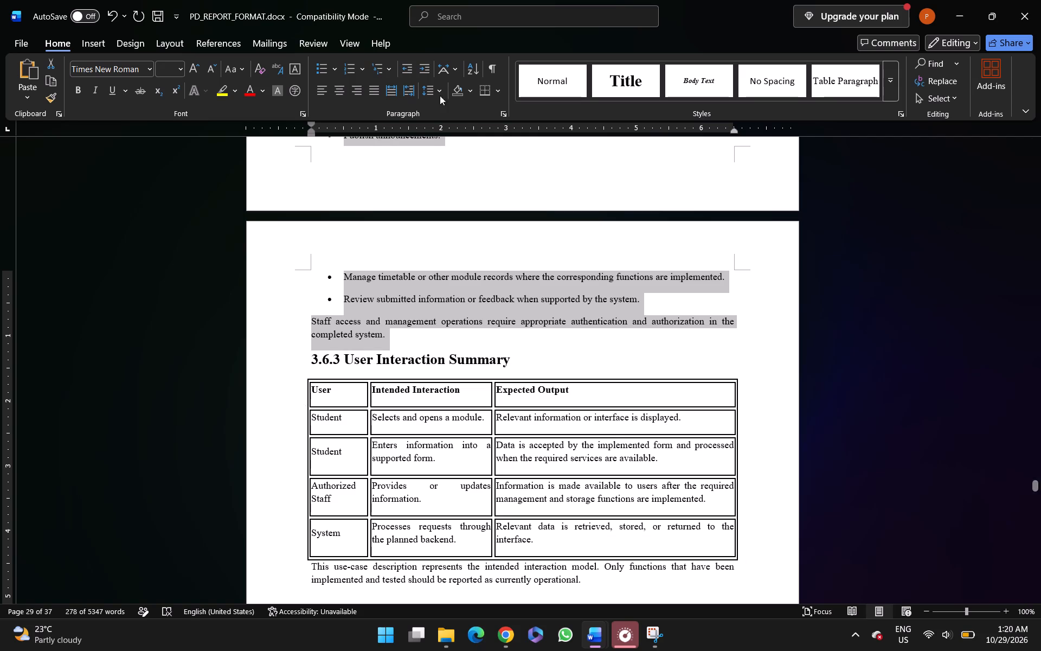
key(ctrl+shift+Down)
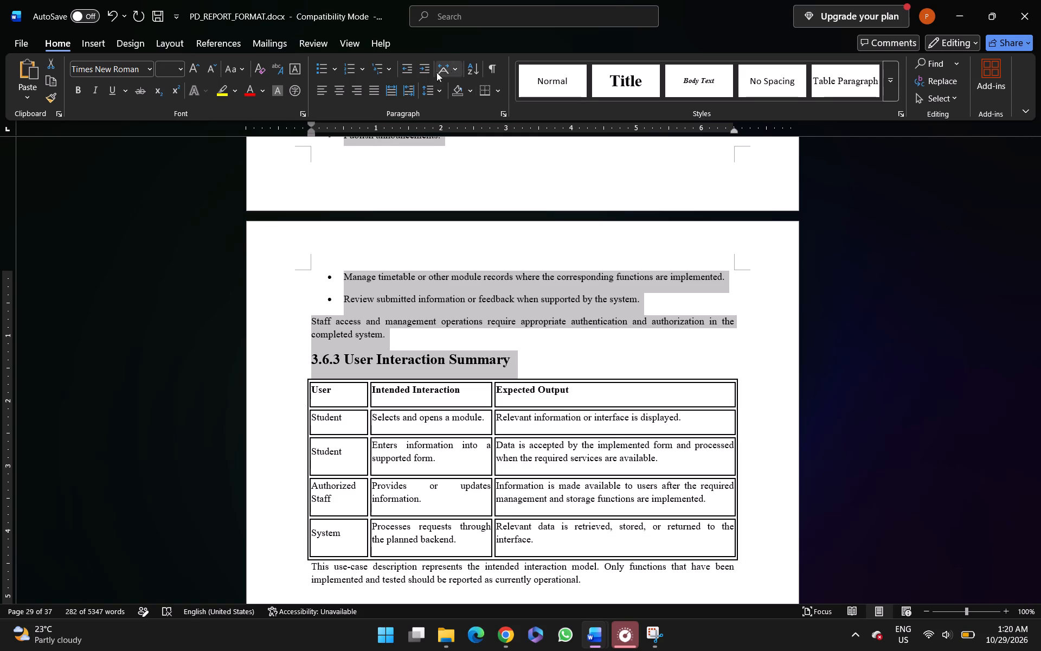
click(438, 94)
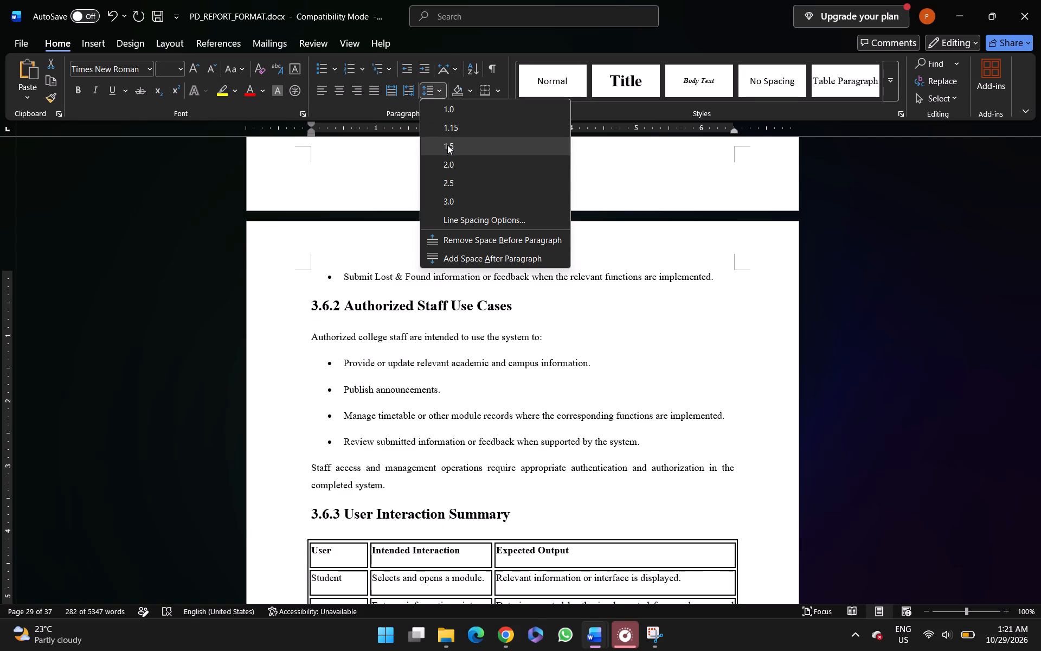
click(447, 145)
Set the line spacing of the use-case paragraph below the user interaction table and the blank line after it to 1.5.
scroll(439, 366, down, 6)
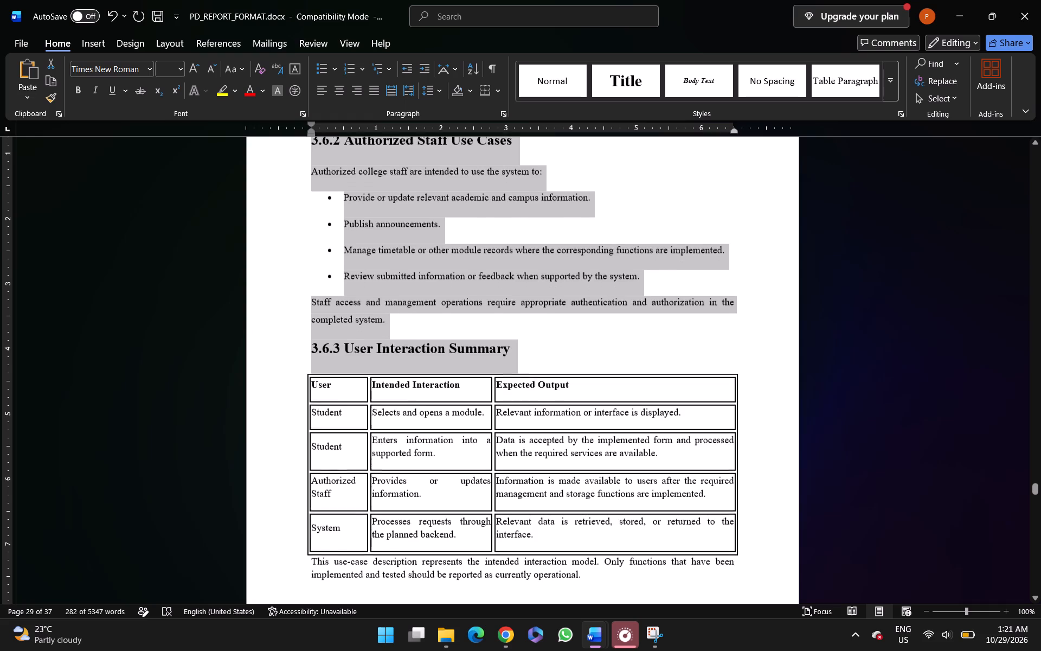
scroll(439, 366, down, 12)
scroll(439, 366, up, 3)
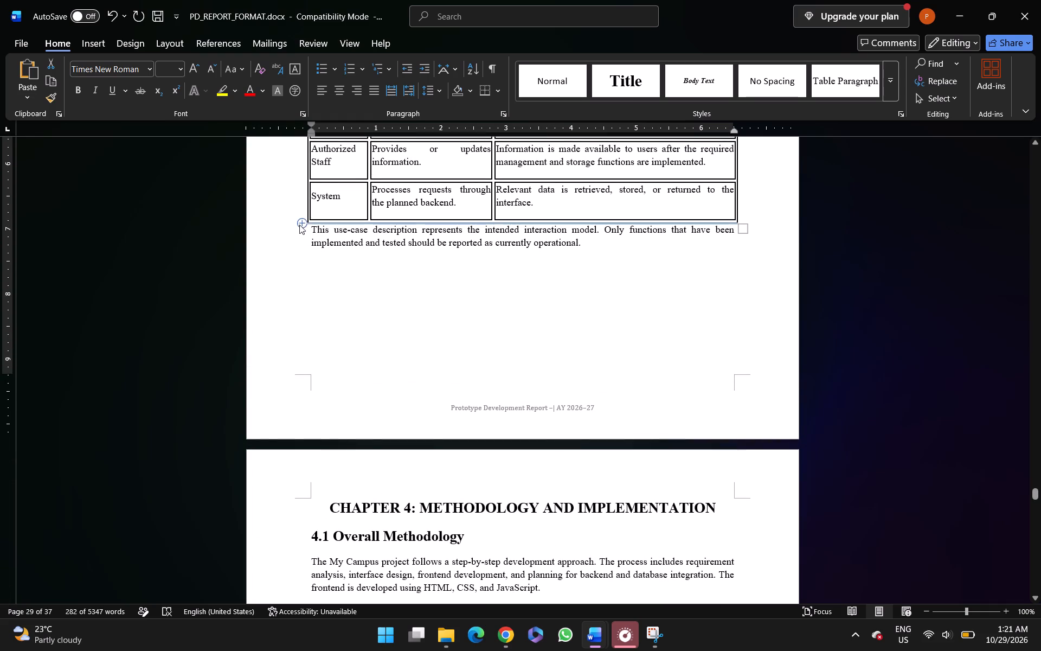
click(311, 232)
key(ctrl+shift+Down)
key(ctrl+shift+Down)
key(ctrl+shift+Down)
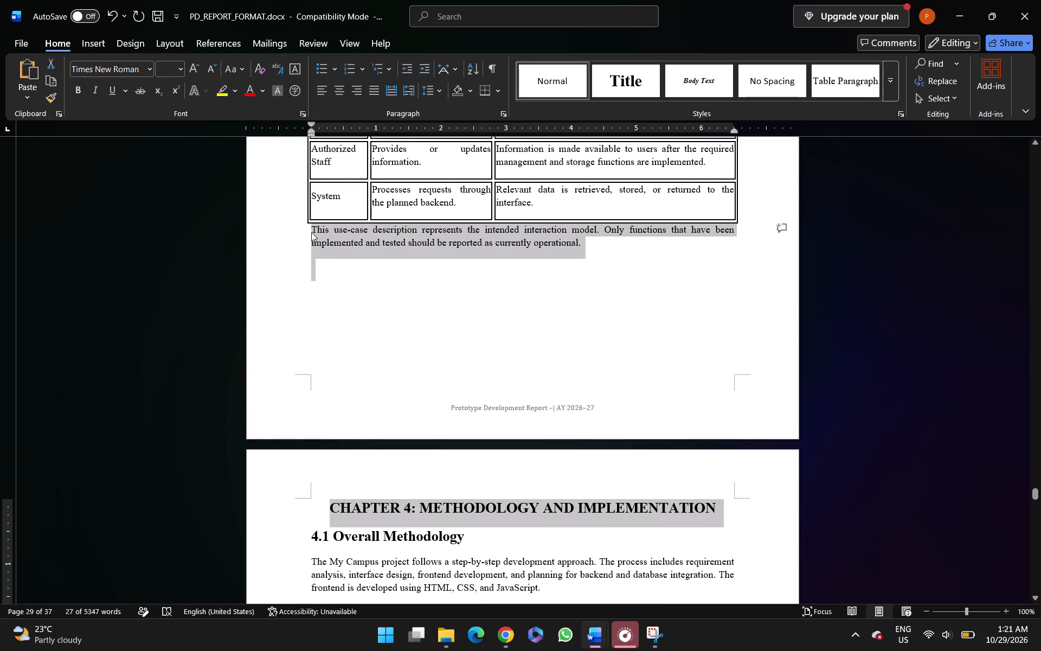
key(ctrl+shift+Up)
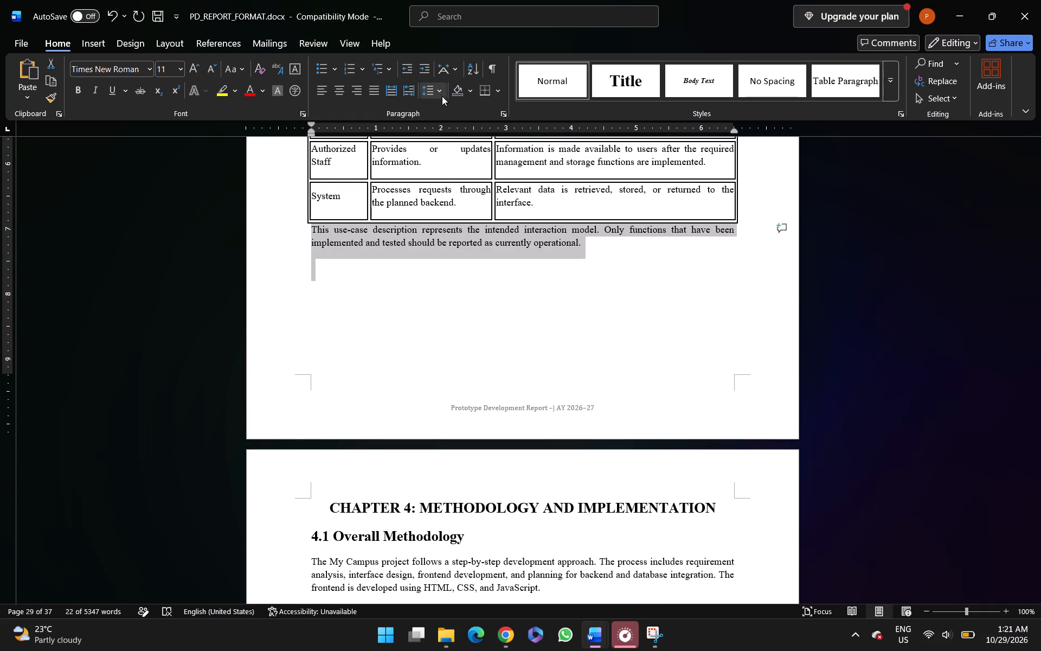
click(439, 93)
click(448, 149)
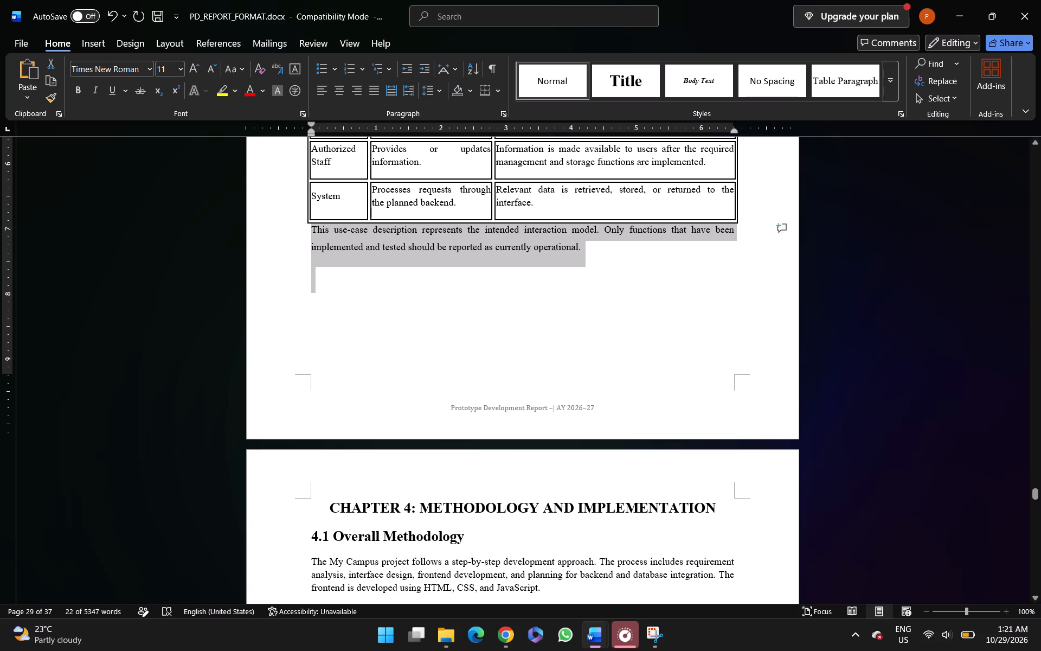
Set the line spacing from the 4.1 Overall Methodology heading through the 4.8 Challenges and Solutions paragraph to 1.5.
click(312, 535)
key(ctrl+shift+Down)
key(ctrl+shift+Down)
key(ctrl+shift+Down)
key(ctrl+shift+Down)
key(ctrl+shift+Down)
key(ctrl+shift+Down)
key(ctrl+shift+Down)
key(ctrl+shift+Down)
key(ctrl+shift+Down)
key(ctrl+shift+Down)
key(ctrl+shift+Down)
key(ctrl+shift+Down)
key(ctrl+shift+Down)
key(ctrl+shift+Down)
key(ctrl+shift+Down)
key(ctrl+shift+Down)
key(ctrl+shift+Down)
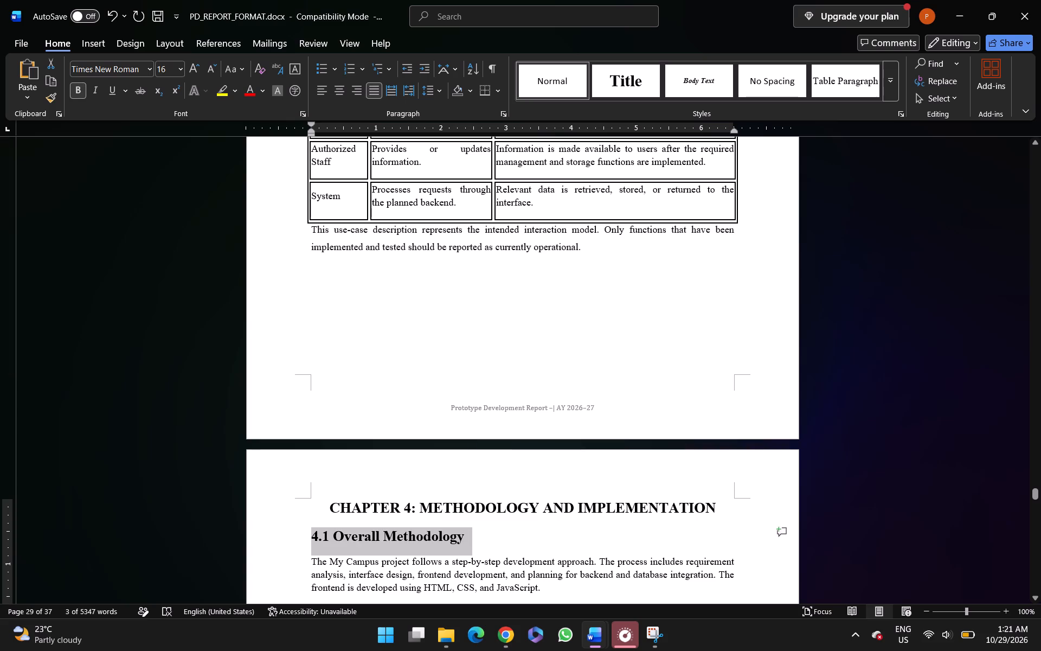
key(ctrl+shift+Down)
key(ctrl+shift+Down)
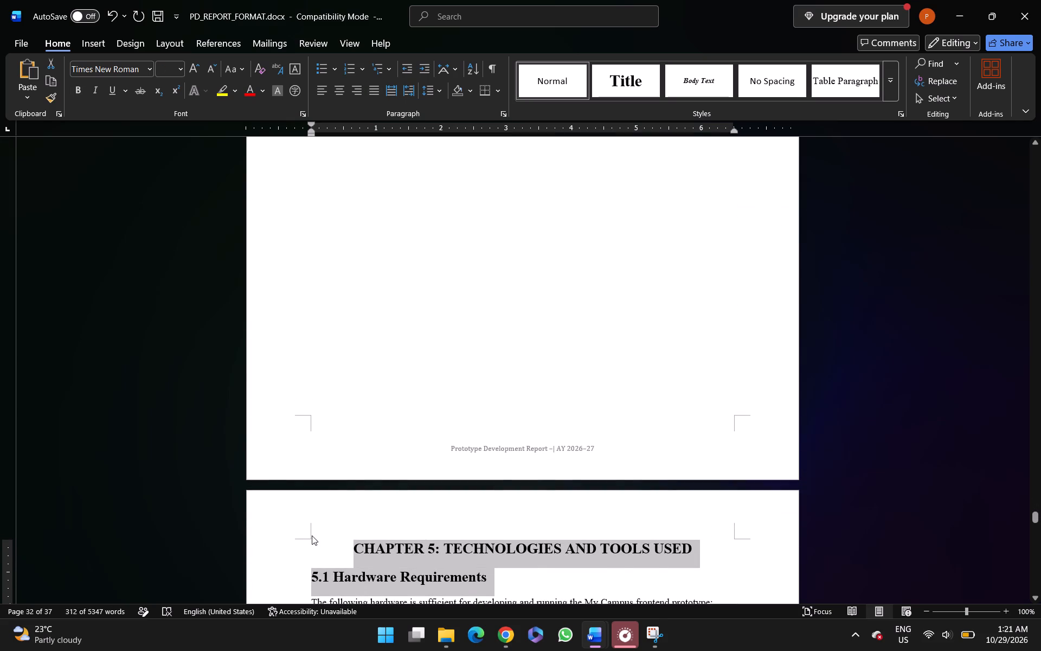
key(ctrl+shift+Up)
key(ctrl+shift+Up)
key(ctrl+shift+Up)
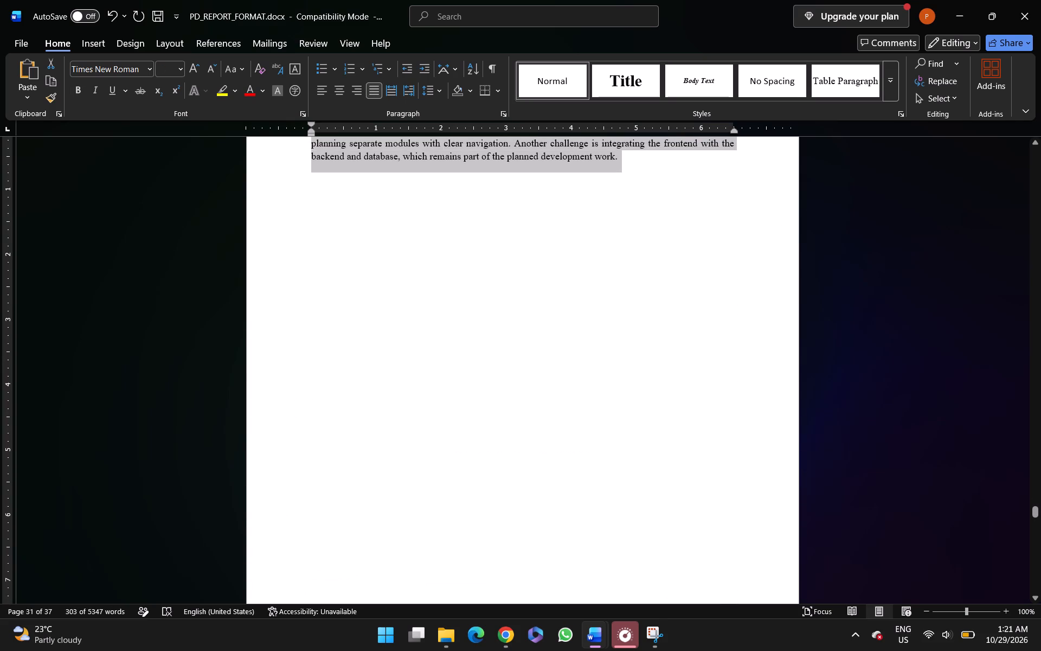
click(435, 89)
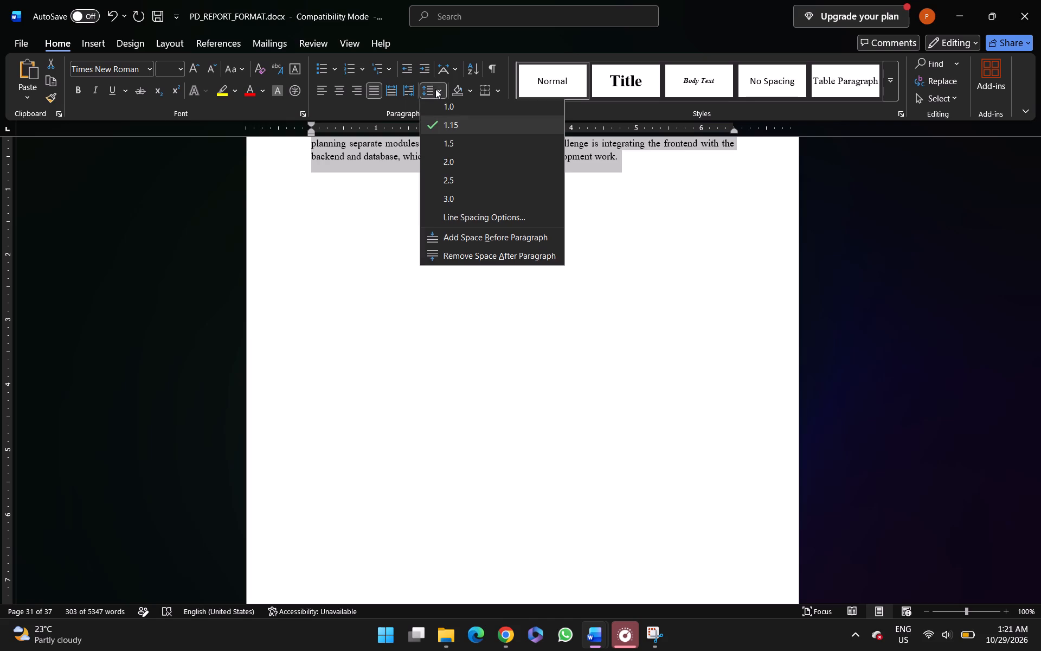
click(460, 144)
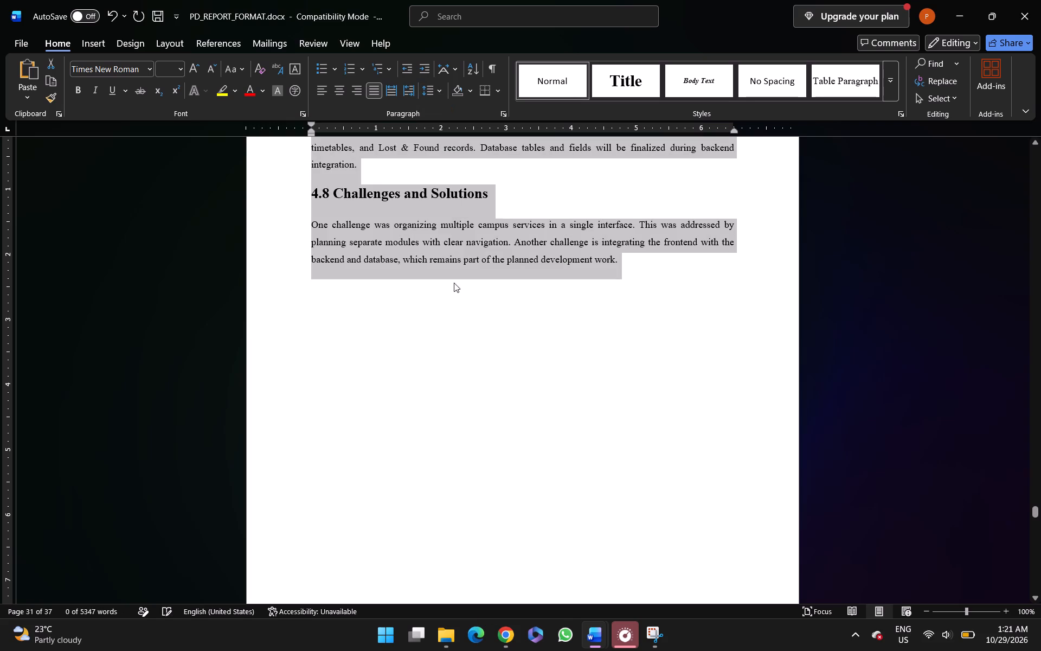
Set the line spacing from the 5.1 Hardware Requirements heading through the 5.2 Software Requirements heading to 1.5.
scroll(445, 368, down, 3)
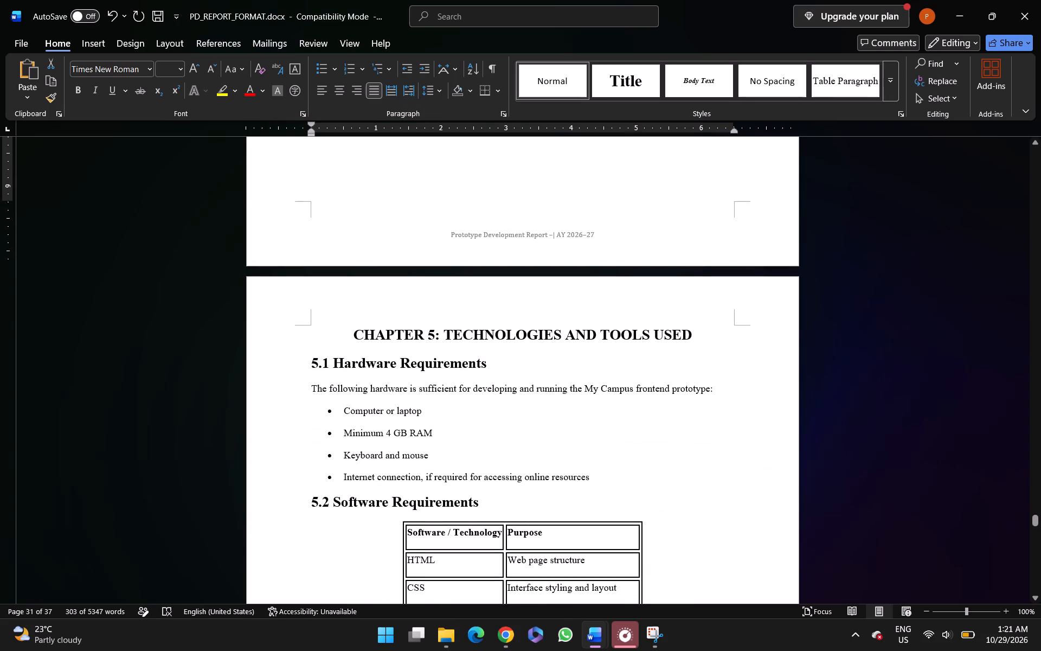
double_click(320, 367)
key(Left)
key(ctrl+shift+Down)
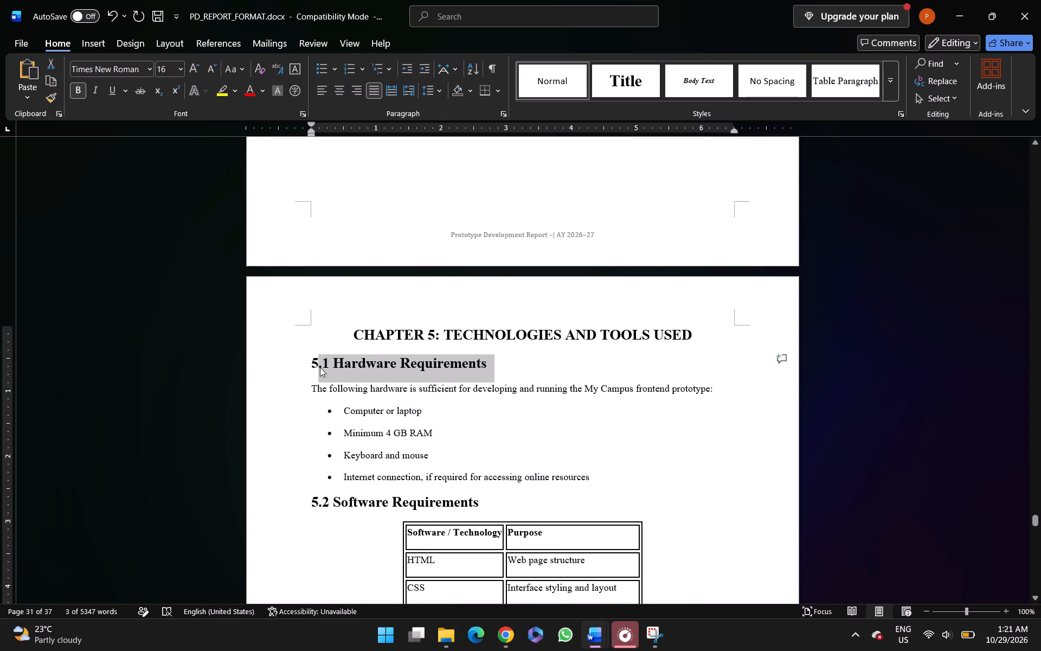
key(Left)
key(Left)
key(ctrl+shift+Down)
key(ctrl+shift+Down)
key(ctrl+shift+Down)
key(ctrl+shift+Down)
key(ctrl+shift+Down)
key(ctrl+shift+Down)
key(ctrl+shift+Down)
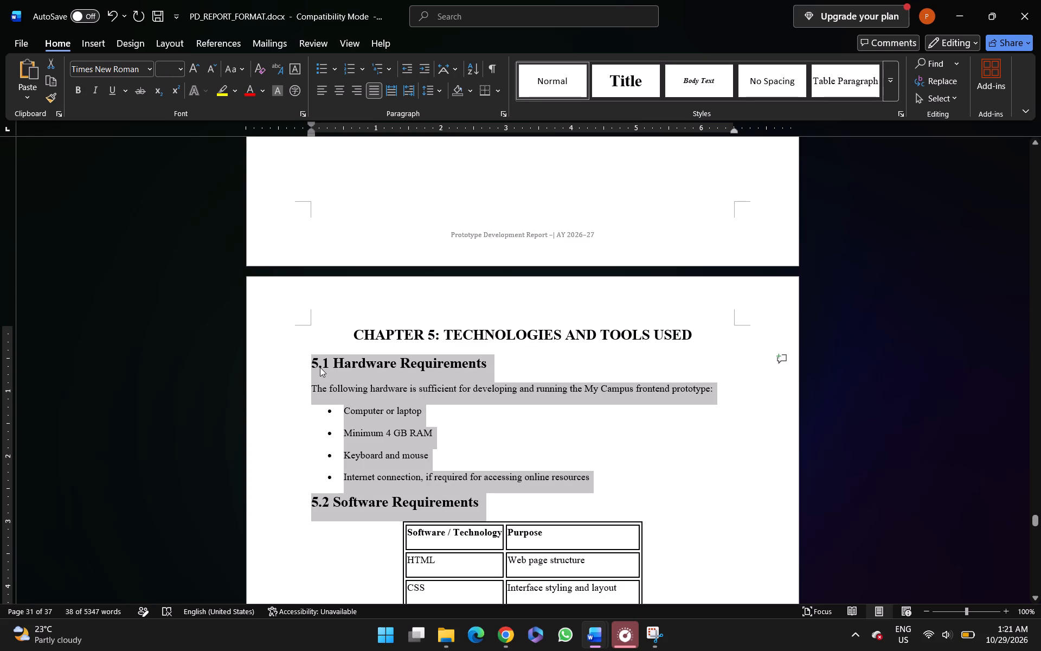
drag(436, 98, 440, 146)
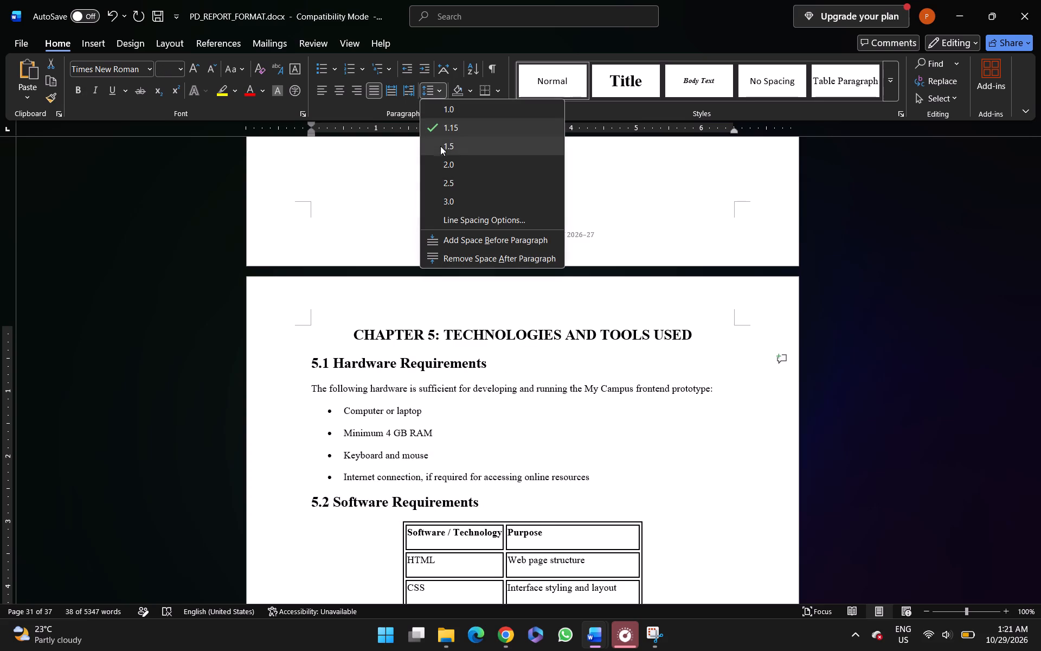
drag(440, 146, 441, 150)
click(441, 150)
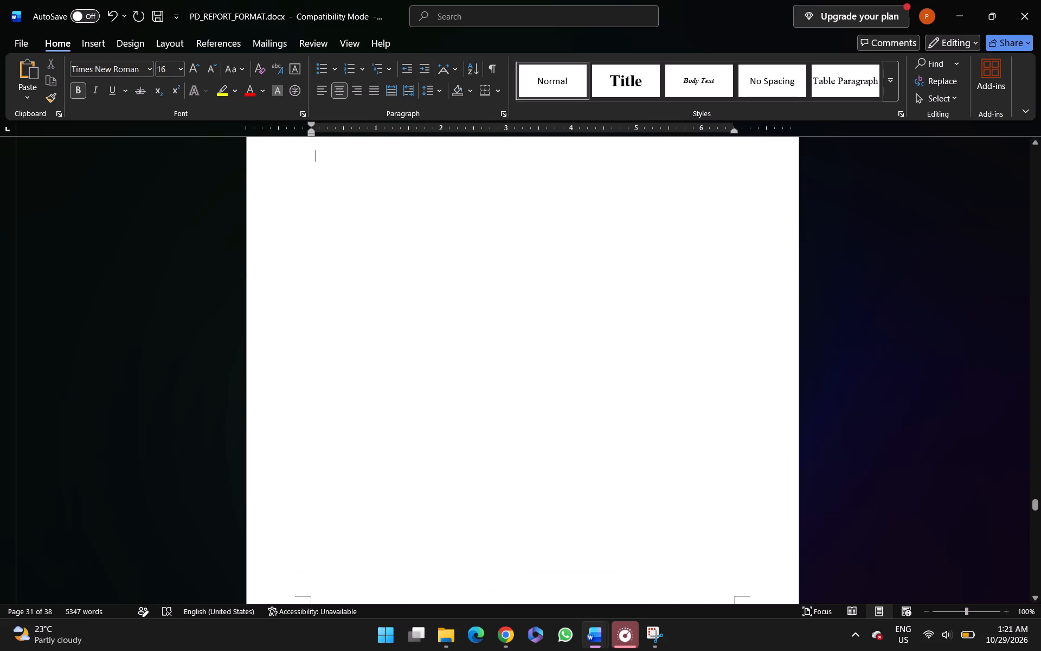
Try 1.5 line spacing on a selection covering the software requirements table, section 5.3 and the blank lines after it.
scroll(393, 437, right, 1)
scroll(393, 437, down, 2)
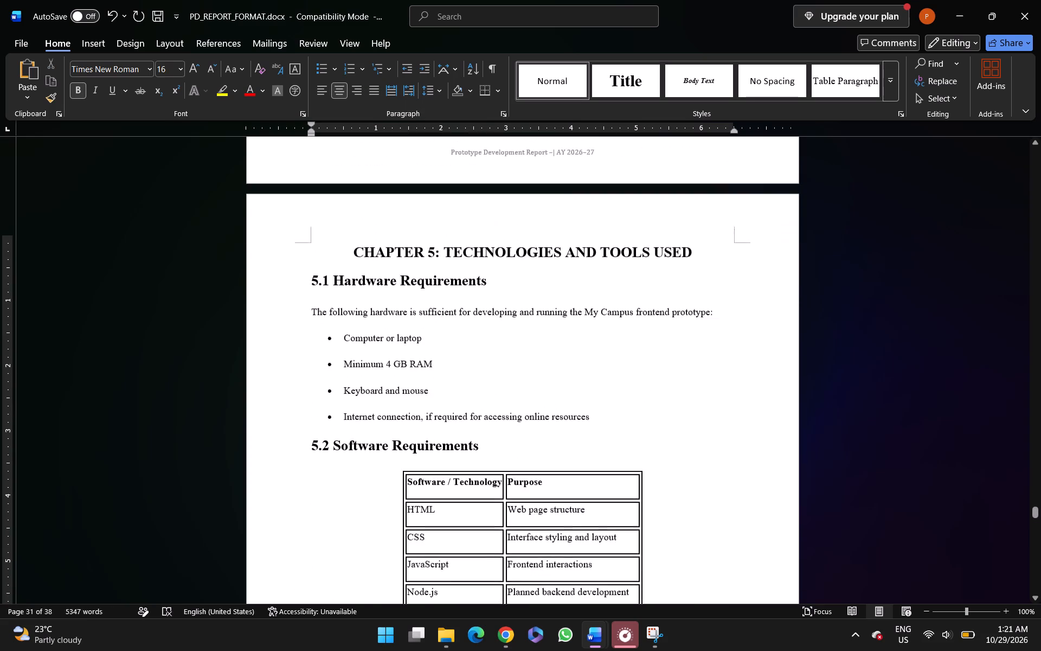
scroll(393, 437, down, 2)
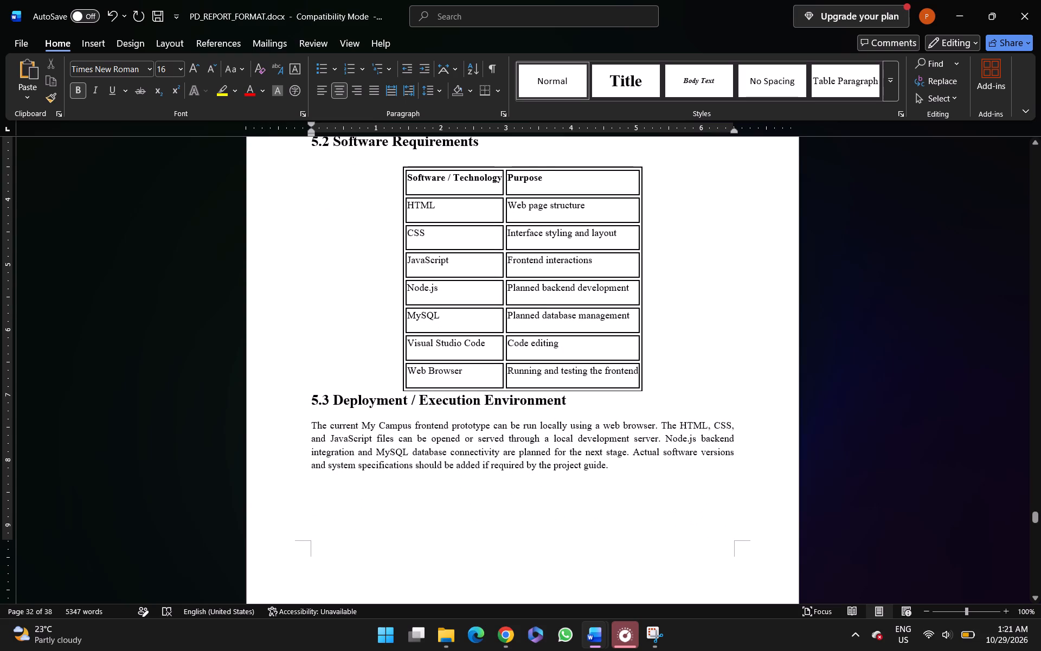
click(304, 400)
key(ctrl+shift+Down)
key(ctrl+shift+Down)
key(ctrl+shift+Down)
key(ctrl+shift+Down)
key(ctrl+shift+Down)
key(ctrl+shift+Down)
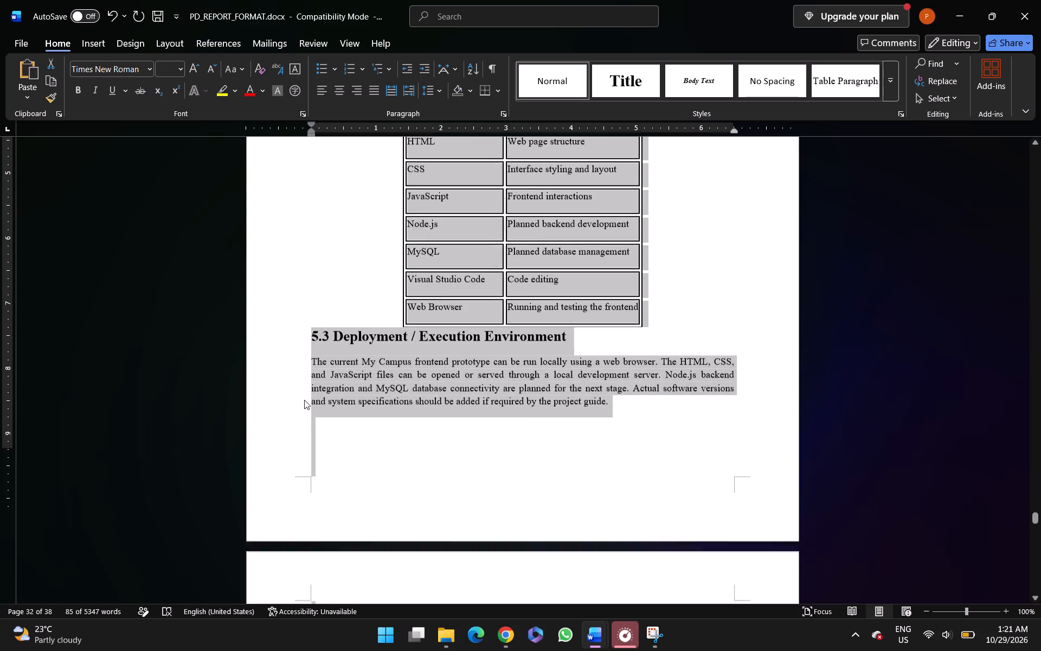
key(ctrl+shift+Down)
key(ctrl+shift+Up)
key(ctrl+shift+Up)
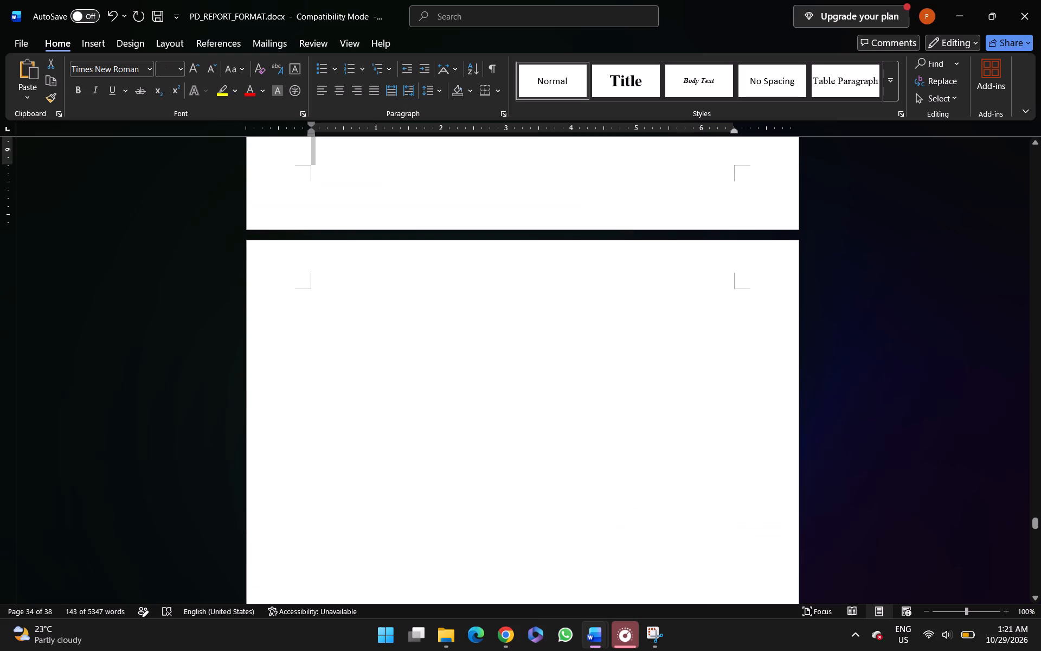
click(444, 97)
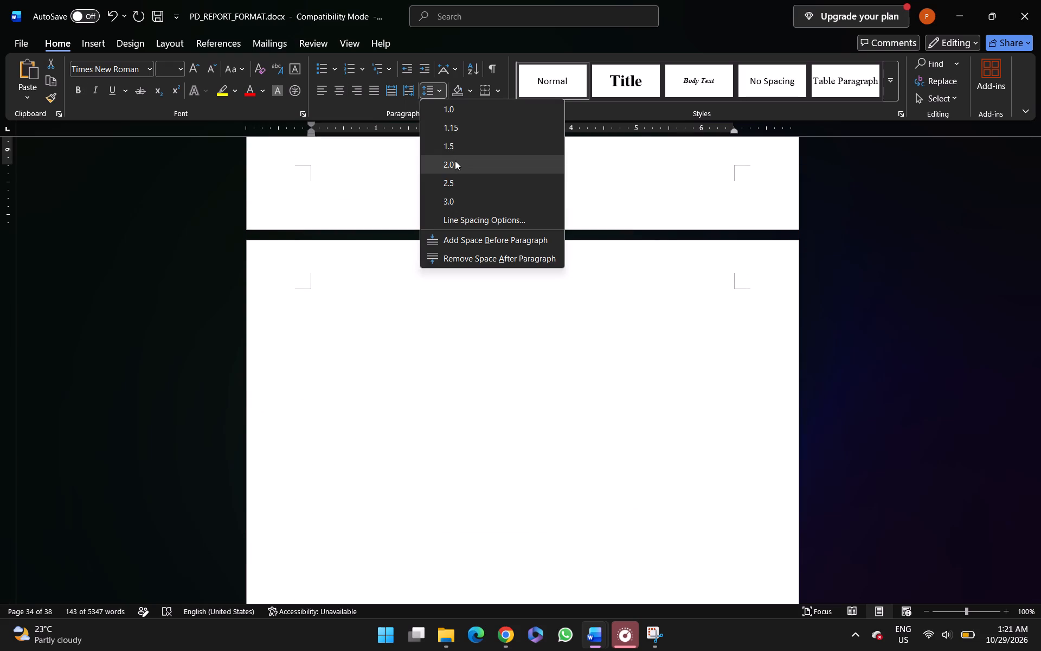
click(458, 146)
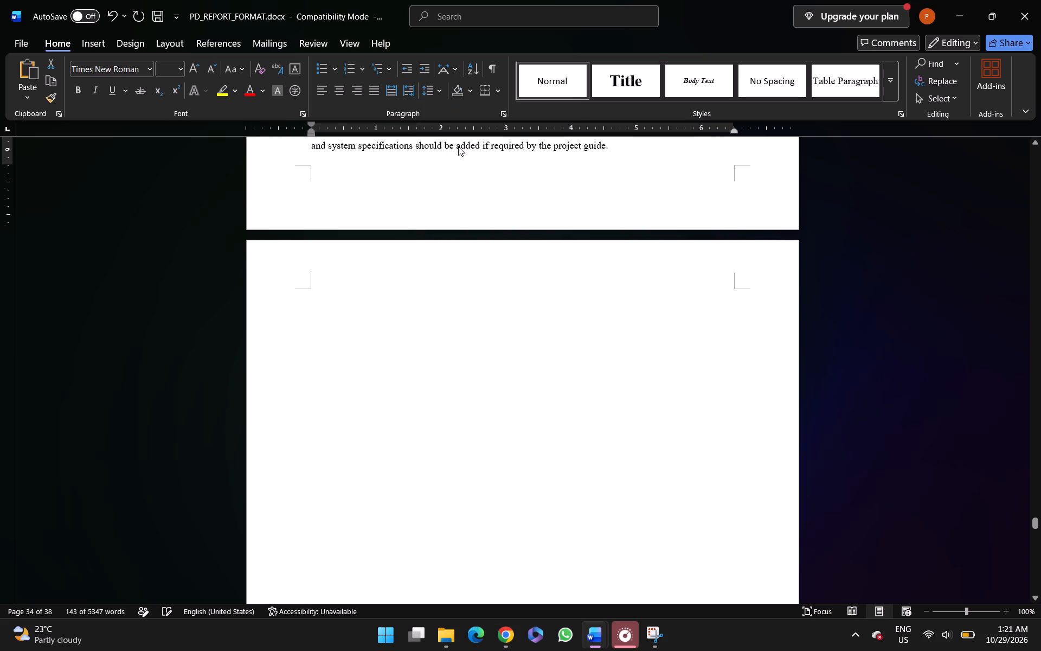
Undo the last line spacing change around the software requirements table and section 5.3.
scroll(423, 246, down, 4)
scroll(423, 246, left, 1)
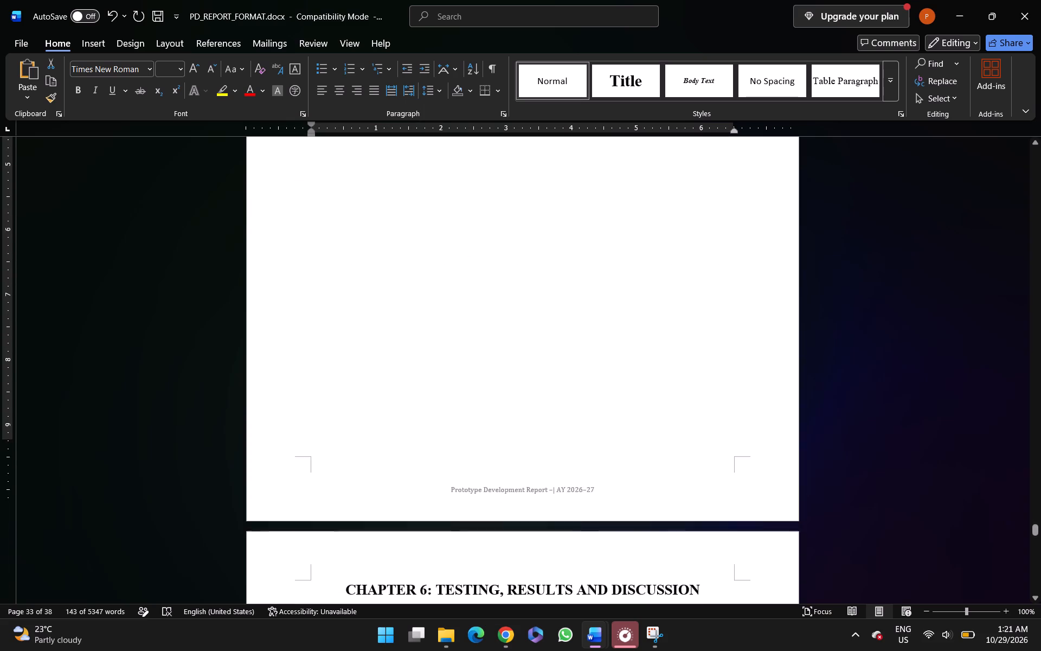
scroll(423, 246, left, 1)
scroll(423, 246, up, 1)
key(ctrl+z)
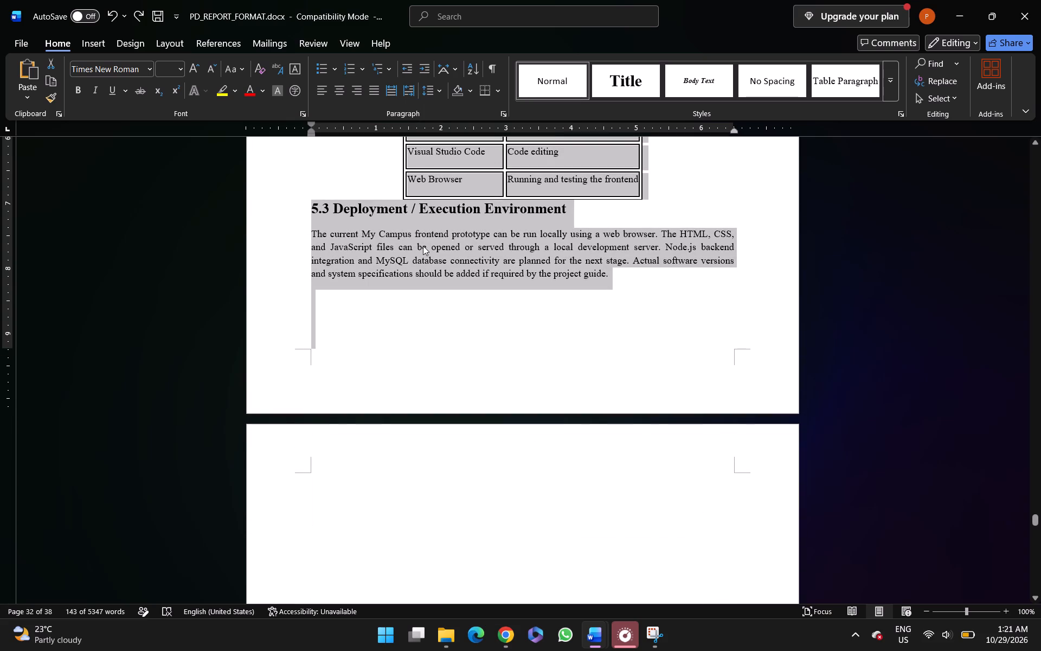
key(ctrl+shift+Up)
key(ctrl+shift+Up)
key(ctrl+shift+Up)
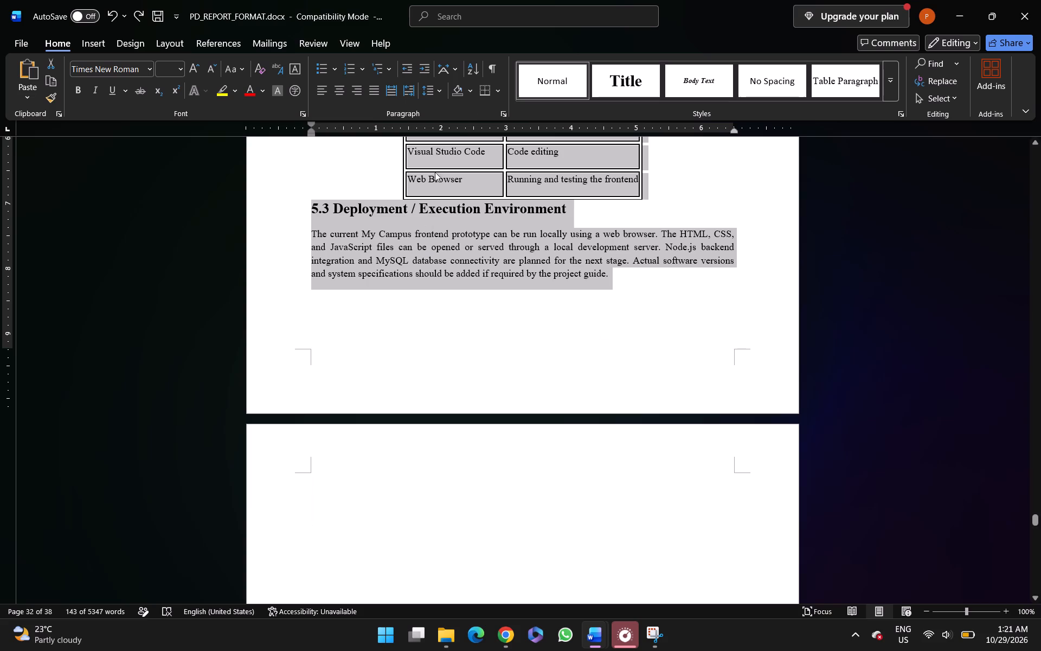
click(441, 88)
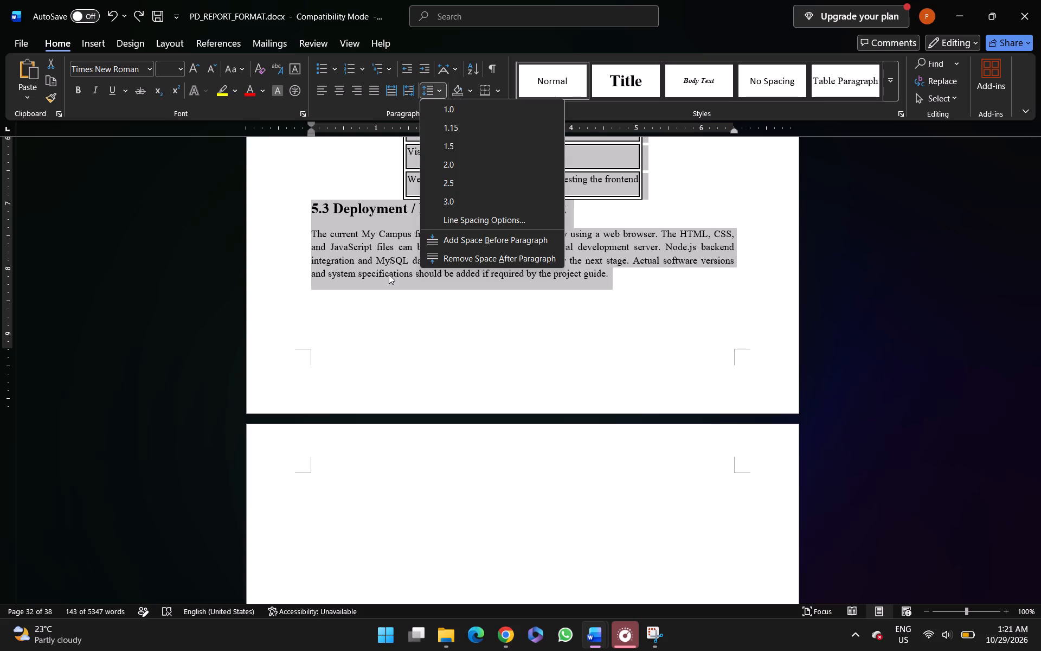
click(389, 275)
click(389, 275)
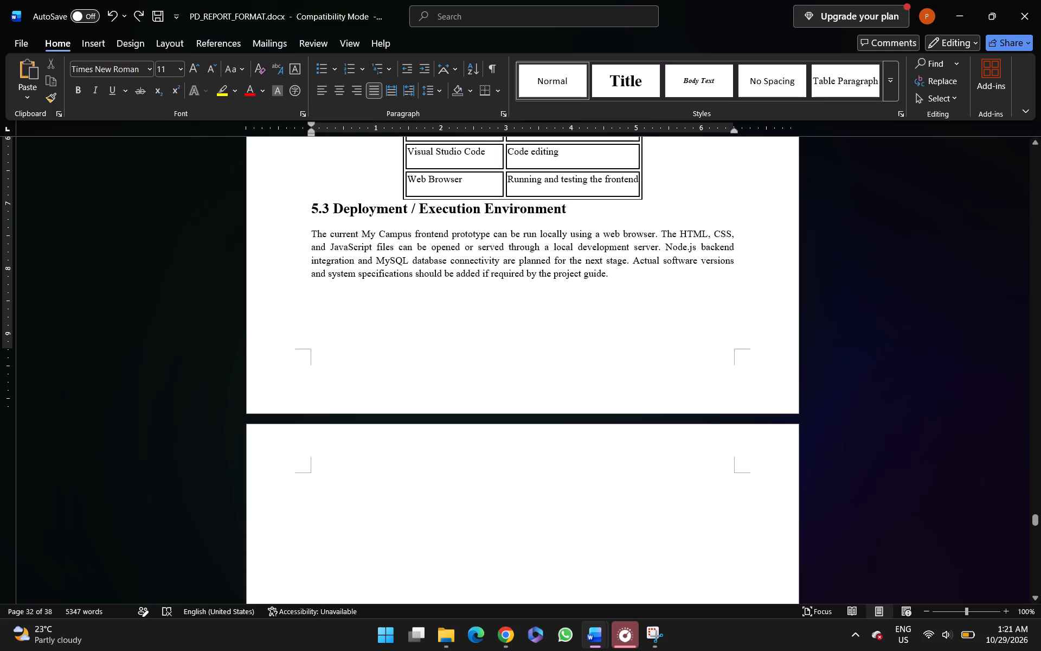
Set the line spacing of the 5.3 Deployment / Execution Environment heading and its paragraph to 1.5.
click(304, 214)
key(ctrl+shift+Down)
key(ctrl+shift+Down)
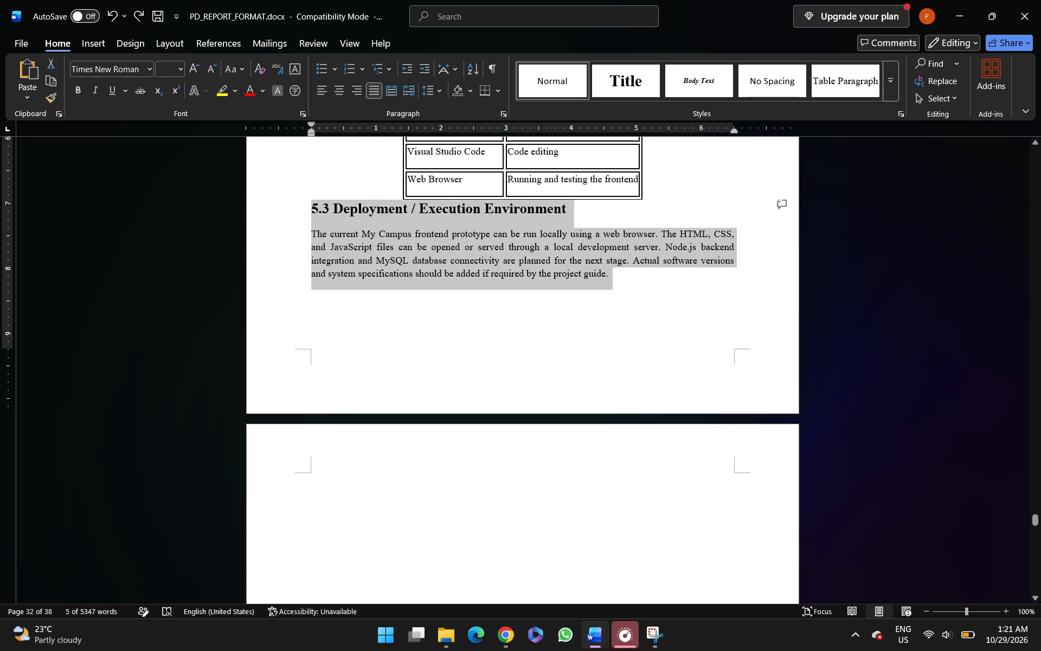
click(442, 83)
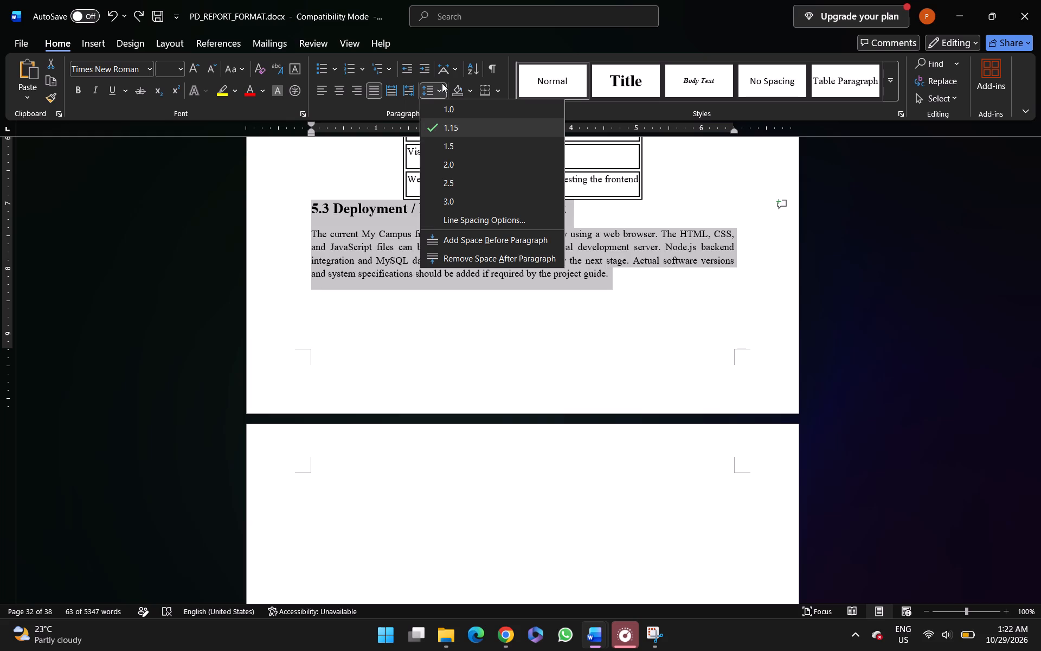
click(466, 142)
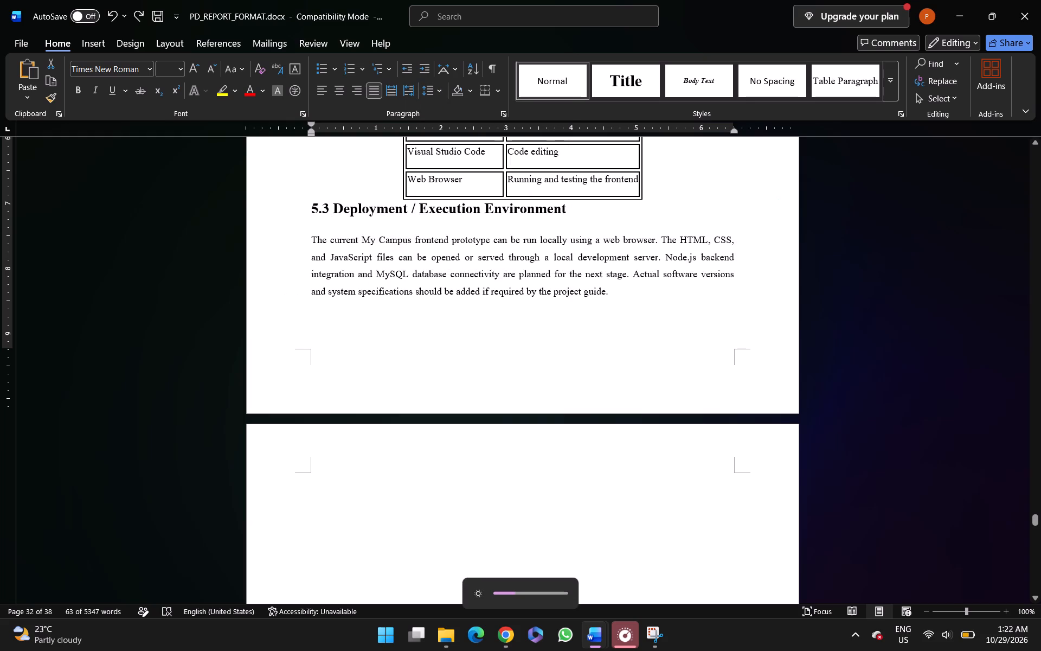
Examine the page layout of Chapter 5 and the blank page following section 5.3.
scroll(455, 171, down, 16)
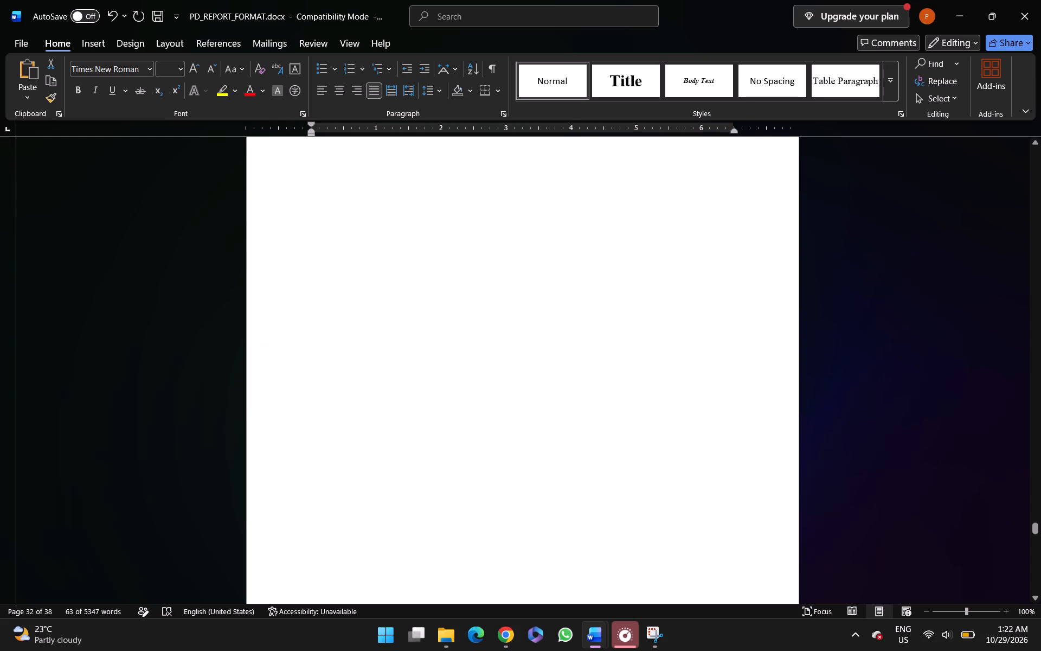
scroll(455, 171, down, 2)
scroll(455, 171, down, 20)
scroll(455, 171, down, 8)
scroll(455, 171, up, 20)
scroll(455, 171, up, 13)
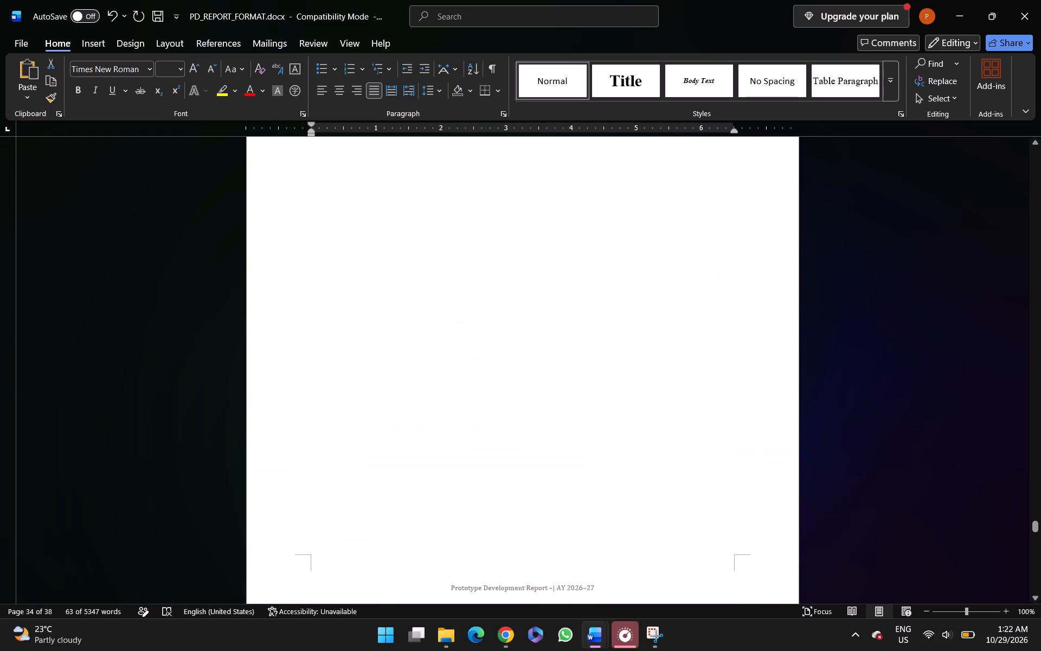
scroll(455, 171, up, 11)
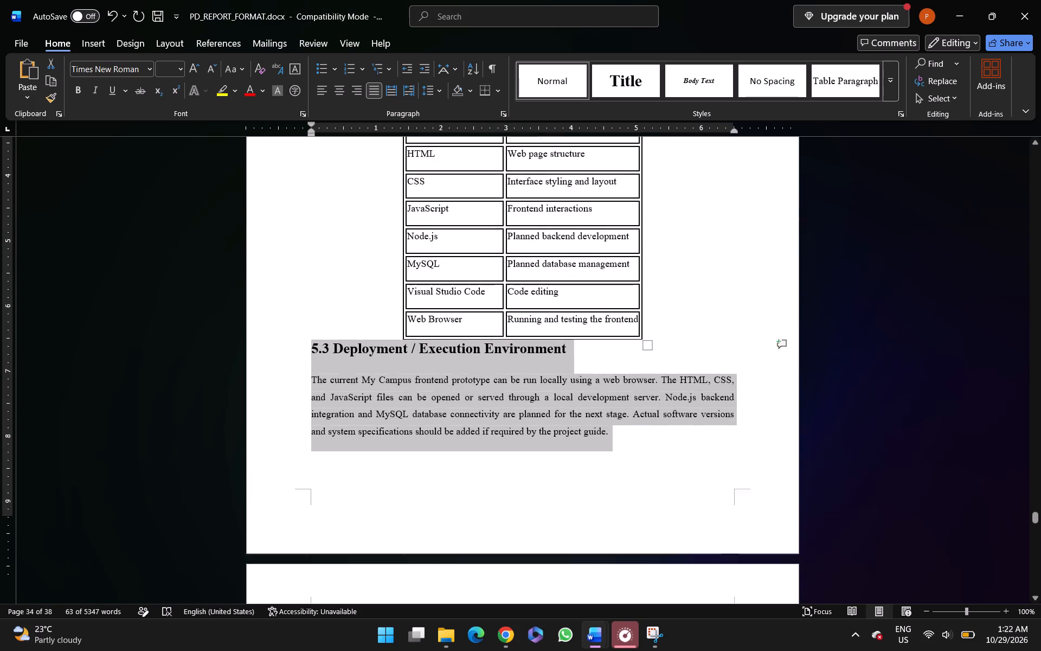
scroll(455, 171, up, 2)
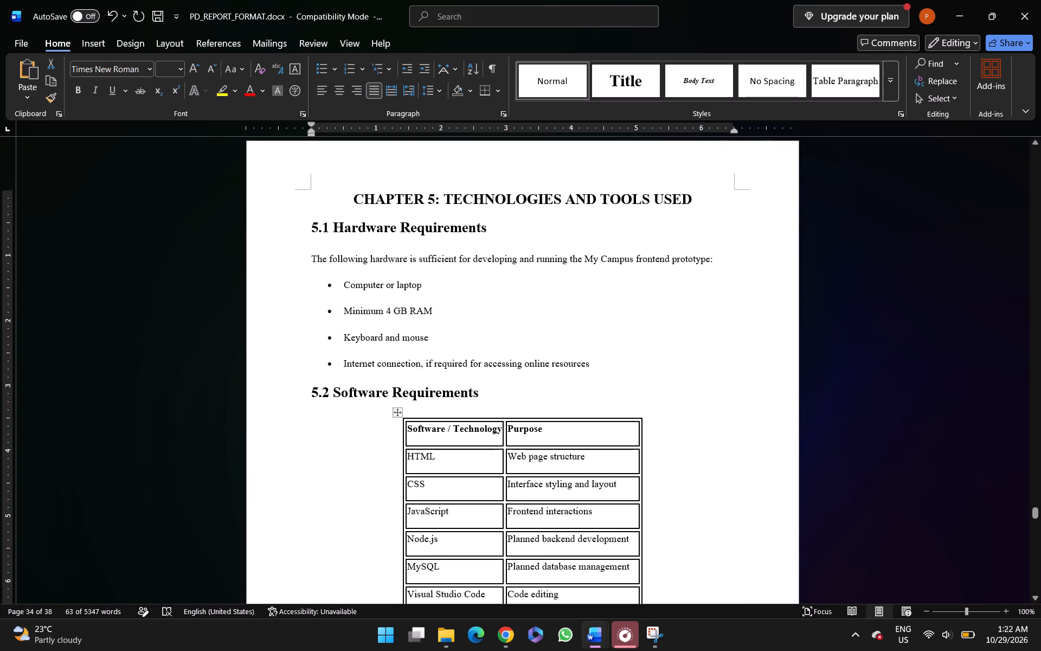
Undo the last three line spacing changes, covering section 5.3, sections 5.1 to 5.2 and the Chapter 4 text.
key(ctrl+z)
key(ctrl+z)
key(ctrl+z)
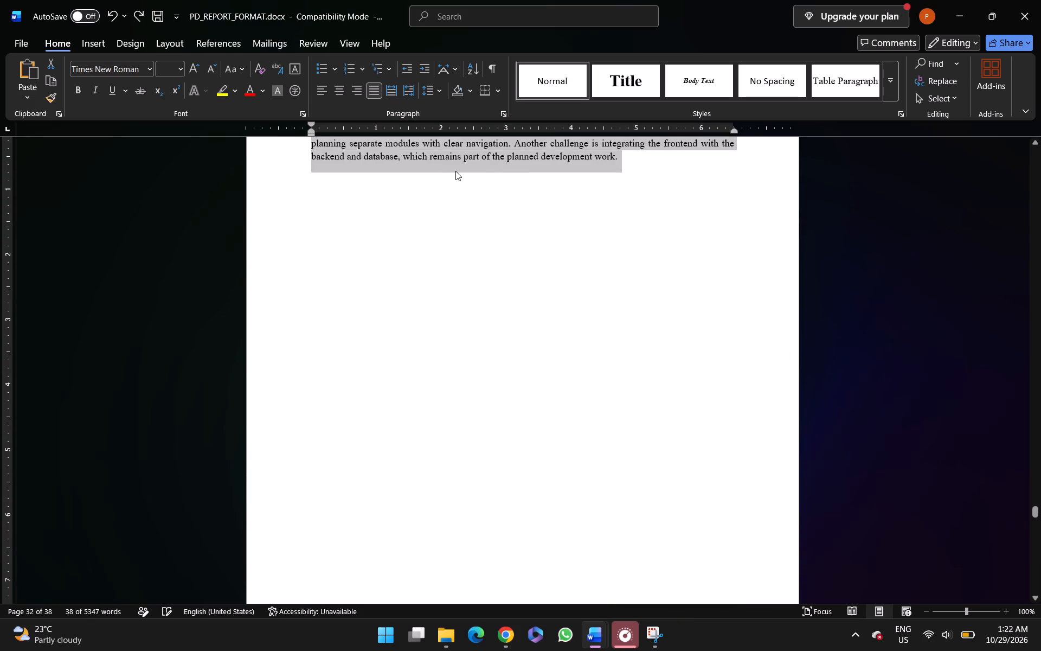
Set the line spacing of the still-selected Chapter 4 text, through the 4.8 Challenges and Solutions paragraph, to 1.5.
scroll(455, 171, up, 3)
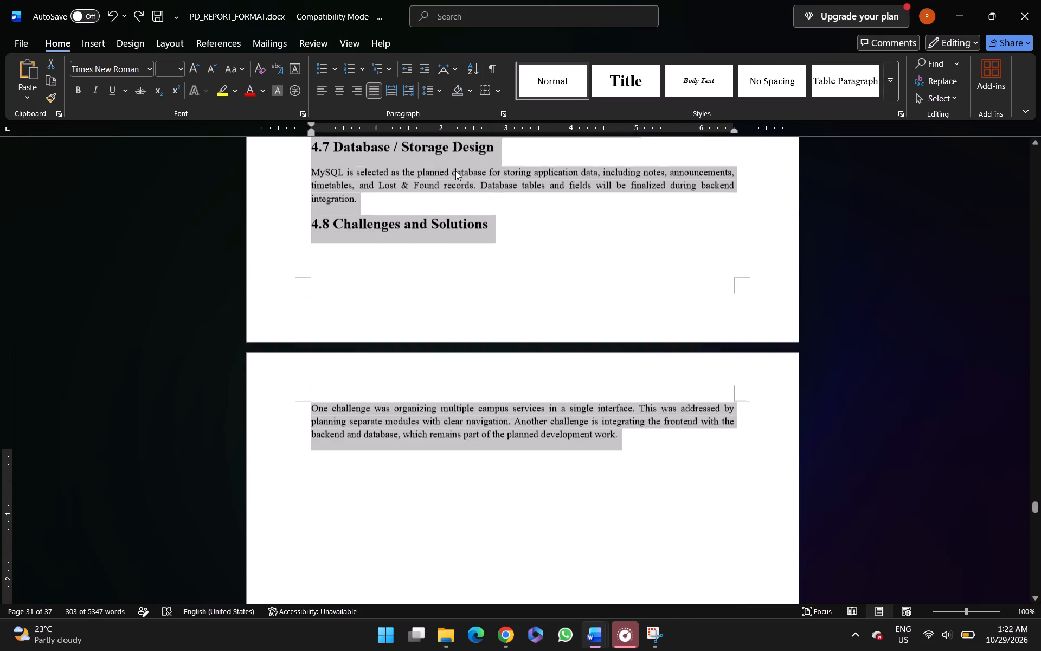
scroll(455, 171, up, 1)
click(438, 87)
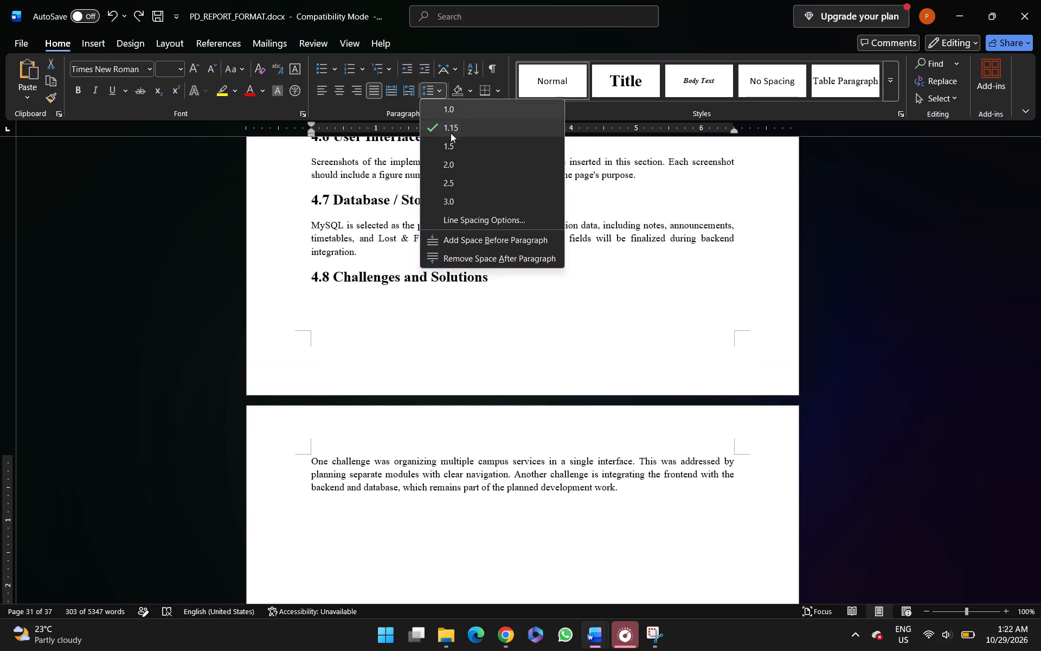
click(451, 147)
click(460, 346)
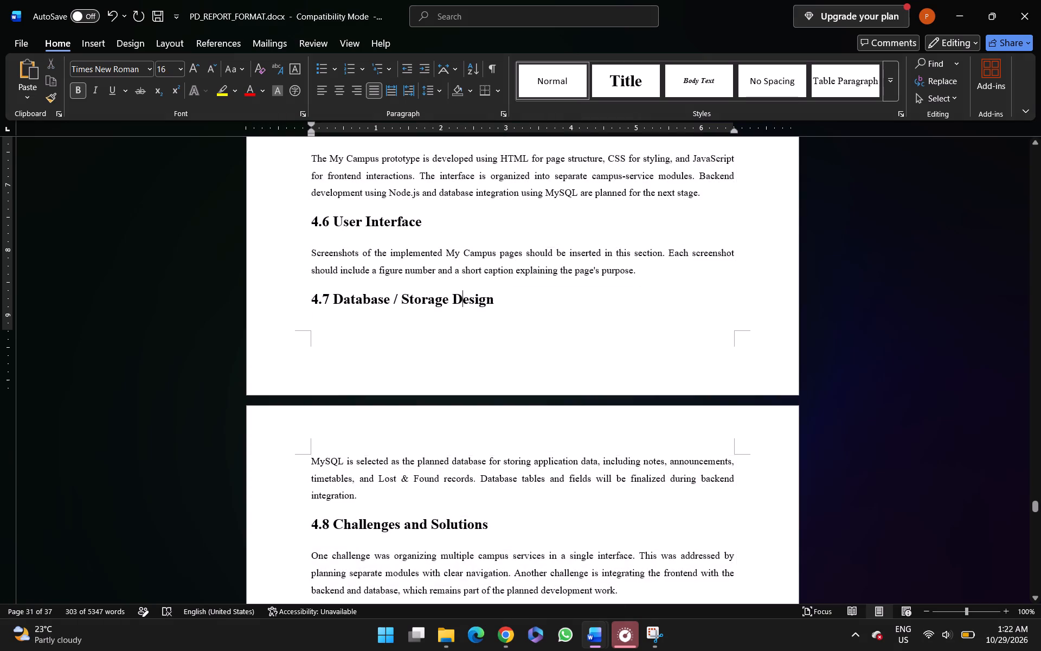
Set the line spacing from the 5.1 Hardware Requirements heading through the 5.2 Software Requirements heading to 1.5.
scroll(441, 262, down, 20)
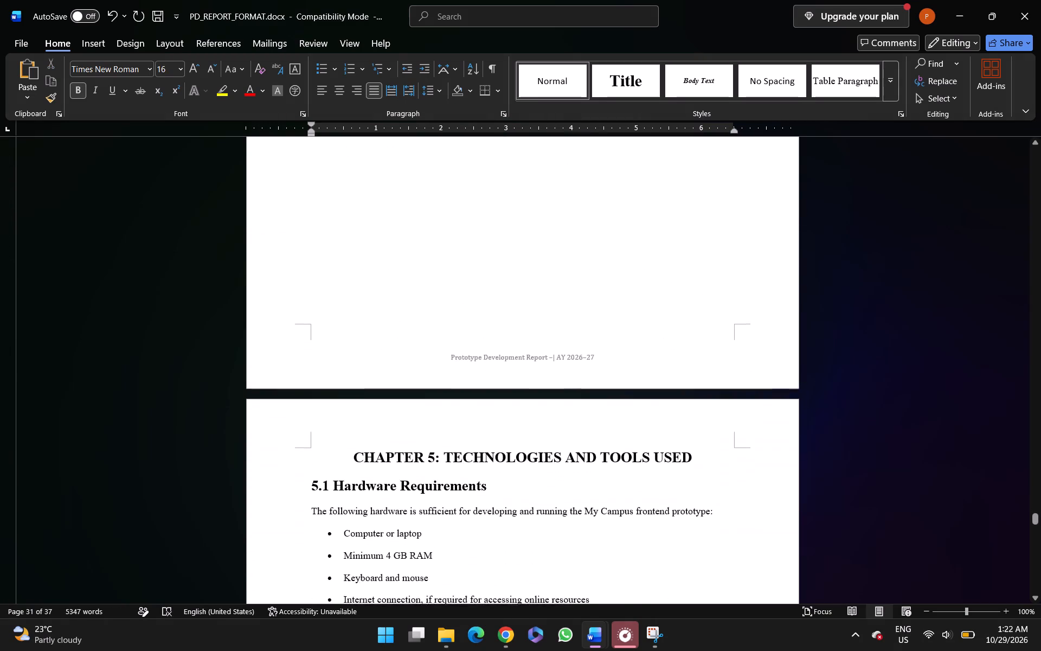
scroll(441, 262, down, 1)
click(313, 336)
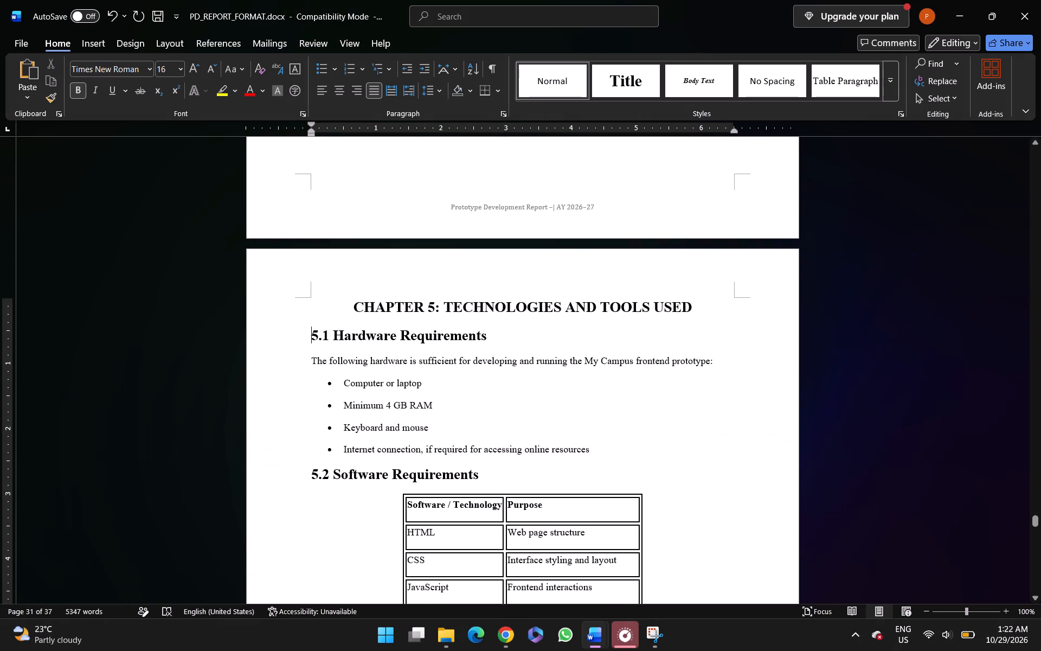
key(ctrl+shift+Down)
key(ctrl+shift+Down)
key(ctrl+shift+Down)
key(ctrl+shift+Down)
key(ctrl+shift+Down)
key(ctrl+shift+Down)
key(ctrl+shift+Down)
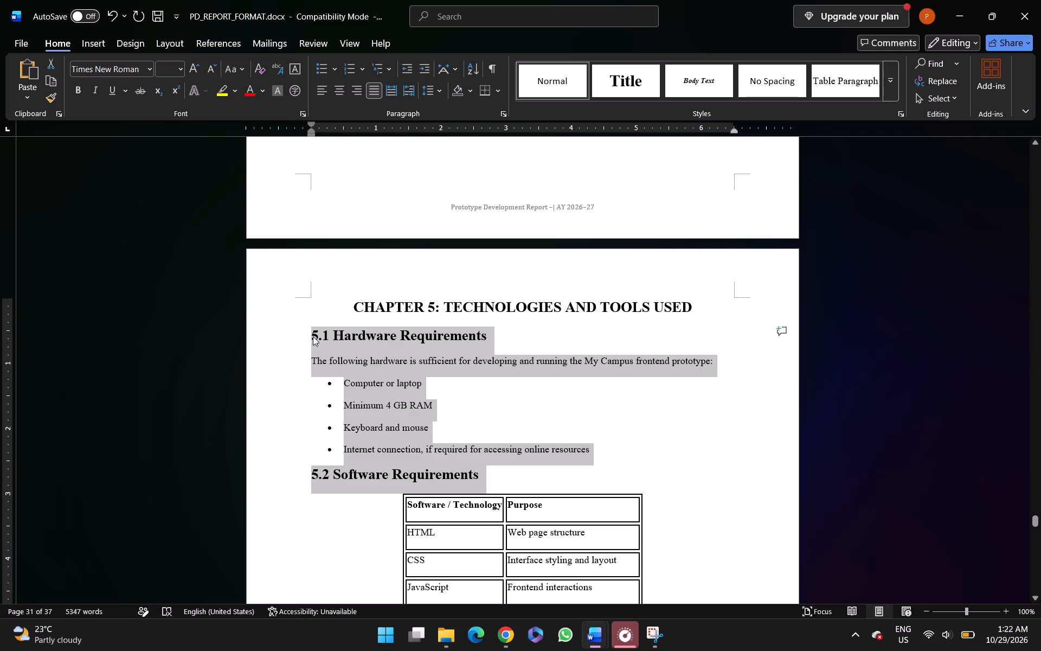
click(439, 91)
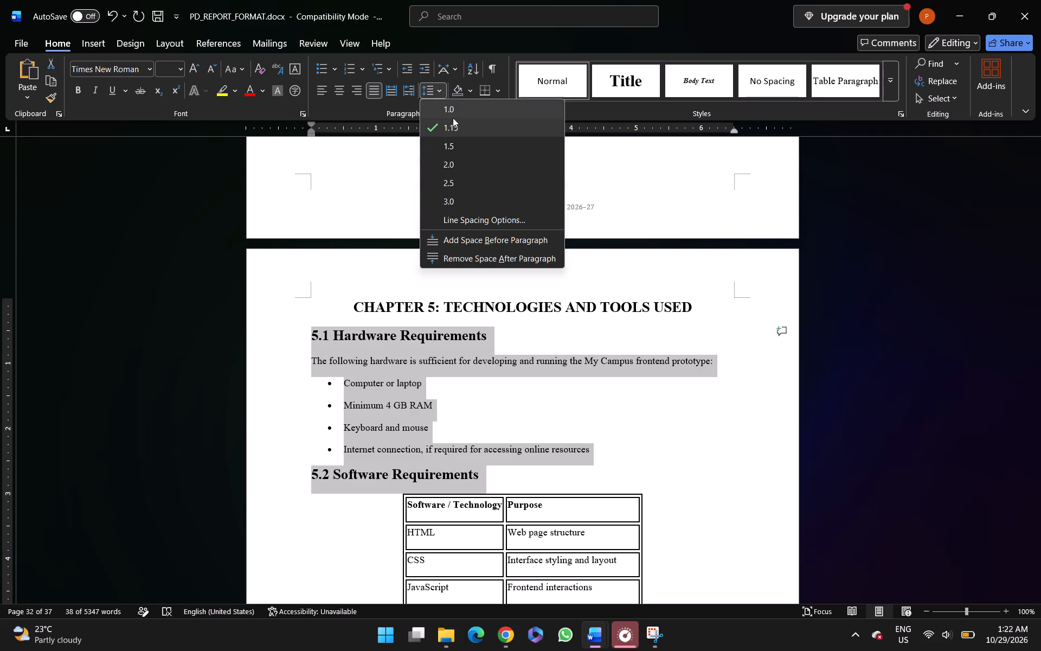
click(454, 147)
click(420, 339)
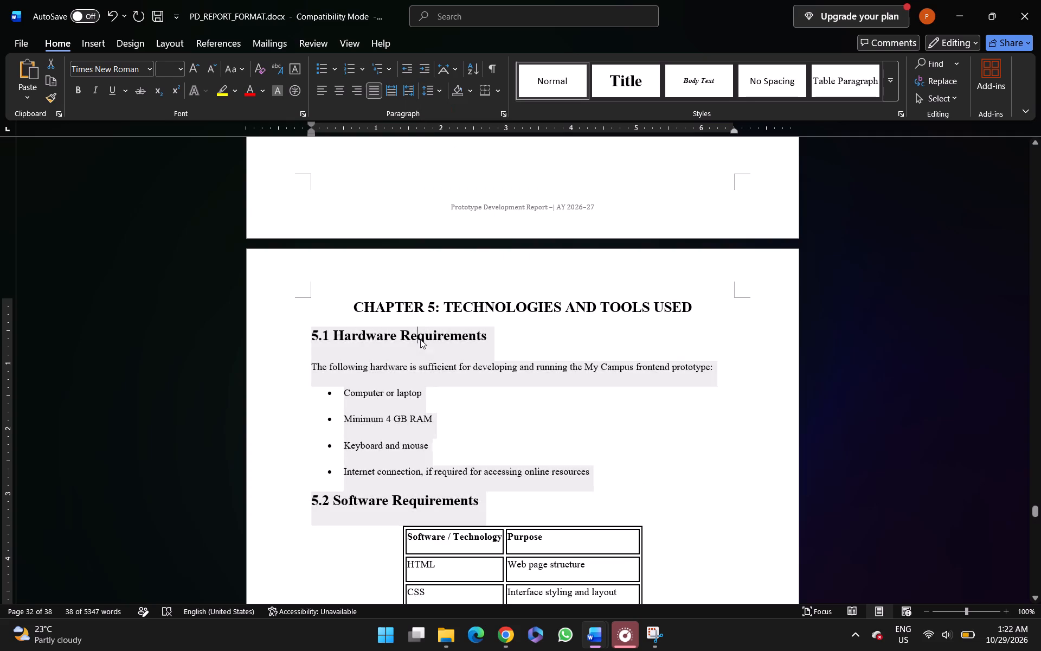
Set the line spacing of the 5.3 Deployment / Execution Environment heading and its paragraph to 1.5.
scroll(420, 339, down, 12)
scroll(420, 339, up, 1)
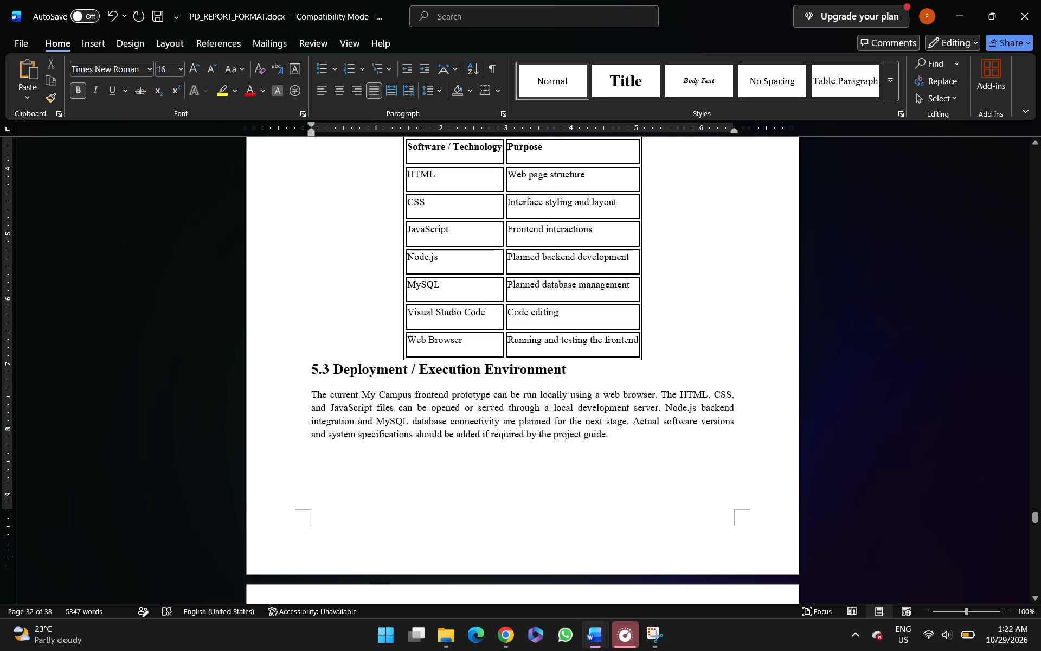
click(310, 365)
key(ctrl+shift+Down)
key(ctrl+shift+Down)
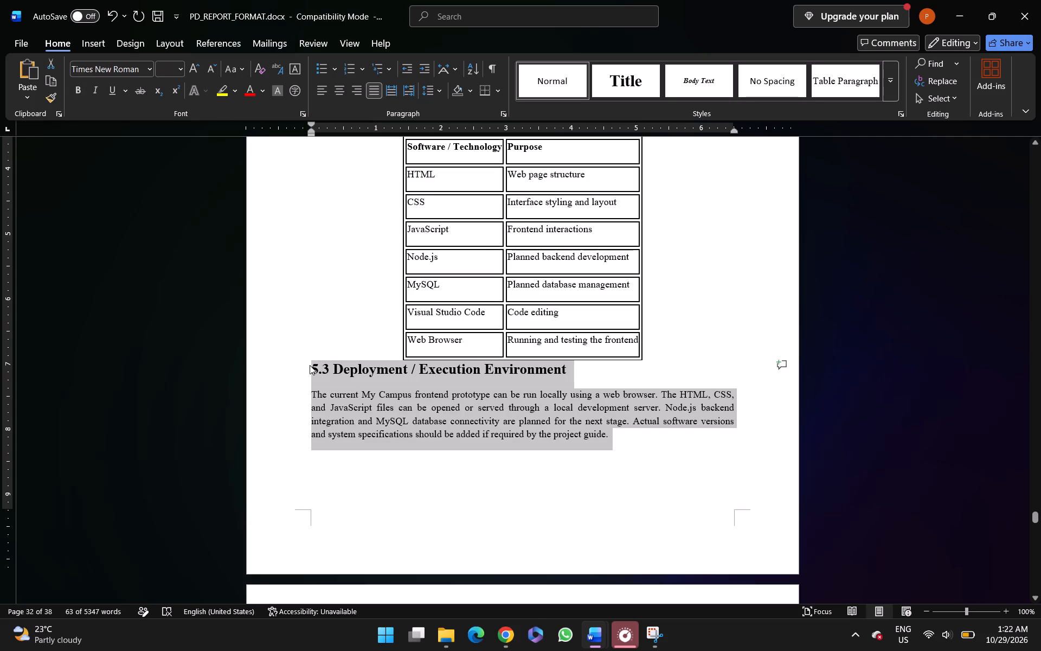
click(439, 90)
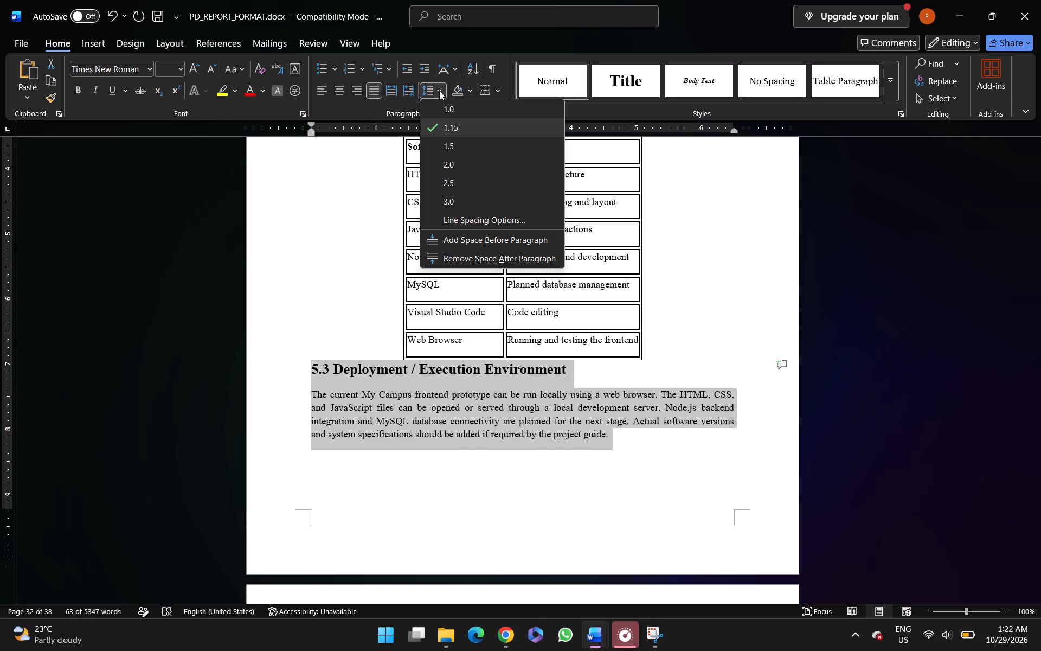
click(450, 151)
Delete the blank lines that form the empty page between section 5.3 and the Chapter 6 heading.
scroll(450, 151, down, 8)
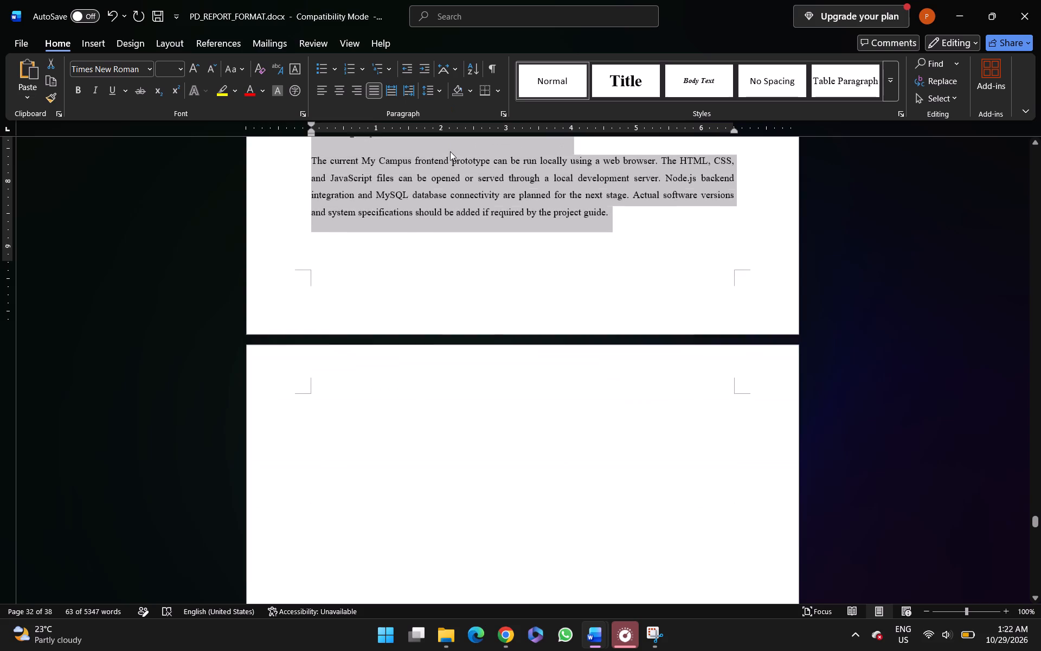
scroll(450, 151, down, 17)
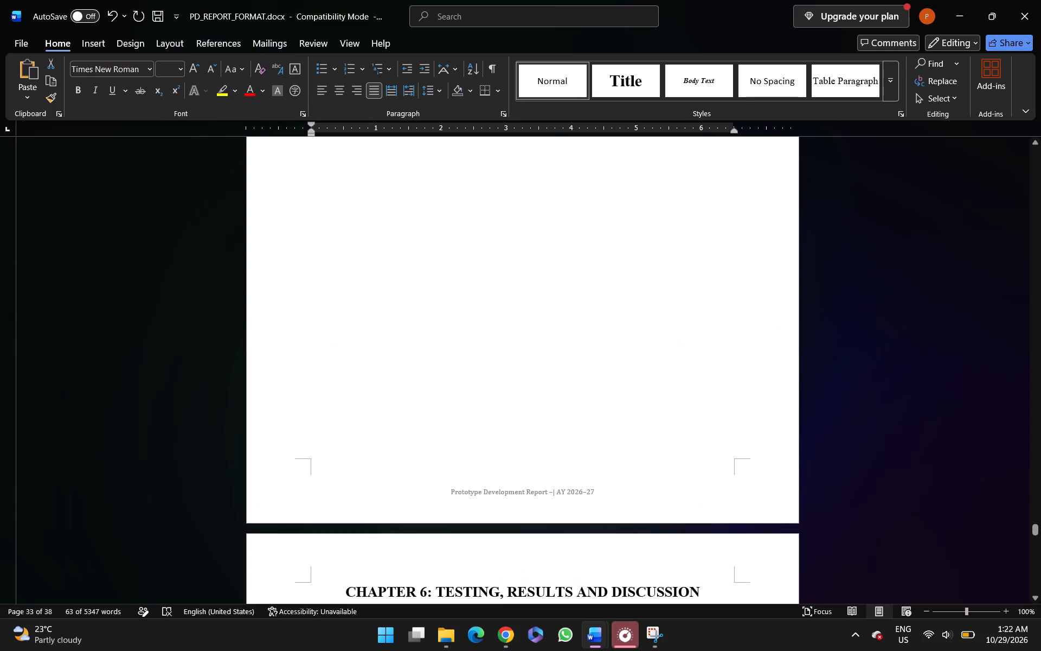
click(396, 297)
click(396, 297)
scroll(350, 323, up, 1)
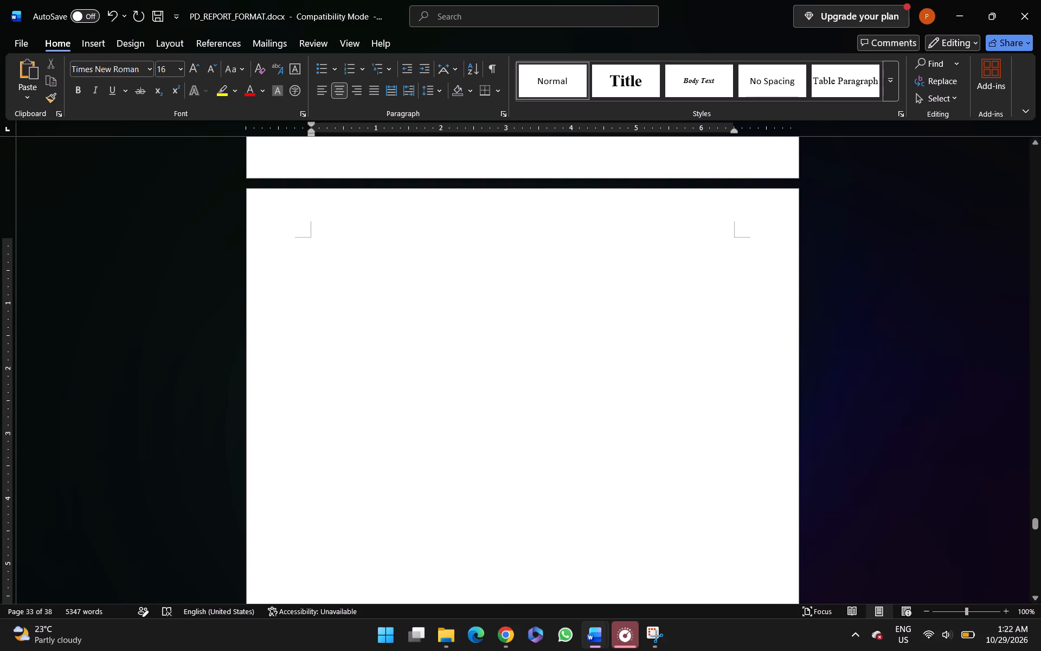
drag(311, 242, 336, 467)
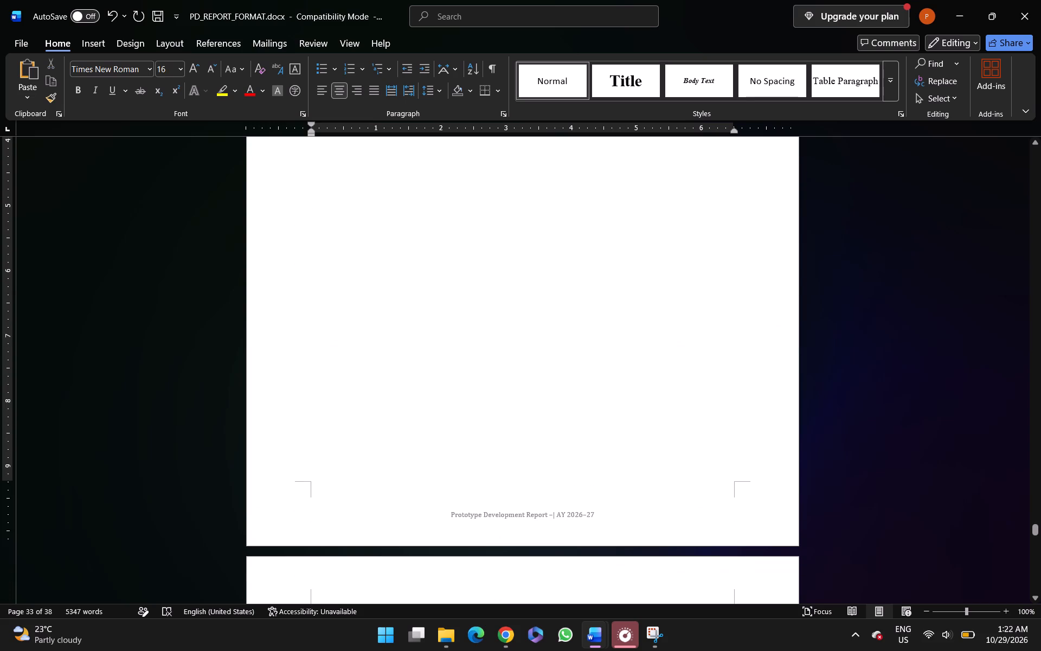
drag(336, 467, 335, 478)
key(BackSpace)
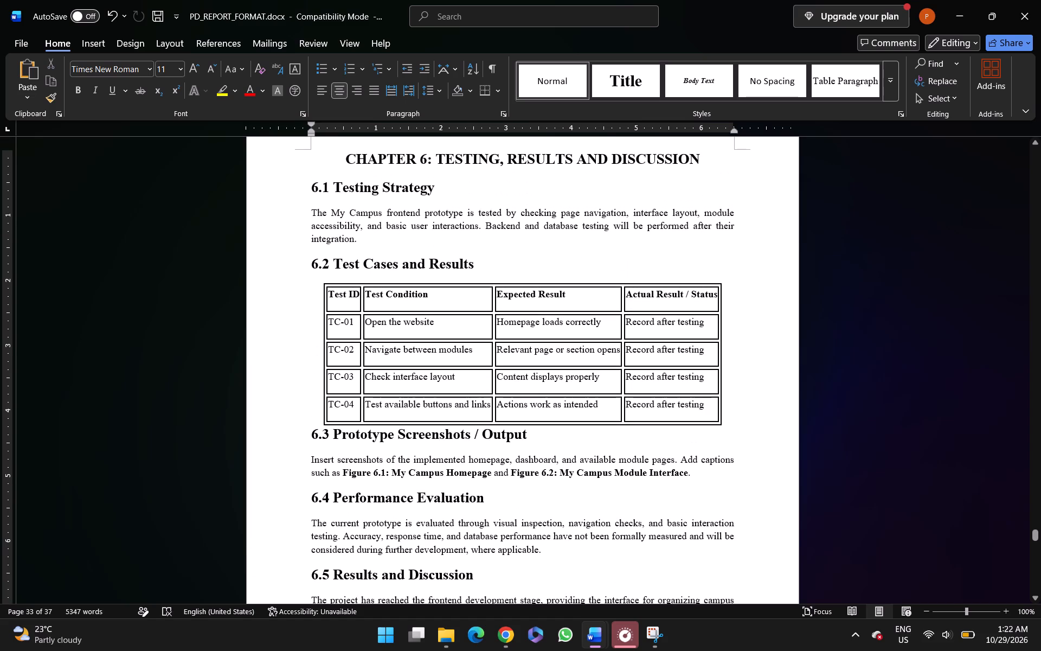
Set the line spacing from the 6.1 Testing Strategy heading through the 6.2 Test Cases and Results heading to 1.5.
scroll(335, 478, up, 1)
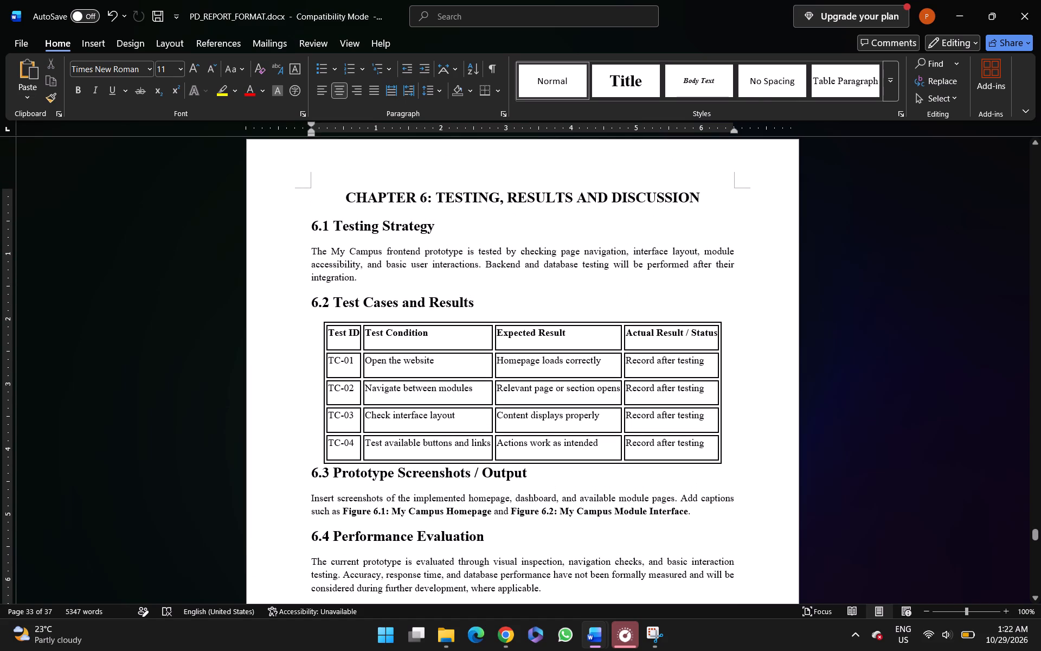
click(309, 224)
key(ctrl+shift+Down)
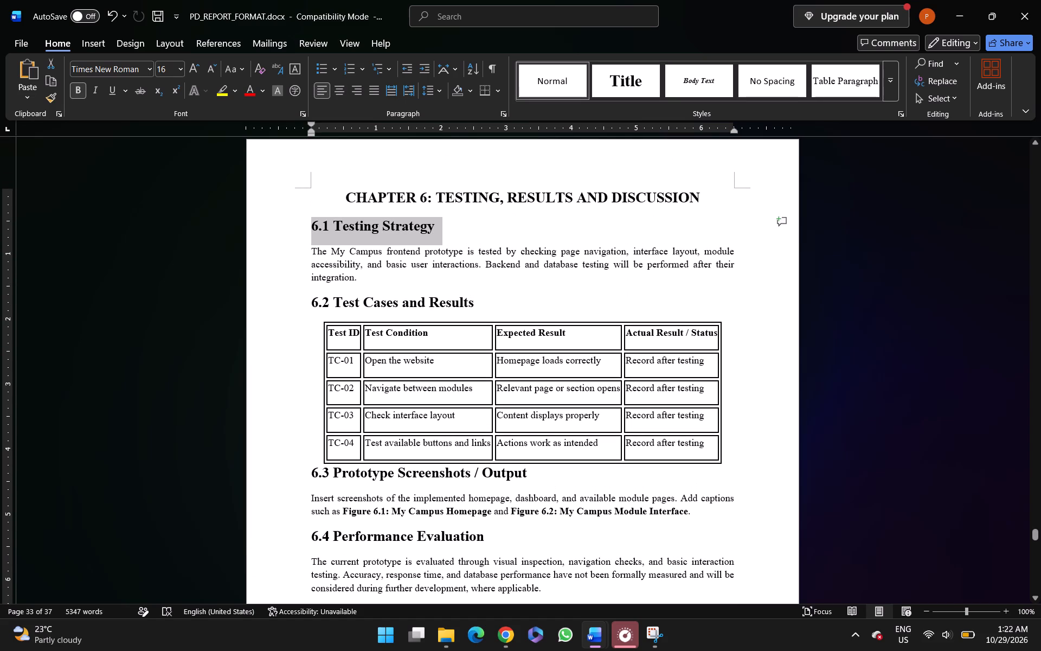
key(ctrl+shift+Down)
key(ctrl+shift+Down)
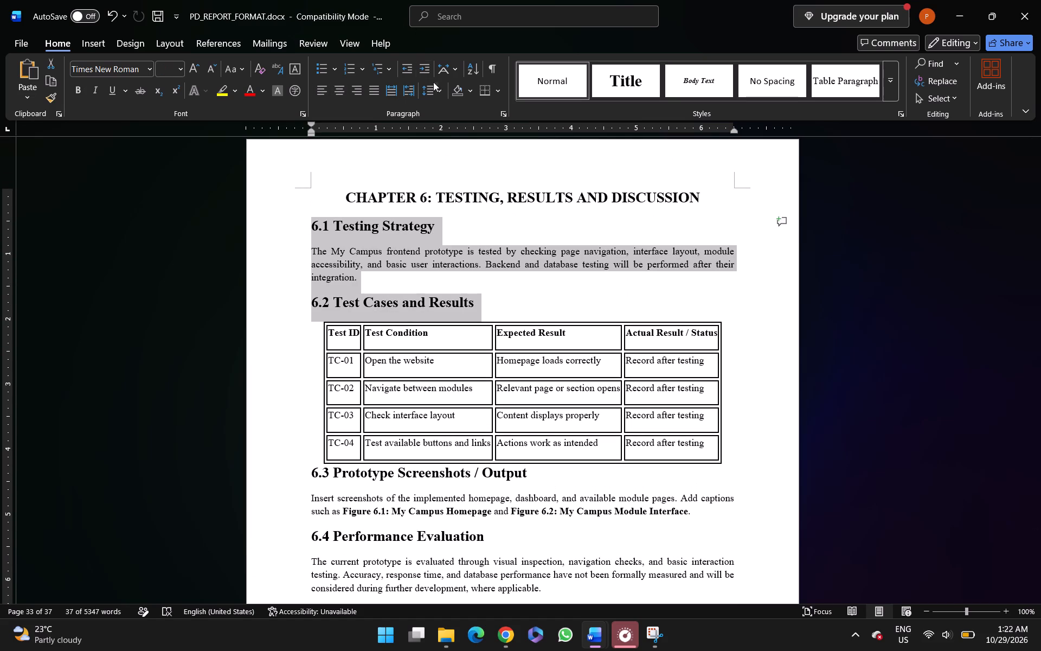
click(445, 95)
click(459, 145)
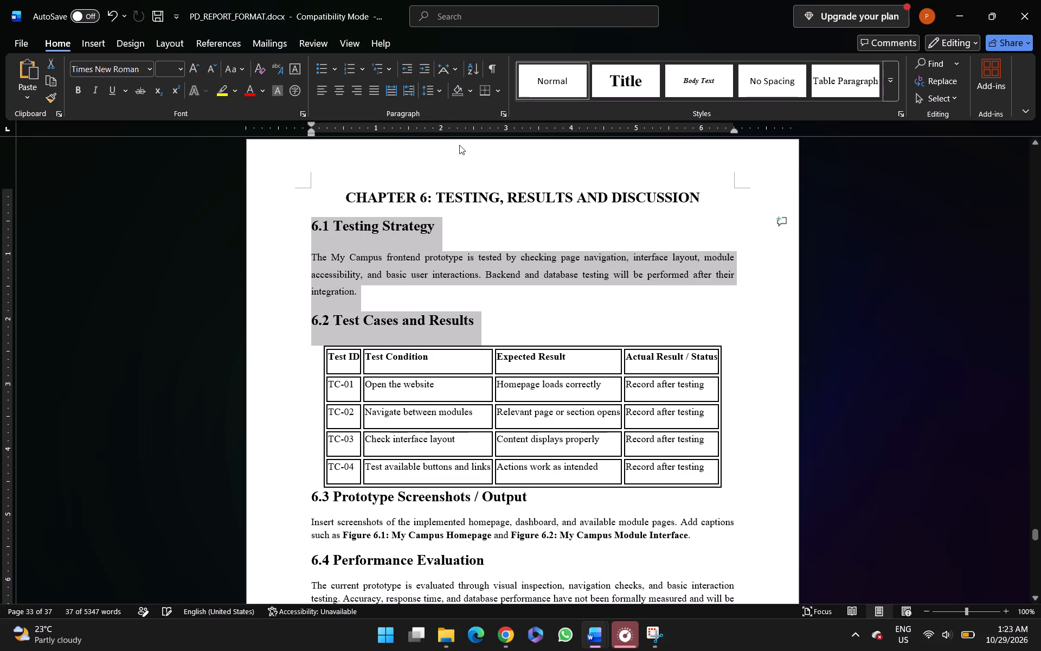
Set the line spacing from the 6.3 Prototype Screenshots / Output heading through reference [8] at the end of References to 1.5.
scroll(432, 286, down, 1)
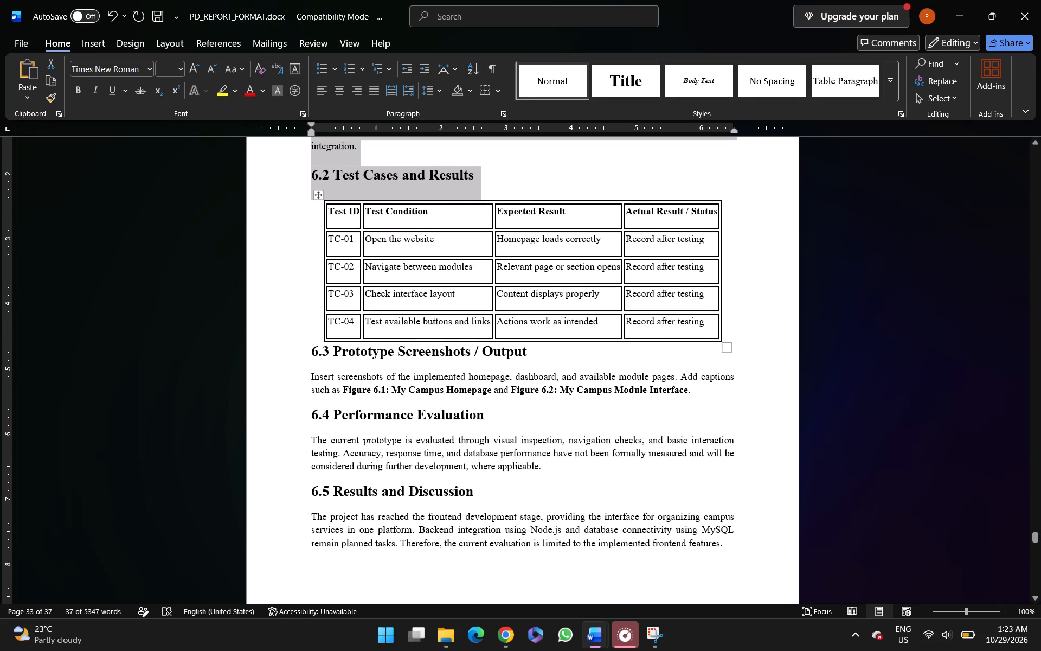
click(307, 357)
key(ctrl+shift+Down)
key(ctrl+shift+Down)
key(ctrl+shift+Down)
key(ctrl+shift+Down)
key(ctrl+shift+Down)
key(ctrl+shift+Down)
key(ctrl+shift+Down)
key(ctrl+shift+Down)
key(ctrl+shift+Down)
key(ctrl+shift+Down)
key(ctrl+shift+Down)
key(ctrl+shift+Down)
key(ctrl+shift+Down)
key(ctrl+shift+Down)
key(ctrl+shift+Down)
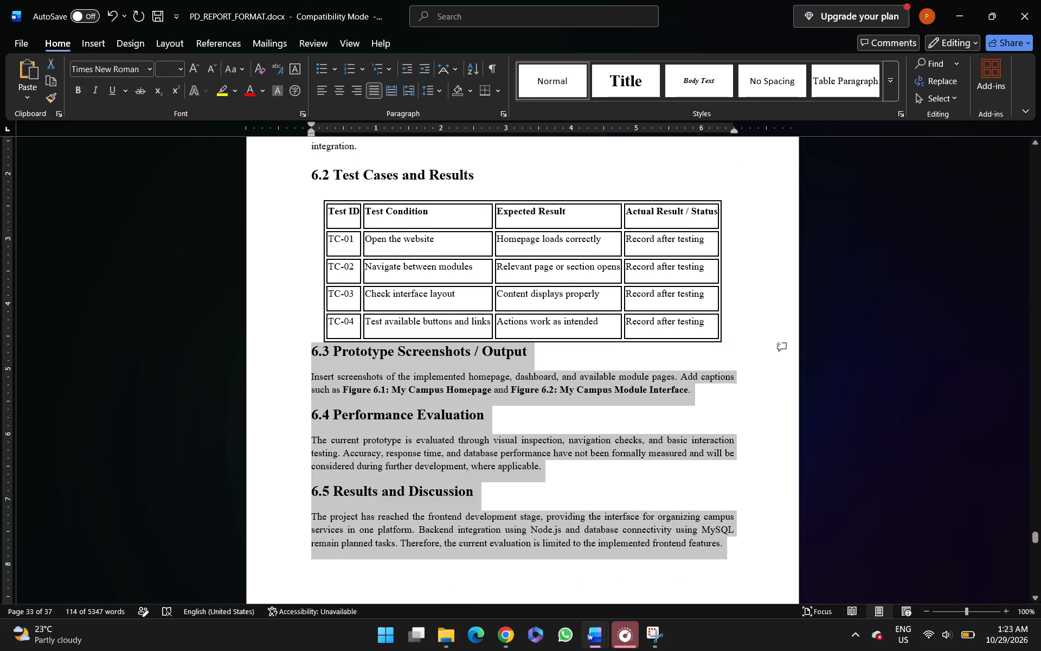
key(ctrl+shift+Down)
key(ctrl+shift+Down)
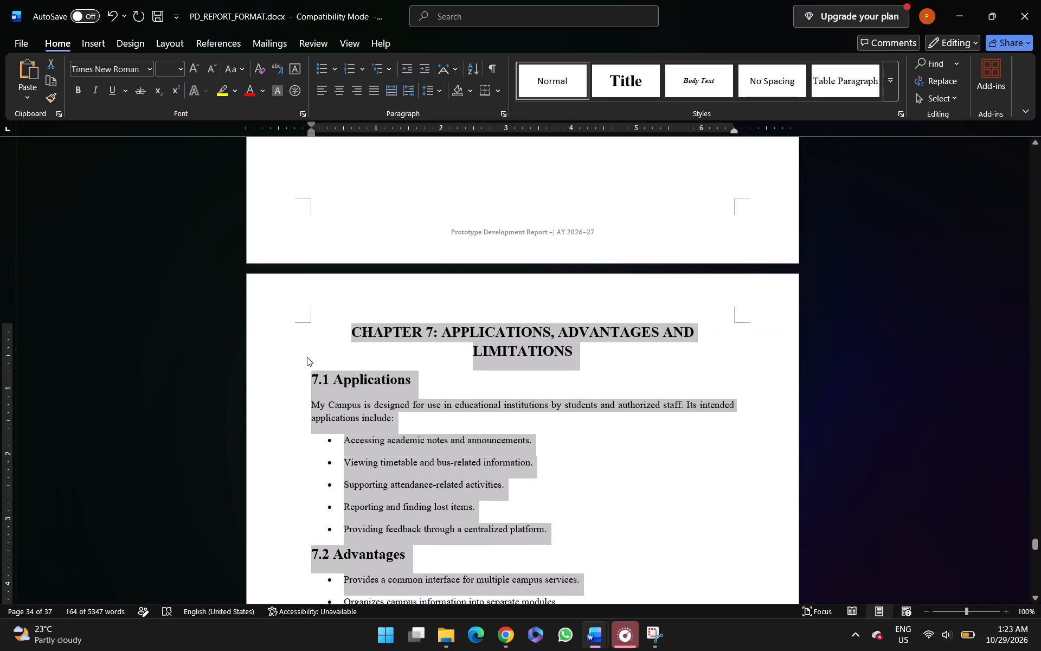
key(ctrl+shift+Down)
key(ctrl+shift+Down)
key(ctrl+shift+Down)
key(ctrl+shift+Down)
key(ctrl+shift+Down)
key(ctrl+shift+Down)
key(ctrl+shift+Down)
key(ctrl+shift+Down)
key(ctrl+shift+Down)
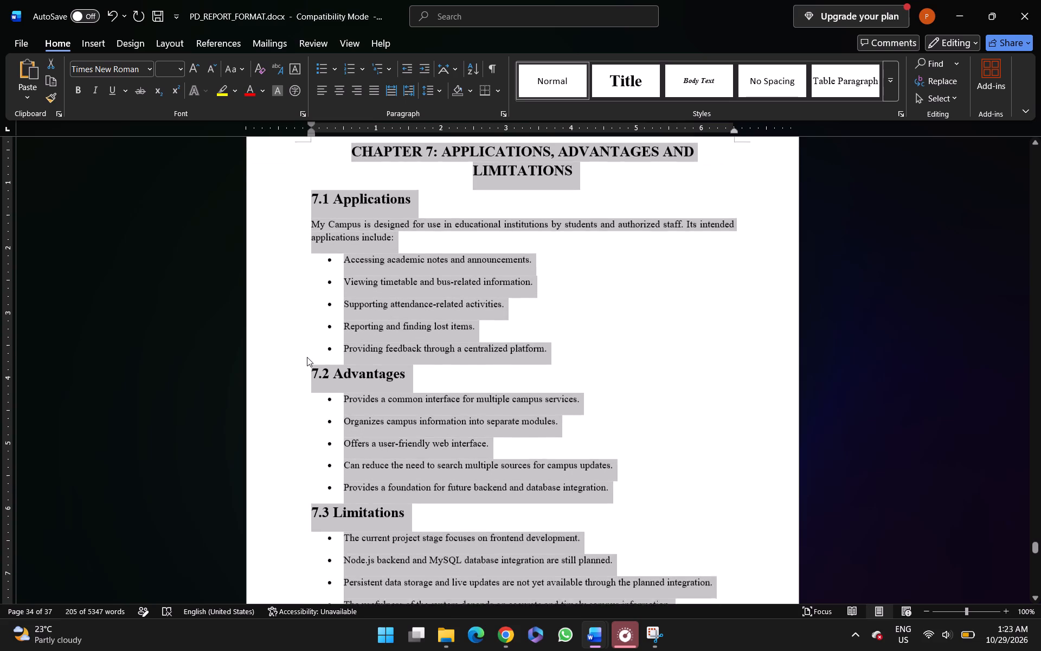
key(ctrl+shift+Down)
key(ctrl+shift+Down)
key(ctrl+shift+Down)
key(ctrl+shift+Down)
key(ctrl+shift+Down)
key(ctrl+shift+Down)
key(ctrl+shift+Down)
key(ctrl+shift+Down)
key(ctrl+shift+Down)
key(ctrl+shift+Down)
key(ctrl+shift+Down)
key(ctrl+shift+Down)
key(ctrl+shift+Down)
key(ctrl+shift+Down)
key(ctrl+shift+Down)
key(ctrl+shift+Down)
key(ctrl+shift+Down)
key(ctrl+shift+Down)
key(ctrl+shift+Down)
key(ctrl+shift+Down)
key(ctrl+shift+Down)
key(ctrl+shift+Down)
key(ctrl+shift+Down)
key(ctrl+shift+Down)
key(ctrl+shift+Down)
key(ctrl+shift+Down)
key(ctrl+shift+Down)
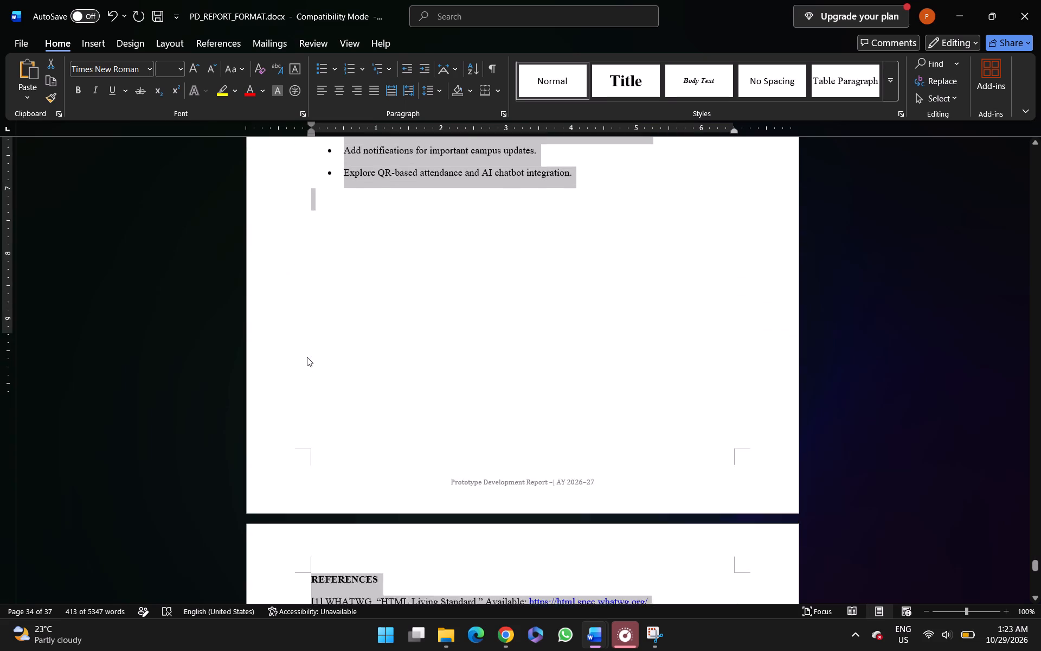
key(ctrl+shift+Down)
key(ctrl+shift+Down)
key(ctrl+shift+Down)
key(ctrl+shift+Down)
key(ctrl+shift+Down)
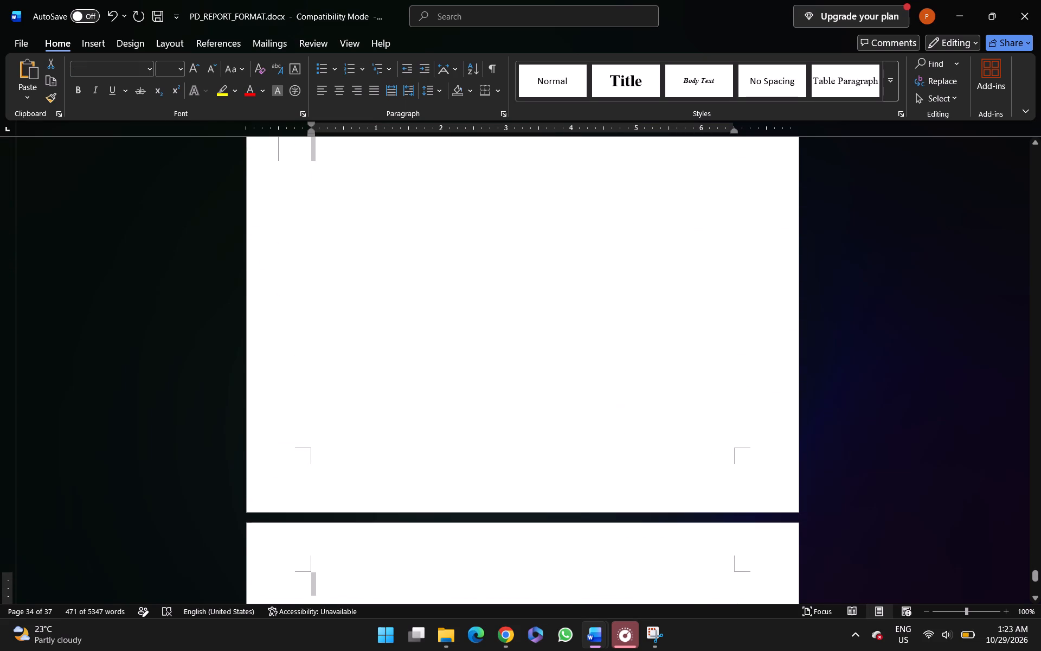
key(ctrl+shift+Up)
key(ctrl+shift+Up)
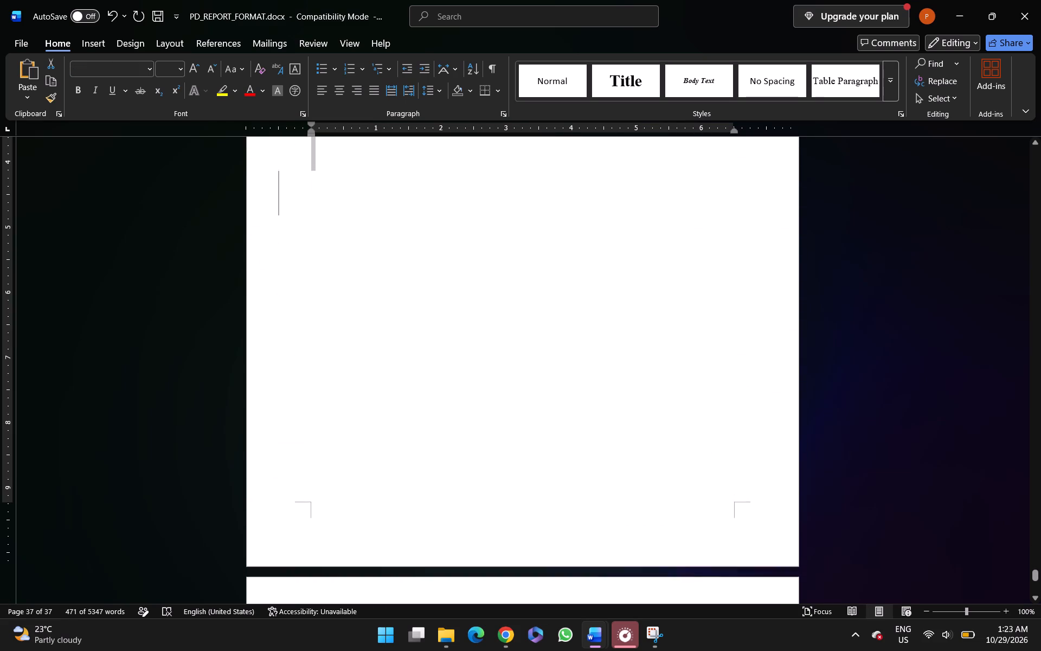
key(ctrl+shift+Up)
key(ctrl+shift+Up)
key(ctrl+shift+Up)
key(ctrl+shift+Down)
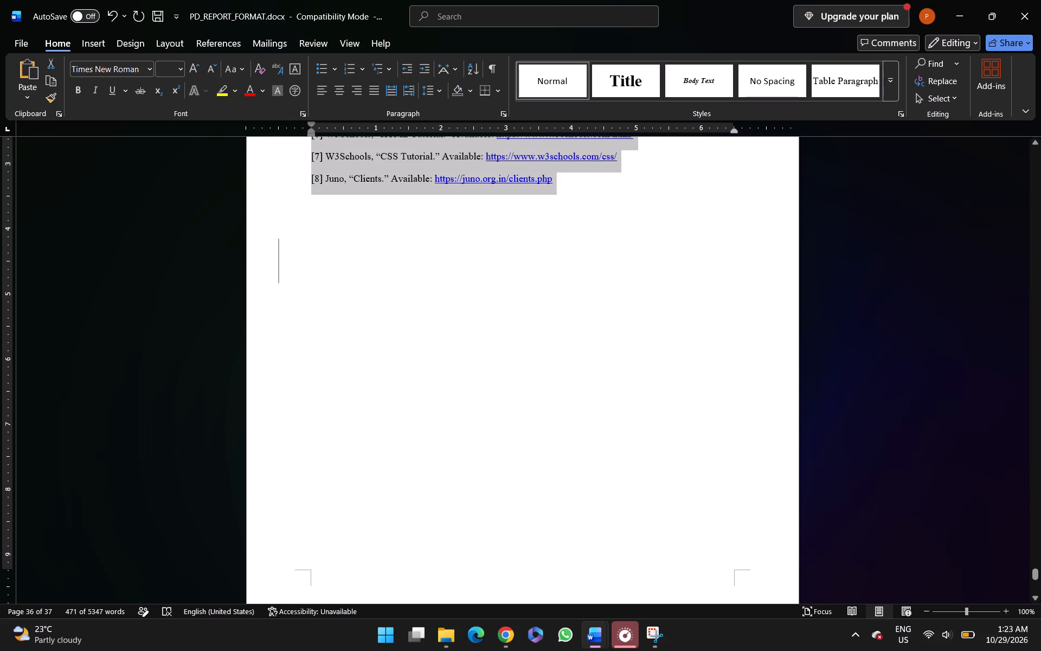
click(439, 87)
click(454, 144)
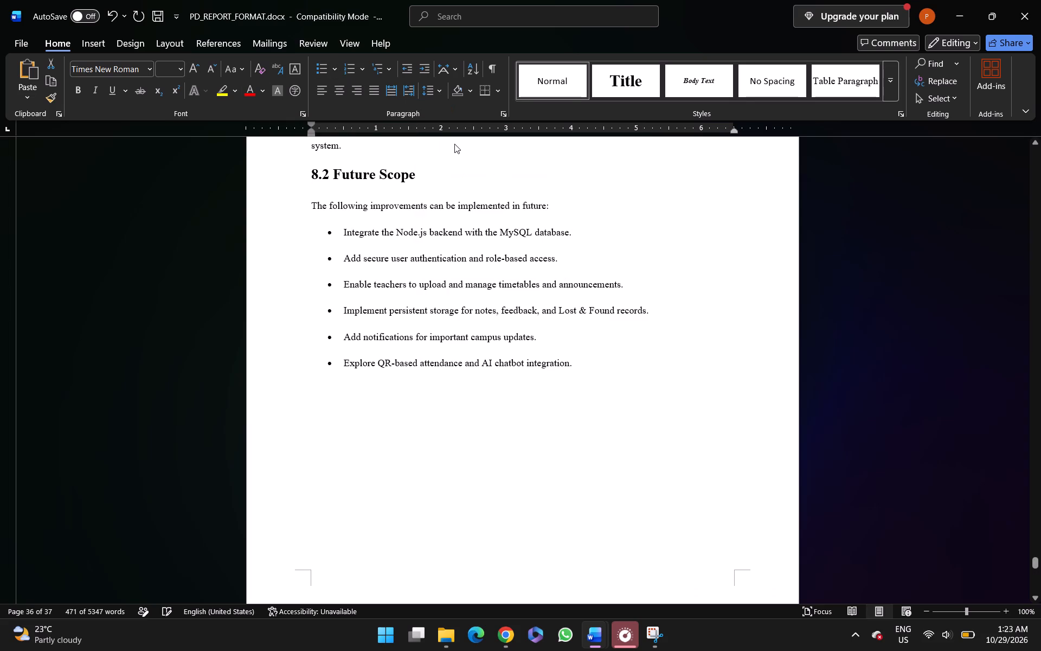
Enlarge the REFERENCES heading to 16 pt and center it.
scroll(400, 269, up, 10)
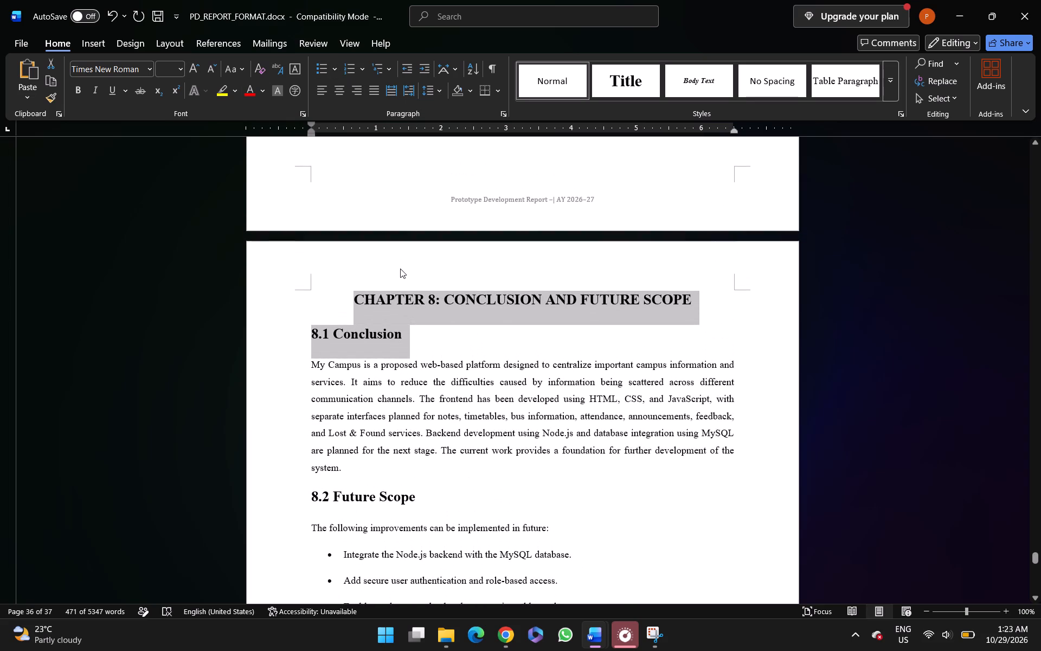
scroll(400, 269, up, 2)
scroll(400, 269, down, 1)
scroll(400, 269, up, 1)
scroll(400, 269, down, 1)
scroll(400, 269, up, 1)
scroll(400, 269, down, 8)
scroll(400, 269, up, 1)
scroll(400, 269, down, 15)
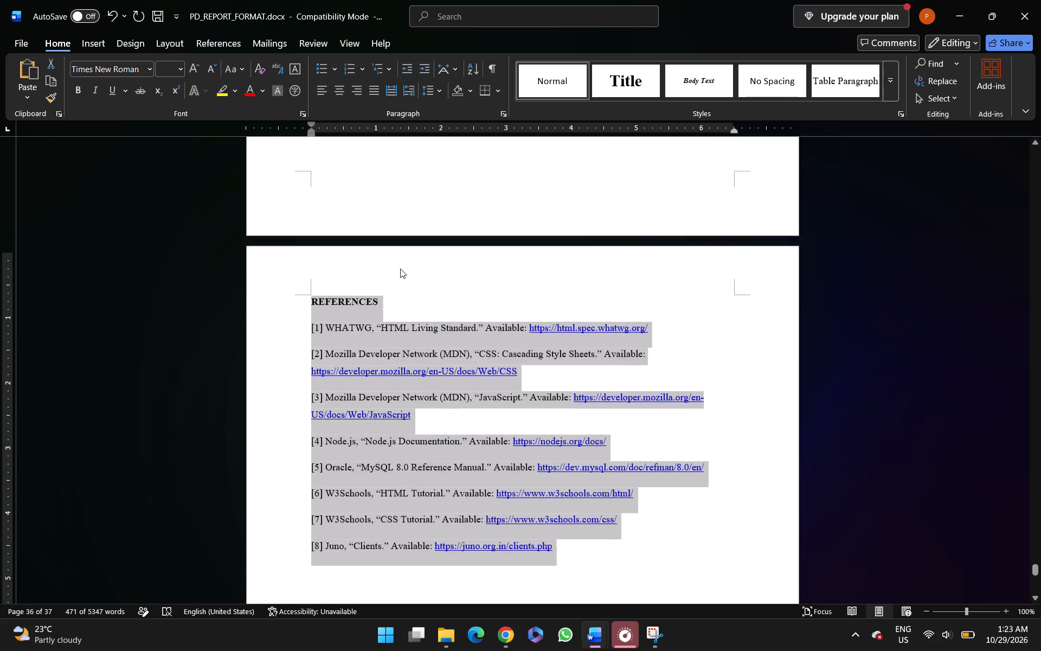
scroll(400, 269, down, 3)
scroll(400, 269, up, 1)
scroll(400, 269, down, 1)
click(400, 269)
triple_click(370, 259)
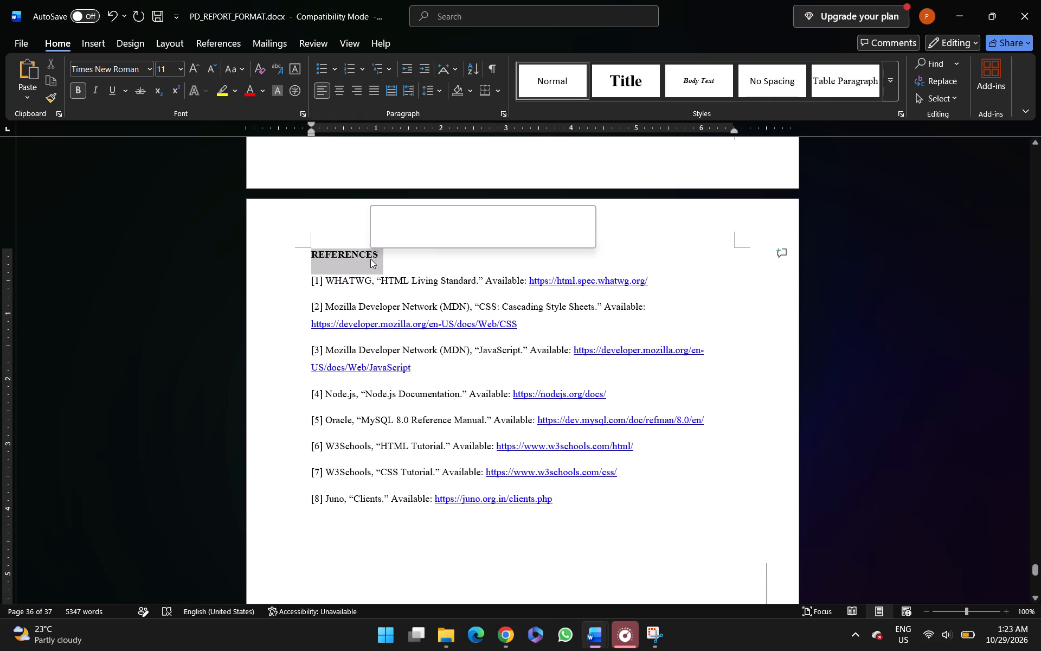
key(ctrl+shift+period)
key(ctrl+shift+period)
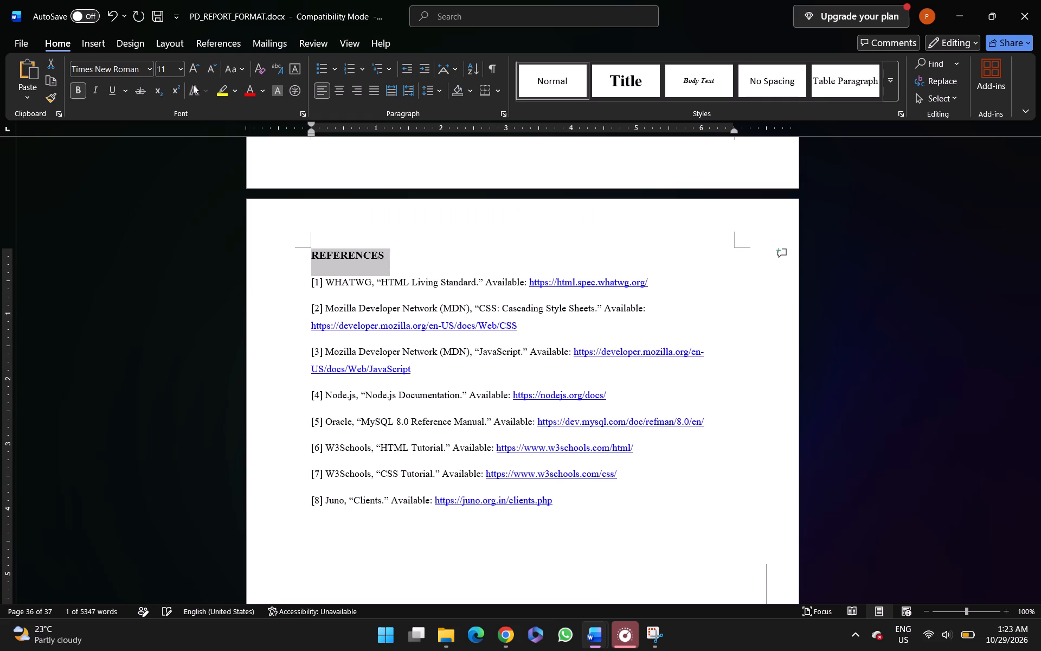
key(ctrl+shift+period)
key(ctrl+e)
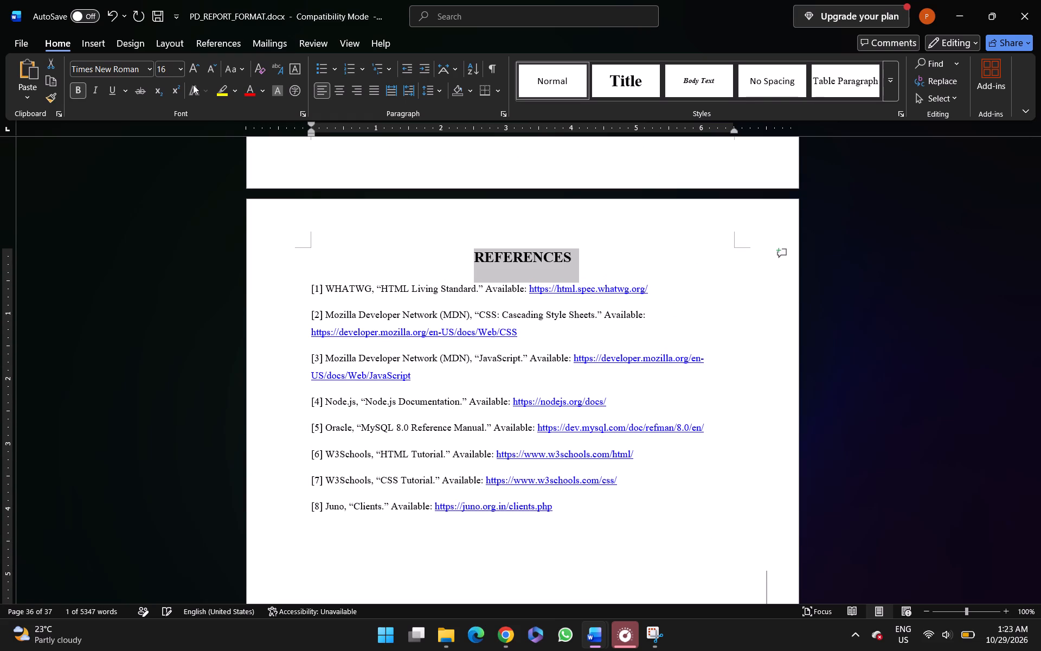
click(193, 85)
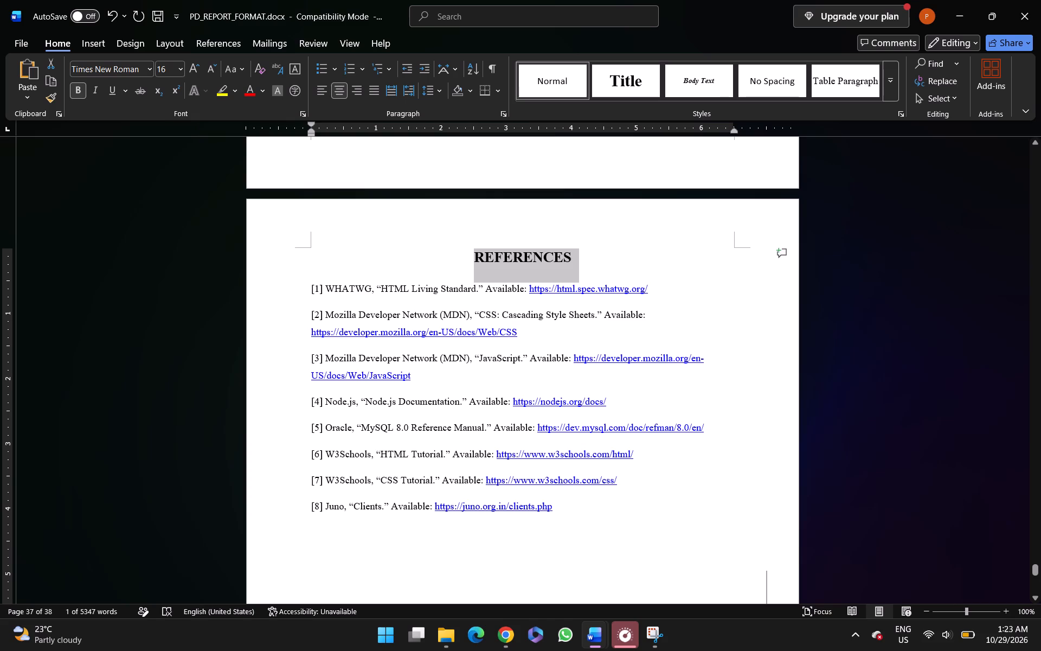
click(360, 292)
Review the layout of Chapters 6 to 8 for line spacing and stray blank pages.
scroll(360, 292, up, 3)
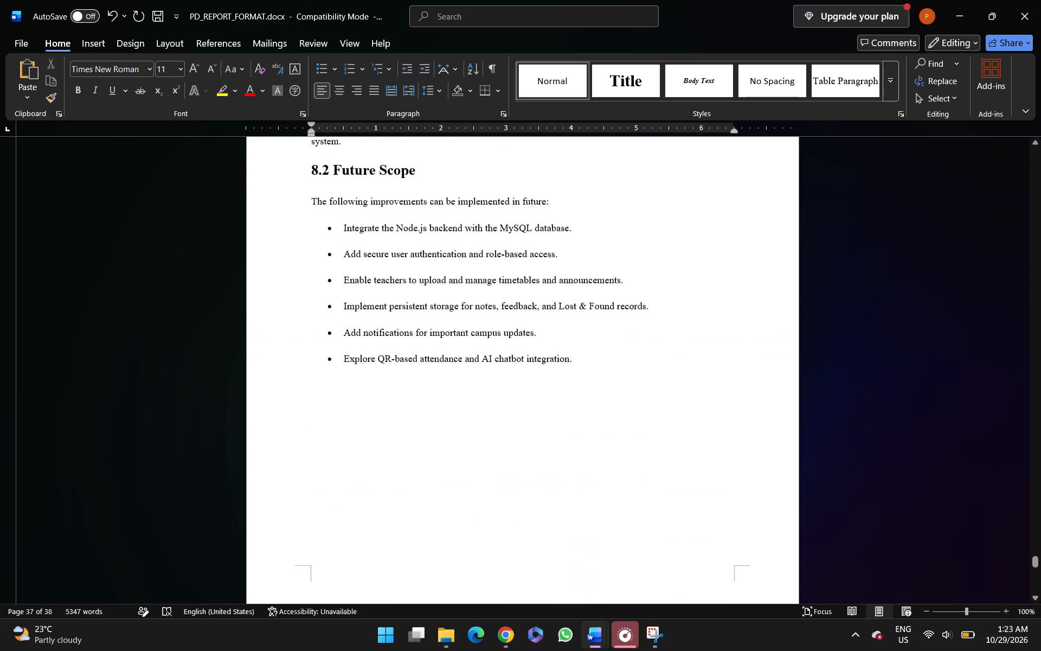
scroll(360, 292, up, 6)
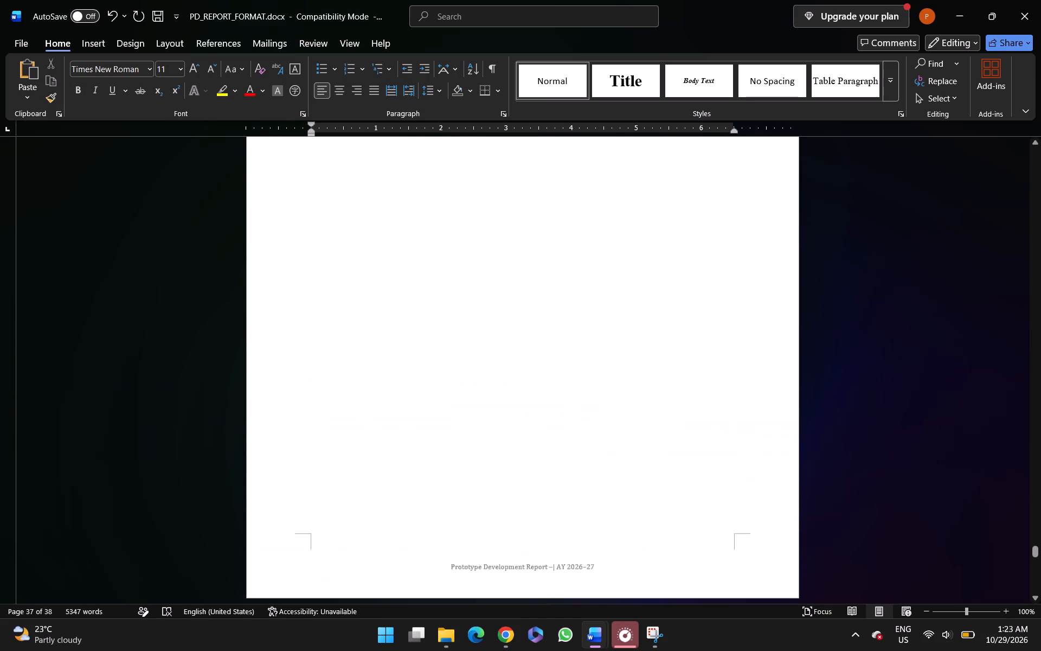
scroll(360, 292, up, 1)
scroll(360, 292, down, 2)
scroll(360, 292, up, 1)
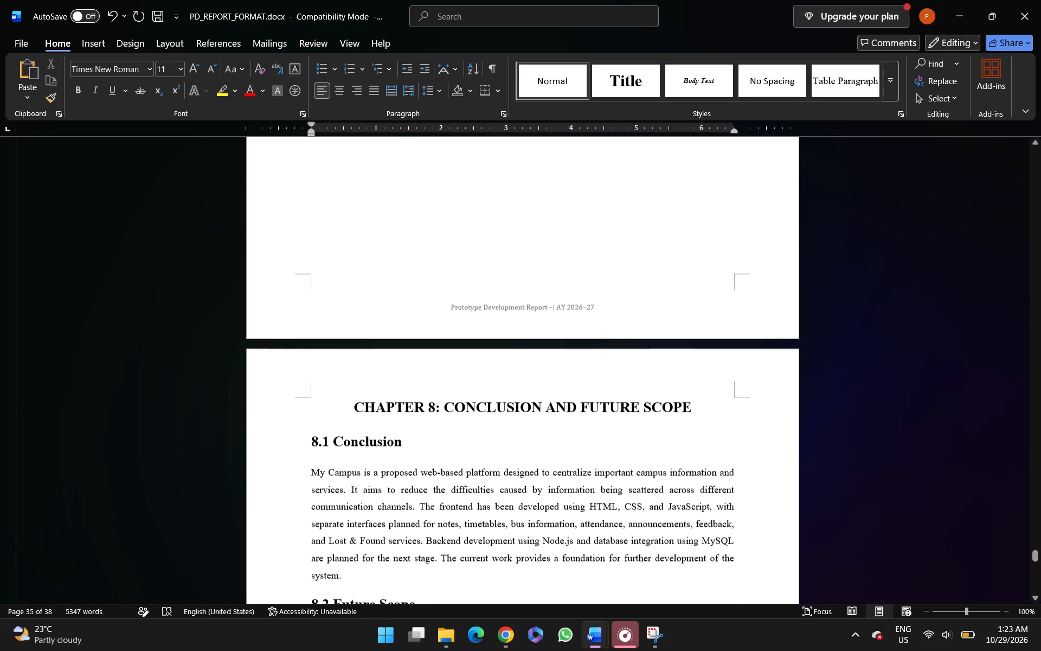
click(389, 488)
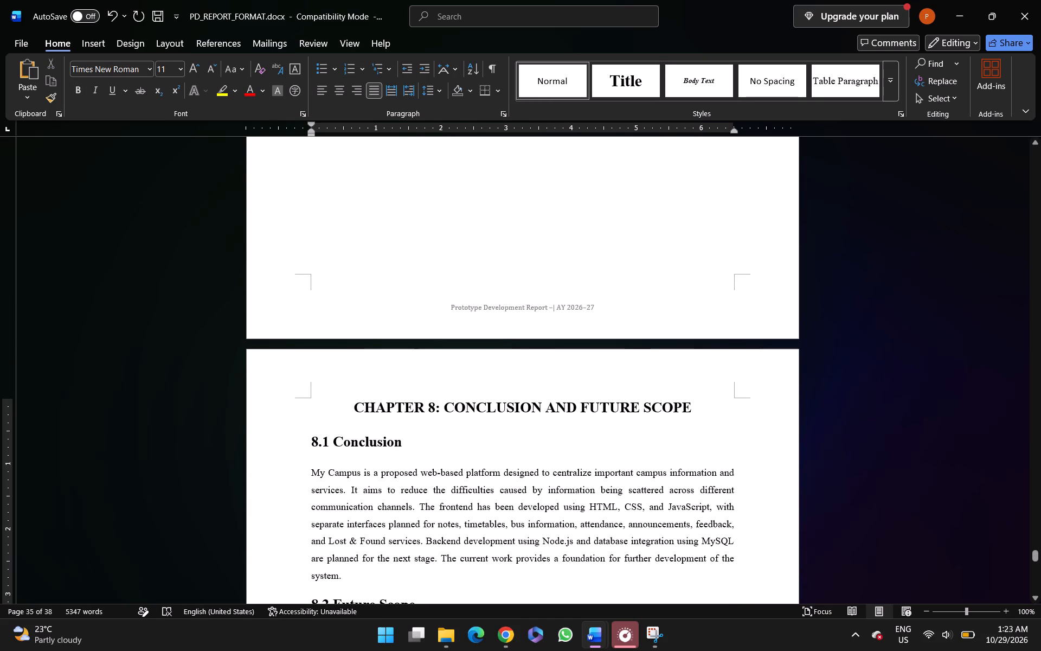
scroll(389, 489, up, 5)
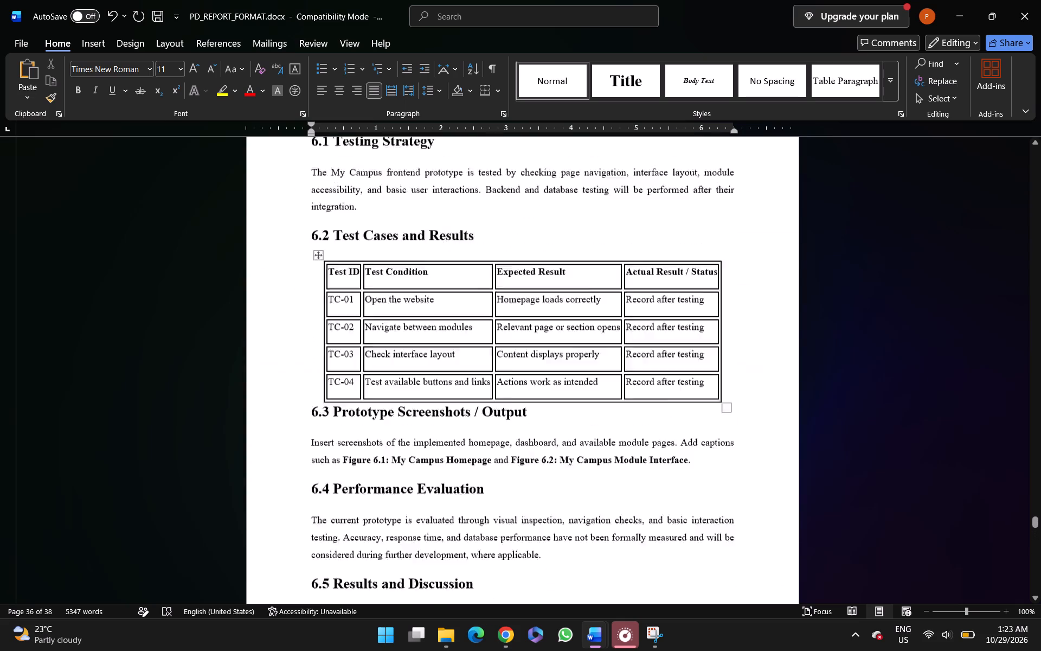
scroll(389, 489, up, 2)
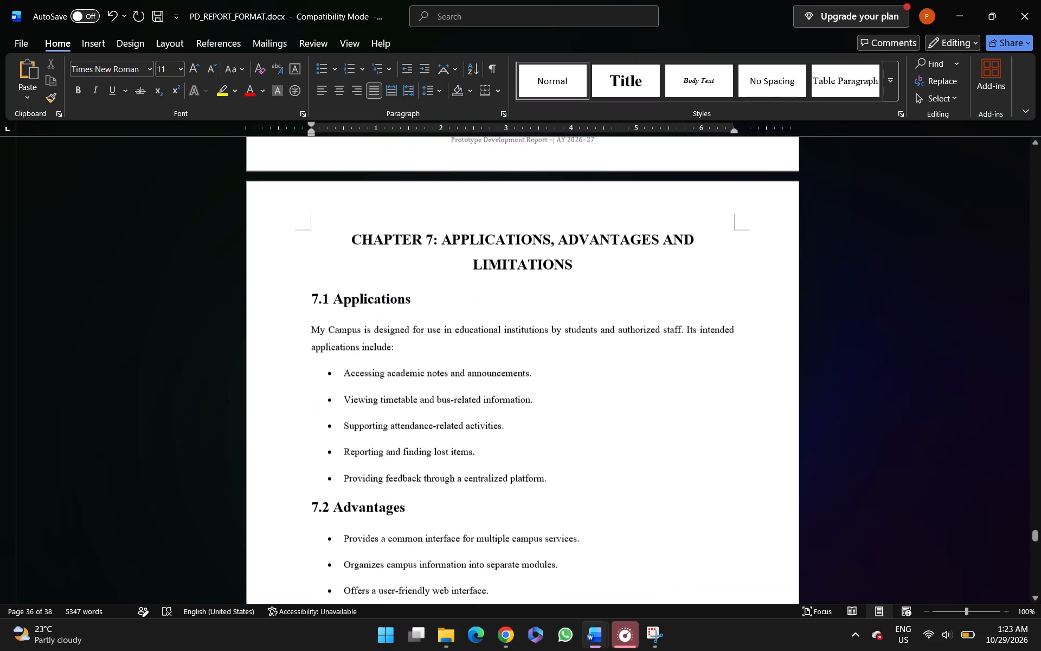
scroll(389, 489, down, 5)
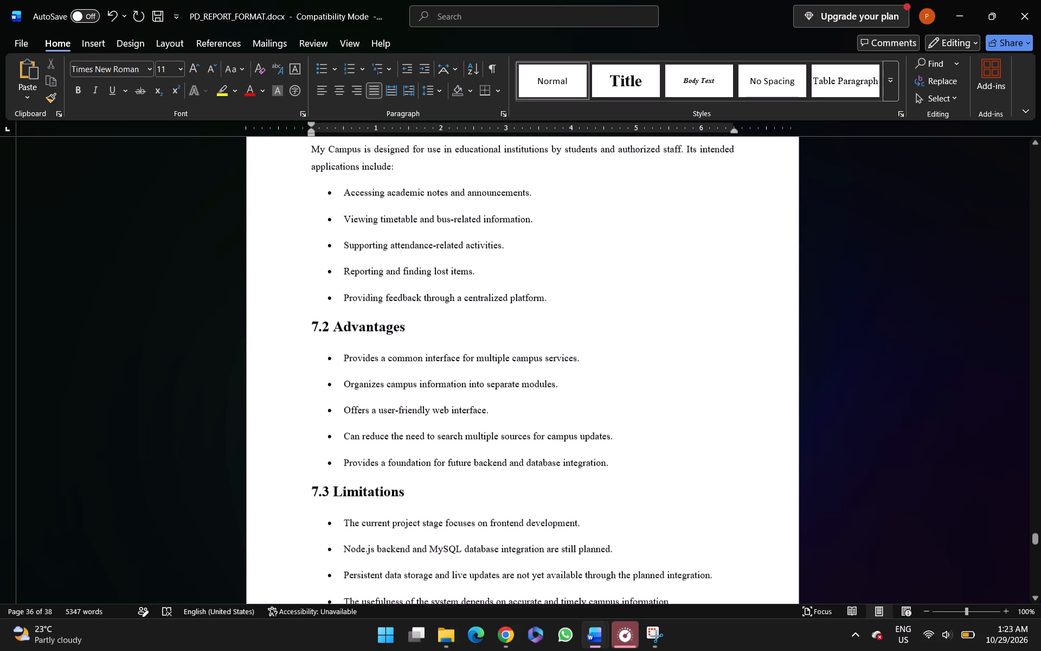
scroll(389, 489, down, 6)
scroll(389, 489, up, 1)
scroll(389, 489, down, 1)
scroll(389, 489, up, 1)
scroll(389, 489, down, 2)
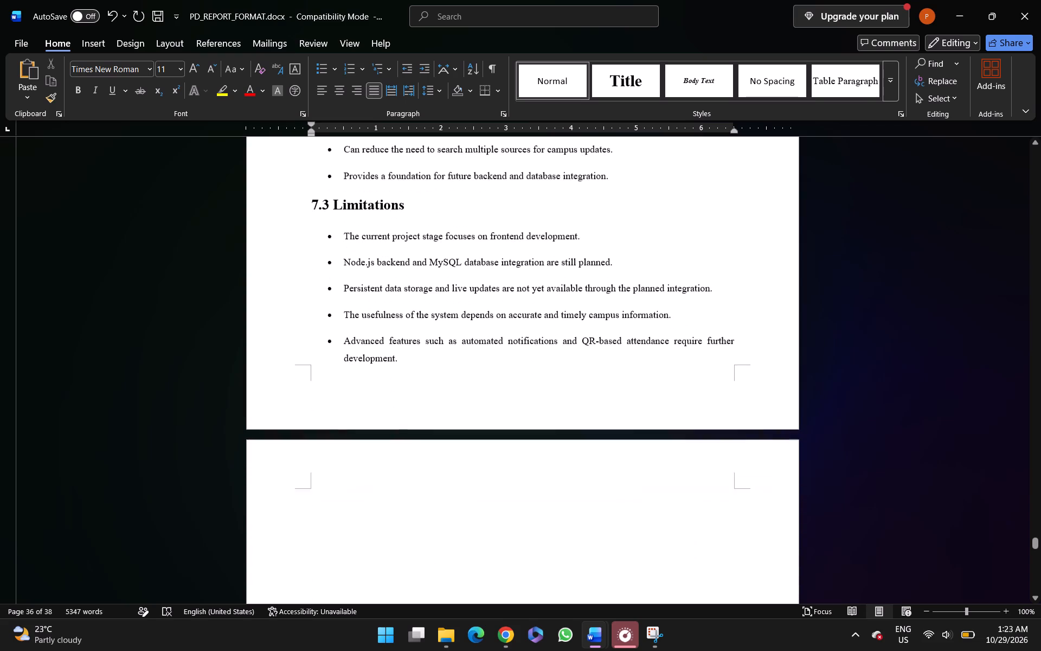
Delete the blank lines that form the empty page between section 7.3 Limitations and the Chapter 8 heading.
drag(310, 479, 364, 580)
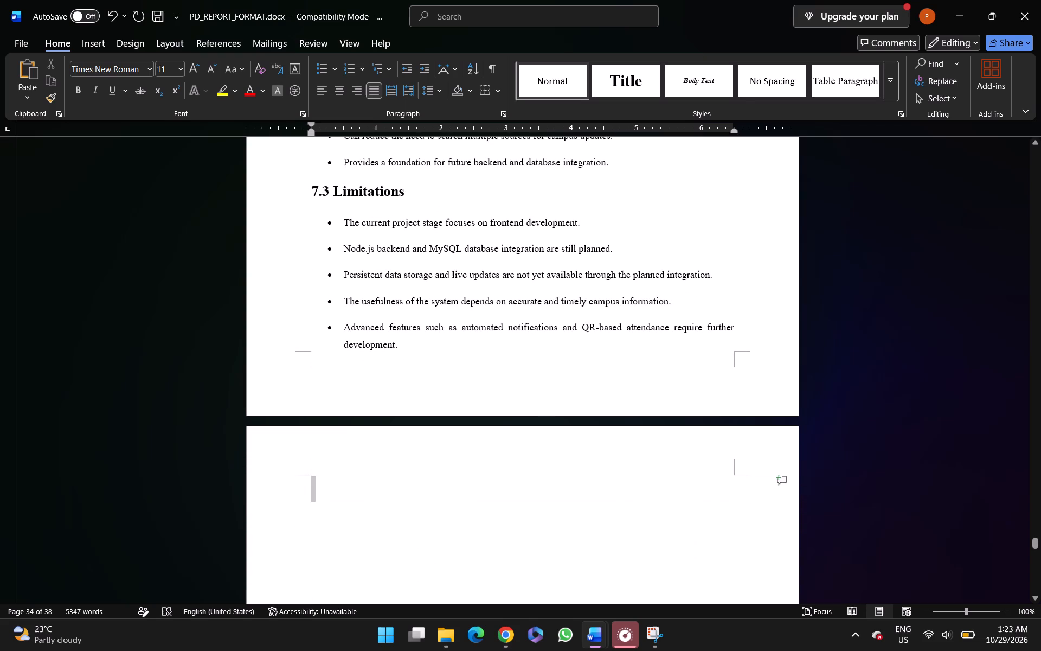
drag(364, 580, 341, 527)
key(BackSpace)
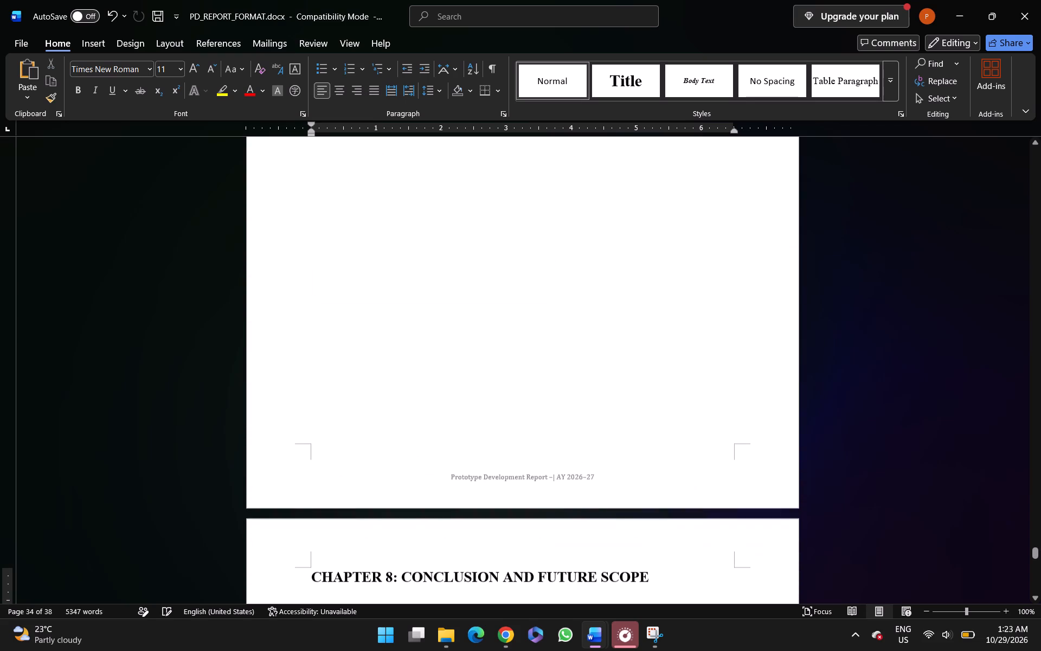
drag(326, 437, 281, 326)
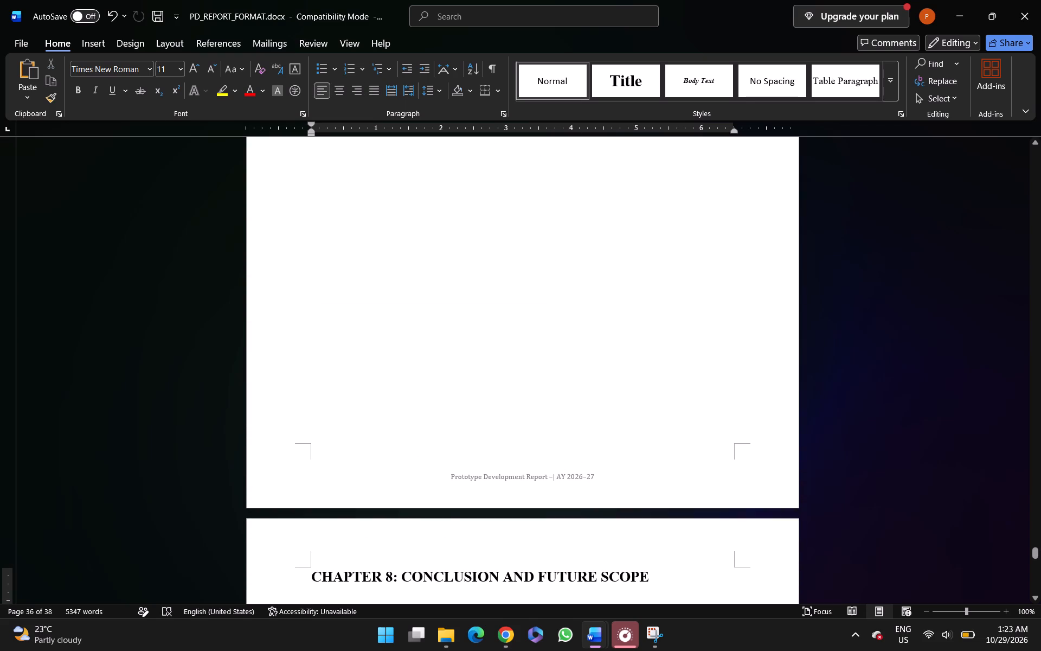
drag(281, 326, 289, 435)
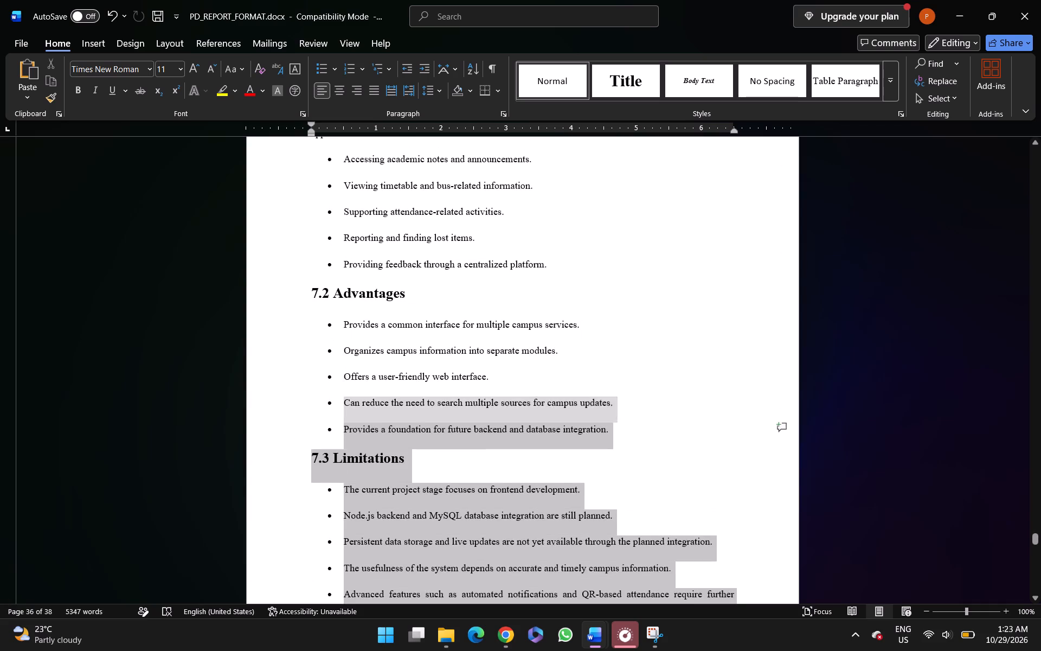
drag(289, 435, 272, 405)
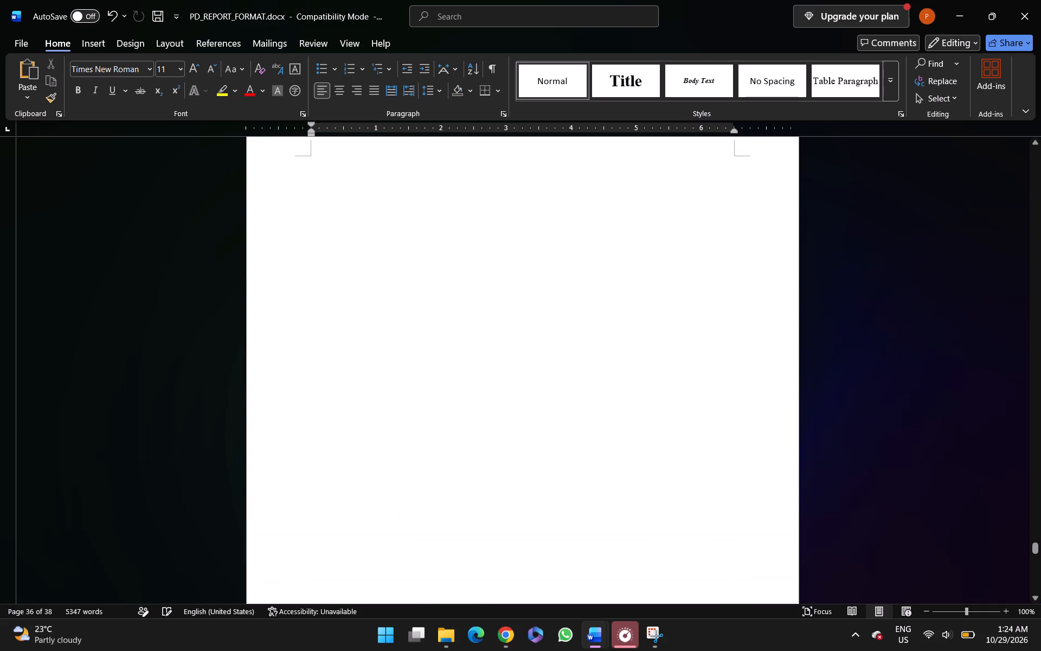
click(315, 169)
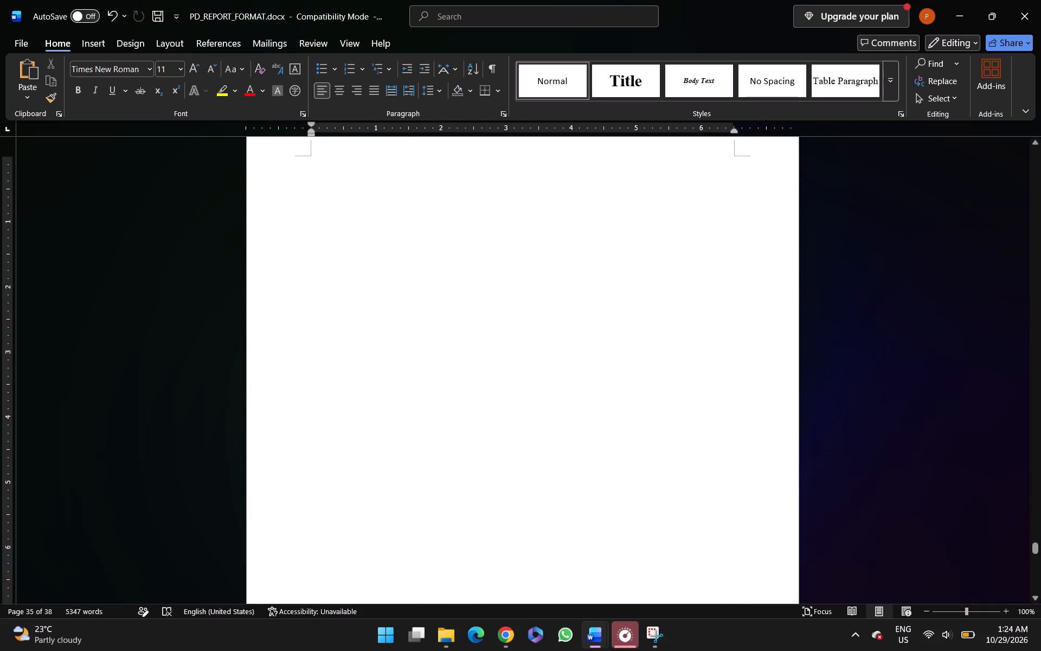
scroll(315, 169, up, 1)
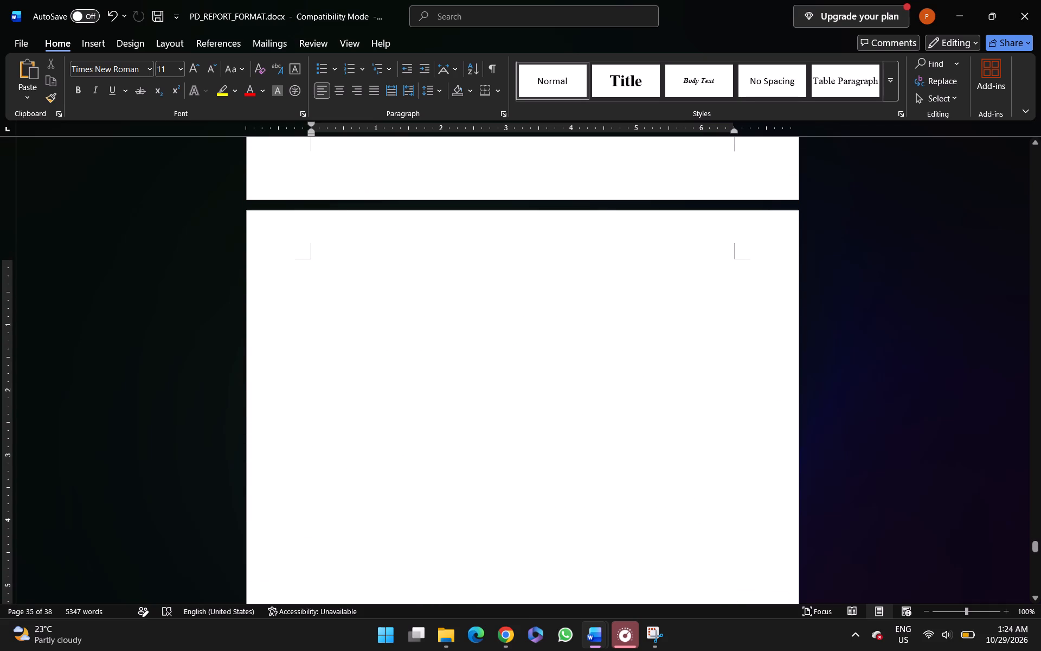
double_click(317, 260)
drag(317, 260, 431, 375)
drag(431, 375, 312, 279)
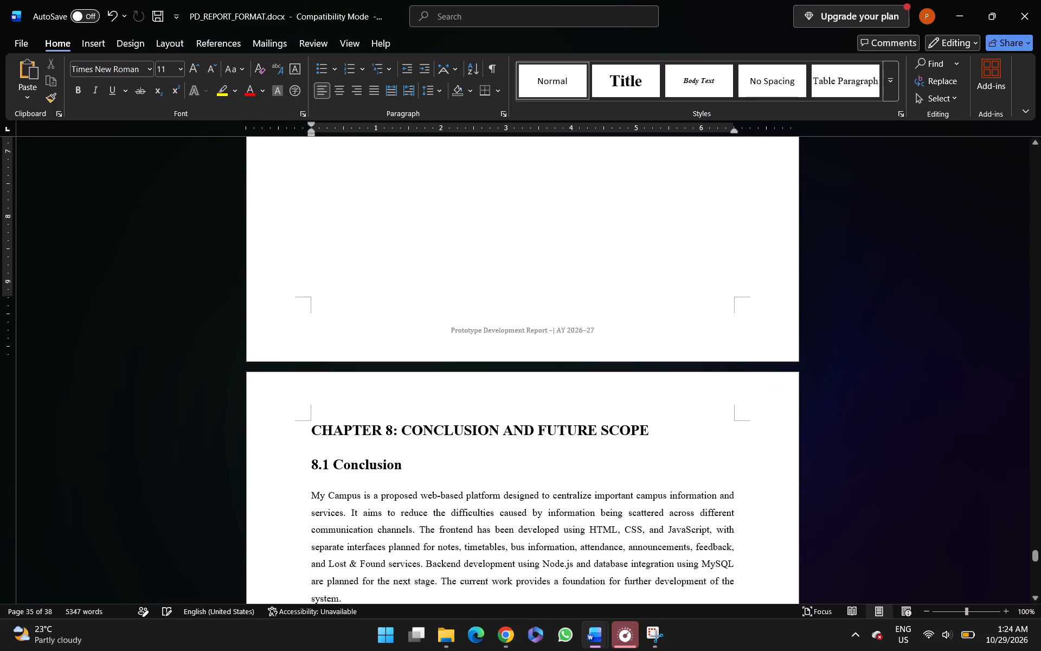
drag(312, 279, 316, 293)
key(BackSpace)
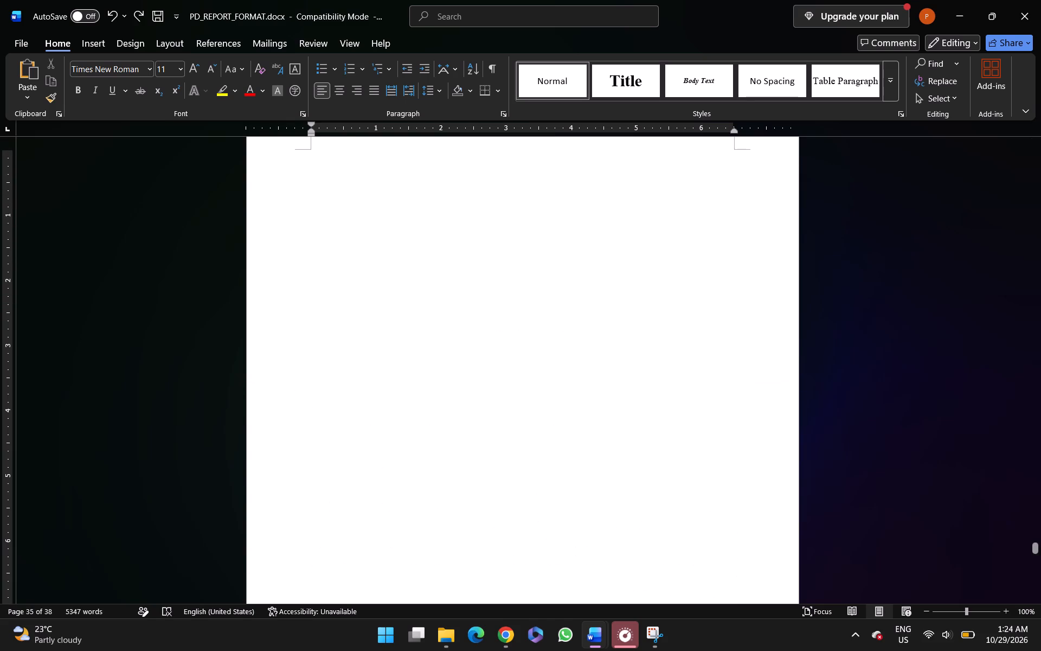
scroll(316, 293, up, 4)
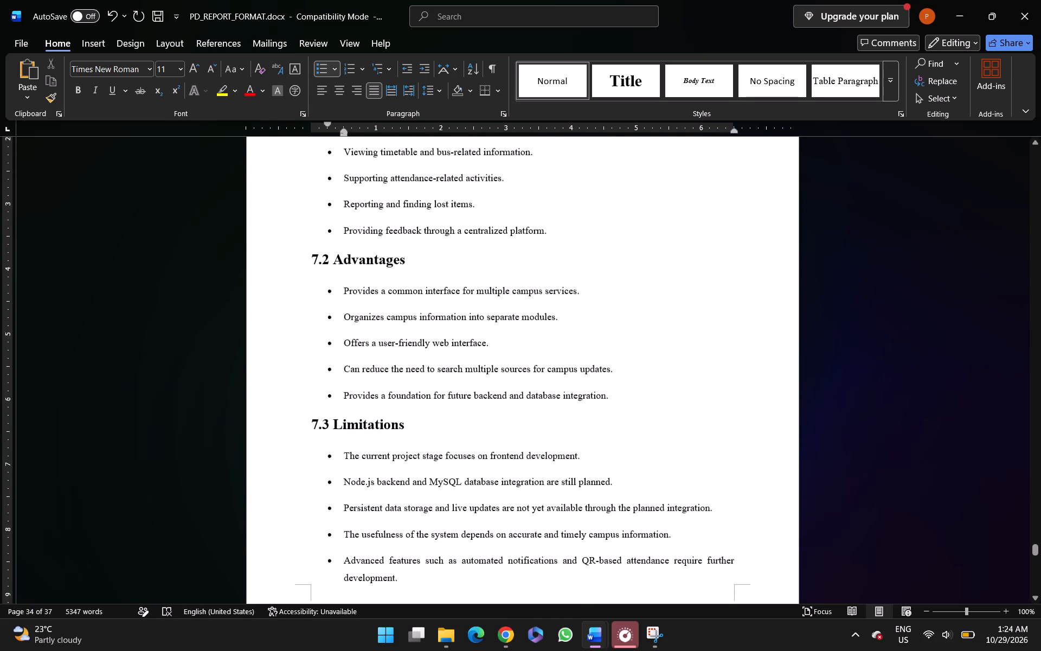
scroll(316, 293, down, 2)
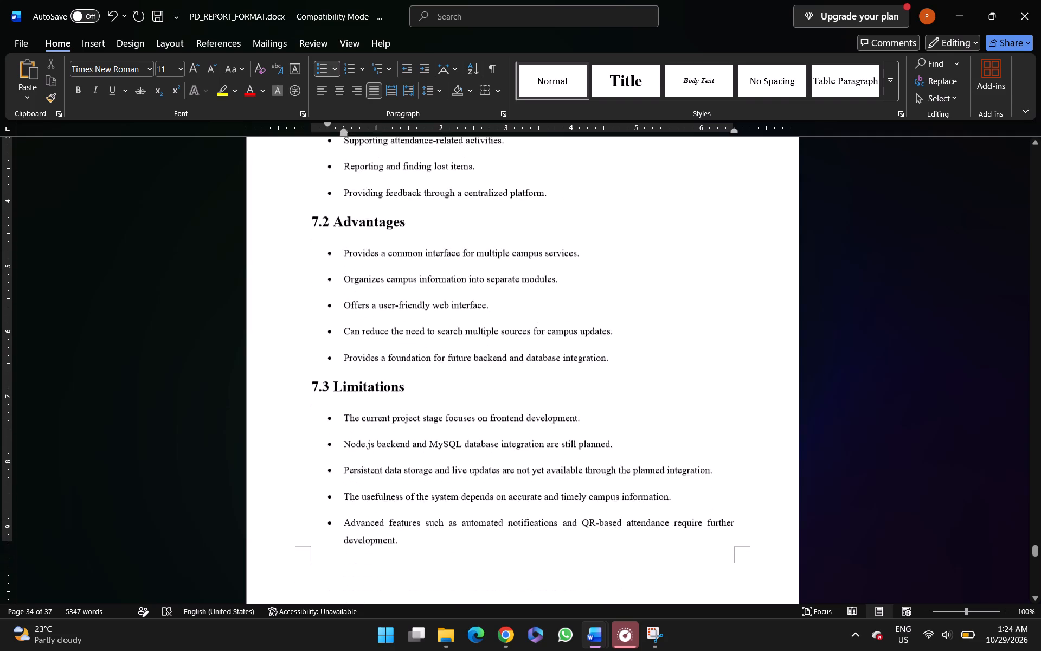
Delete the empty last page that follows the References section.
scroll(316, 293, down, 3)
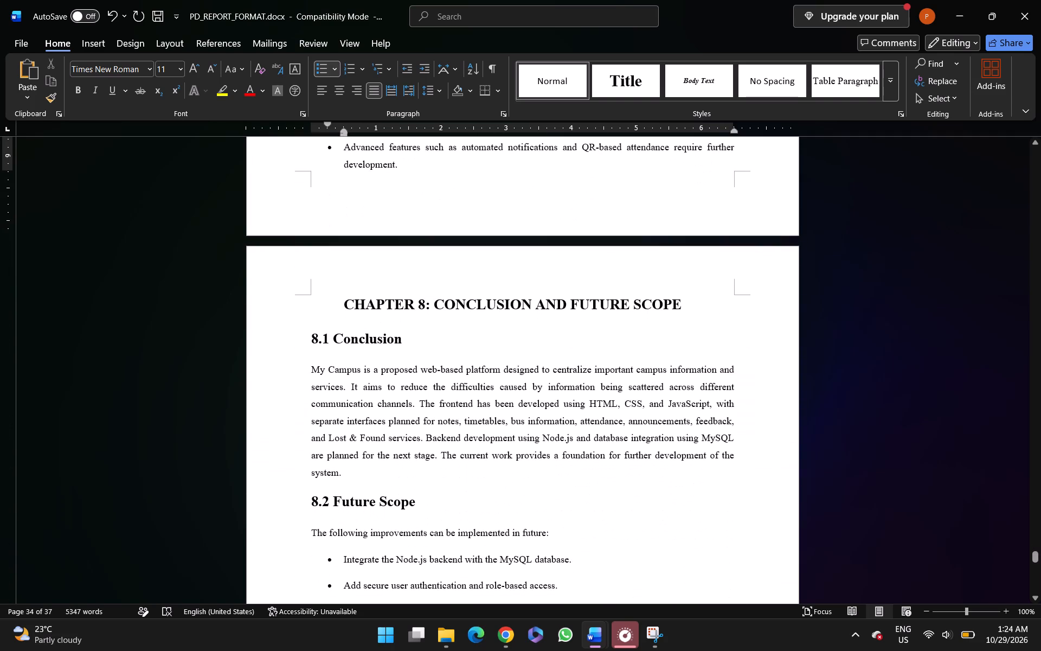
scroll(316, 293, down, 1)
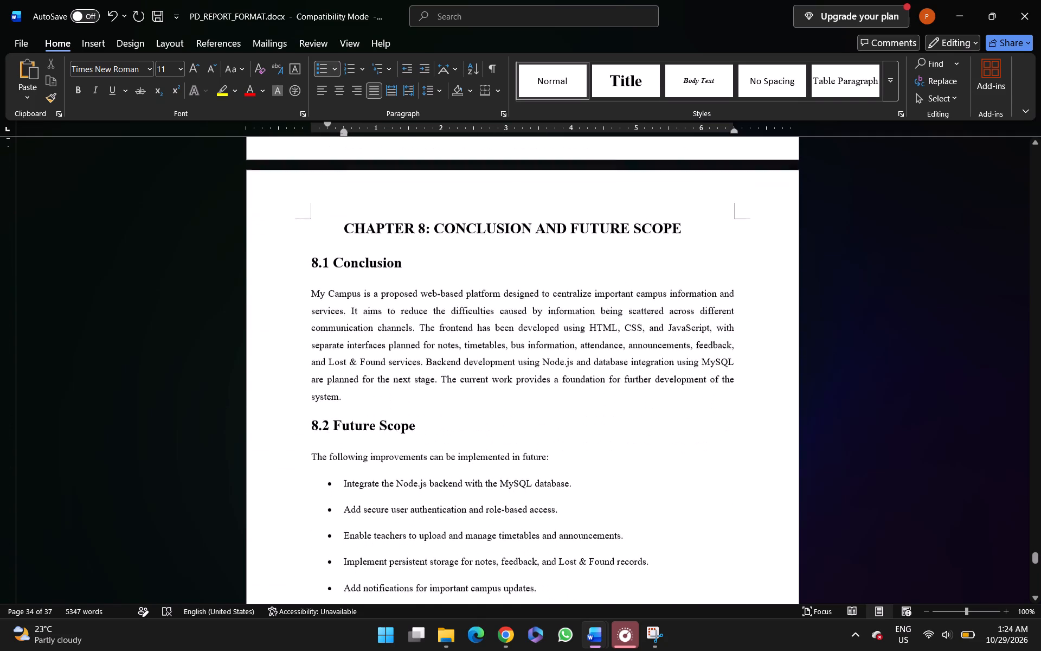
scroll(316, 293, down, 3)
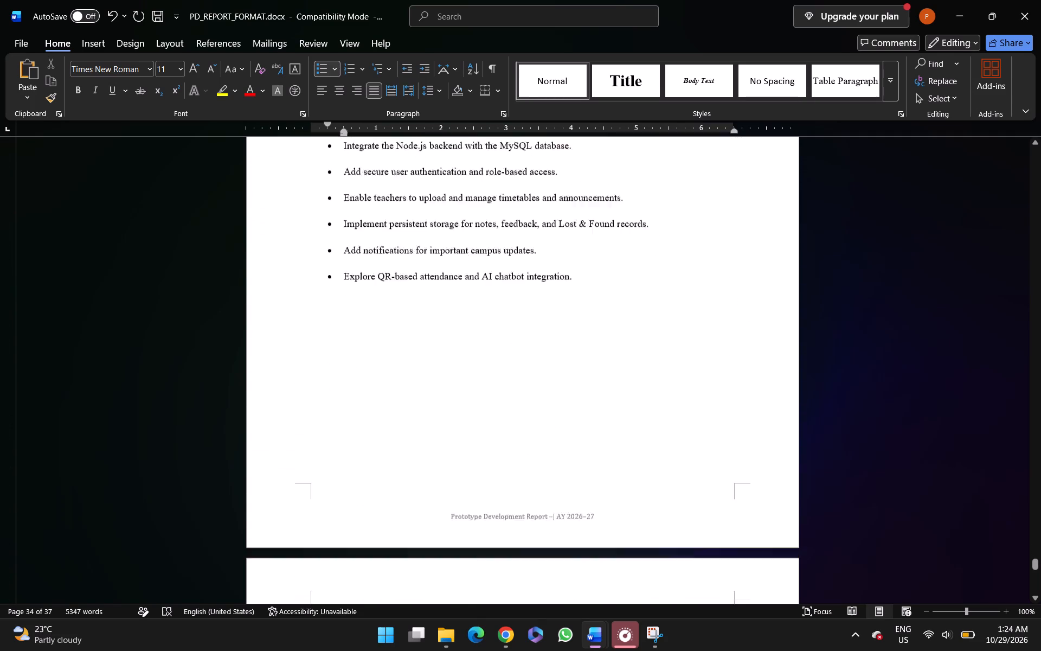
scroll(316, 293, down, 4)
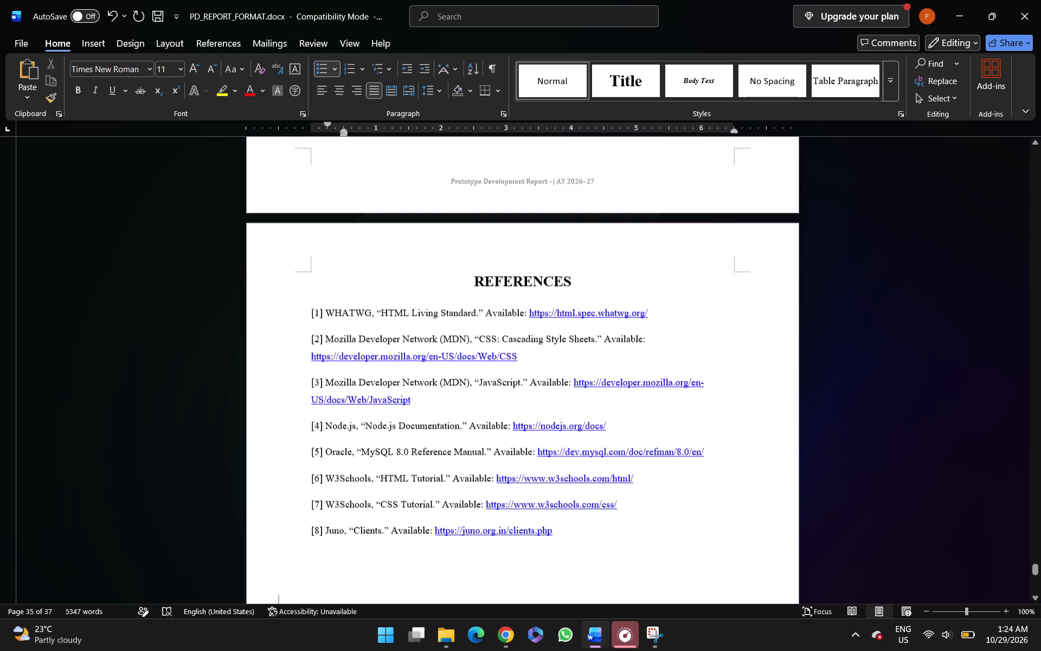
scroll(316, 293, down, 8)
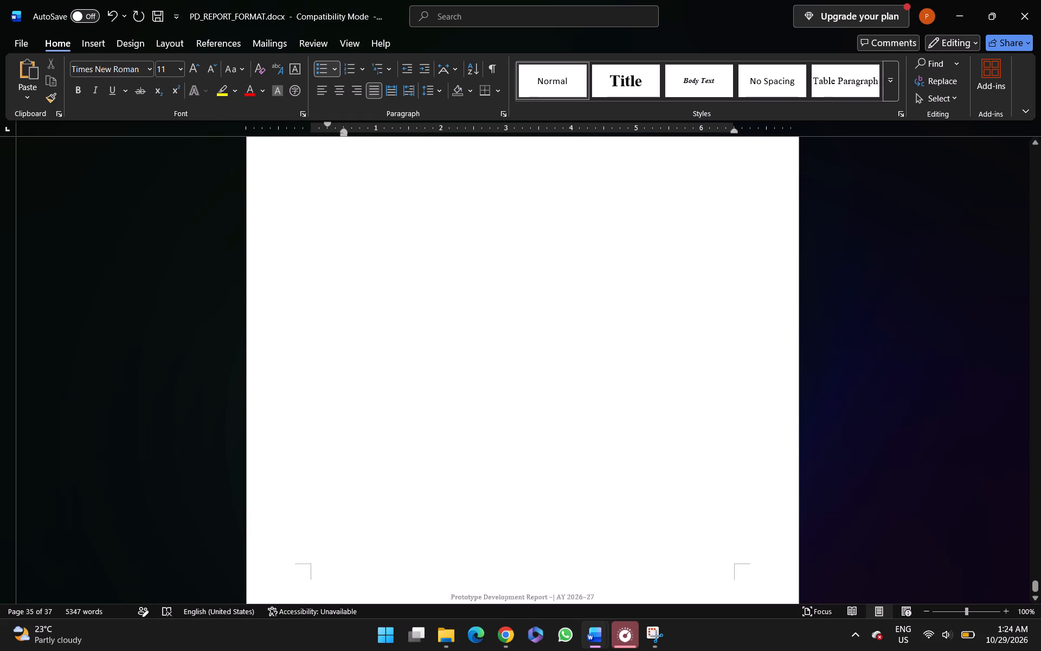
scroll(316, 293, down, 3)
click(326, 498)
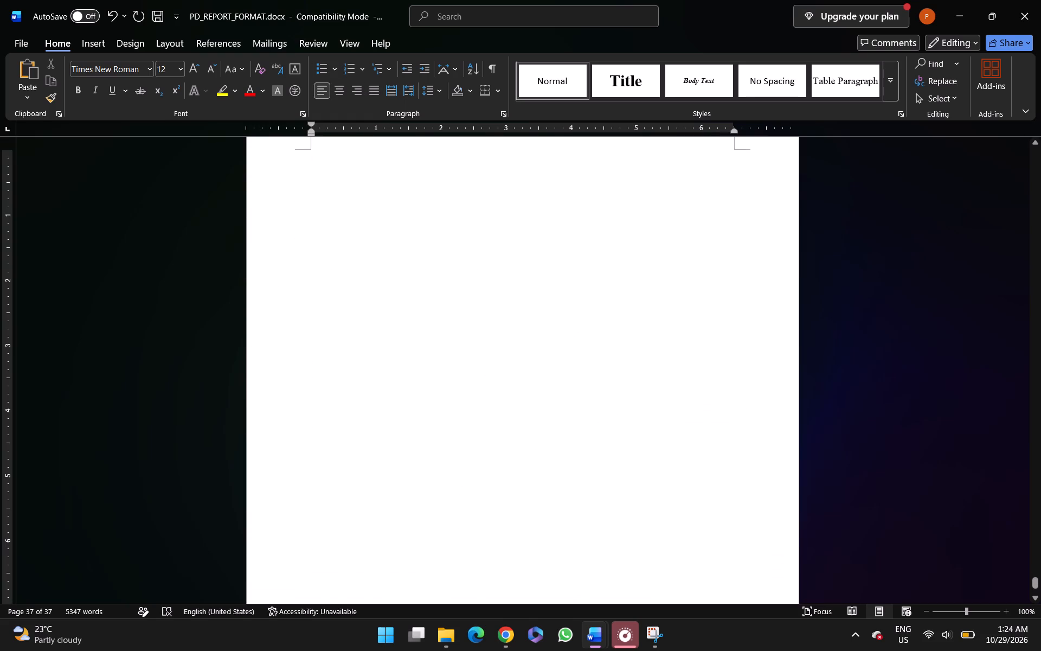
key(ctrl+shift+Down)
key(ctrl+shift+Down)
key(ctrl+shift+Down)
key(ctrl+shift+Down)
key(ctrl+shift+Down)
key(ctrl+shift+Down)
key(ctrl+shift+Down)
key(ctrl+shift+Down)
key(ctrl+shift+Down)
key(ctrl+shift+Down)
key(ctrl+shift+Down)
key(ctrl+shift+Down)
key(ctrl+shift+Down)
key(ctrl+shift+Down)
key(ctrl+shift+Down)
key(ctrl+shift+Down)
key(ctrl+shift+Down)
key(ctrl+shift+Down)
key(ctrl+shift+Down)
key(ctrl+shift+Down)
key(BackSpace)
key(BackSpace)
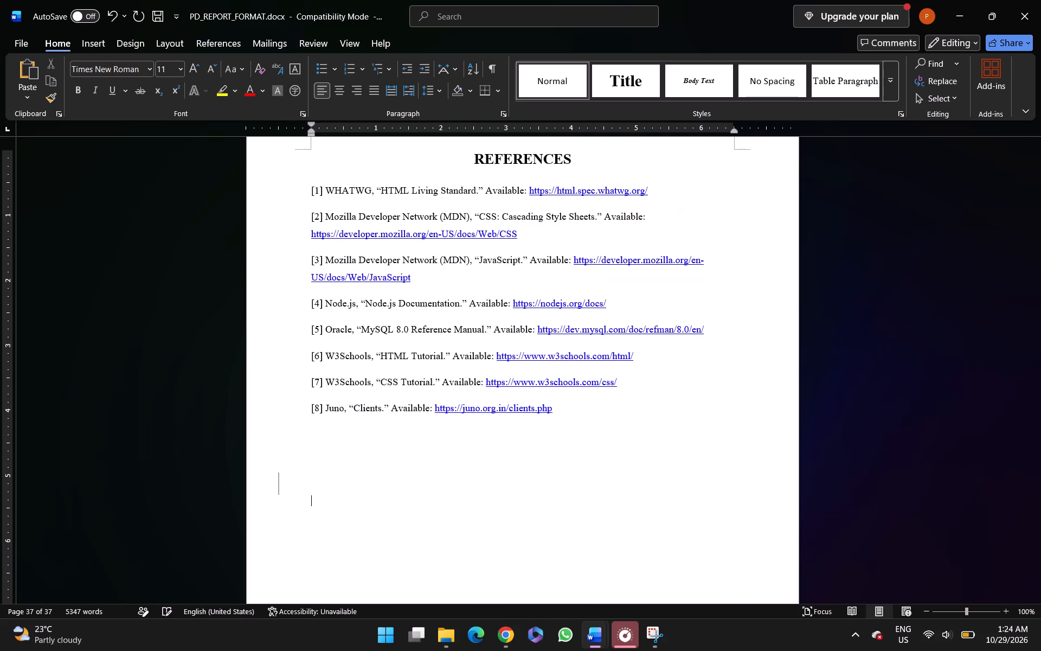
Check the pages from the end of References back through Chapters 8 and 7 for leftover blank pages and layout.
scroll(320, 514, down, 11)
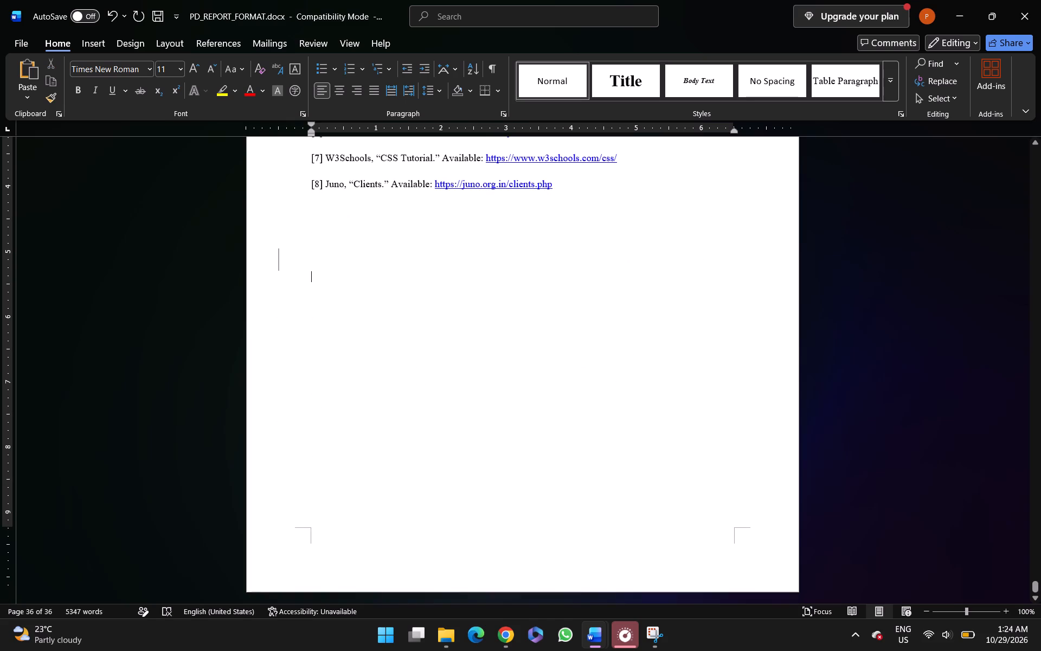
scroll(320, 514, down, 2)
scroll(320, 514, up, 4)
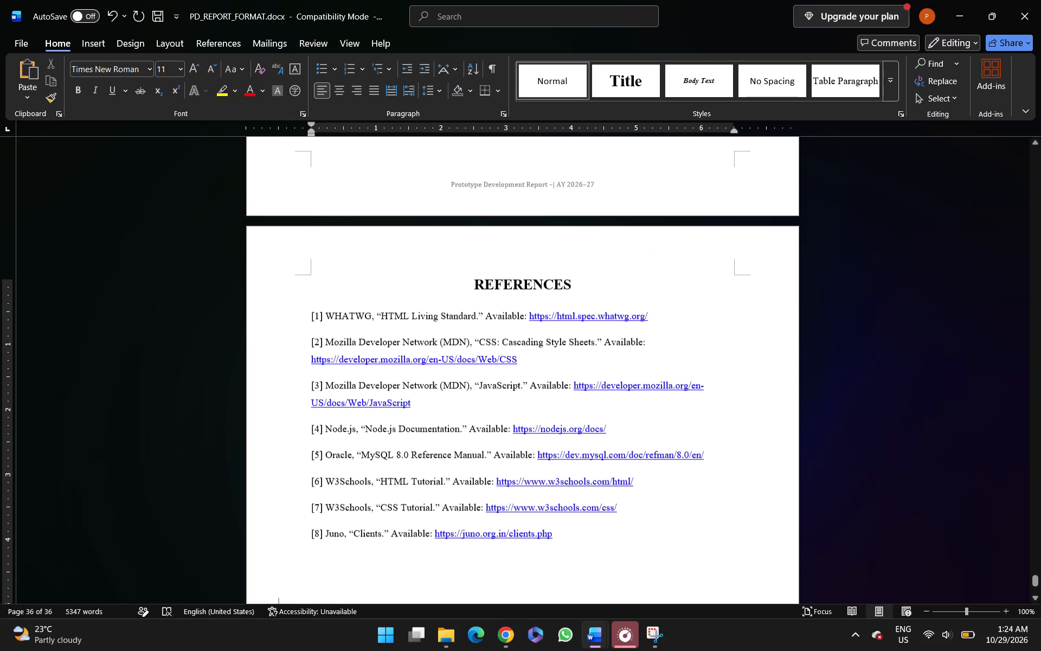
scroll(320, 514, up, 4)
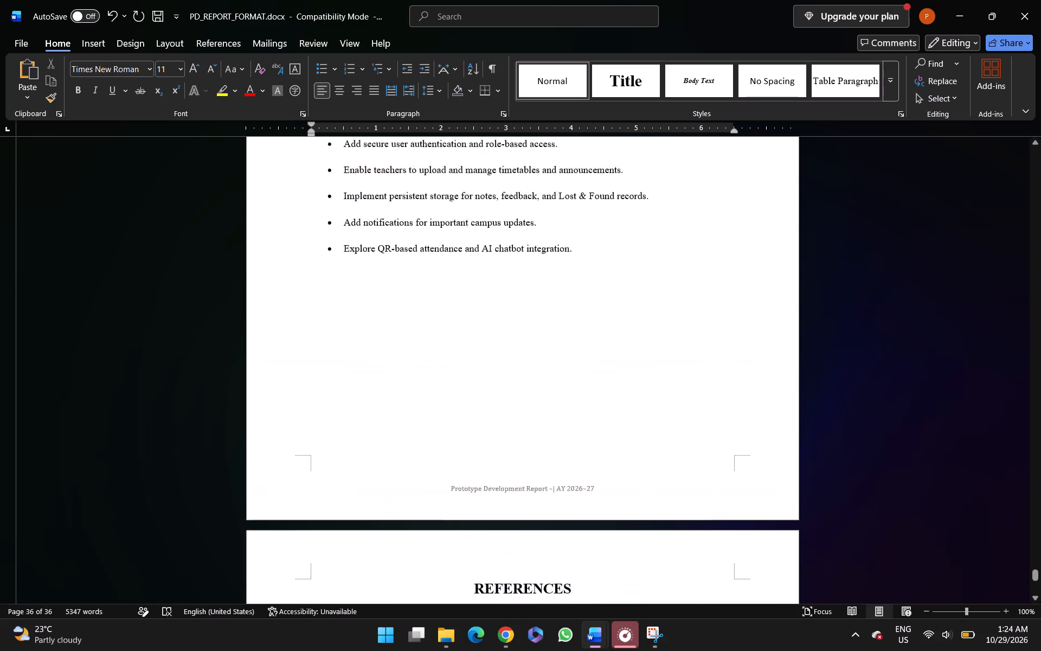
scroll(320, 514, up, 5)
scroll(320, 514, up, 20)
scroll(320, 514, up, 6)
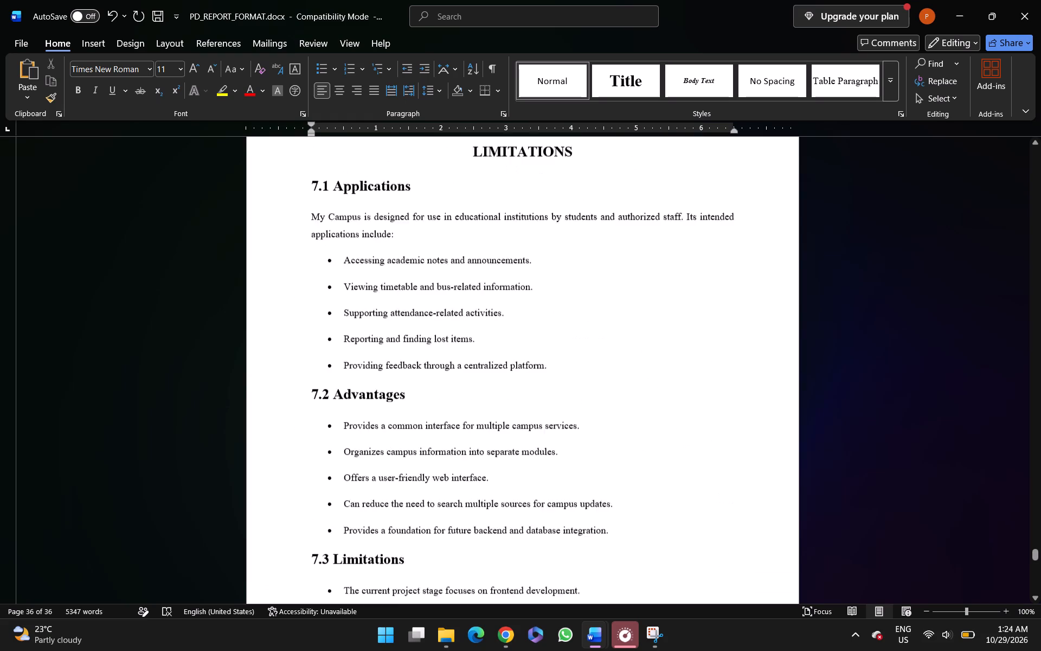
scroll(320, 514, up, 20)
scroll(320, 514, up, 19)
scroll(320, 514, up, 9)
scroll(320, 514, up, 20)
scroll(320, 514, up, 20)
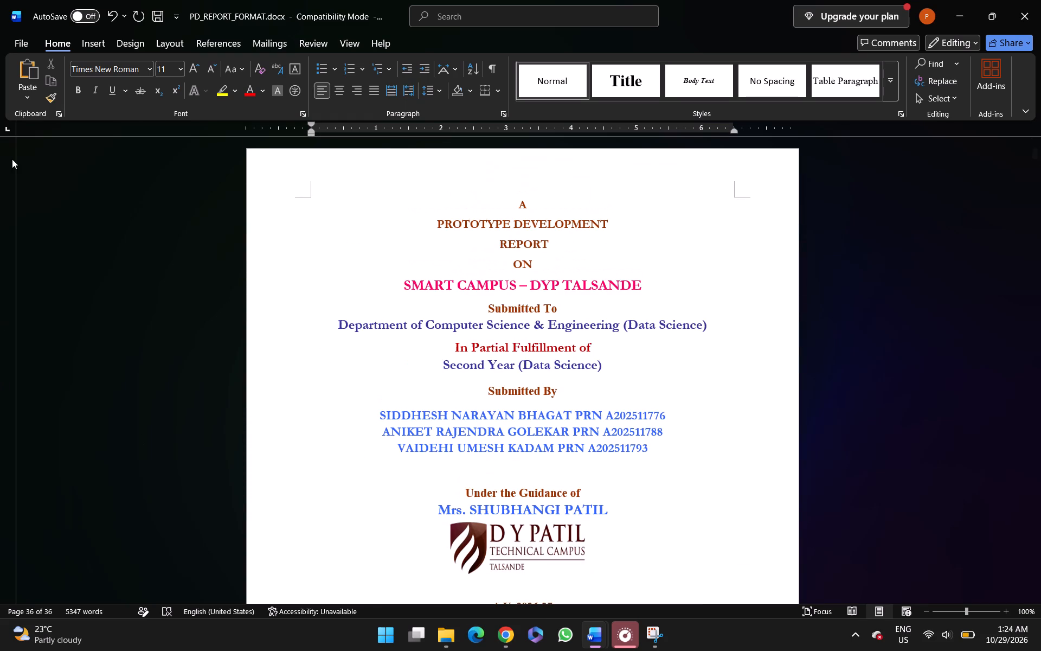
click(28, 43)
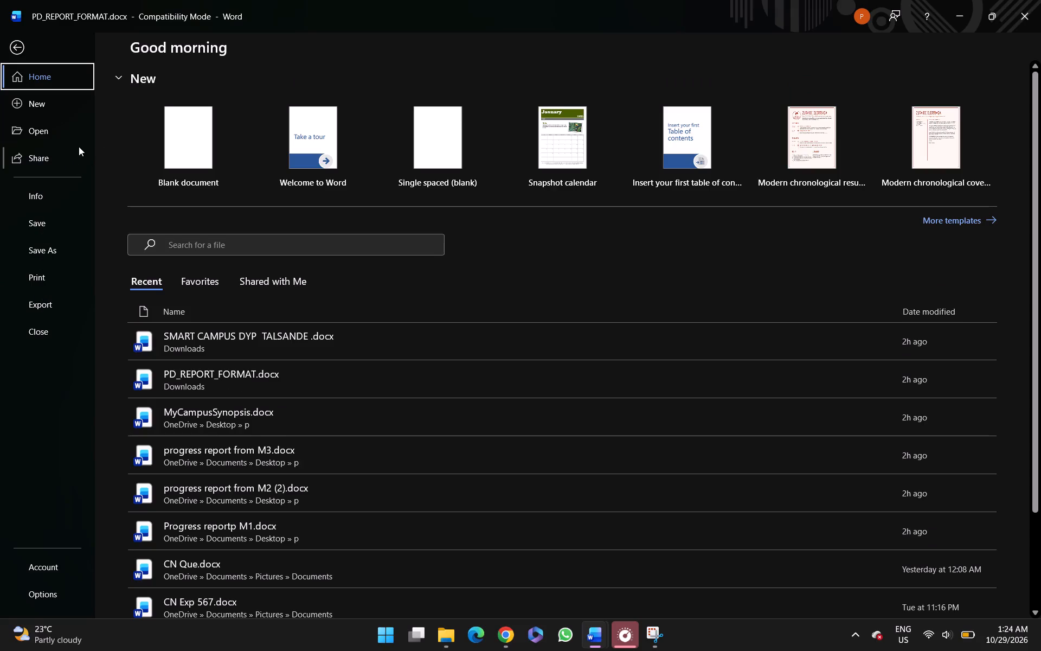
click(50, 249)
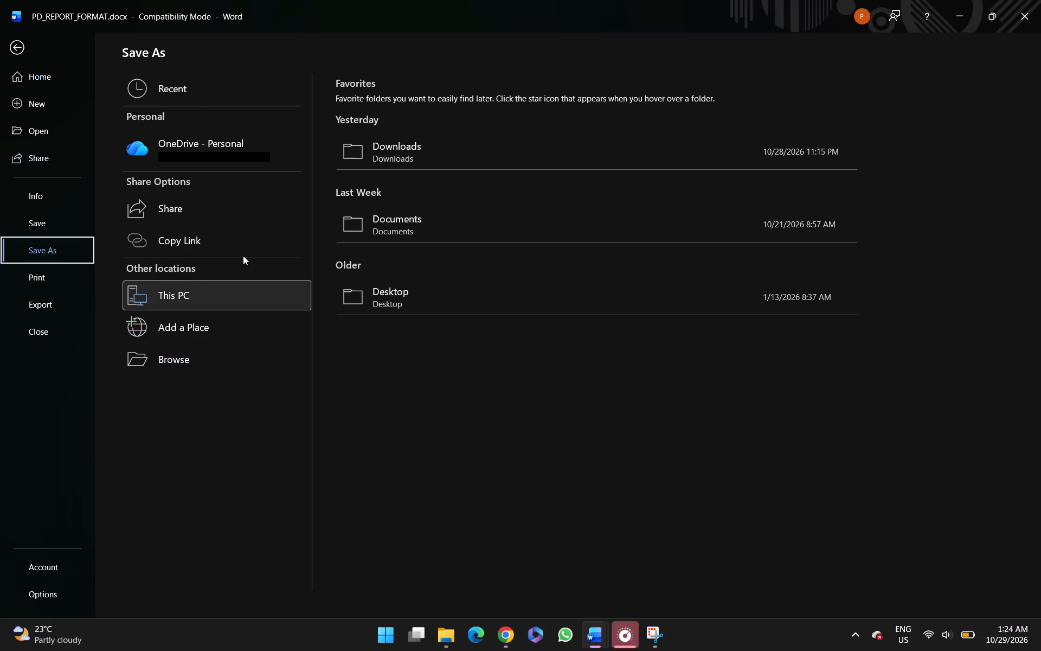
click(392, 165)
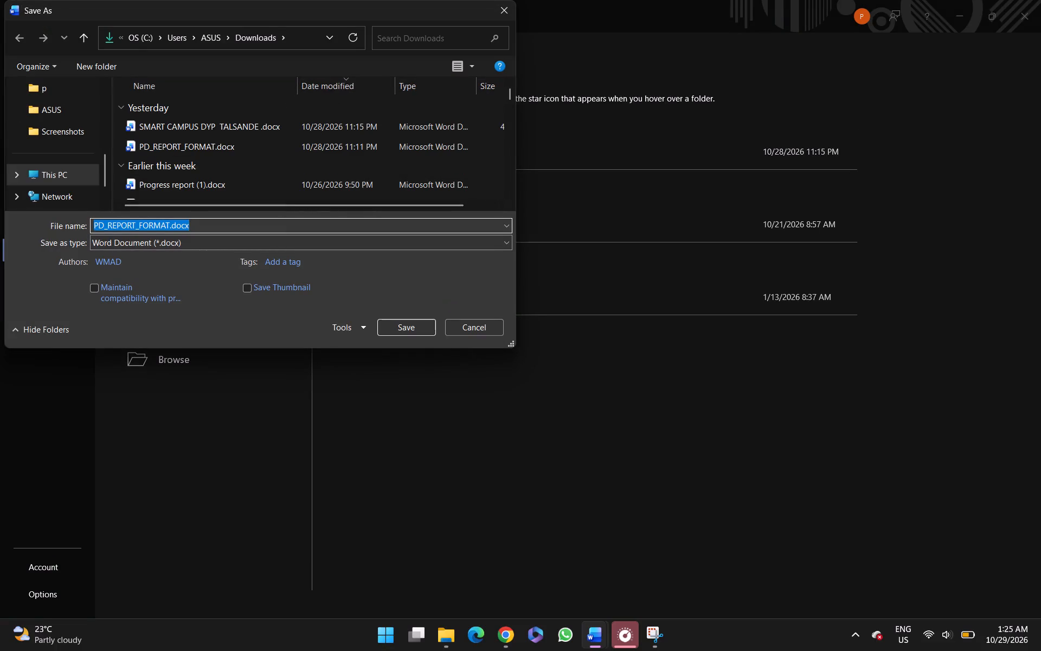
text(fINAL)
key(BackSpace)
key(BackSpace)
key(BackSpace)
key(BackSpace)
key(BackSpace)
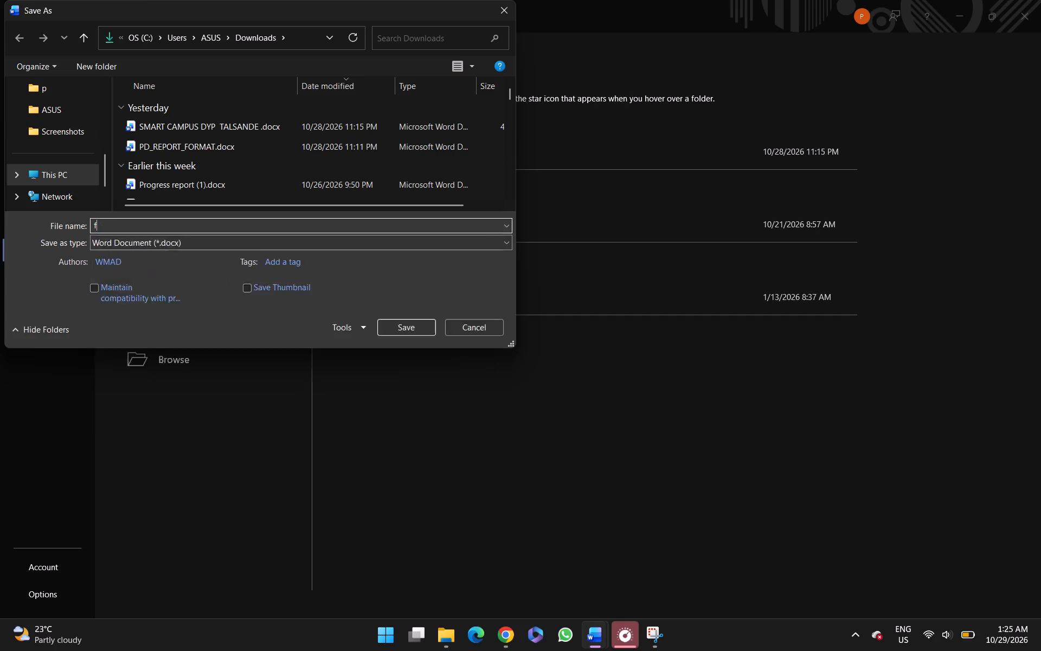
text(FINAL)
key(space)
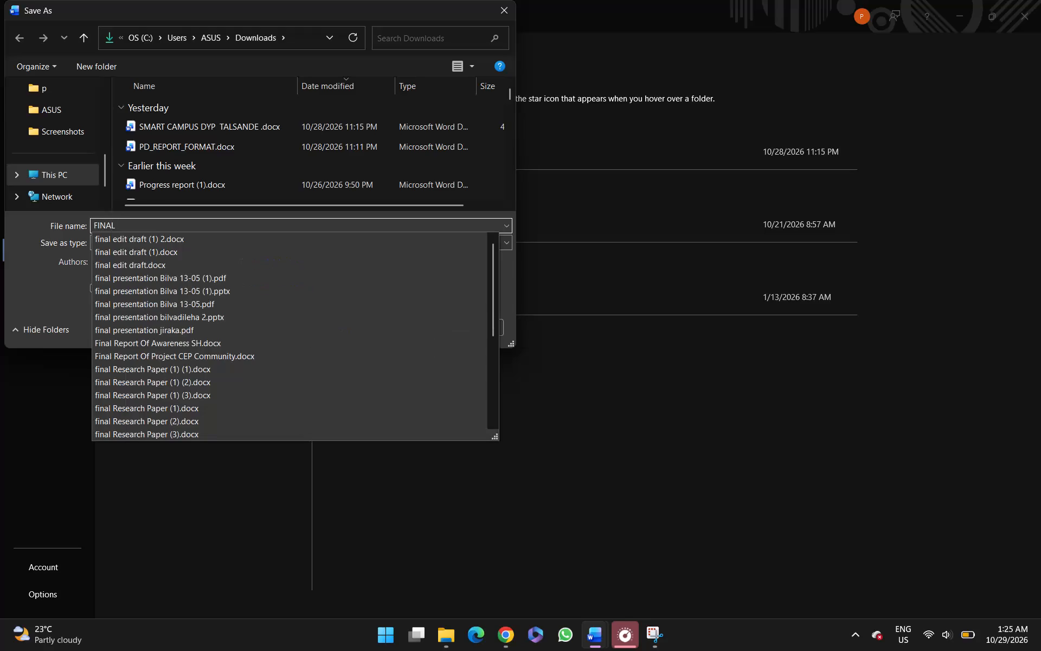
text(PD SYNONPSIS)
key(space)
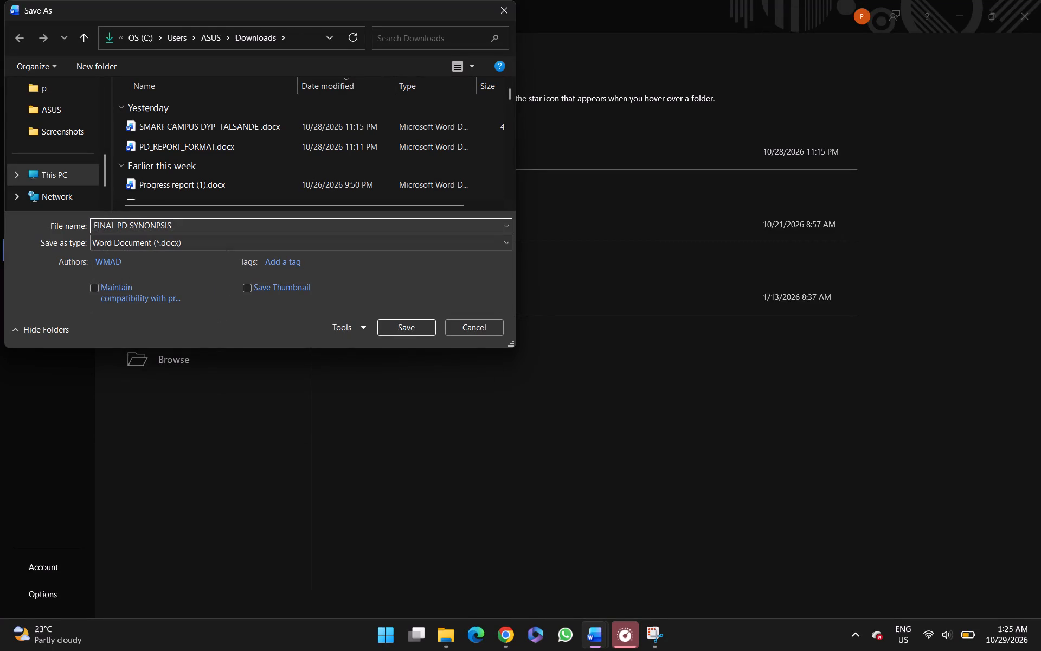
text(SMART CAMPUS DYP)
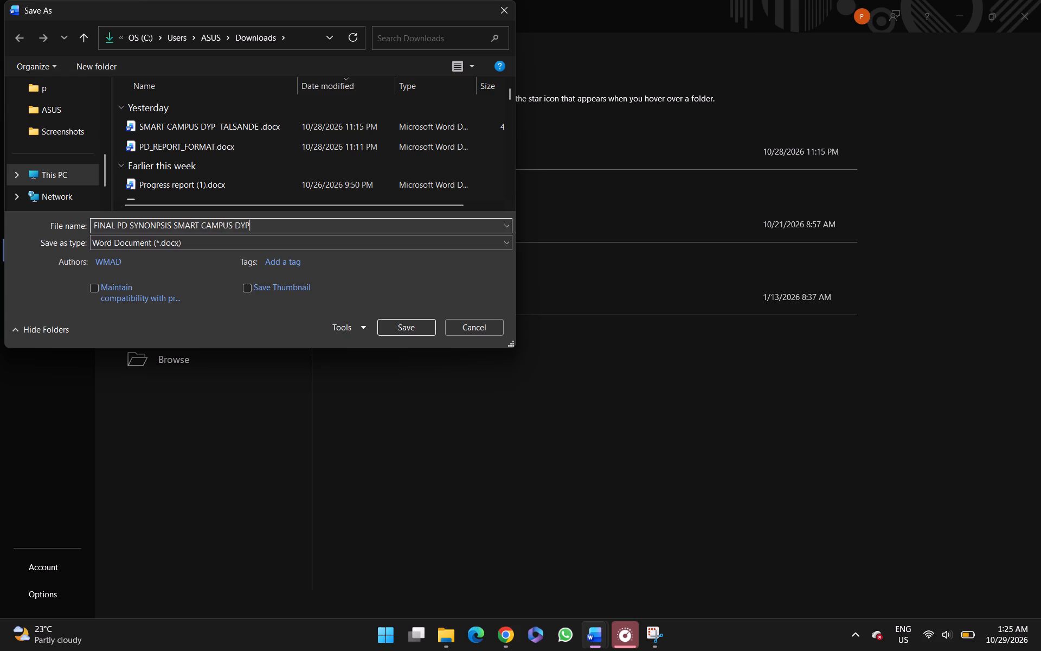
key(space)
text(- TAOSAN)
key(BackSpace)
key(BackSpace)
key(BackSpace)
key(BackSpace)
text(SANDE)
key(Return)
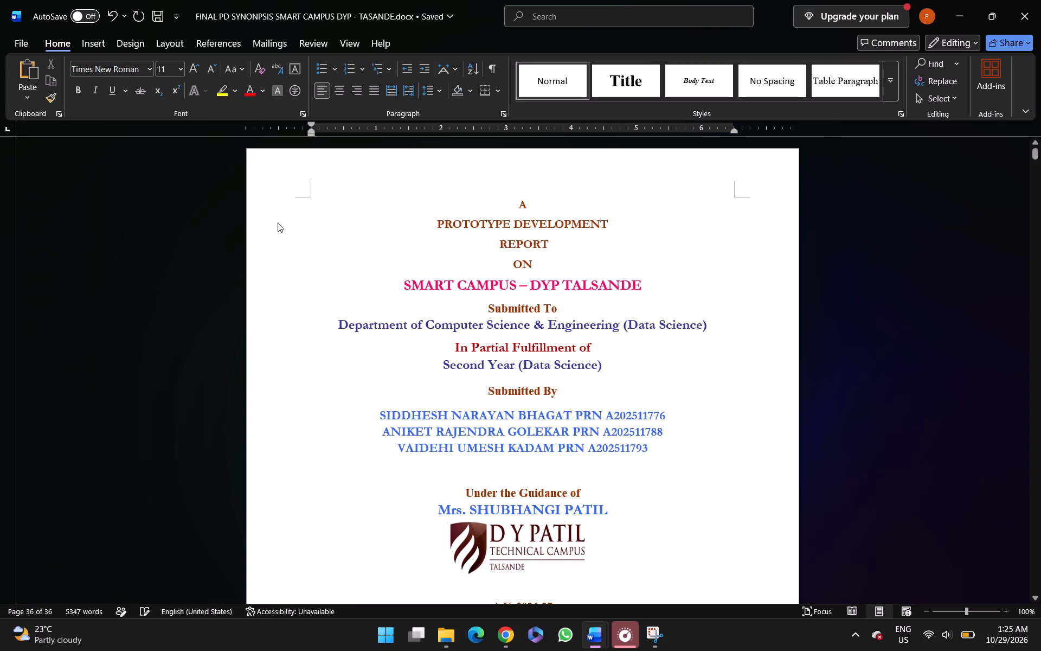
Export the report as a PDF to Downloads, keeping the proposed file name.
click(24, 47)
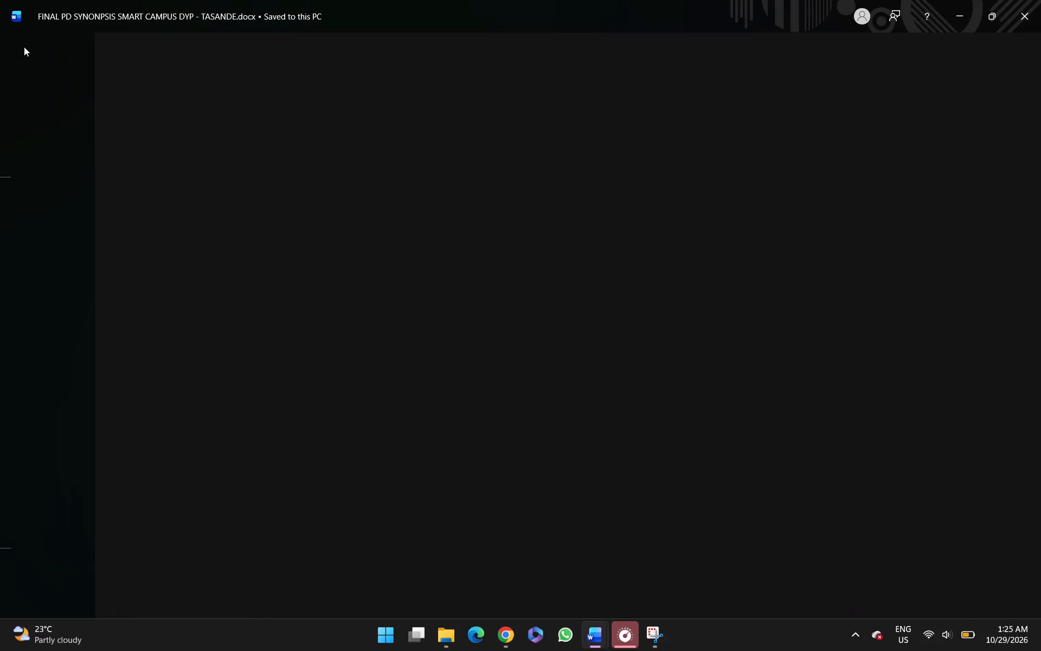
click(52, 310)
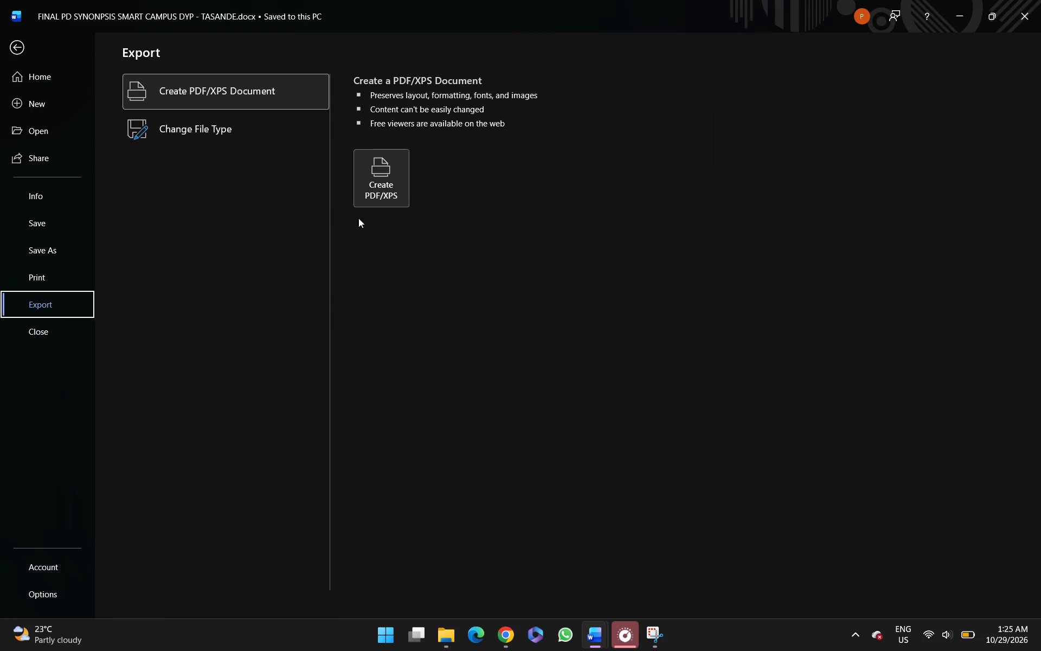
click(408, 178)
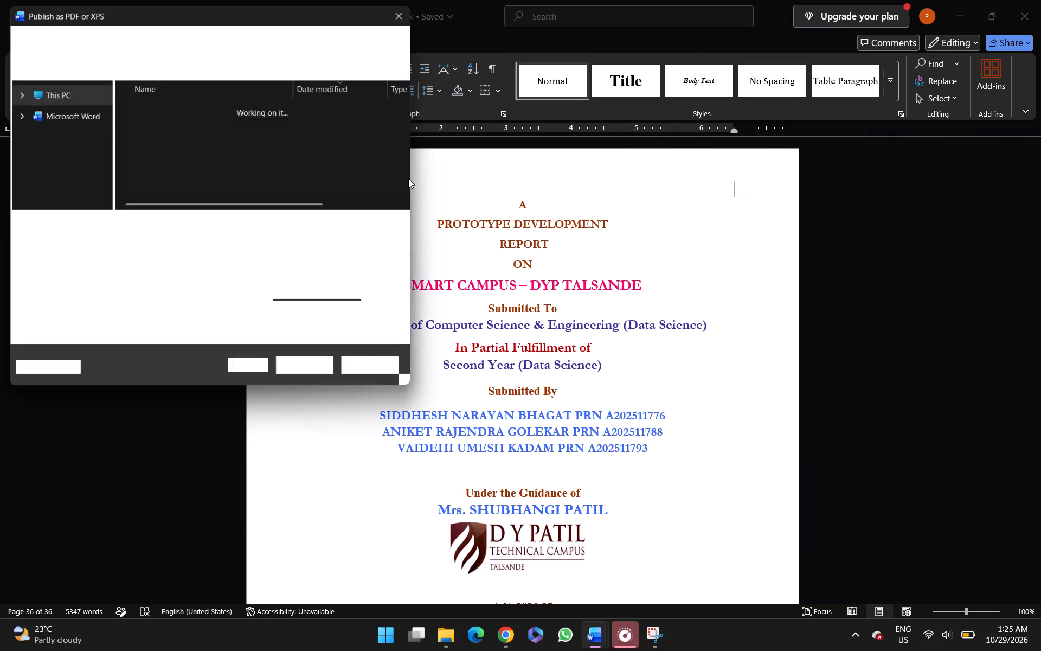
key(Return)
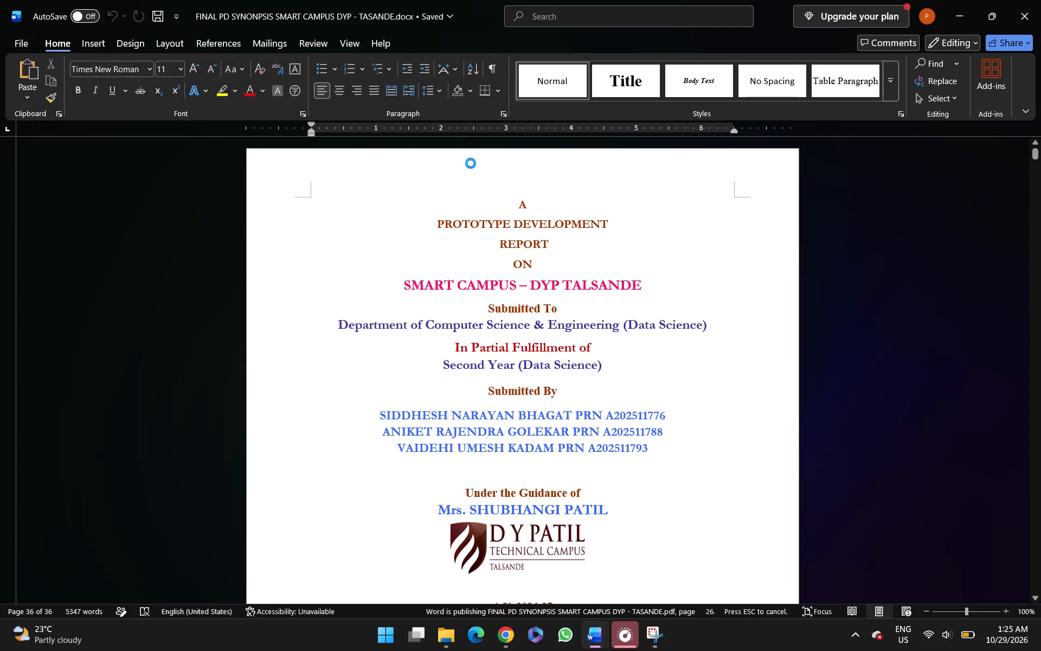
Switch to the Downloads folder in File Explorer and copy the FINAL PD SYNONPSIS SMART CAMPUS DYP - TASANDE PDF and Word files.
click(441, 637)
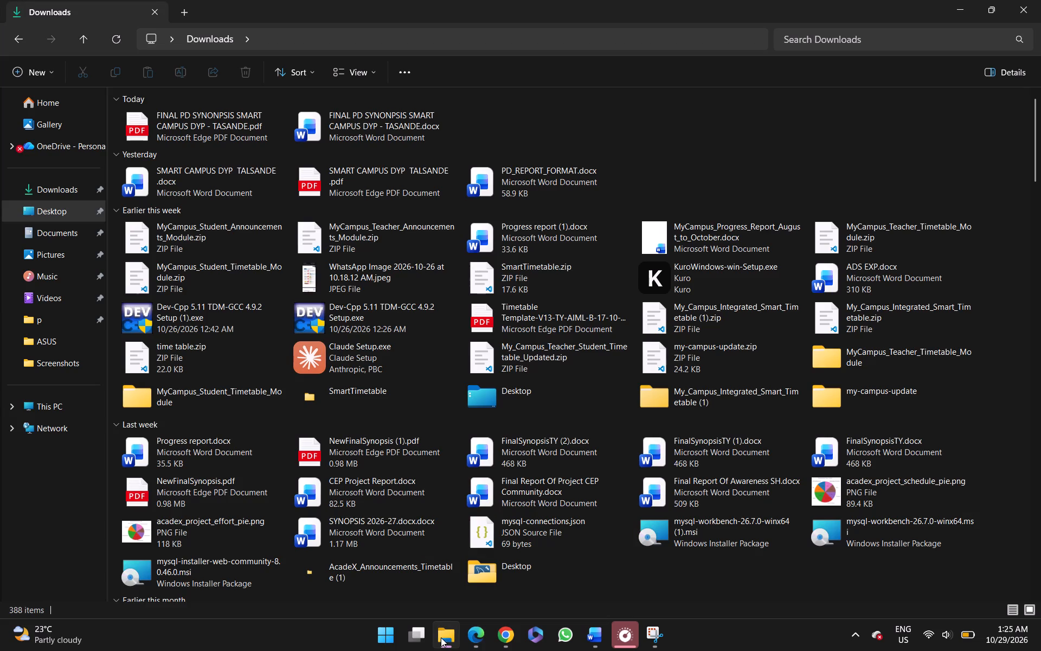
shift+click(203, 126)
shift+click(323, 128)
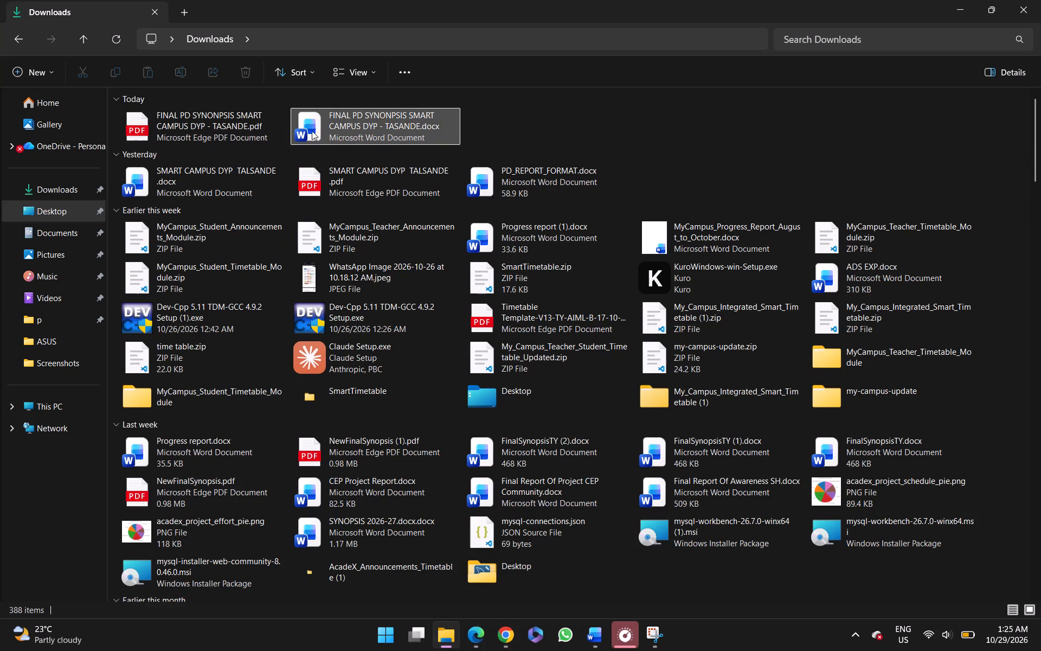
click(240, 133)
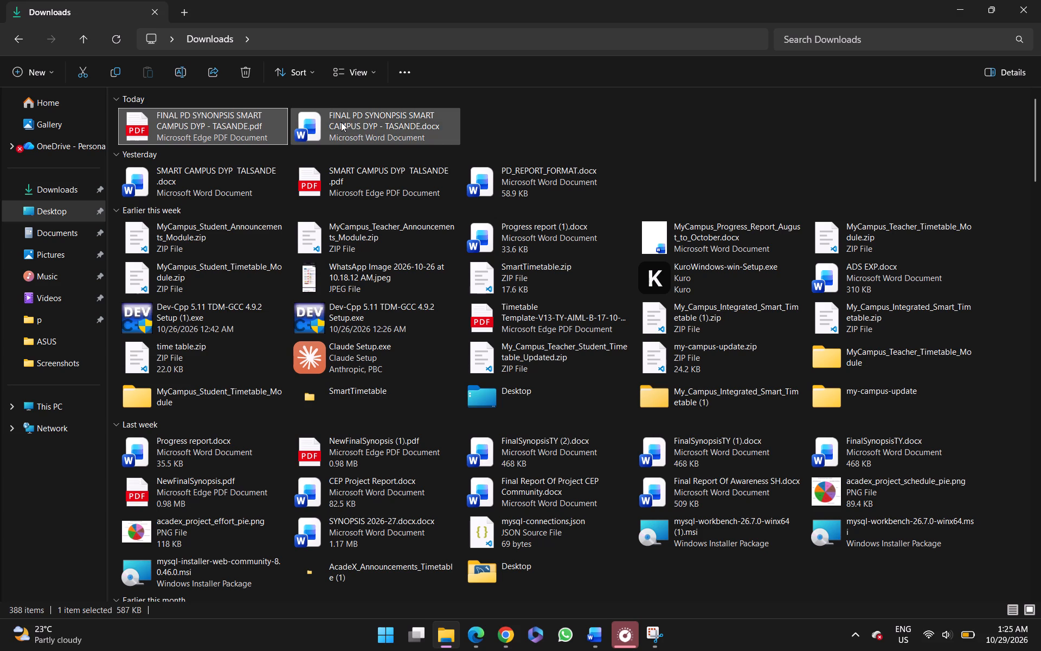
shift+click(341, 122)
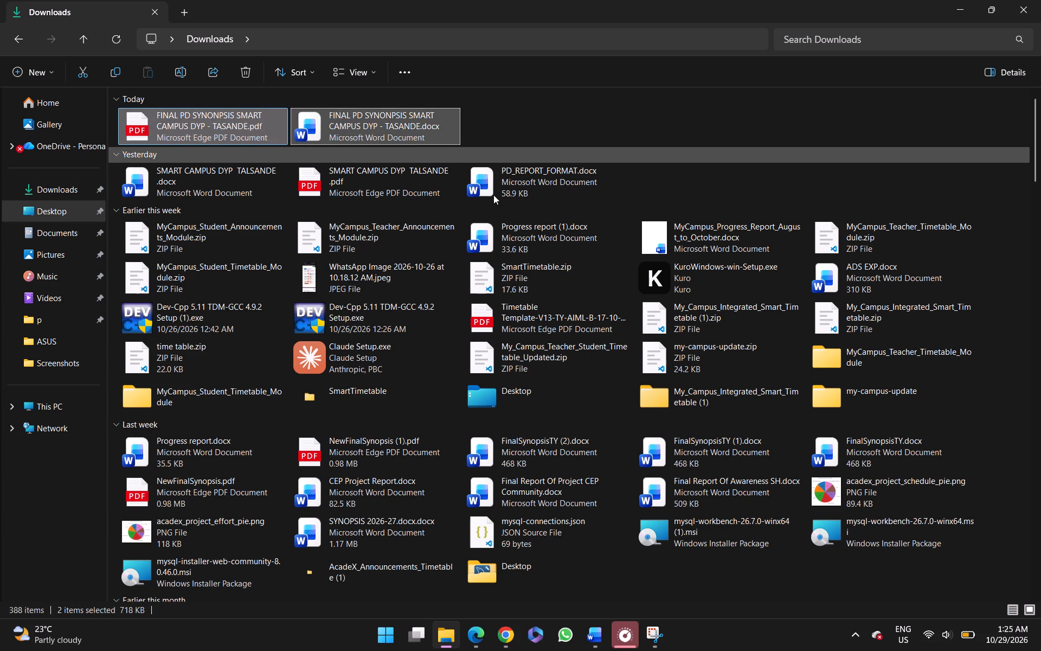
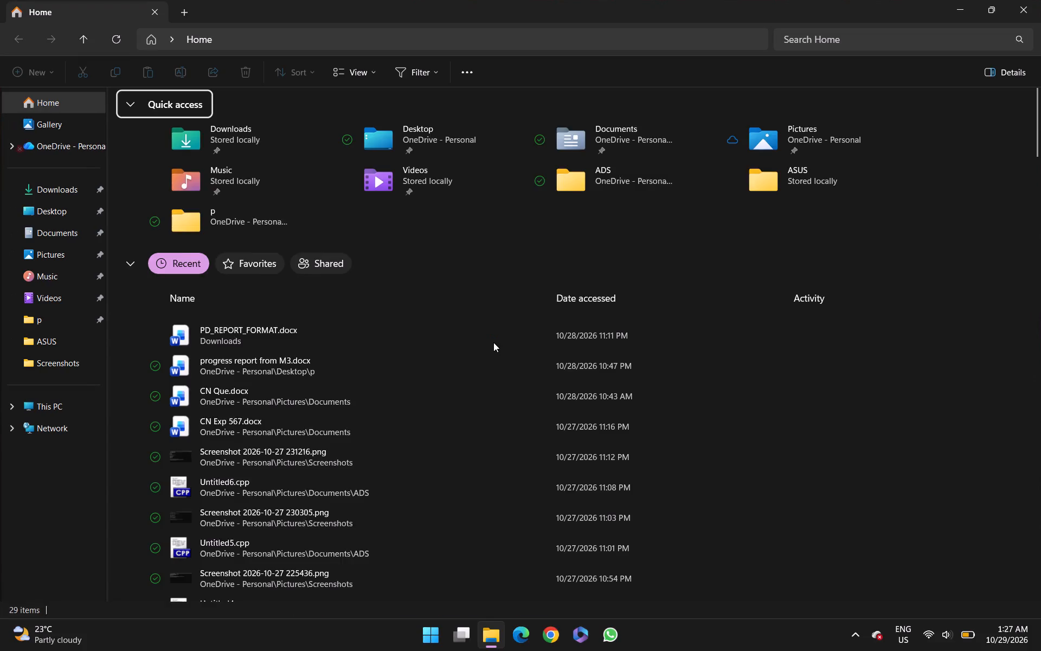
Delete all five synopsis, SMART CAMPUS and PD_REPORT_FORMAT files grouped under Today and Yesterday in the Downloads folder.
key(Left)
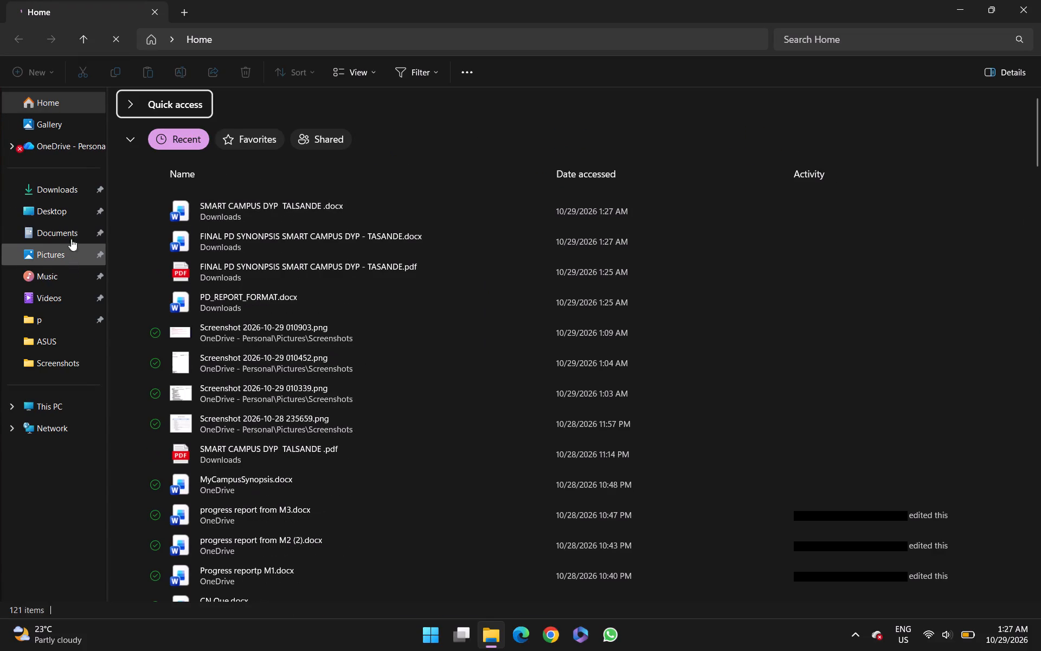
click(66, 186)
click(46, 211)
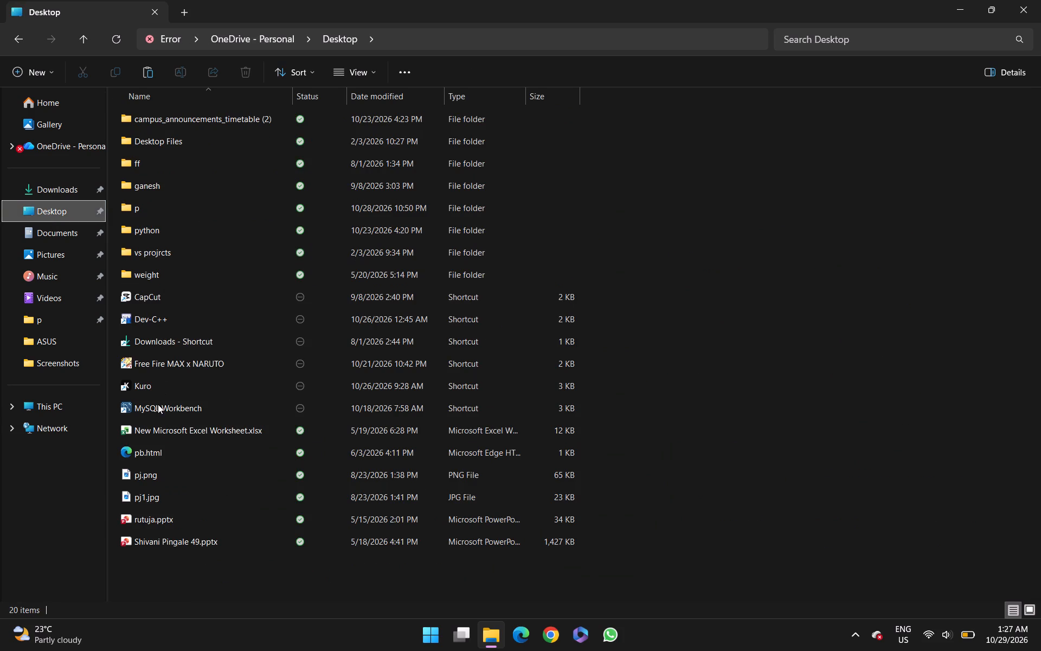
click(74, 227)
click(74, 183)
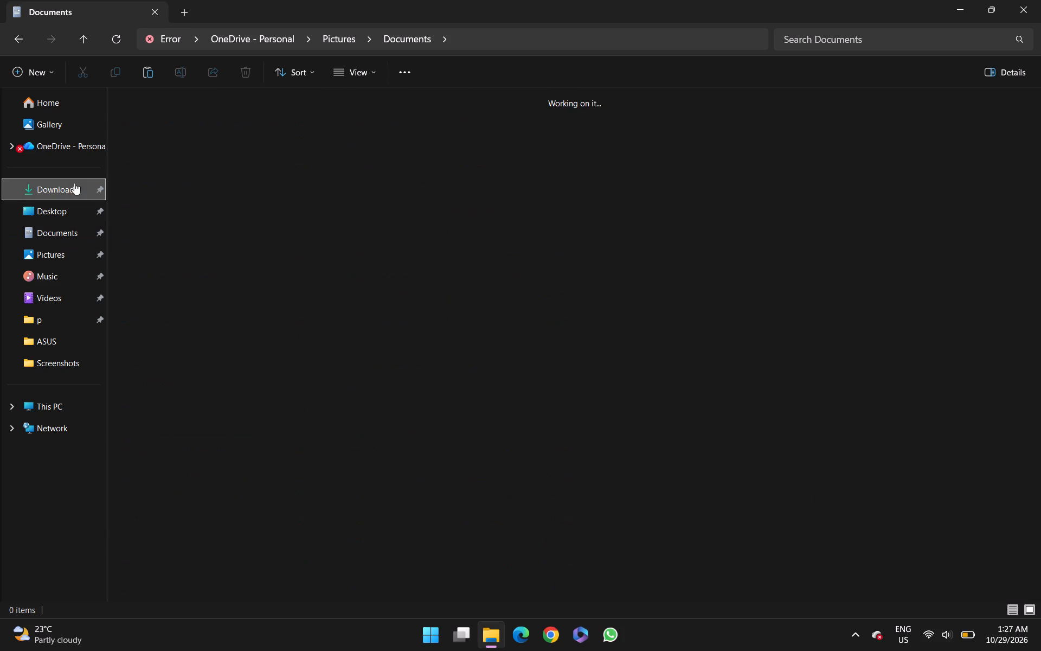
drag(187, 131, 231, 121)
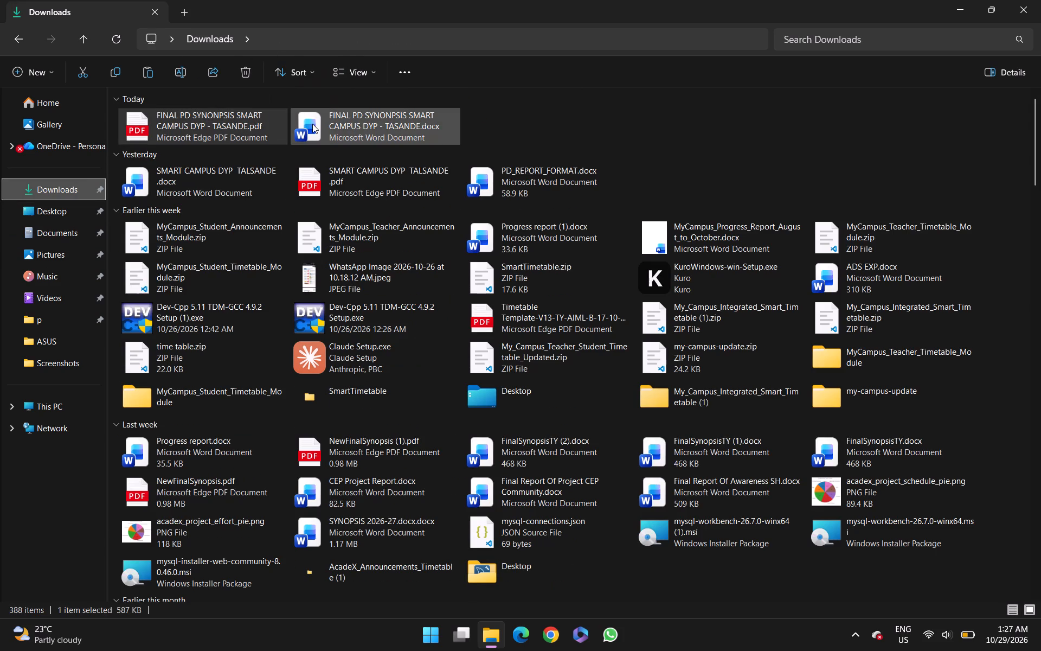
shift+click(312, 124)
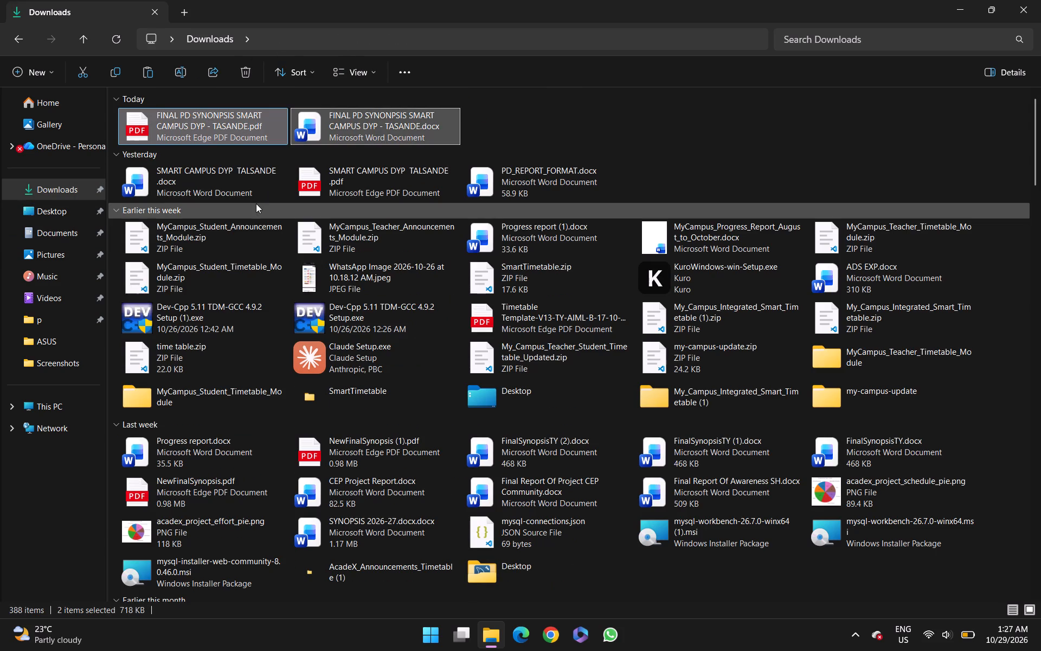
shift+click(484, 171)
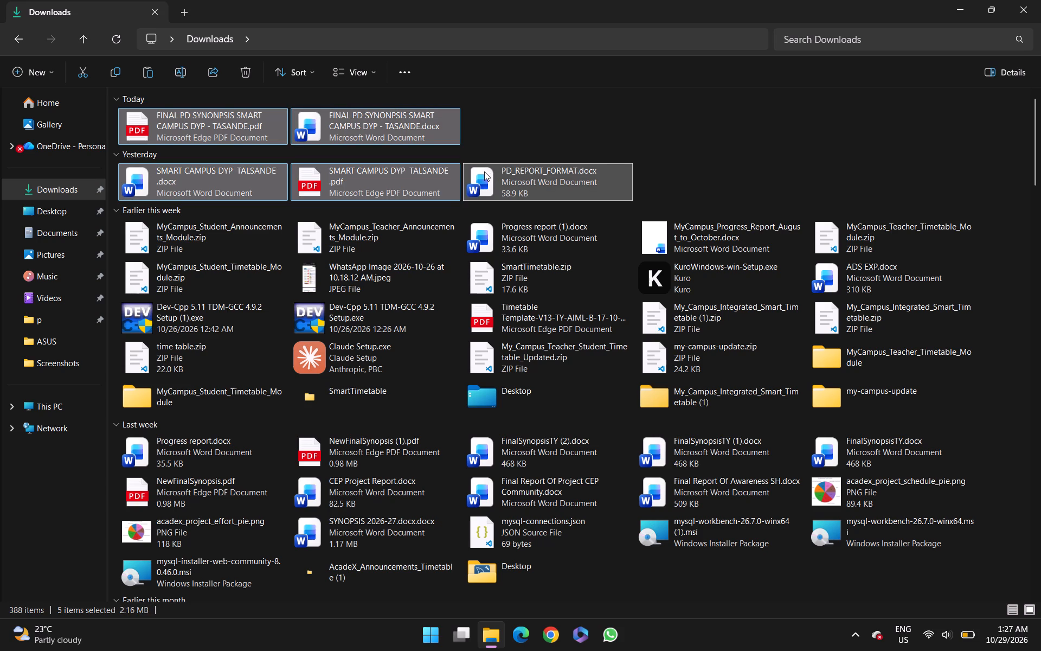
key(Delete)
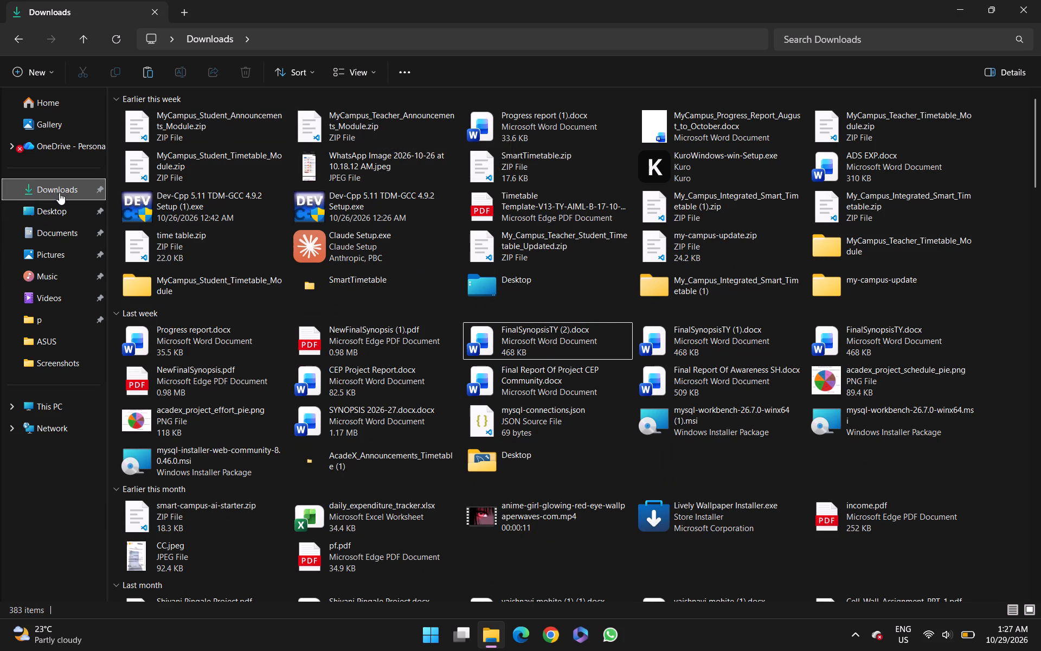
Look through the Desktop, Pictures, Screenshots, Downloads and This PC locations for other files, and go back to Home.
click(52, 205)
click(46, 248)
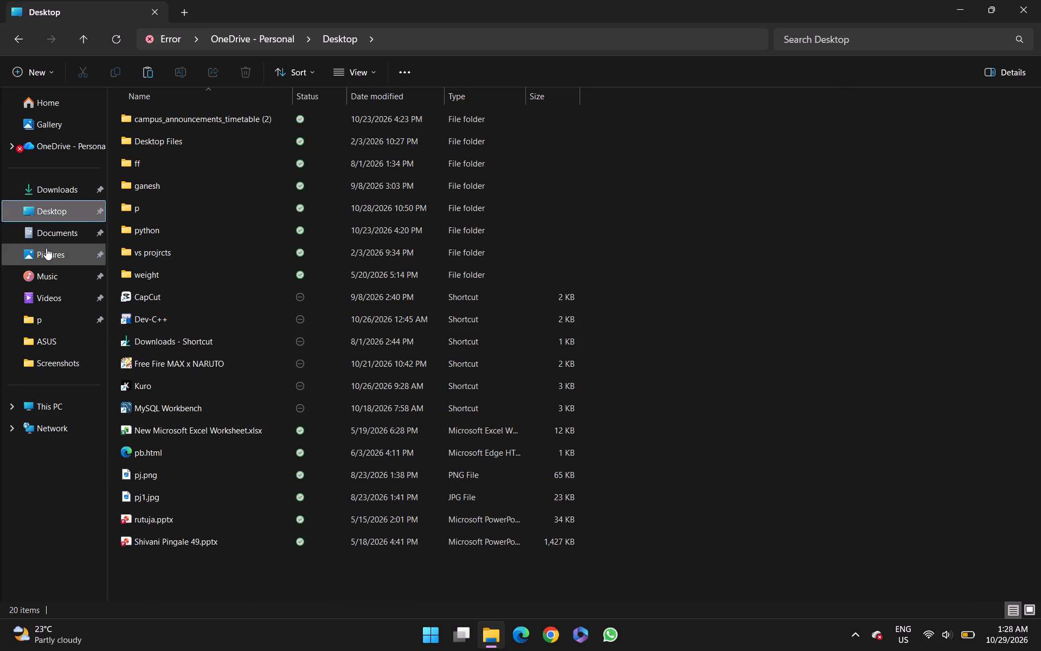
click(189, 153)
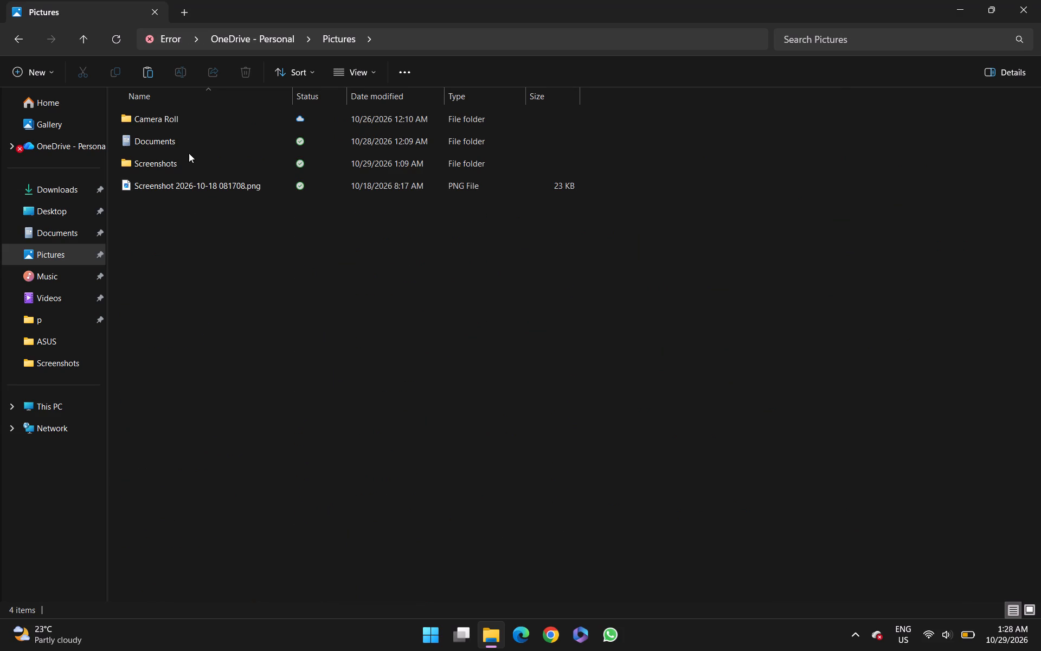
click(170, 174)
drag(170, 174, 187, 161)
double_click(187, 161)
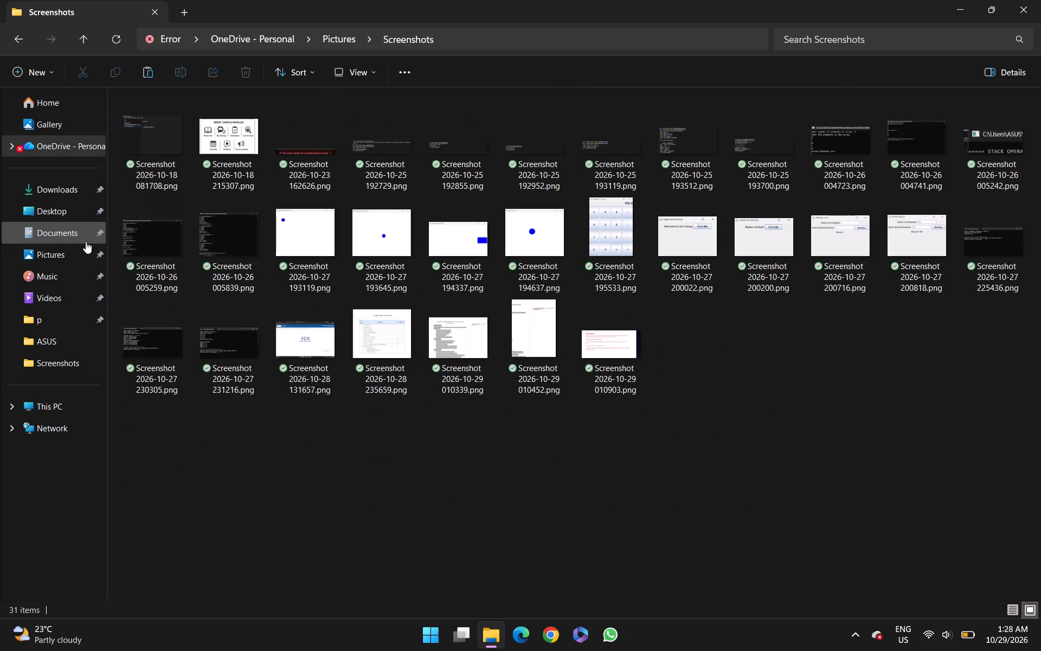
click(61, 214)
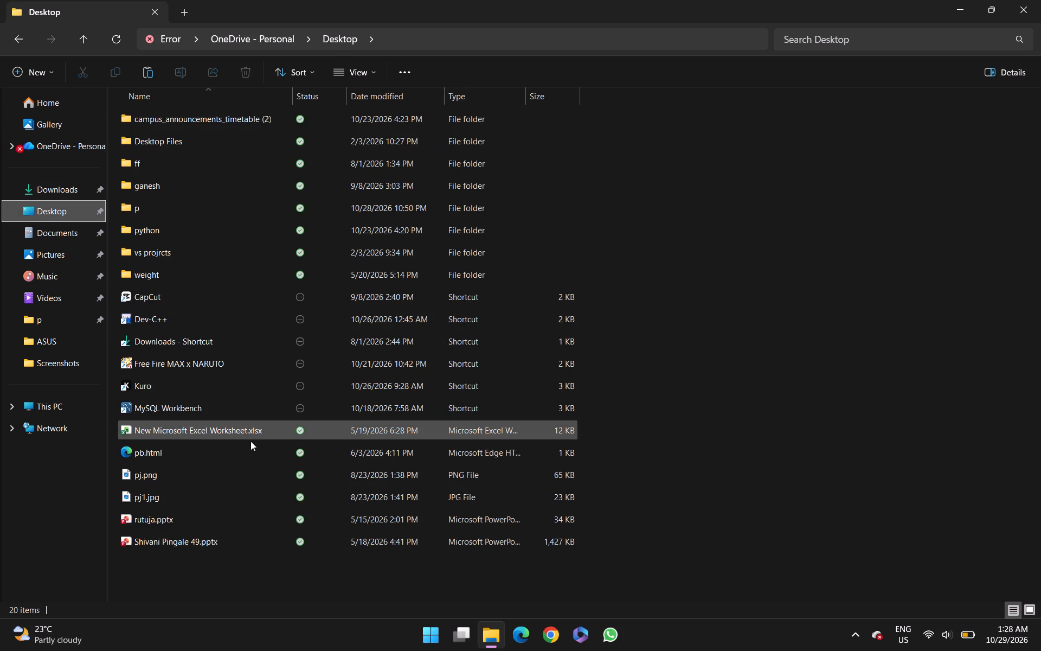
click(70, 196)
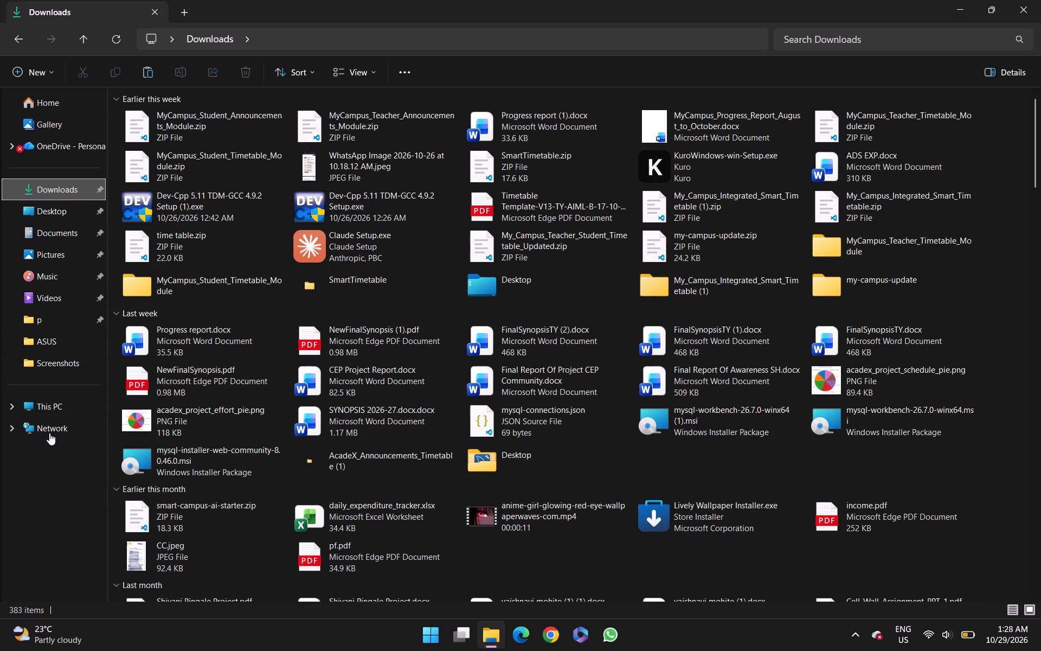
click(49, 410)
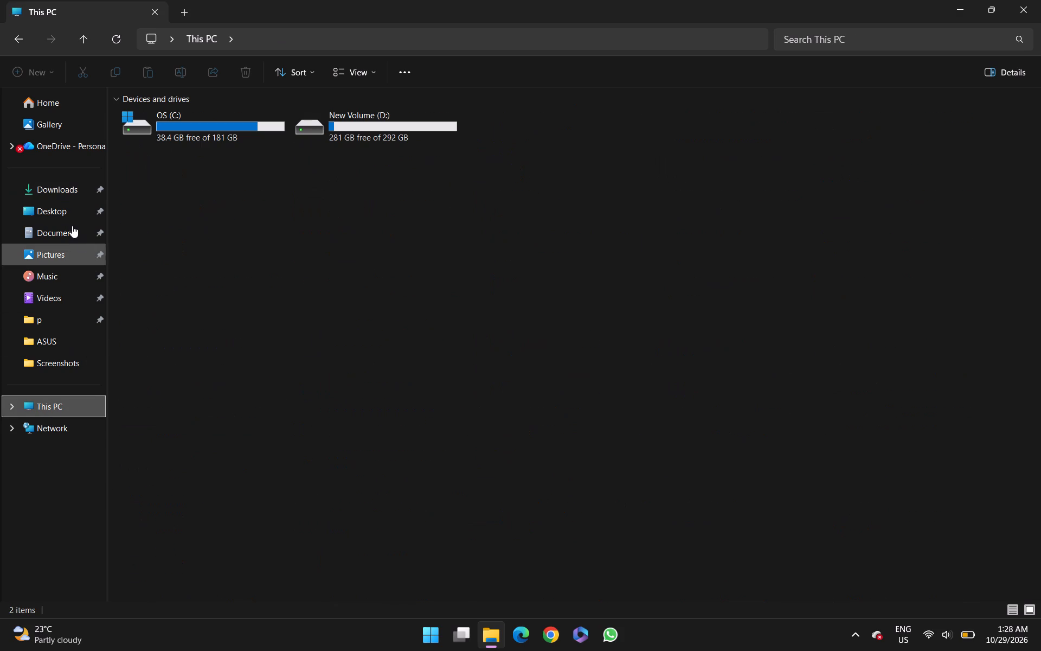
click(68, 209)
scroll(287, 445, down, 3)
click(46, 102)
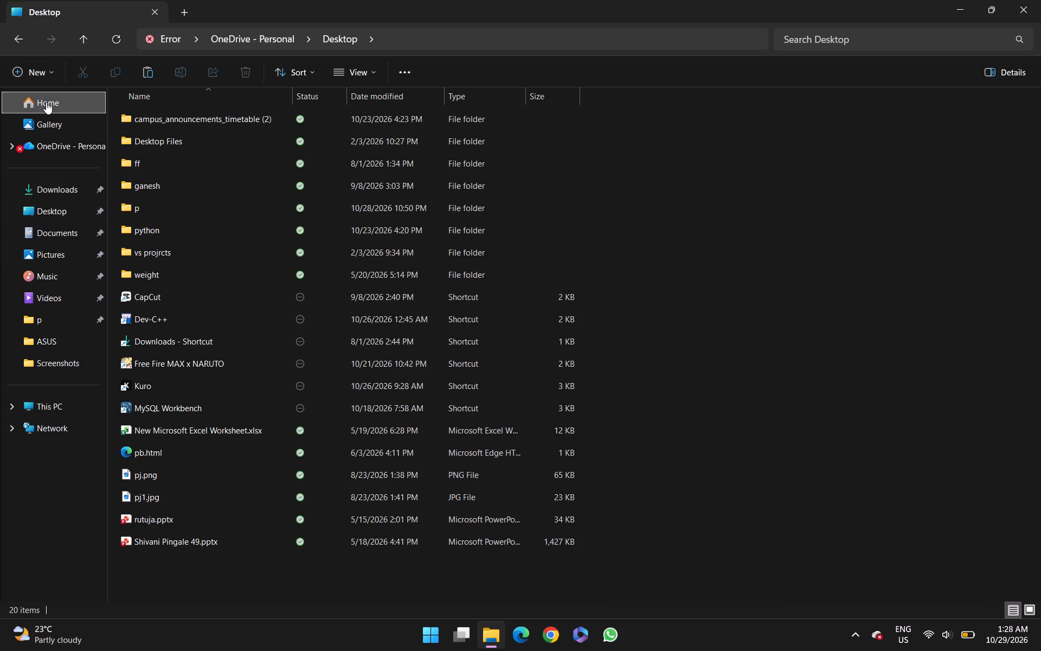
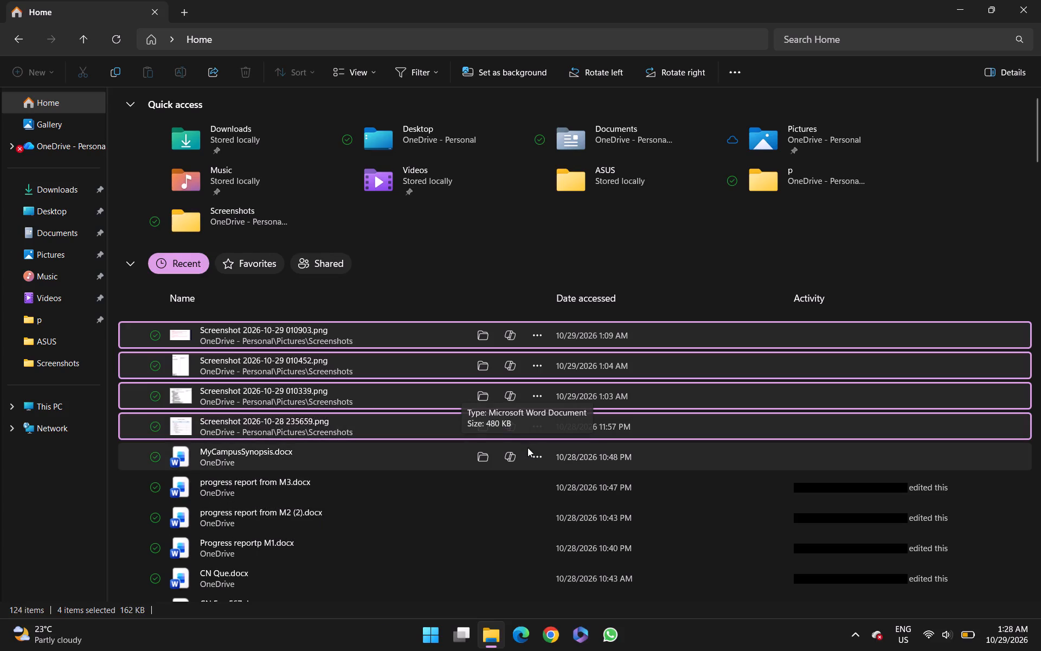
Open MyCampusSynopsis.docx from the recent files to check its contents, and close it.
double_click(559, 459)
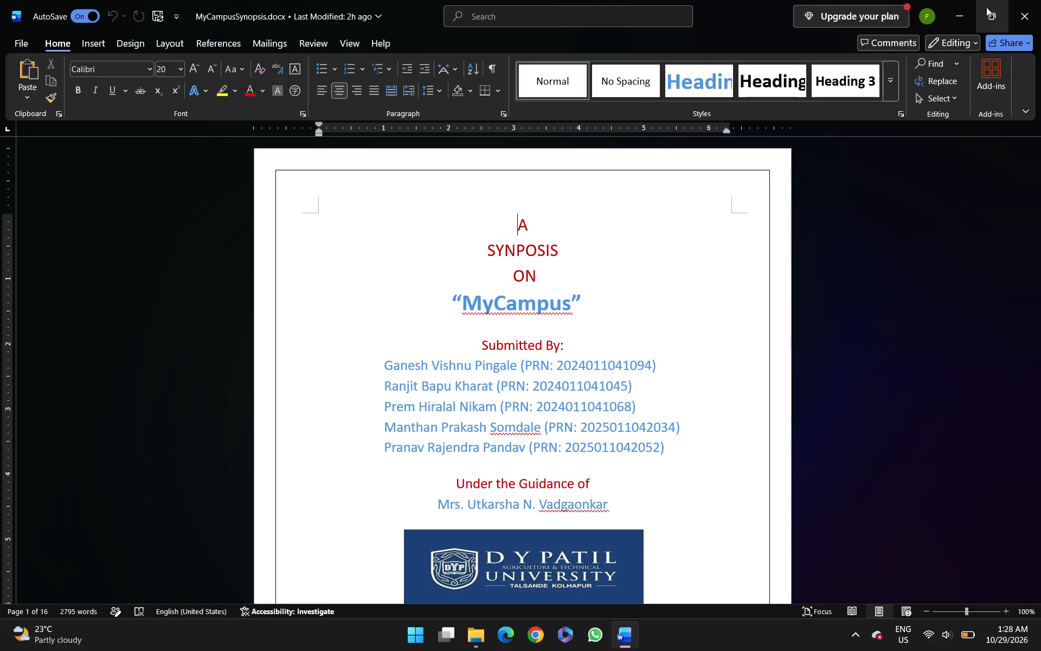
click(1030, 18)
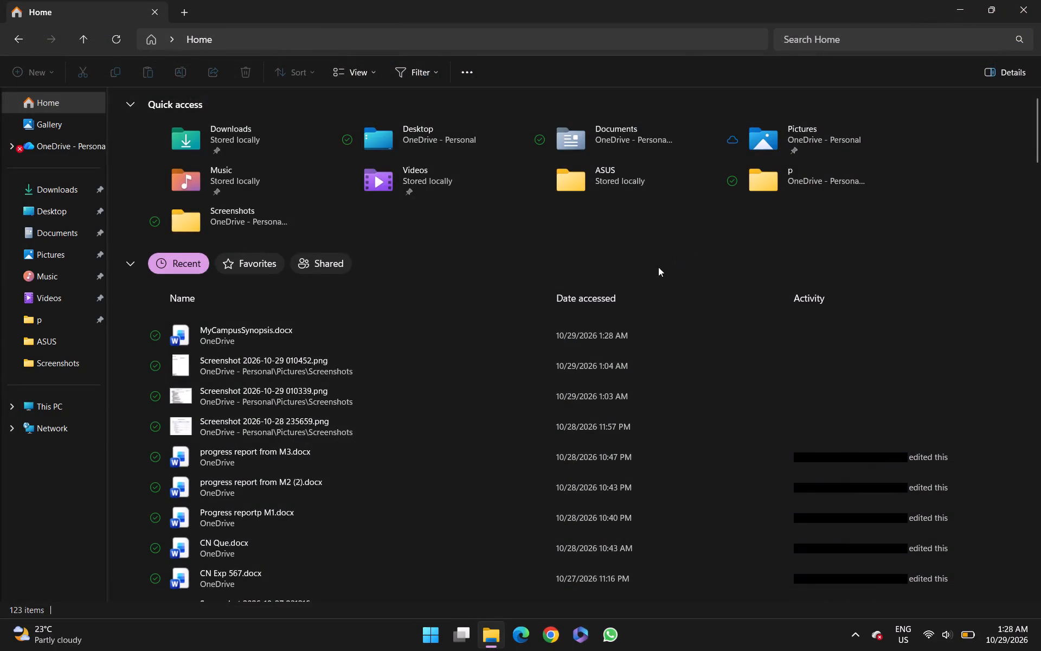
View the recent image Screenshot 2026-10-28 235659.png and close it.
click(381, 410)
double_click(333, 437)
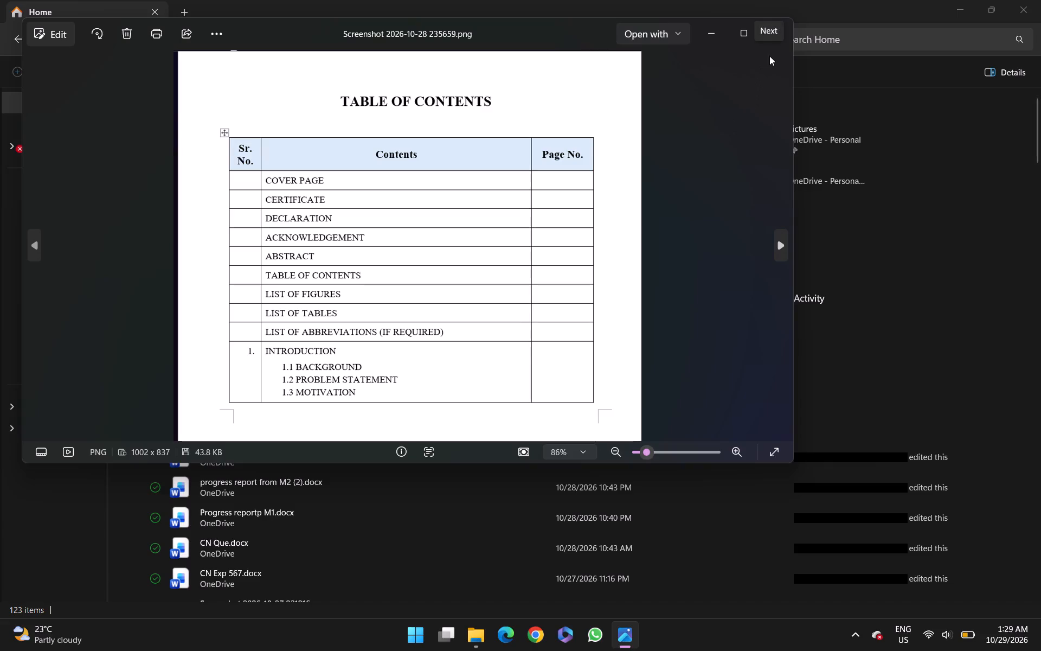
click(776, 41)
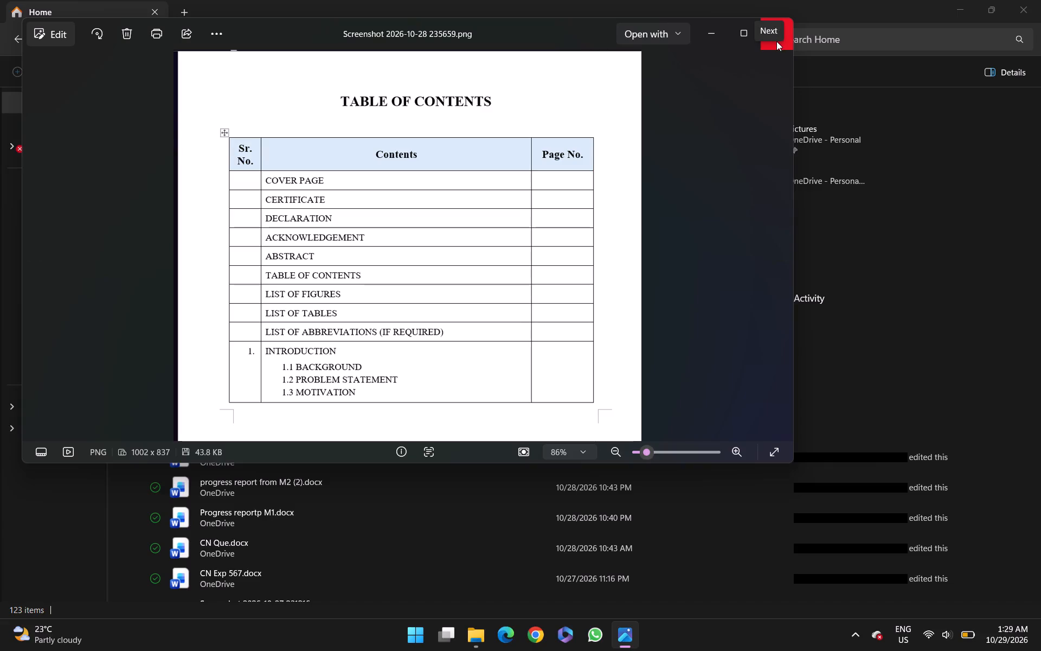
click(776, 41)
click(776, 41)
click(776, 41)
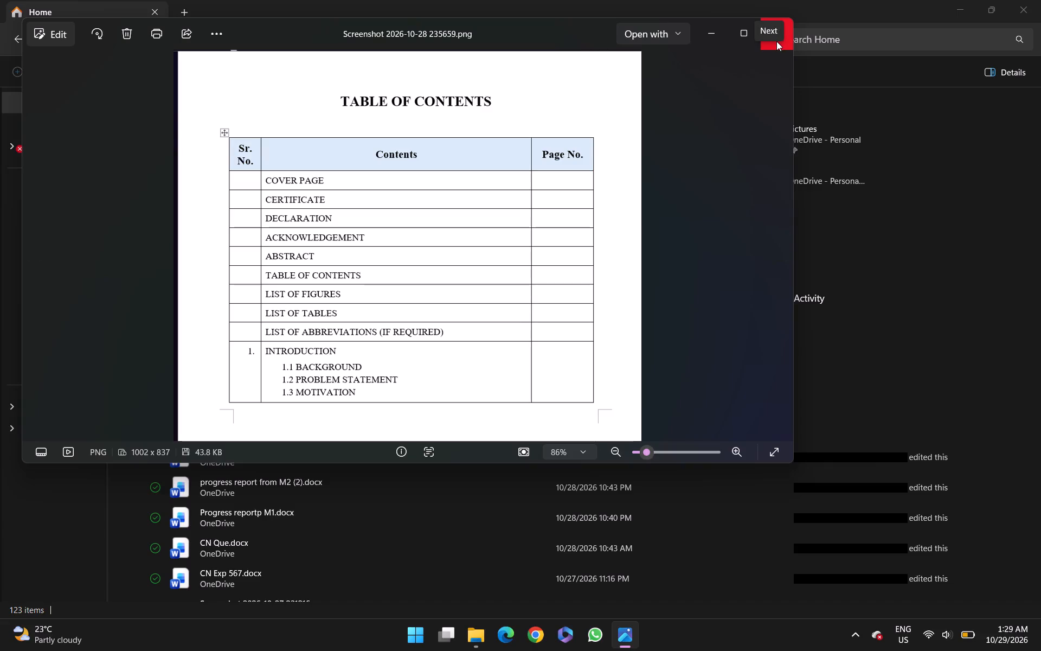
click(776, 41)
click(788, 23)
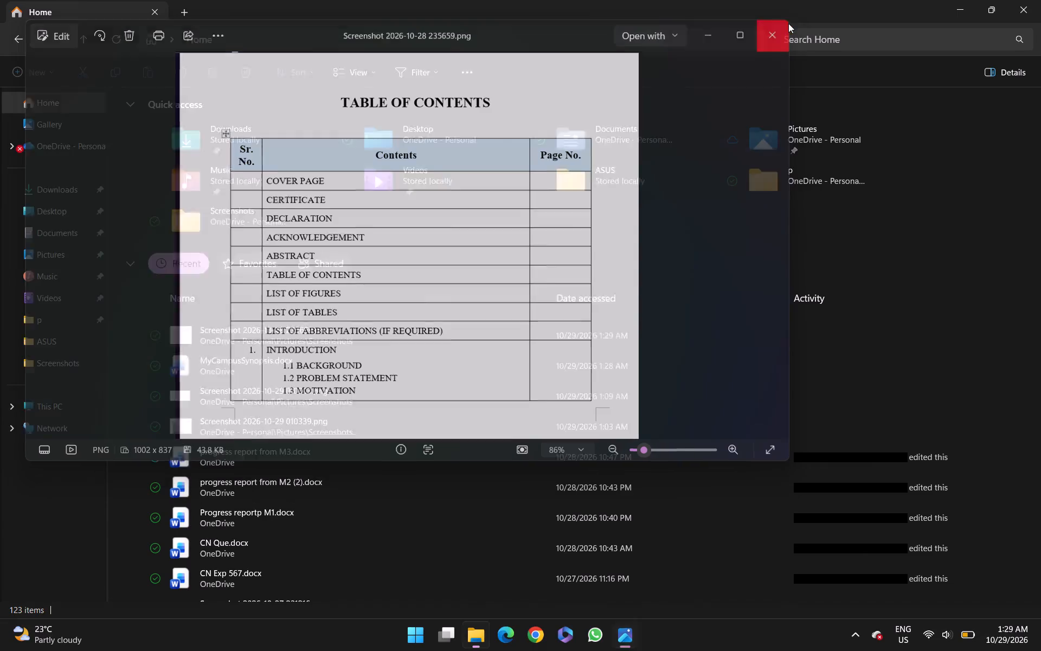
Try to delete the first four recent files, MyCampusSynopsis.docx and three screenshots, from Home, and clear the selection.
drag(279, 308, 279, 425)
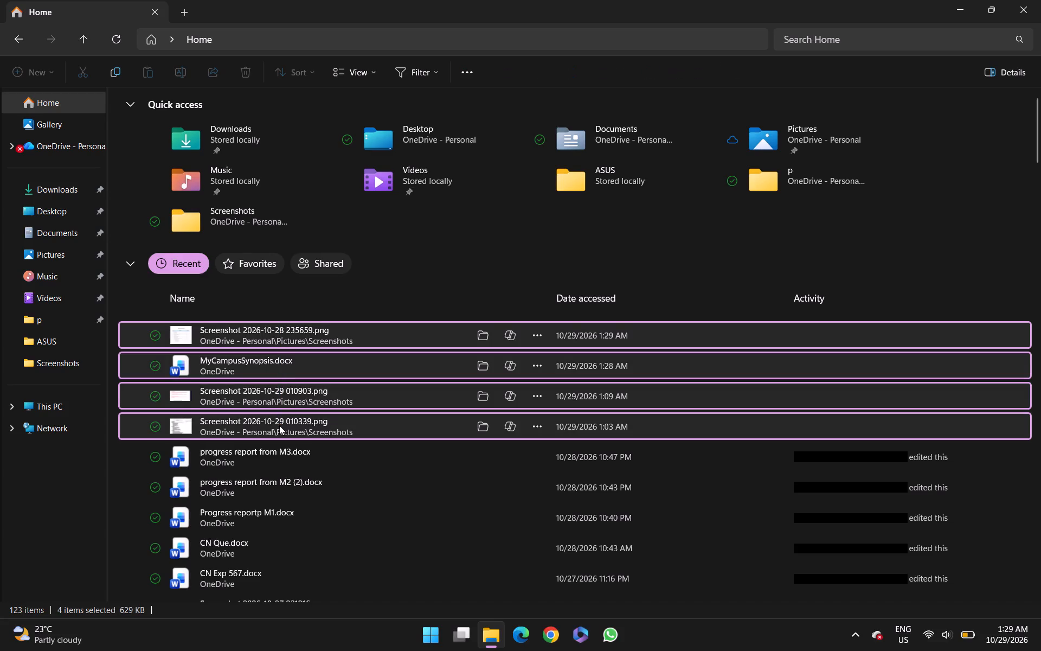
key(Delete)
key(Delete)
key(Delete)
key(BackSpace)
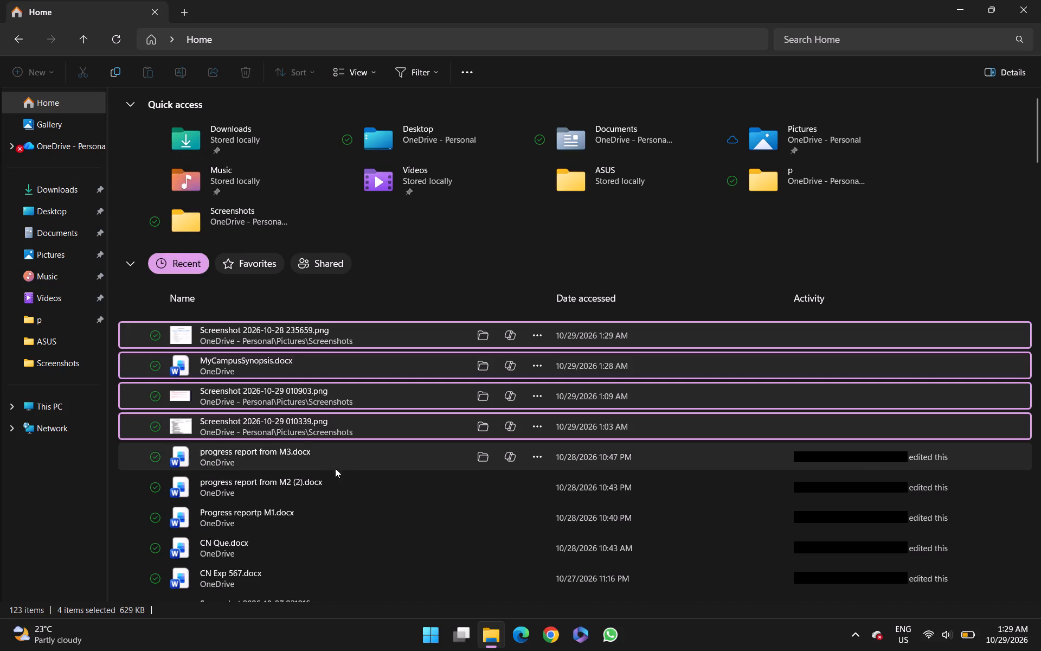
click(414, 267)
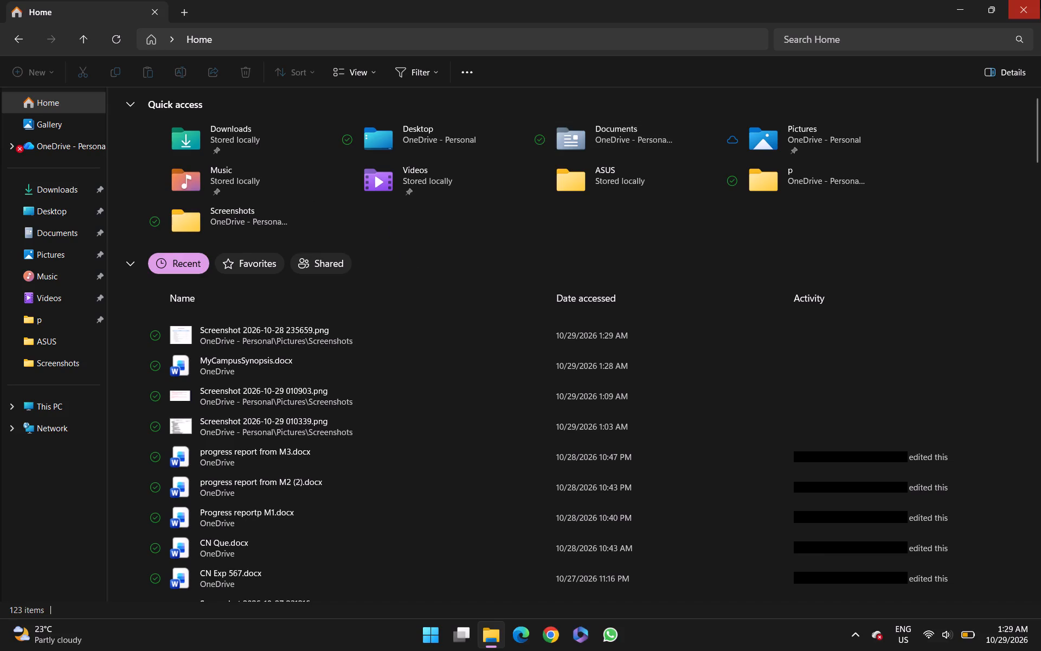
Close the File Explorer window and refresh the desktop.
click(1014, 7)
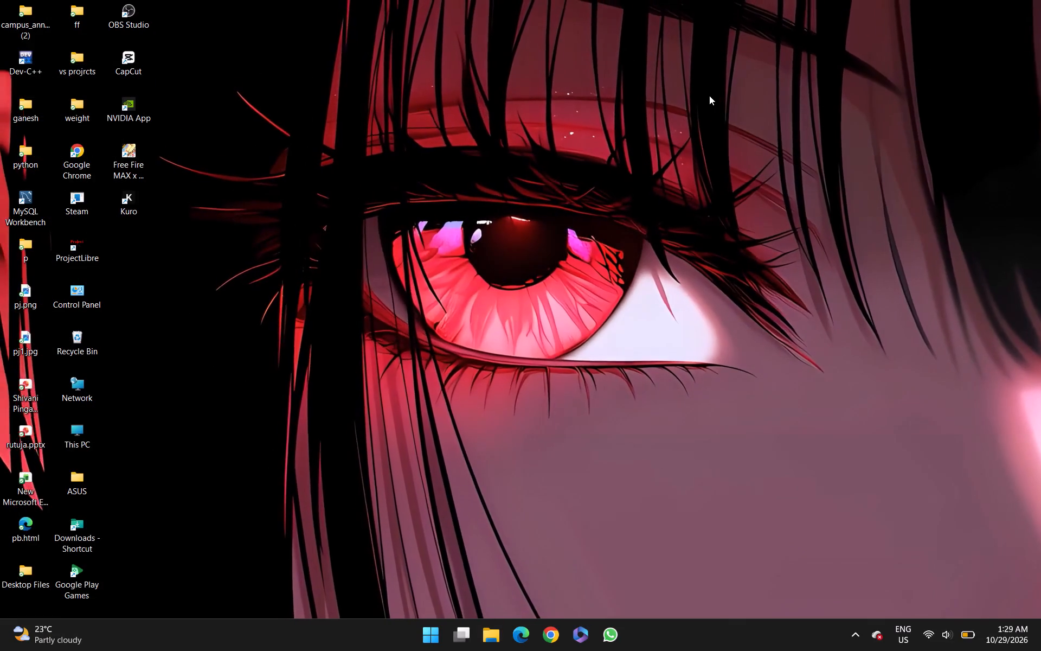
right_click(709, 95)
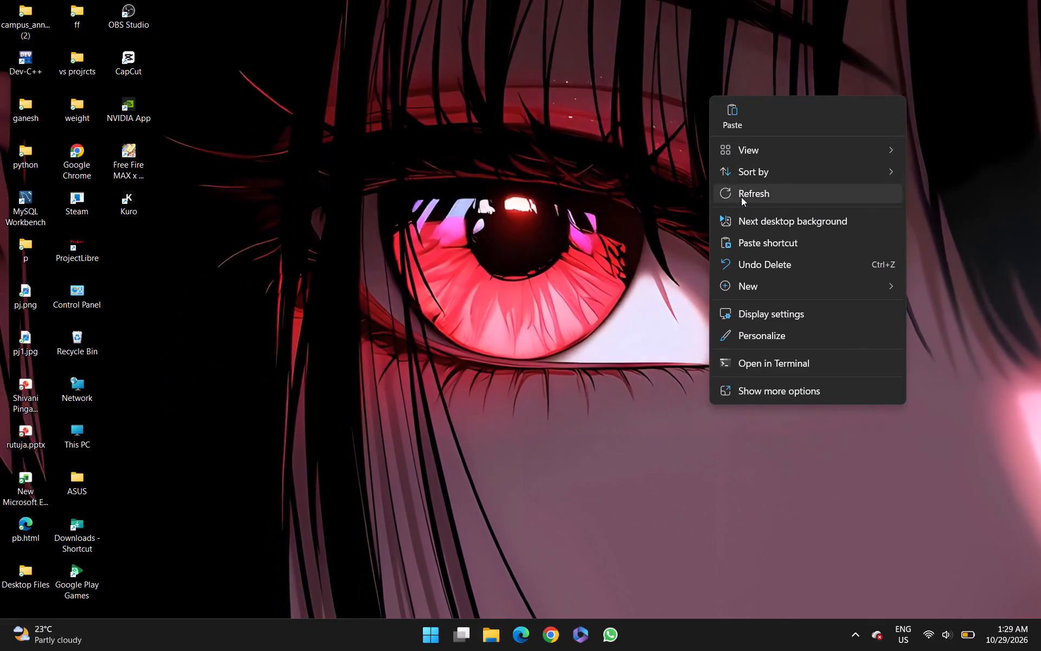
click(741, 197)
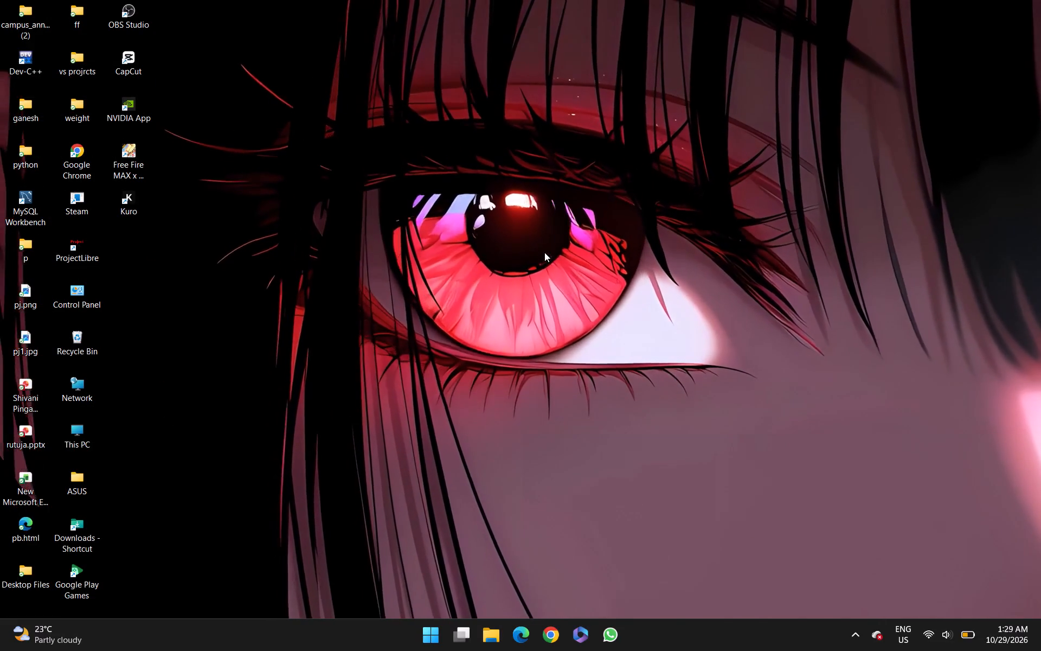
right_click(544, 252)
click(580, 334)
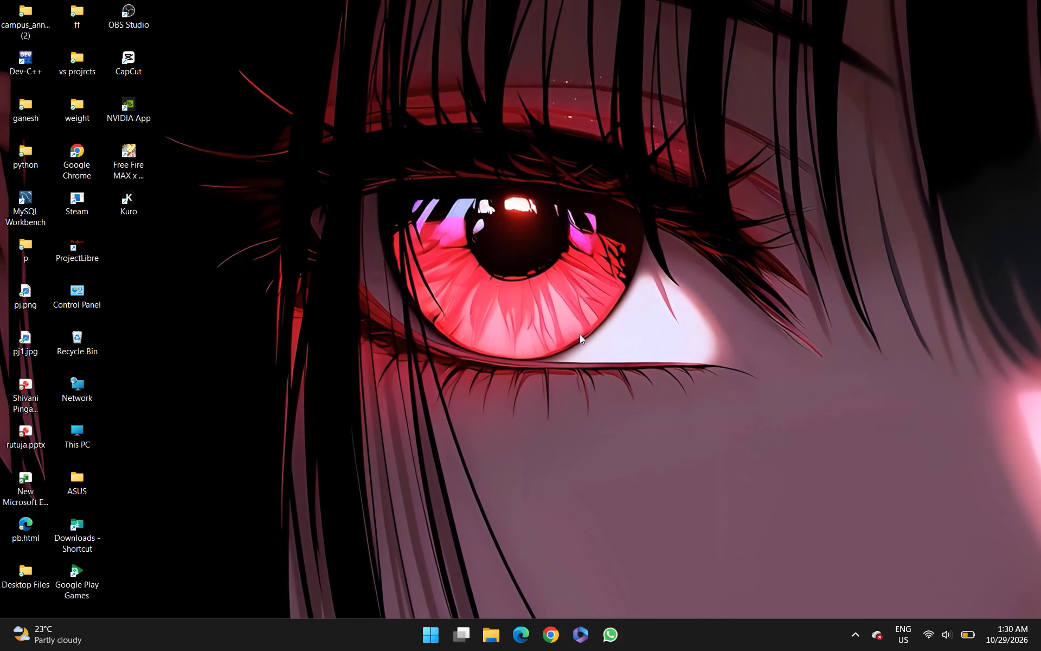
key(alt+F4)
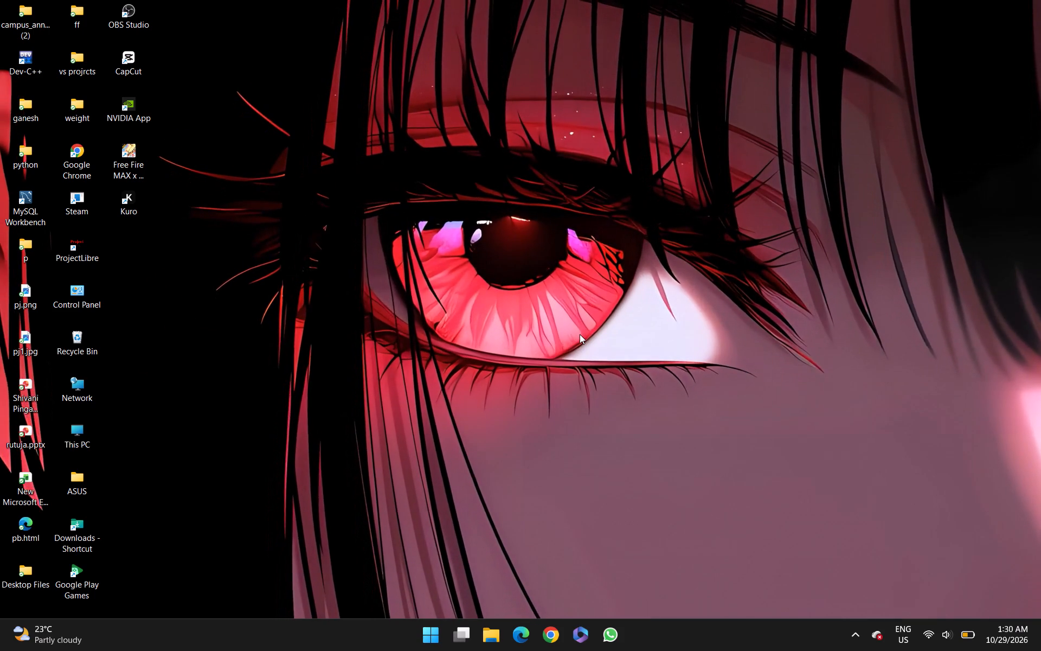